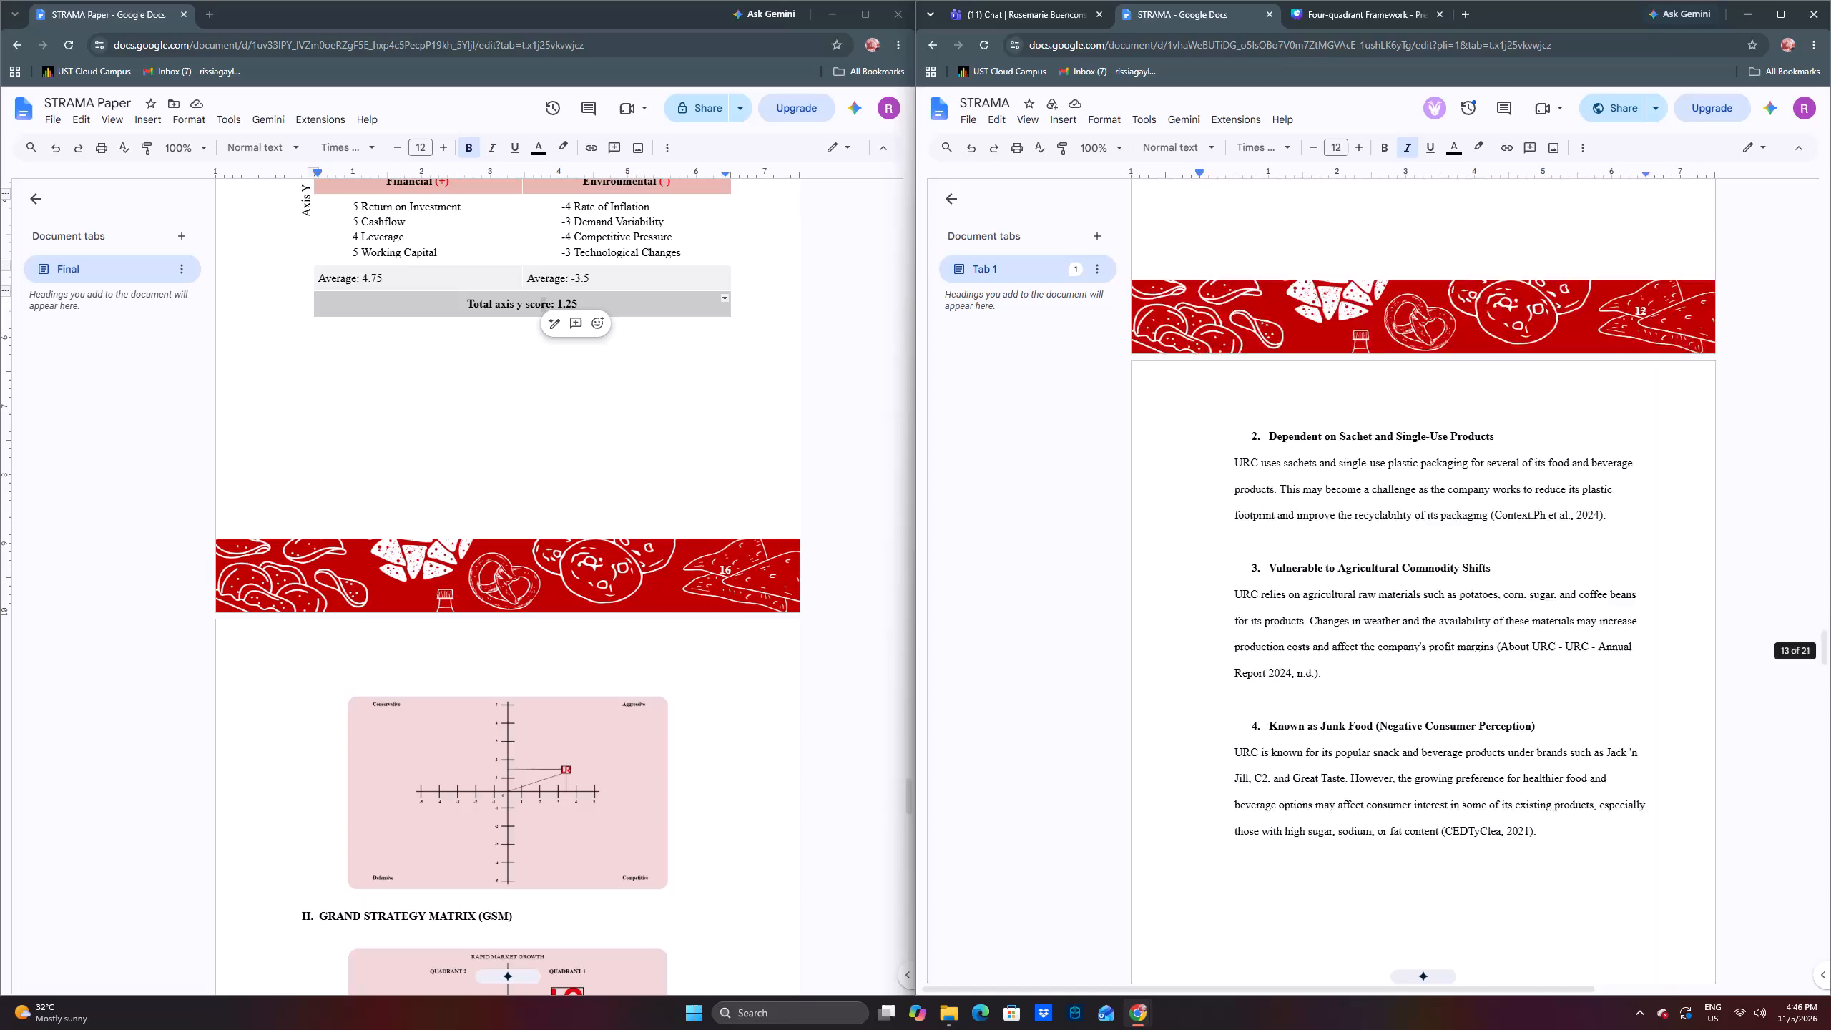
Review the STRAMA document's SPACE matrix, Grand Strategy Matrix and Internal-External (IE) Matrix sections.
{"action": "scroll", "coordinate": [1390, 555], "scroll_direction": "down", "scroll_amount": 20}
{"action": "scroll", "coordinate": [1390, 555], "scroll_direction": "down", "scroll_amount": 12}
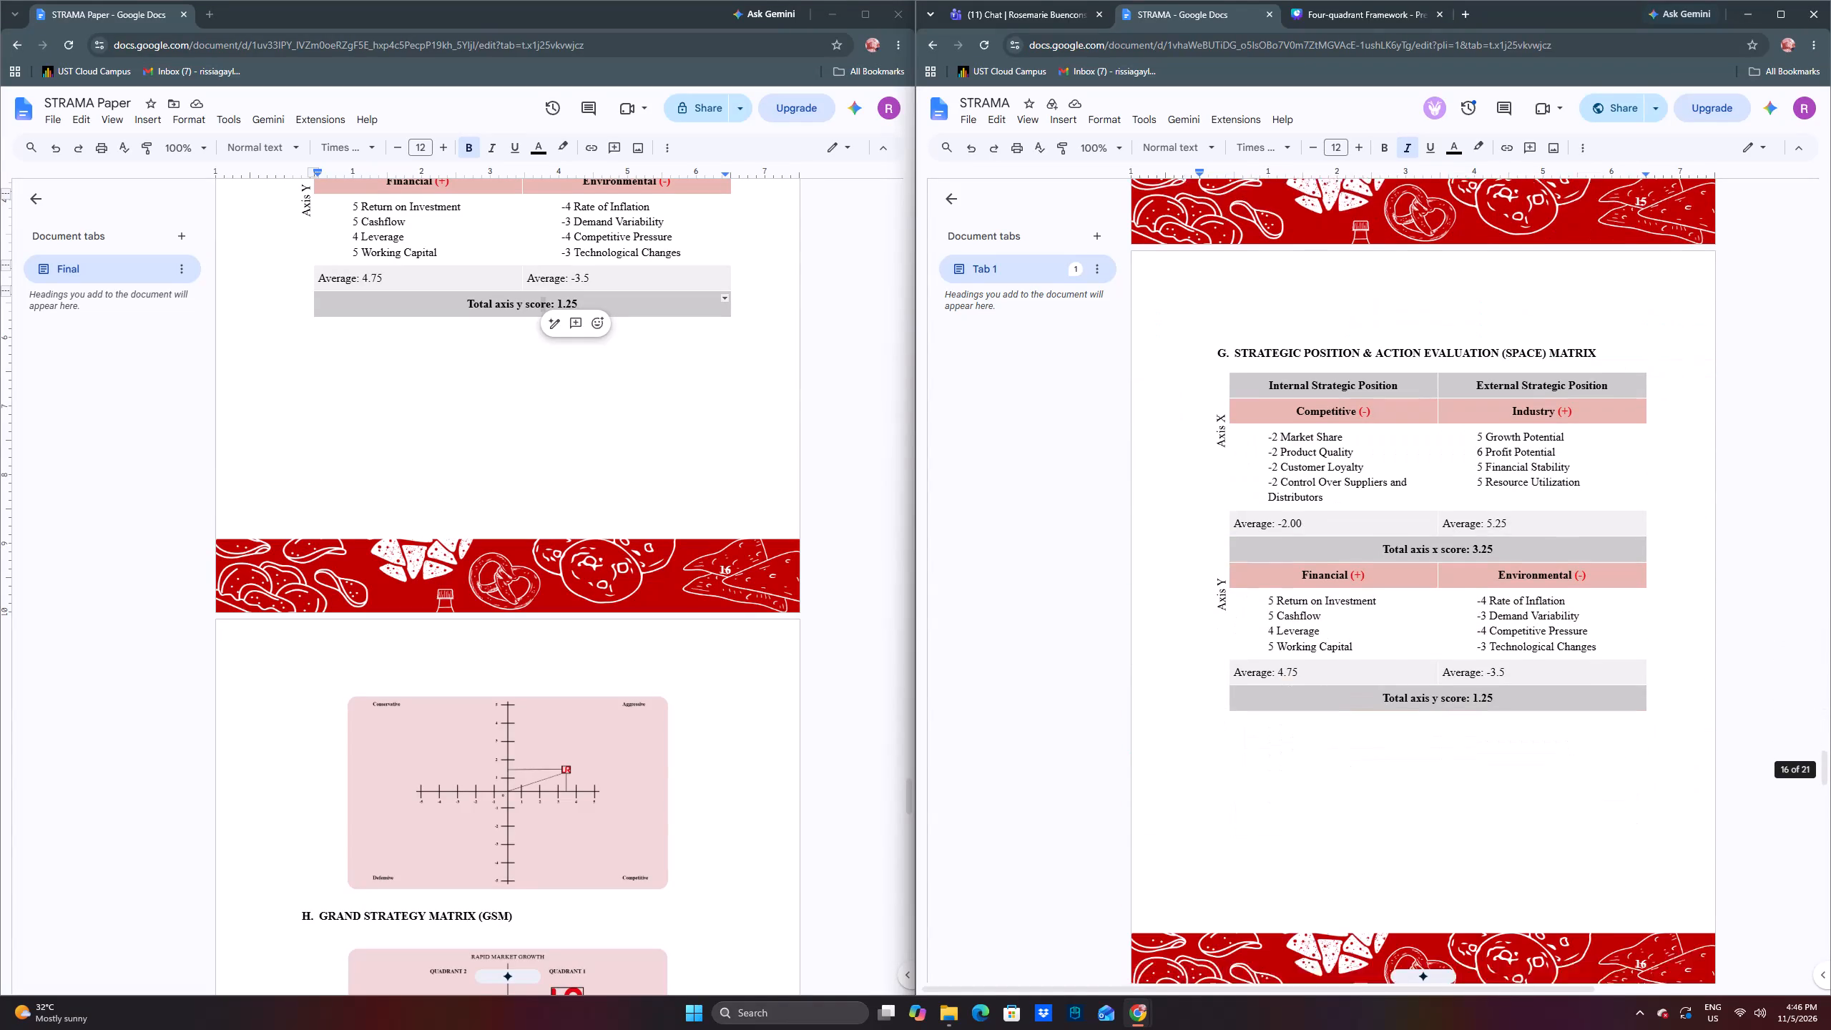
{"action": "scroll", "coordinate": [1385, 556], "scroll_direction": "down", "scroll_amount": 15}
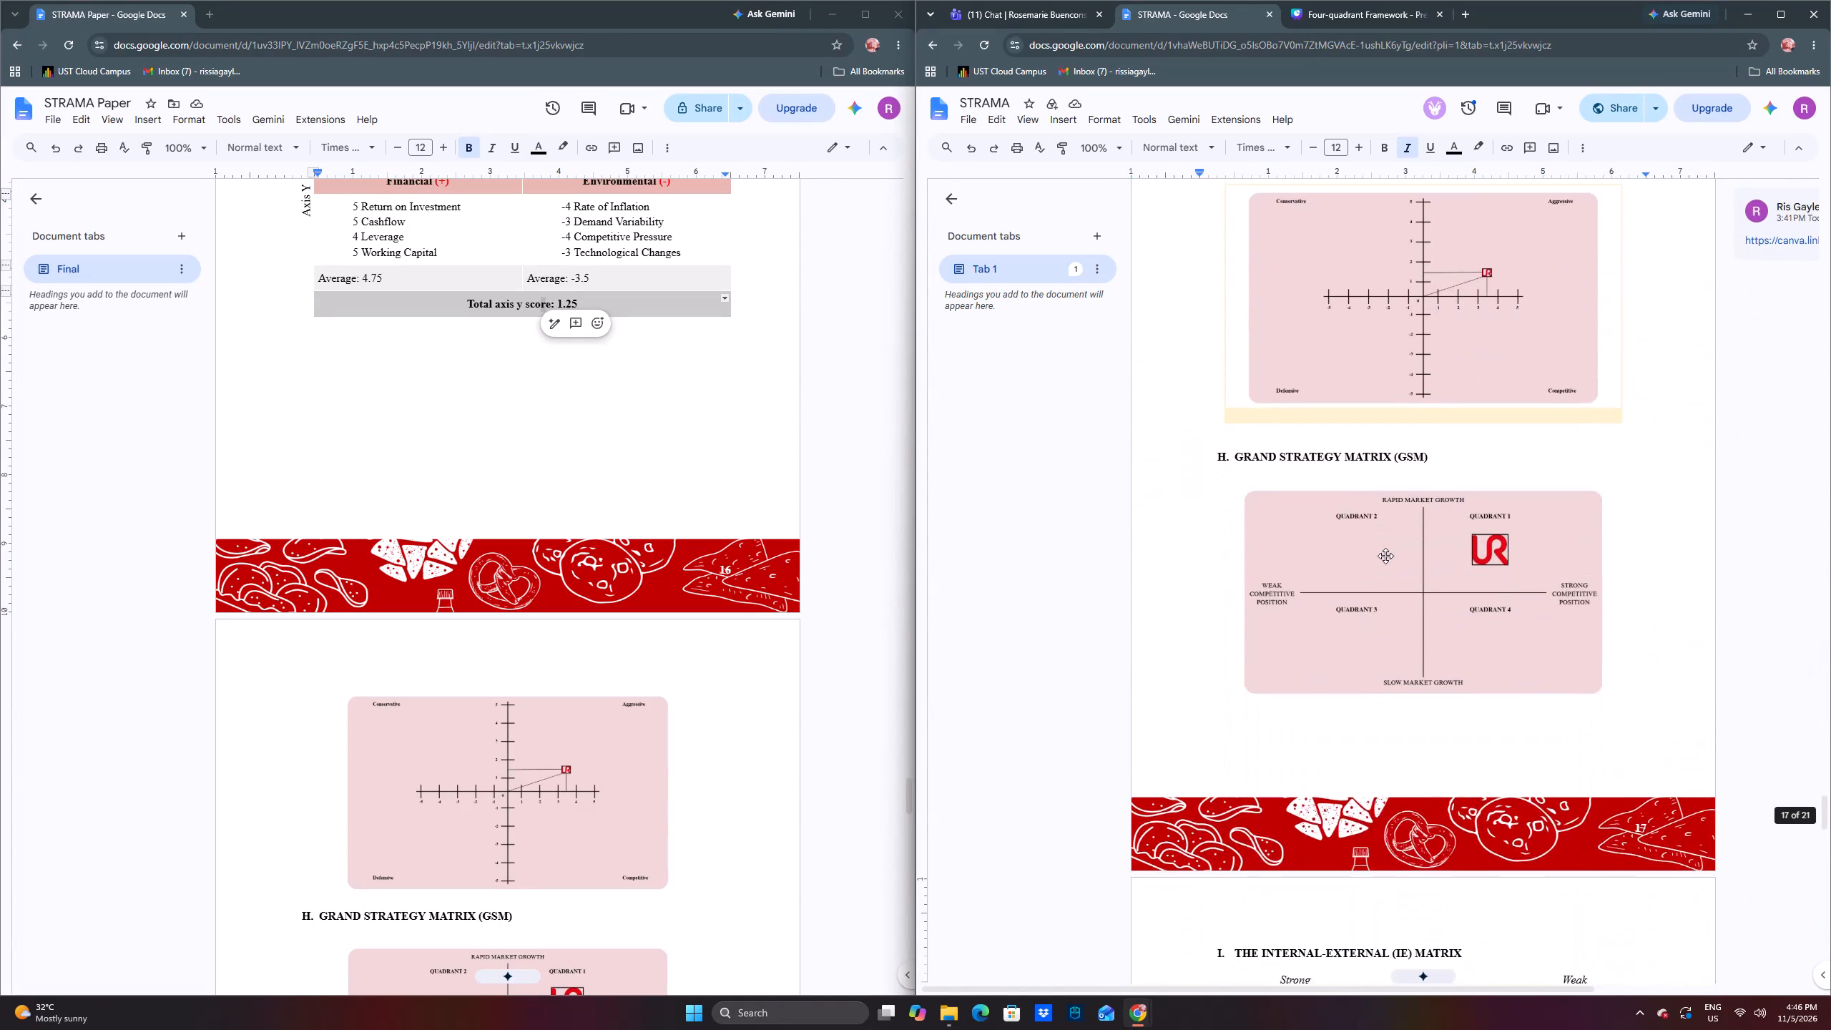
{"action": "scroll", "coordinate": [1385, 556], "scroll_direction": "down", "scroll_amount": 6}
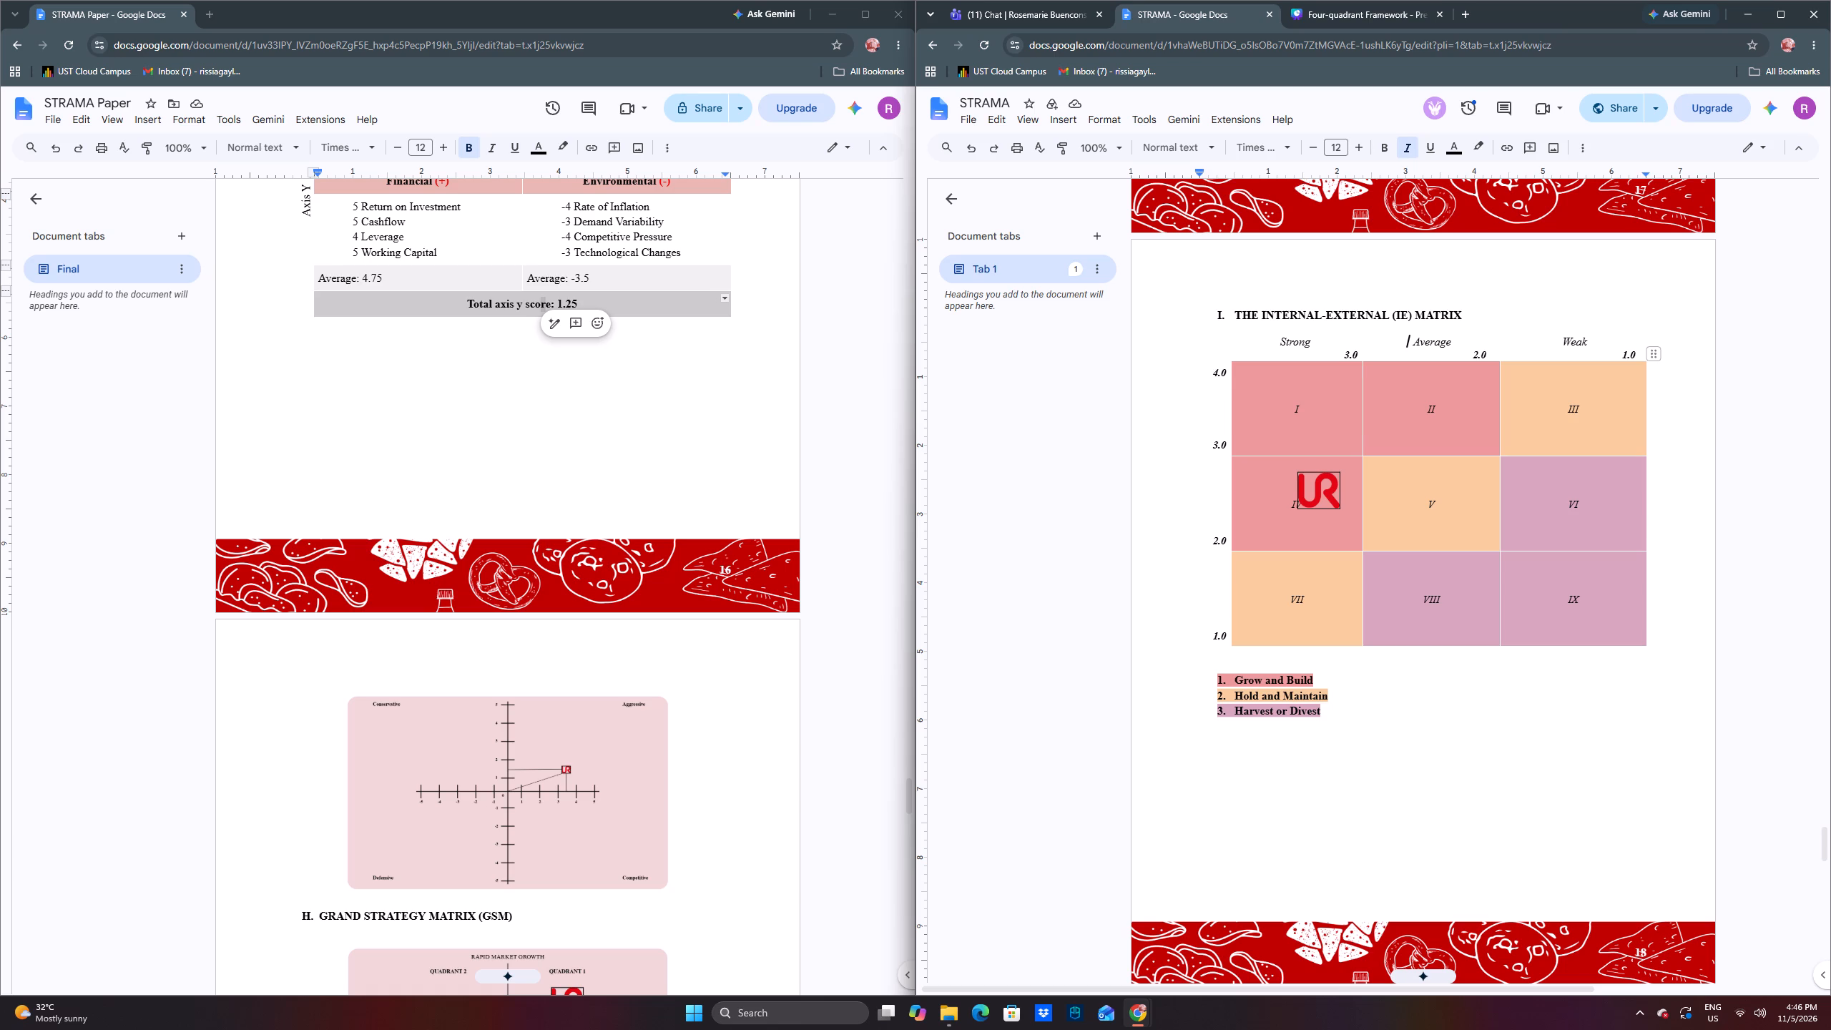
Go back to the External Factor Evaluation (EFE) Matrix in the STRAMA document and examine its weighted scores.
{"action": "scroll", "coordinate": [1407, 555], "scroll_direction": "up", "scroll_amount": 20}
{"action": "scroll", "coordinate": [1407, 555], "scroll_direction": "up", "scroll_amount": 20}
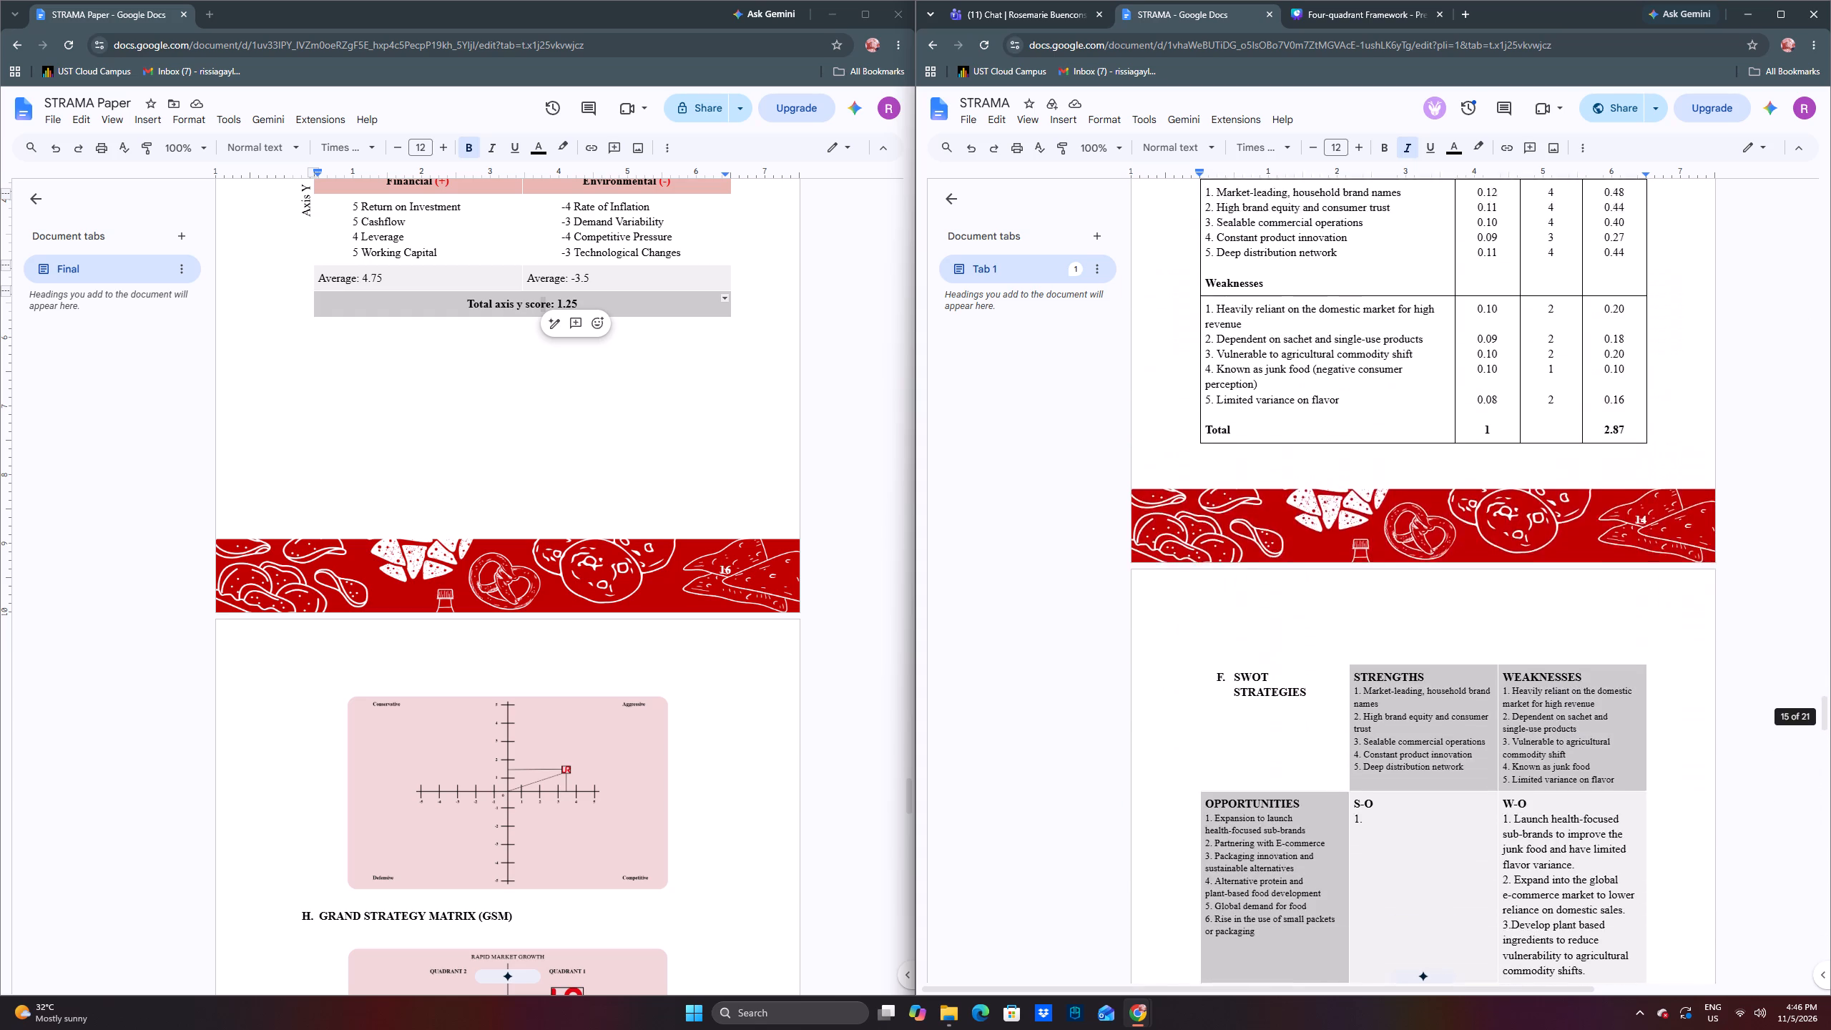
{"action": "scroll", "coordinate": [1407, 555], "scroll_direction": "up", "scroll_amount": 16}
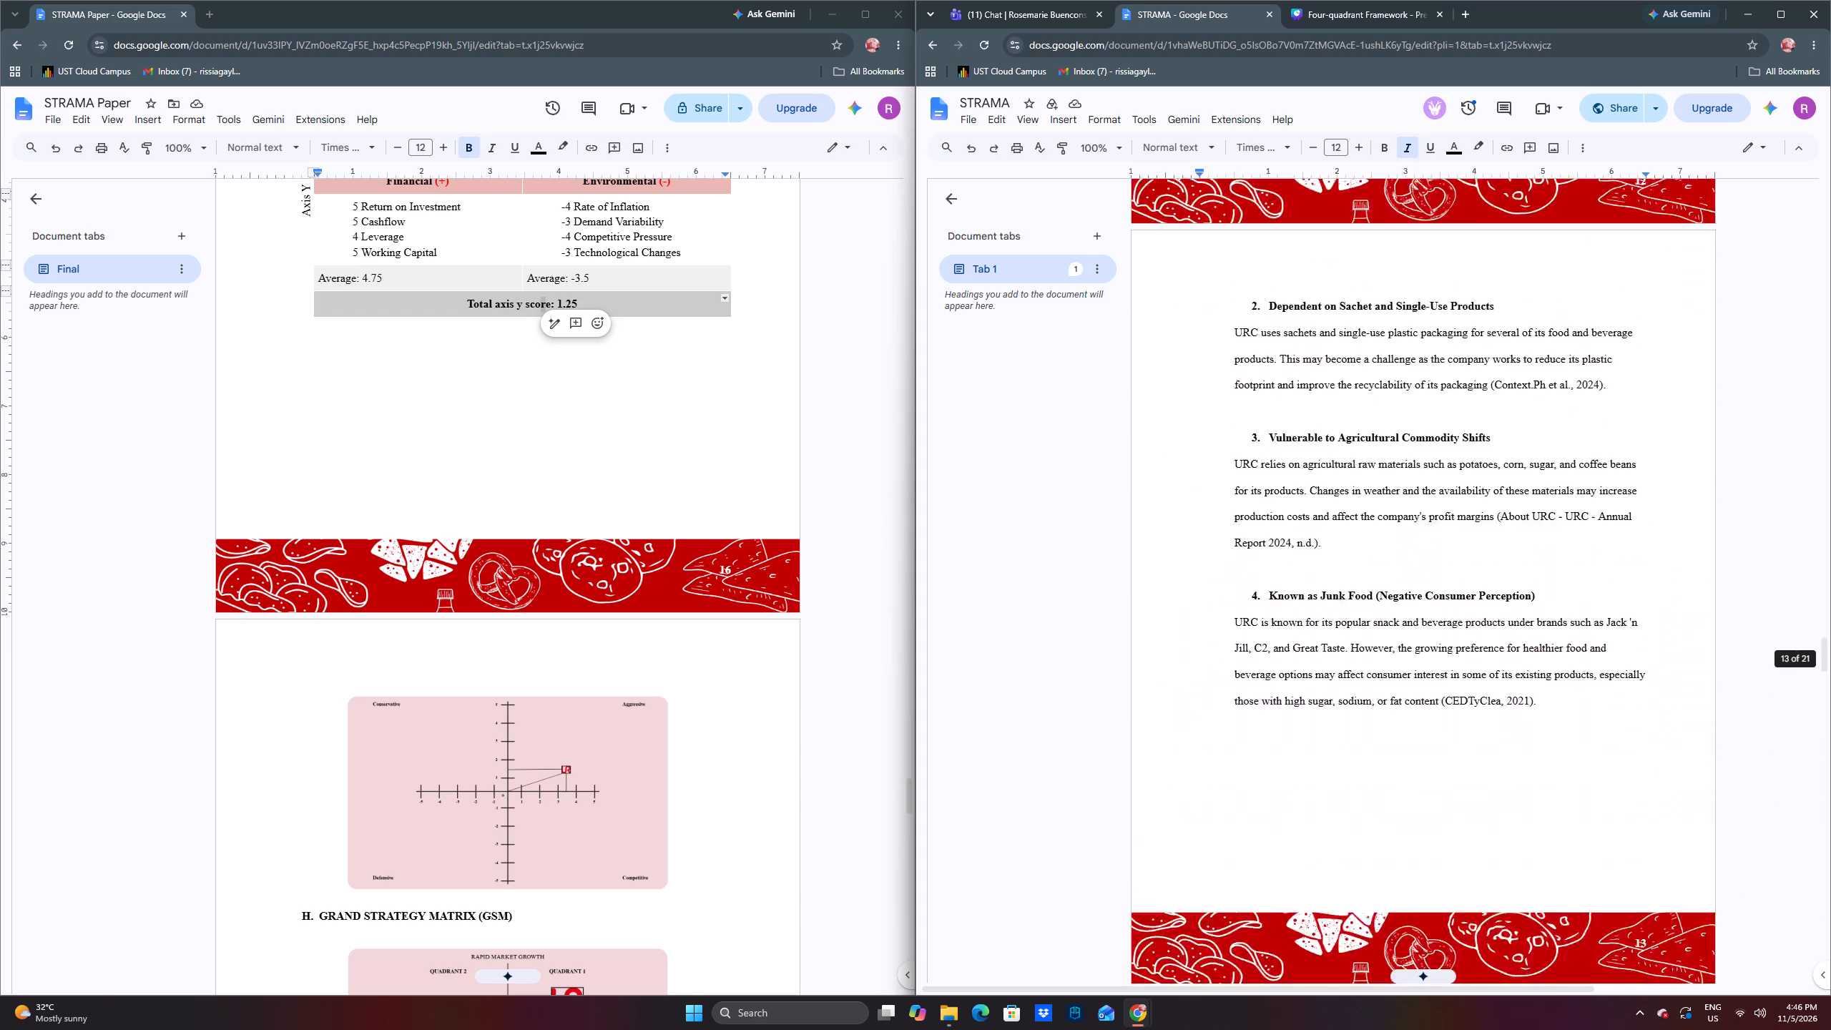
{"action": "scroll", "coordinate": [1407, 555], "scroll_direction": "up", "scroll_amount": 17}
{"action": "scroll", "coordinate": [1406, 550], "scroll_direction": "up", "scroll_amount": 9}
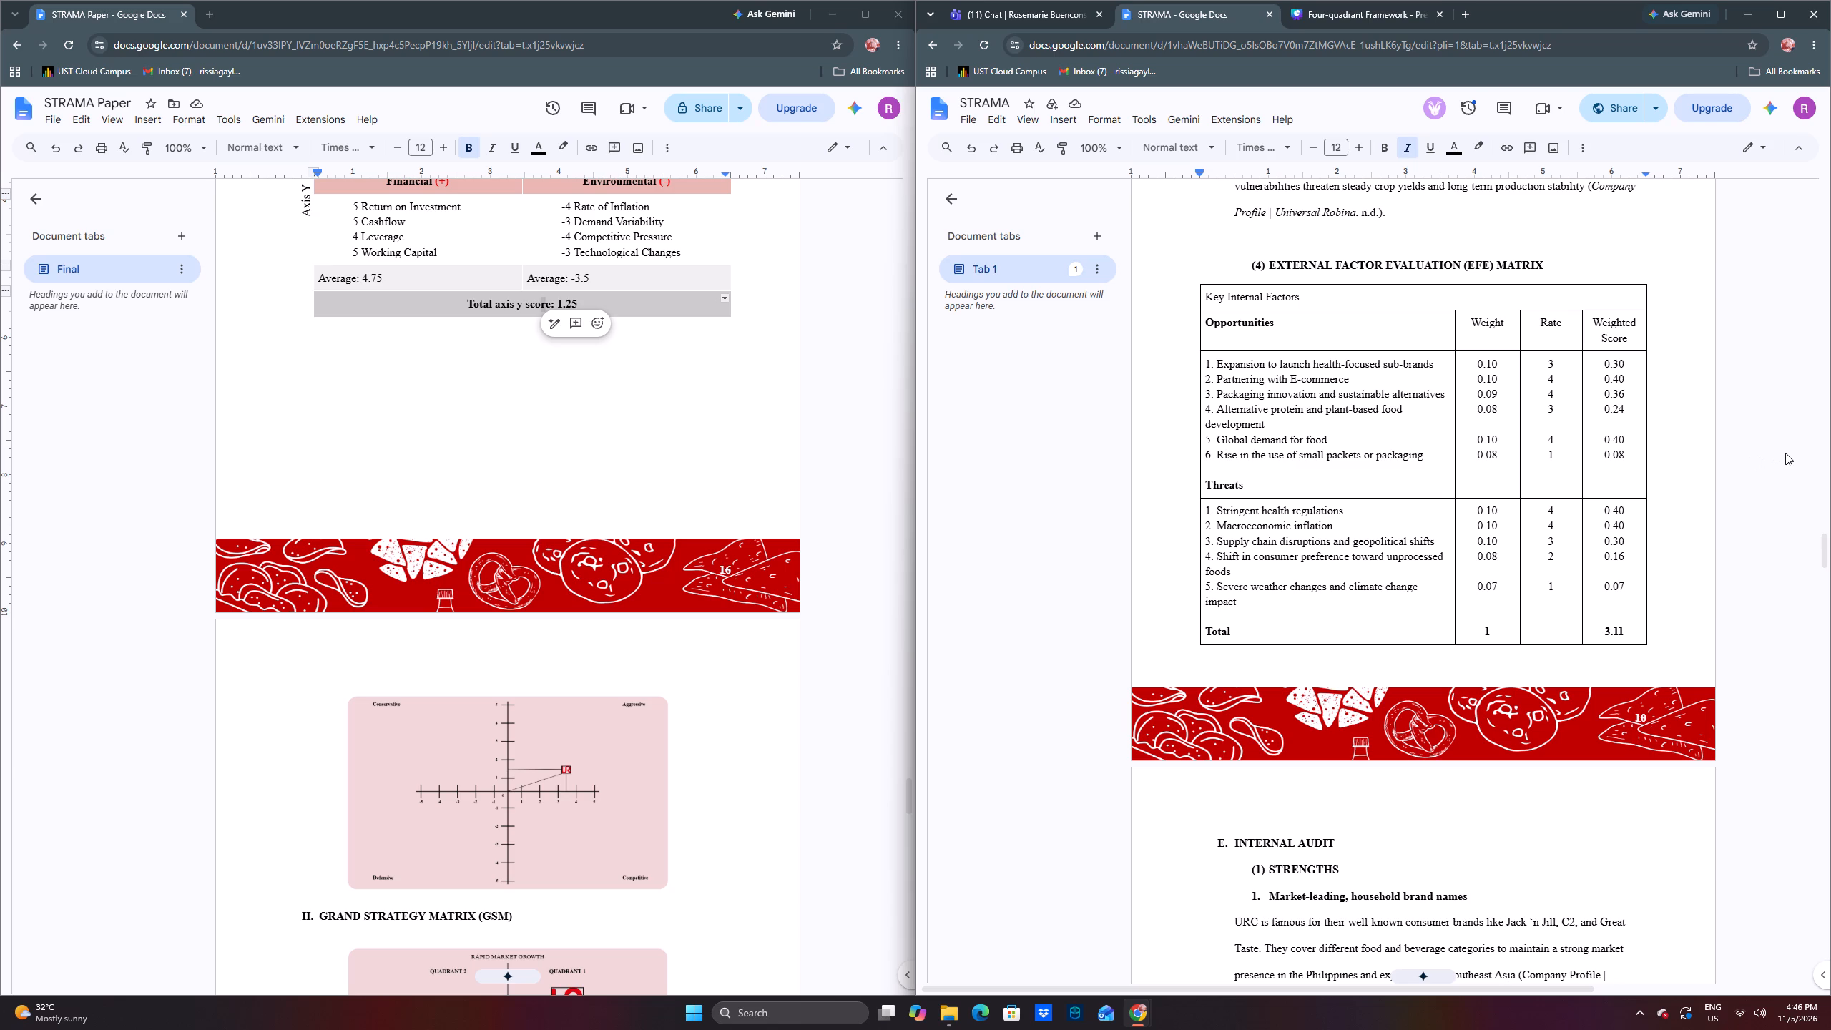
Examine the Internal Factor Evaluation (IFE) Matrix scores, and check them against the company logo's placement in the IE Matrix.
{"action": "scroll", "coordinate": [1785, 453], "scroll_direction": "down", "scroll_amount": 20}
{"action": "scroll", "coordinate": [1774, 471], "scroll_direction": "down", "scroll_amount": 4}
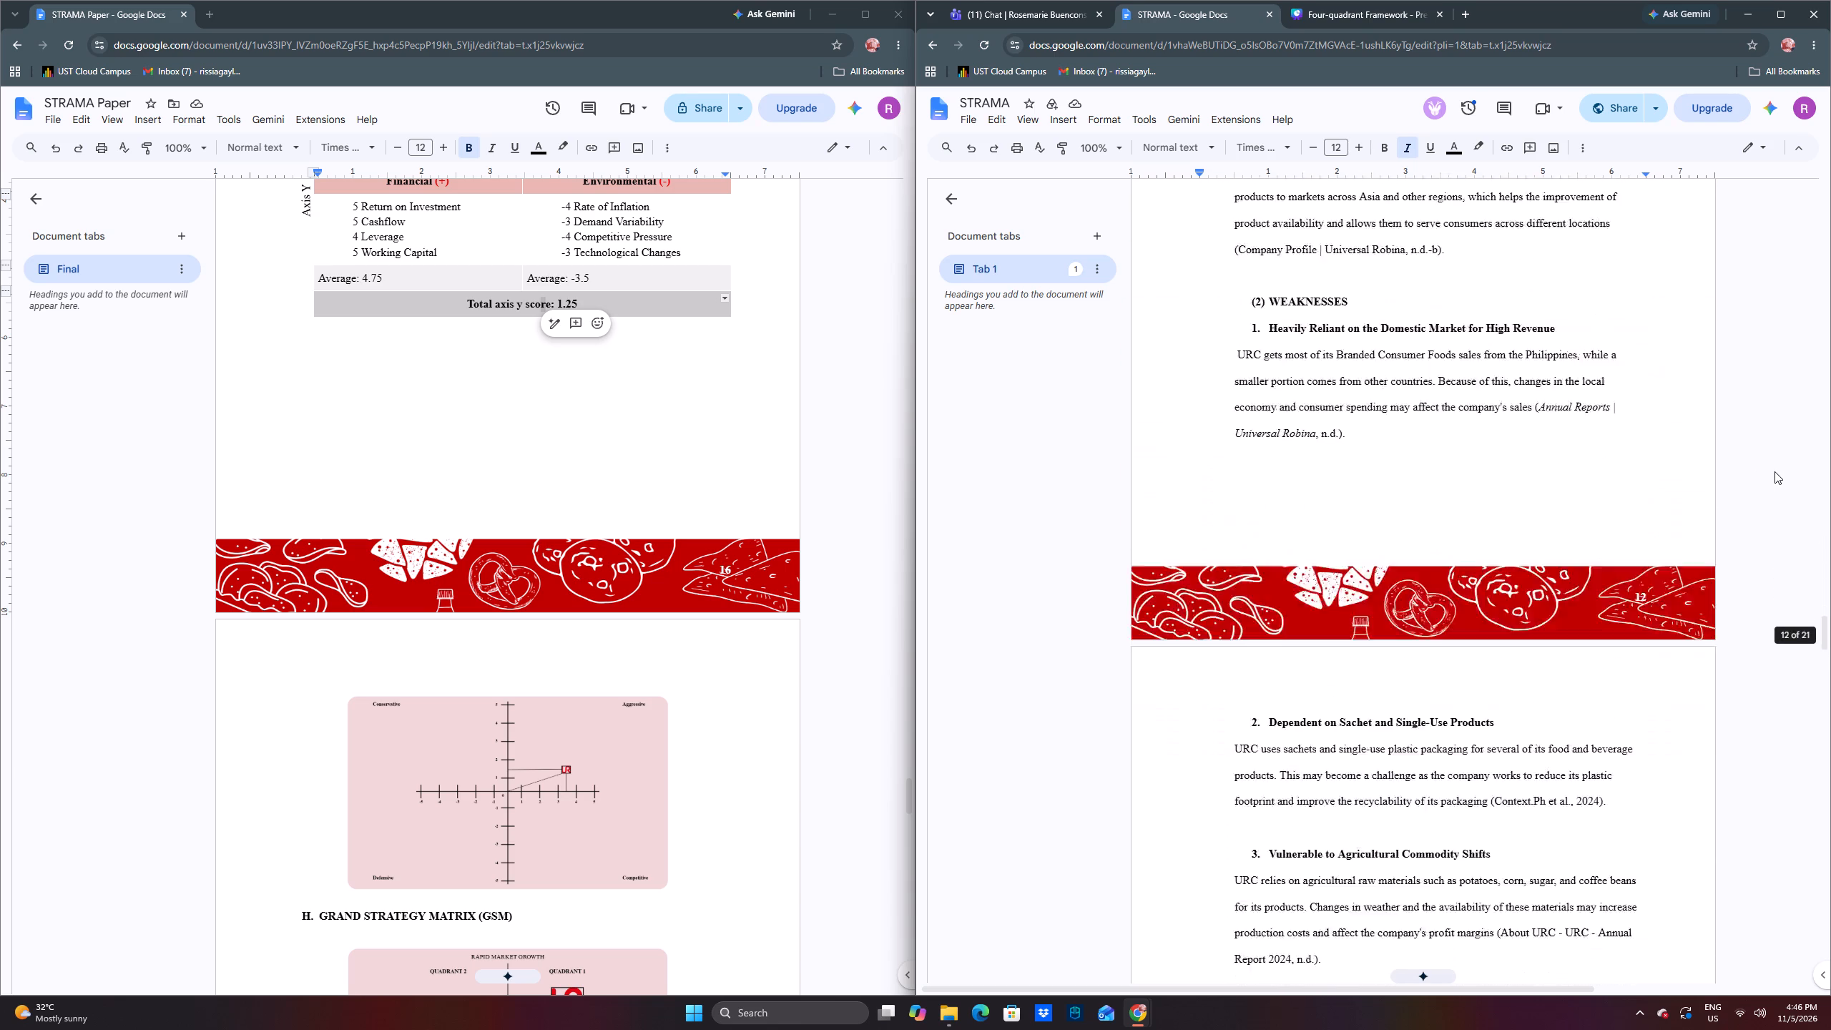
{"action": "scroll", "coordinate": [1774, 471], "scroll_direction": "down", "scroll_amount": 19}
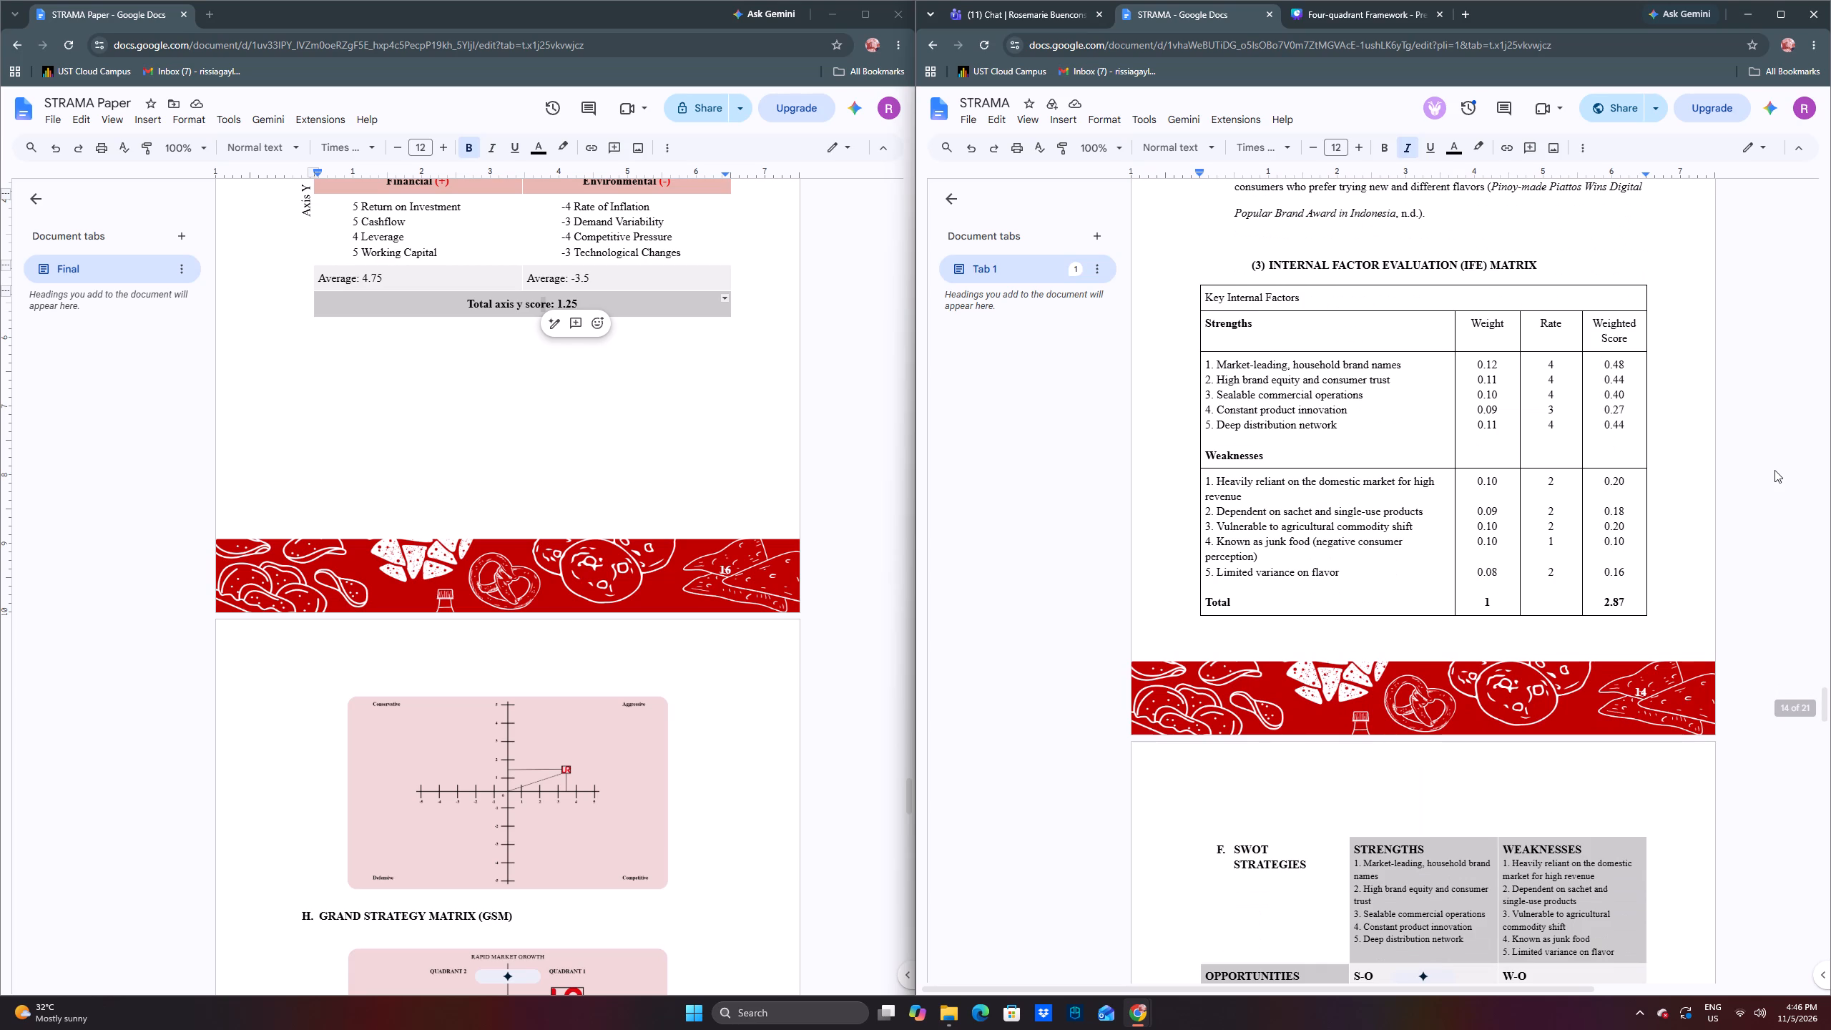
{"action": "scroll", "coordinate": [1710, 459], "scroll_direction": "down", "scroll_amount": 11}
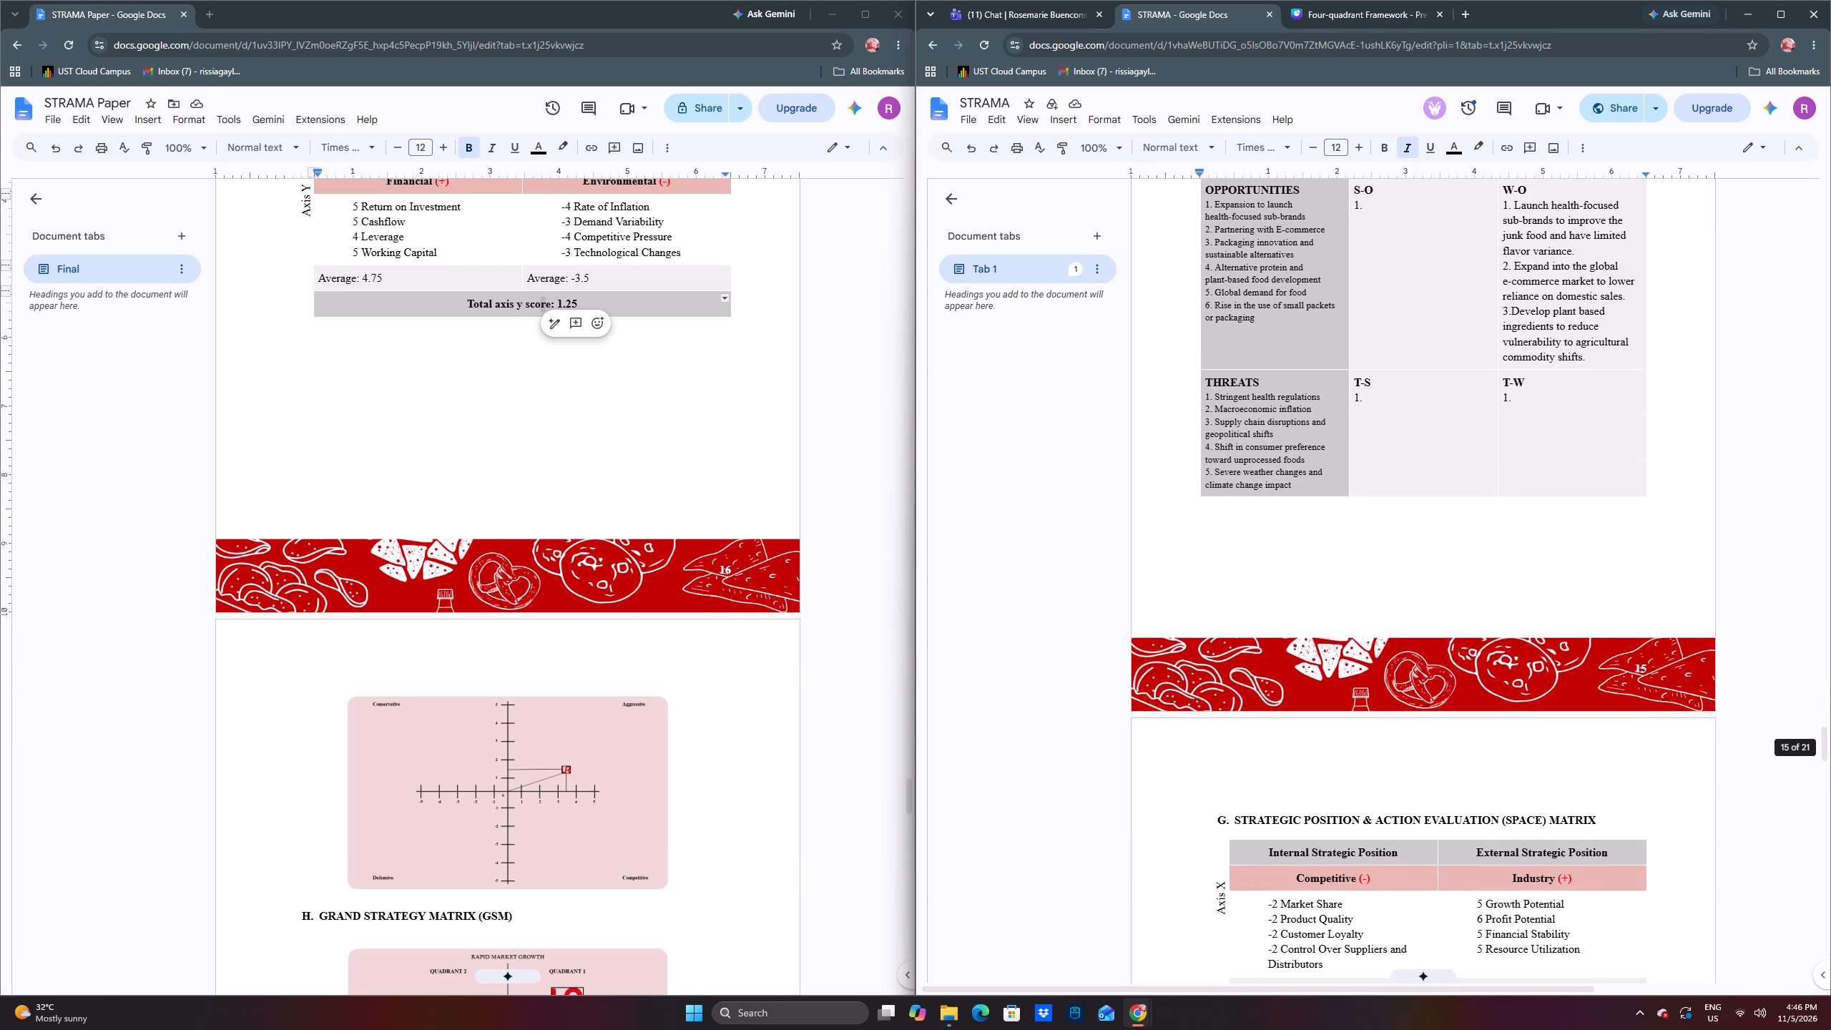
{"action": "scroll", "coordinate": [1710, 459], "scroll_direction": "down", "scroll_amount": 19}
{"action": "scroll", "coordinate": [1710, 459], "scroll_direction": "down", "scroll_amount": 6}
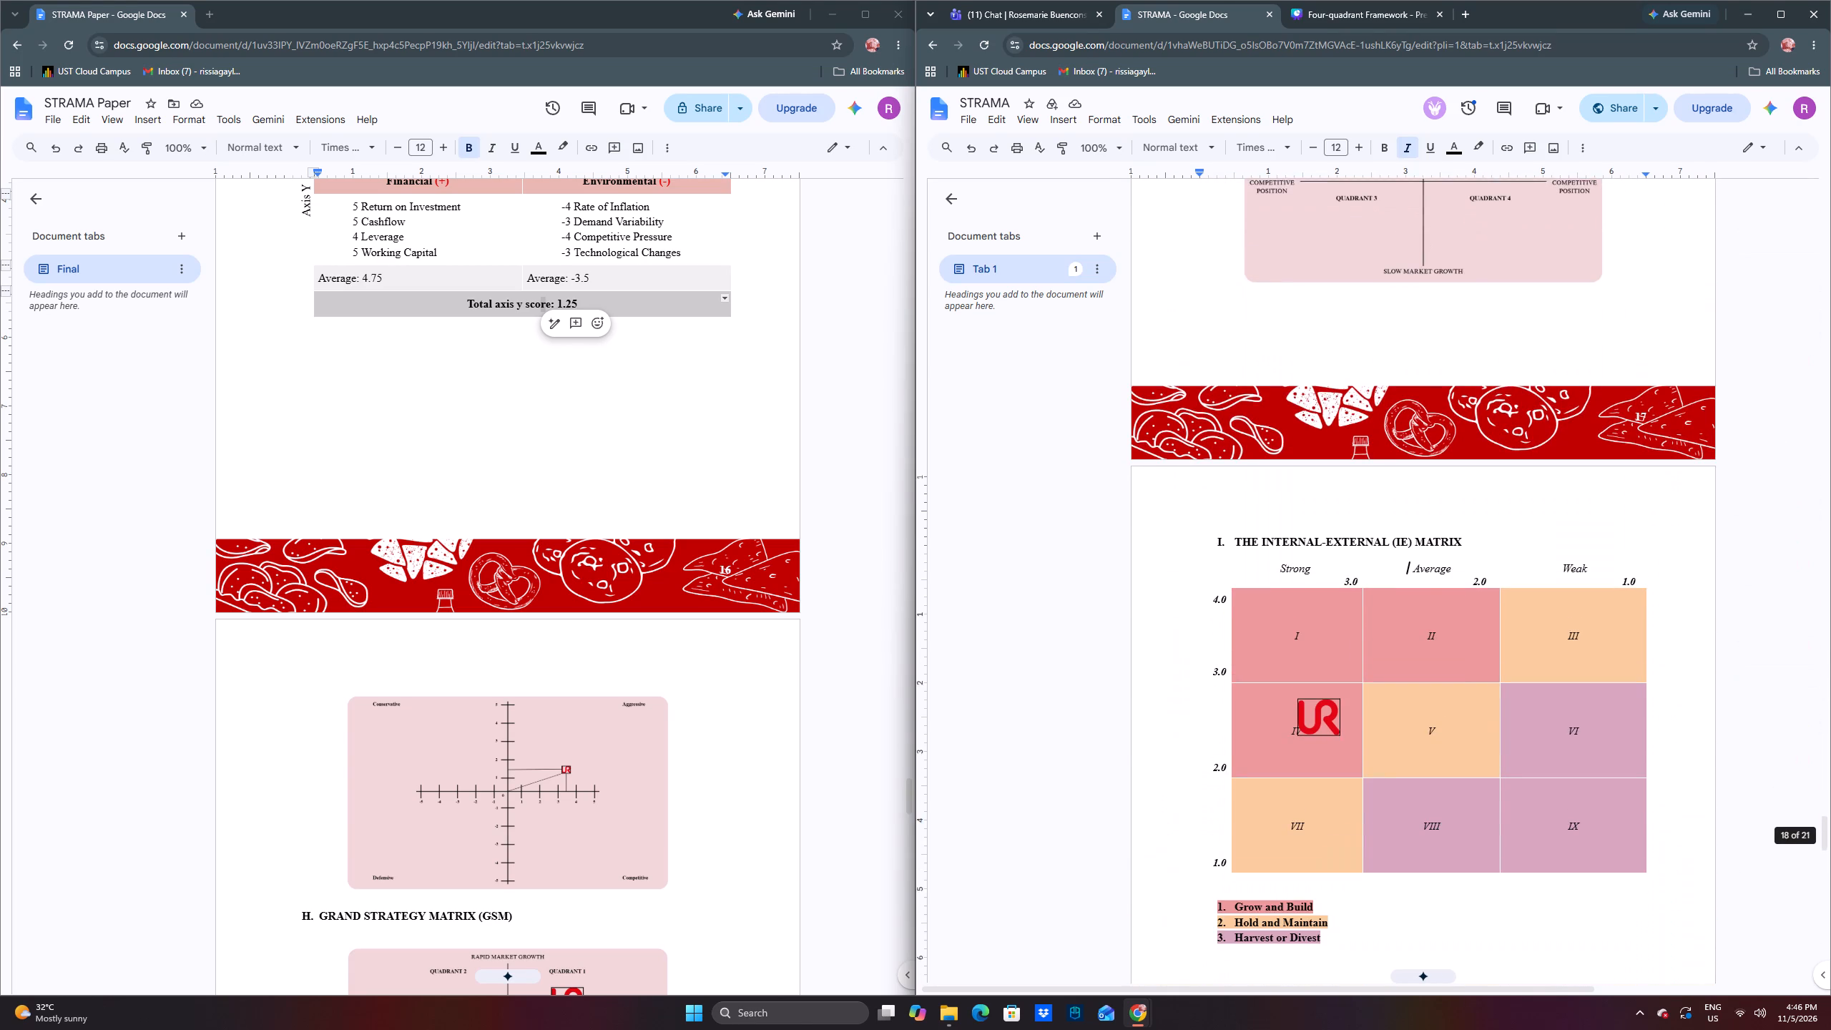
{"action": "scroll", "coordinate": [1710, 459], "scroll_direction": "down", "scroll_amount": 3}
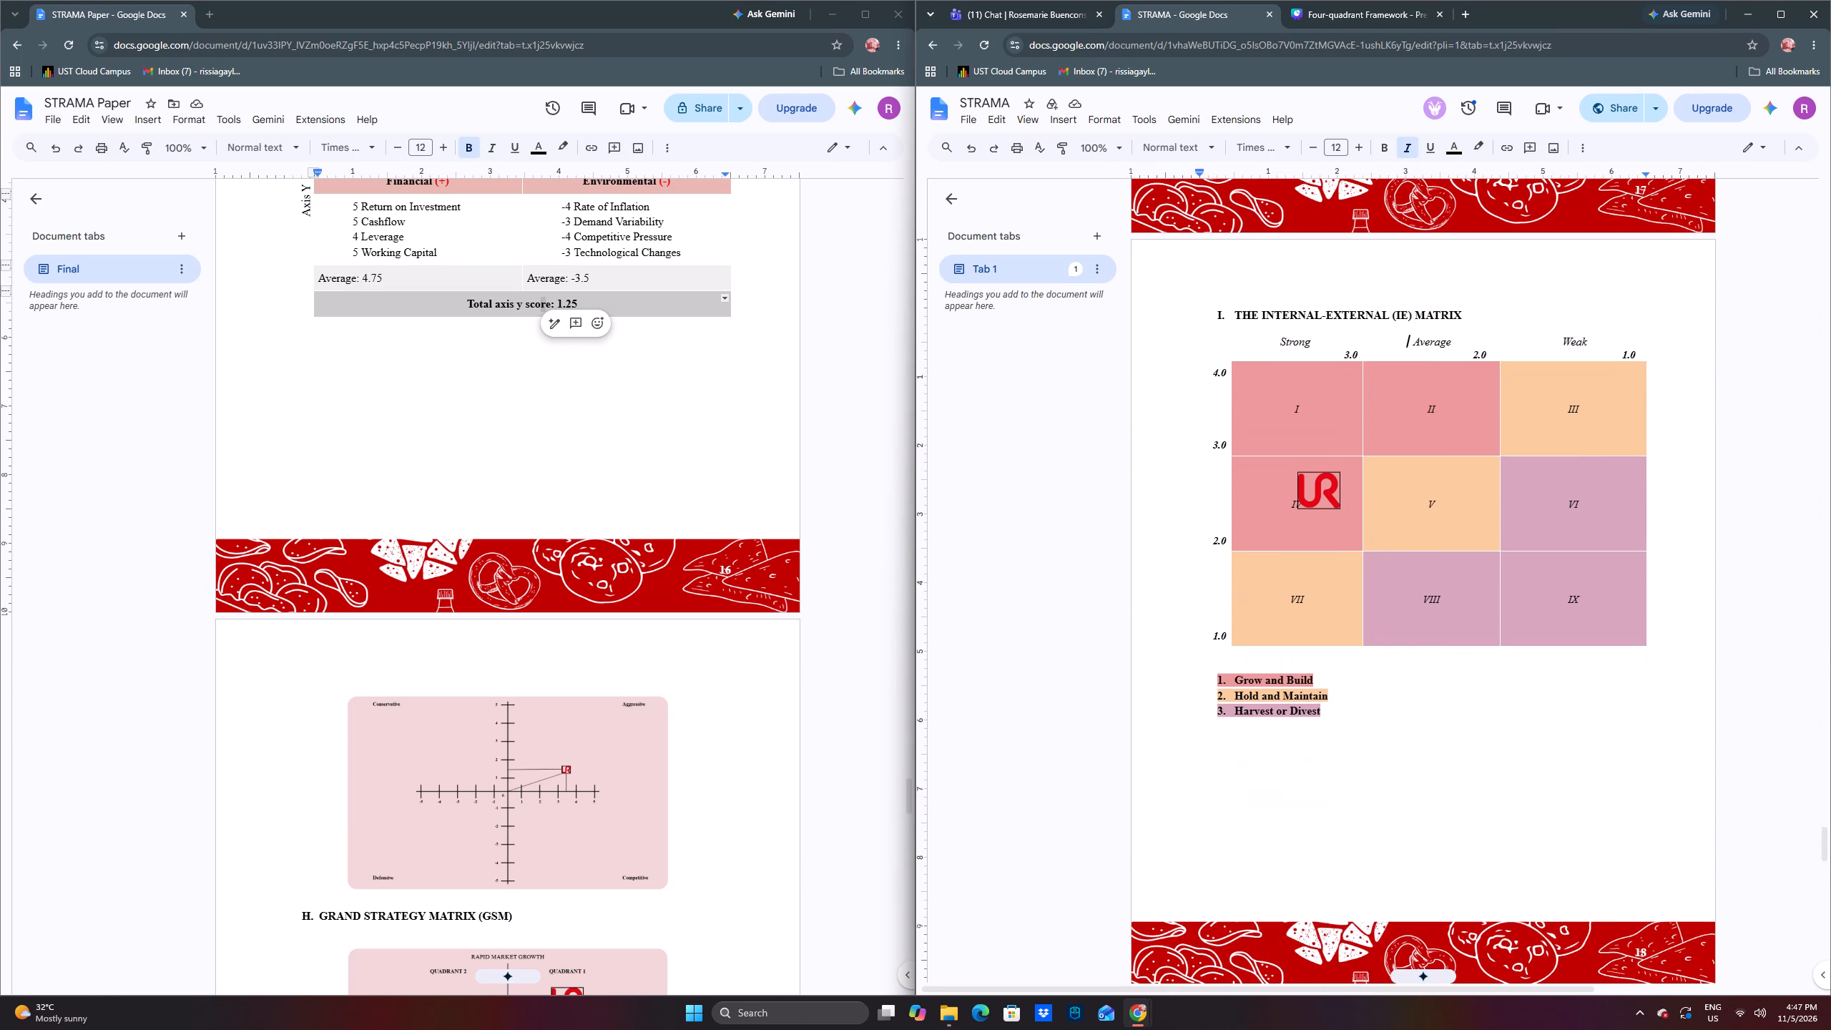
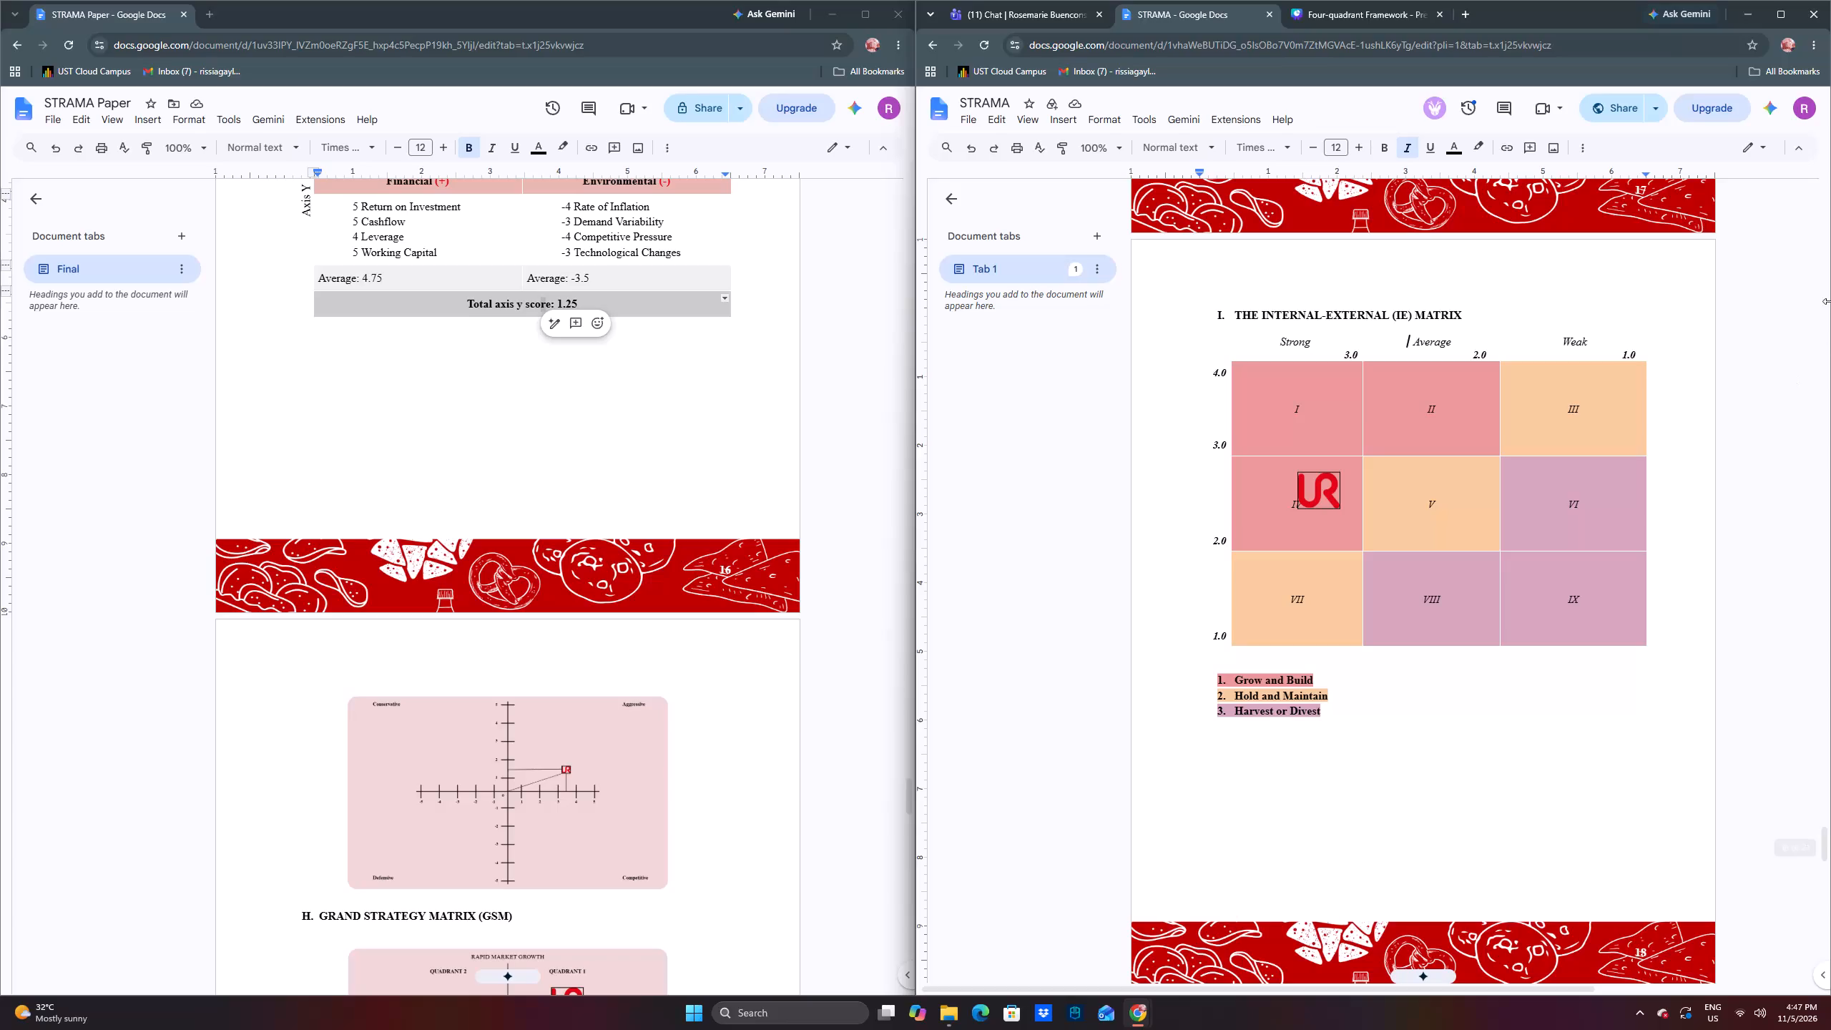
Go back to the External Factor Evaluation (EFE) Matrix in the STRAMA Paper and examine its total weighted score against the IE Matrix.
{"action": "scroll", "coordinate": [792, 423], "scroll_direction": "up", "scroll_amount": 3}
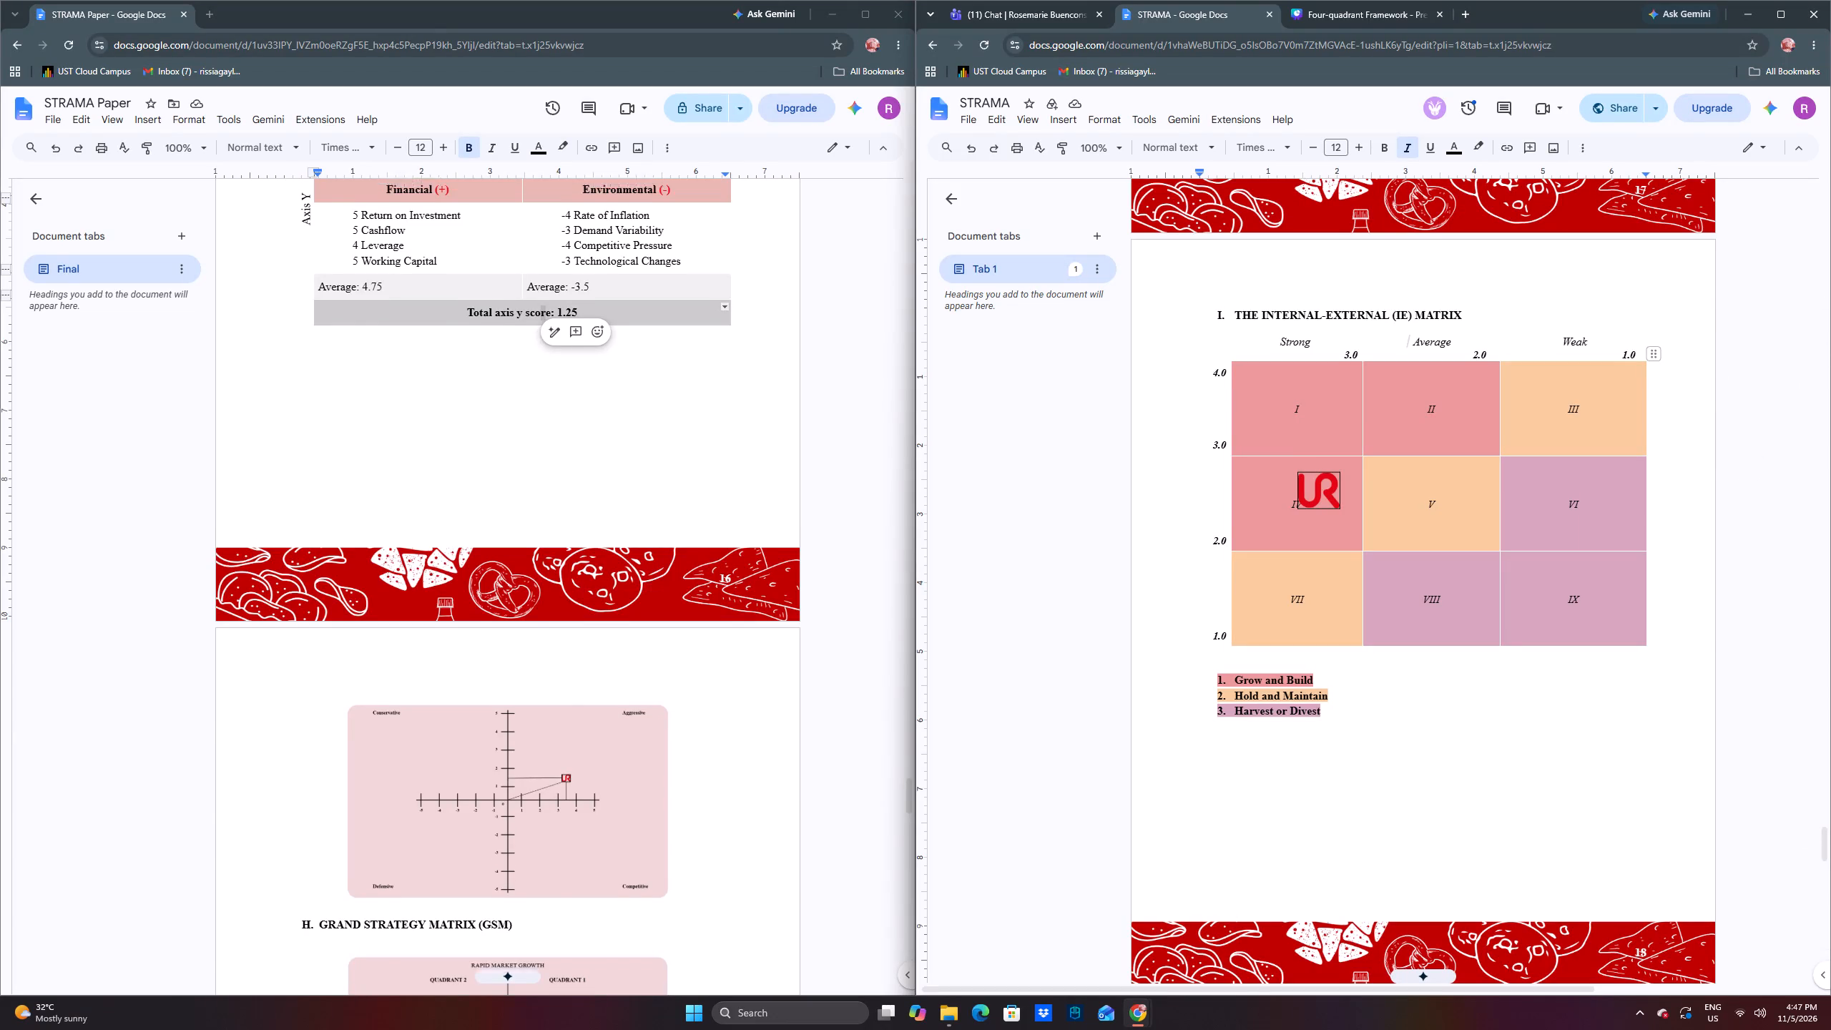
{"action": "scroll", "coordinate": [794, 418], "scroll_direction": "up", "scroll_amount": 11}
{"action": "scroll", "coordinate": [736, 445], "scroll_direction": "up", "scroll_amount": 11}
{"action": "scroll", "coordinate": [734, 446], "scroll_direction": "up", "scroll_amount": 11}
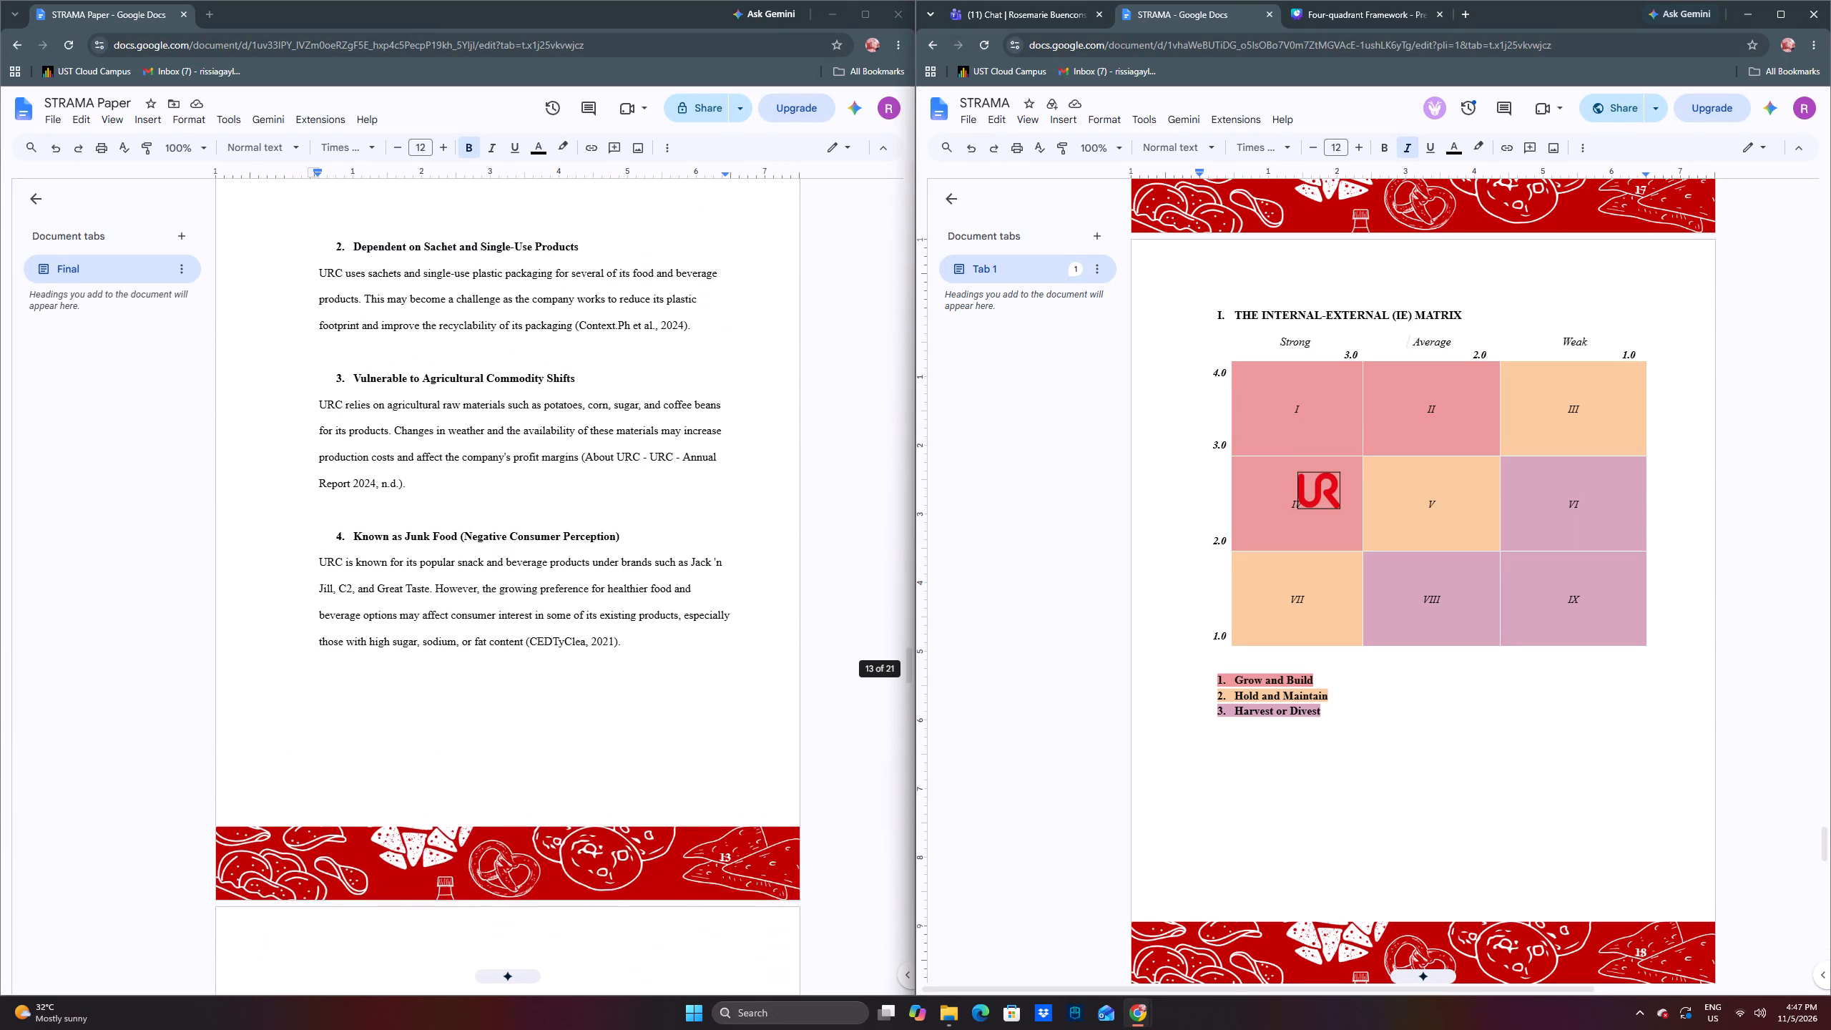
{"action": "scroll", "coordinate": [734, 446], "scroll_direction": "up", "scroll_amount": 20}
{"action": "scroll", "coordinate": [734, 450], "scroll_direction": "up", "scroll_amount": 8}
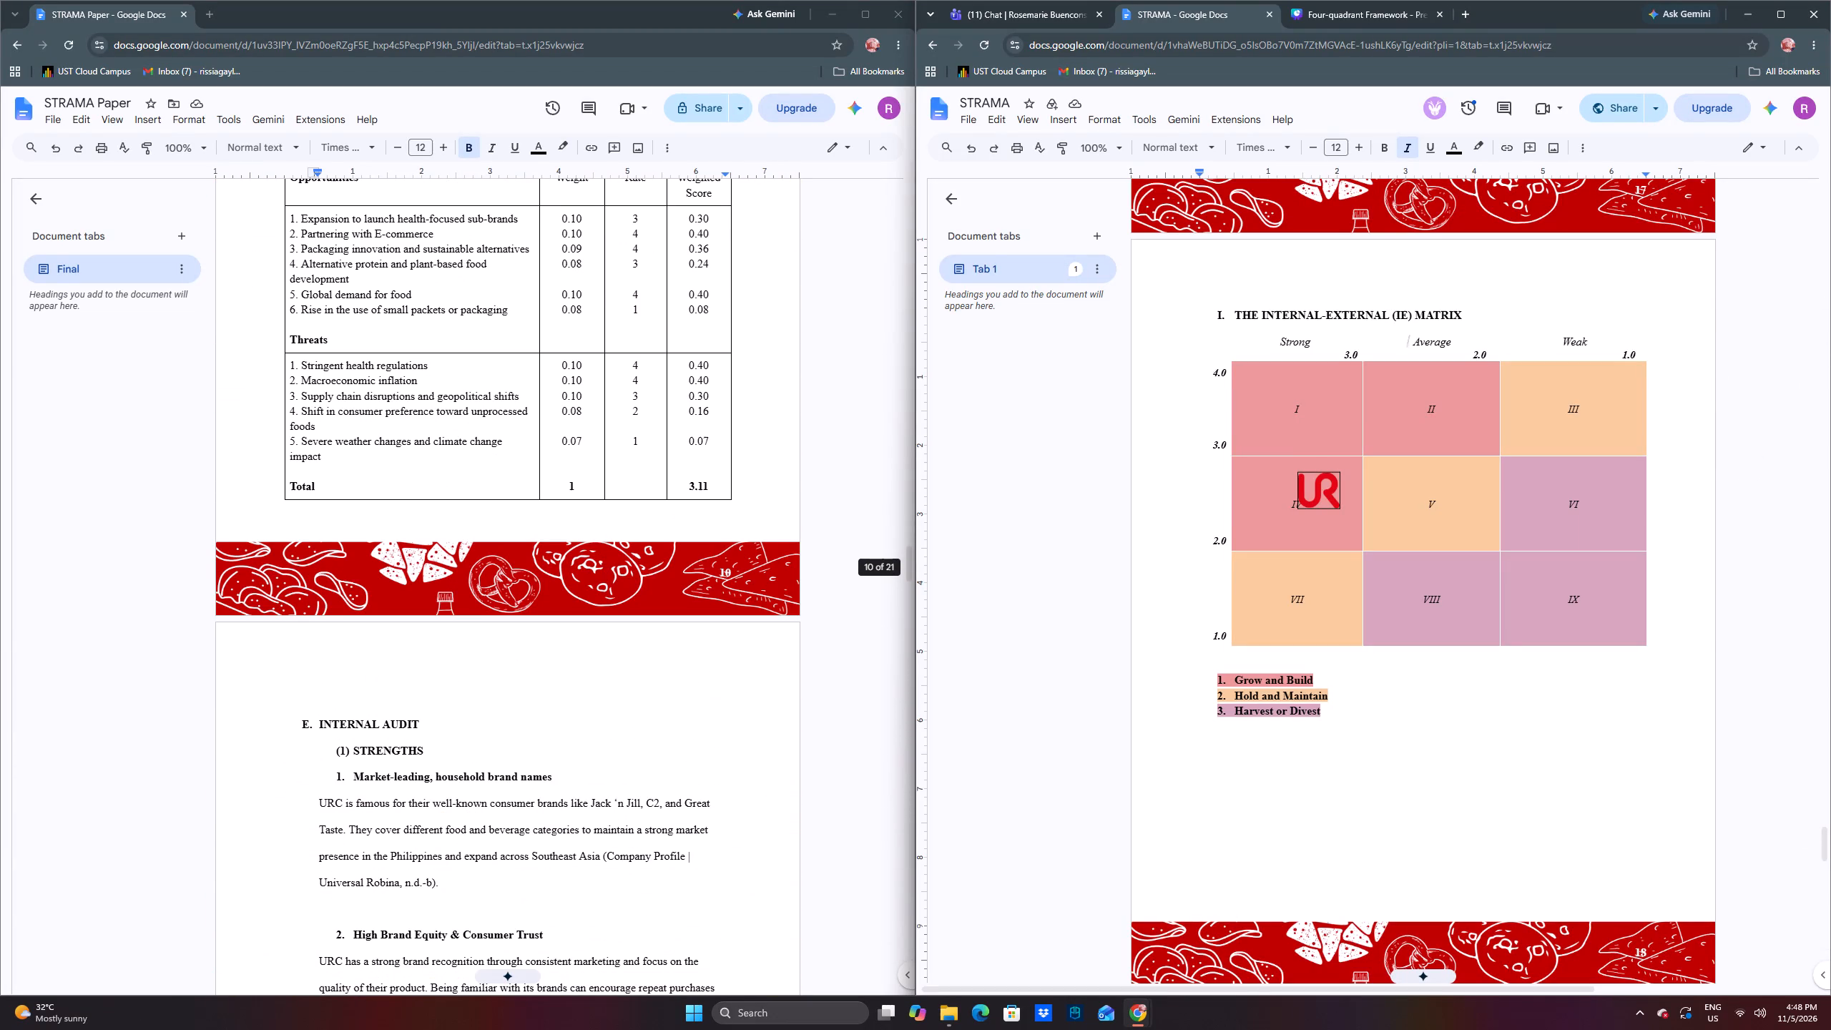
{"action": "scroll", "coordinate": [734, 450], "scroll_direction": "up", "scroll_amount": 2}
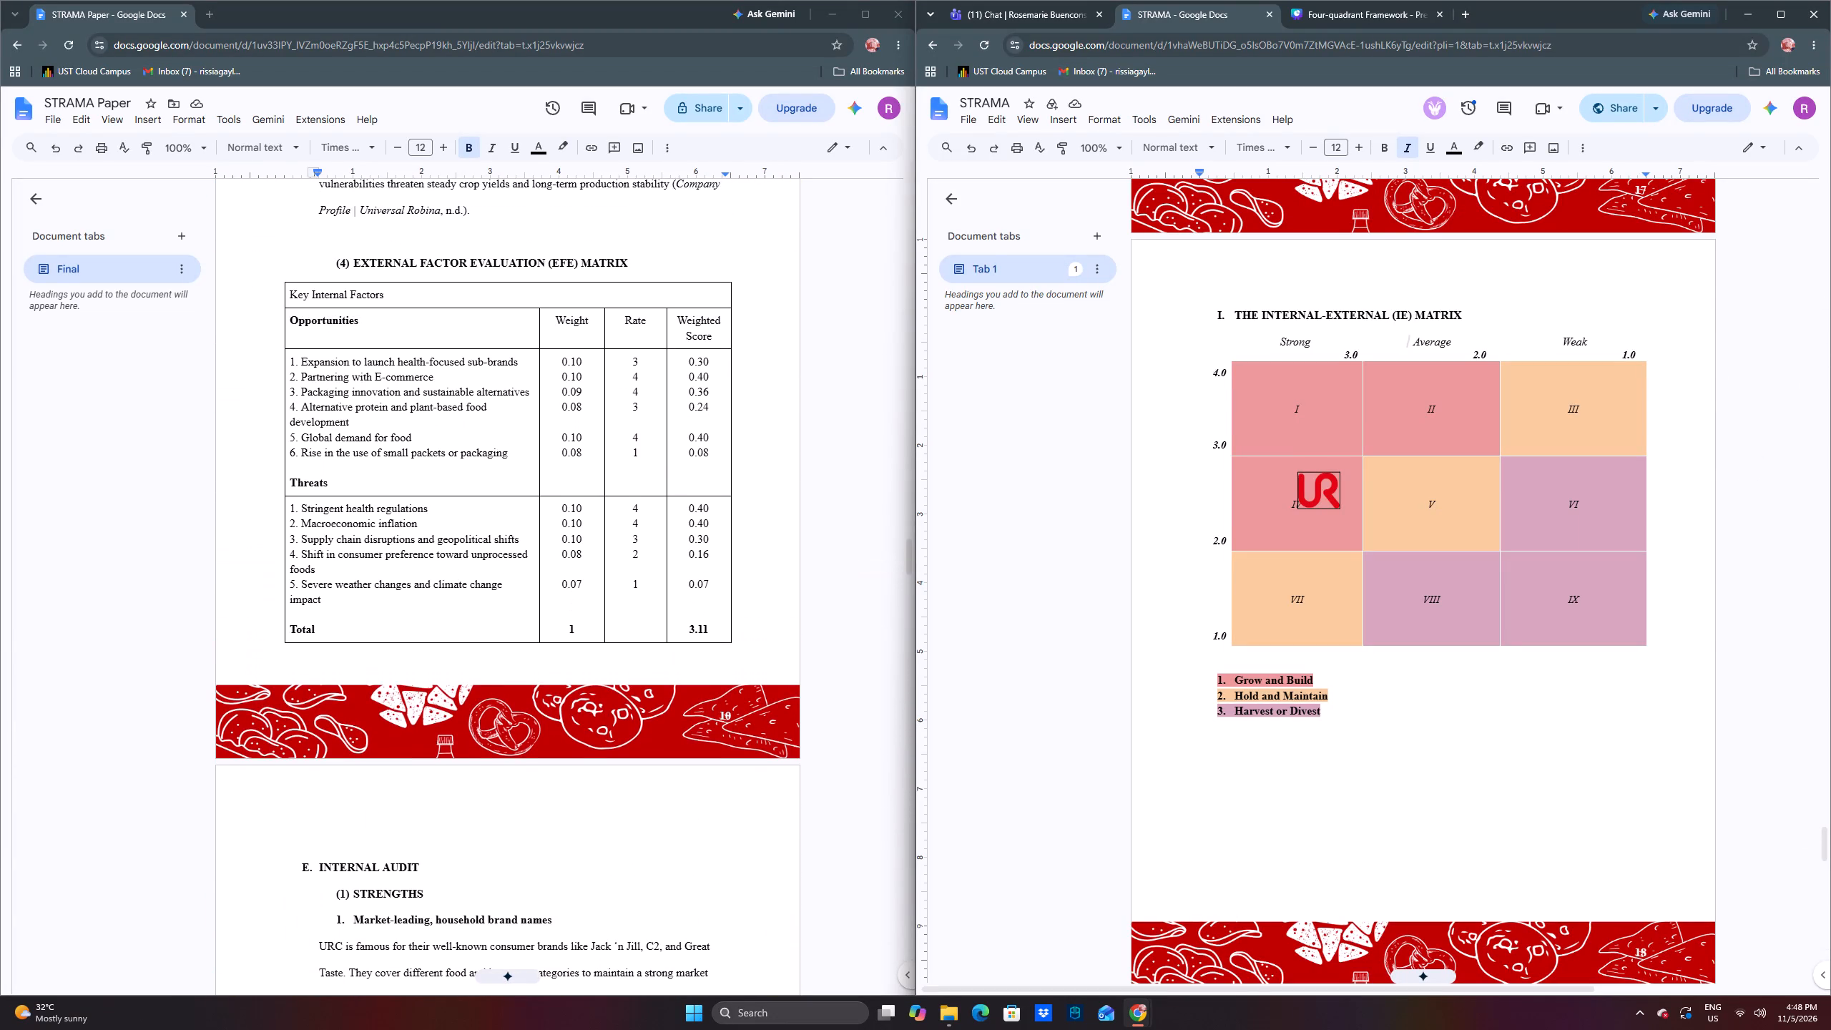
{"action": "scroll", "coordinate": [734, 450], "scroll_direction": "up", "scroll_amount": 3}
{"action": "scroll", "coordinate": [734, 450], "scroll_direction": "down", "scroll_amount": 1}
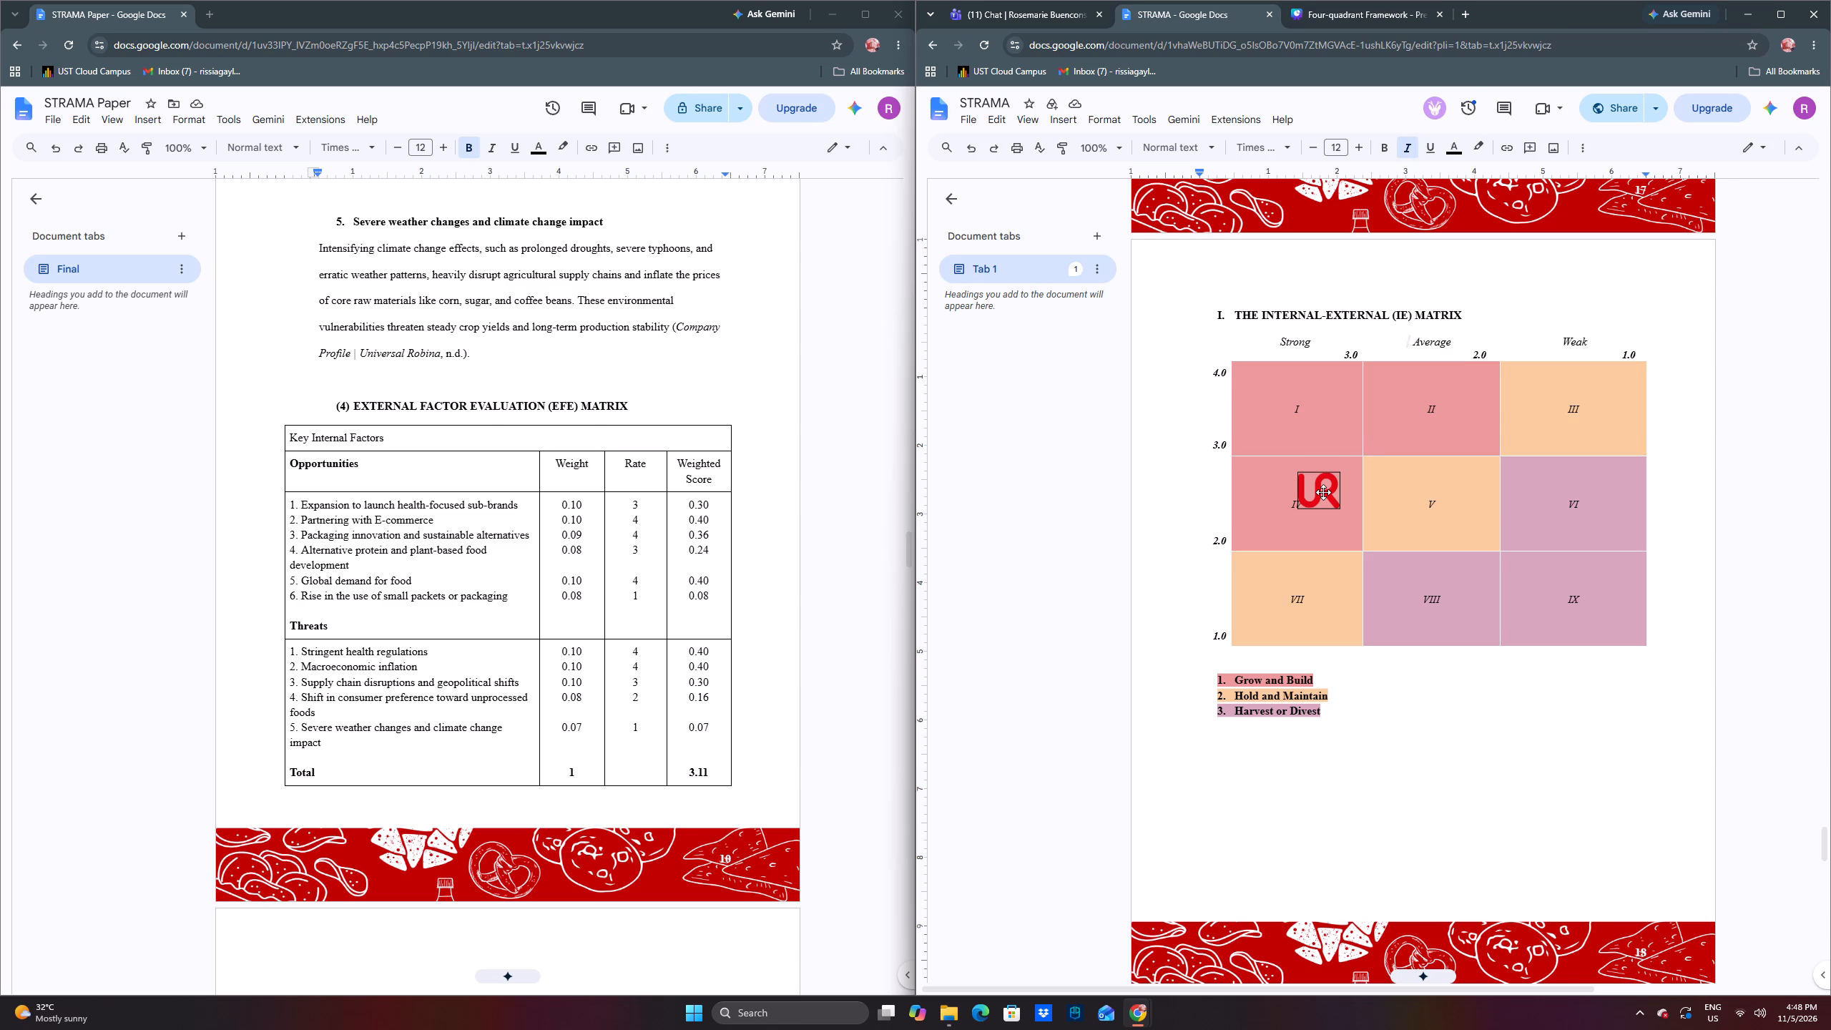
Move the company logo in the STRAMA document's IE Matrix from cell IV into cell II, just left of the numeral.
{"action": "left_click", "coordinate": [1323, 492]}
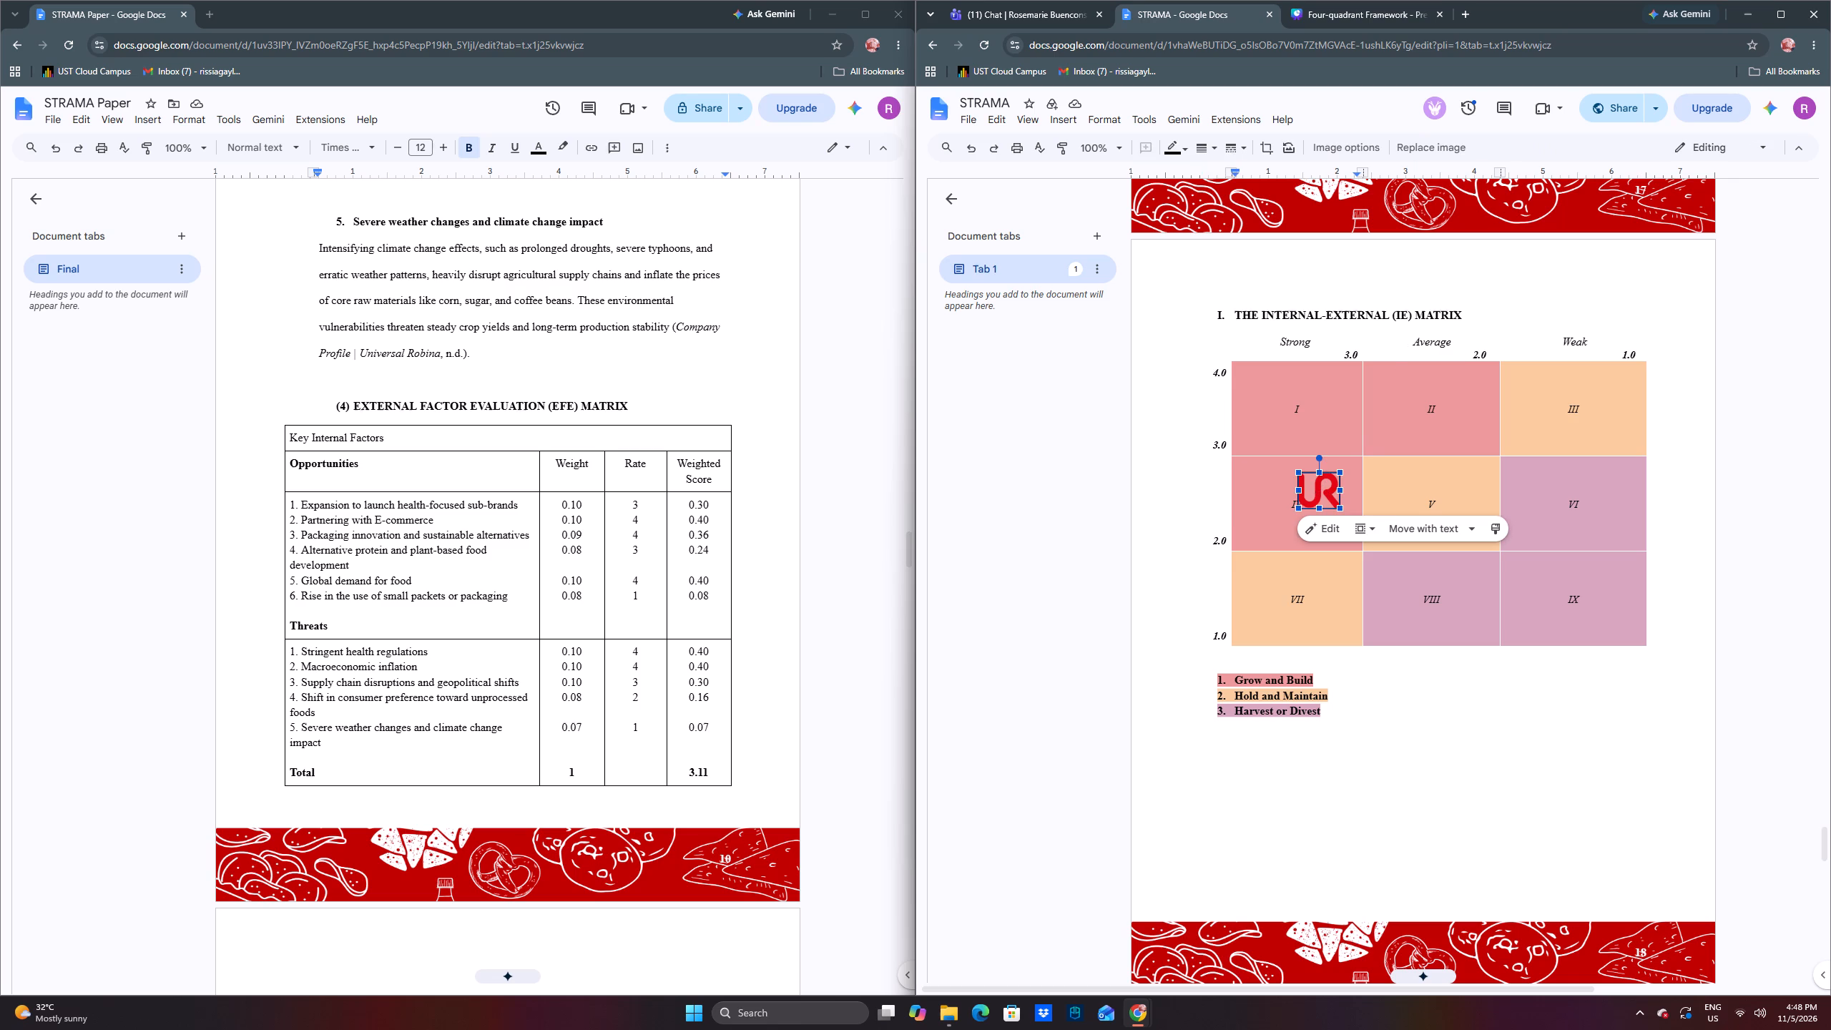
{"action": "left_click", "coordinate": [1435, 407]}
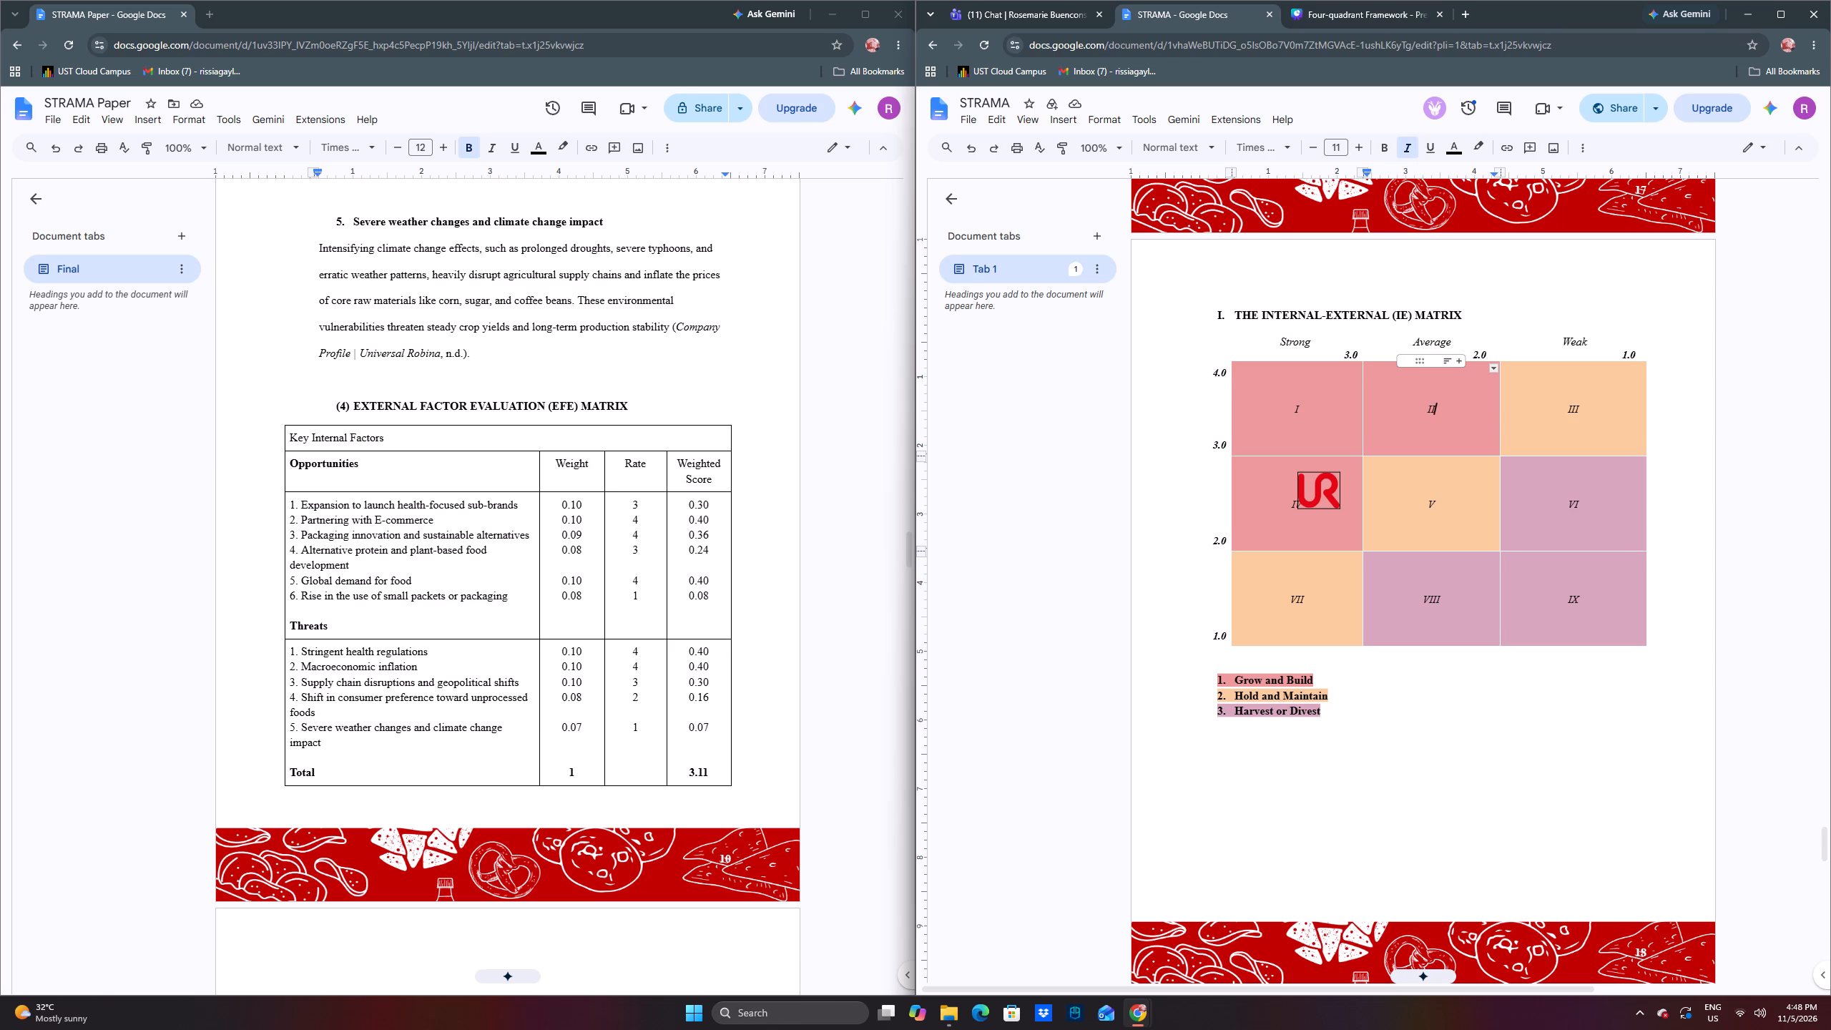
{"action": "left_click_drag", "start_coordinate": [1322, 494], "coordinate": [1414, 462]}
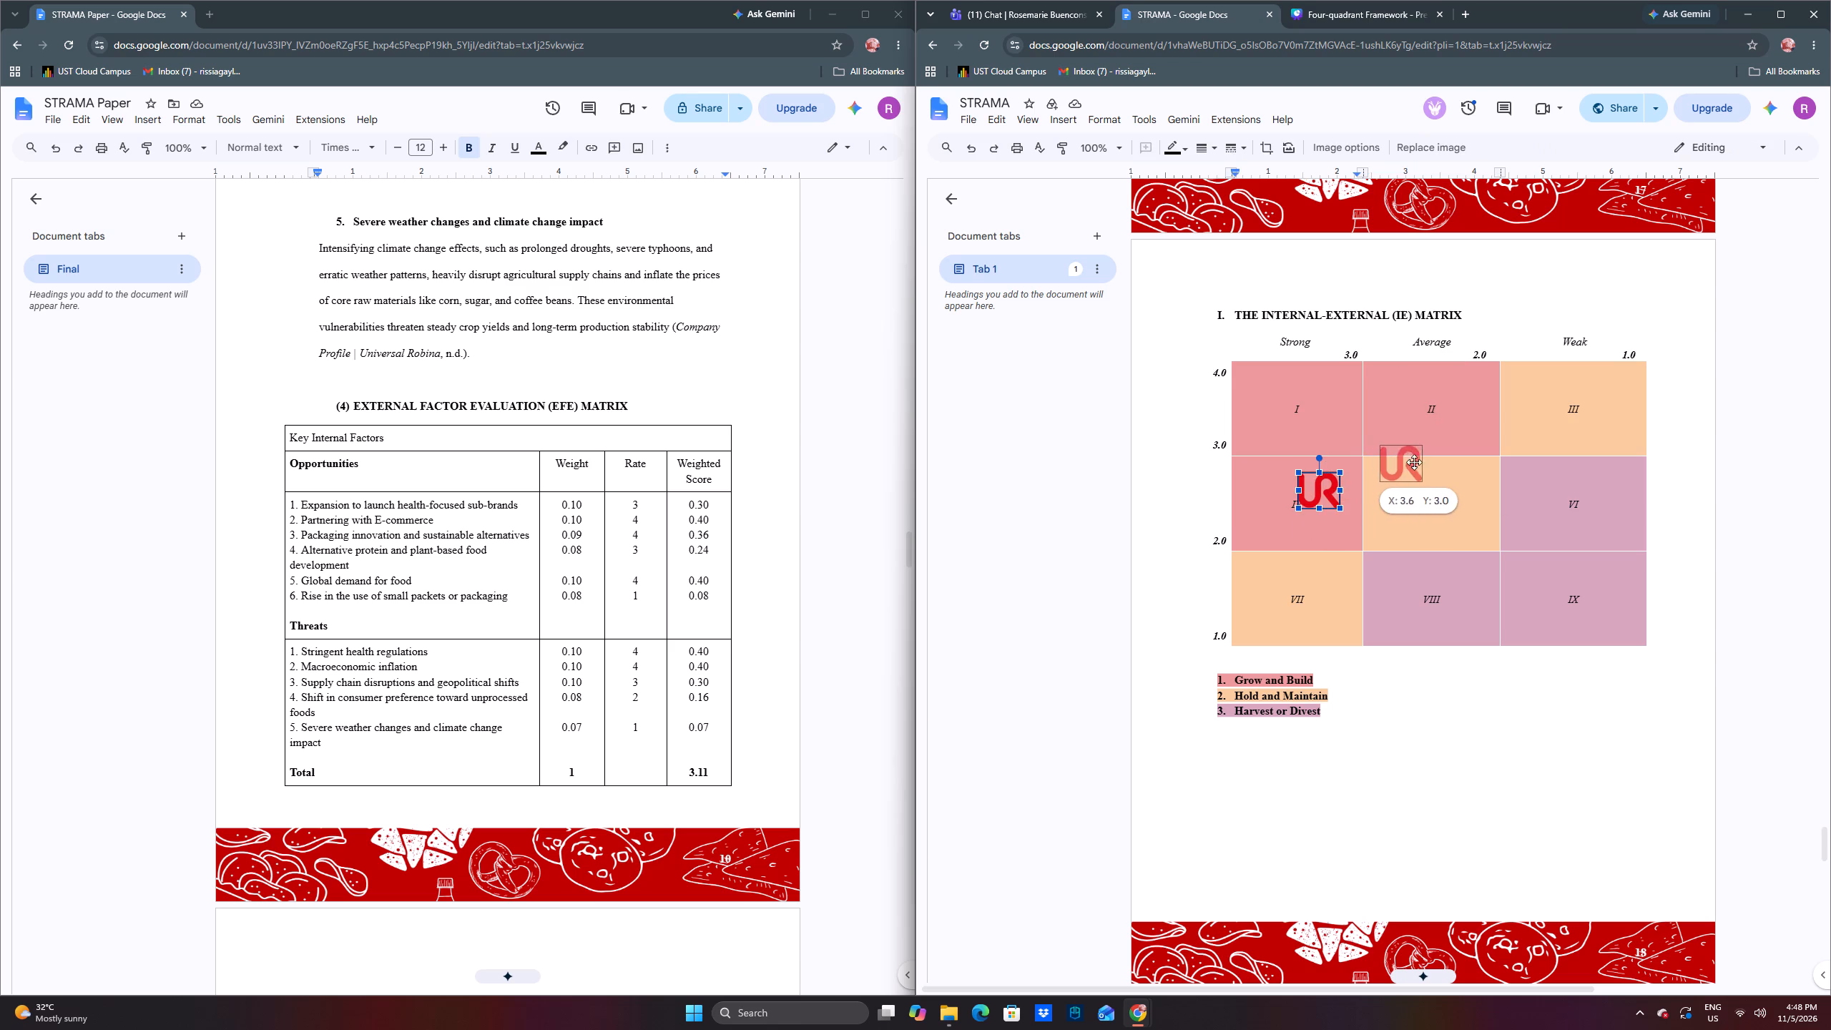
{"action": "left_click_drag", "start_coordinate": [1414, 462], "coordinate": [1445, 445]}
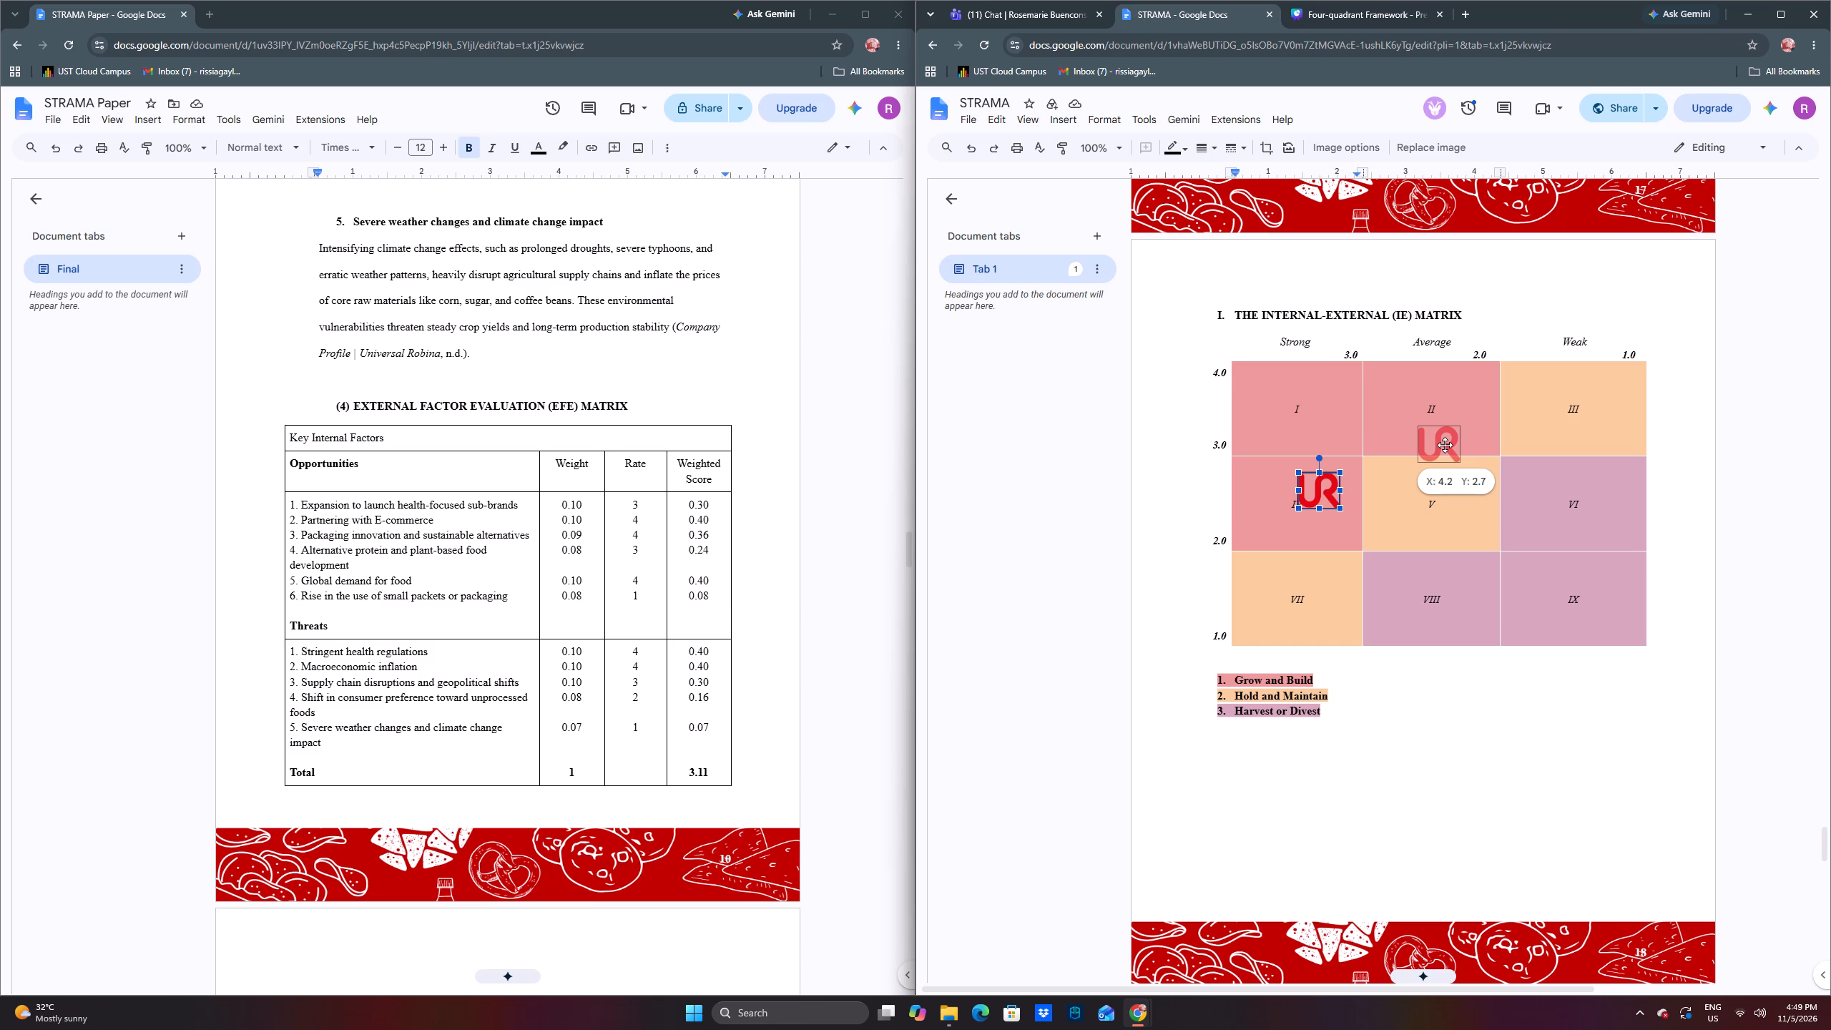
{"action": "left_click_drag", "start_coordinate": [1445, 445], "coordinate": [1443, 429]}
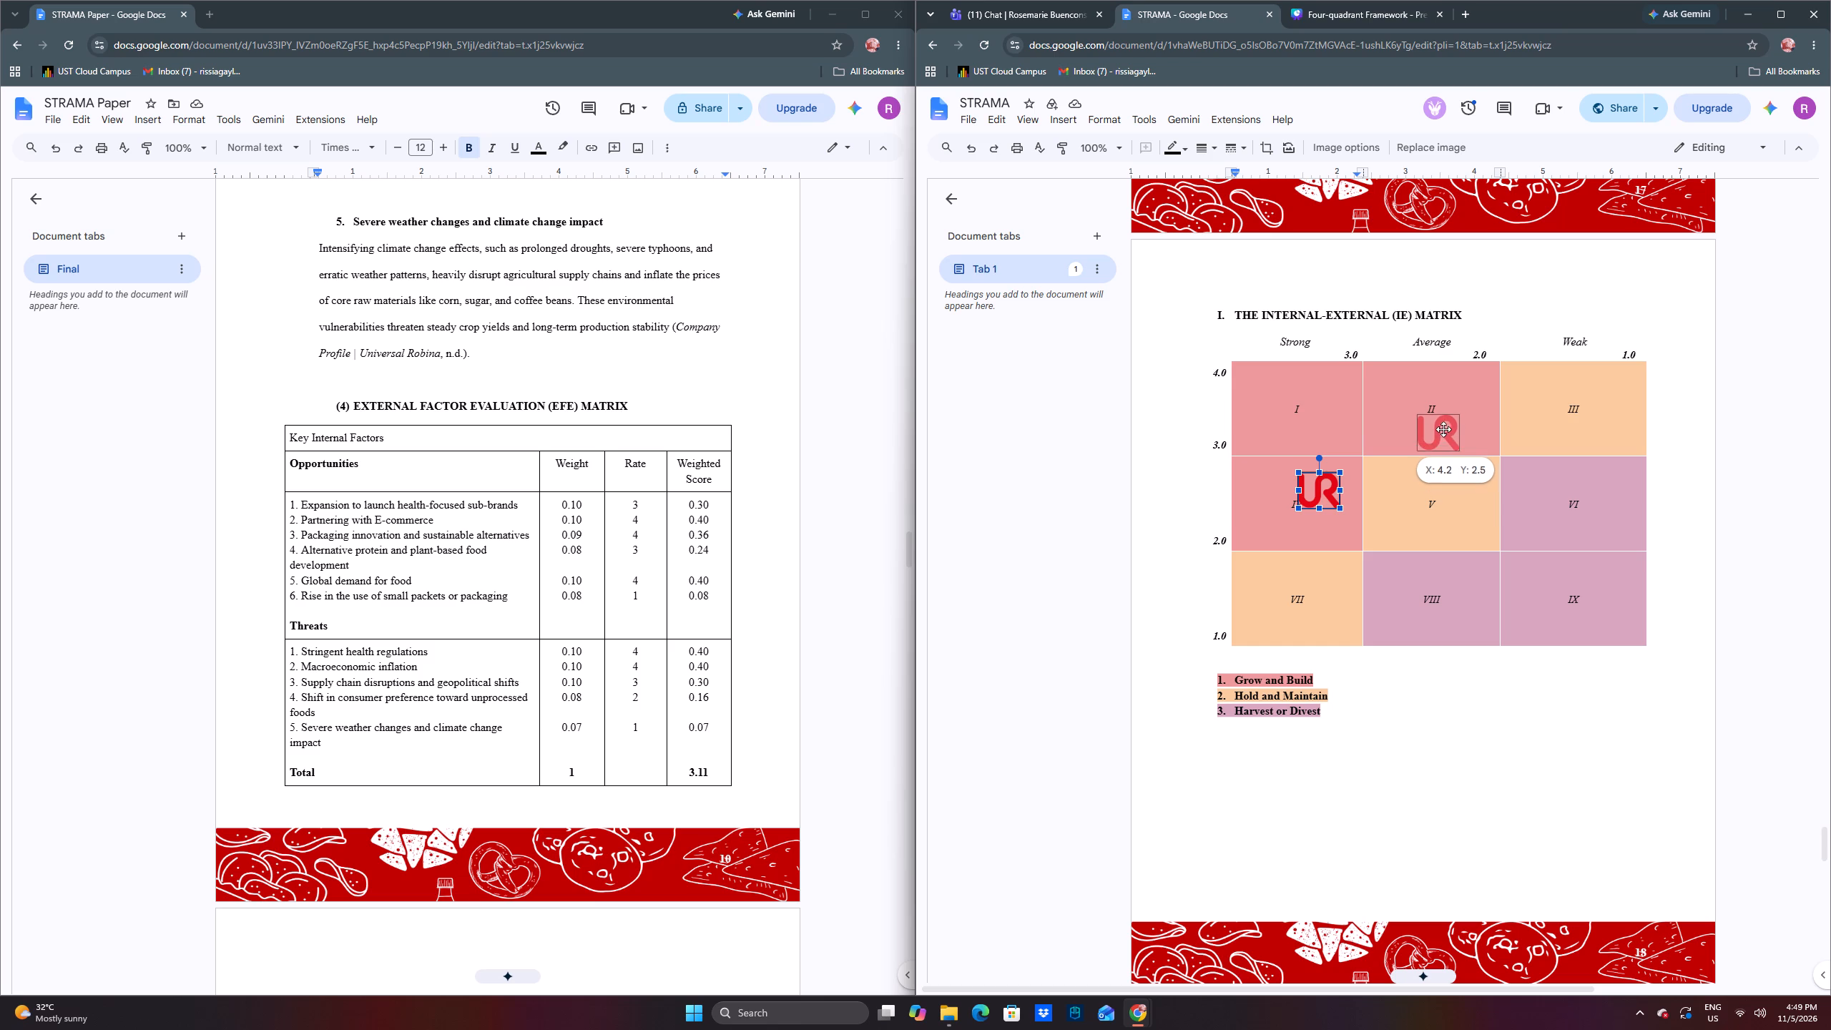
{"action": "left_click_drag", "start_coordinate": [1443, 429], "coordinate": [1442, 409]}
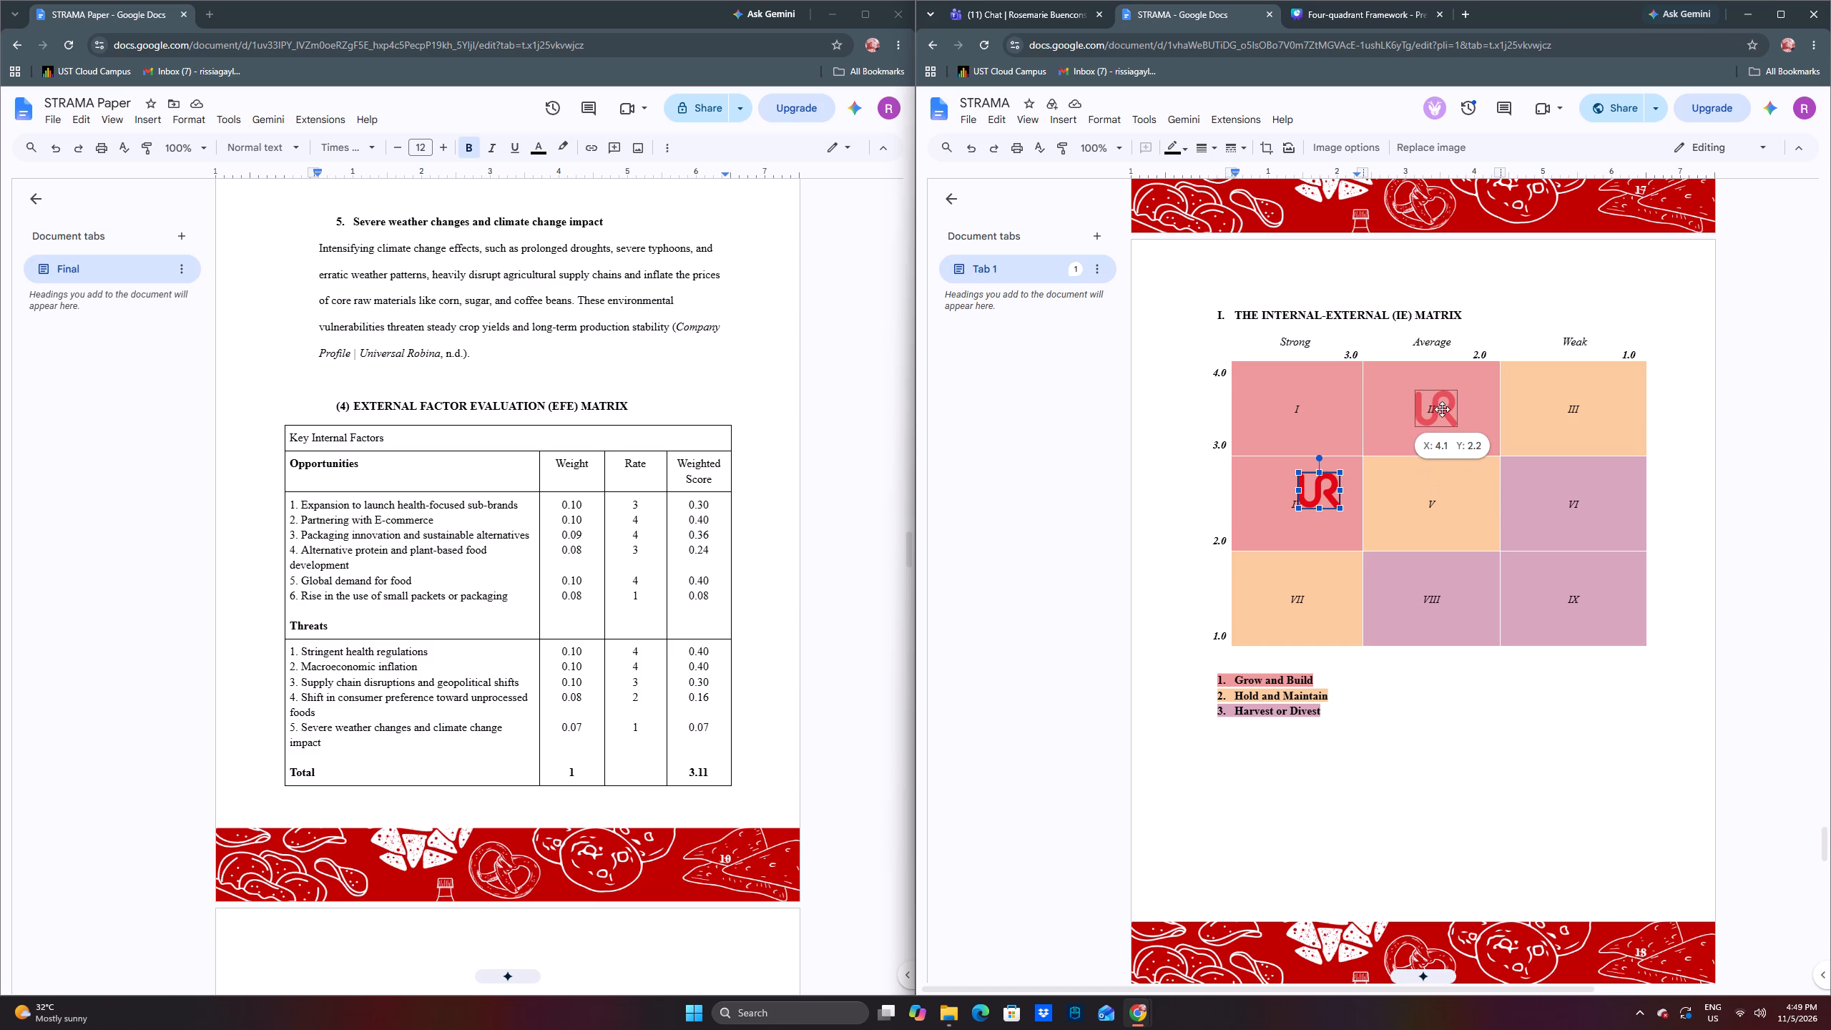
{"action": "left_click_drag", "start_coordinate": [1442, 409], "coordinate": [1445, 412]}
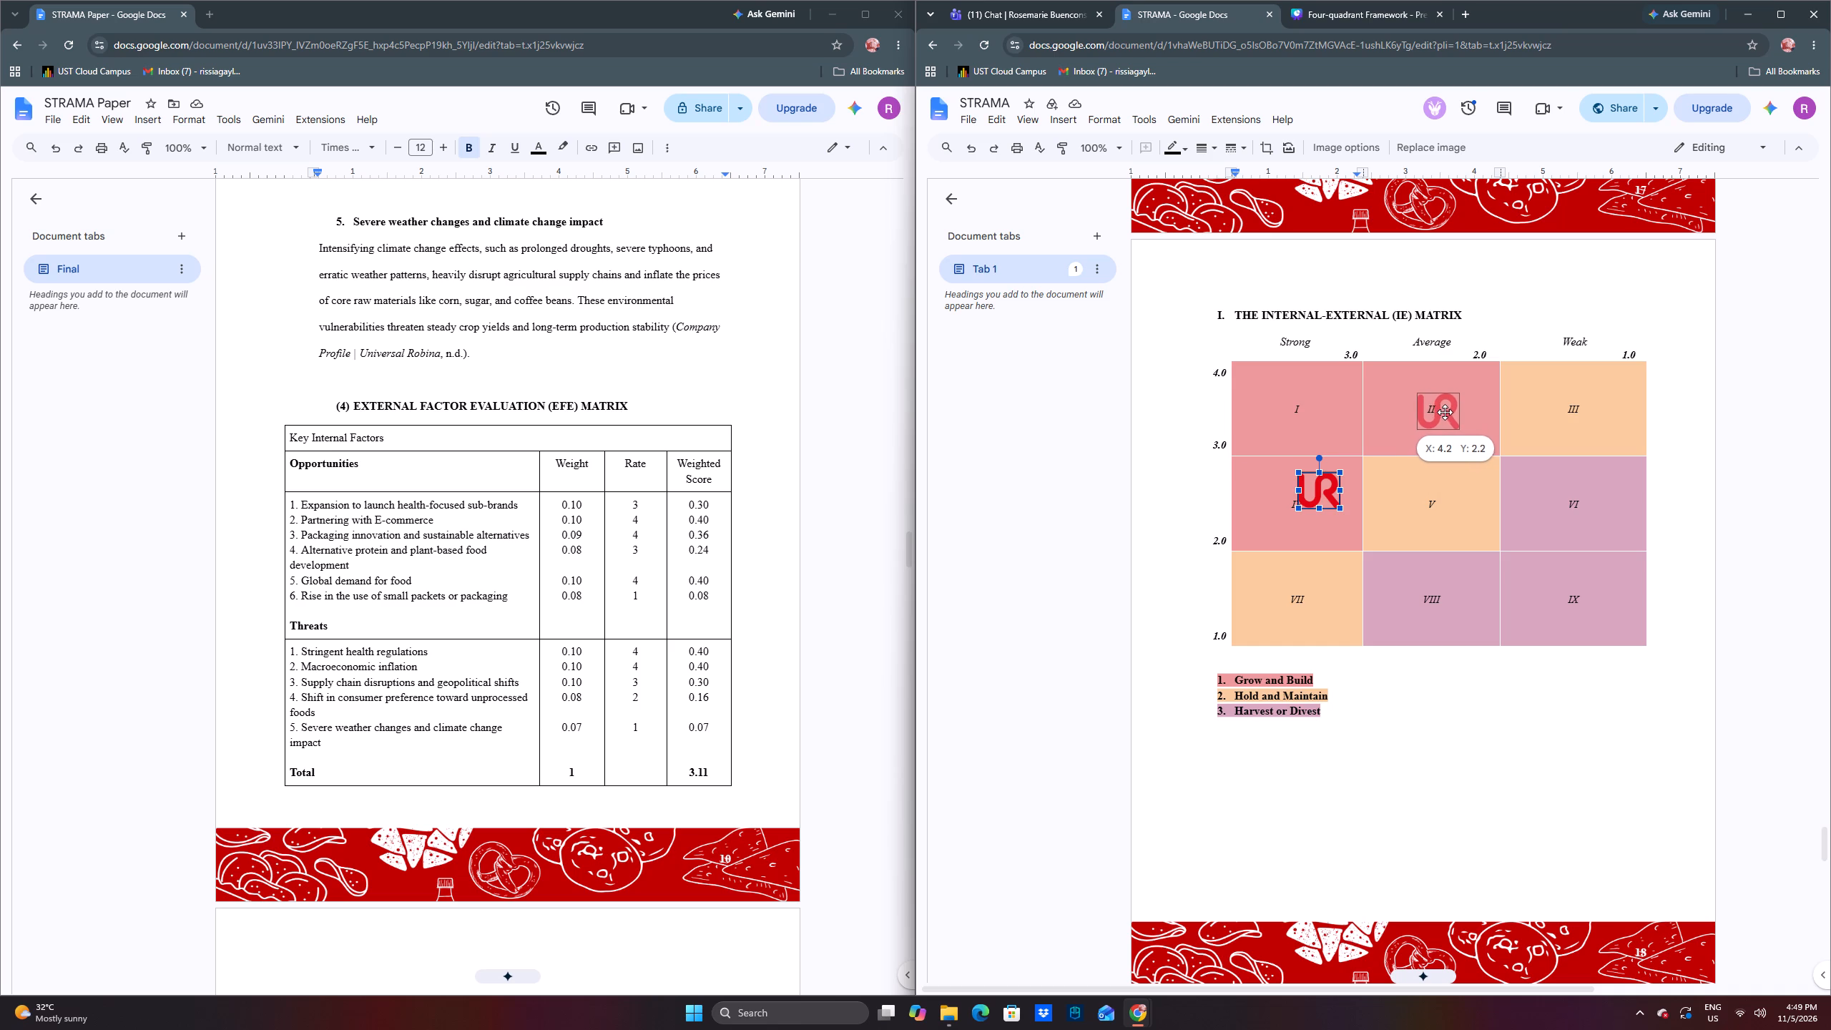
{"action": "left_click_drag", "start_coordinate": [1445, 412], "coordinate": [1443, 413]}
{"action": "left_click_drag", "start_coordinate": [1443, 413], "coordinate": [1439, 409]}
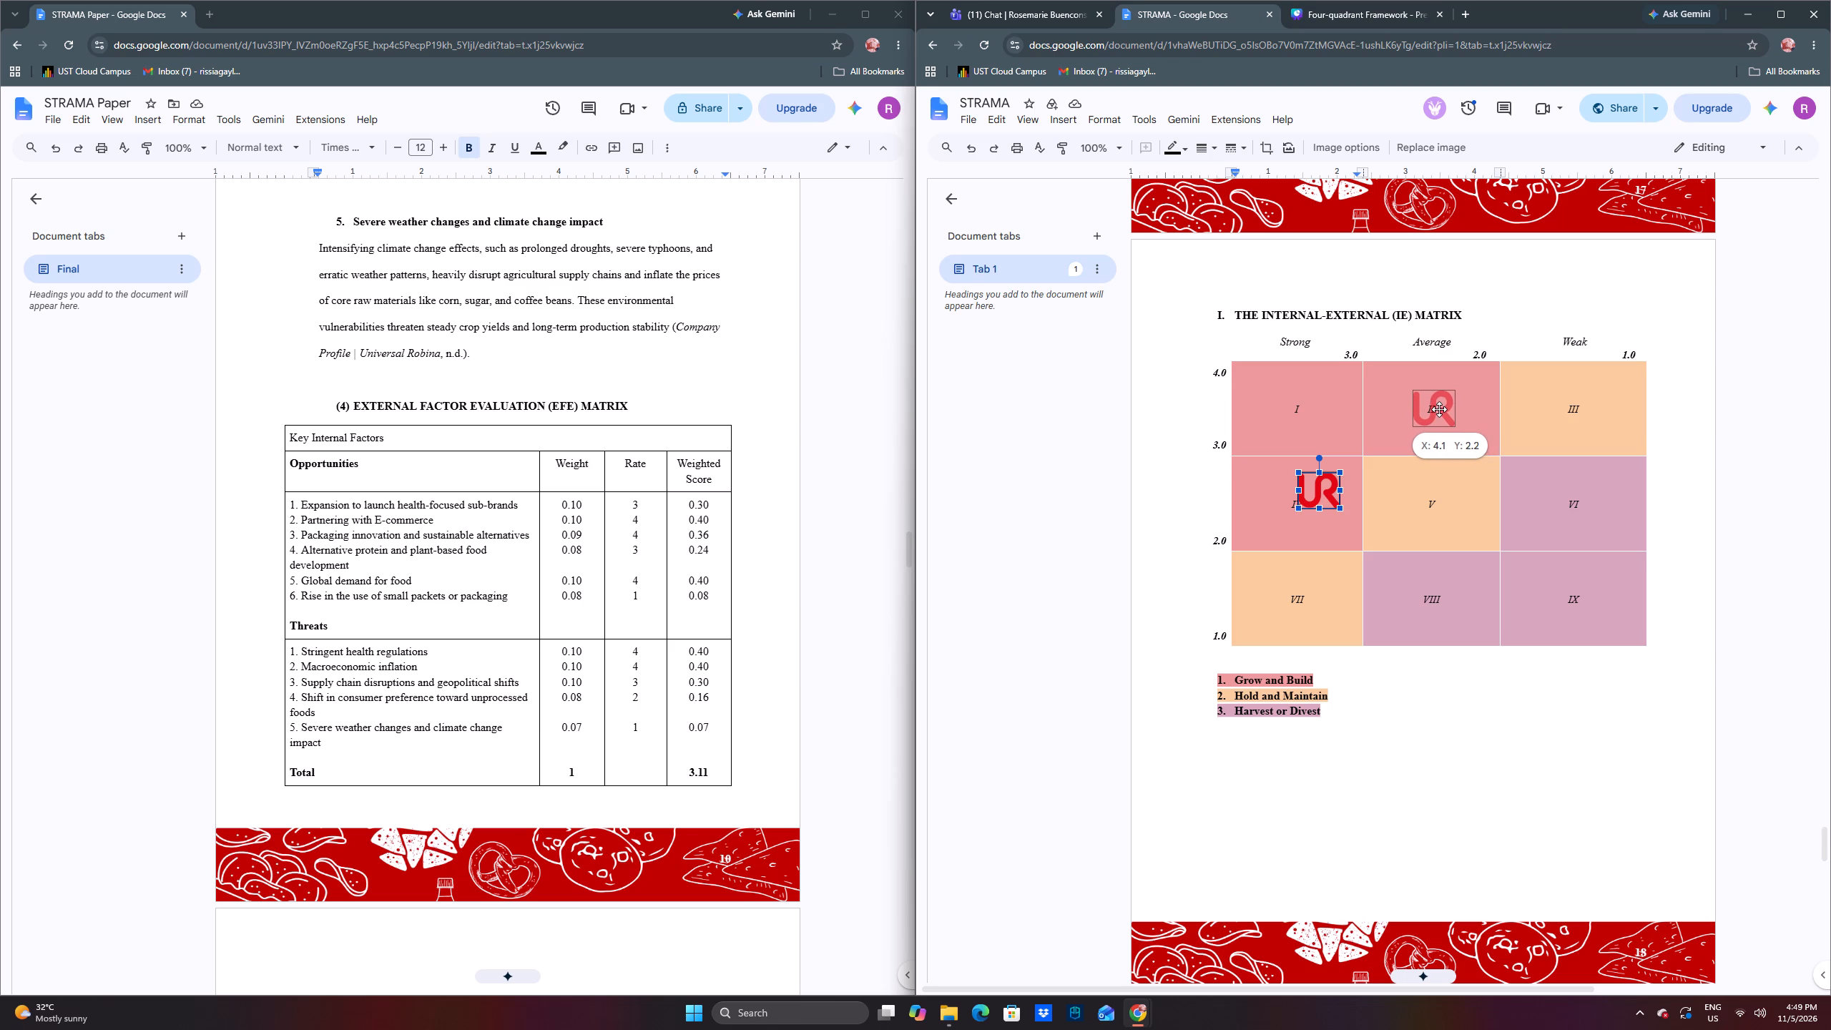
{"action": "left_click_drag", "start_coordinate": [1439, 409], "coordinate": [1441, 405]}
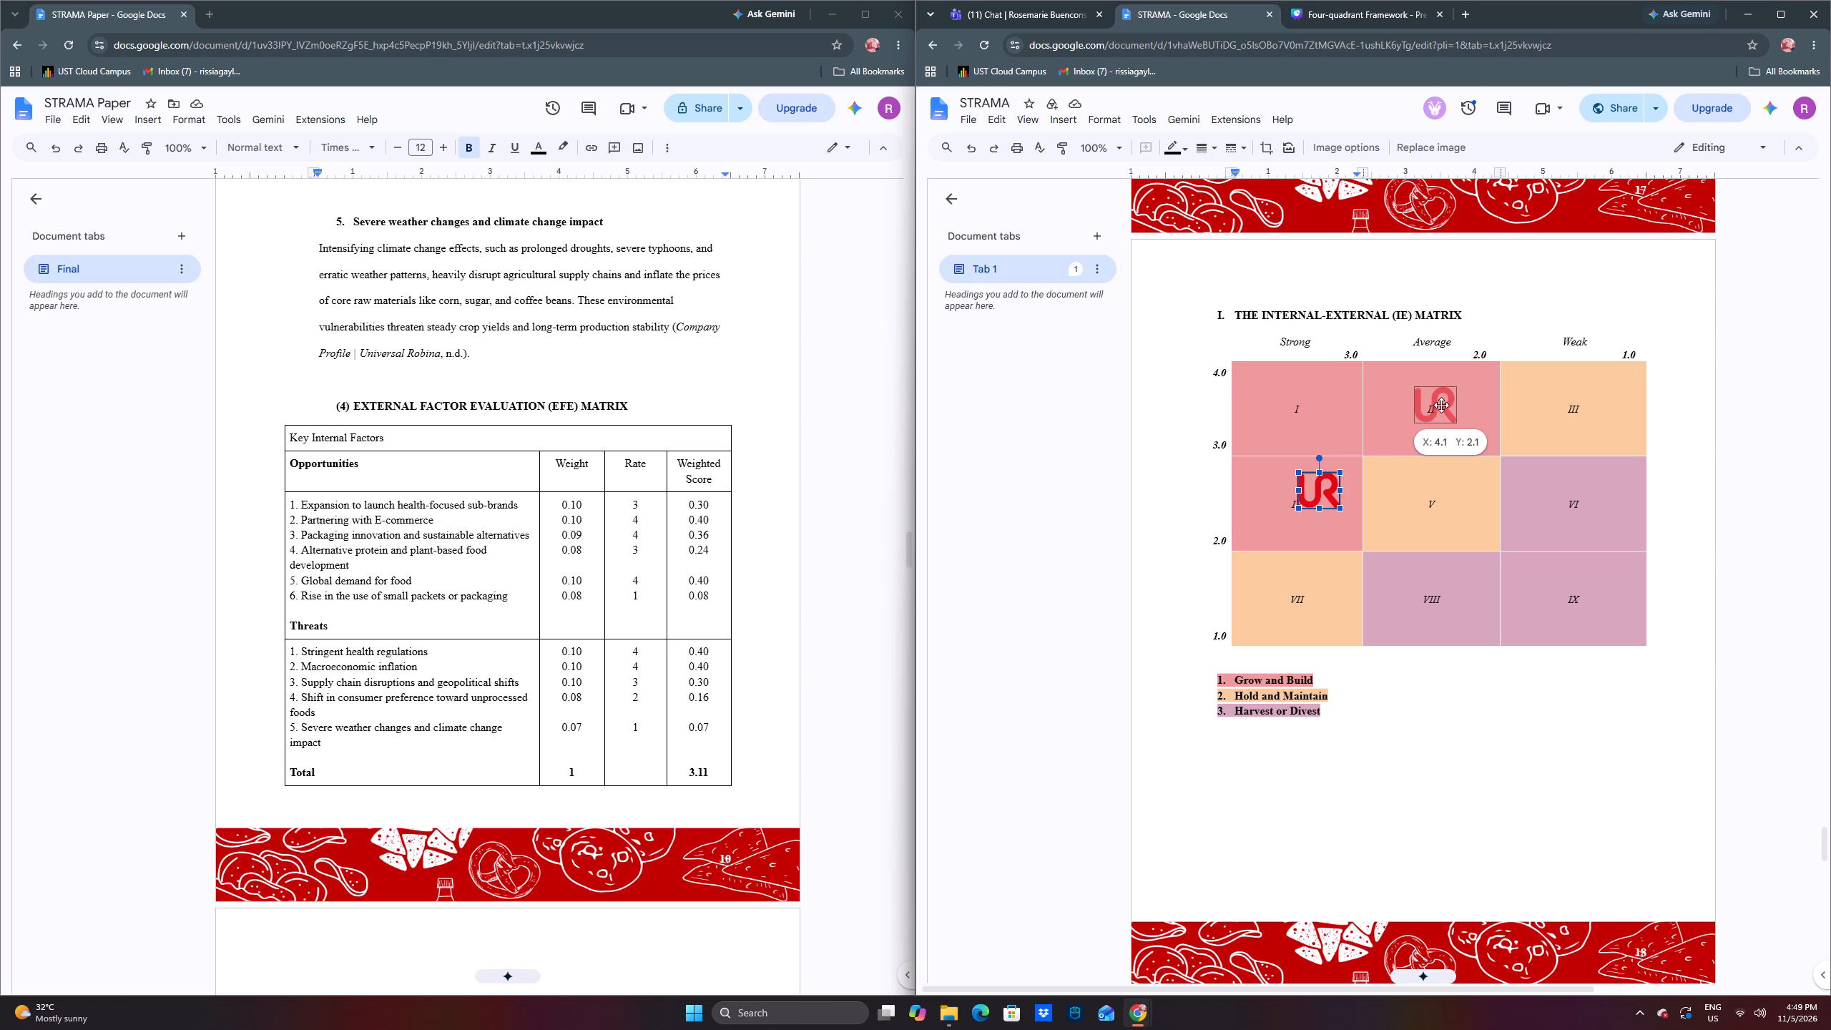
{"action": "left_click_drag", "start_coordinate": [1441, 405], "coordinate": [1441, 402]}
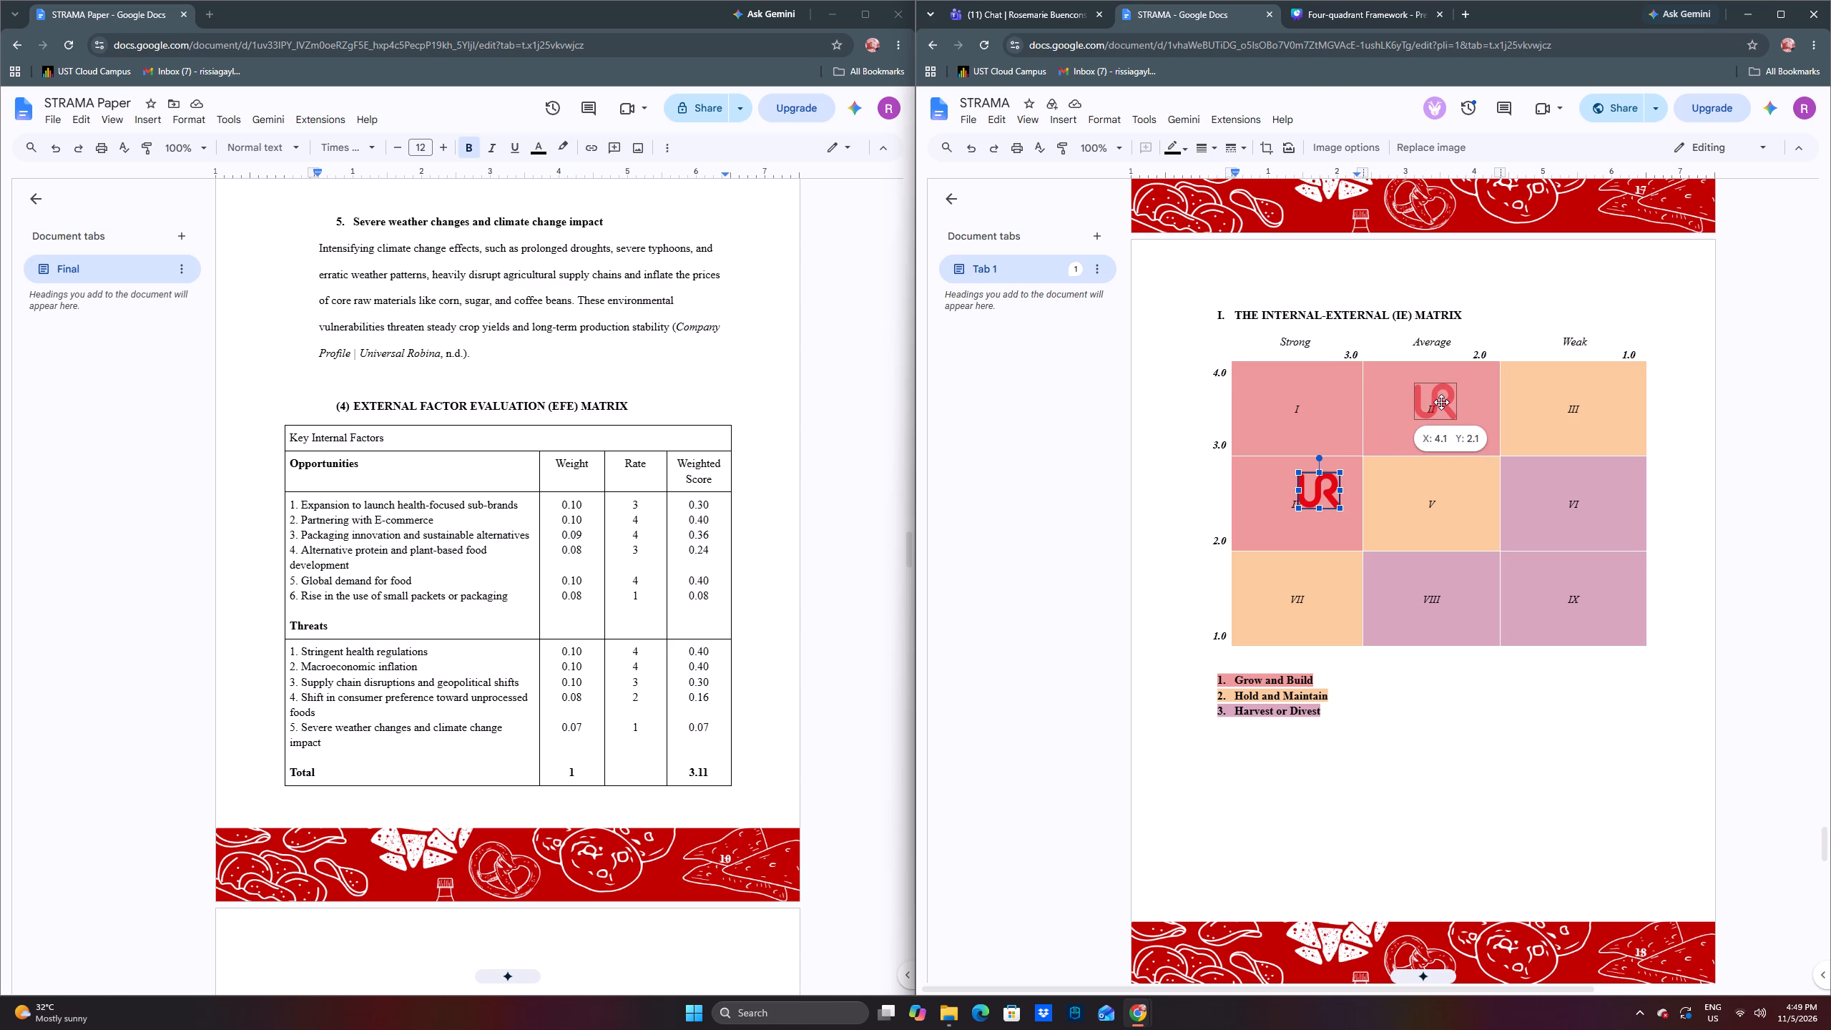
{"action": "left_click_drag", "start_coordinate": [1441, 402], "coordinate": [1406, 392]}
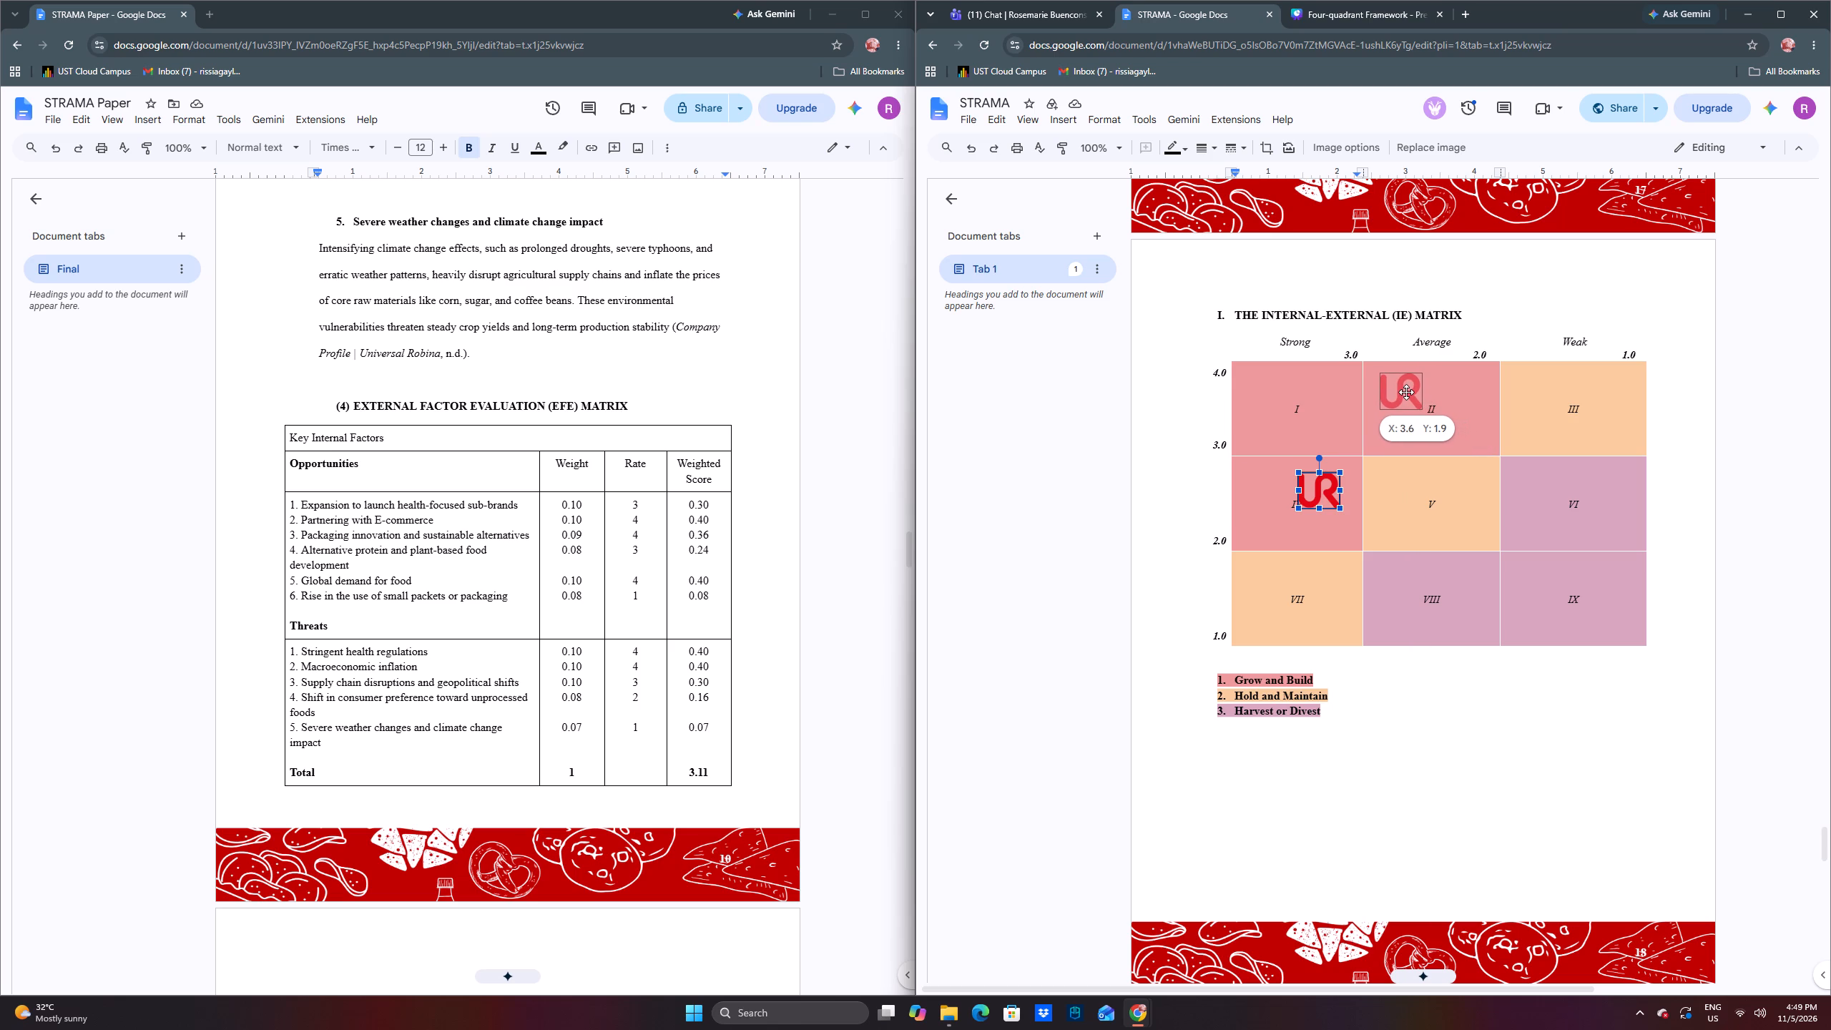
{"action": "left_click_drag", "start_coordinate": [1406, 392], "coordinate": [1405, 392]}
{"action": "left_click_drag", "start_coordinate": [1405, 392], "coordinate": [1408, 392]}
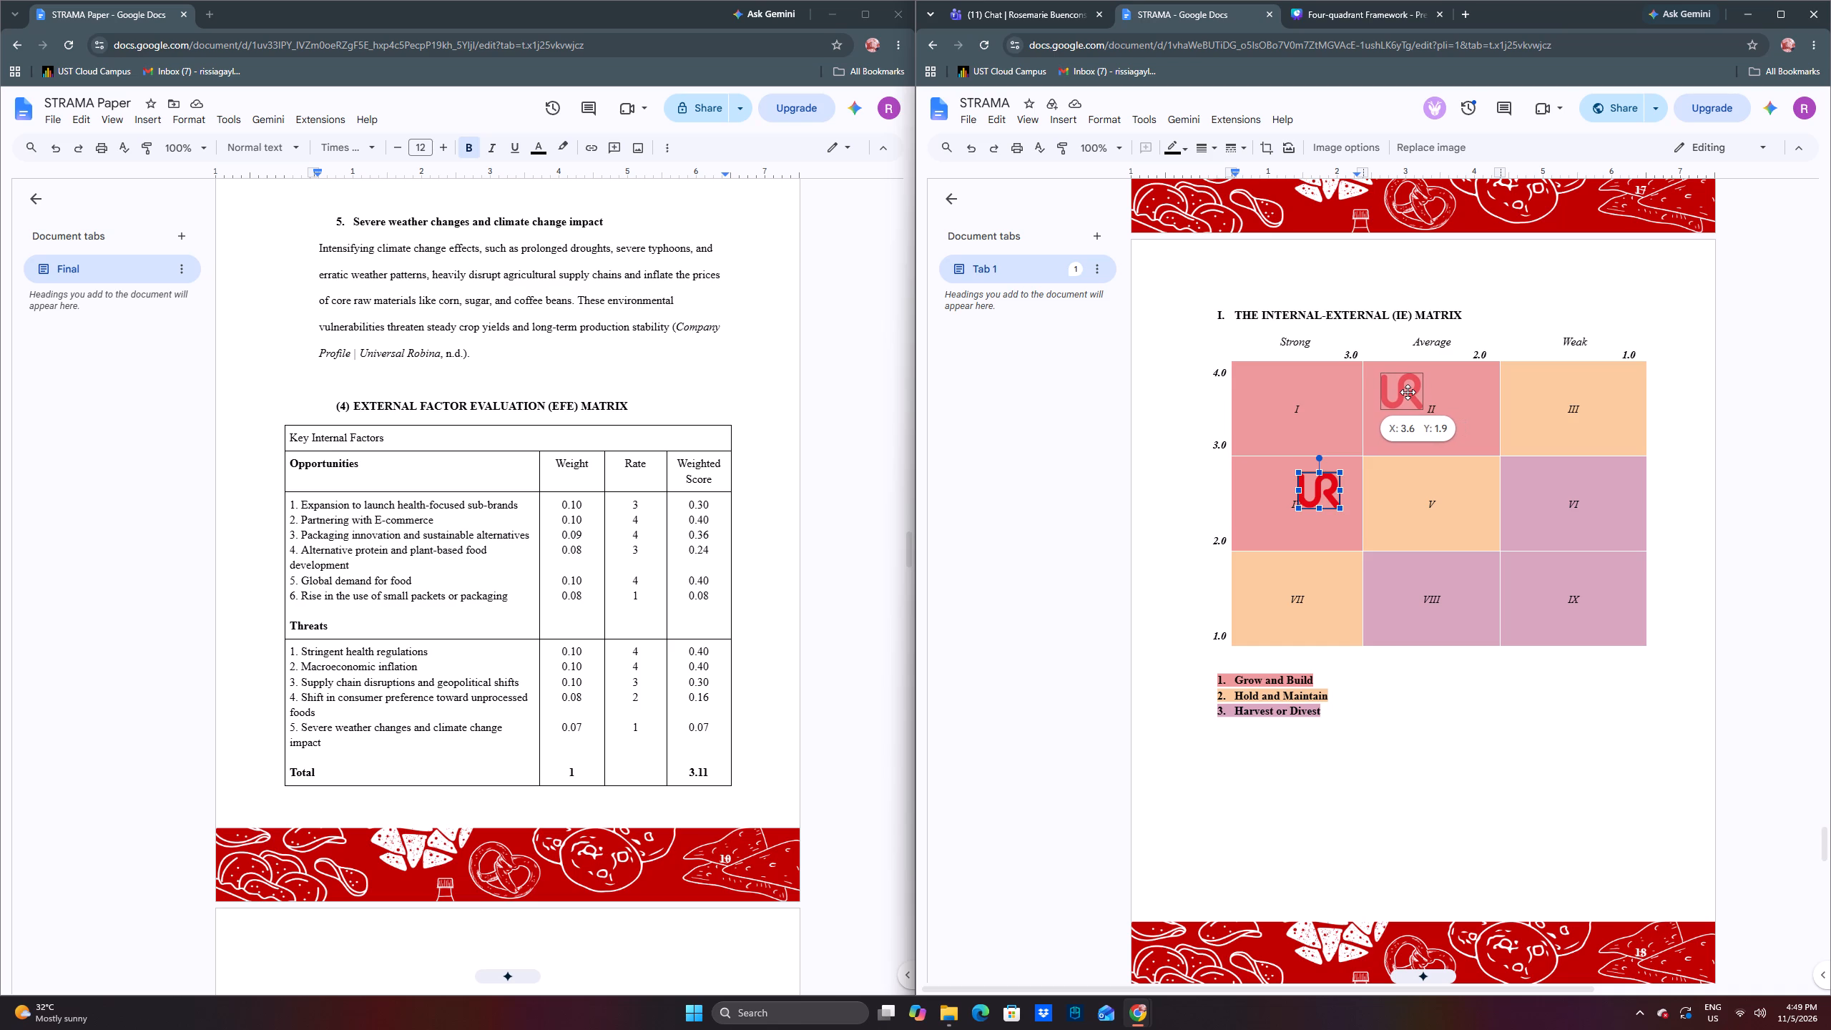
{"action": "left_click_drag", "start_coordinate": [1408, 392], "coordinate": [1407, 412]}
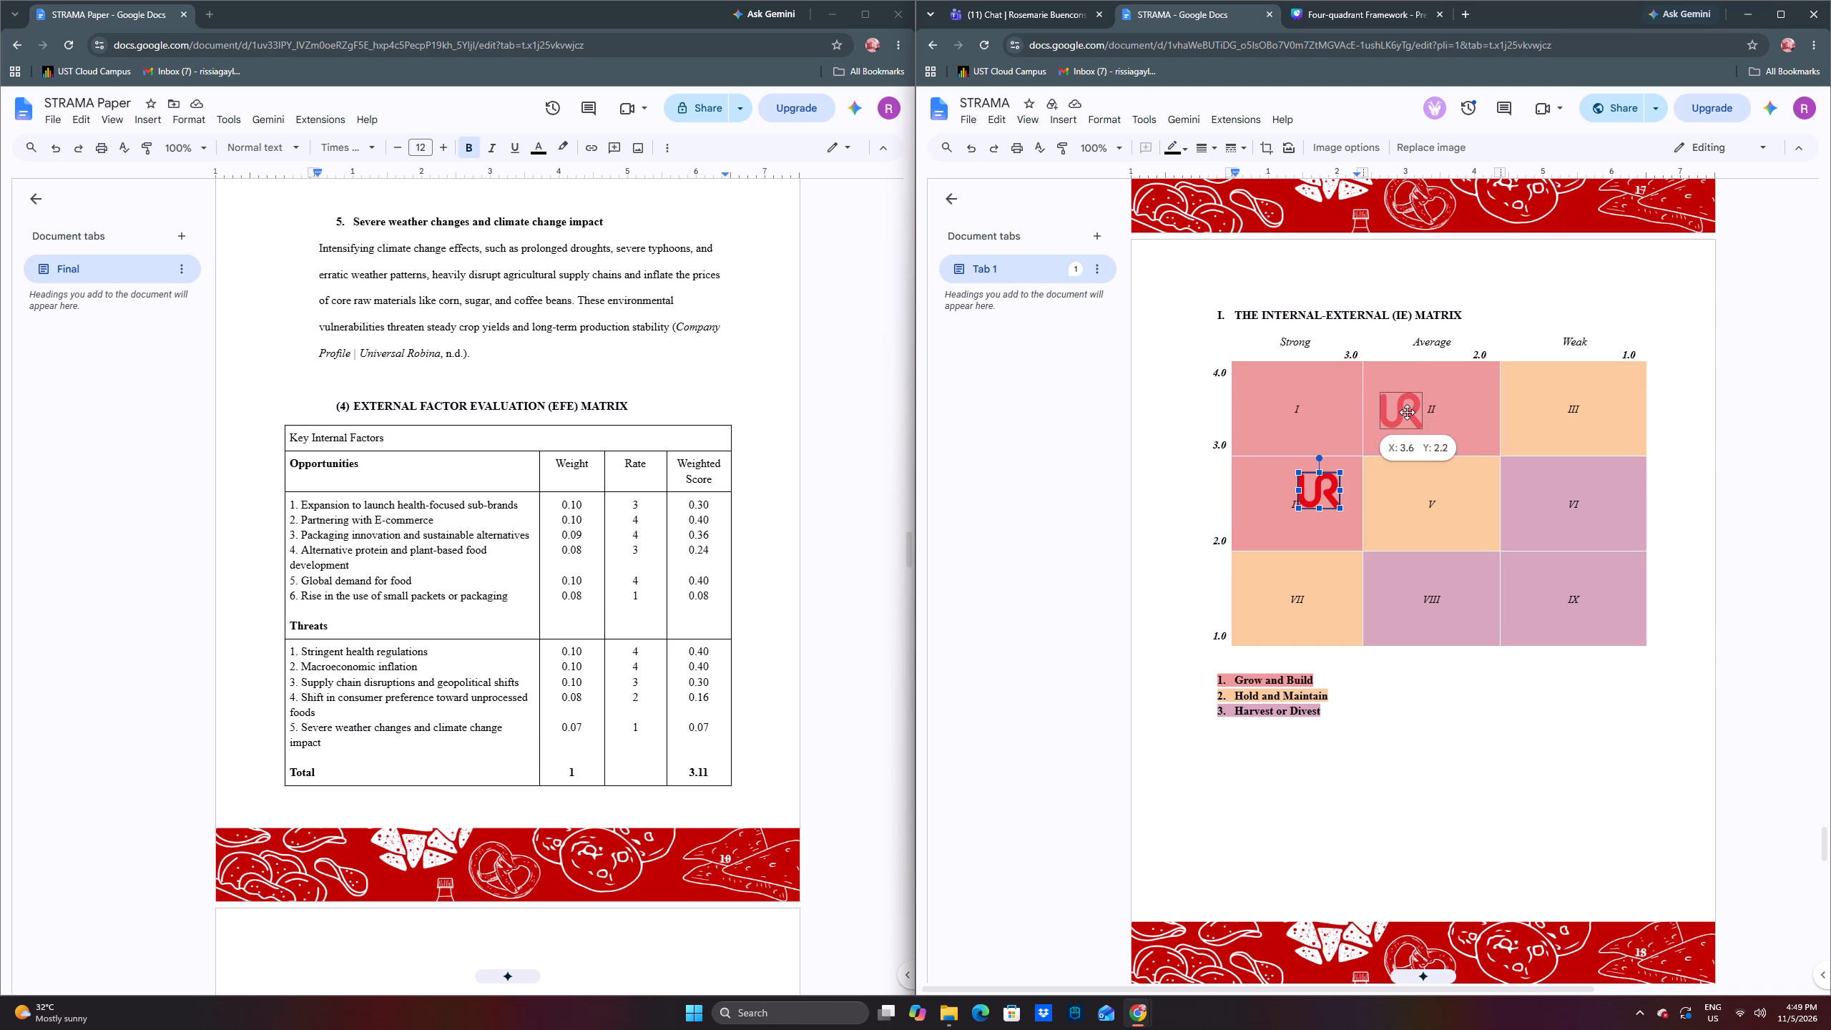
{"action": "left_click_drag", "start_coordinate": [1407, 412], "coordinate": [1406, 414]}
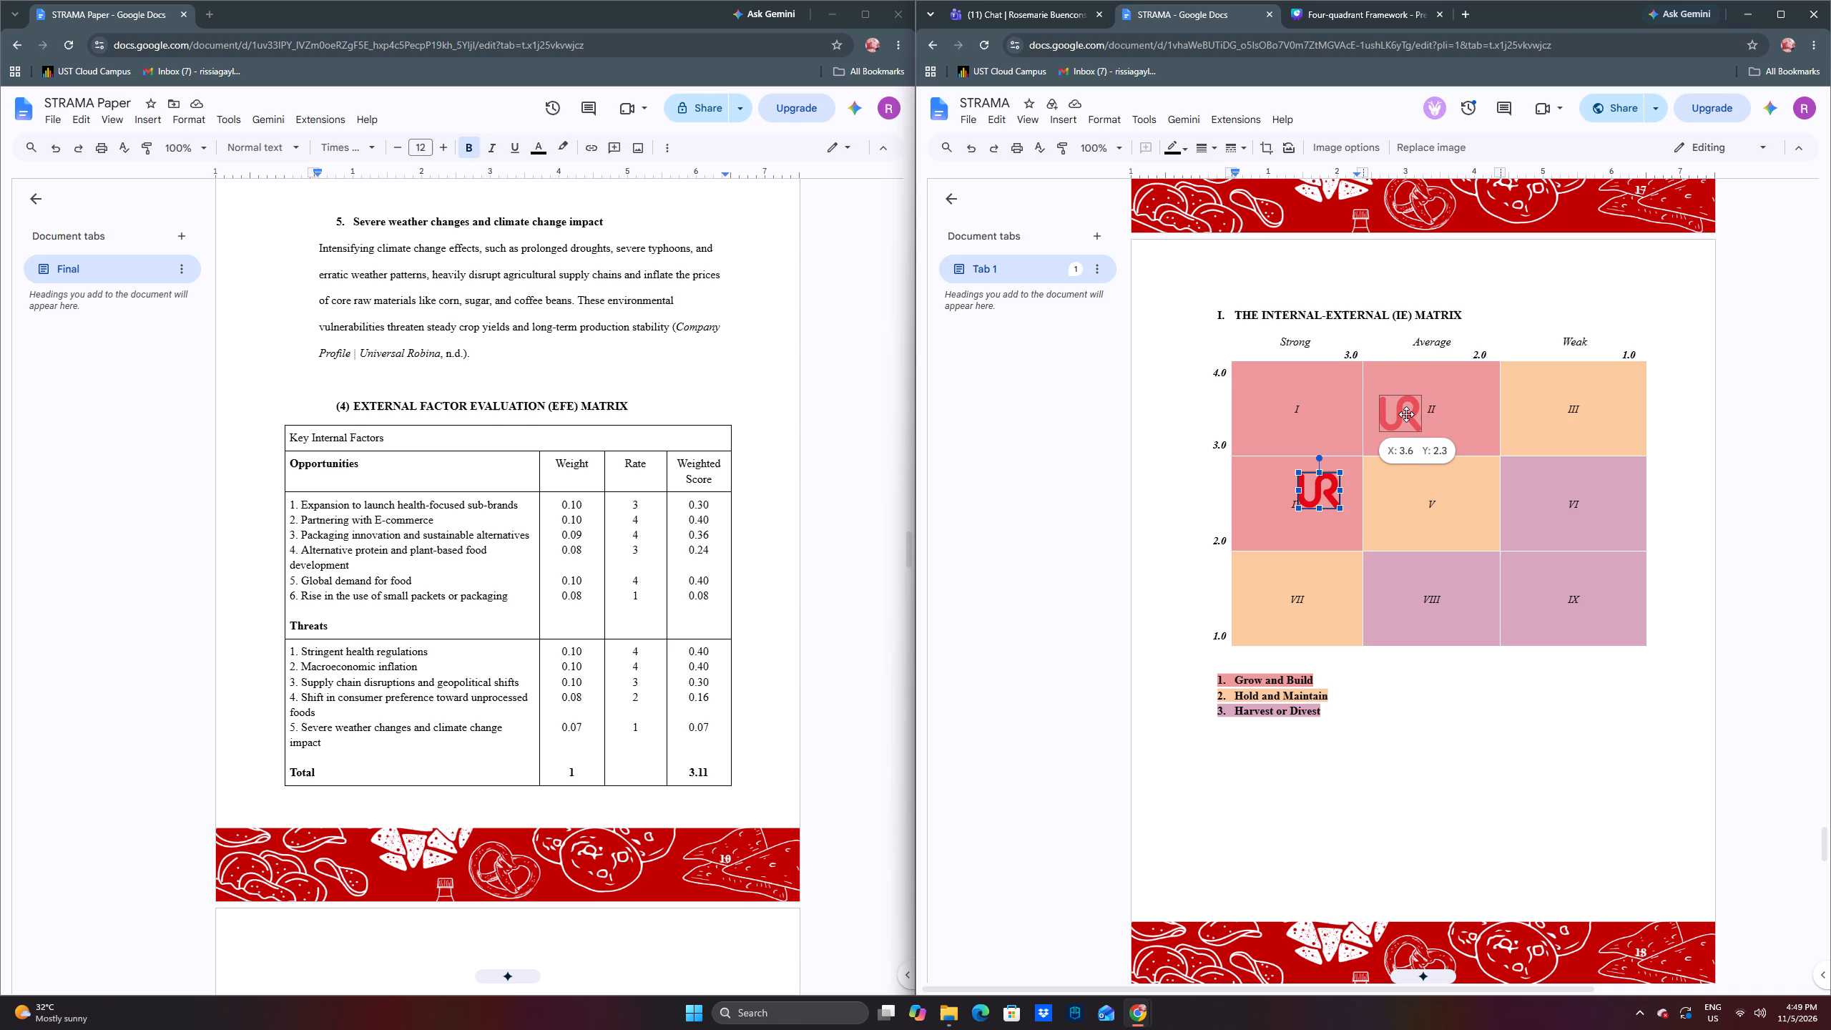
{"action": "left_click_drag", "start_coordinate": [1406, 414], "coordinate": [1402, 418]}
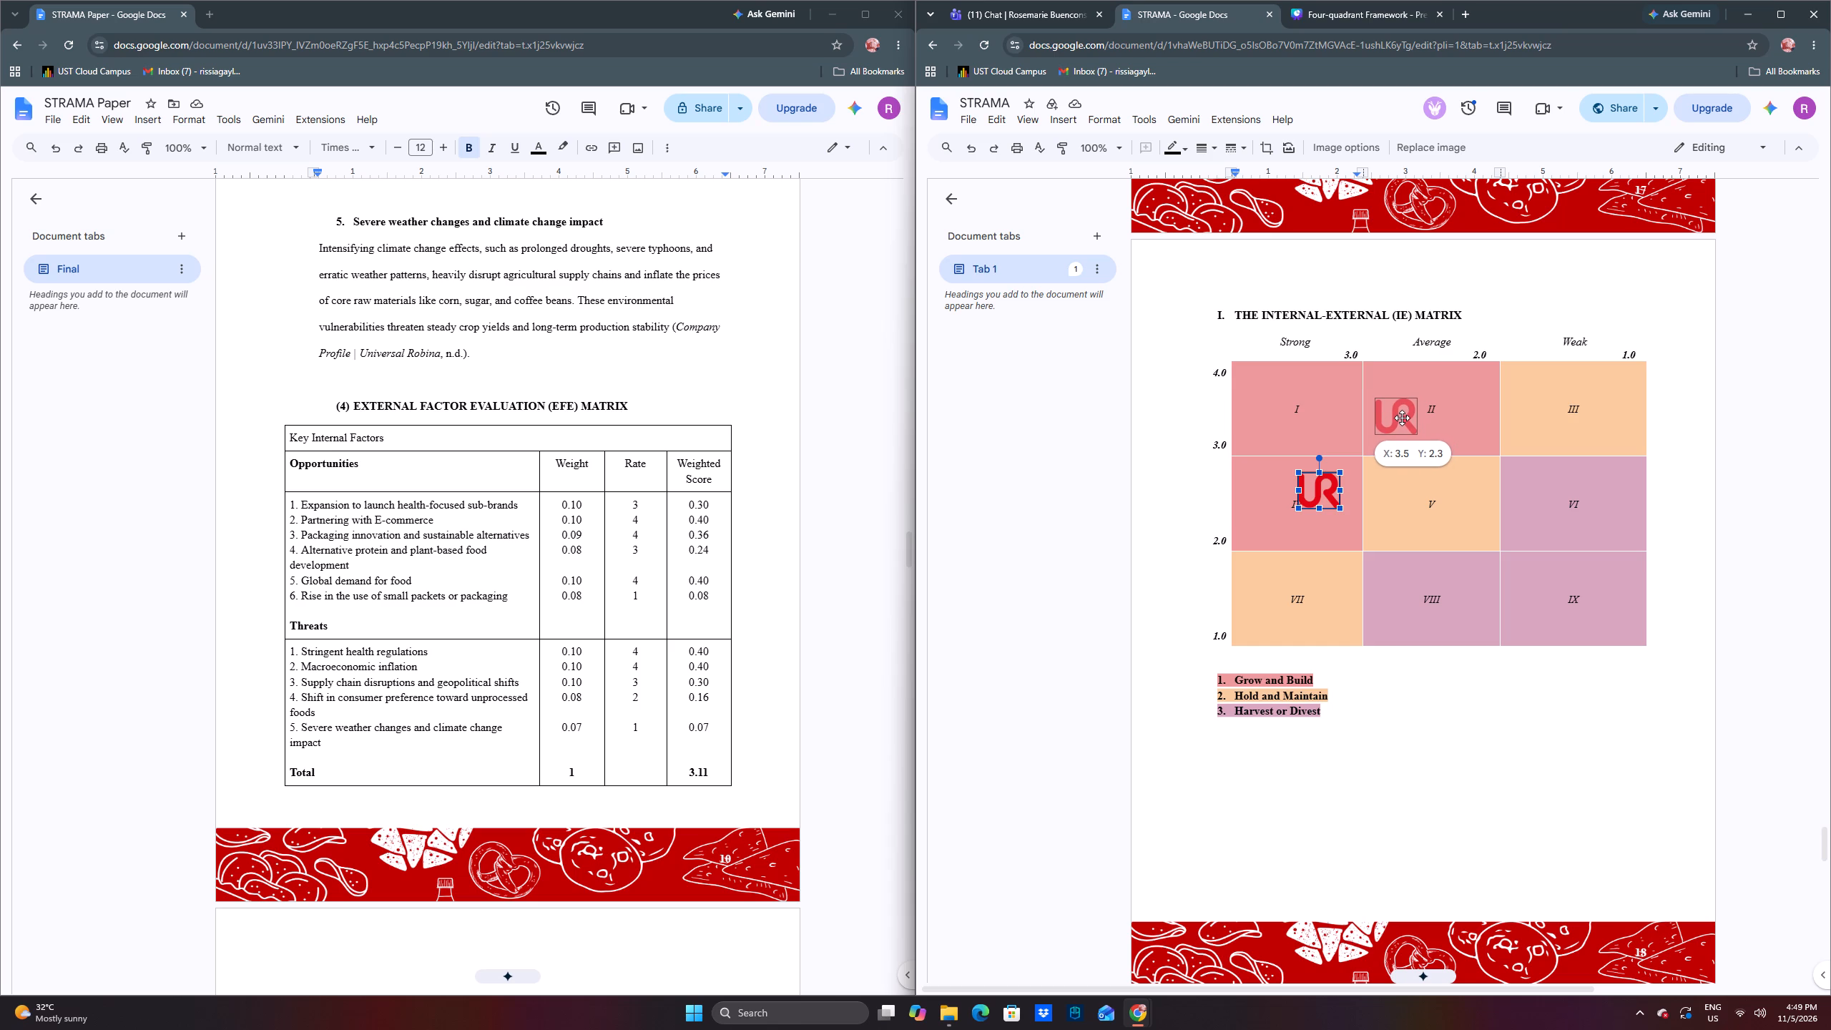
{"action": "left_click_drag", "start_coordinate": [1402, 418], "coordinate": [1409, 411]}
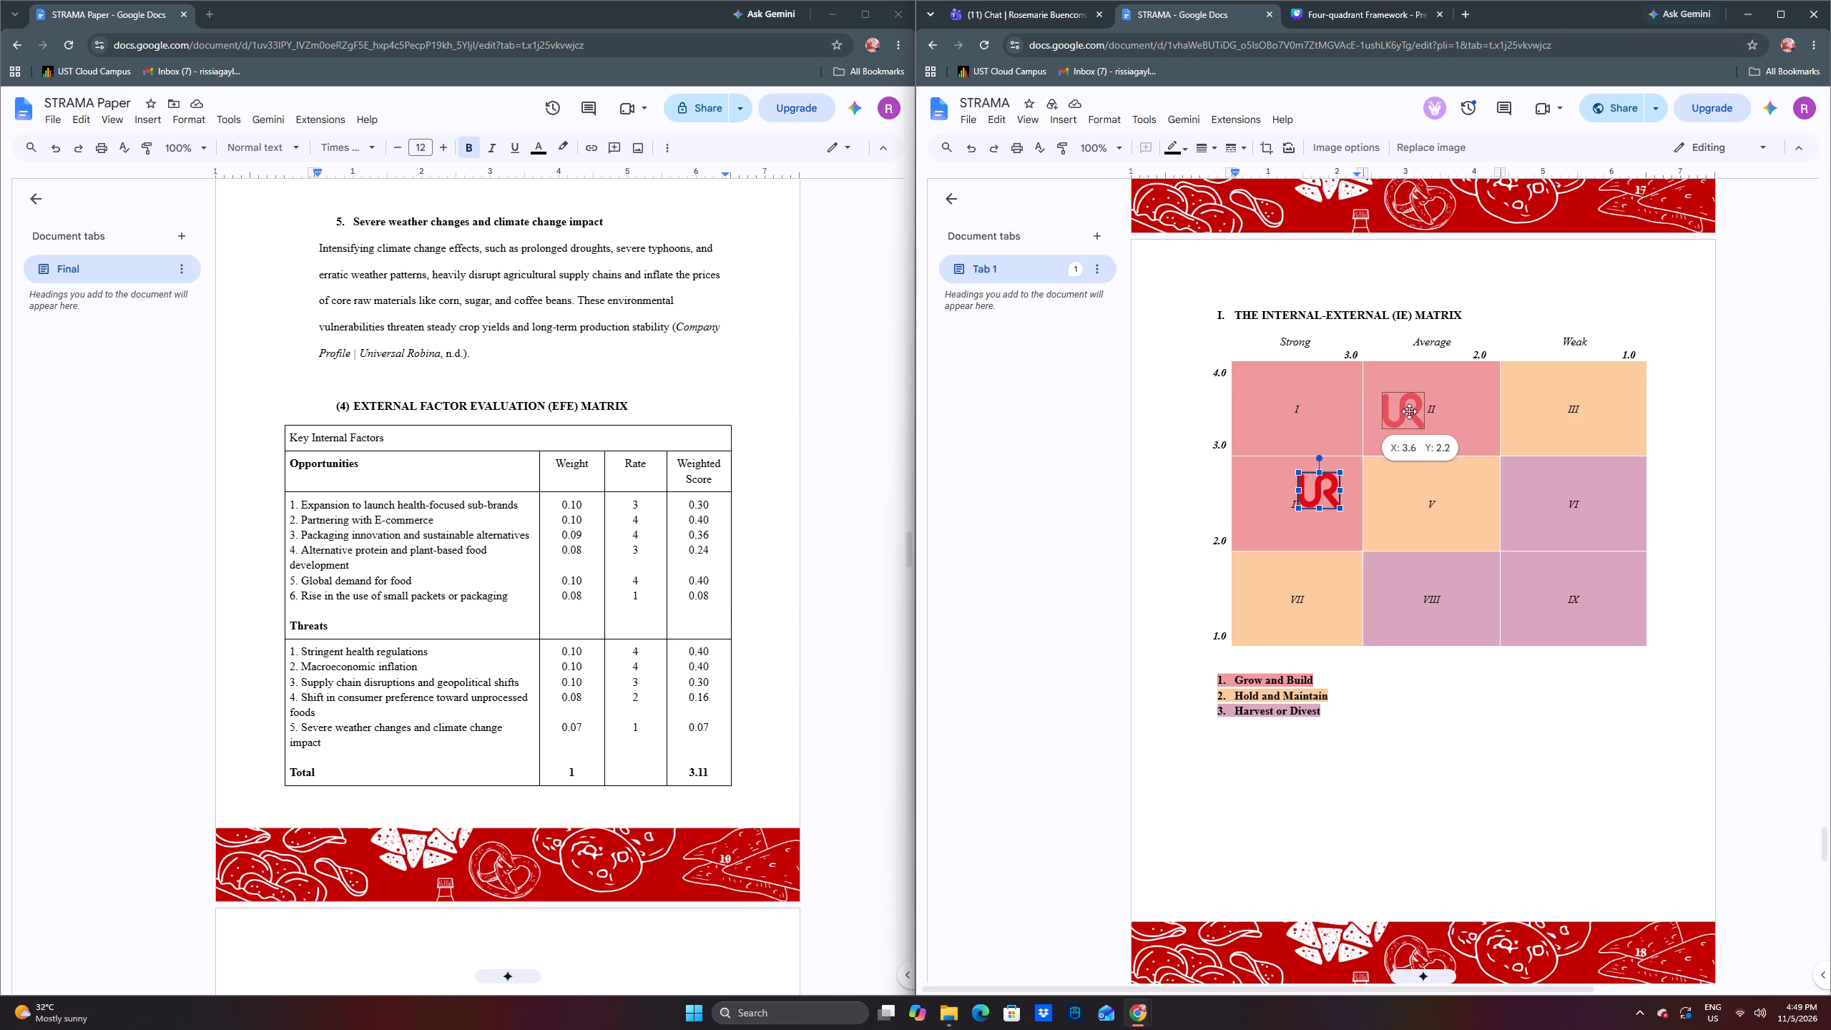
{"action": "left_click_drag", "start_coordinate": [1409, 411], "coordinate": [1408, 408]}
{"action": "left_click", "coordinate": [1044, 523]}
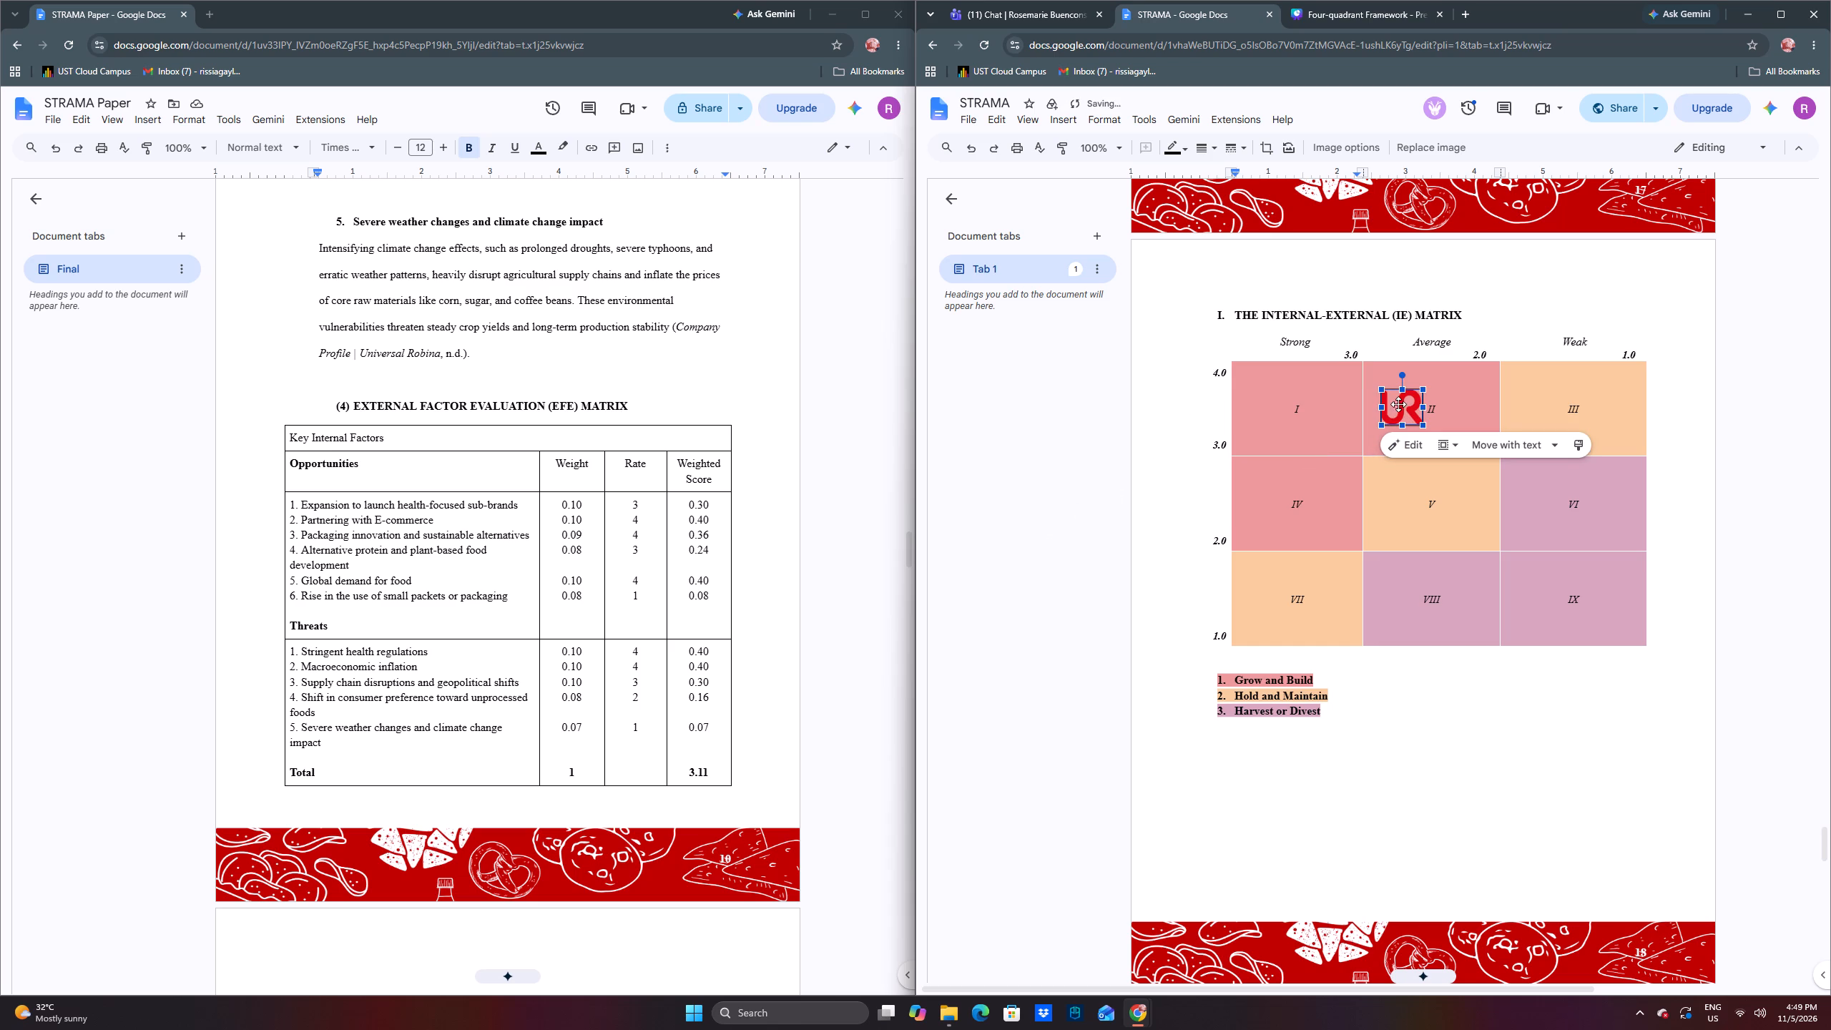
{"action": "left_click", "coordinate": [1398, 410]}
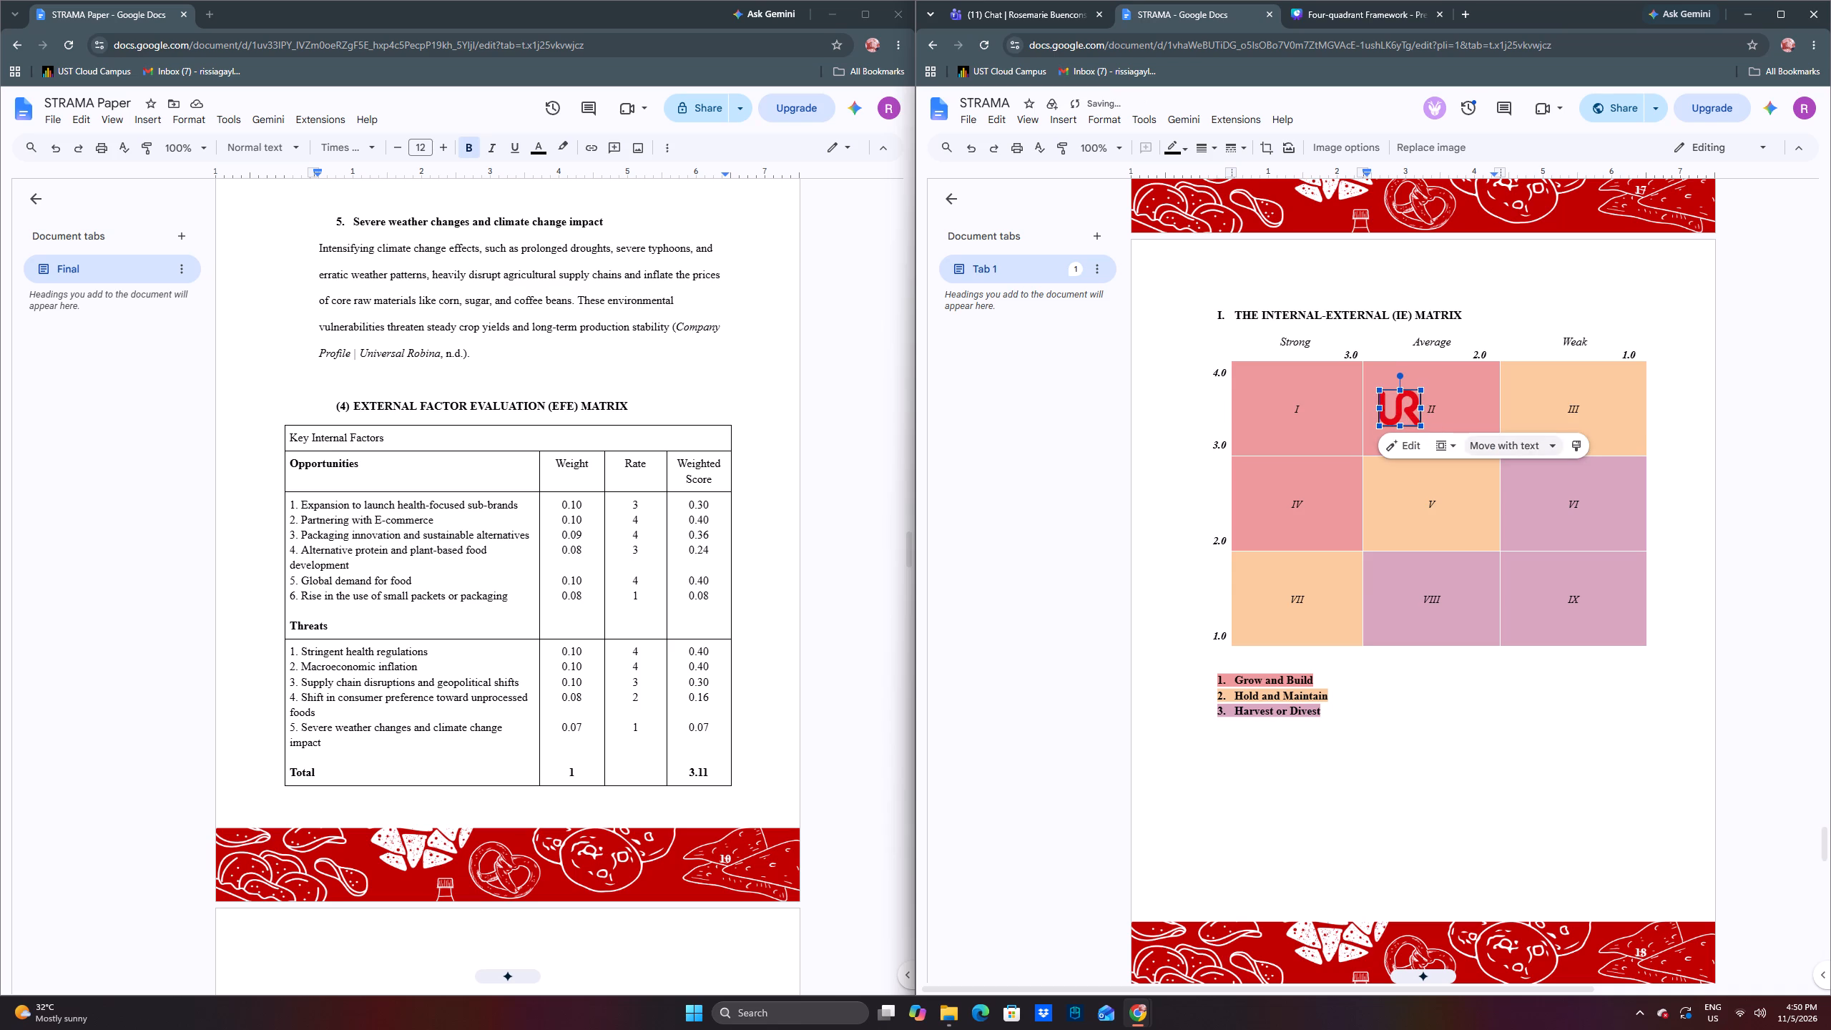
{"action": "left_click", "coordinate": [1738, 471]}
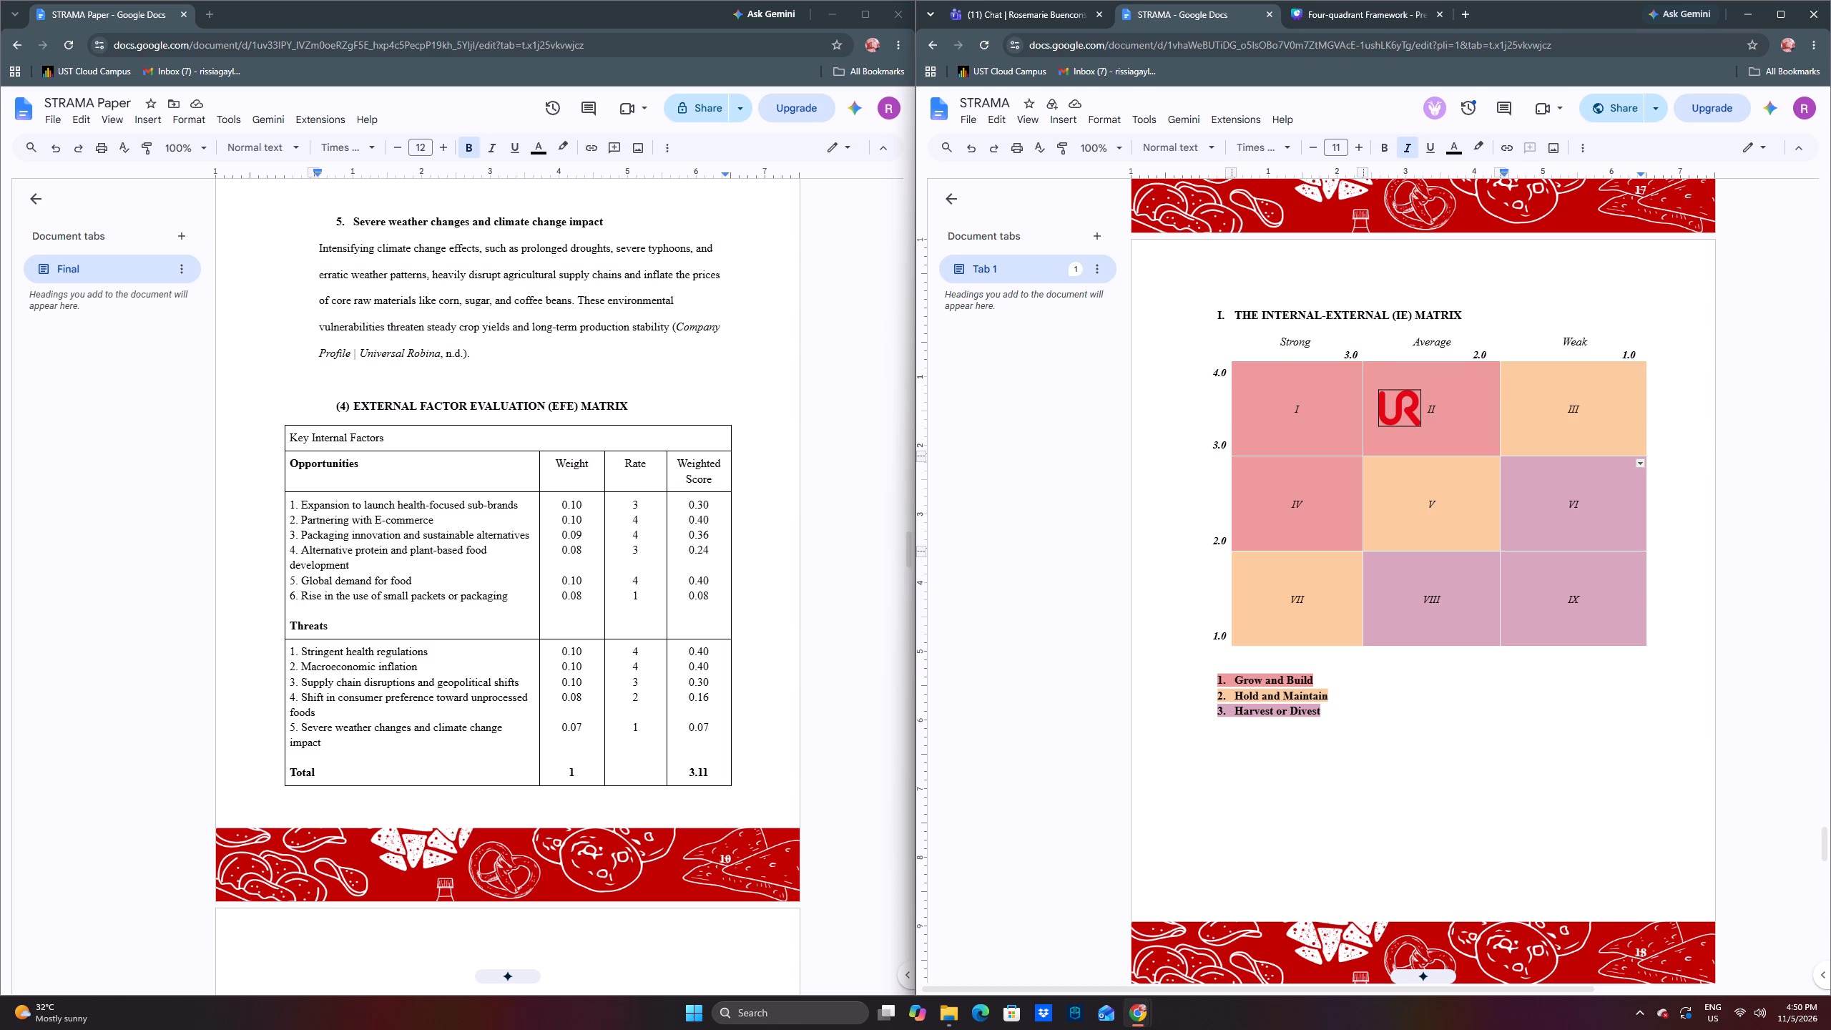
Nudge the company logo slightly lower within cell II of the IE Matrix and deselect it.
{"action": "left_click_drag", "start_coordinate": [1398, 408], "coordinate": [1398, 409]}
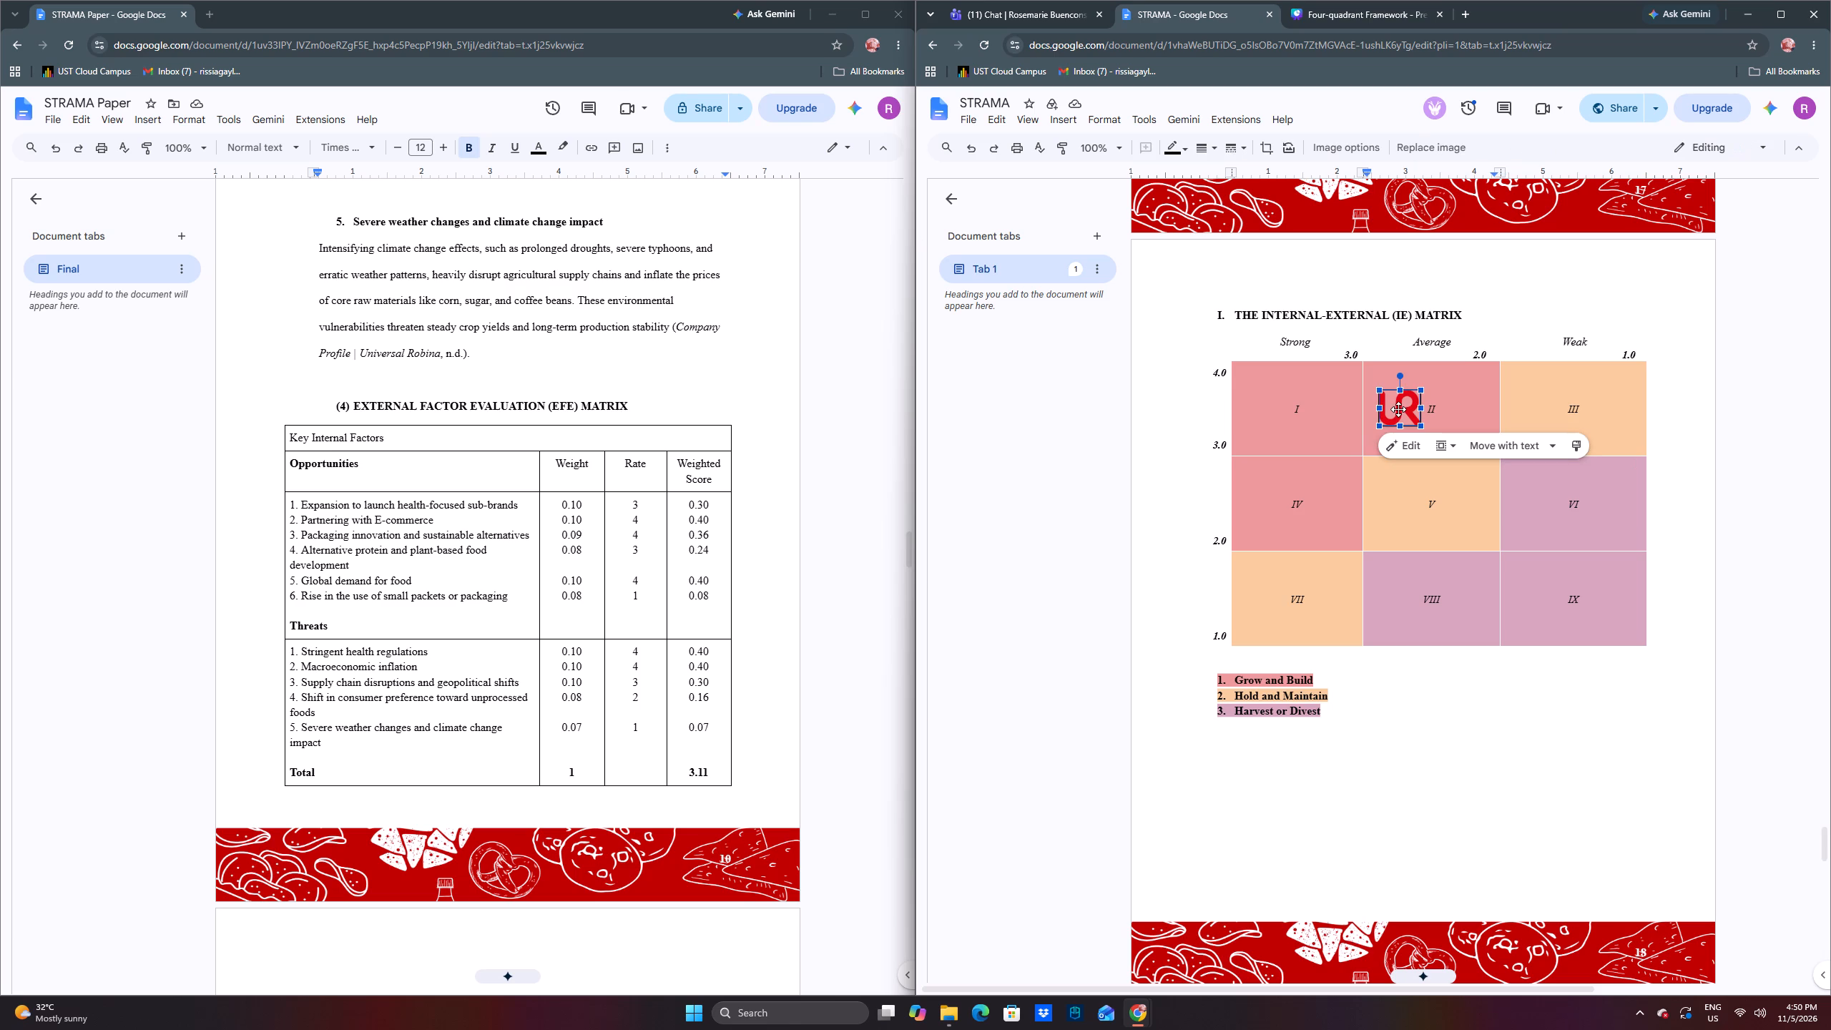
{"action": "left_click_drag", "start_coordinate": [1398, 409], "coordinate": [1398, 417]}
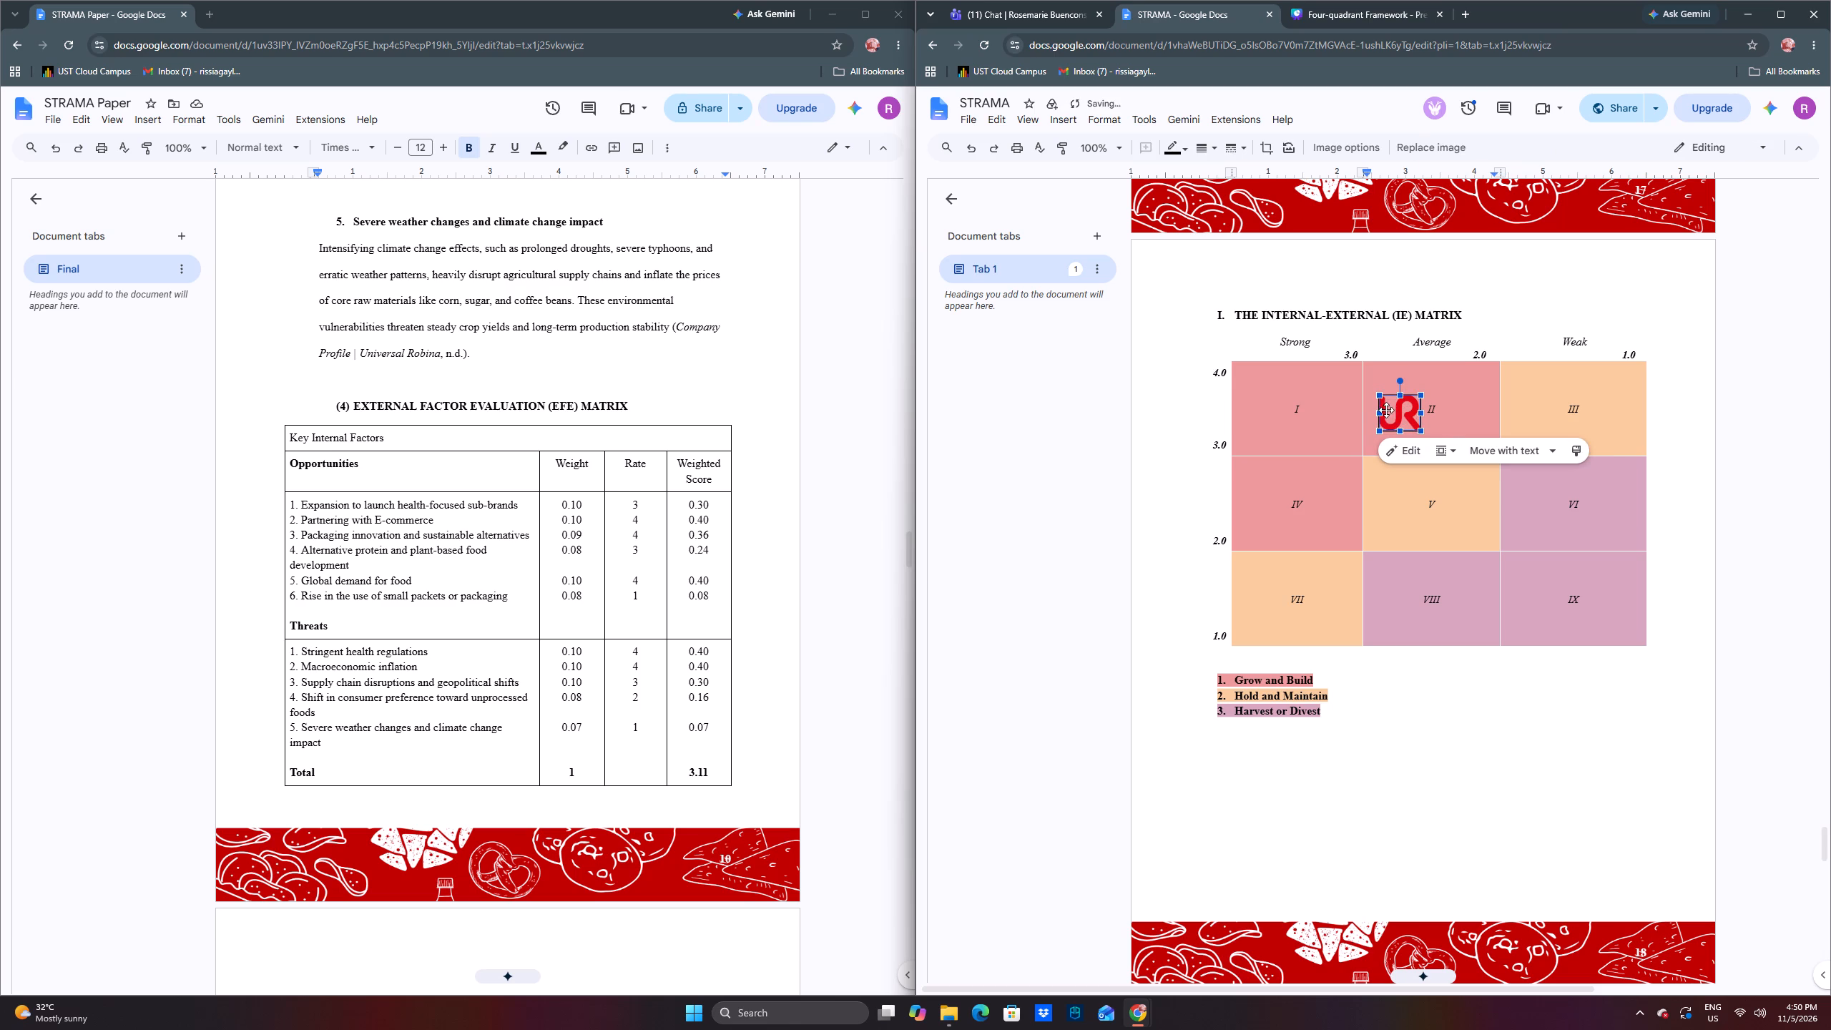
{"action": "left_click", "coordinate": [1046, 504]}
{"action": "left_click", "coordinate": [1313, 402]}
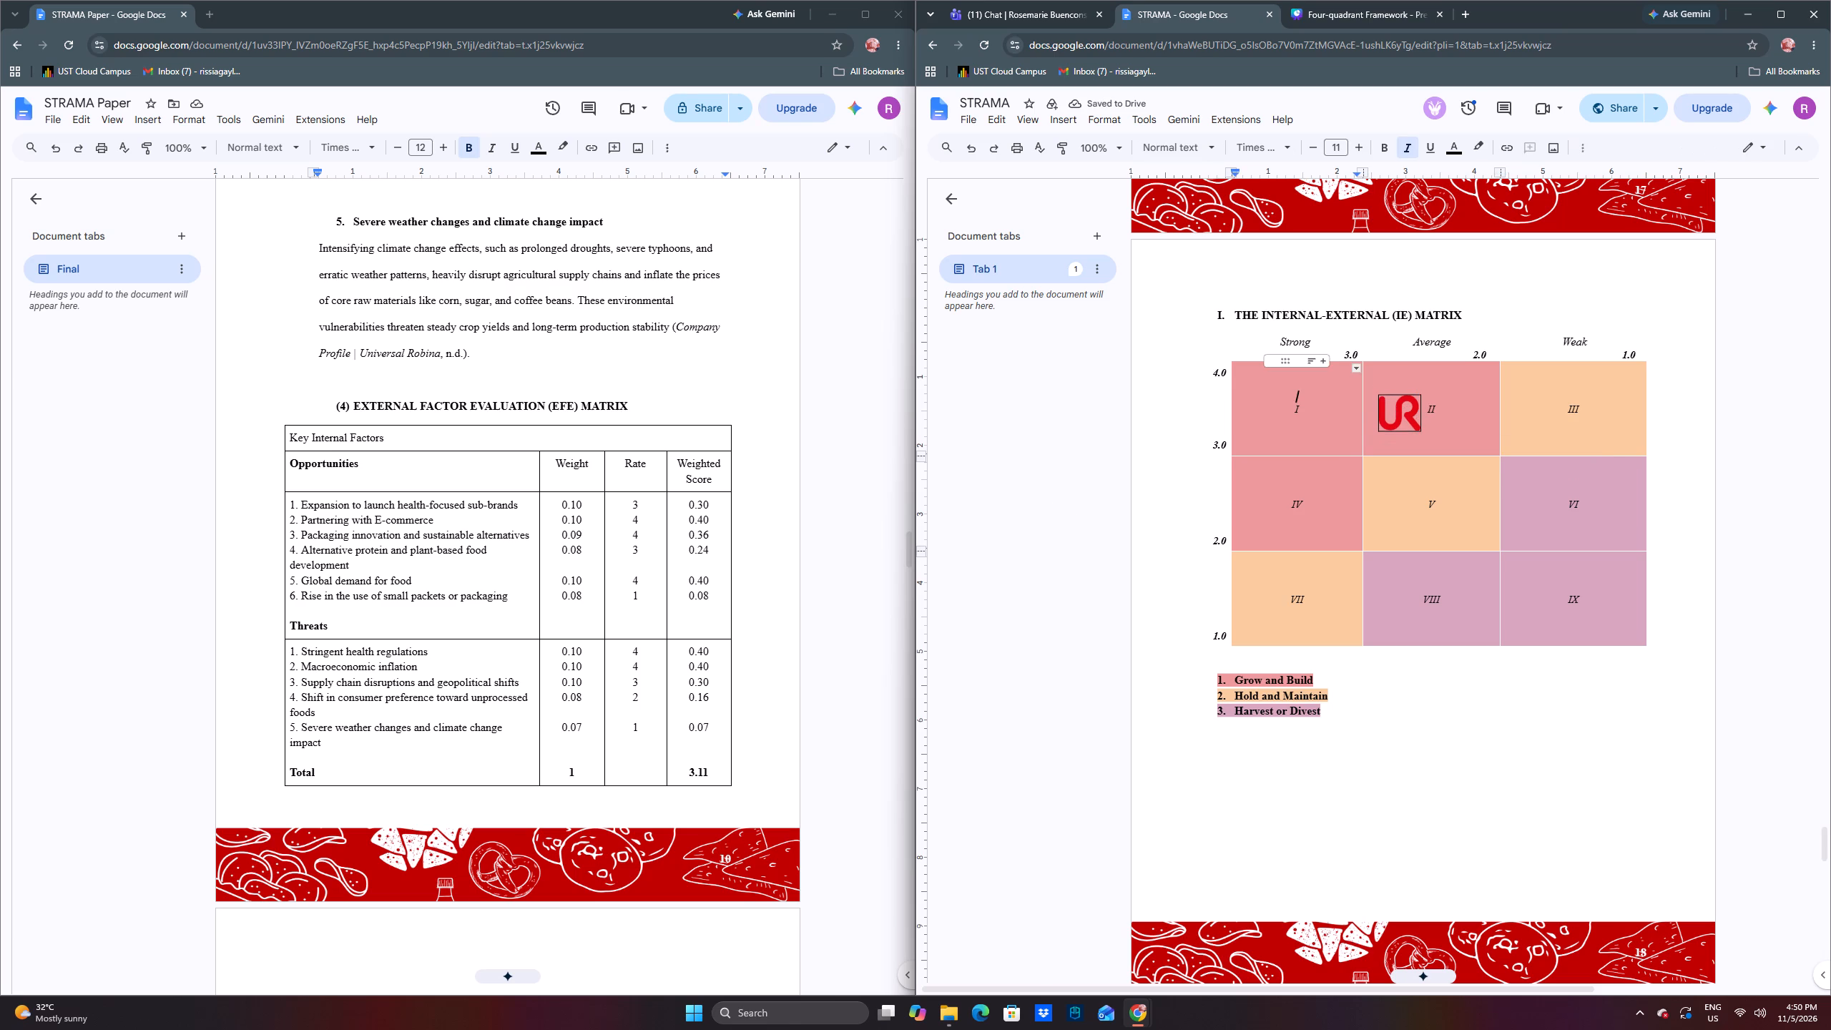
{"action": "left_click", "coordinate": [1486, 324]}
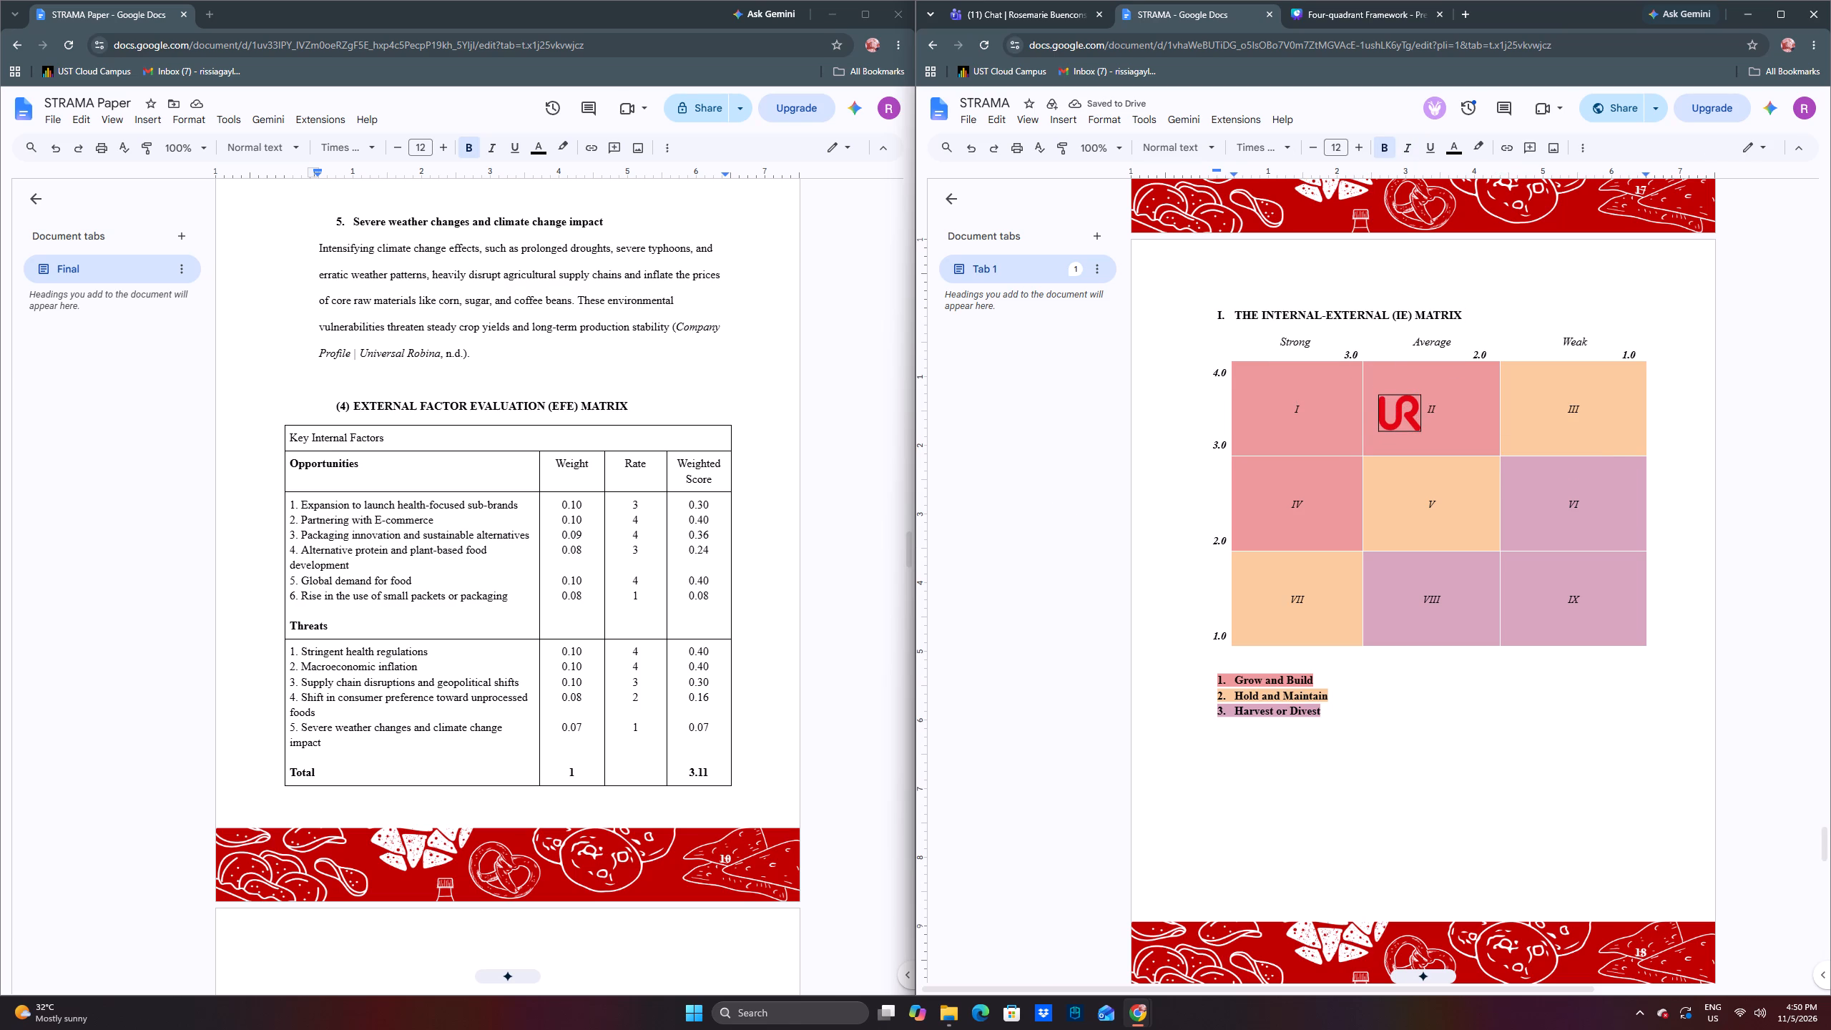
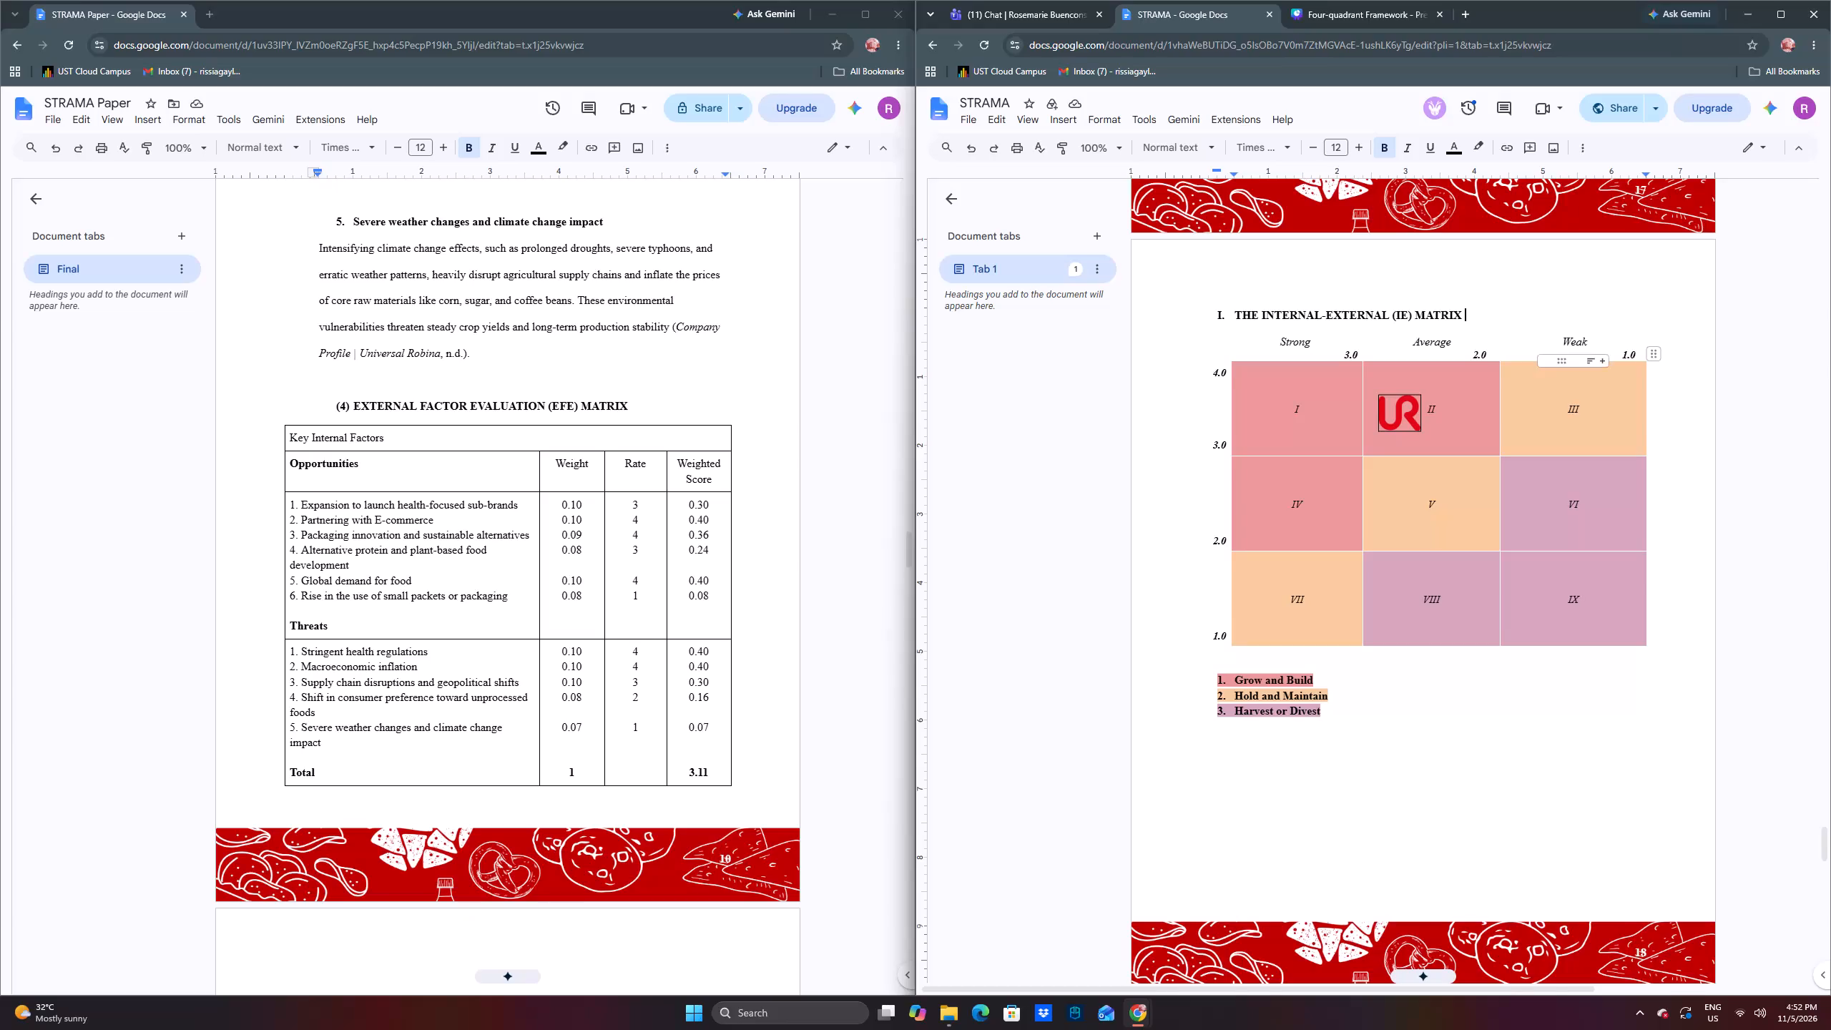
Review the IE Matrix, Grand Strategy Matrix, SPACE graph and SPACE Matrix table in the STRAMA document.
{"action": "scroll", "coordinate": [1506, 413], "scroll_direction": "down", "scroll_amount": 3}
{"action": "scroll", "coordinate": [1506, 413], "scroll_direction": "up", "scroll_amount": 4}
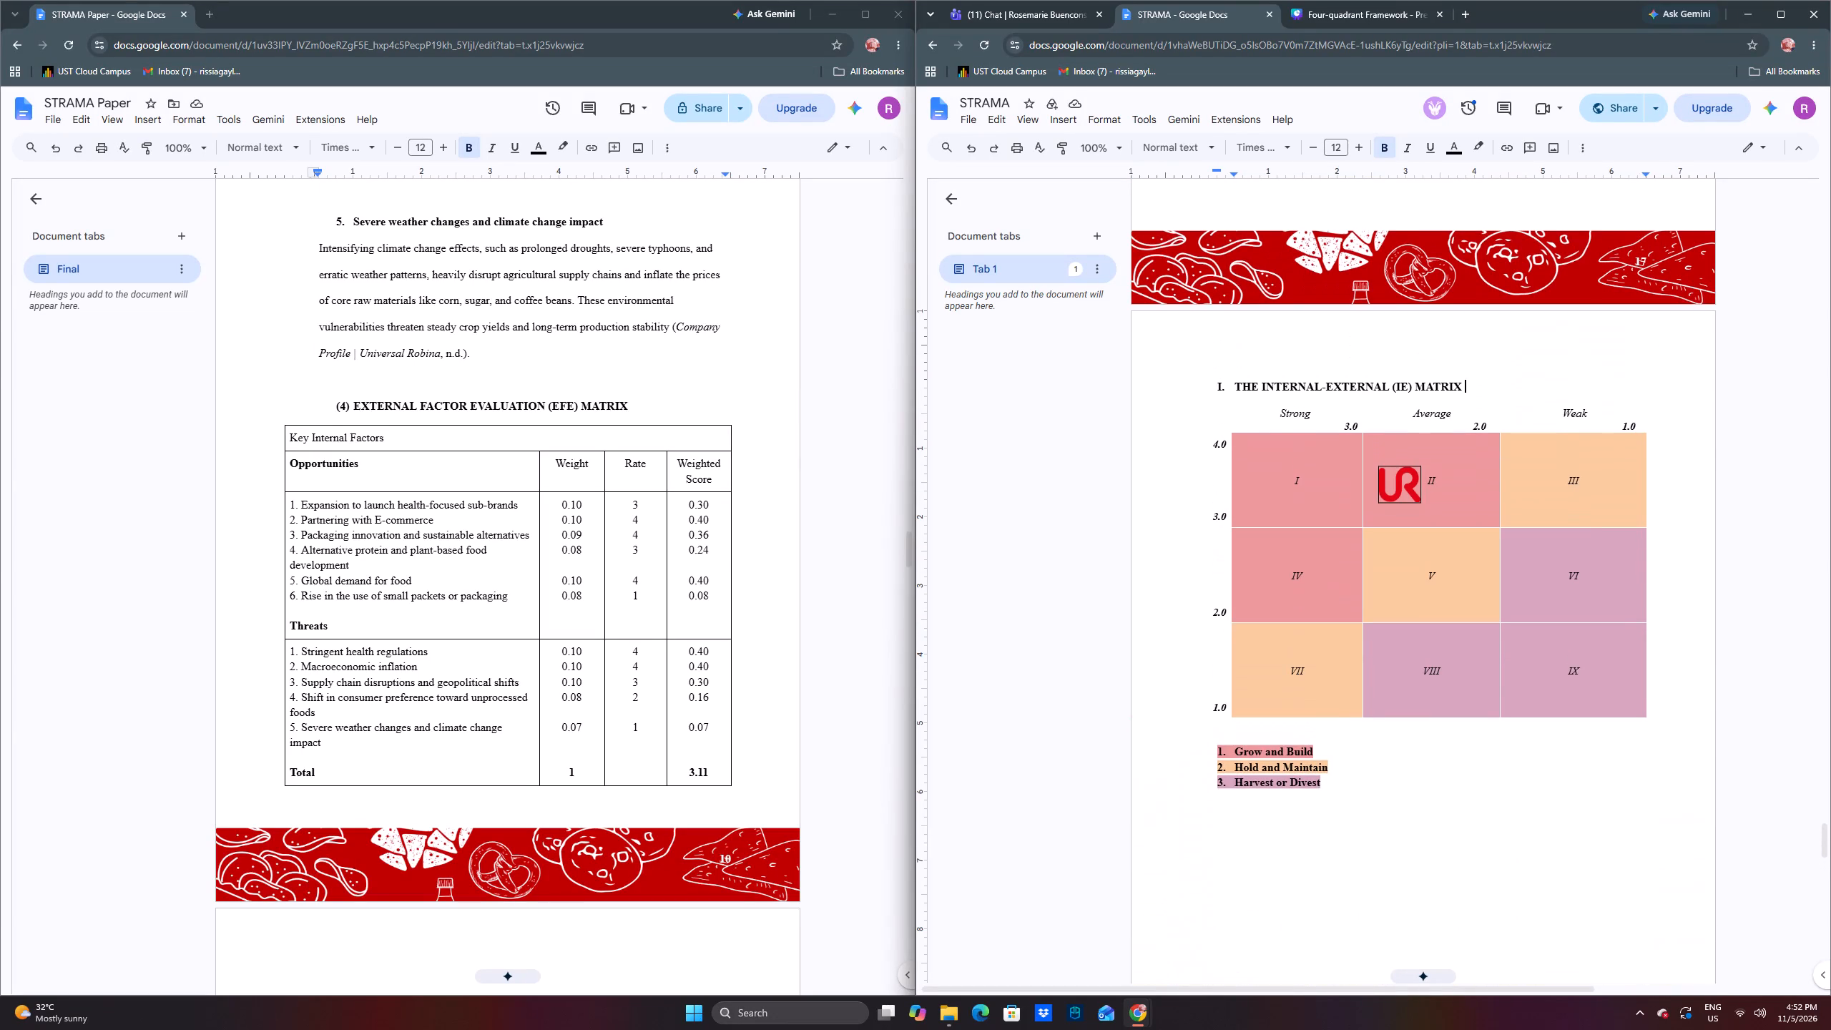
{"action": "scroll", "coordinate": [1506, 413], "scroll_direction": "up", "scroll_amount": 1}
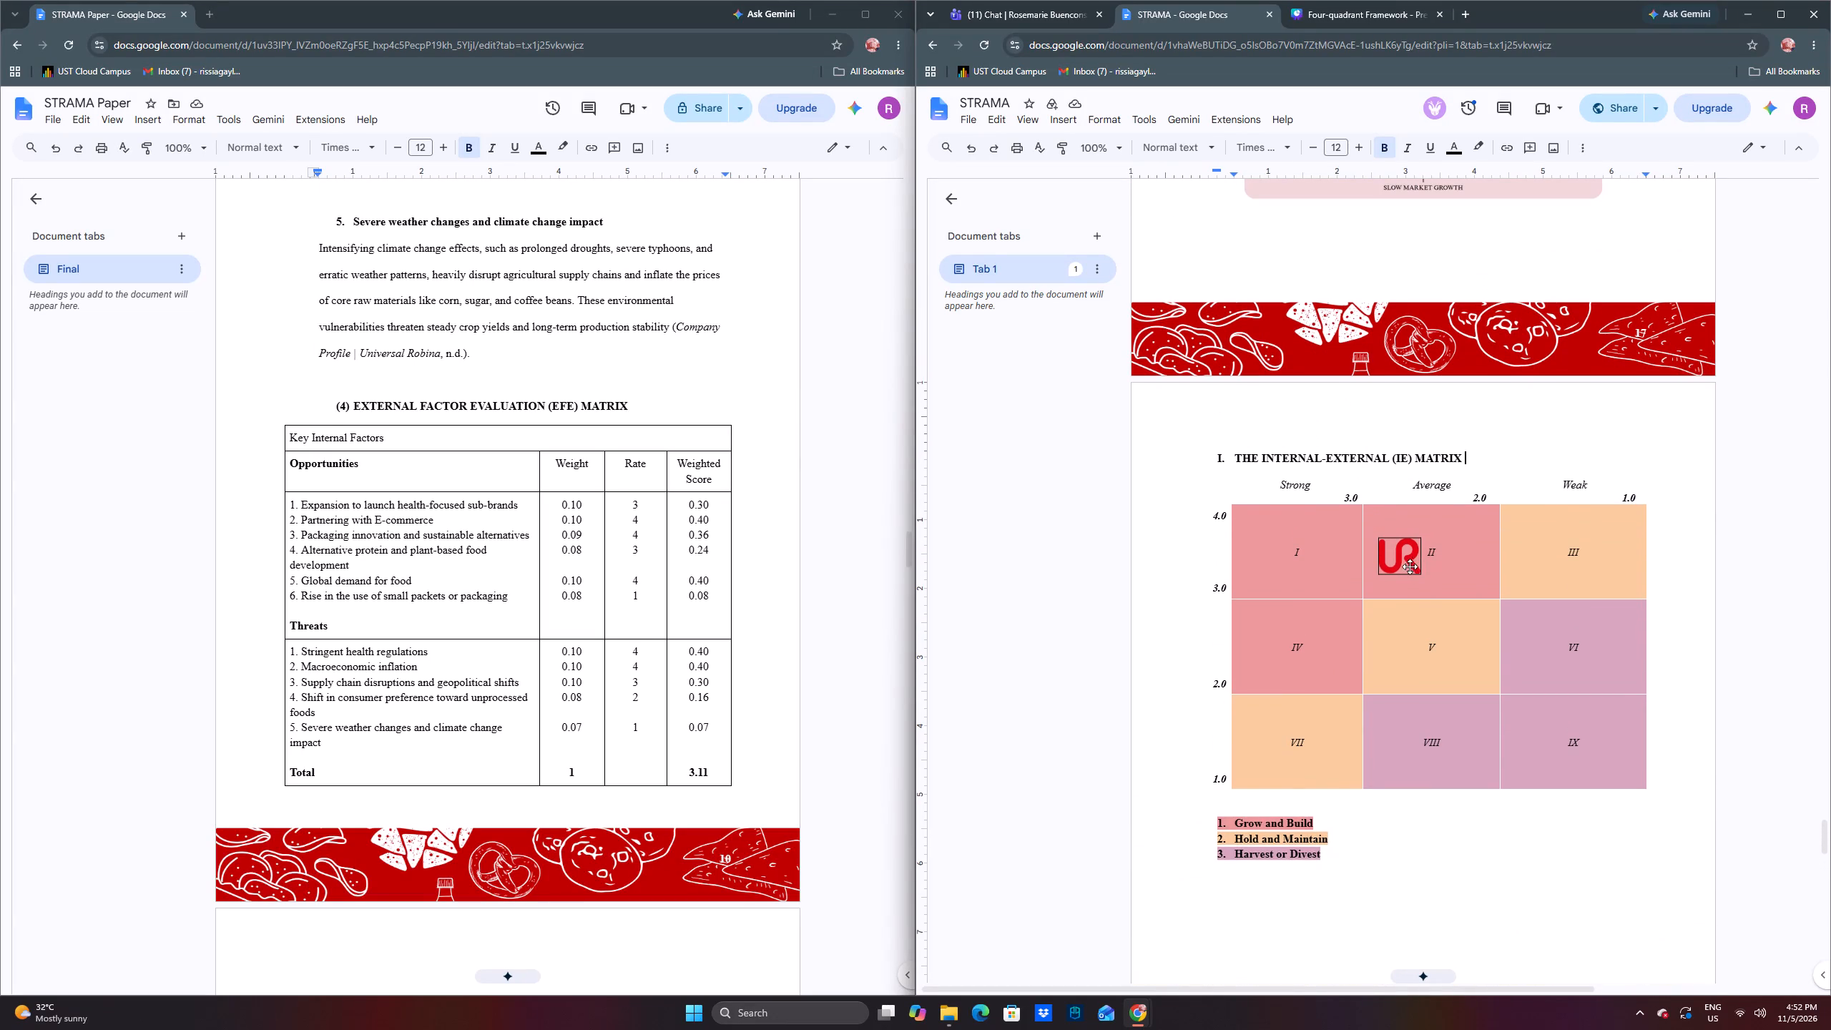
{"action": "left_click", "coordinate": [1399, 561]}
{"action": "left_click", "coordinate": [1472, 448]}
{"action": "scroll", "coordinate": [1472, 448], "scroll_direction": "up", "scroll_amount": 9}
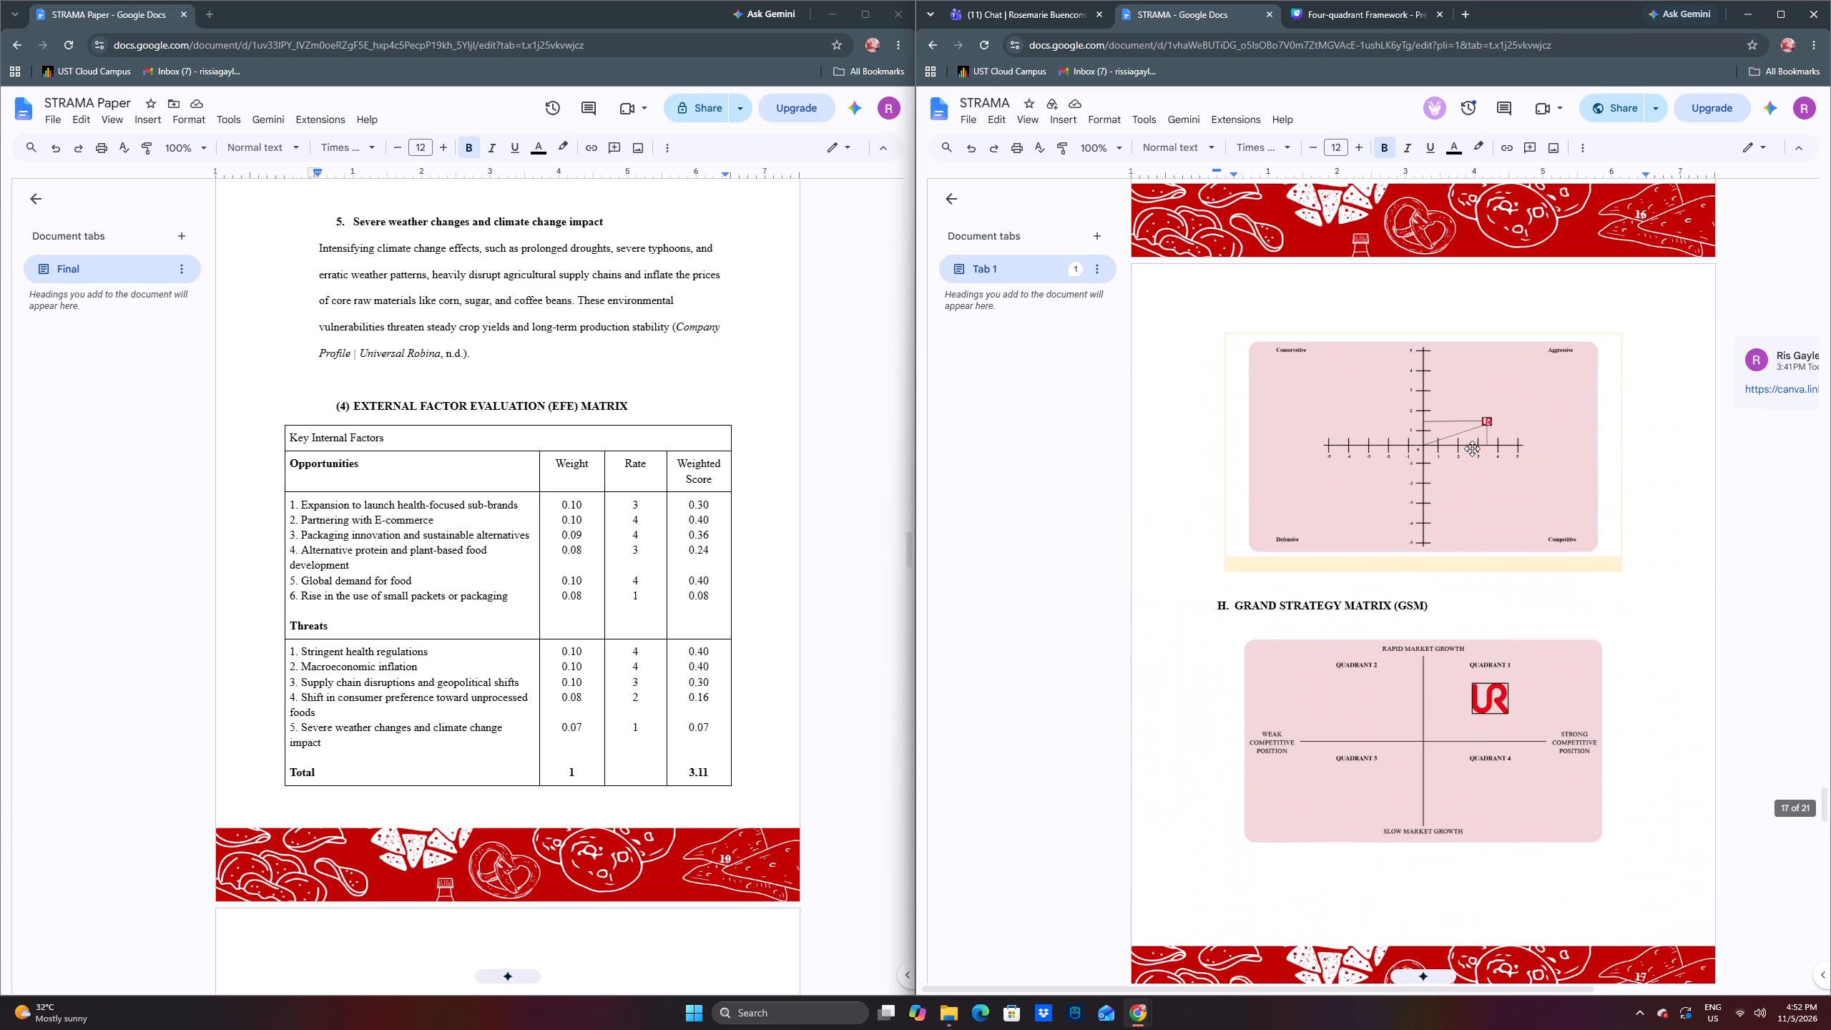
{"action": "scroll", "coordinate": [1472, 448], "scroll_direction": "up", "scroll_amount": 9}
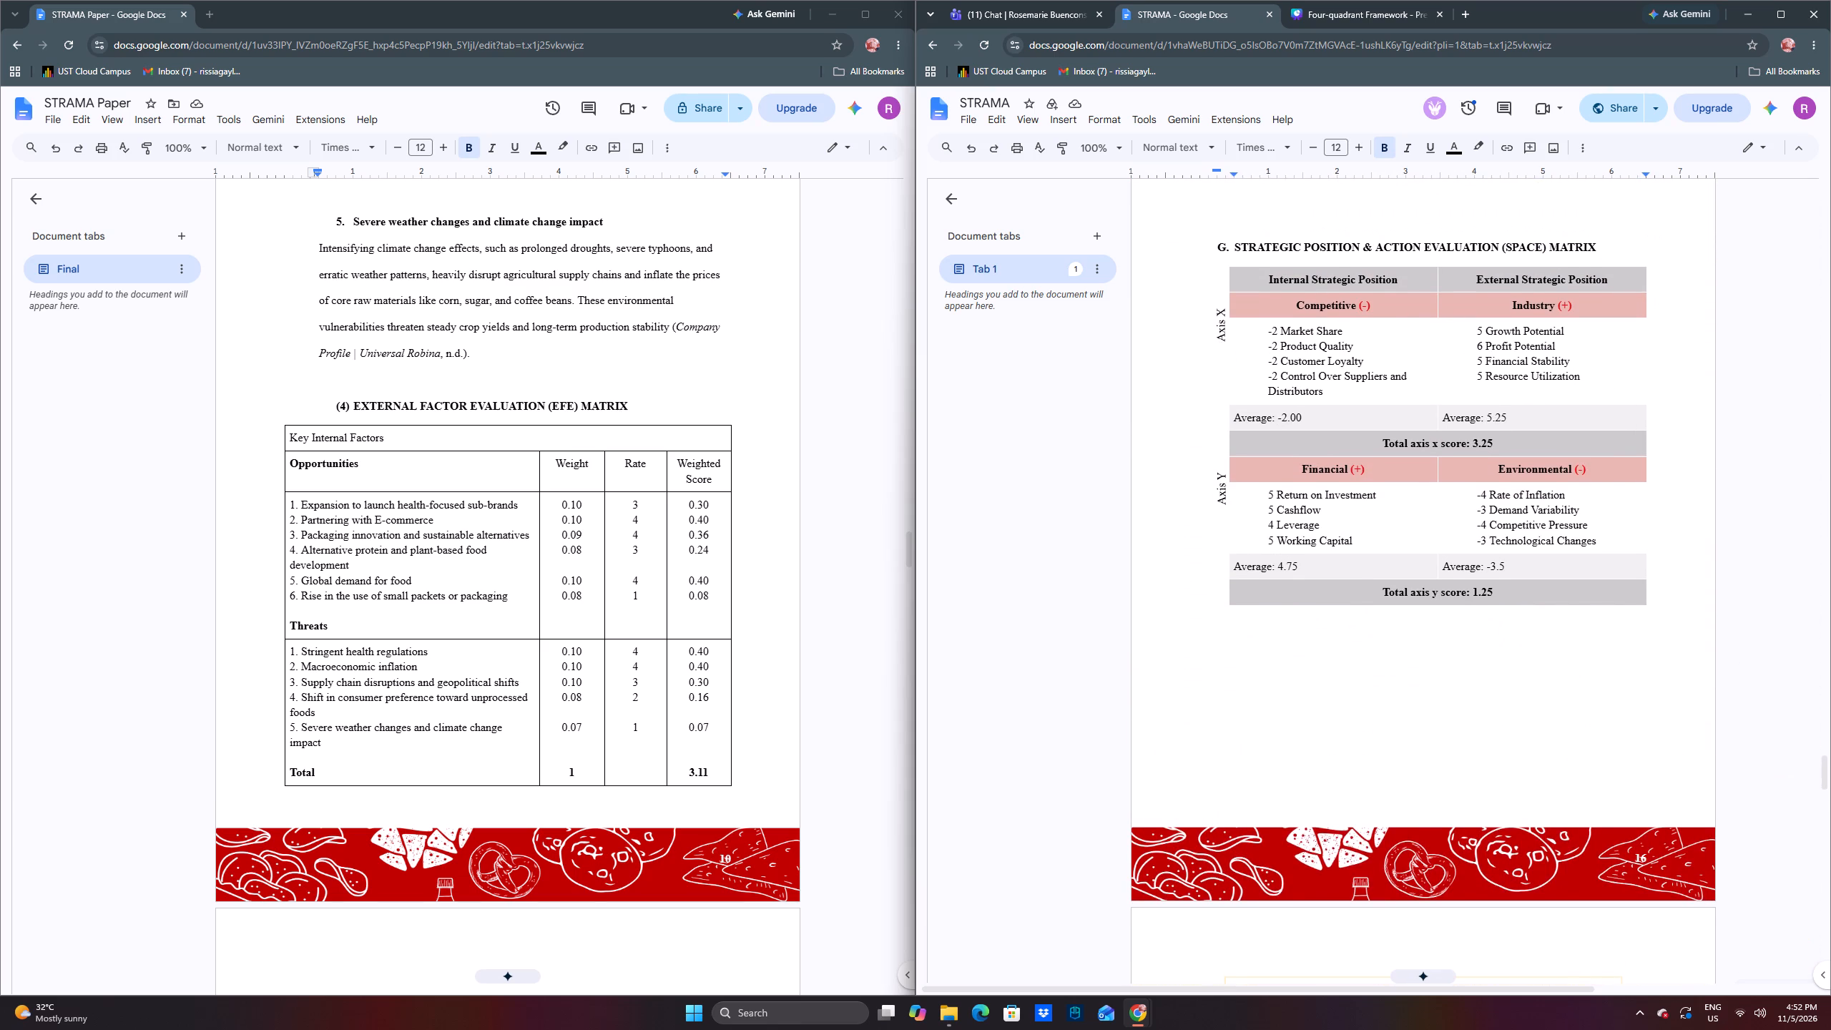
{"action": "scroll", "coordinate": [1471, 444], "scroll_direction": "up", "scroll_amount": 1}
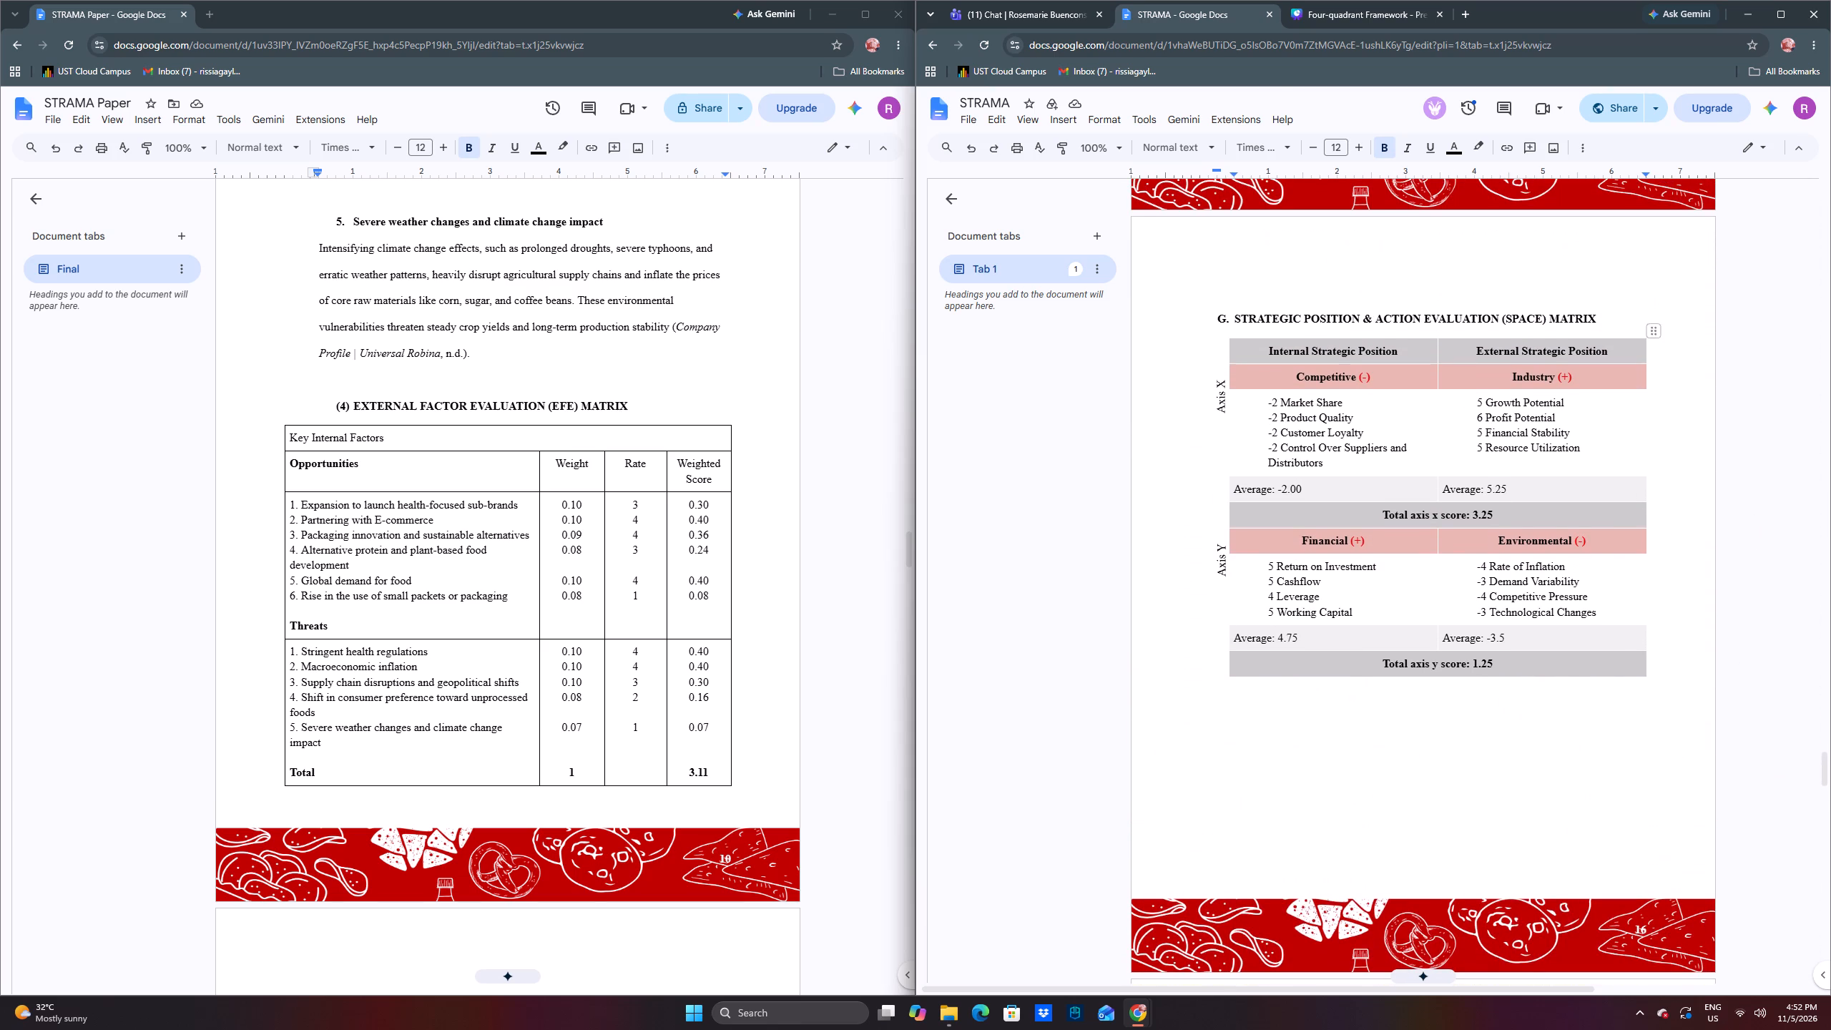
Switch to the Four-quadrant Framework design in Canva, close its sharing options, and compare it with the SPACE Matrix table in the STRAMA document.
{"action": "left_click", "coordinate": [1325, 13]}
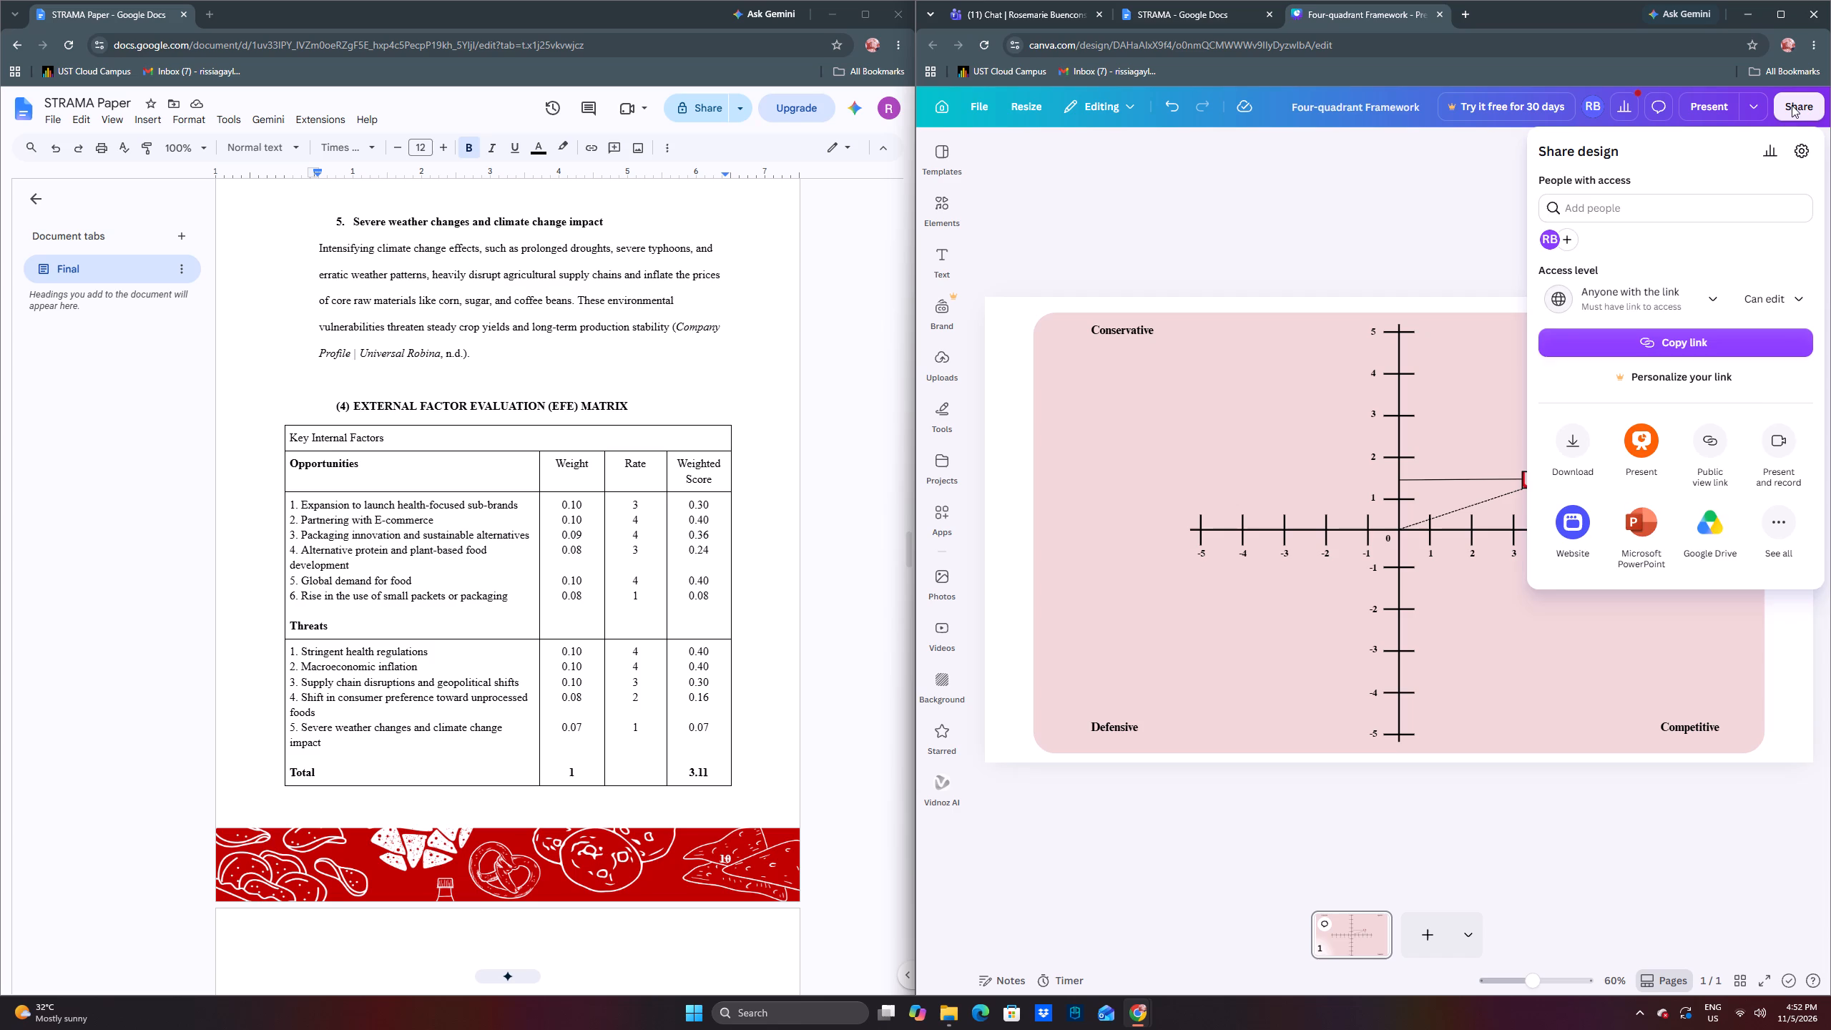
{"action": "left_click", "coordinate": [1792, 105]}
{"action": "left_click", "coordinate": [1212, 11]}
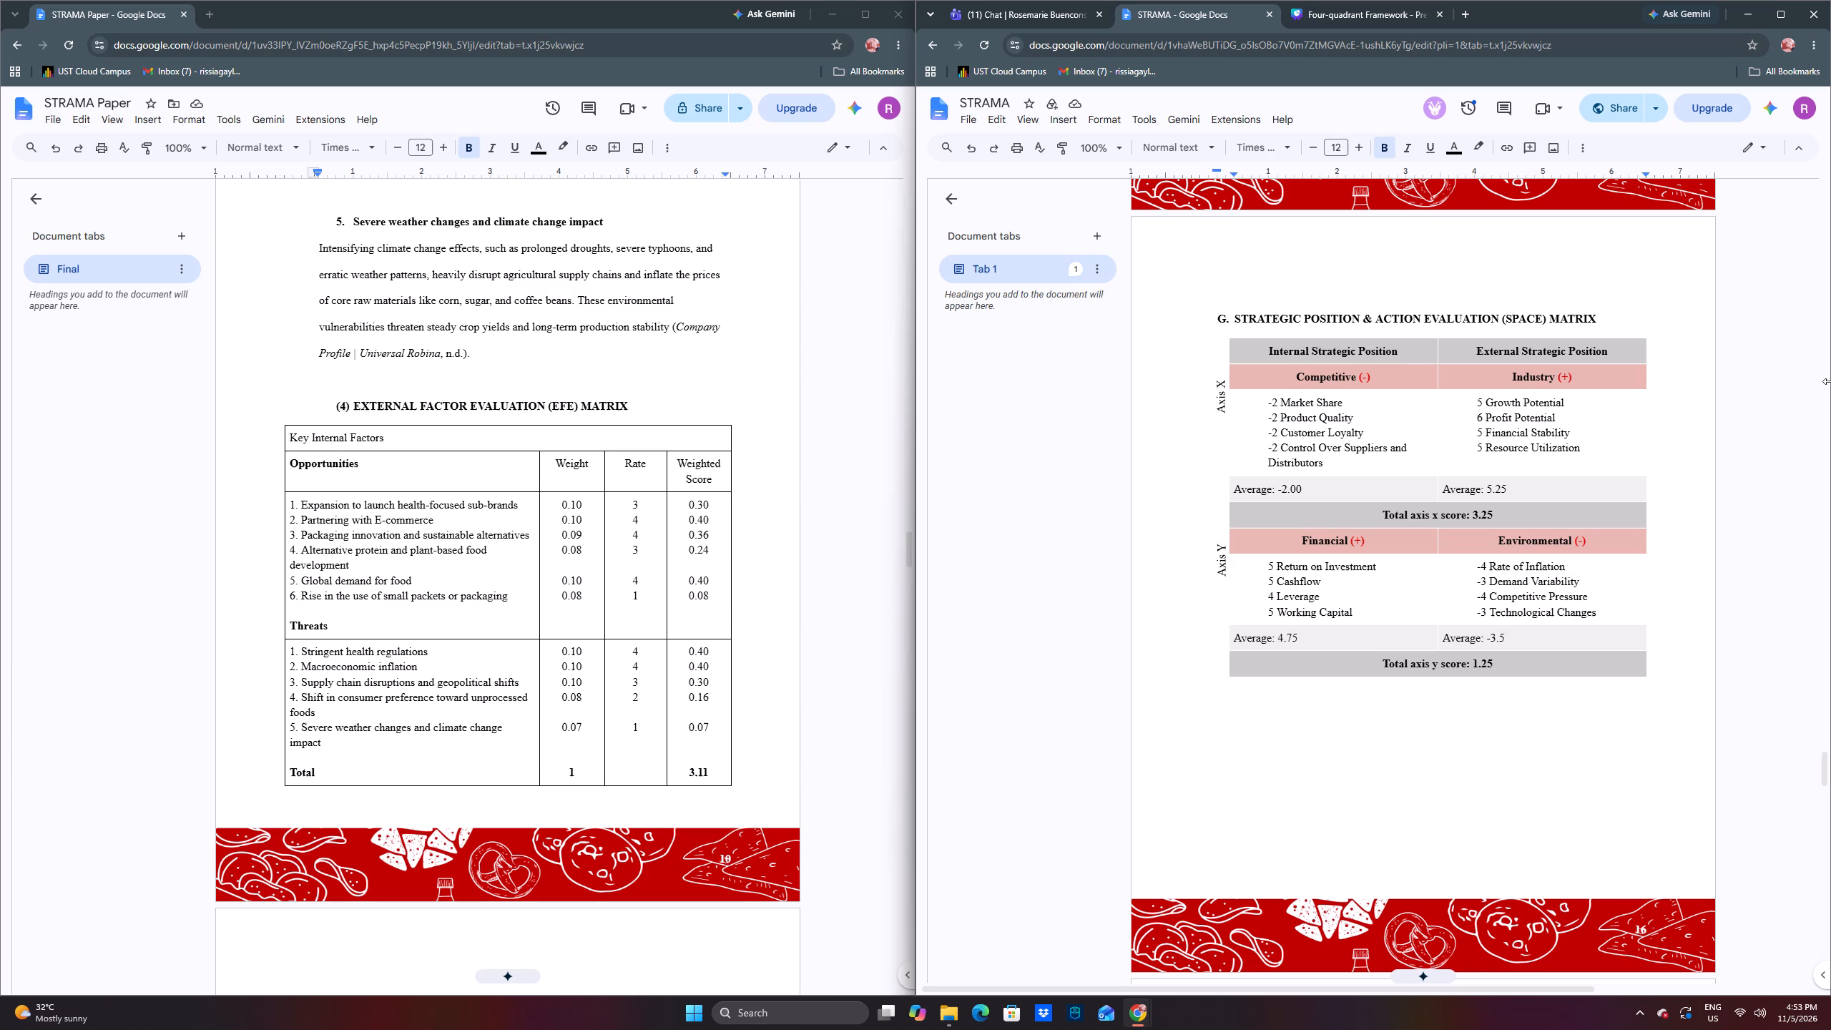
{"action": "left_click", "coordinate": [1337, 8]}
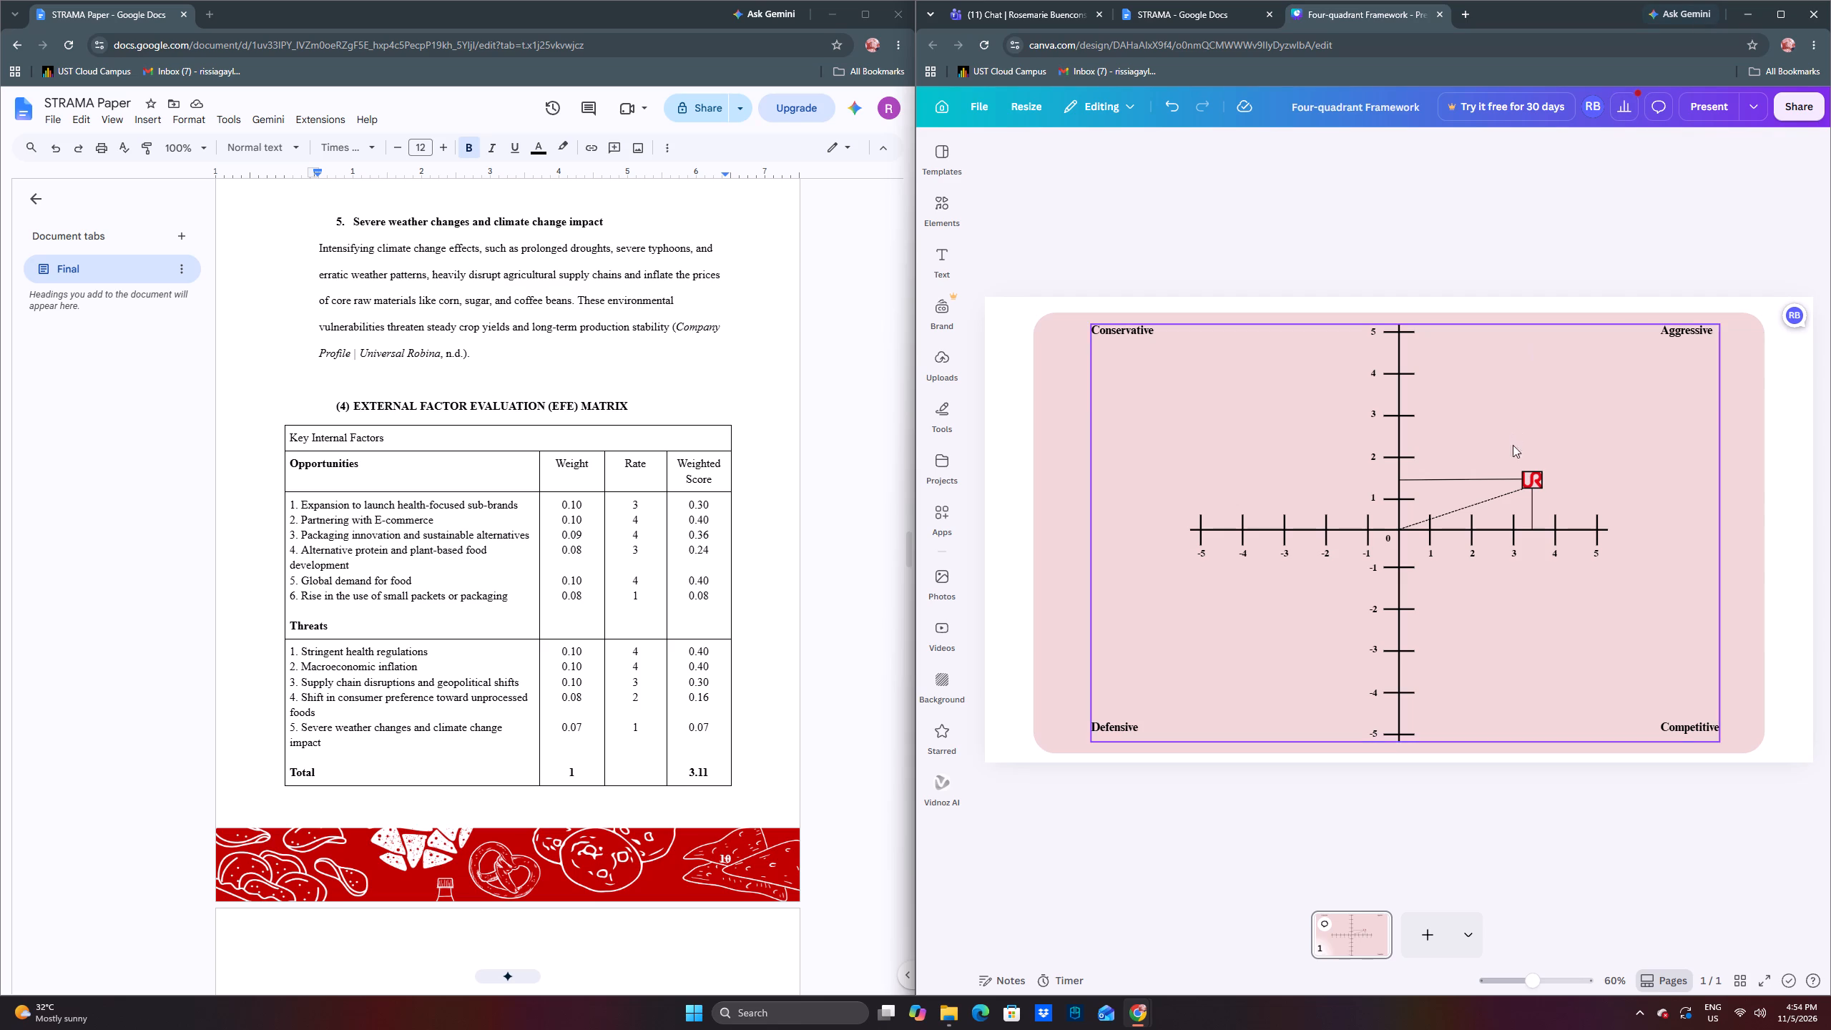
Examine the SPACE Matrix axis scores and graph in the STRAMA Paper against the Canva four-quadrant graph.
{"action": "scroll", "coordinate": [609, 596], "scroll_direction": "down", "scroll_amount": 8}
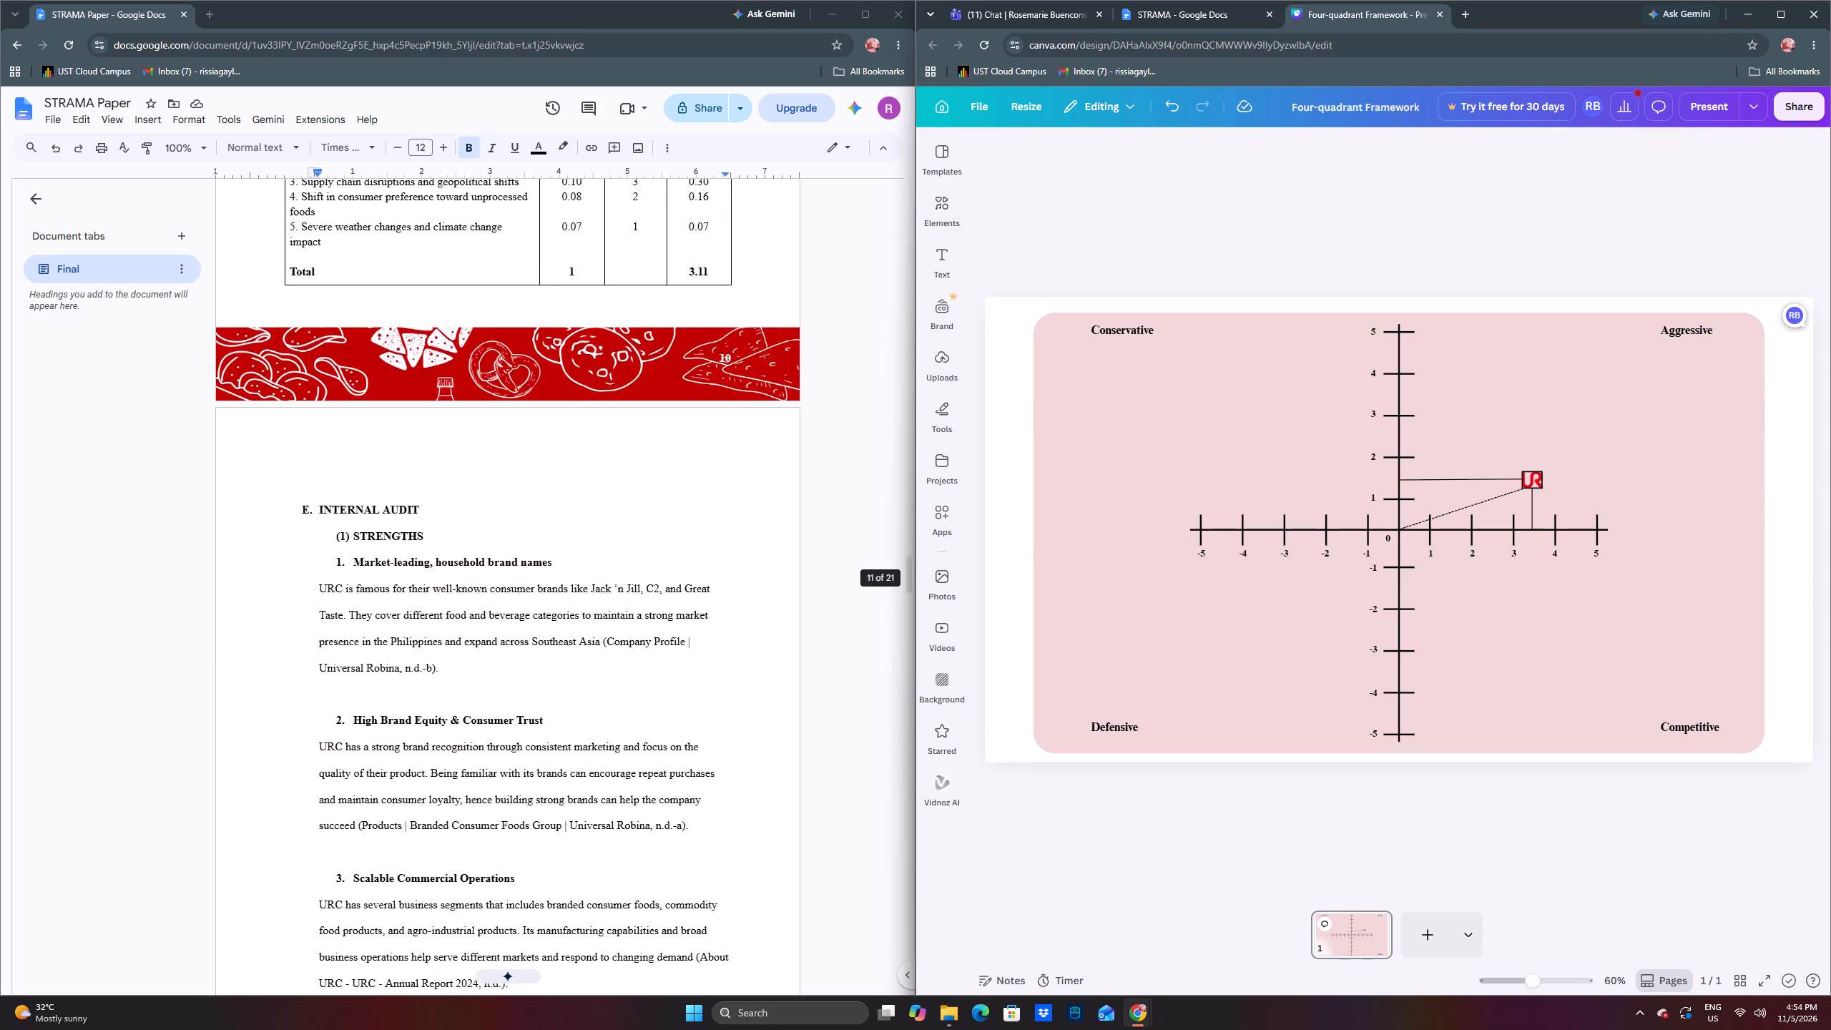
{"action": "scroll", "coordinate": [611, 594], "scroll_direction": "down", "scroll_amount": 20}
{"action": "scroll", "coordinate": [611, 594], "scroll_direction": "down", "scroll_amount": 17}
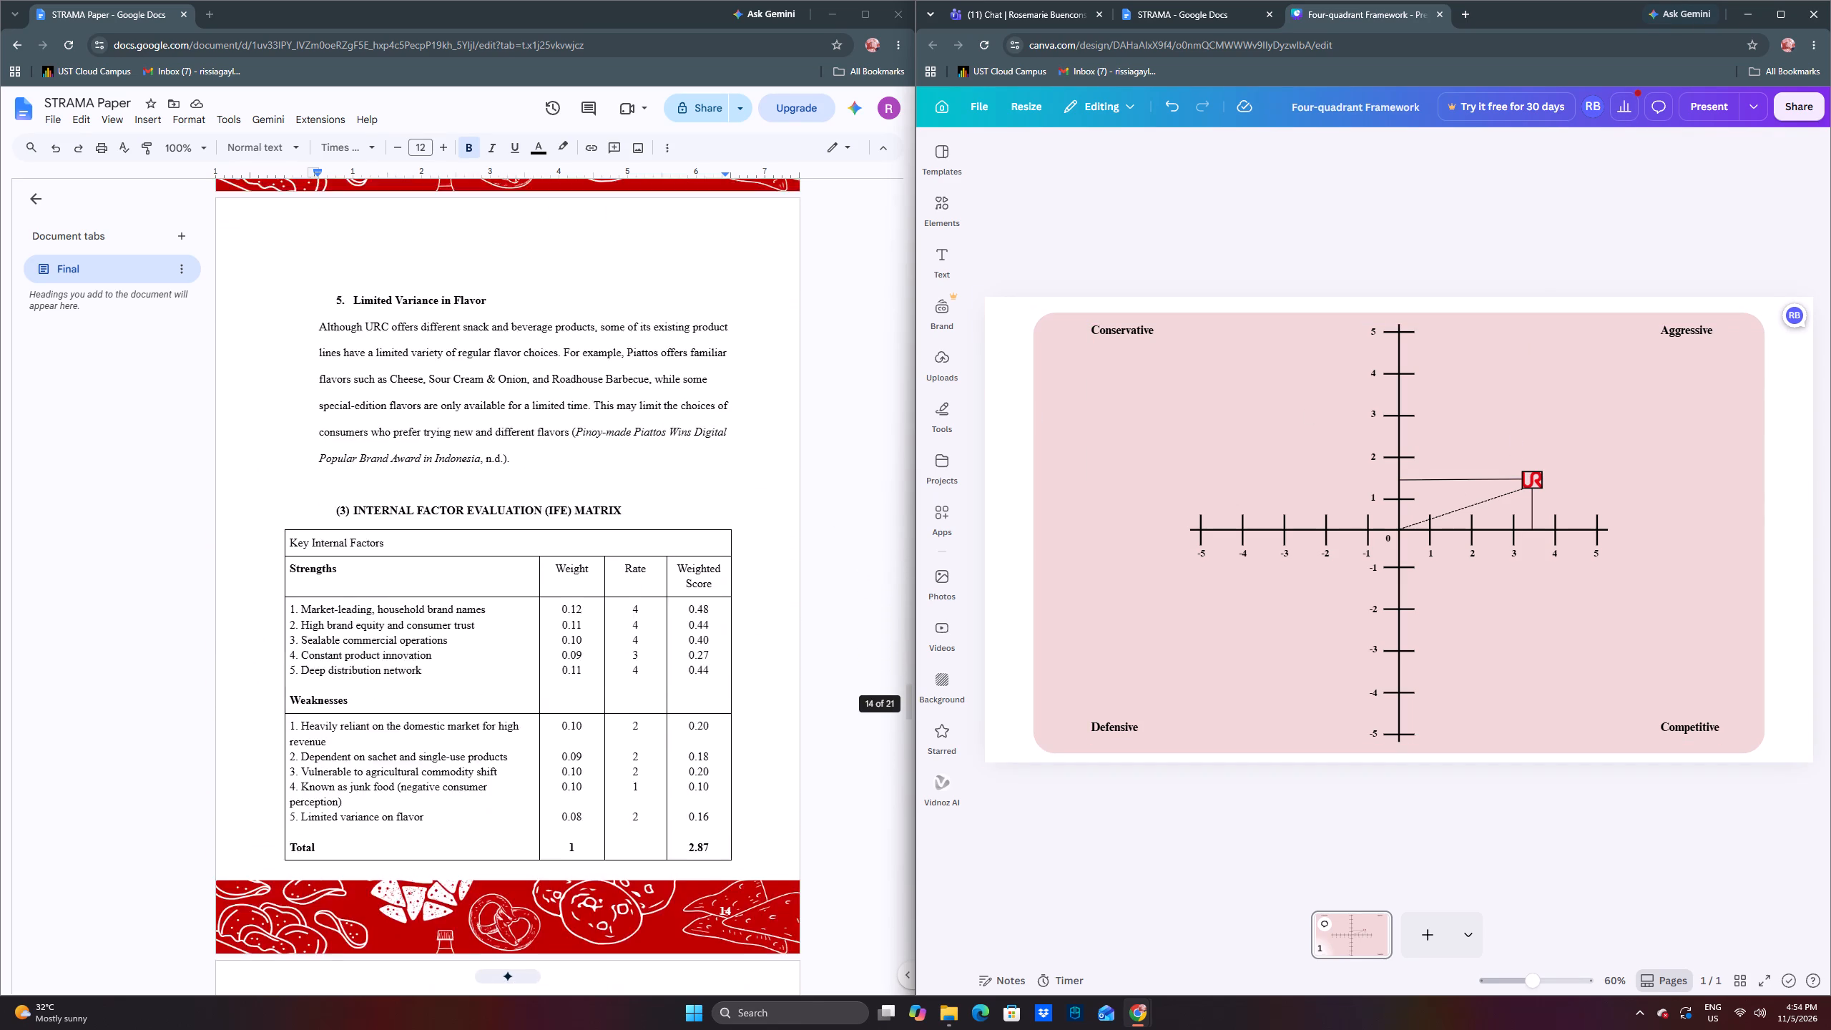
{"action": "scroll", "coordinate": [611, 593], "scroll_direction": "down", "scroll_amount": 3}
{"action": "scroll", "coordinate": [611, 593], "scroll_direction": "up", "scroll_amount": 3}
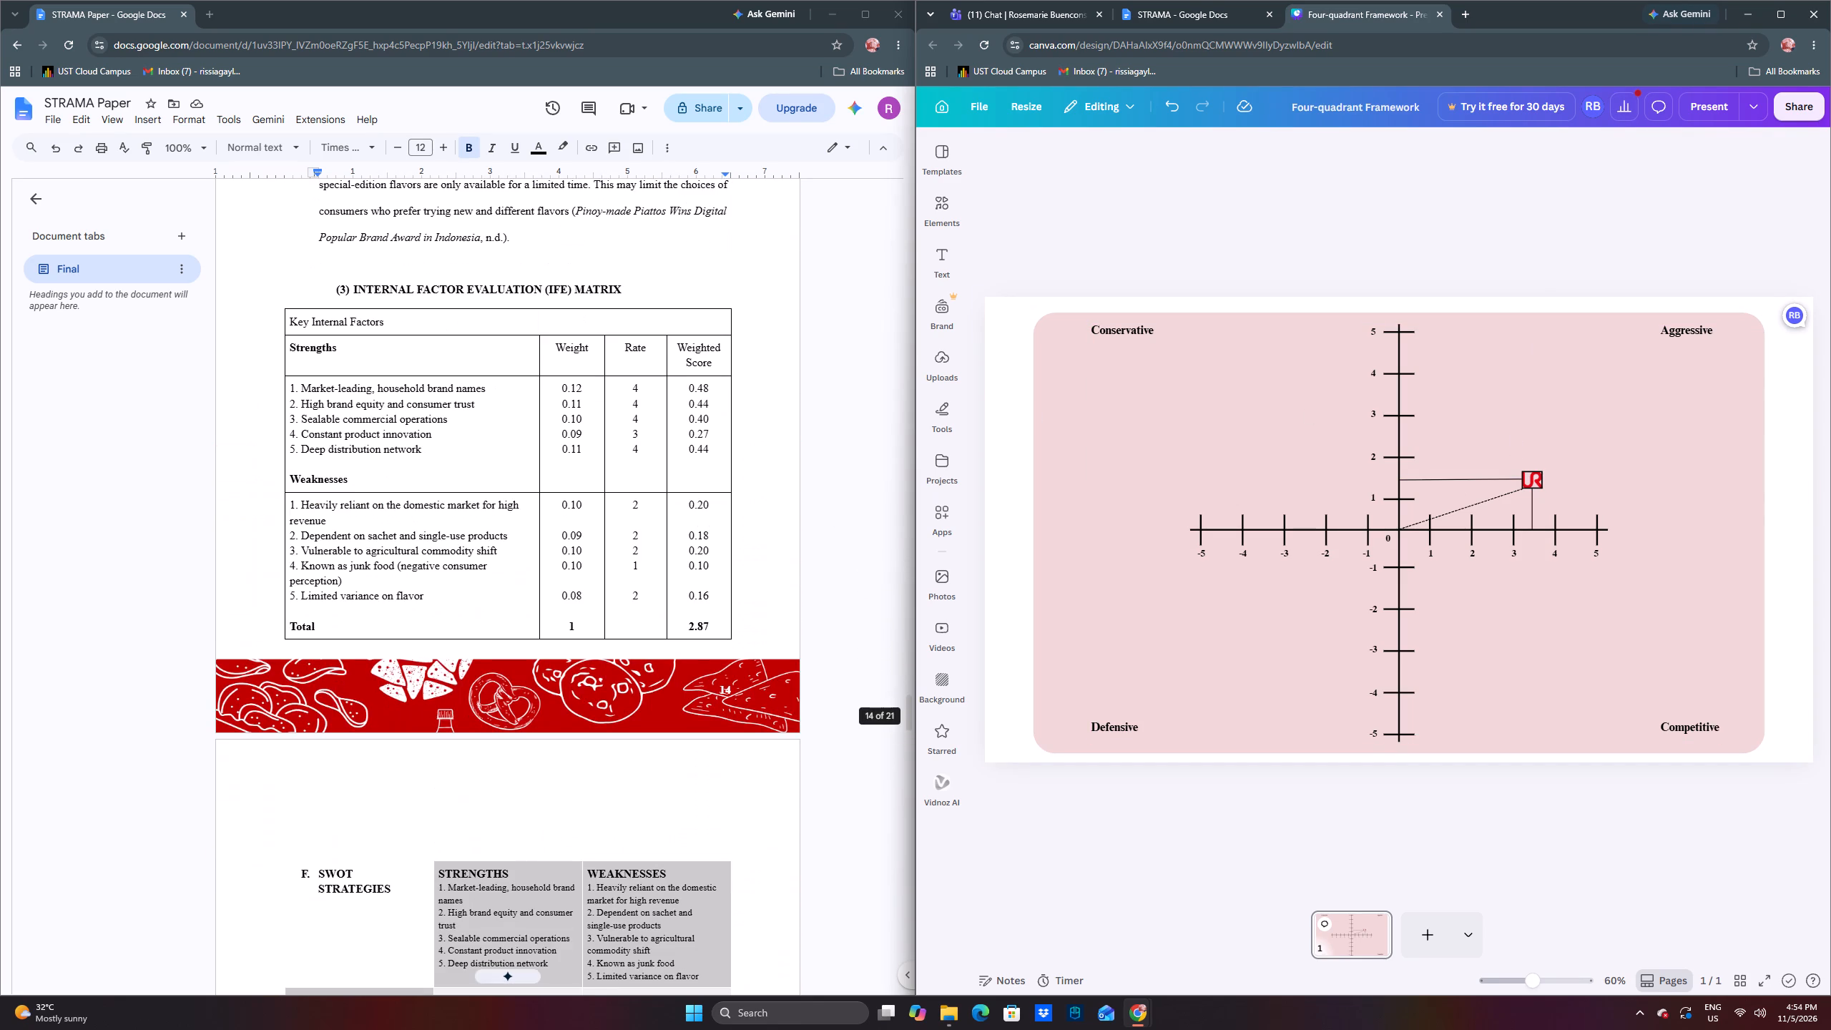
{"action": "scroll", "coordinate": [611, 593], "scroll_direction": "down", "scroll_amount": 5}
{"action": "scroll", "coordinate": [611, 593], "scroll_direction": "up", "scroll_amount": 7}
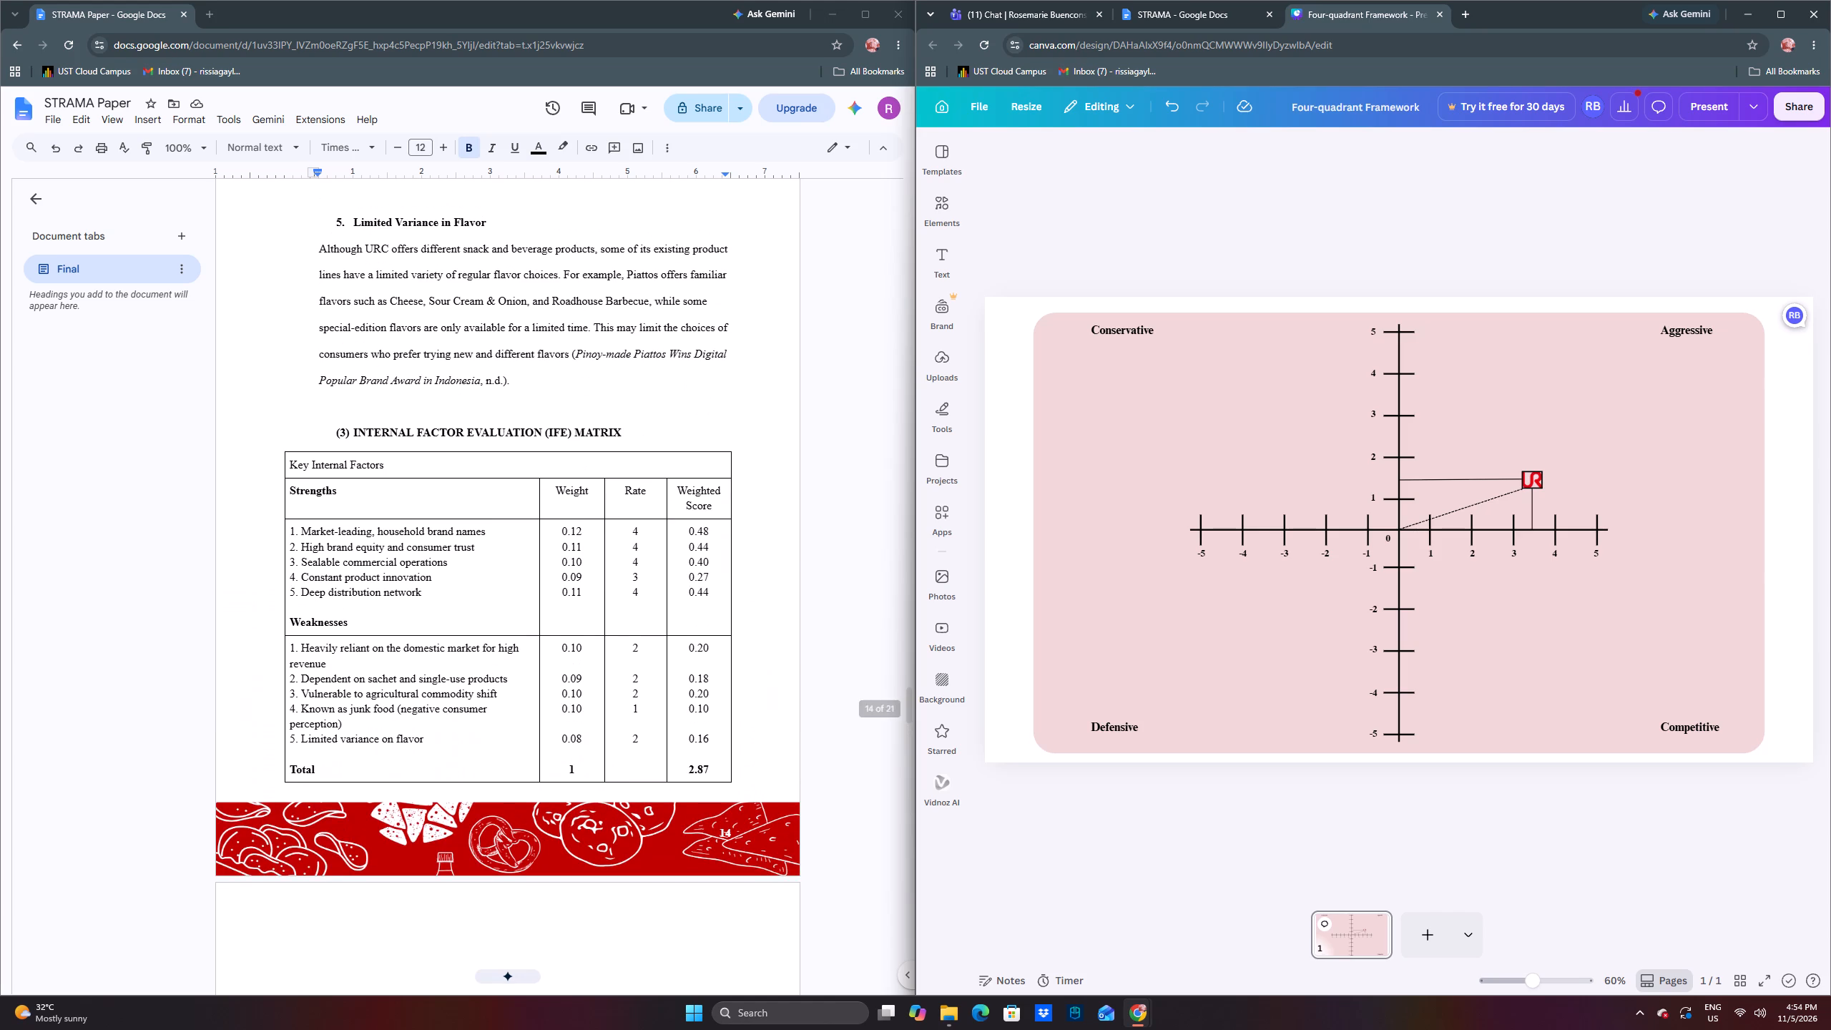
{"action": "scroll", "coordinate": [565, 471], "scroll_direction": "down", "scroll_amount": 19}
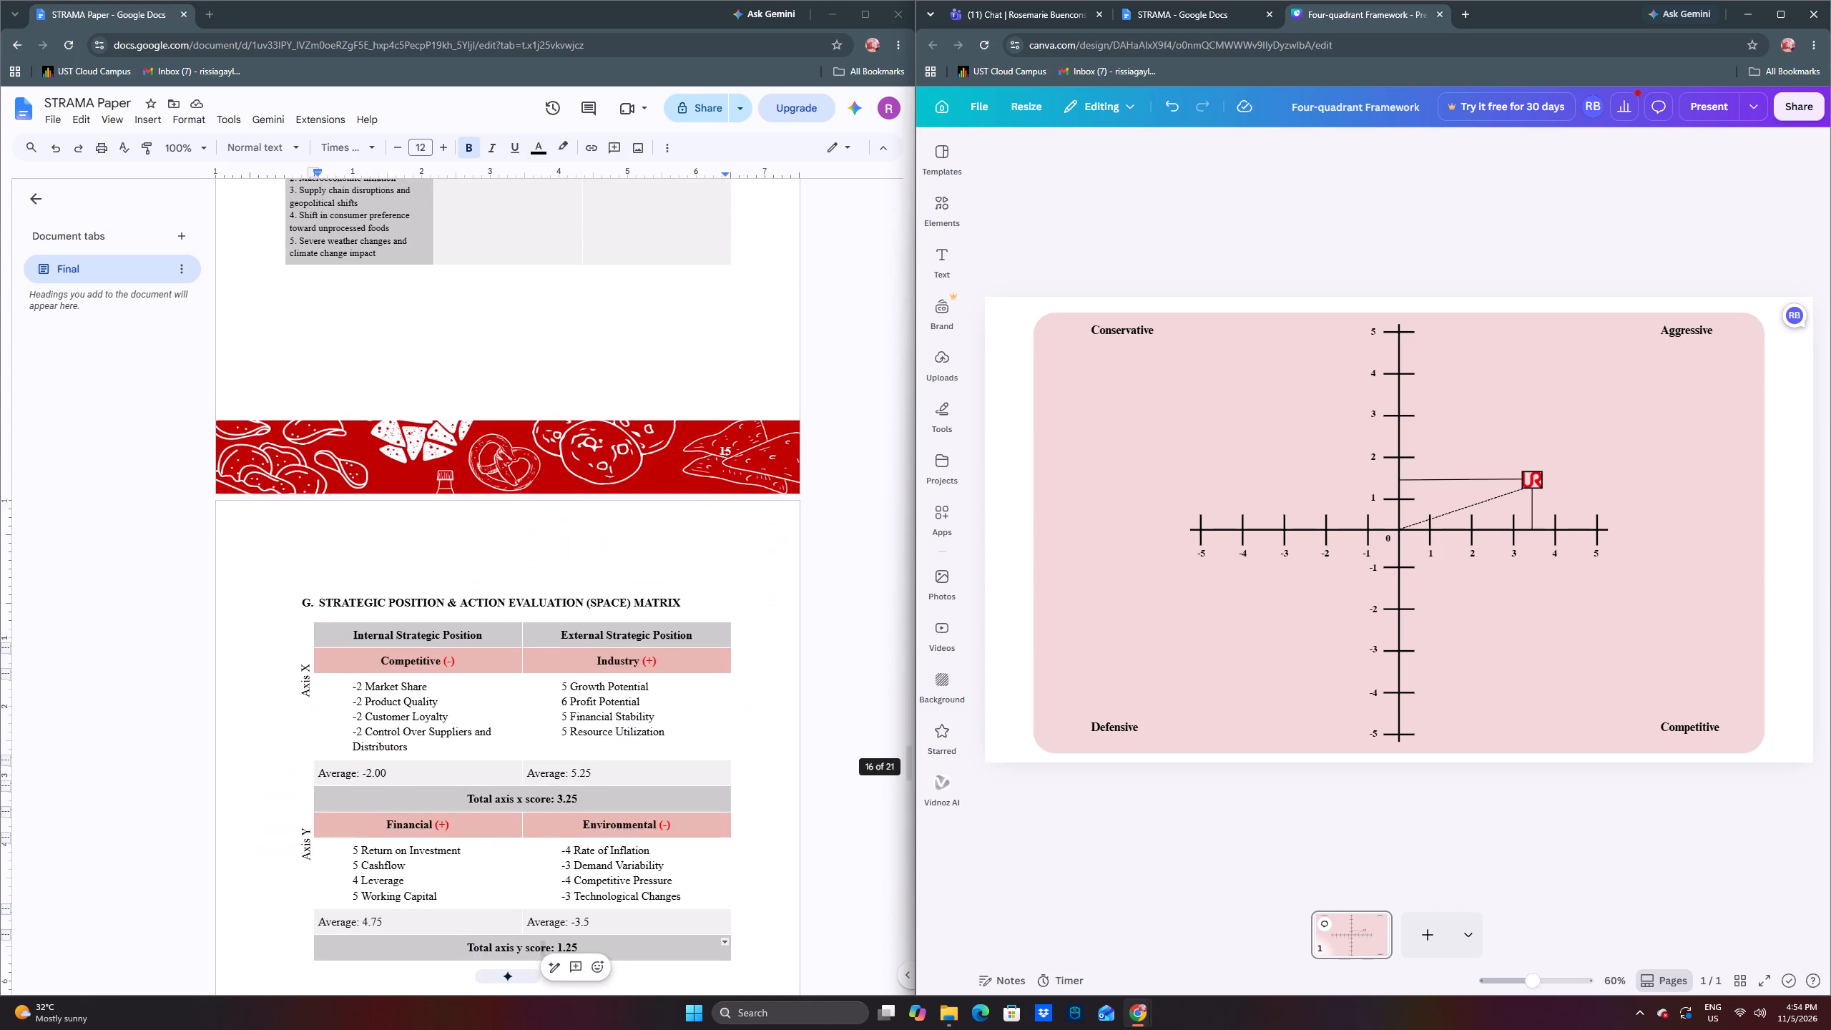
{"action": "scroll", "coordinate": [566, 472], "scroll_direction": "down", "scroll_amount": 5}
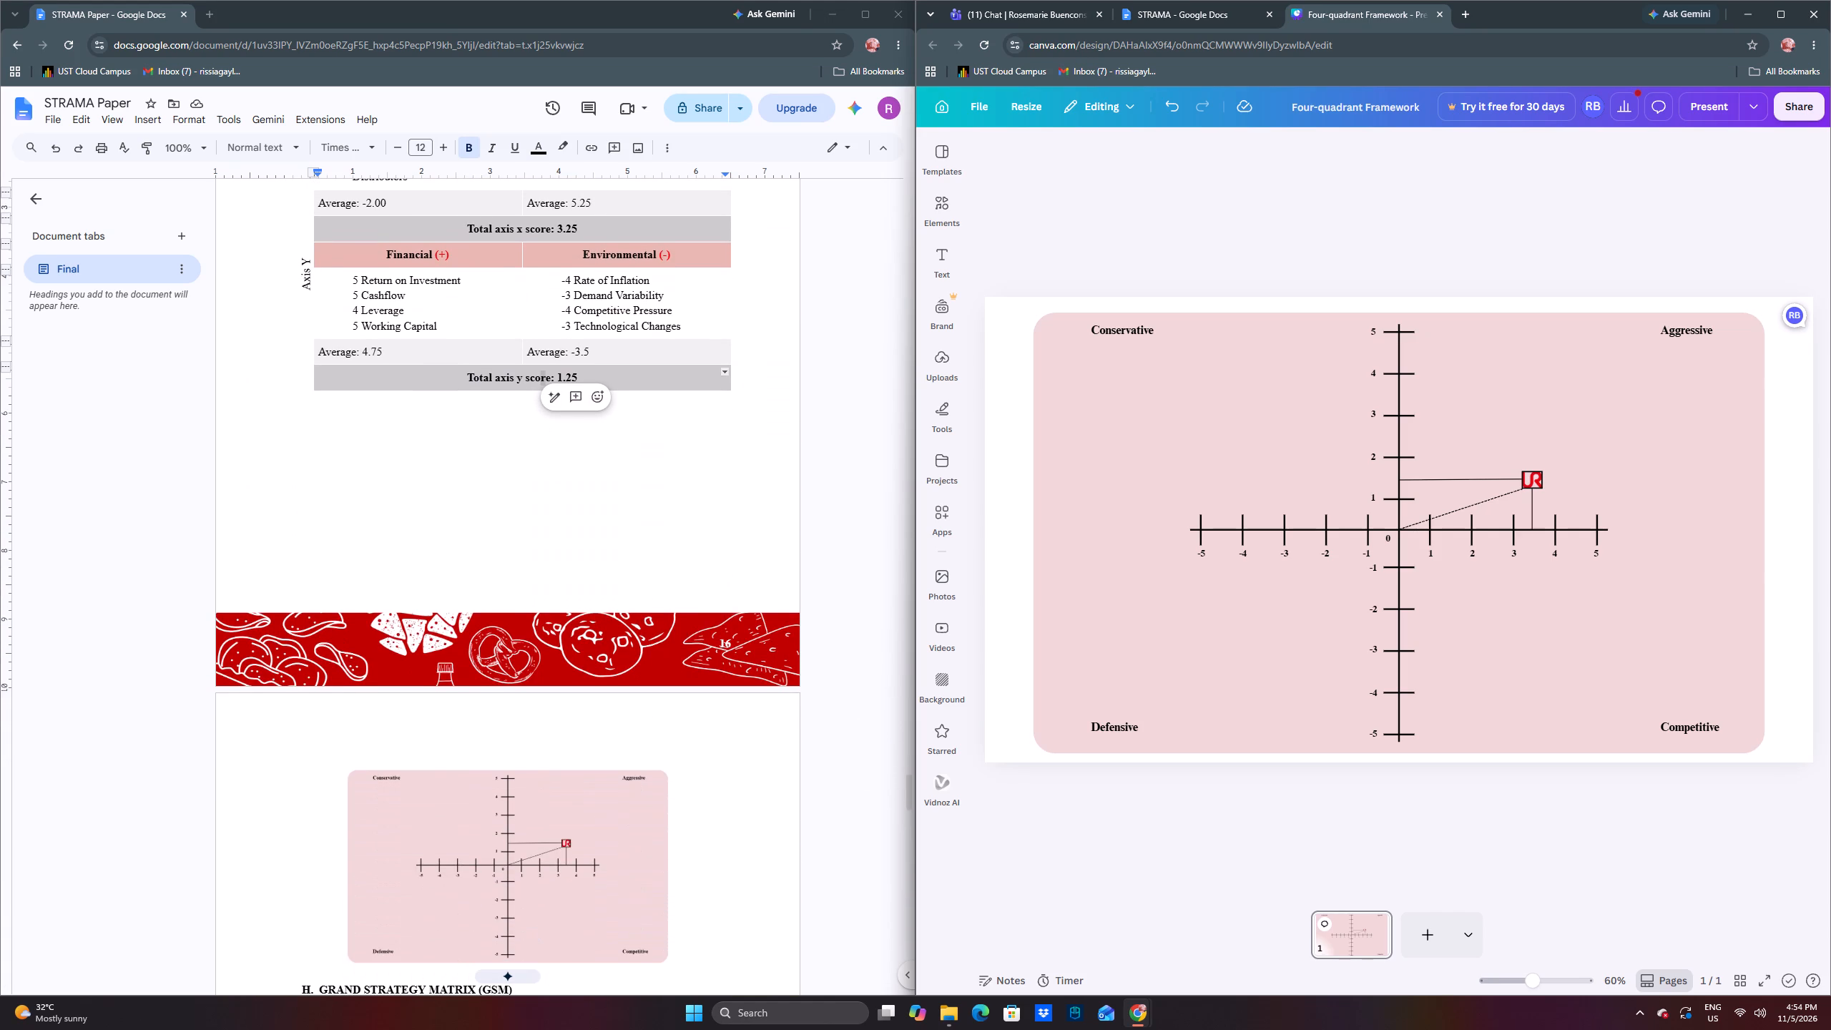
{"action": "left_click", "coordinate": [591, 474]}
{"action": "left_click", "coordinate": [613, 520]}
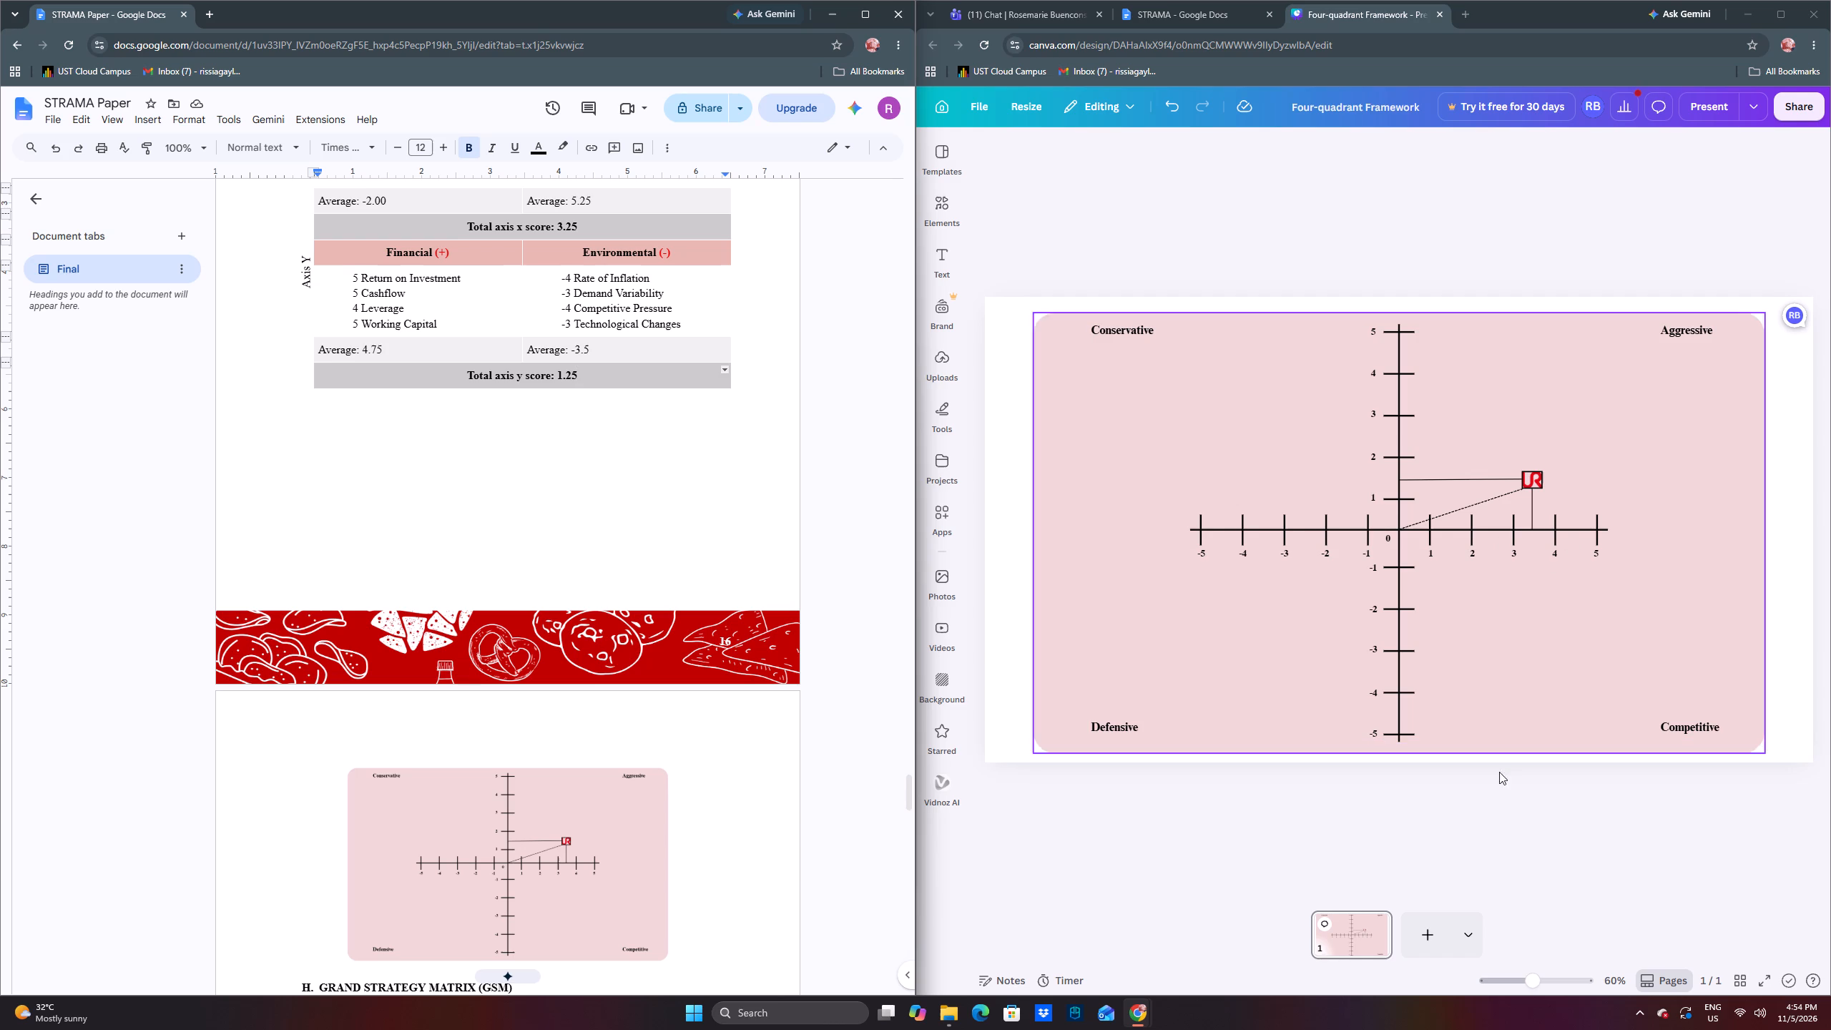
Move the company logo and its horizontal guide line up to about 1.6 on the Y axis of the Canva graph.
{"action": "left_click_drag", "start_coordinate": [1536, 986], "coordinate": [1545, 992]}
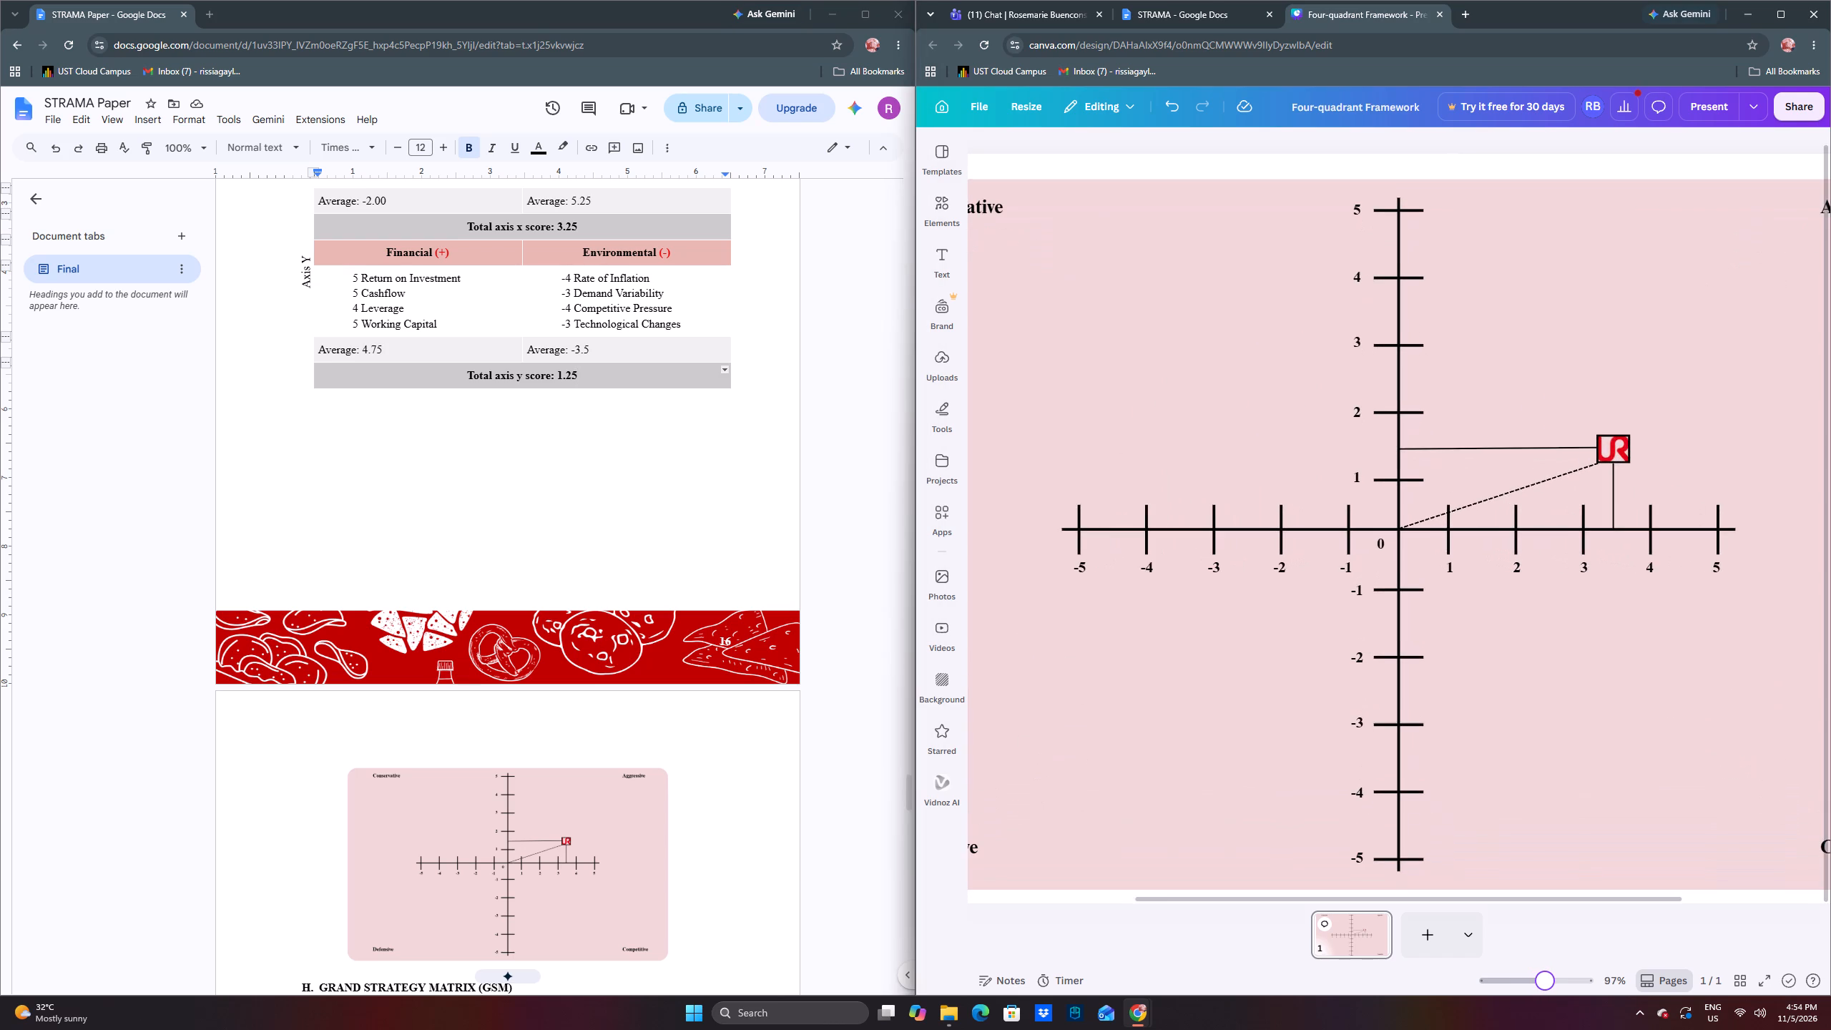
{"action": "left_click_drag", "start_coordinate": [1545, 992], "coordinate": [1546, 992]}
{"action": "left_click_drag", "start_coordinate": [1505, 901], "coordinate": [1512, 901]}
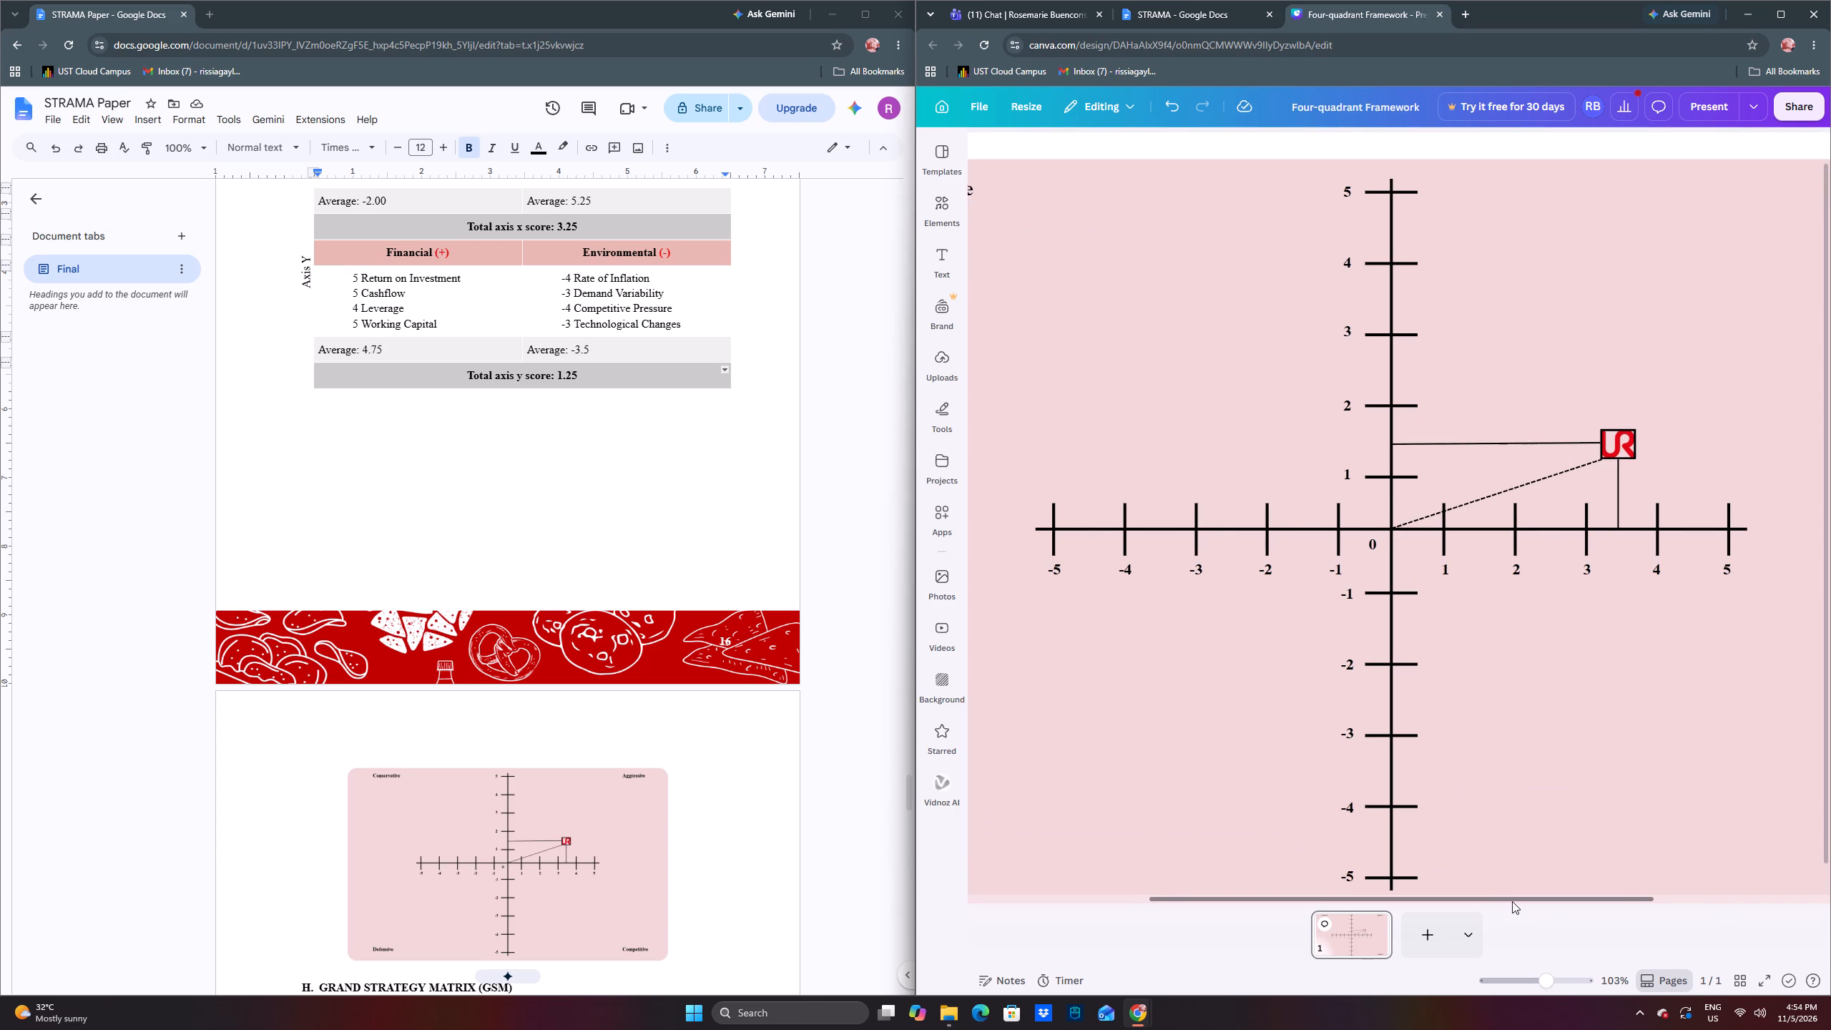
{"action": "left_click_drag", "start_coordinate": [1512, 901], "coordinate": [1568, 905]}
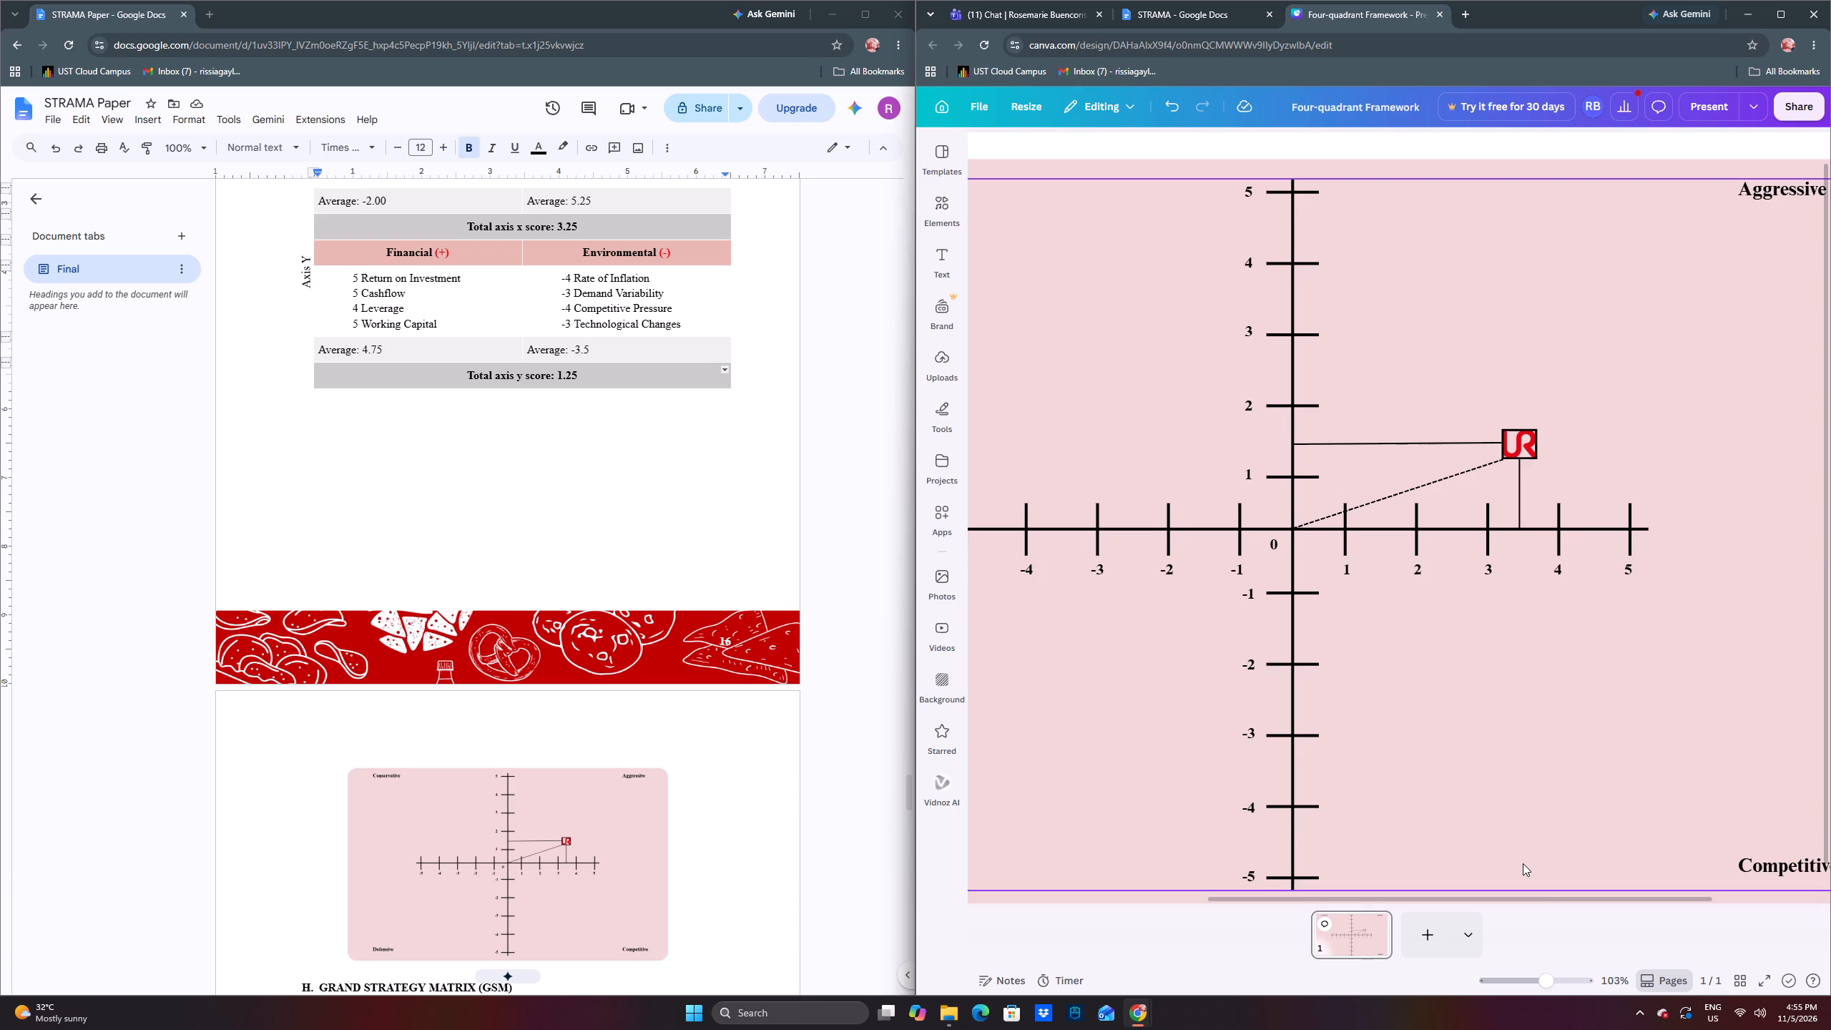
{"action": "left_click_drag", "start_coordinate": [1518, 439], "coordinate": [1518, 438]}
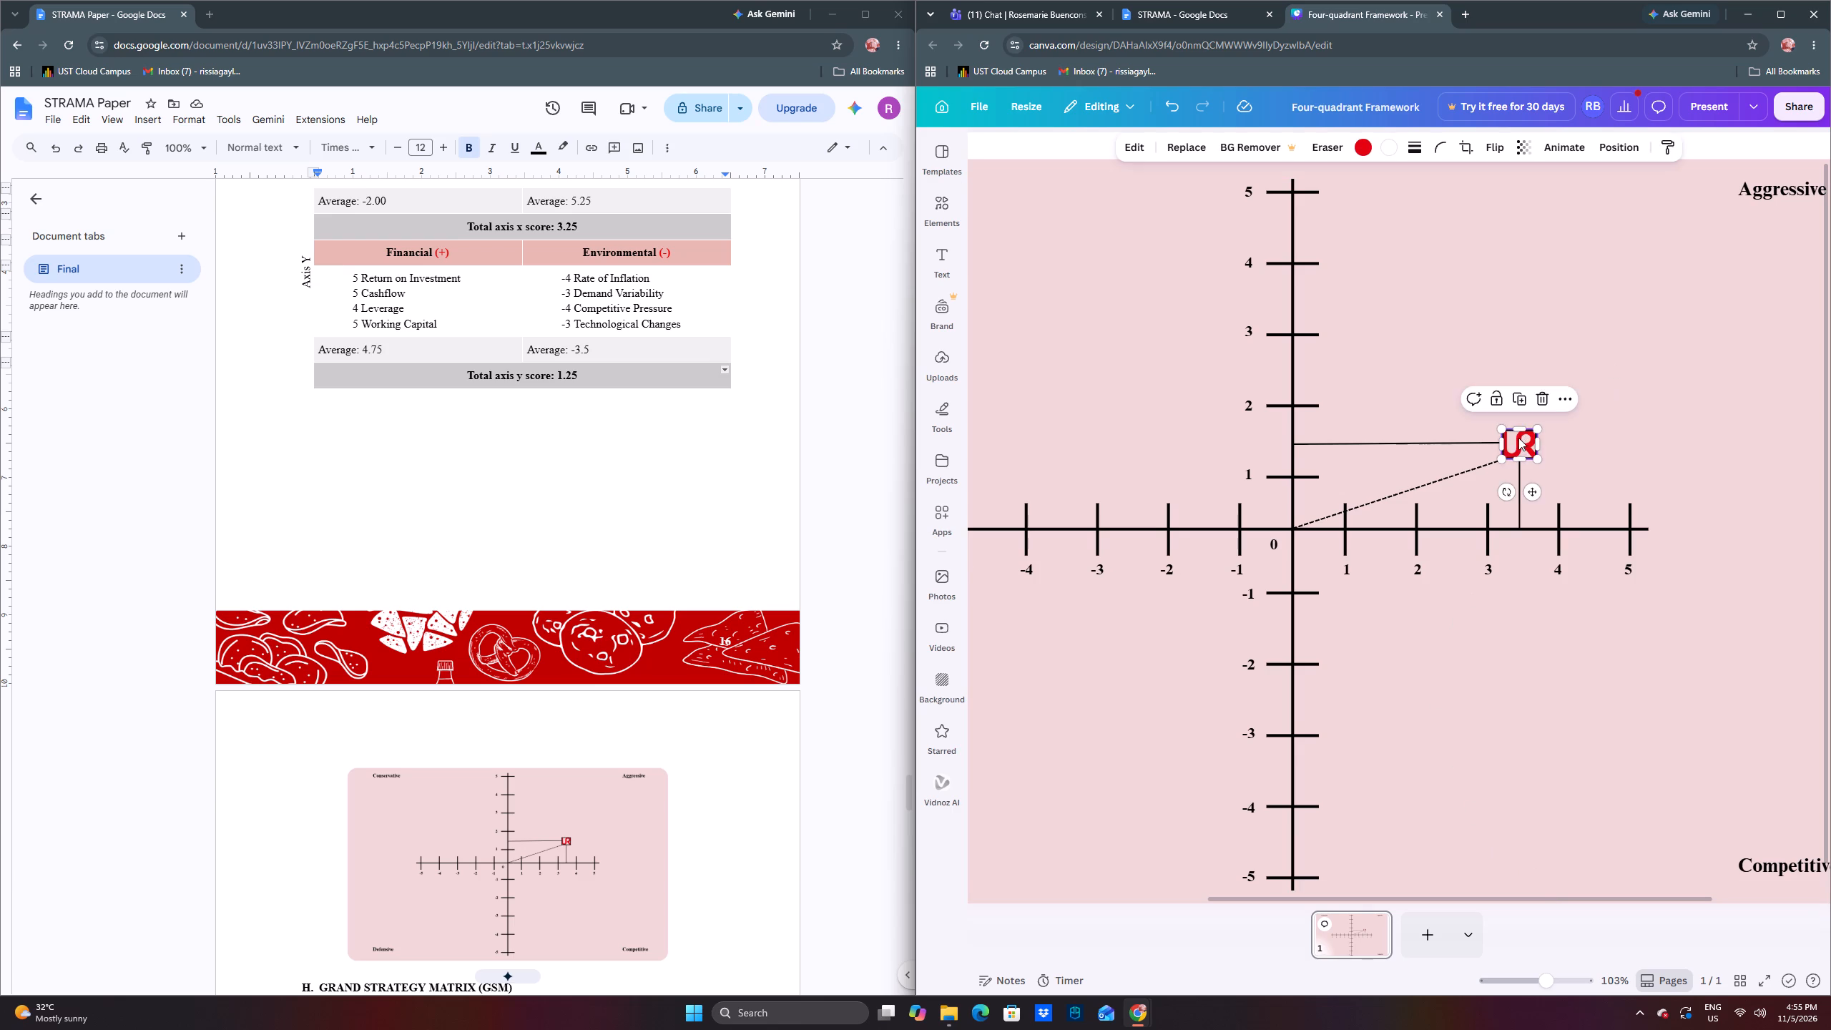
{"action": "left_click_drag", "start_coordinate": [1518, 438], "coordinate": [1519, 428]}
{"action": "left_click_drag", "start_coordinate": [1423, 443], "coordinate": [1422, 436]}
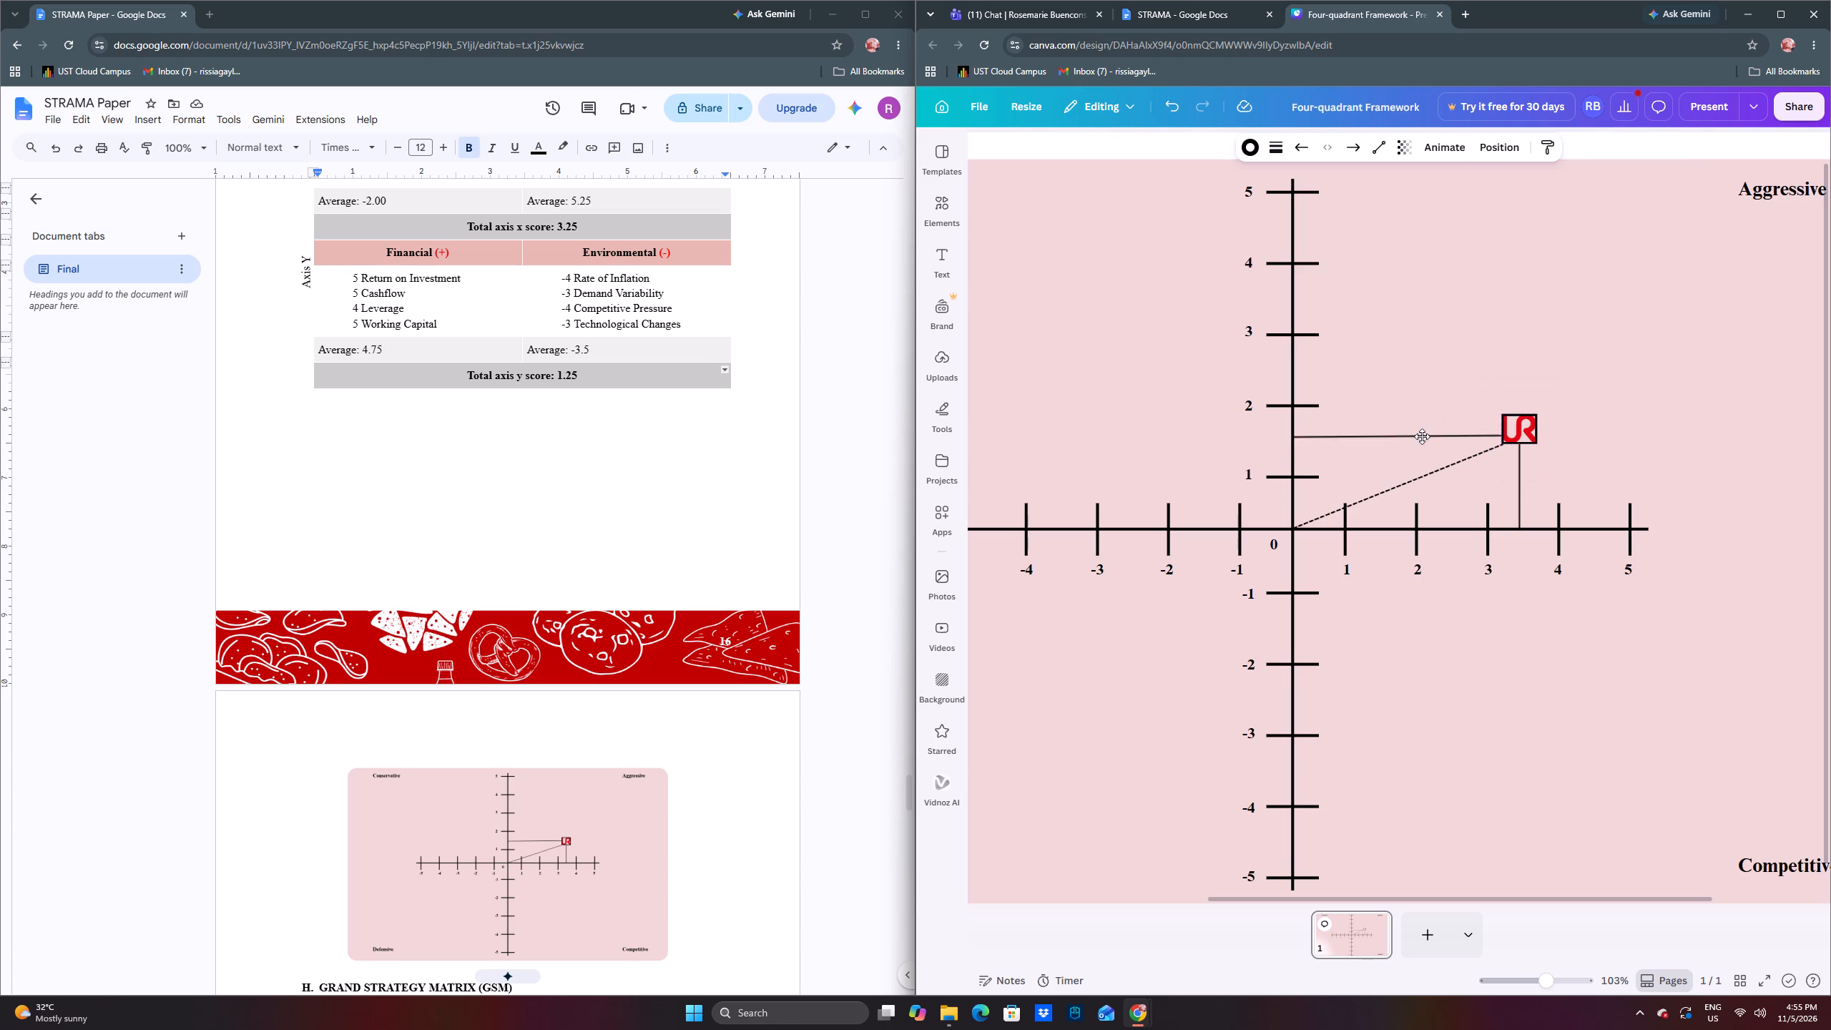
{"action": "left_click_drag", "start_coordinate": [1422, 436], "coordinate": [1422, 433]}
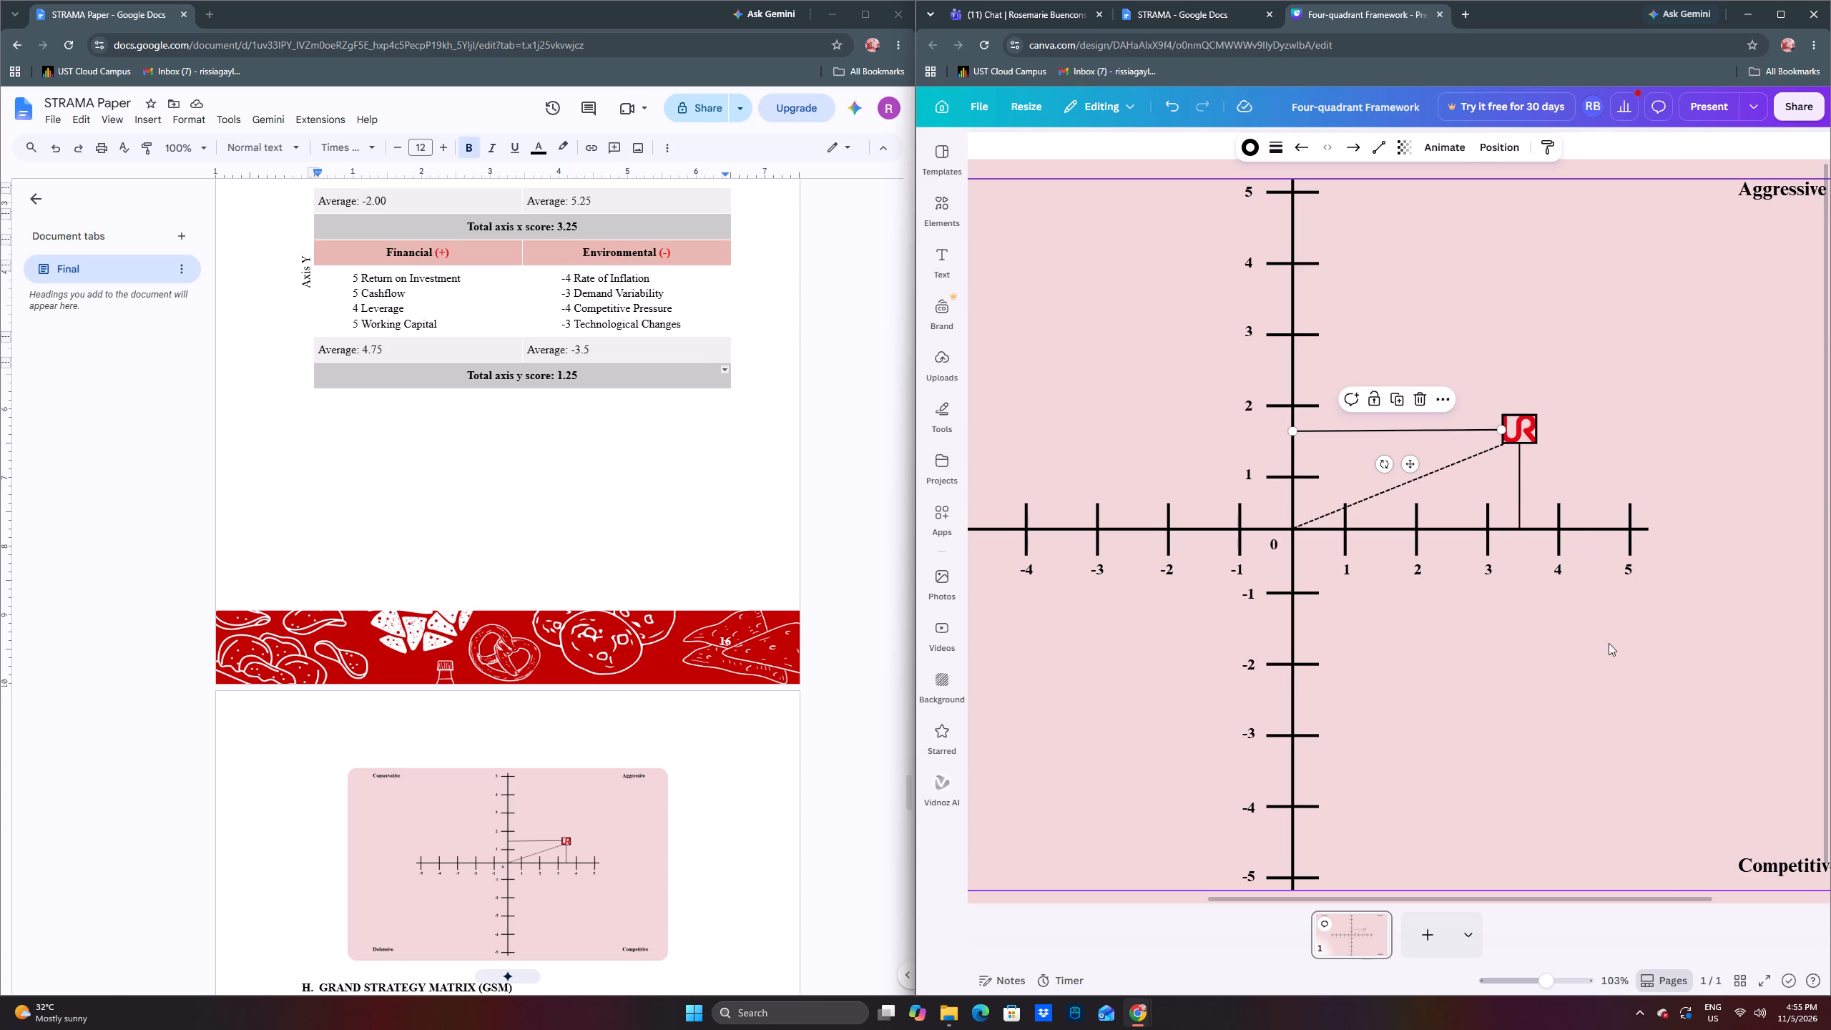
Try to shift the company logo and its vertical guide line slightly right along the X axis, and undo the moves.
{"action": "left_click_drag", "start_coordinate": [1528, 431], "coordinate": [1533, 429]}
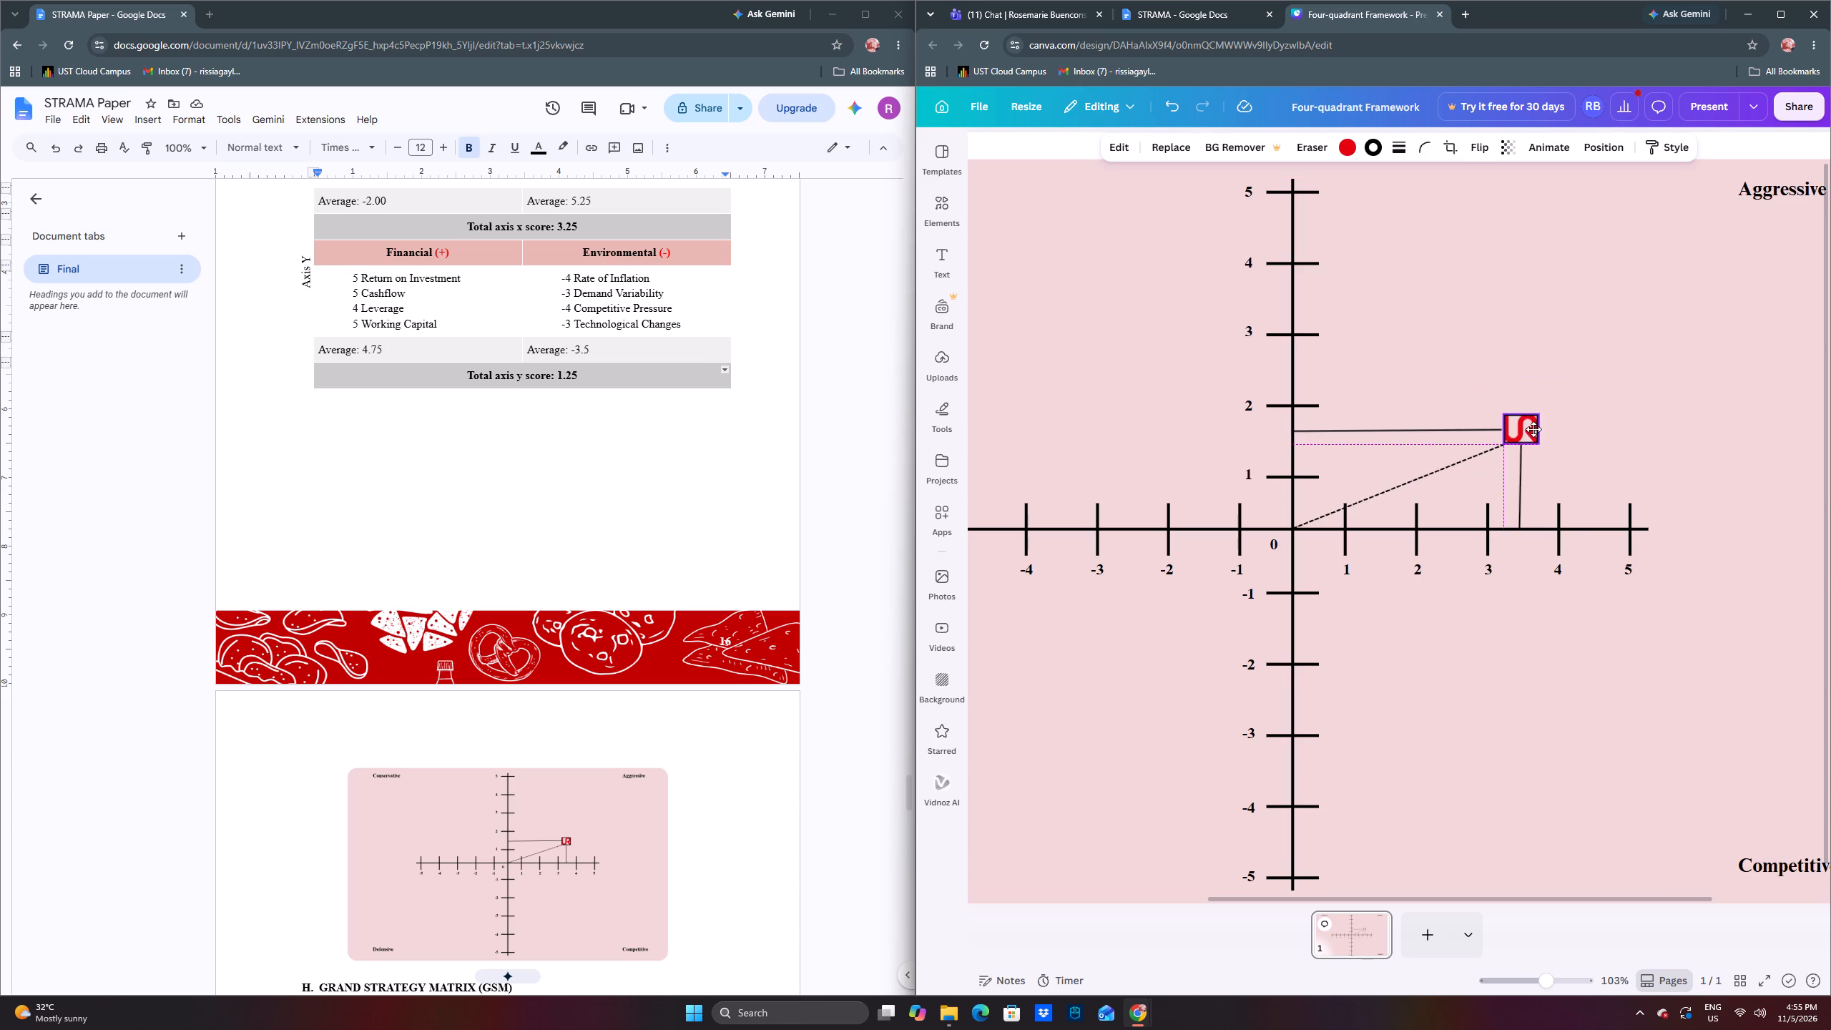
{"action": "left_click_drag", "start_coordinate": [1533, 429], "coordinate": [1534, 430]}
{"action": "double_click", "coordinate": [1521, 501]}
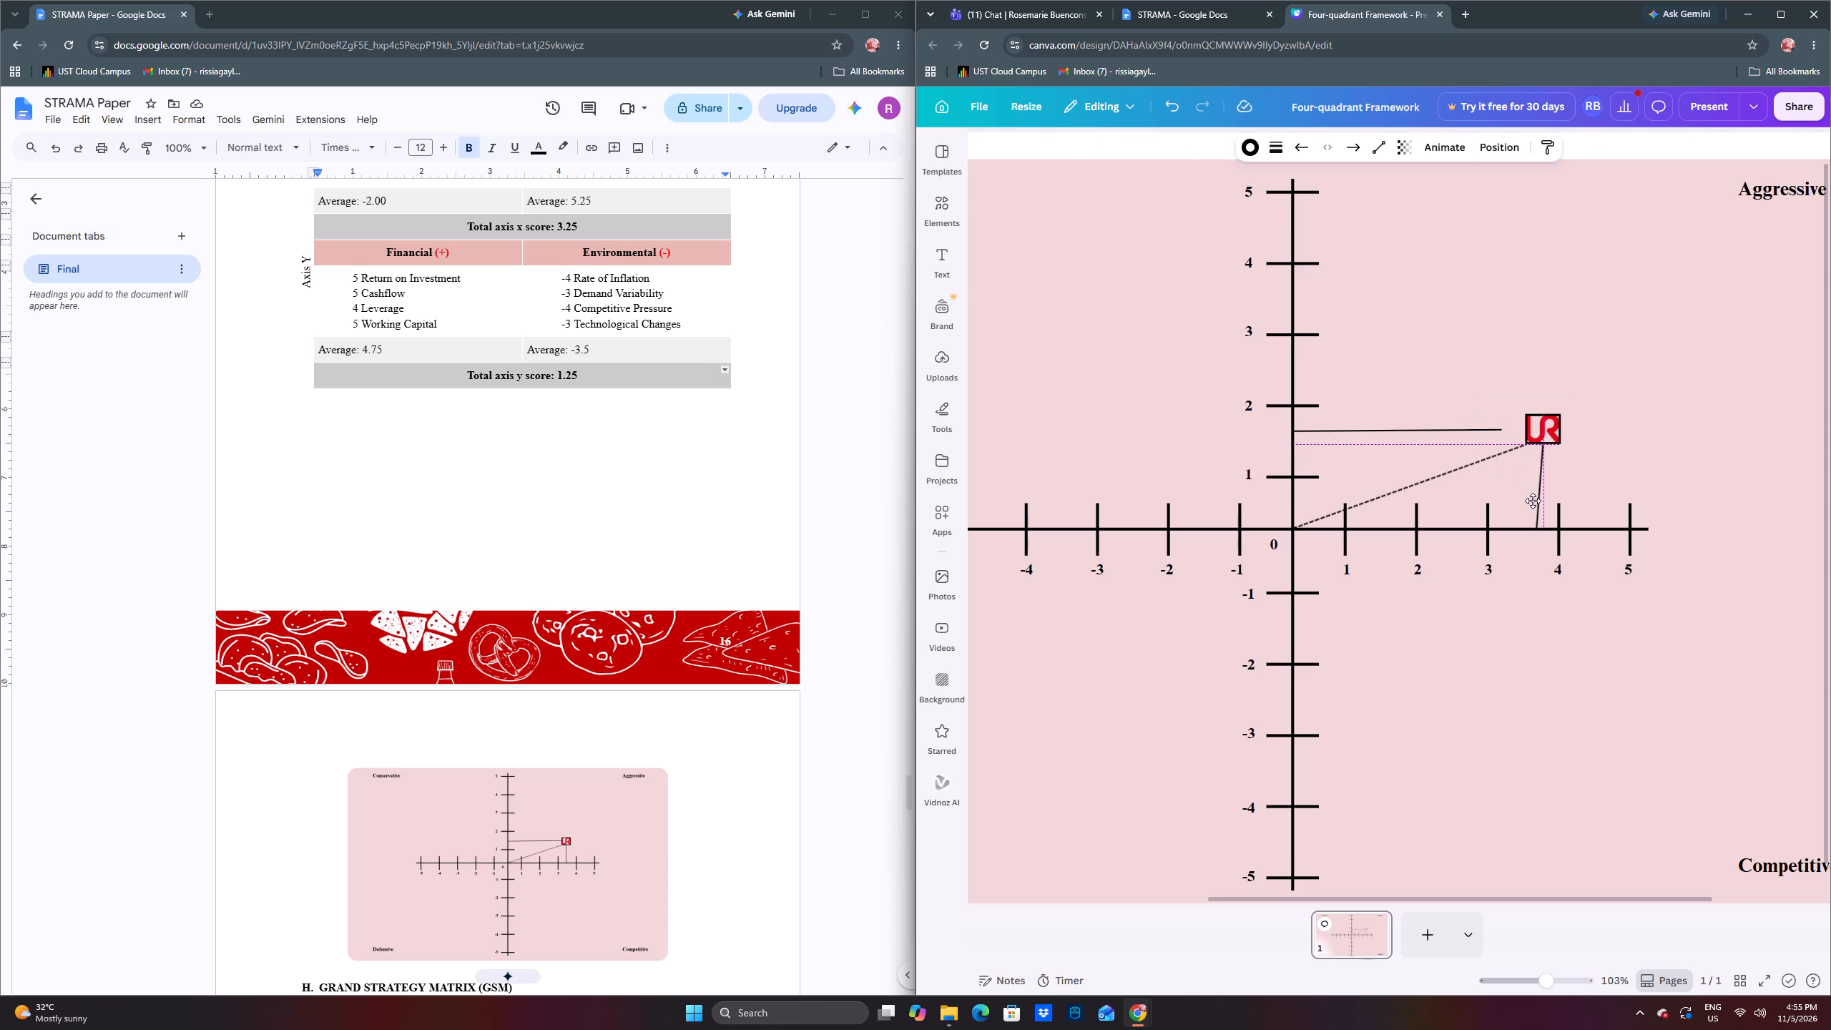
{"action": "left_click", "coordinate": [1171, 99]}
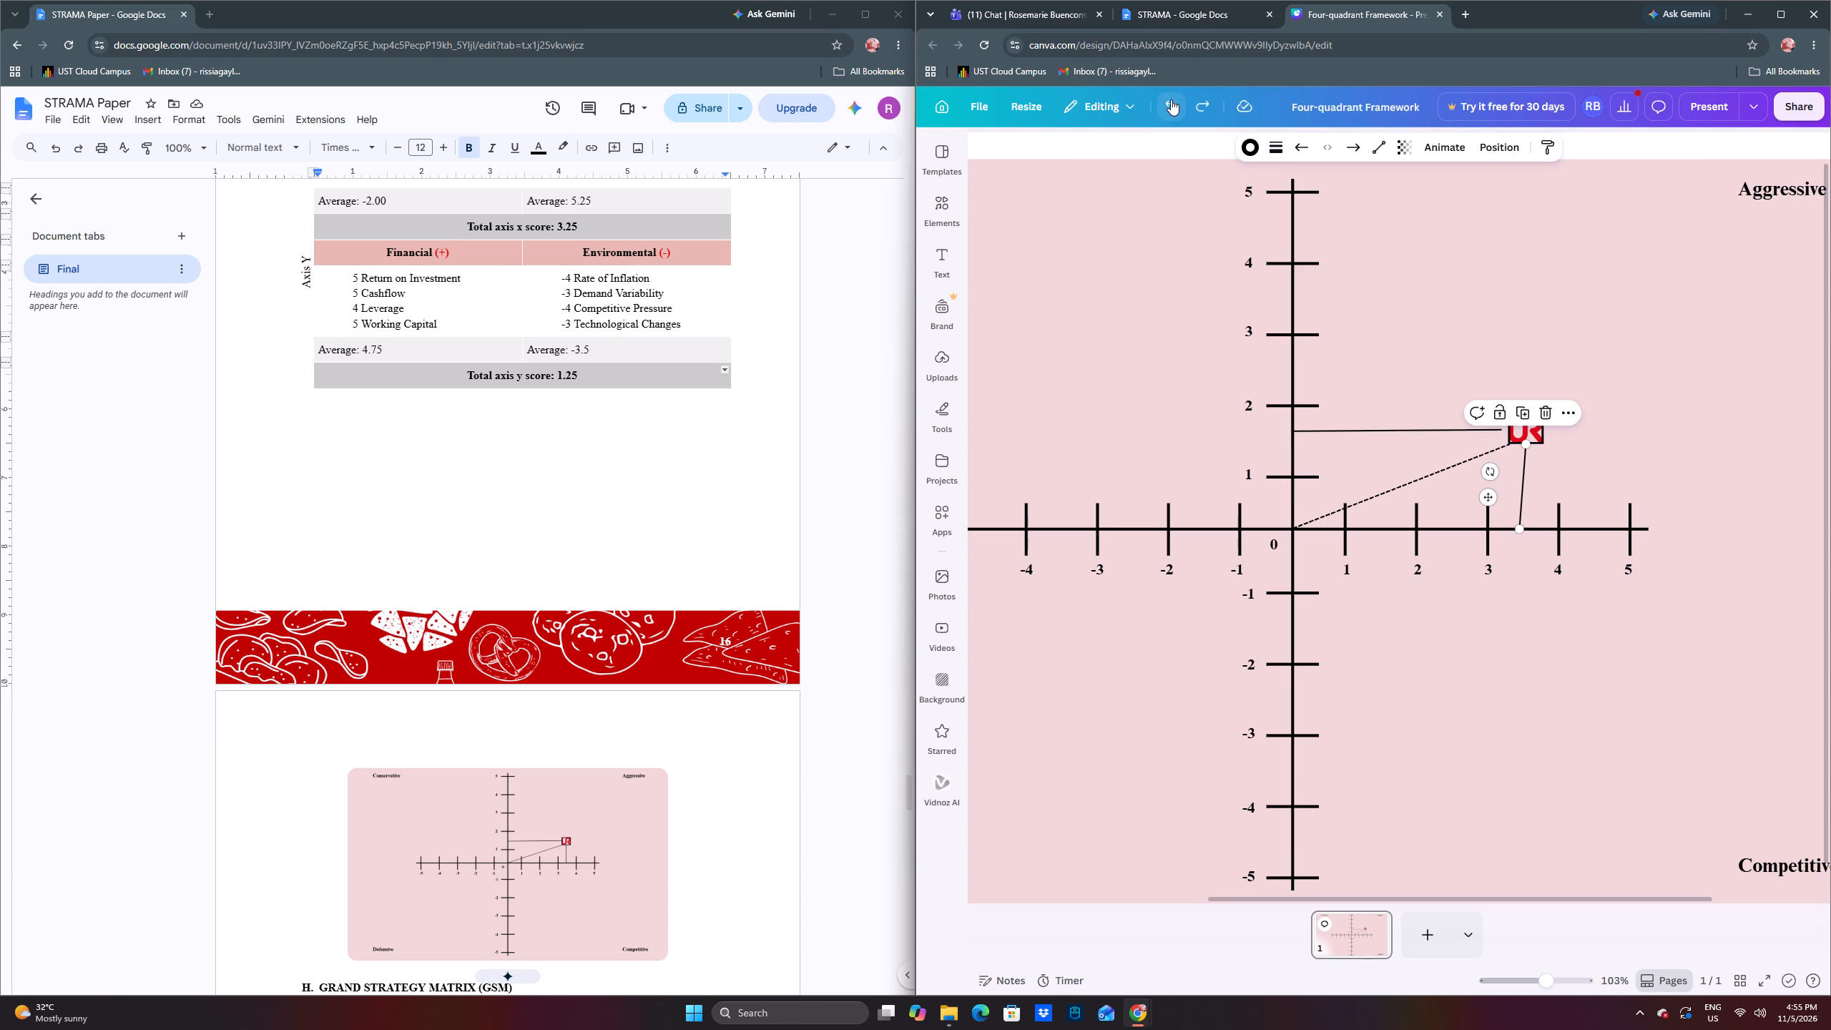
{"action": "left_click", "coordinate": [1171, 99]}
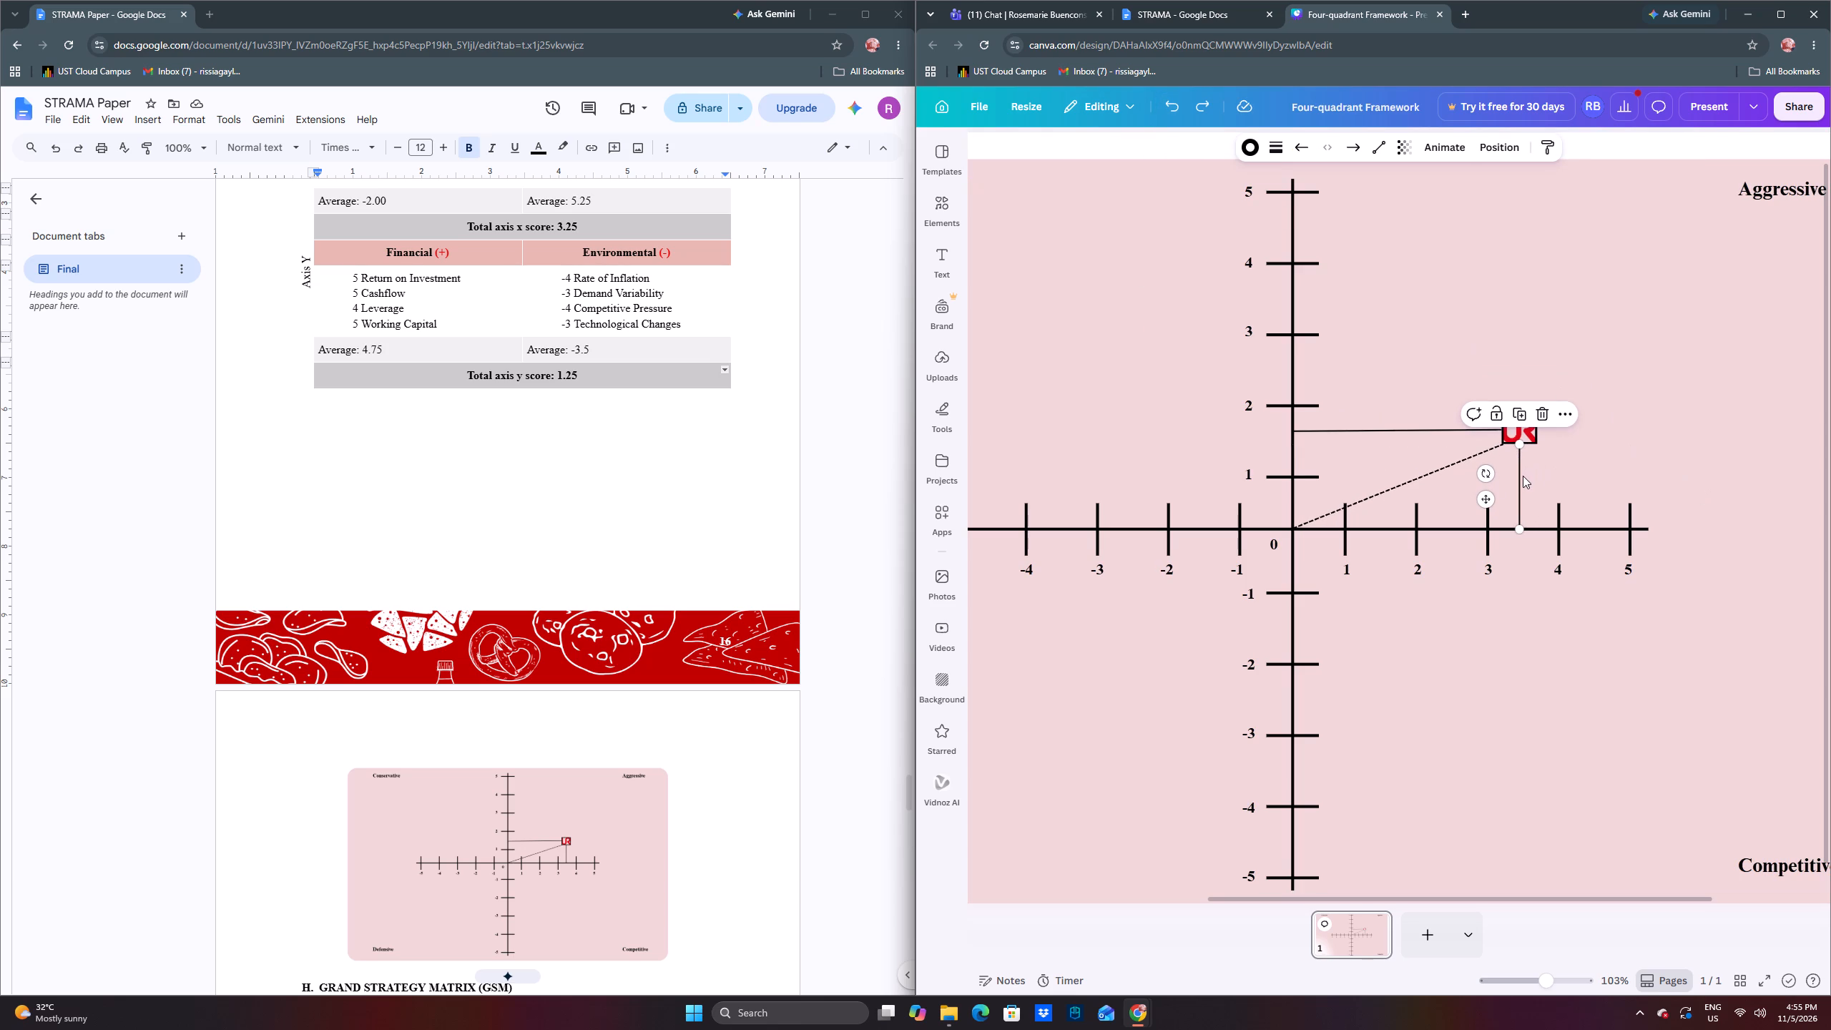
Move the vertical guide line together with the attached company logo to about 3.6 on the X axis.
{"action": "left_click_drag", "start_coordinate": [1521, 476], "coordinate": [1532, 475]}
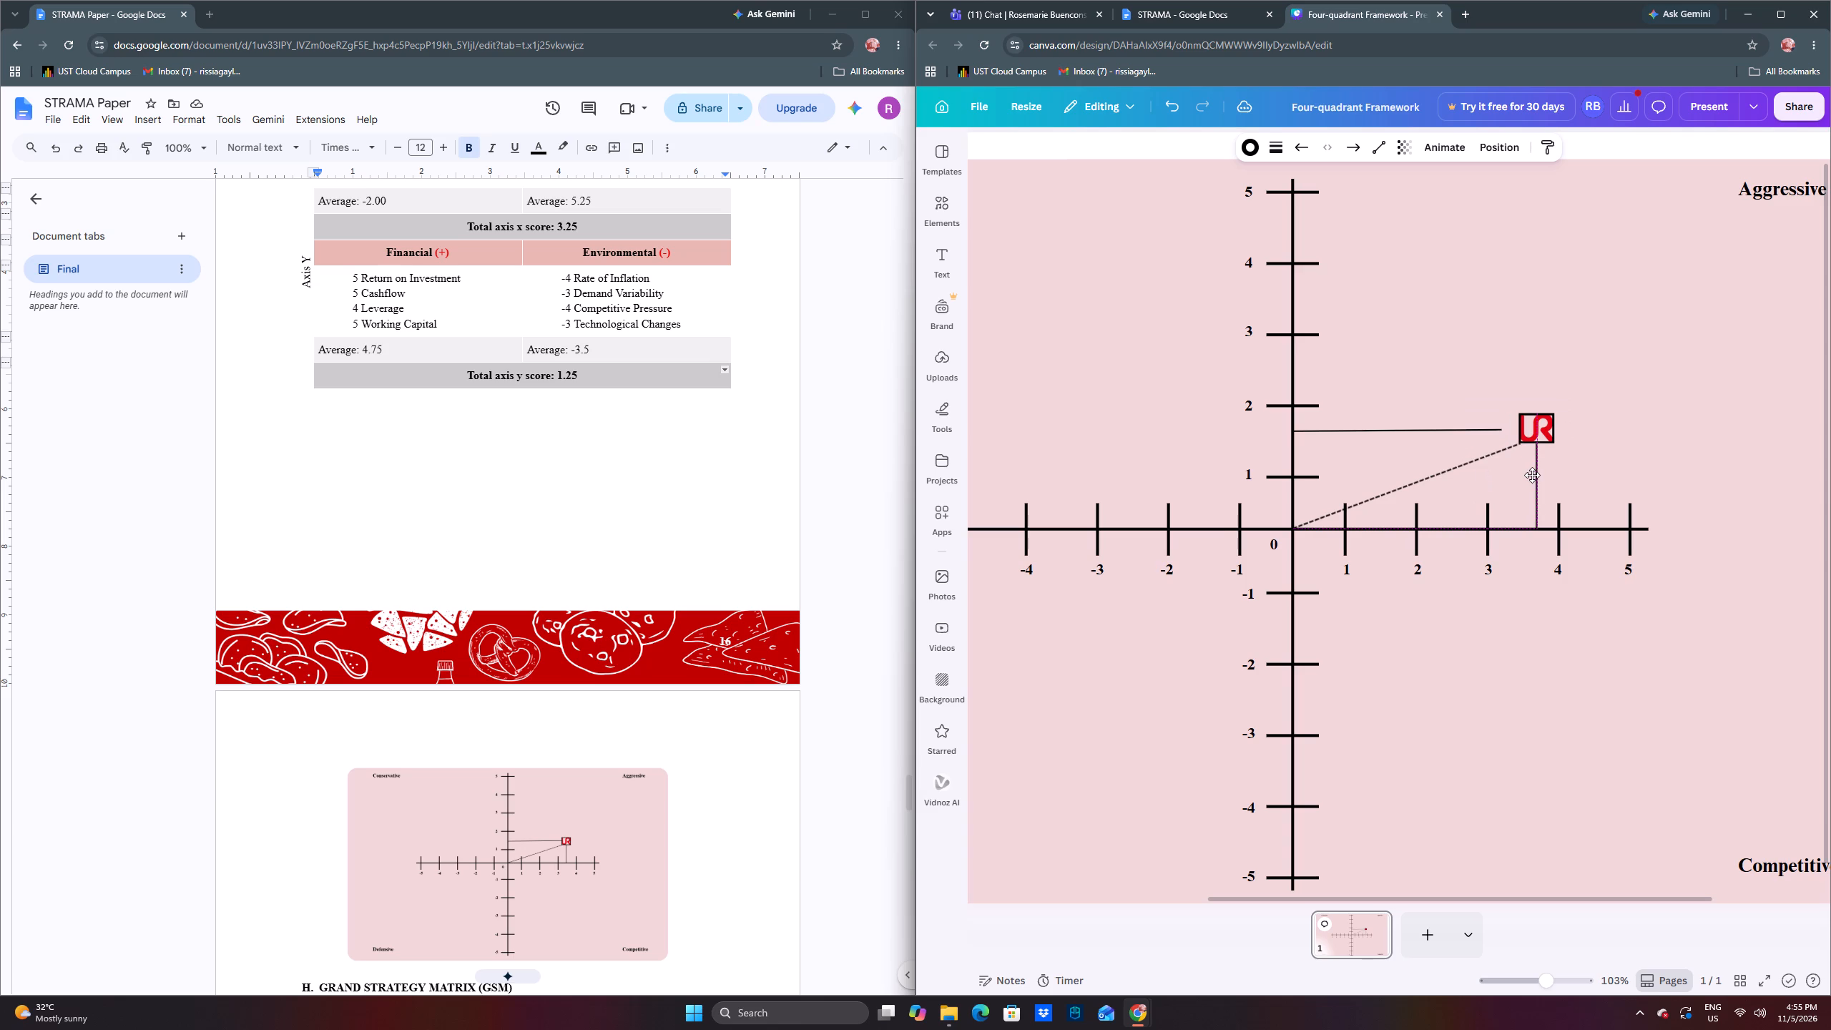
{"action": "left_click_drag", "start_coordinate": [1532, 475], "coordinate": [1529, 477]}
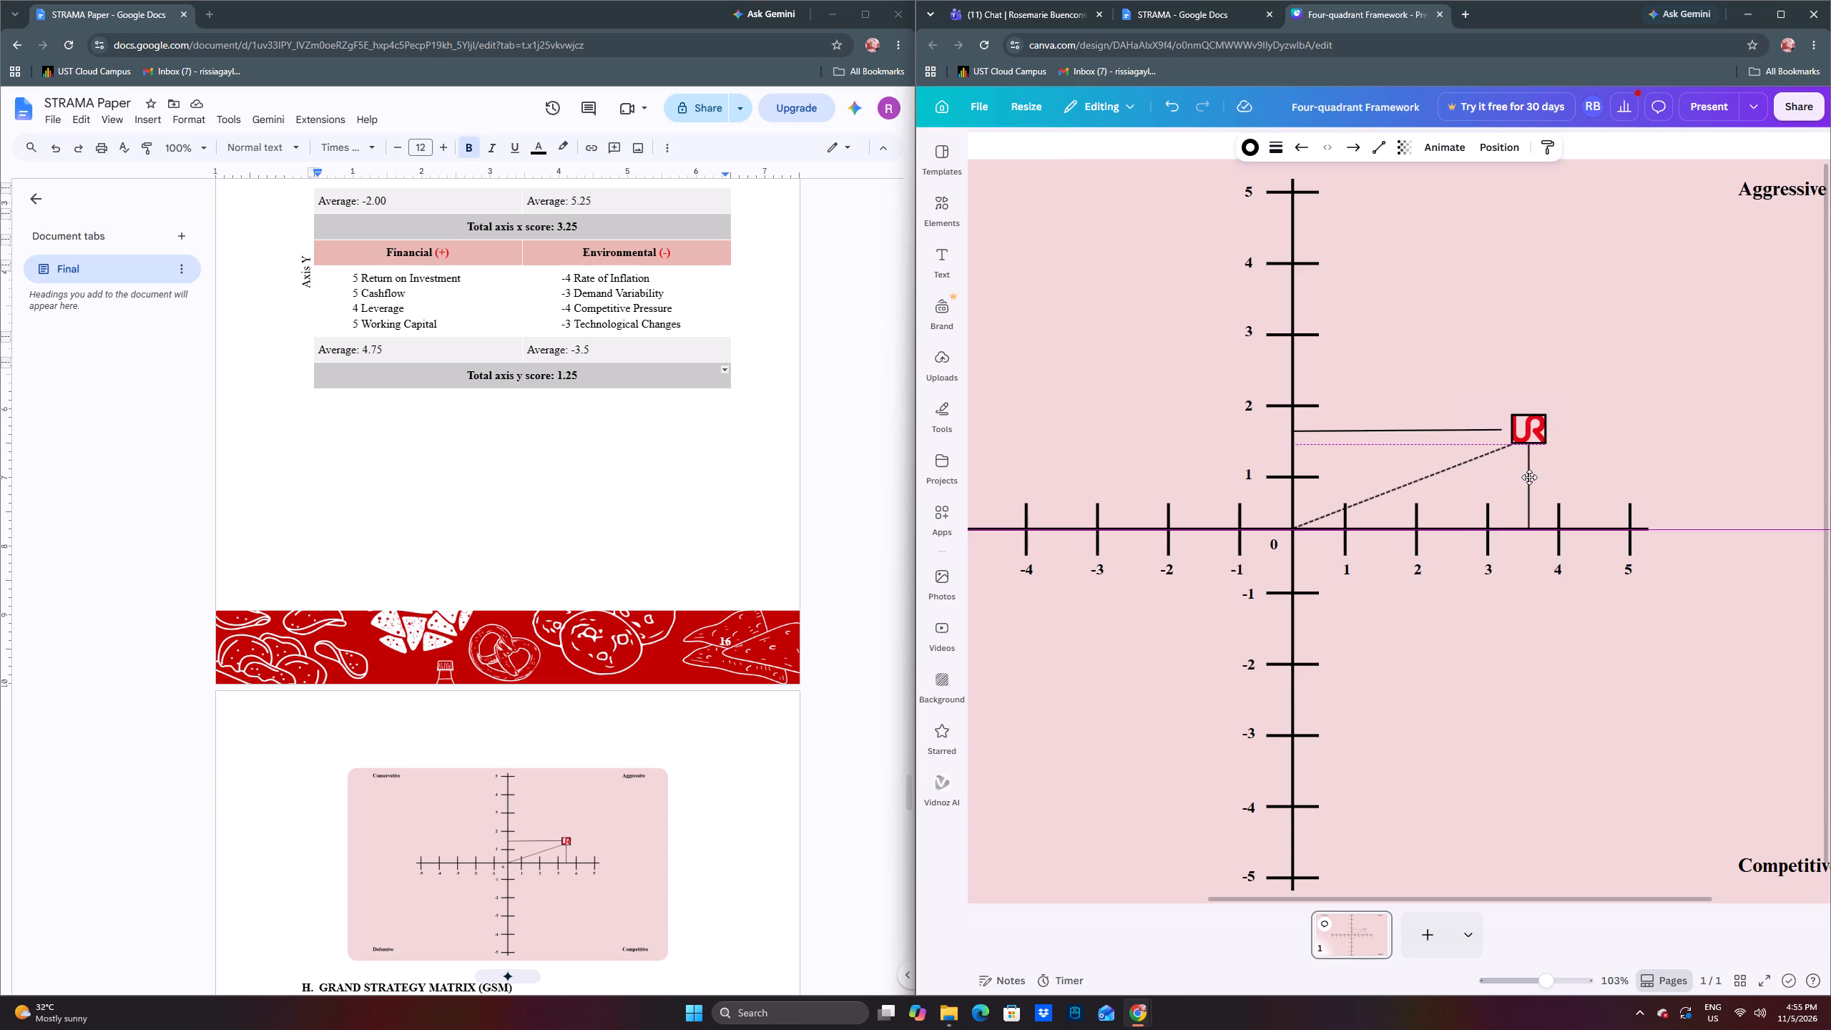
{"action": "left_click_drag", "start_coordinate": [1529, 477], "coordinate": [1531, 477]}
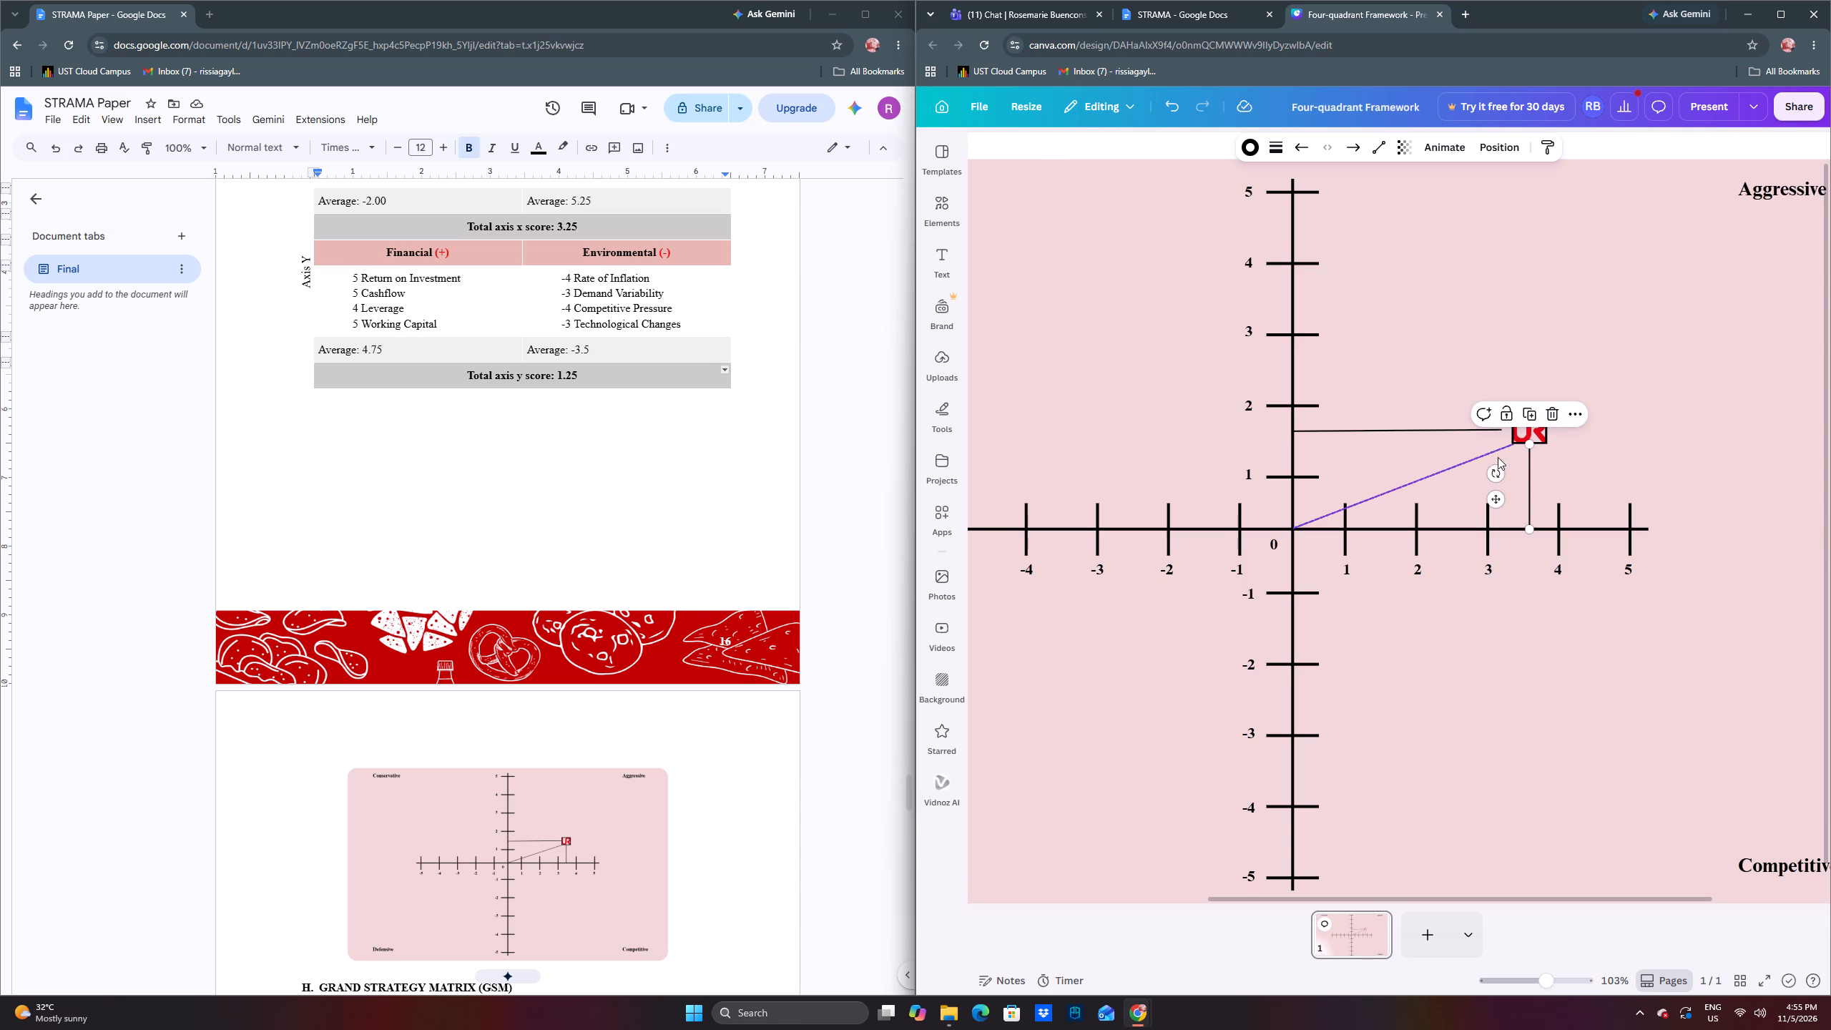
Extend the right end of the horizontal guide line to meet the company logo, and deselect everything with the whole graph in view.
{"action": "left_click", "coordinate": [1471, 434]}
{"action": "left_click", "coordinate": [1504, 429]}
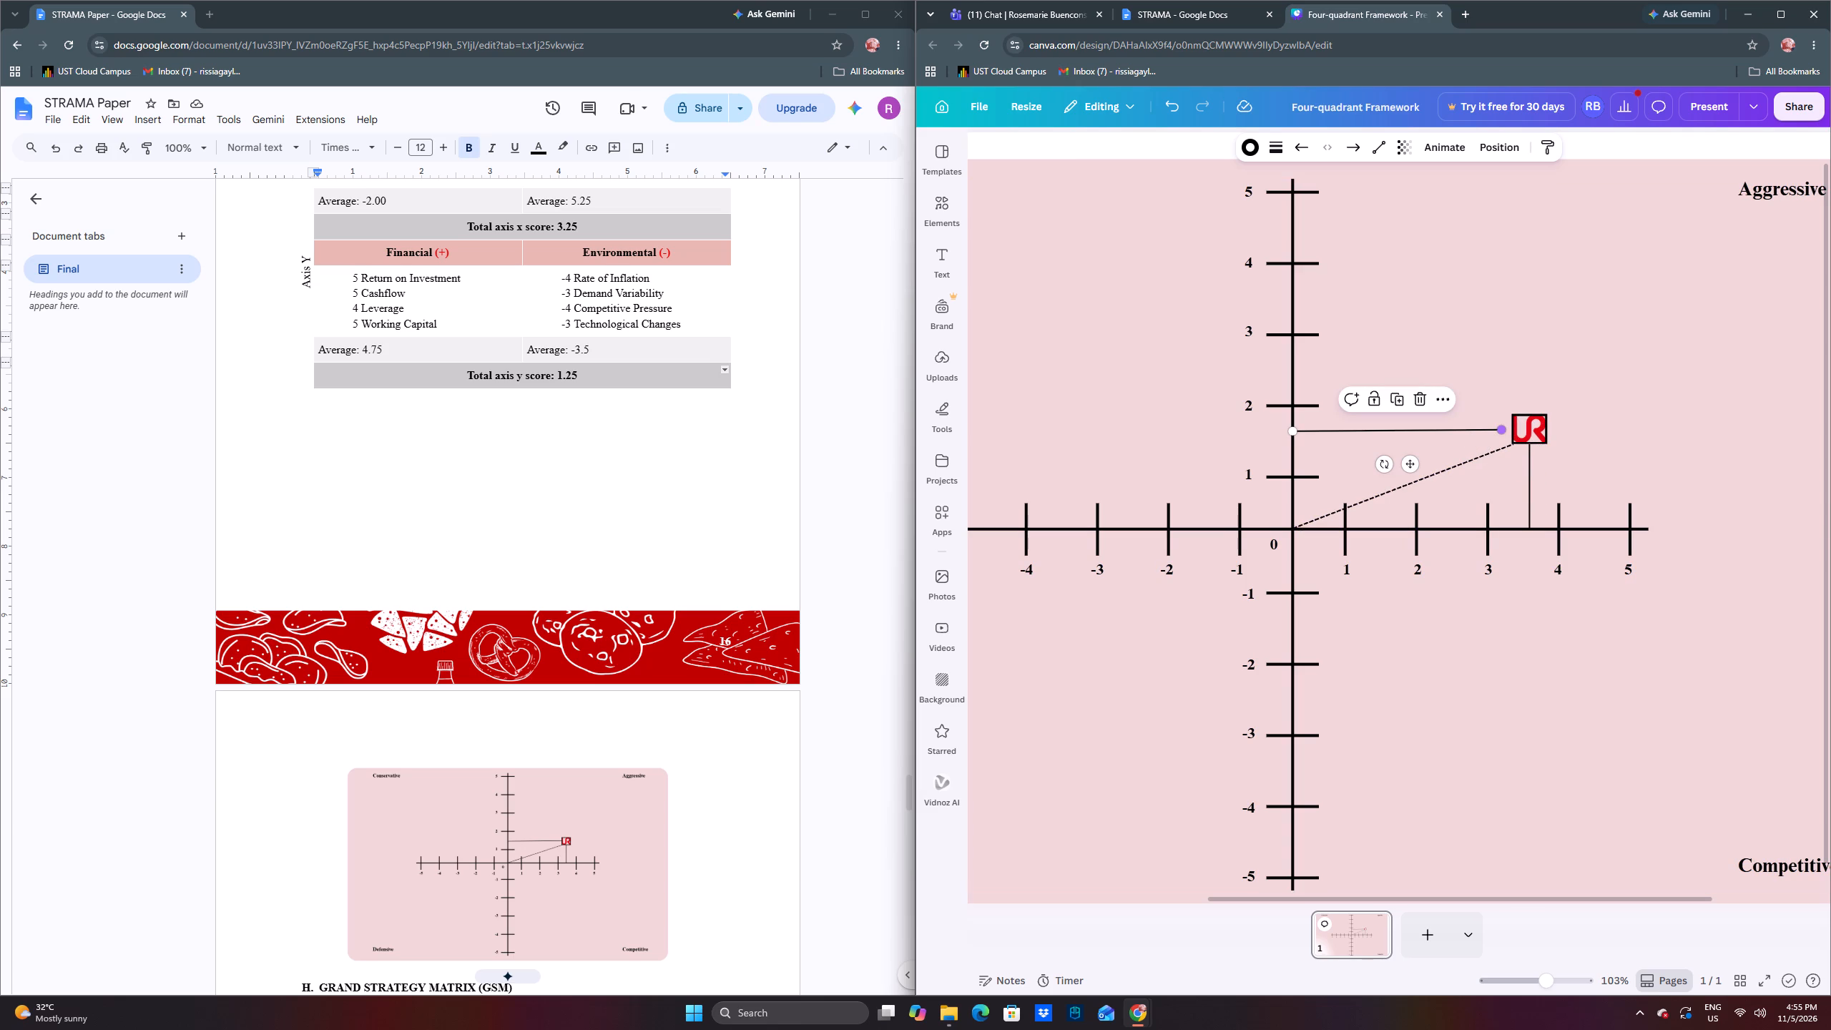
{"action": "left_click", "coordinate": [1616, 441]}
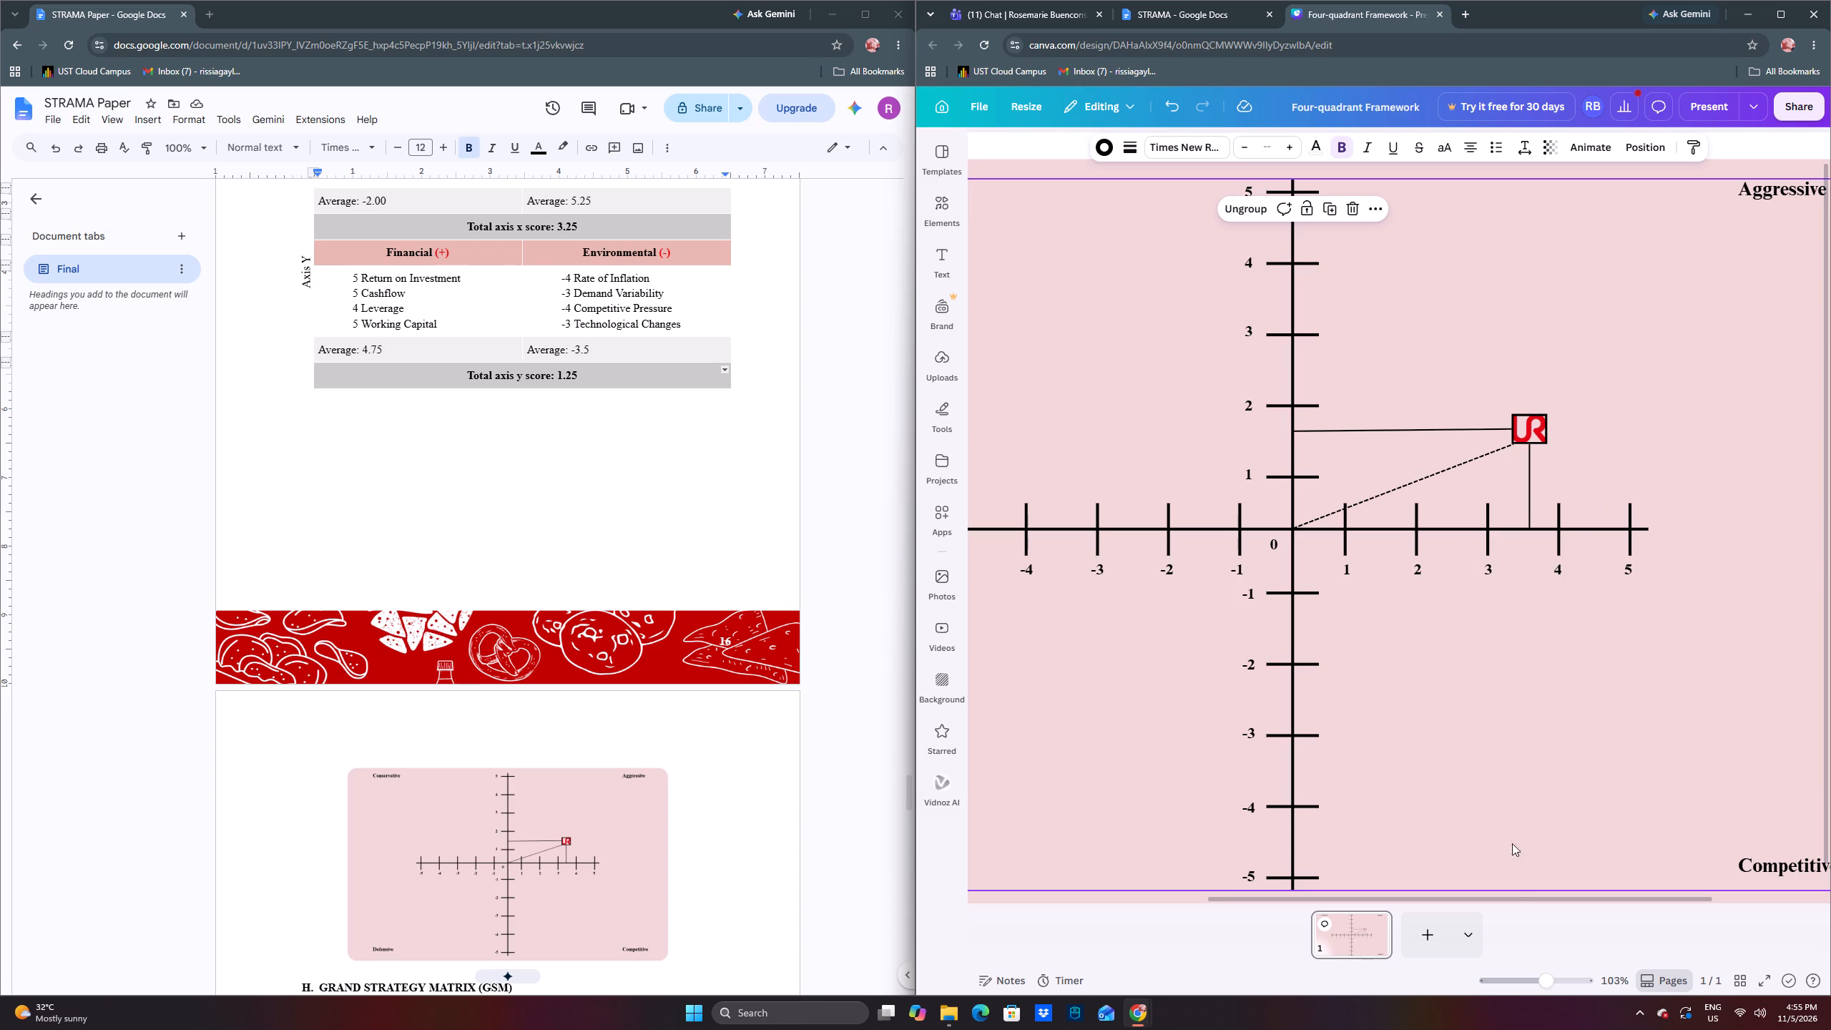
{"action": "left_click_drag", "start_coordinate": [1549, 979], "coordinate": [1542, 975]}
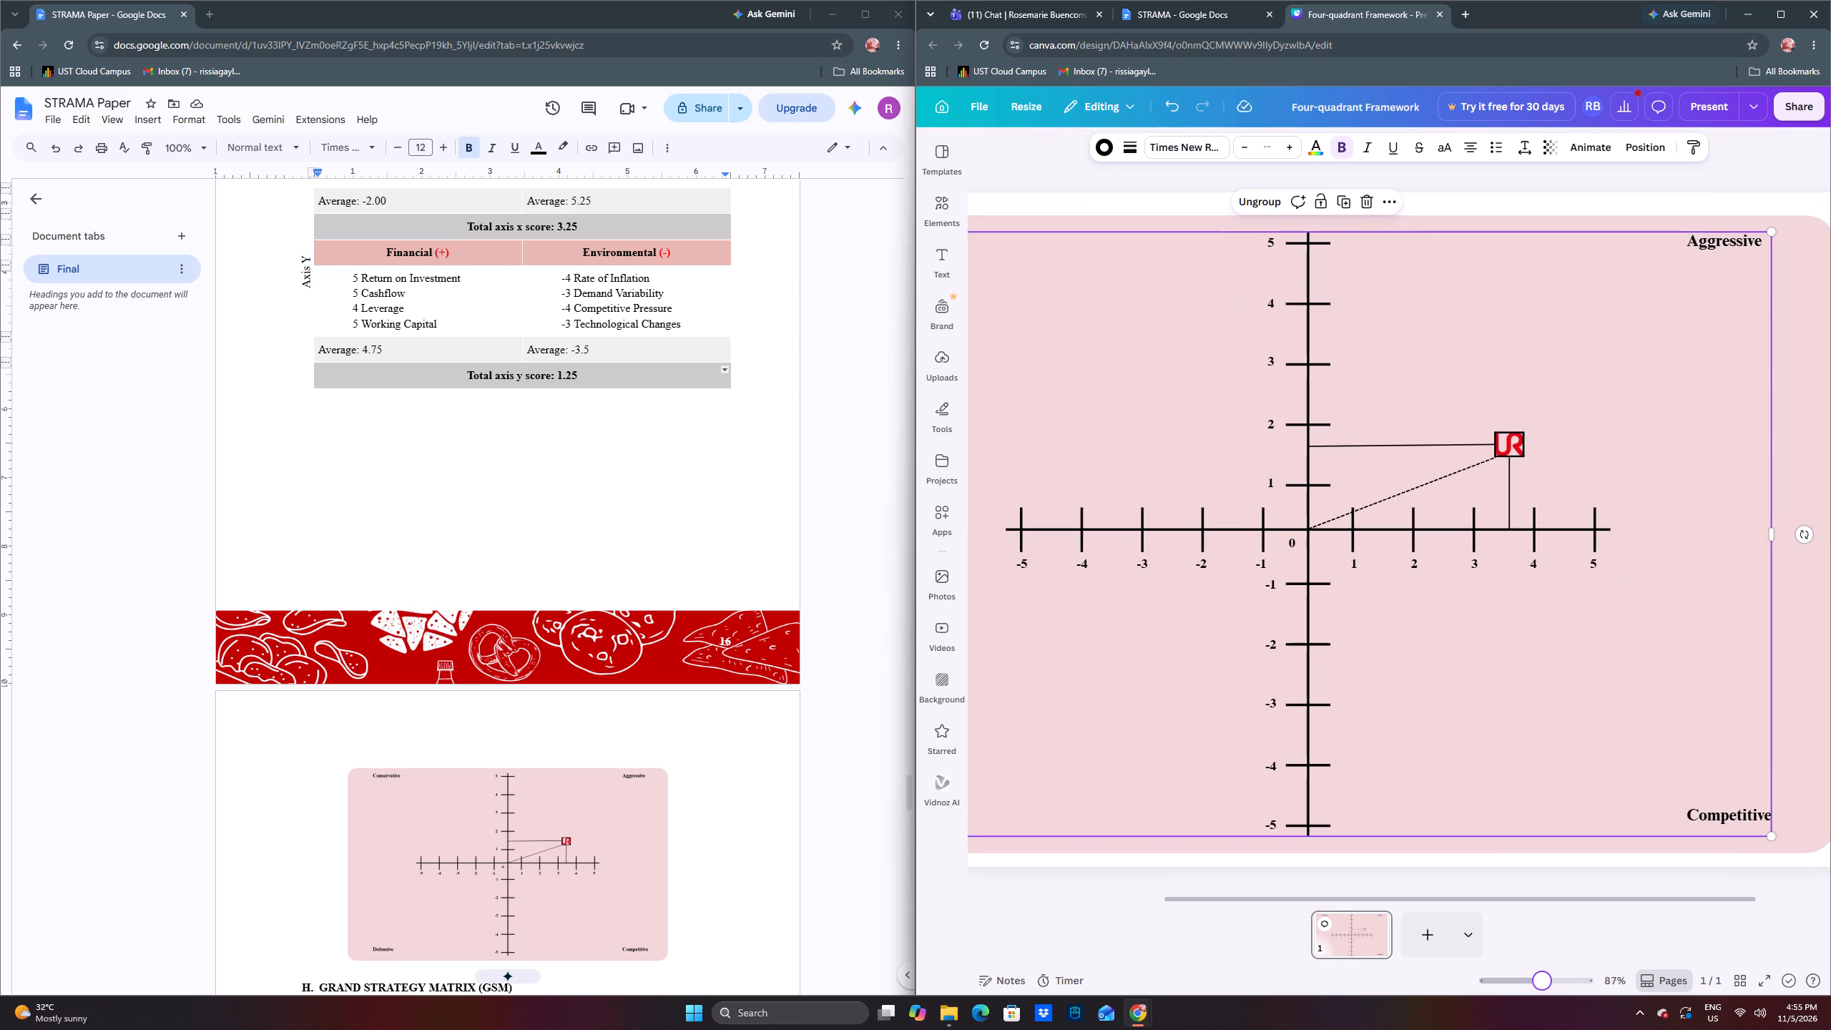
{"action": "left_click_drag", "start_coordinate": [1542, 975], "coordinate": [1540, 974]}
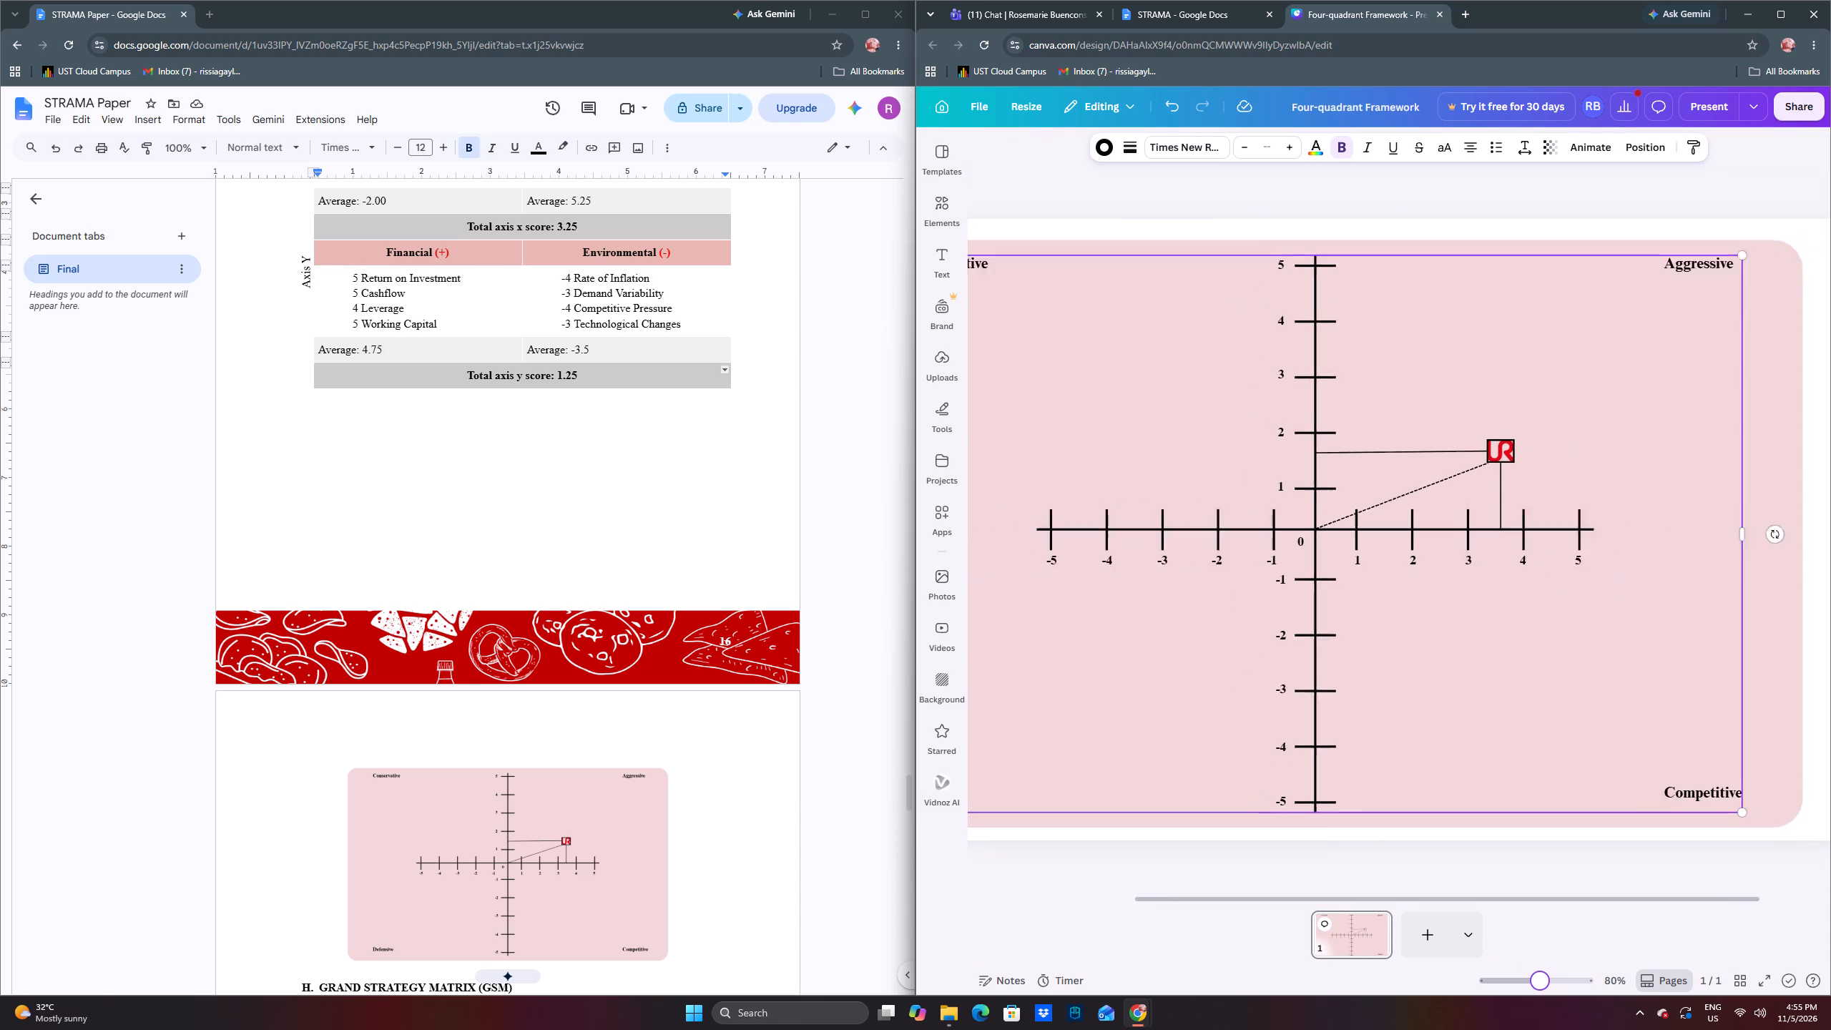
{"action": "left_click_drag", "start_coordinate": [1540, 974], "coordinate": [1533, 970]}
{"action": "left_click", "coordinate": [1527, 860]}
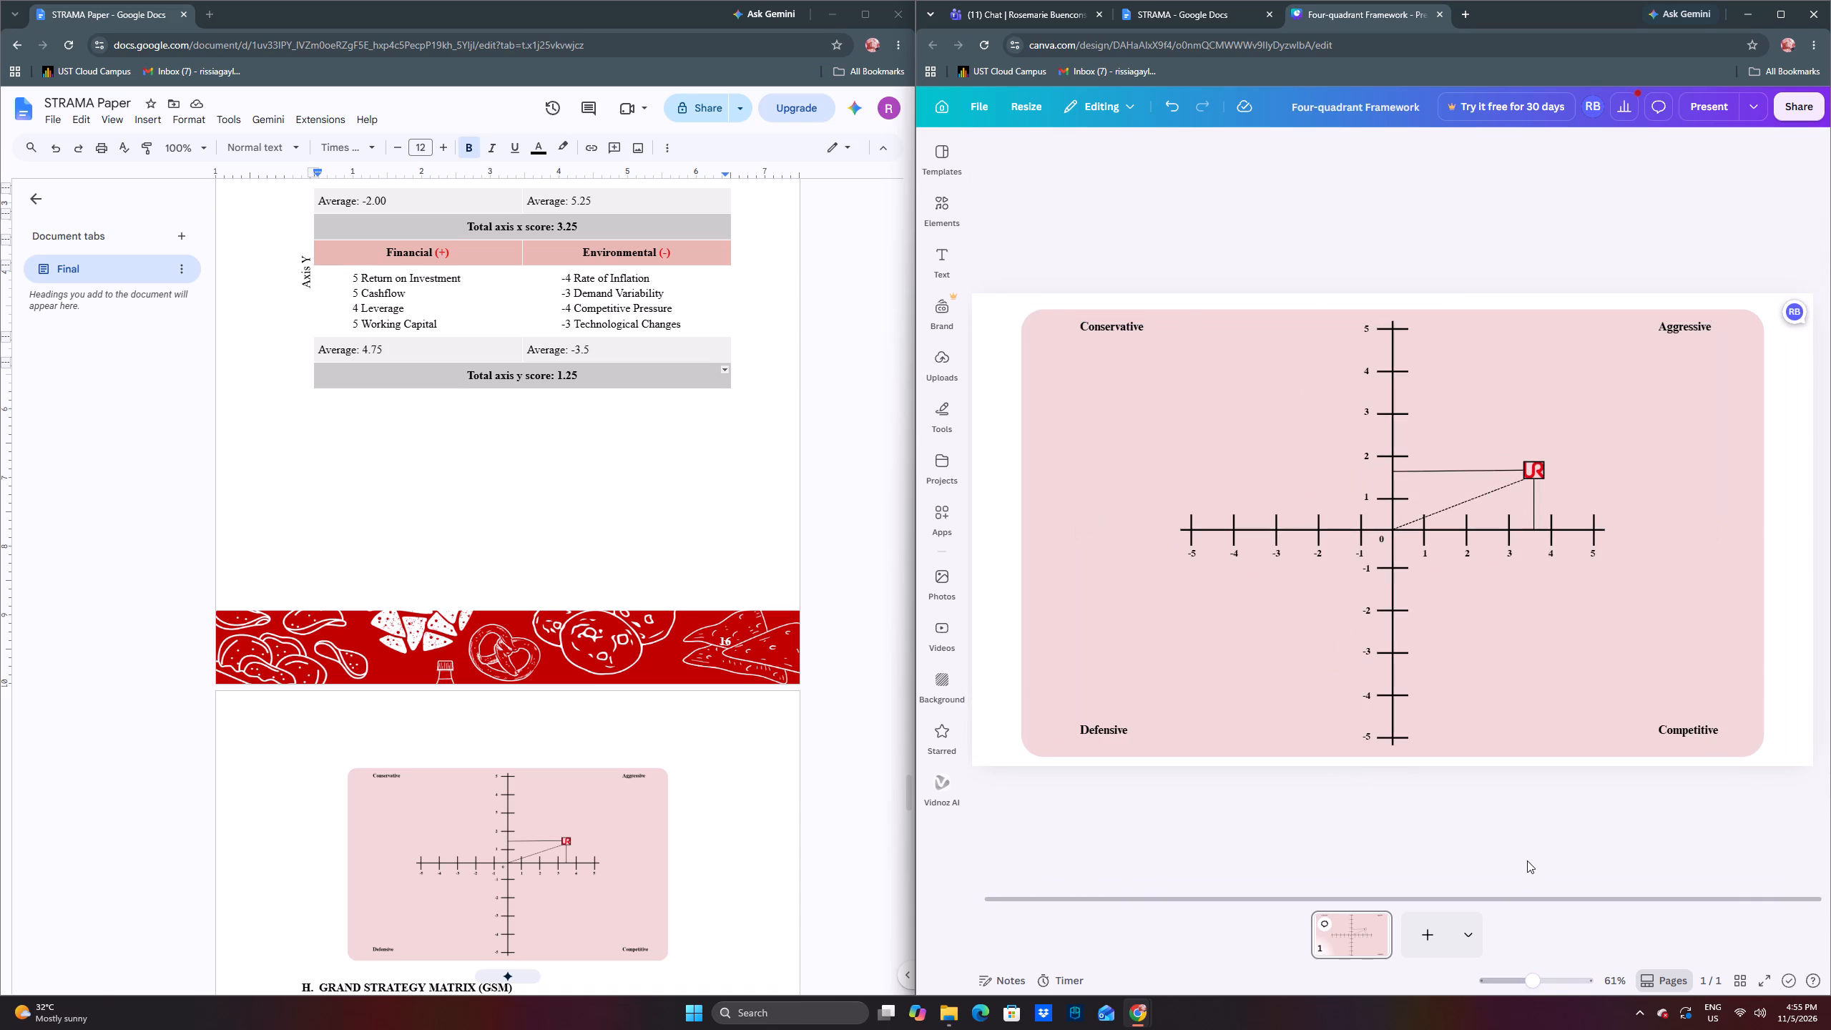
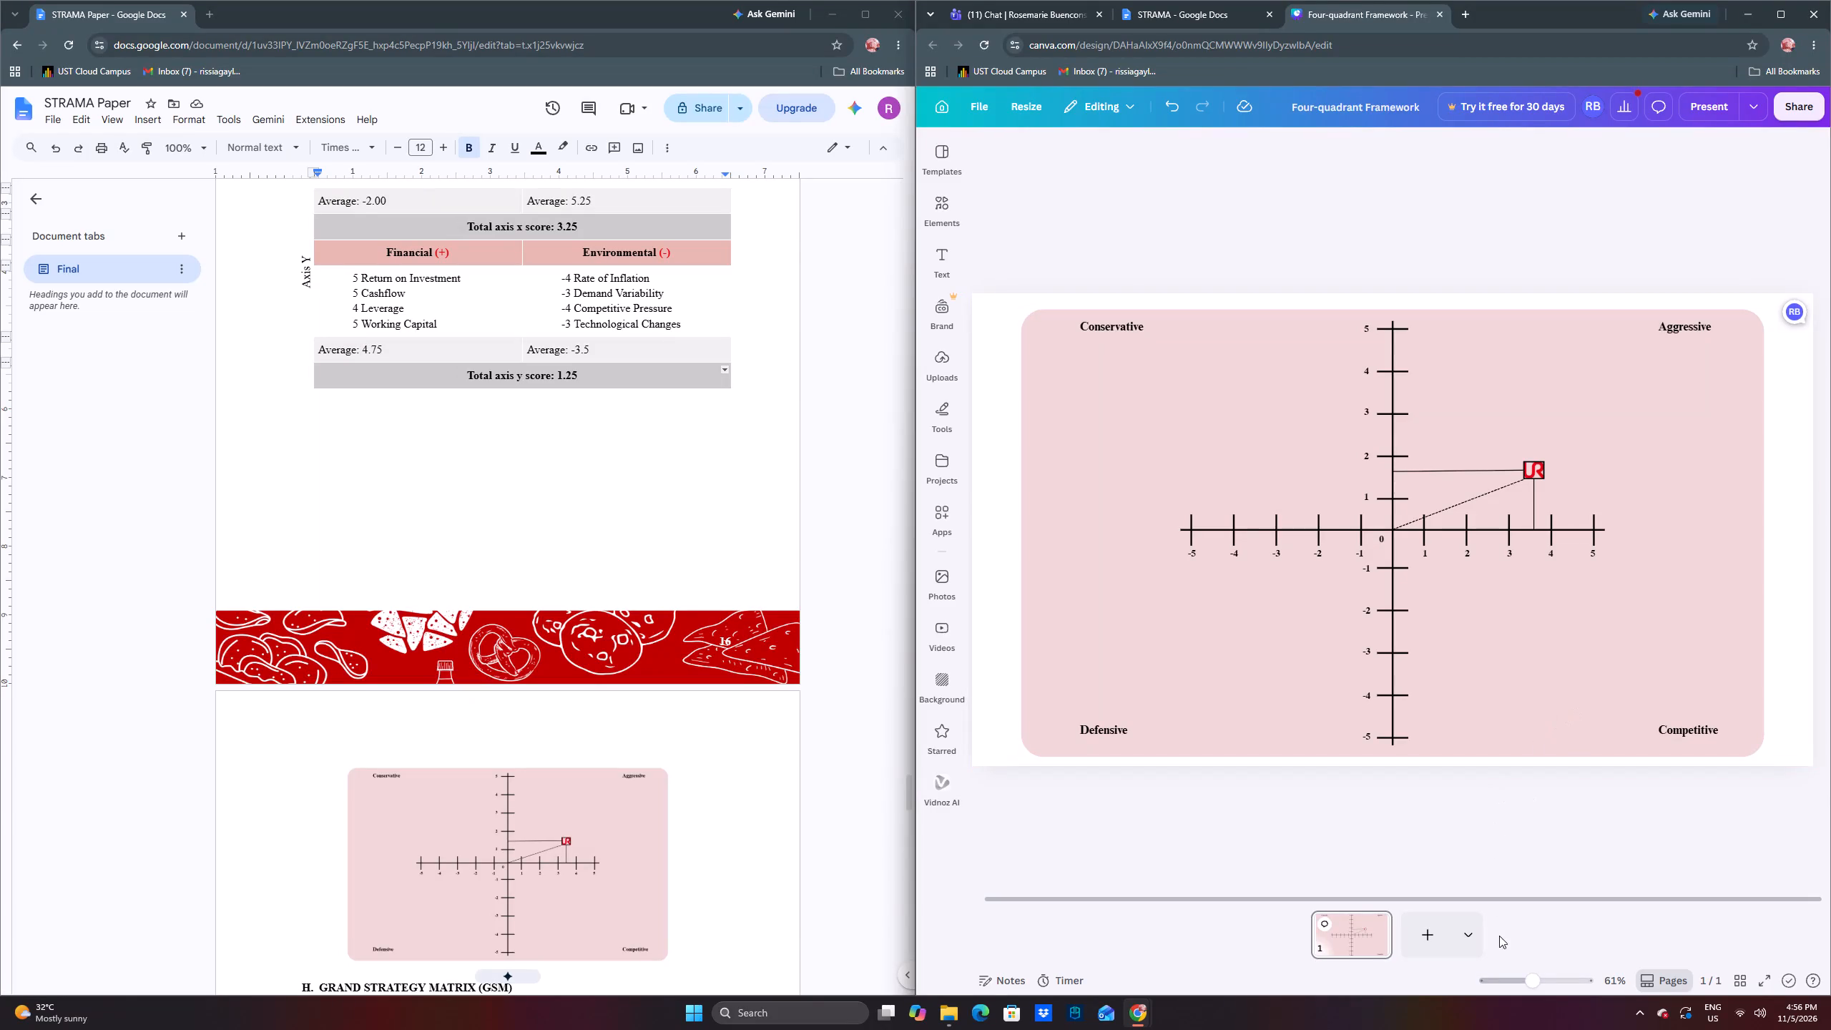
Lower the horizontal guide line together with the attached company logo to about 1.5 on the Y axis, keeping the vertical guide line straight.
{"action": "left_click_drag", "start_coordinate": [1539, 977], "coordinate": [1546, 977]}
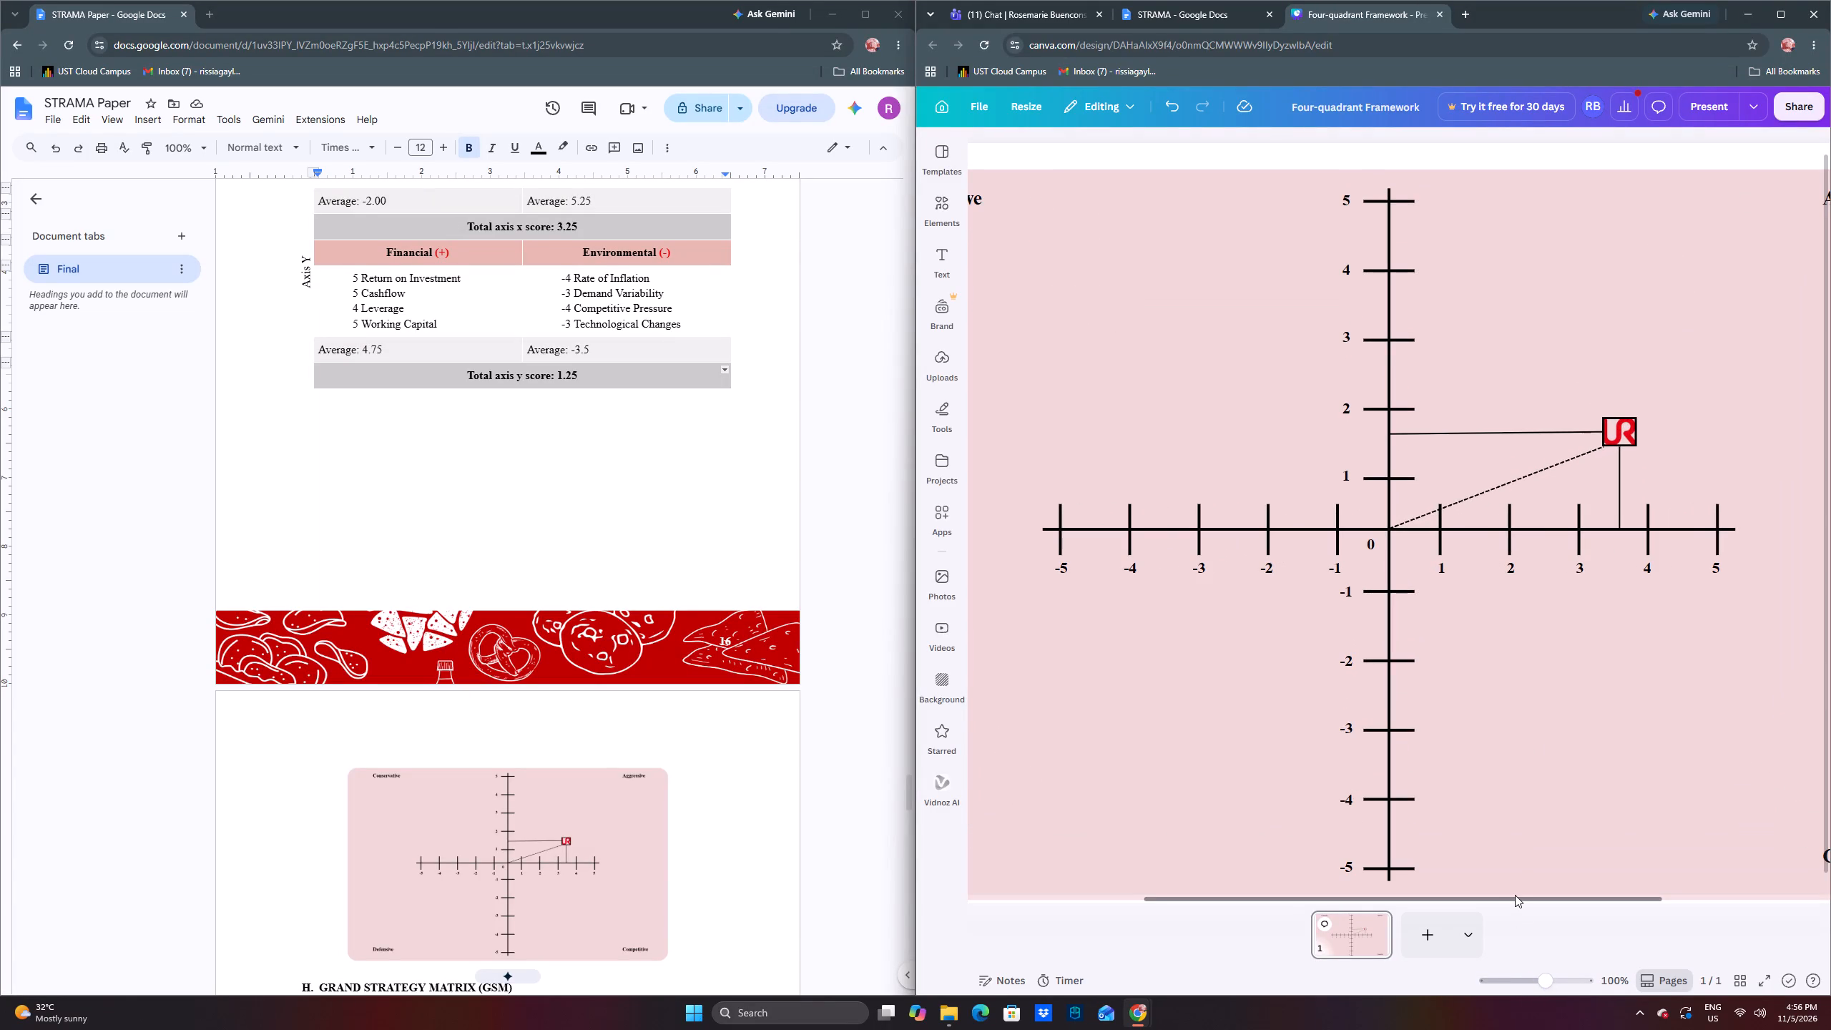
{"action": "left_click_drag", "start_coordinate": [1515, 895], "coordinate": [1552, 886]}
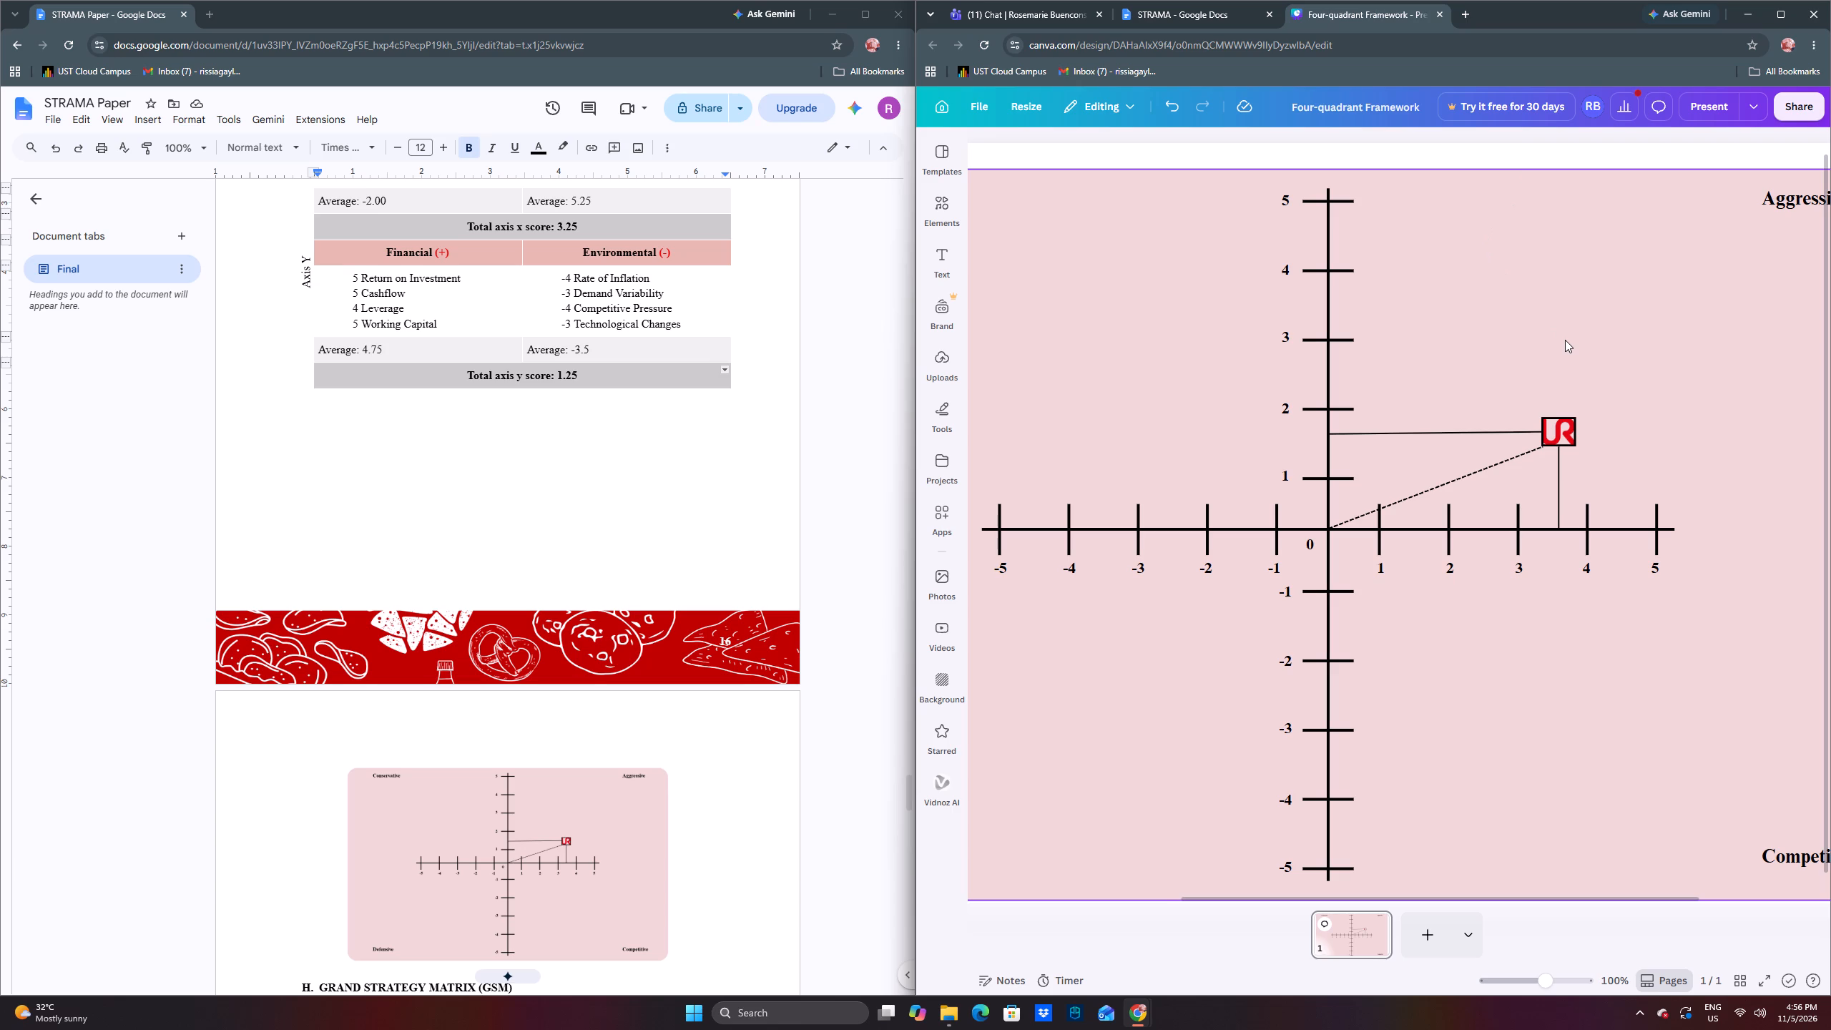
{"action": "left_click", "coordinate": [1562, 425]}
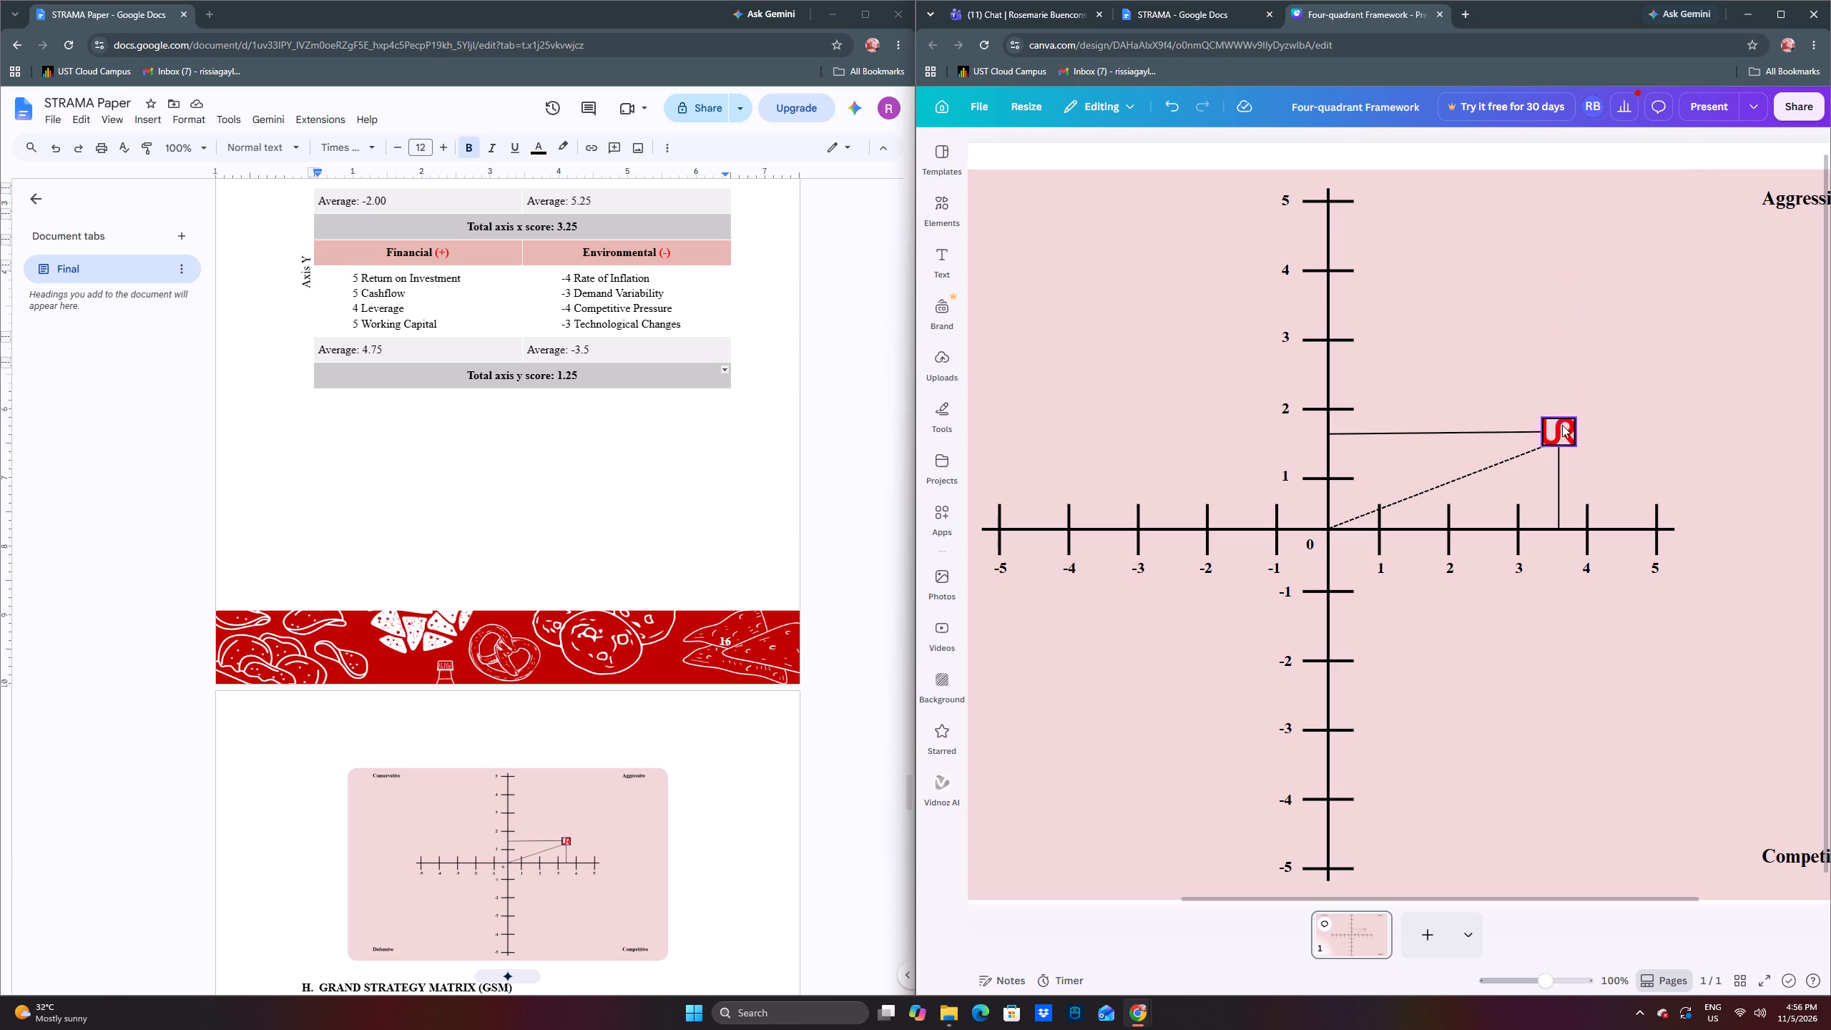
{"action": "left_click", "coordinate": [1557, 486]}
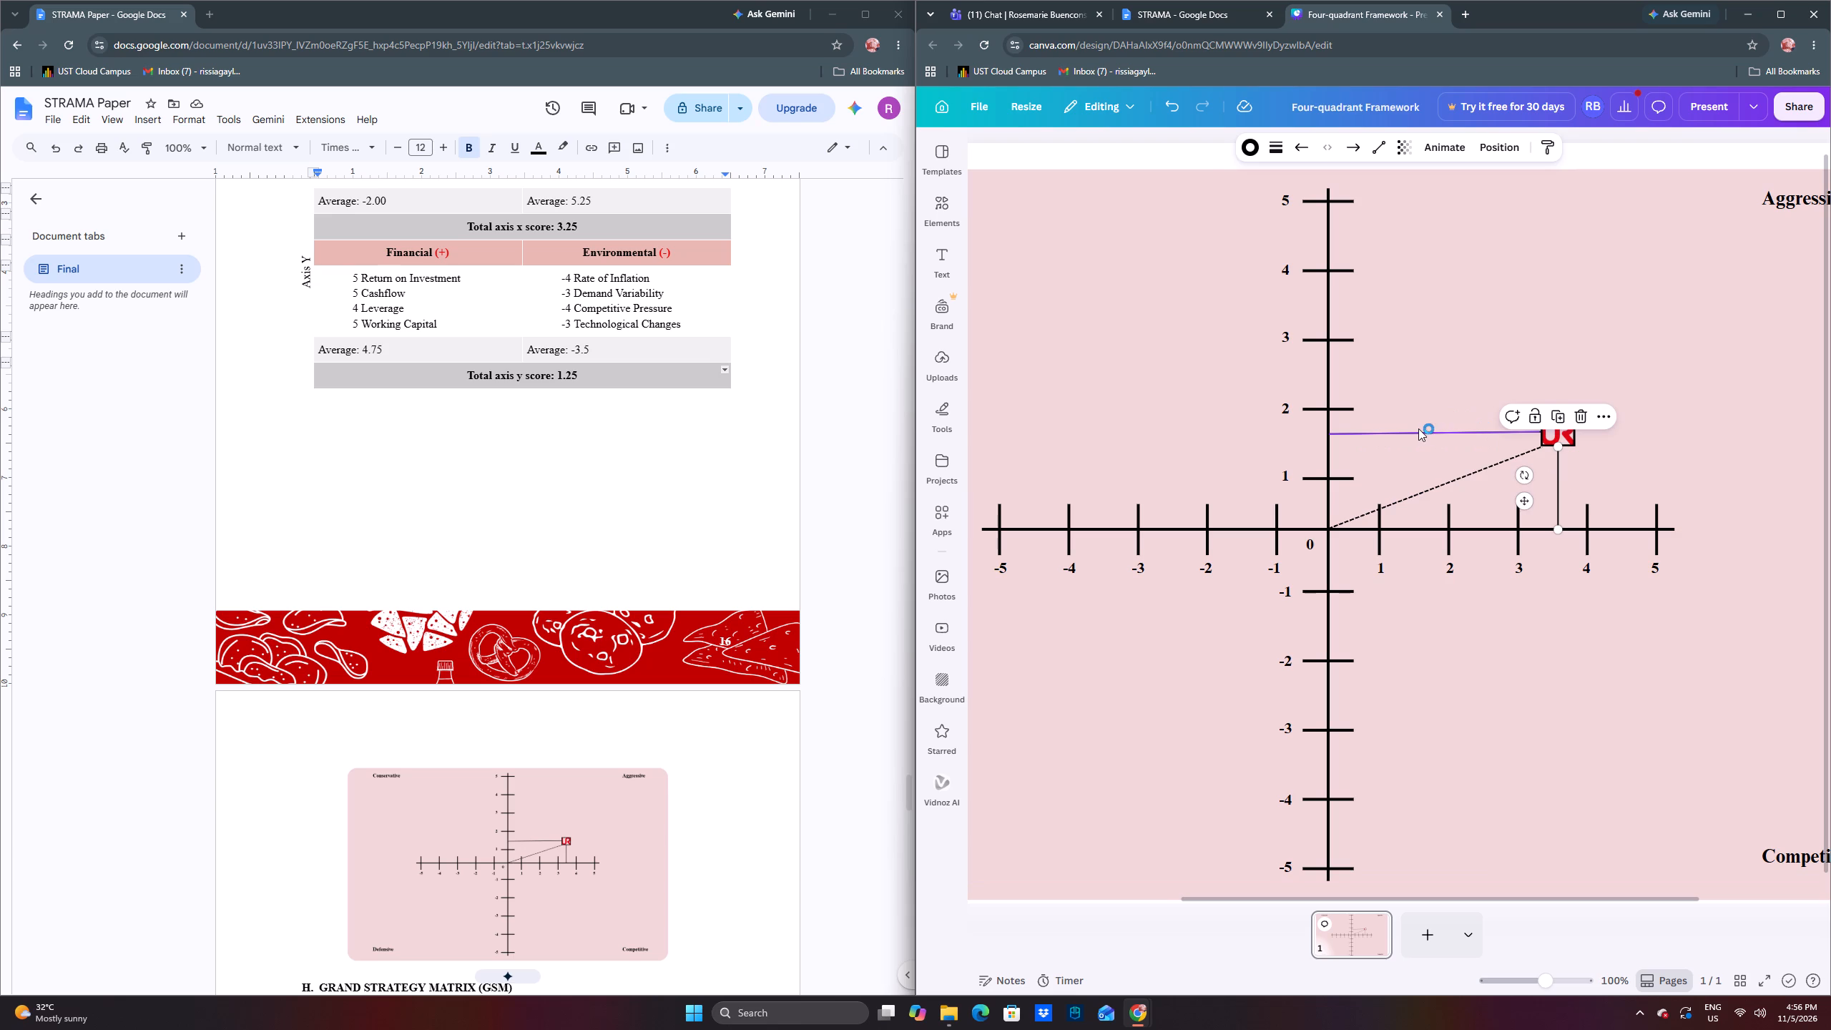
{"action": "left_click_drag", "start_coordinate": [1418, 429], "coordinate": [1418, 433]}
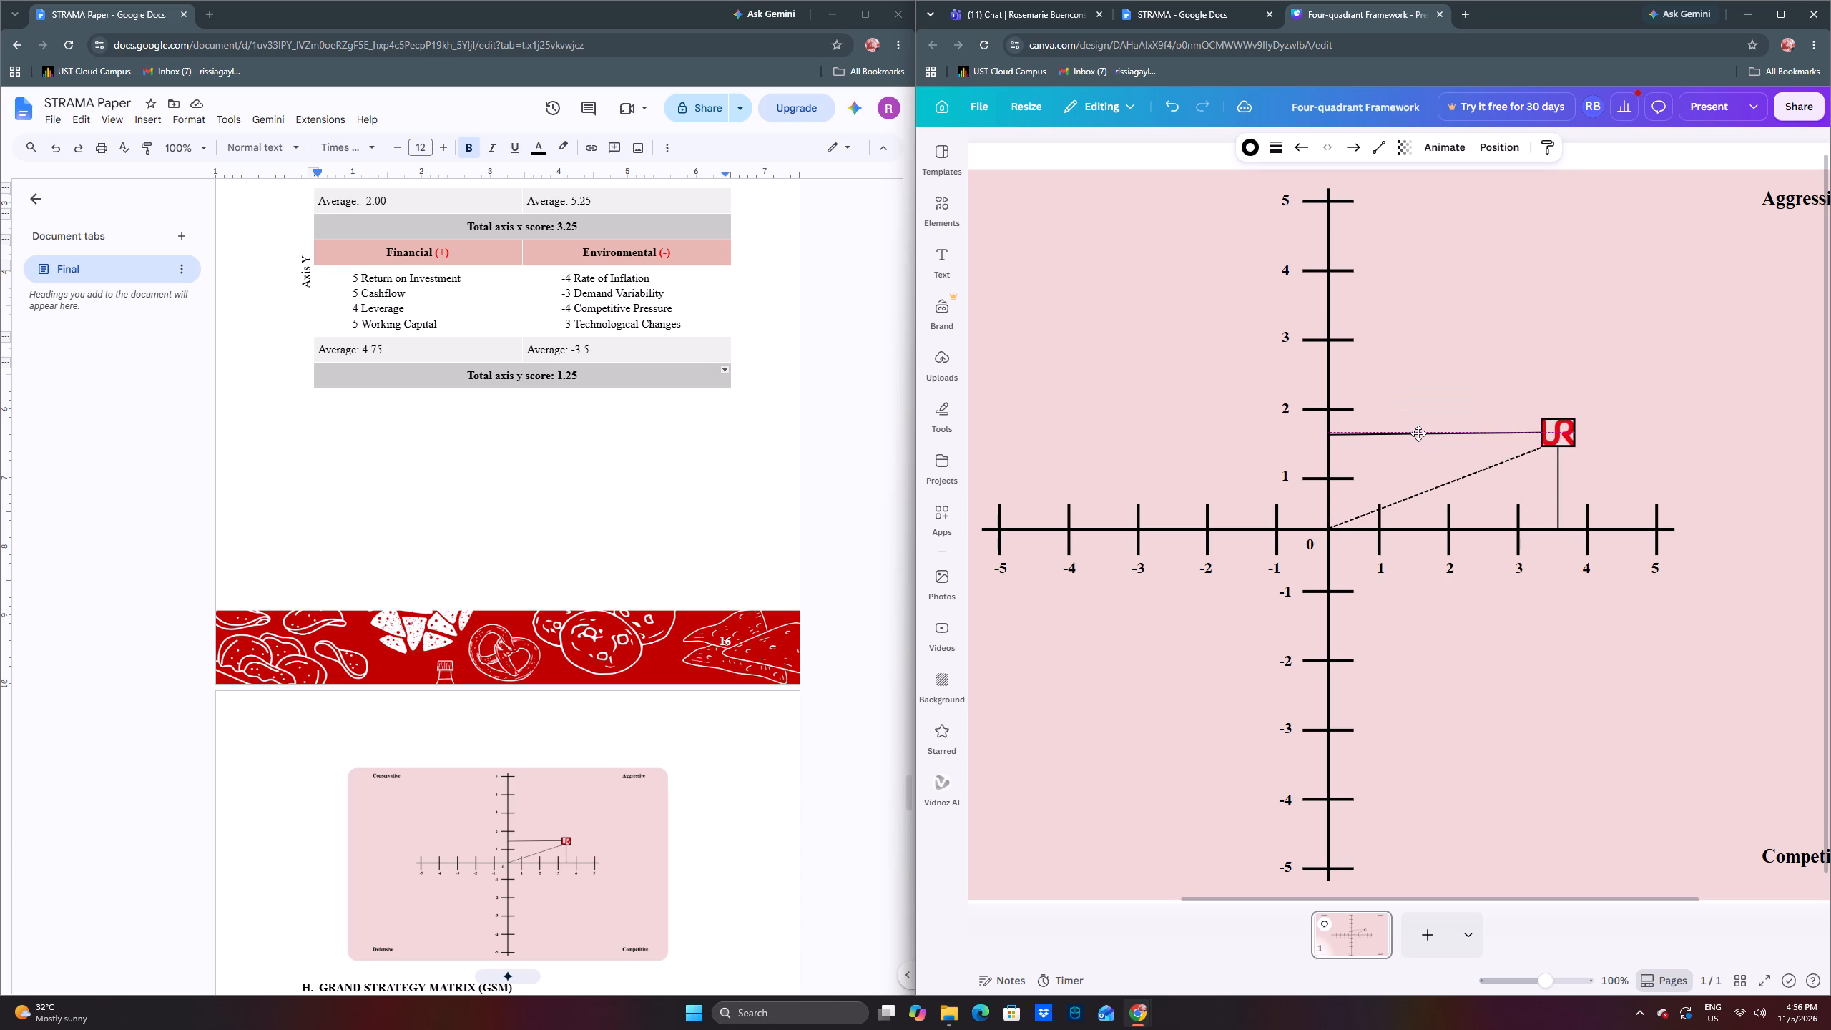
{"action": "left_click_drag", "start_coordinate": [1418, 433], "coordinate": [1418, 436]}
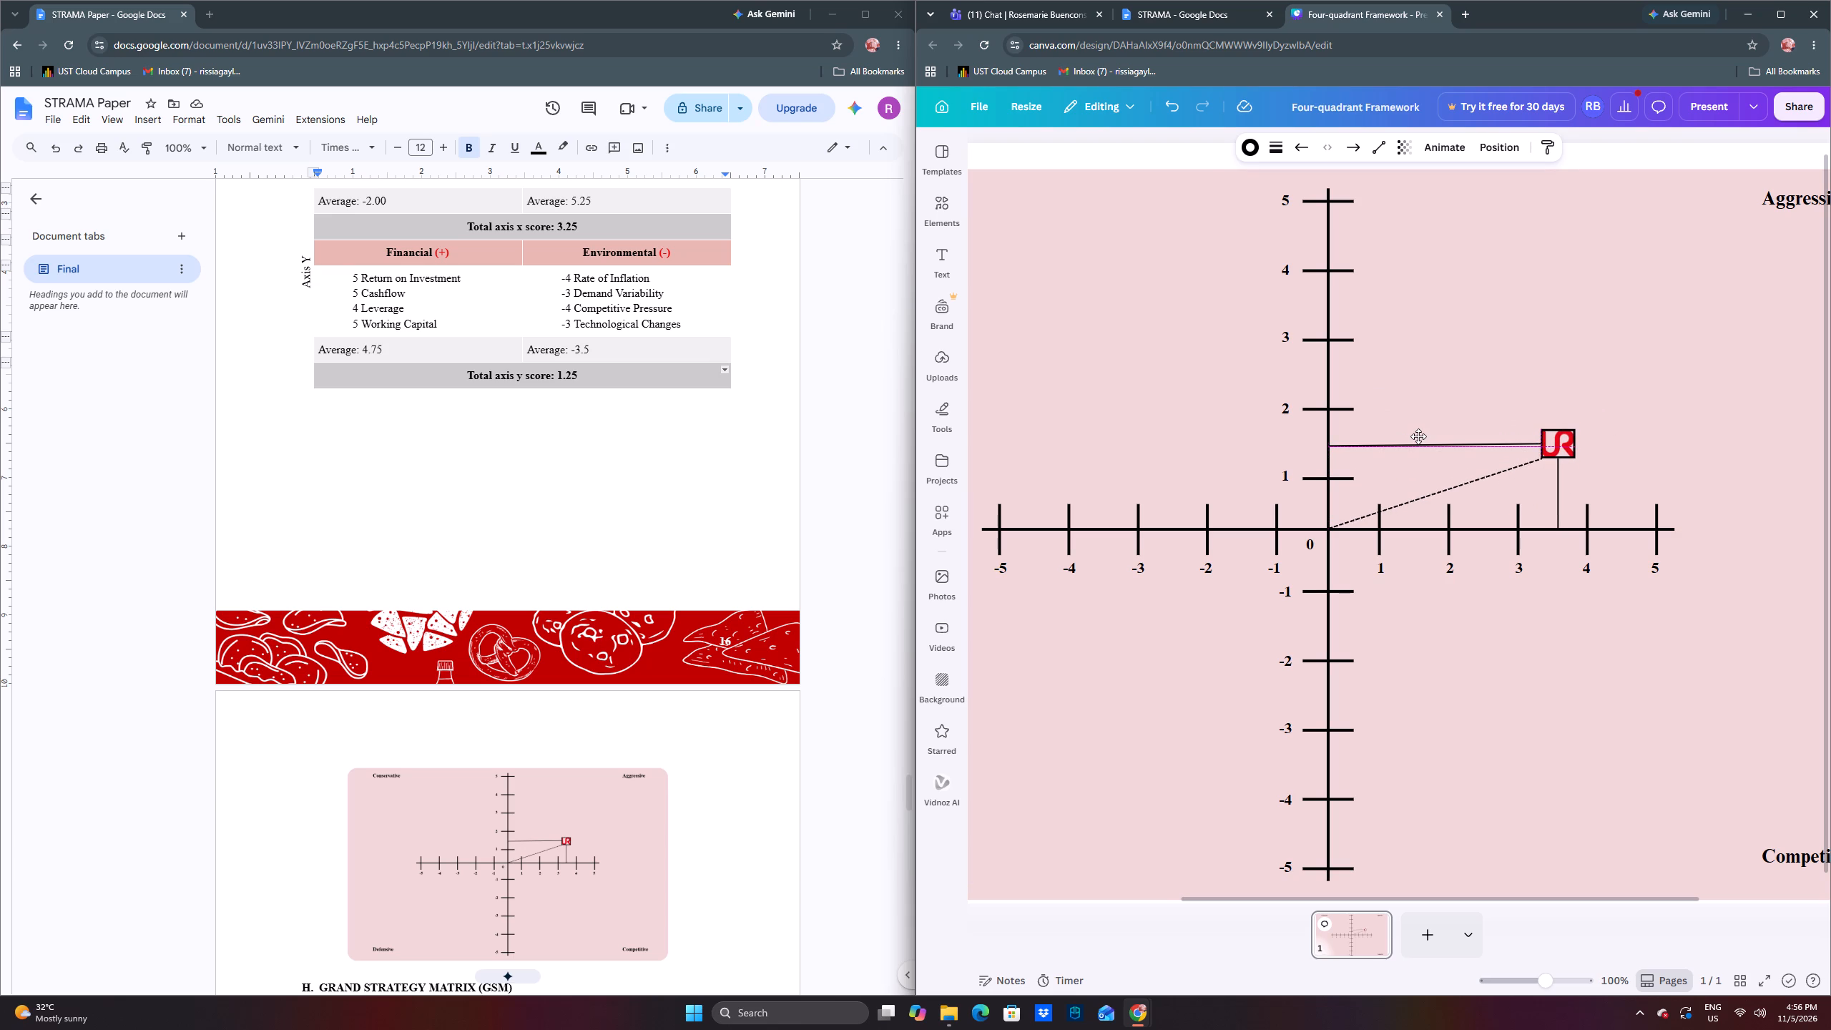
{"action": "left_click_drag", "start_coordinate": [1418, 436], "coordinate": [1420, 436]}
{"action": "left_click", "coordinate": [1554, 512]}
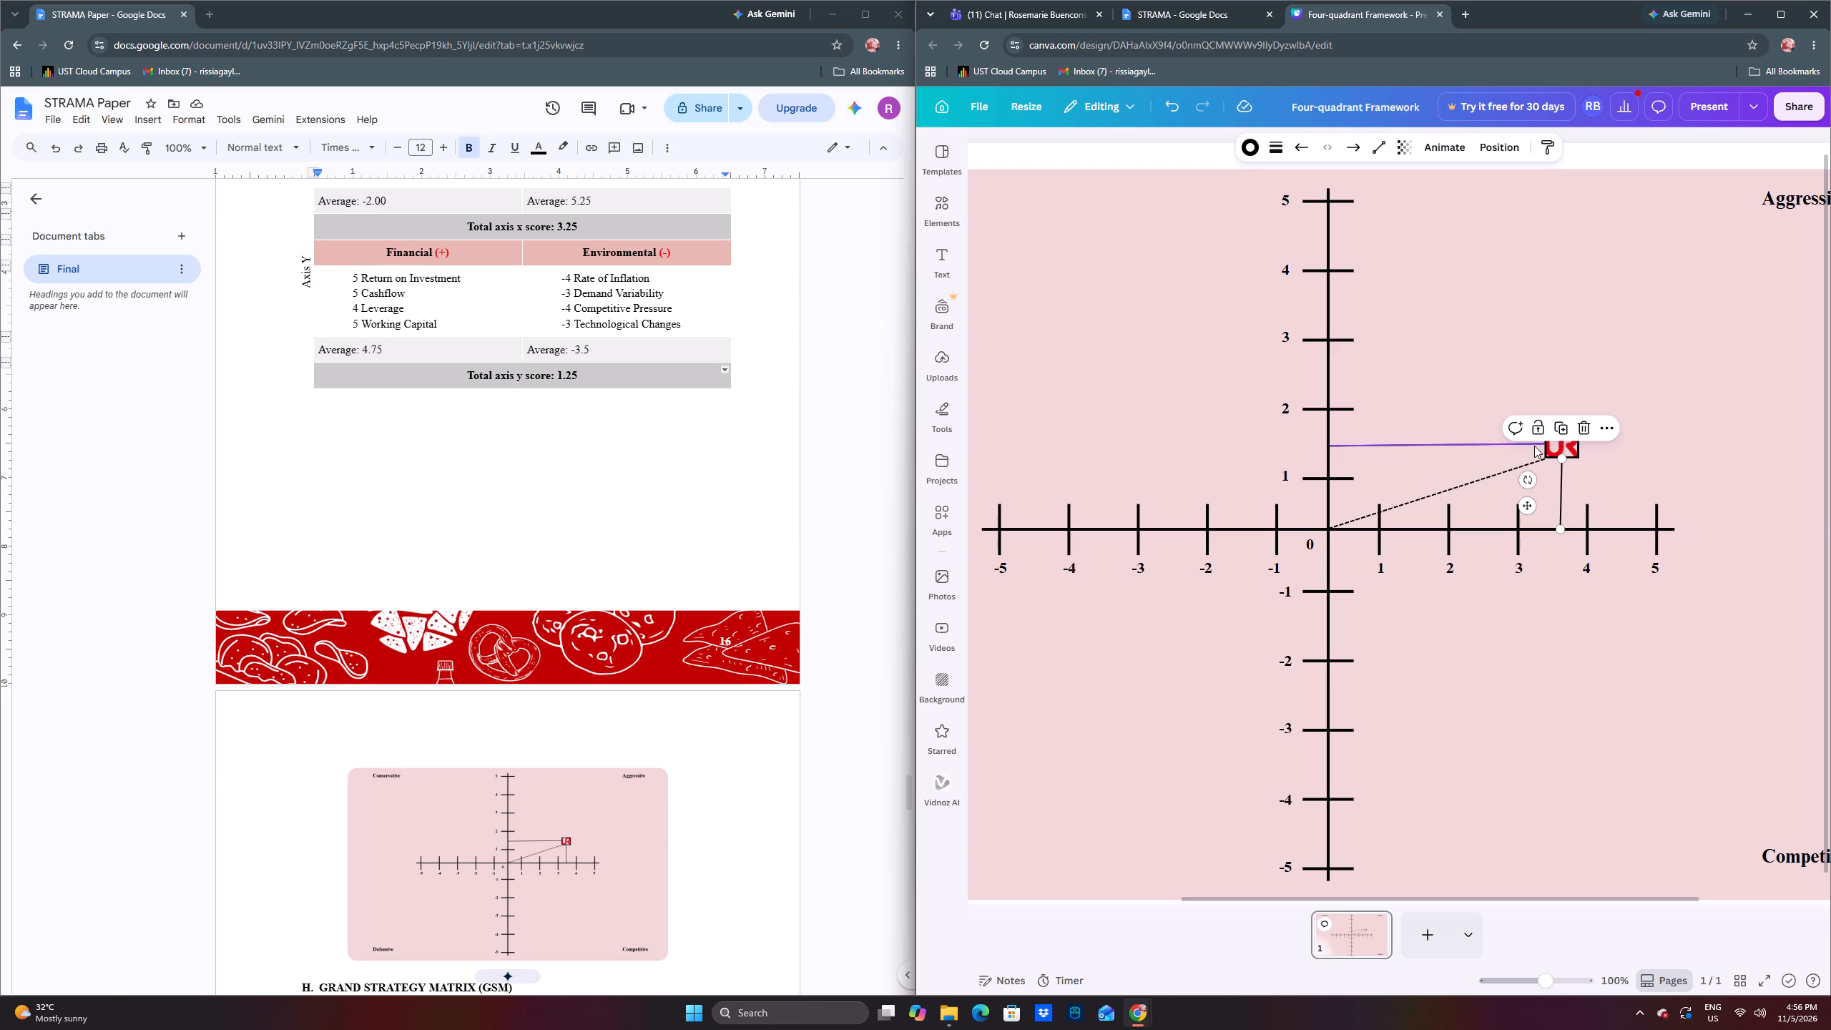
{"action": "left_click_drag", "start_coordinate": [1460, 438], "coordinate": [1453, 437]}
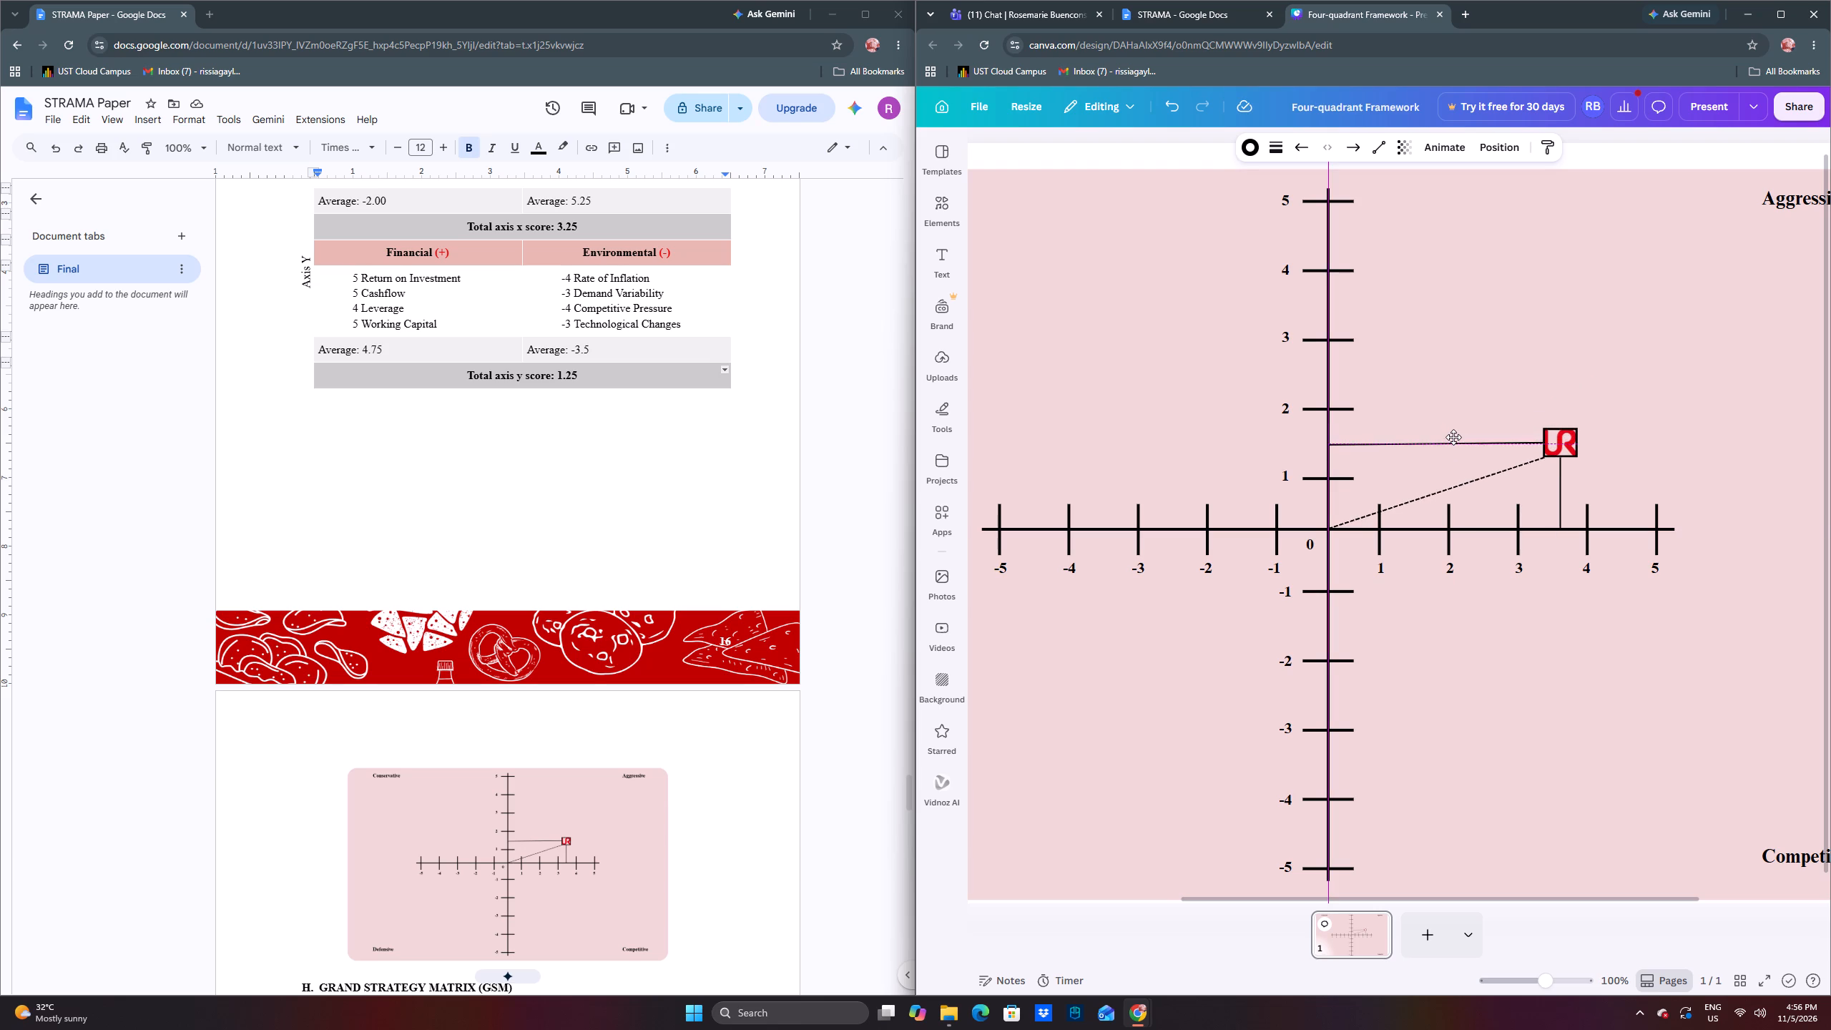
{"action": "left_click_drag", "start_coordinate": [1453, 437], "coordinate": [1453, 436]}
{"action": "left_click", "coordinate": [1574, 388]}
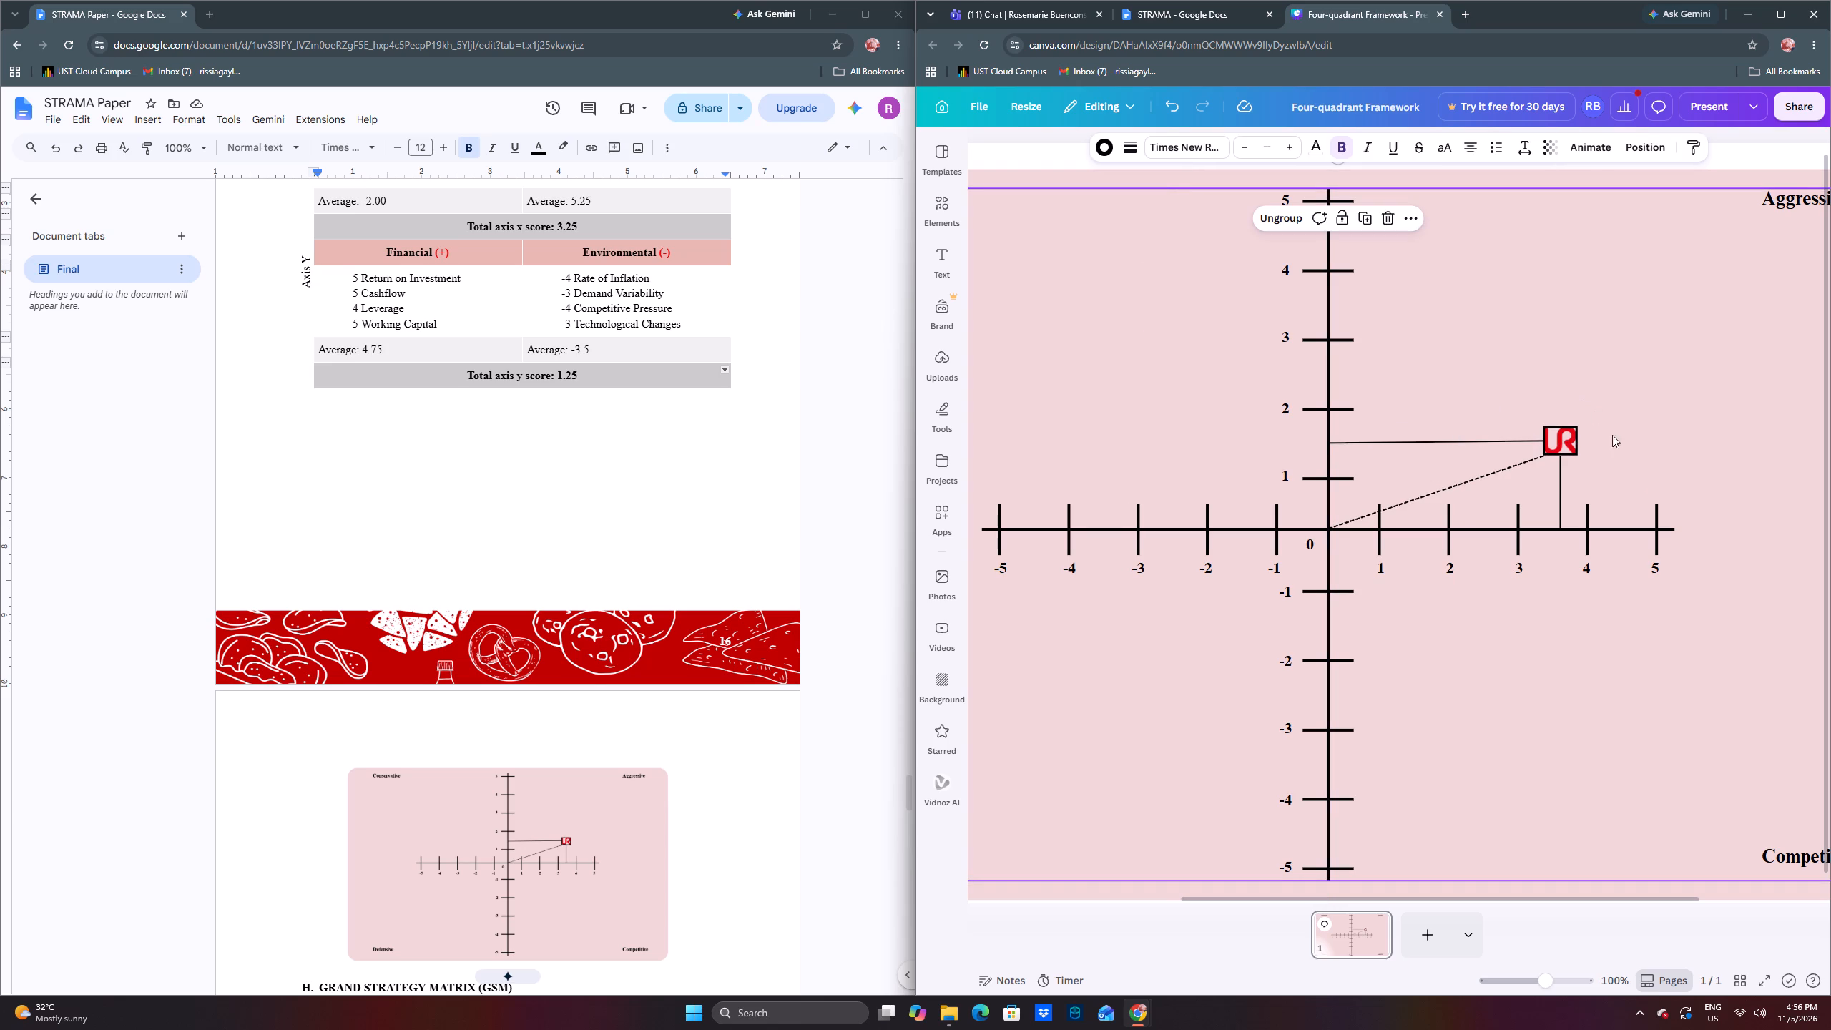
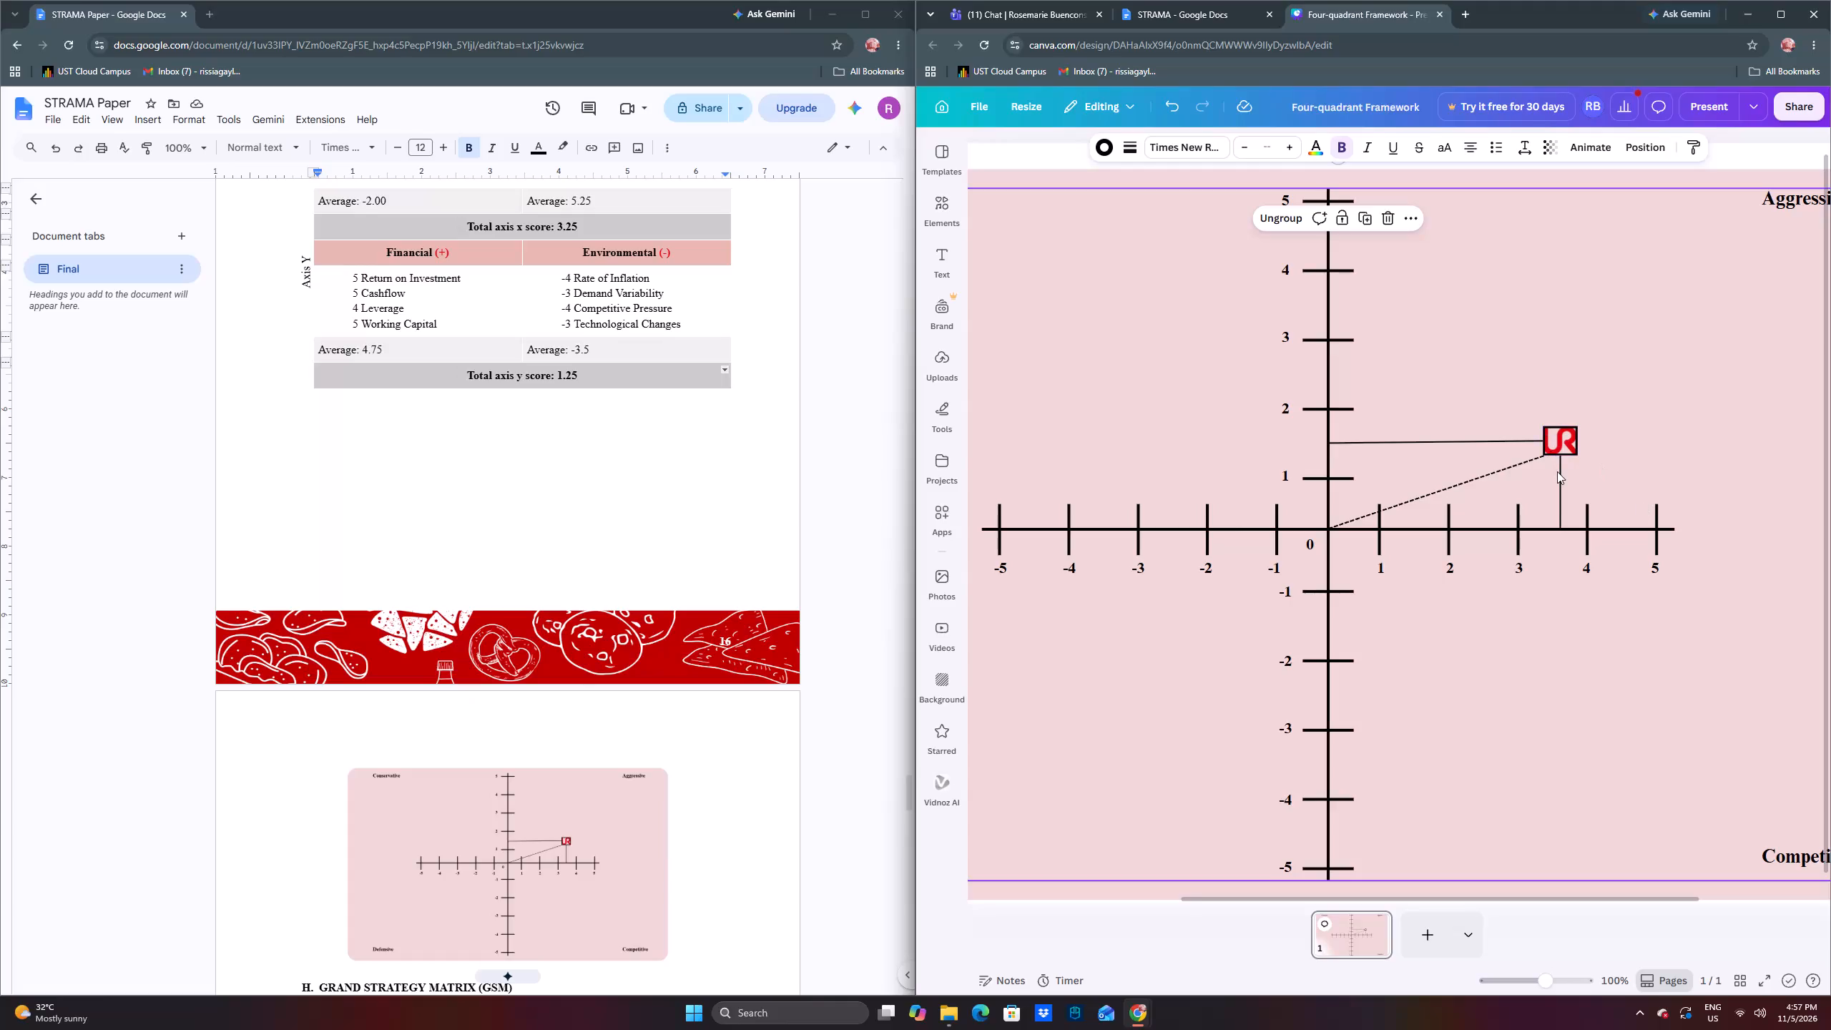
Nudge the vertical guide line and attached company logo slightly toward the Y axis, to about 3.6 on the X axis.
{"action": "left_click", "coordinate": [1558, 477]}
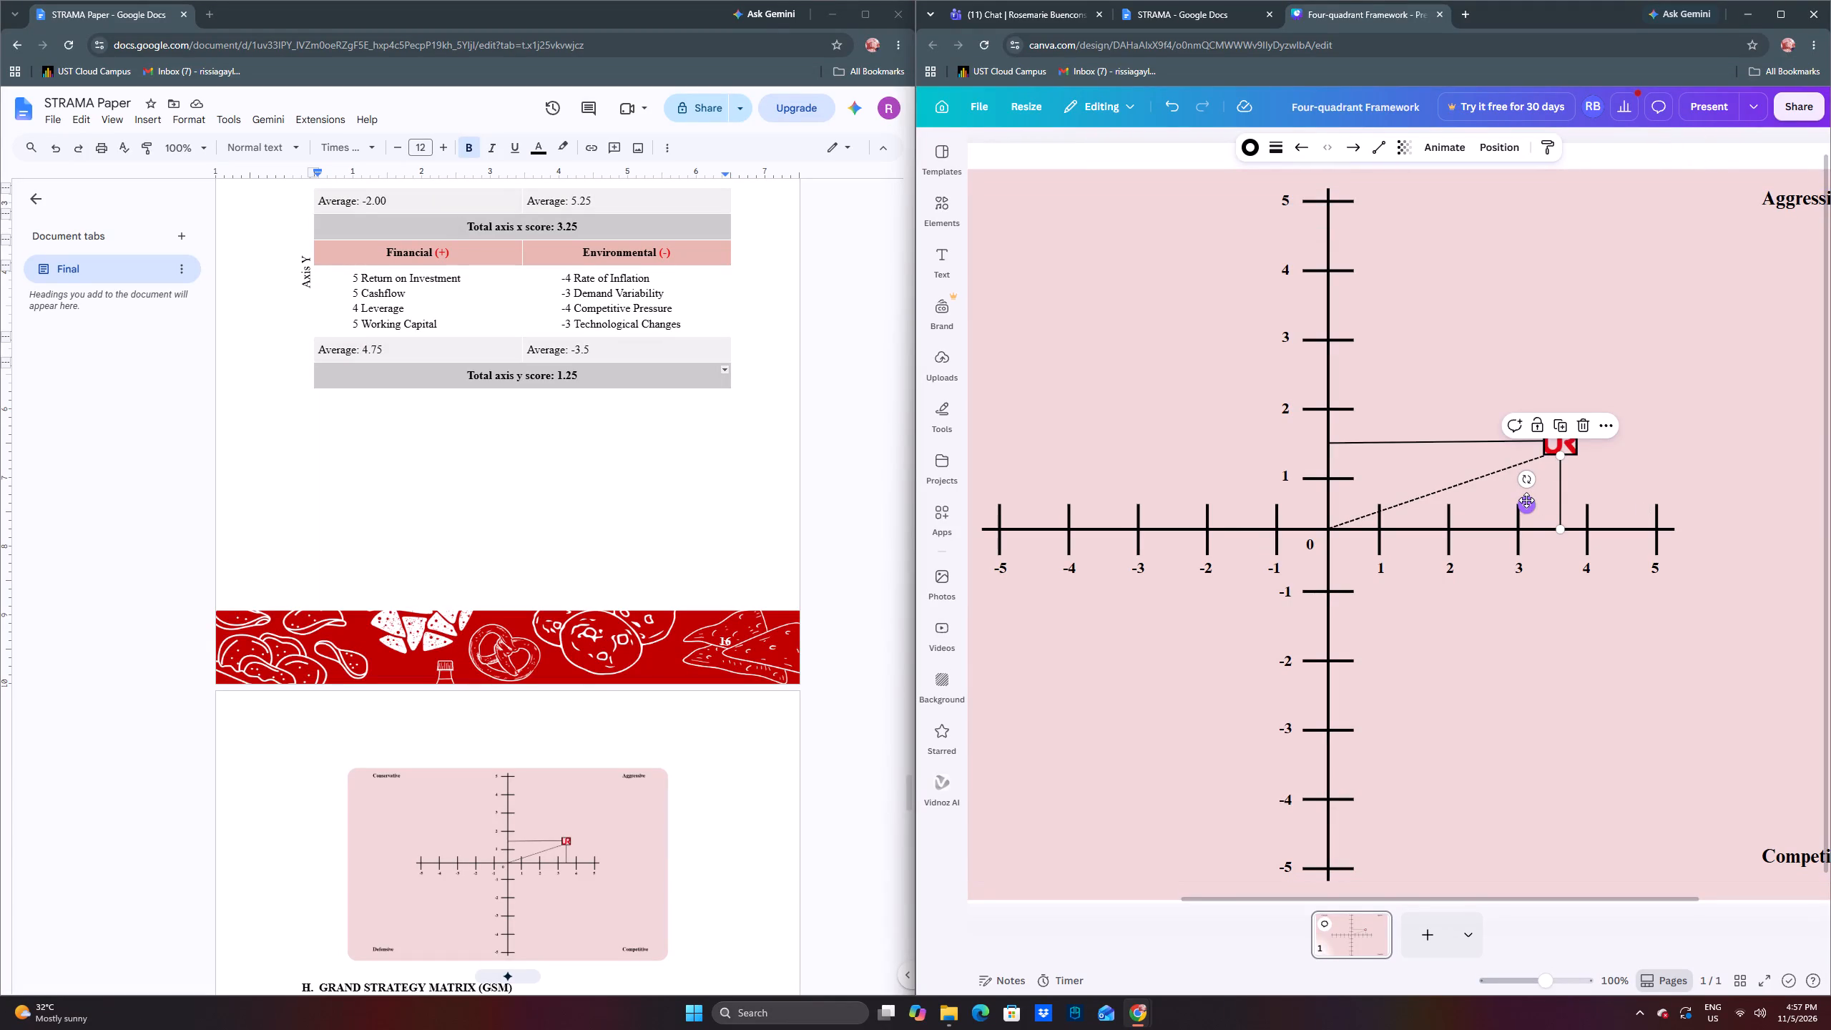
{"action": "left_click", "coordinate": [1526, 500]}
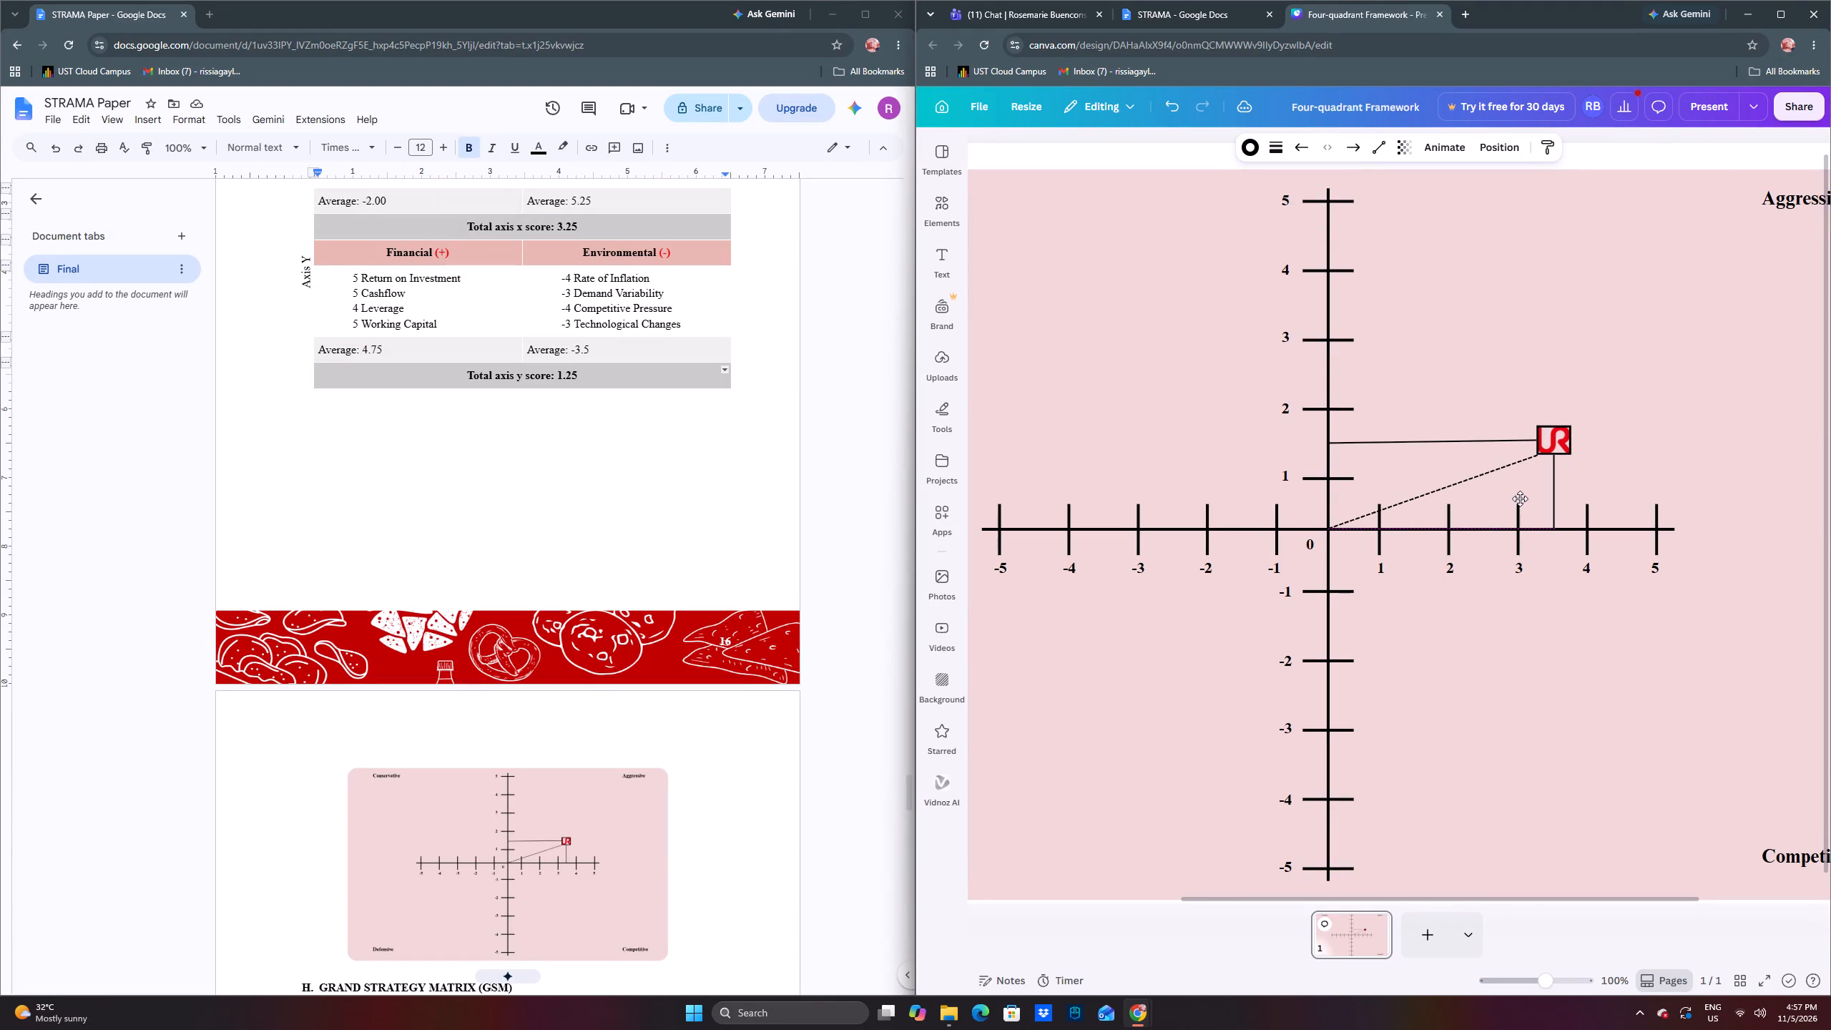
{"action": "left_click", "coordinate": [1616, 466]}
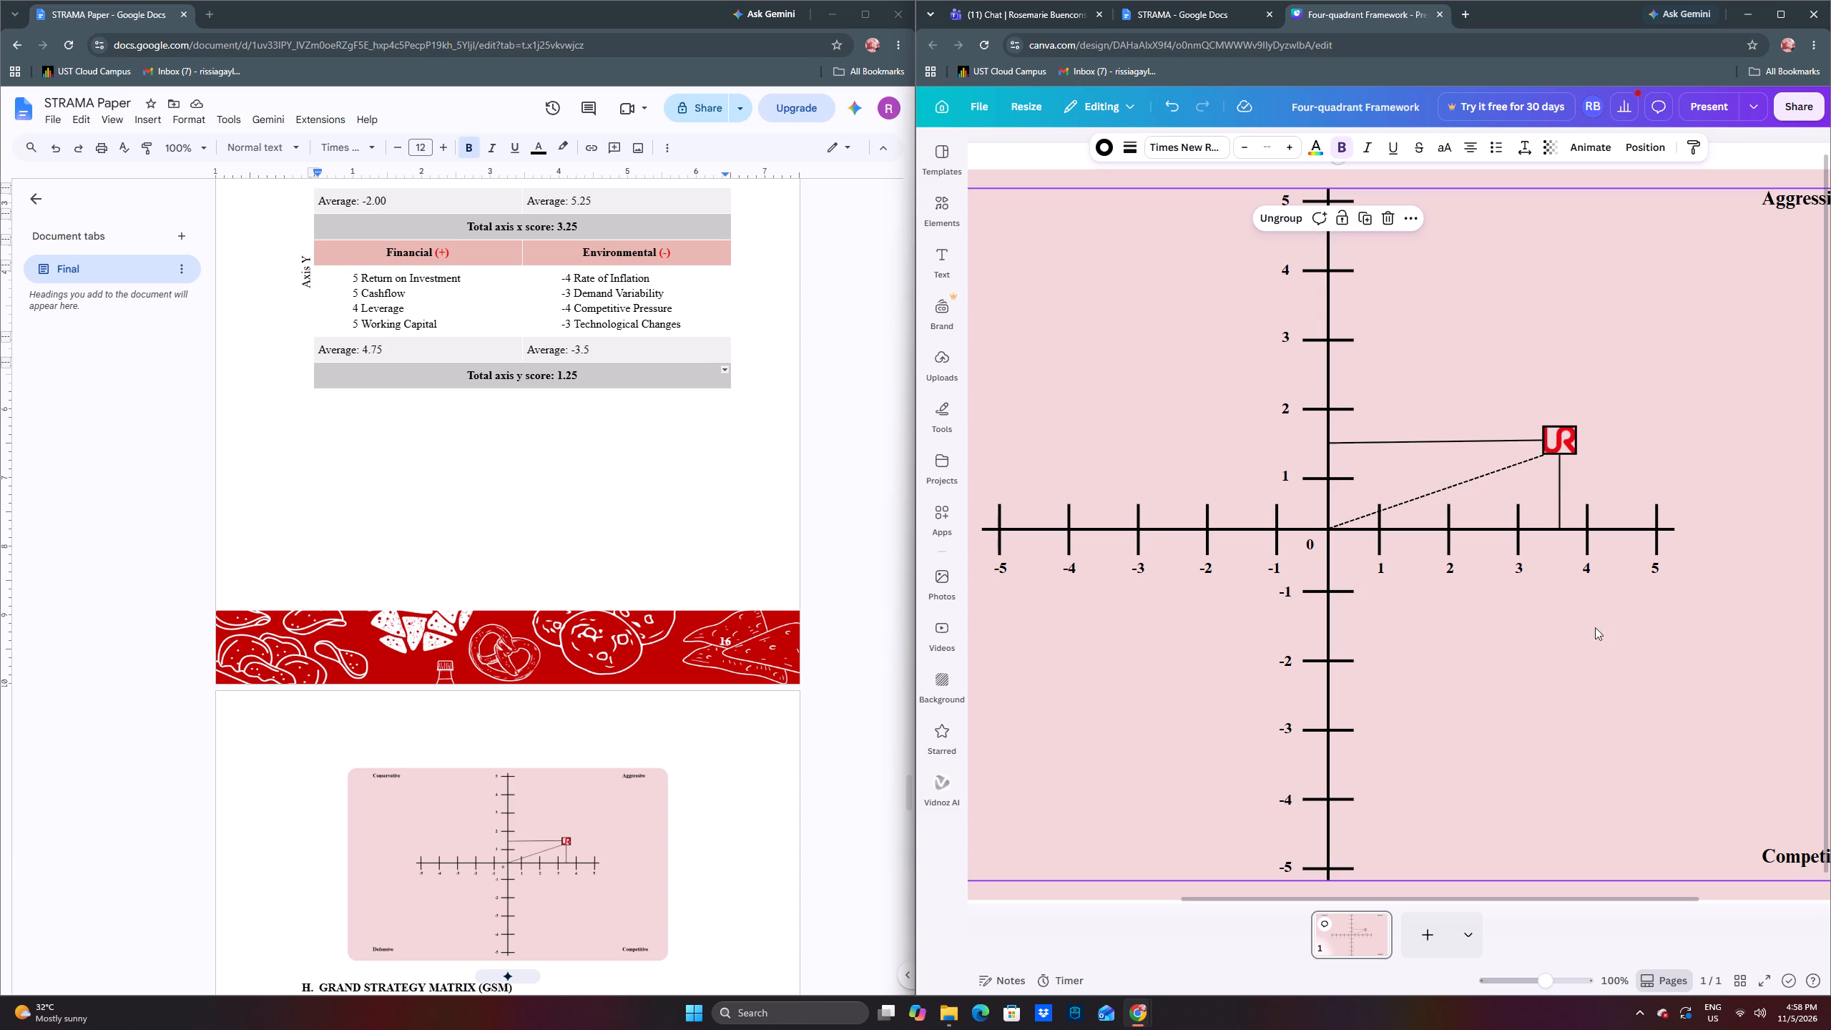
{"action": "left_click_drag", "start_coordinate": [1556, 981], "coordinate": [1562, 981]}
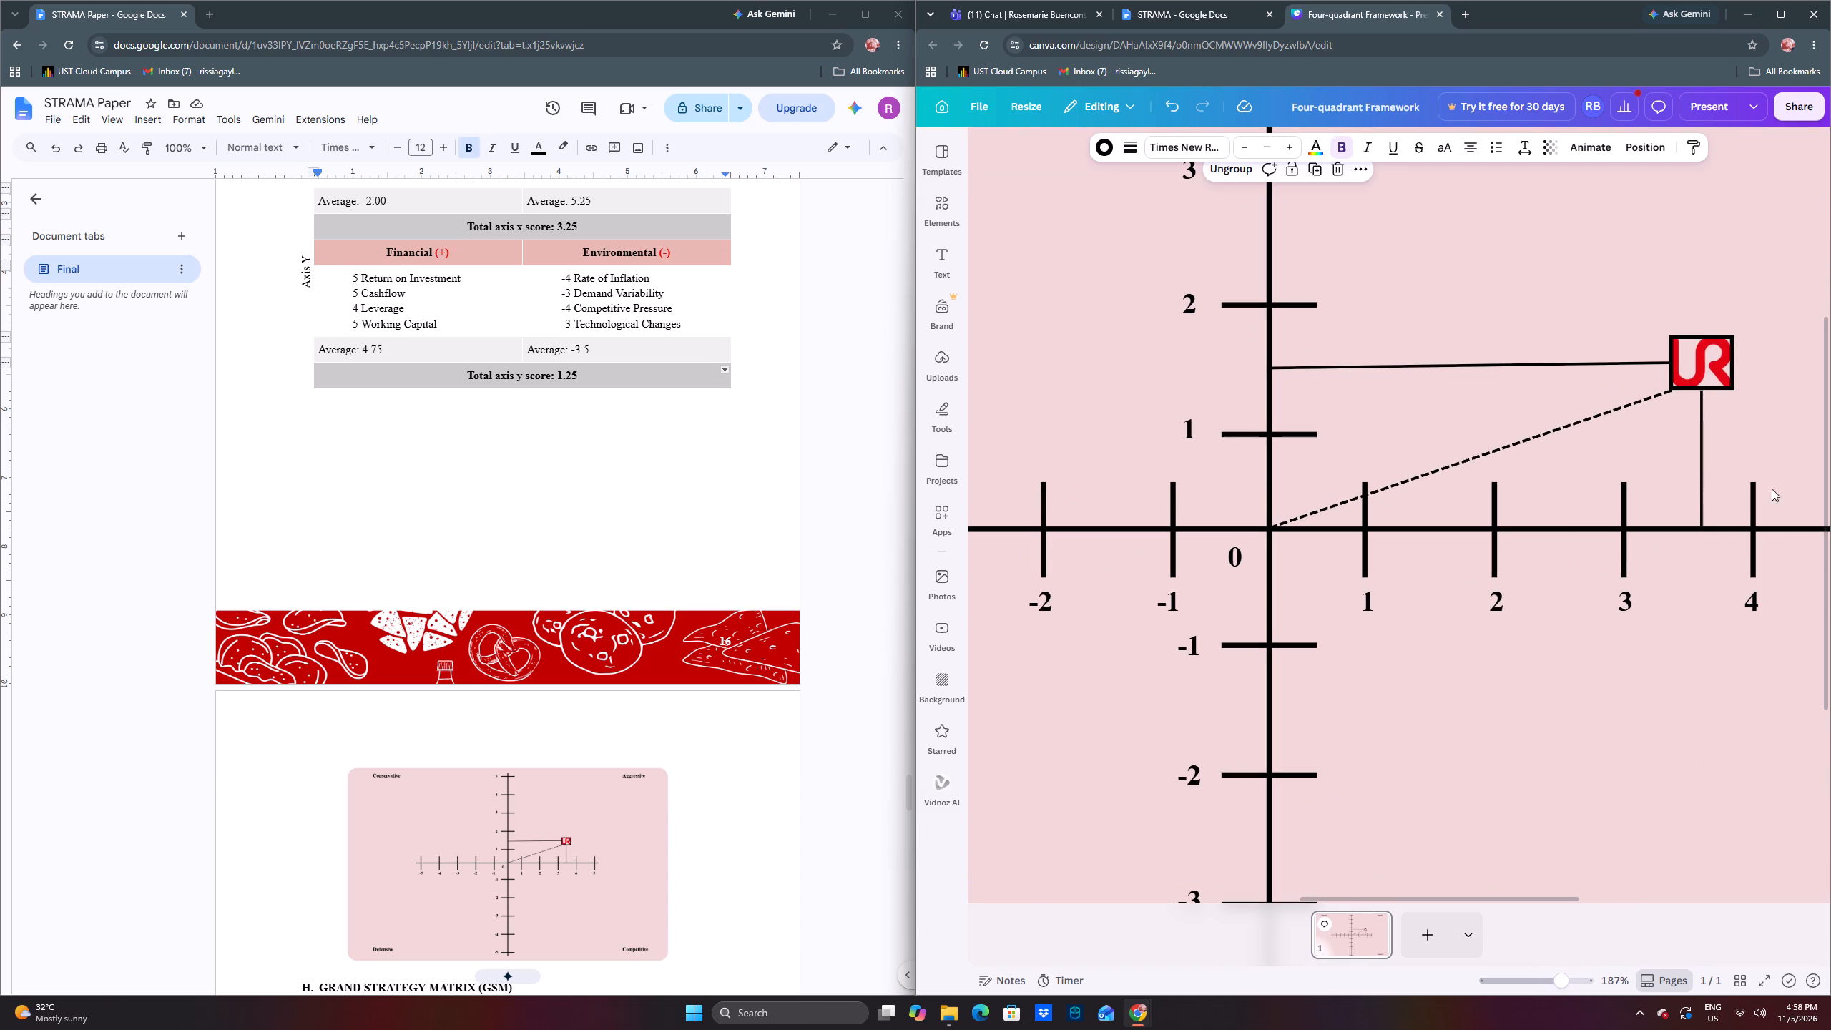
{"action": "left_click", "coordinate": [1703, 458]}
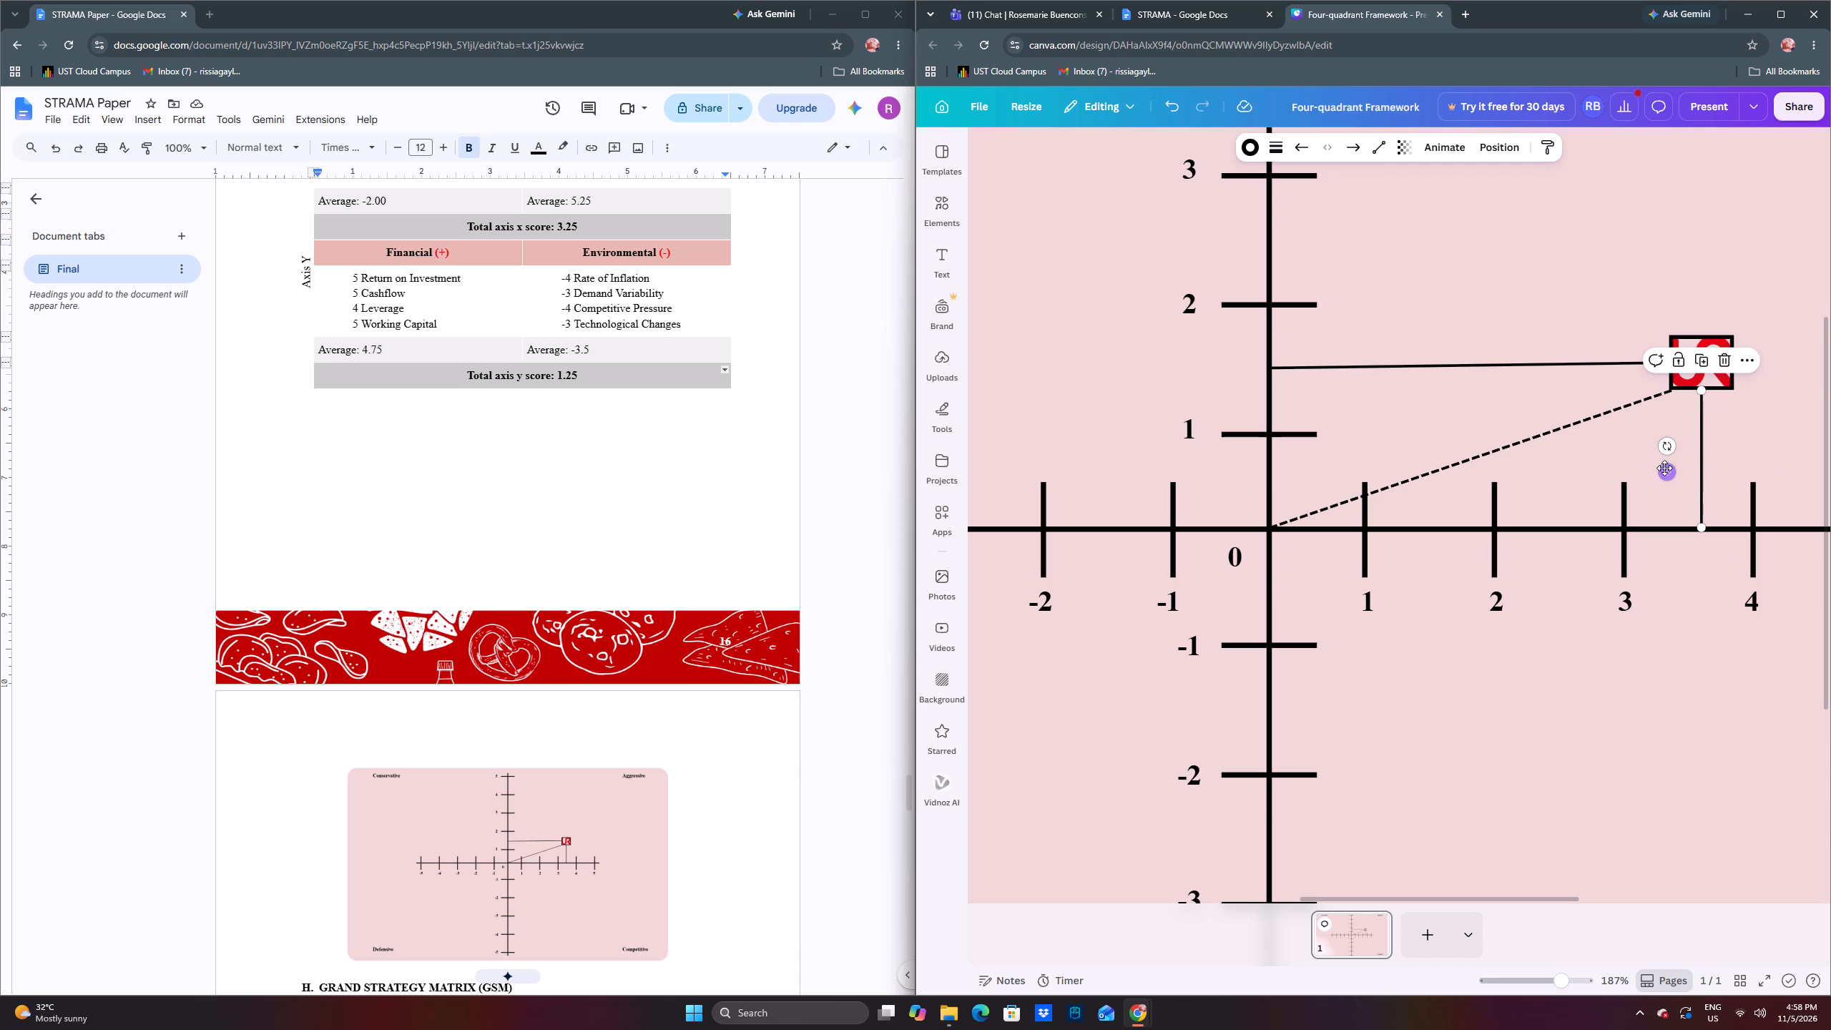
{"action": "left_click", "coordinate": [1665, 468]}
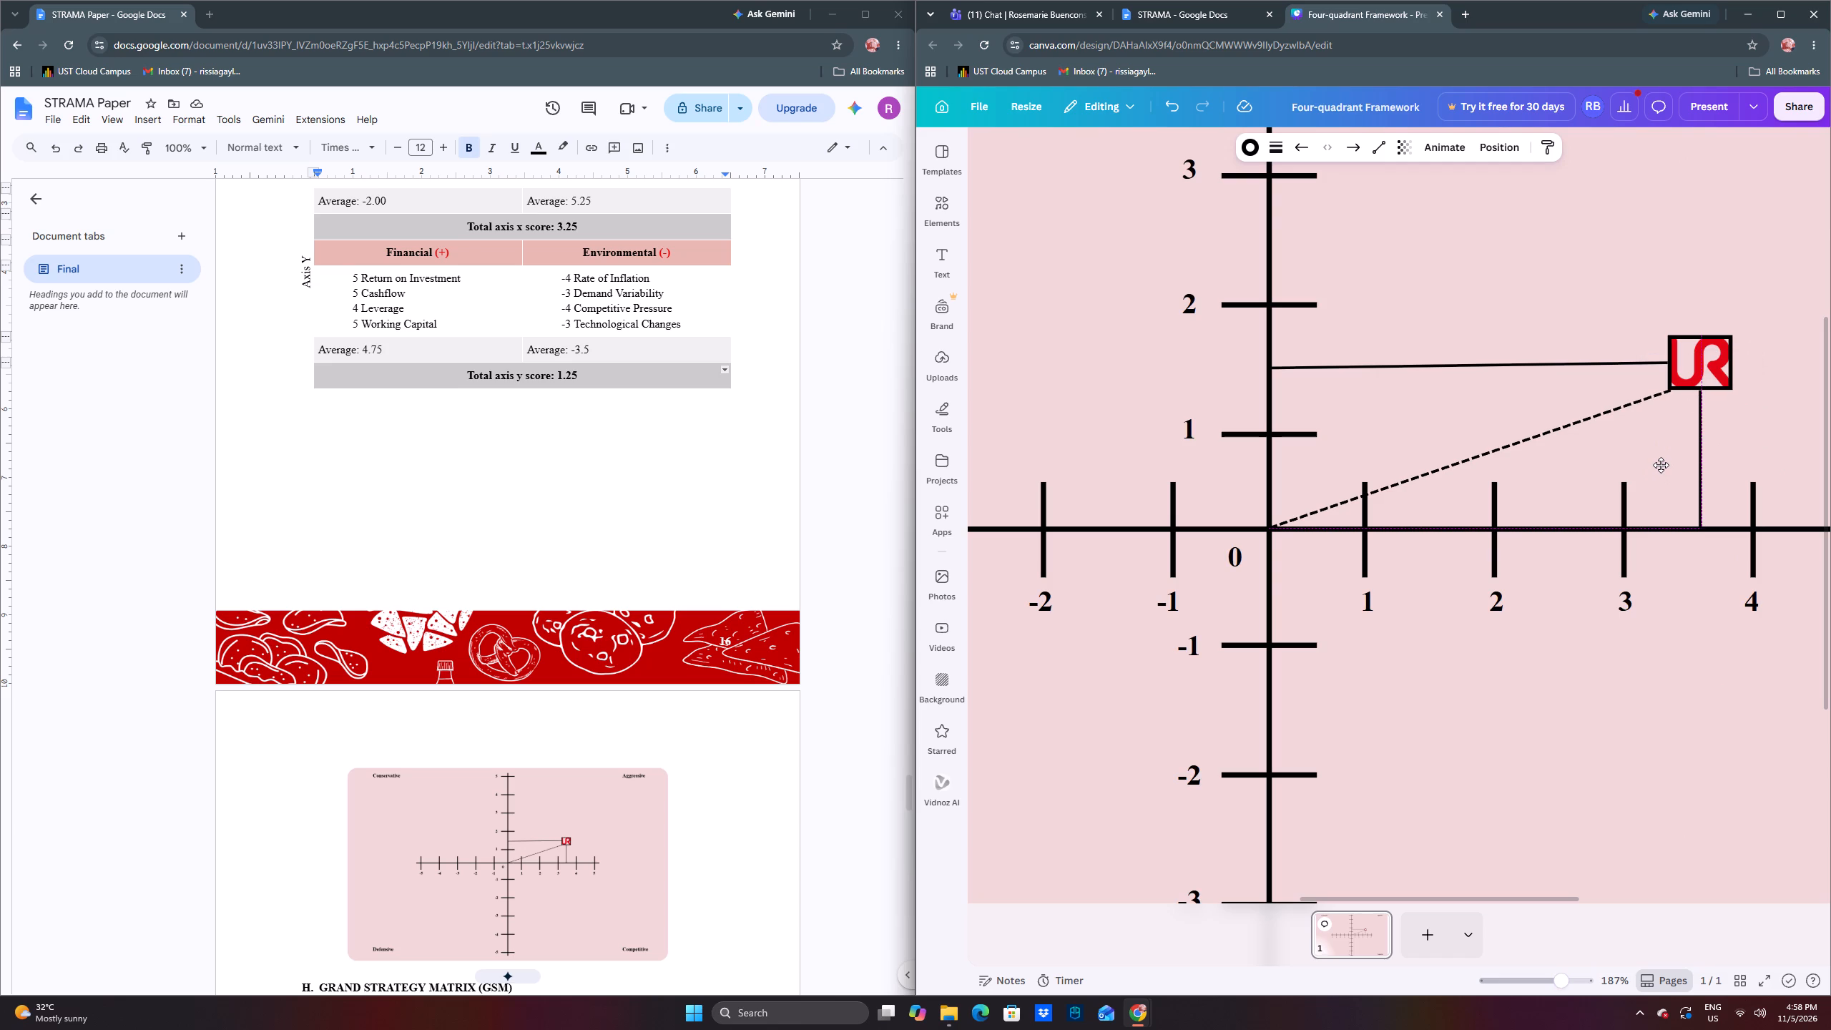
{"action": "left_click", "coordinate": [1691, 639]}
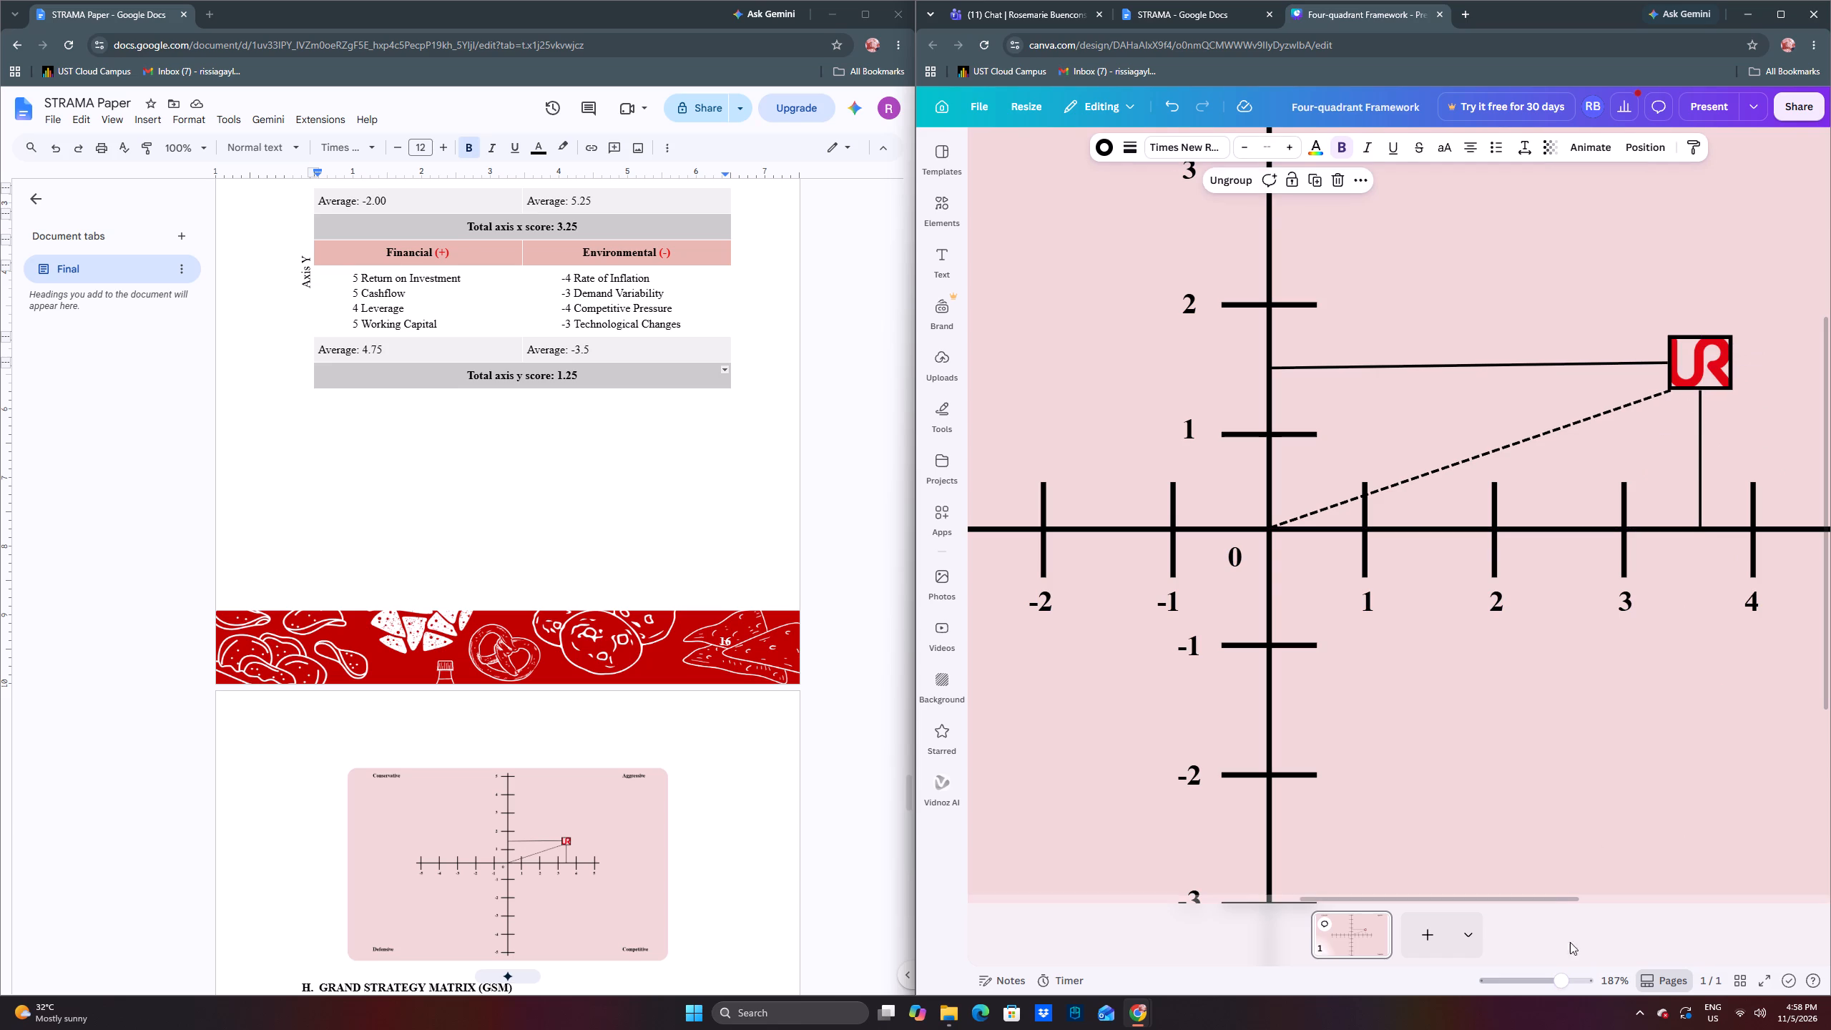
{"action": "scroll", "coordinate": [1693, 792], "scroll_direction": "up", "scroll_amount": 1}
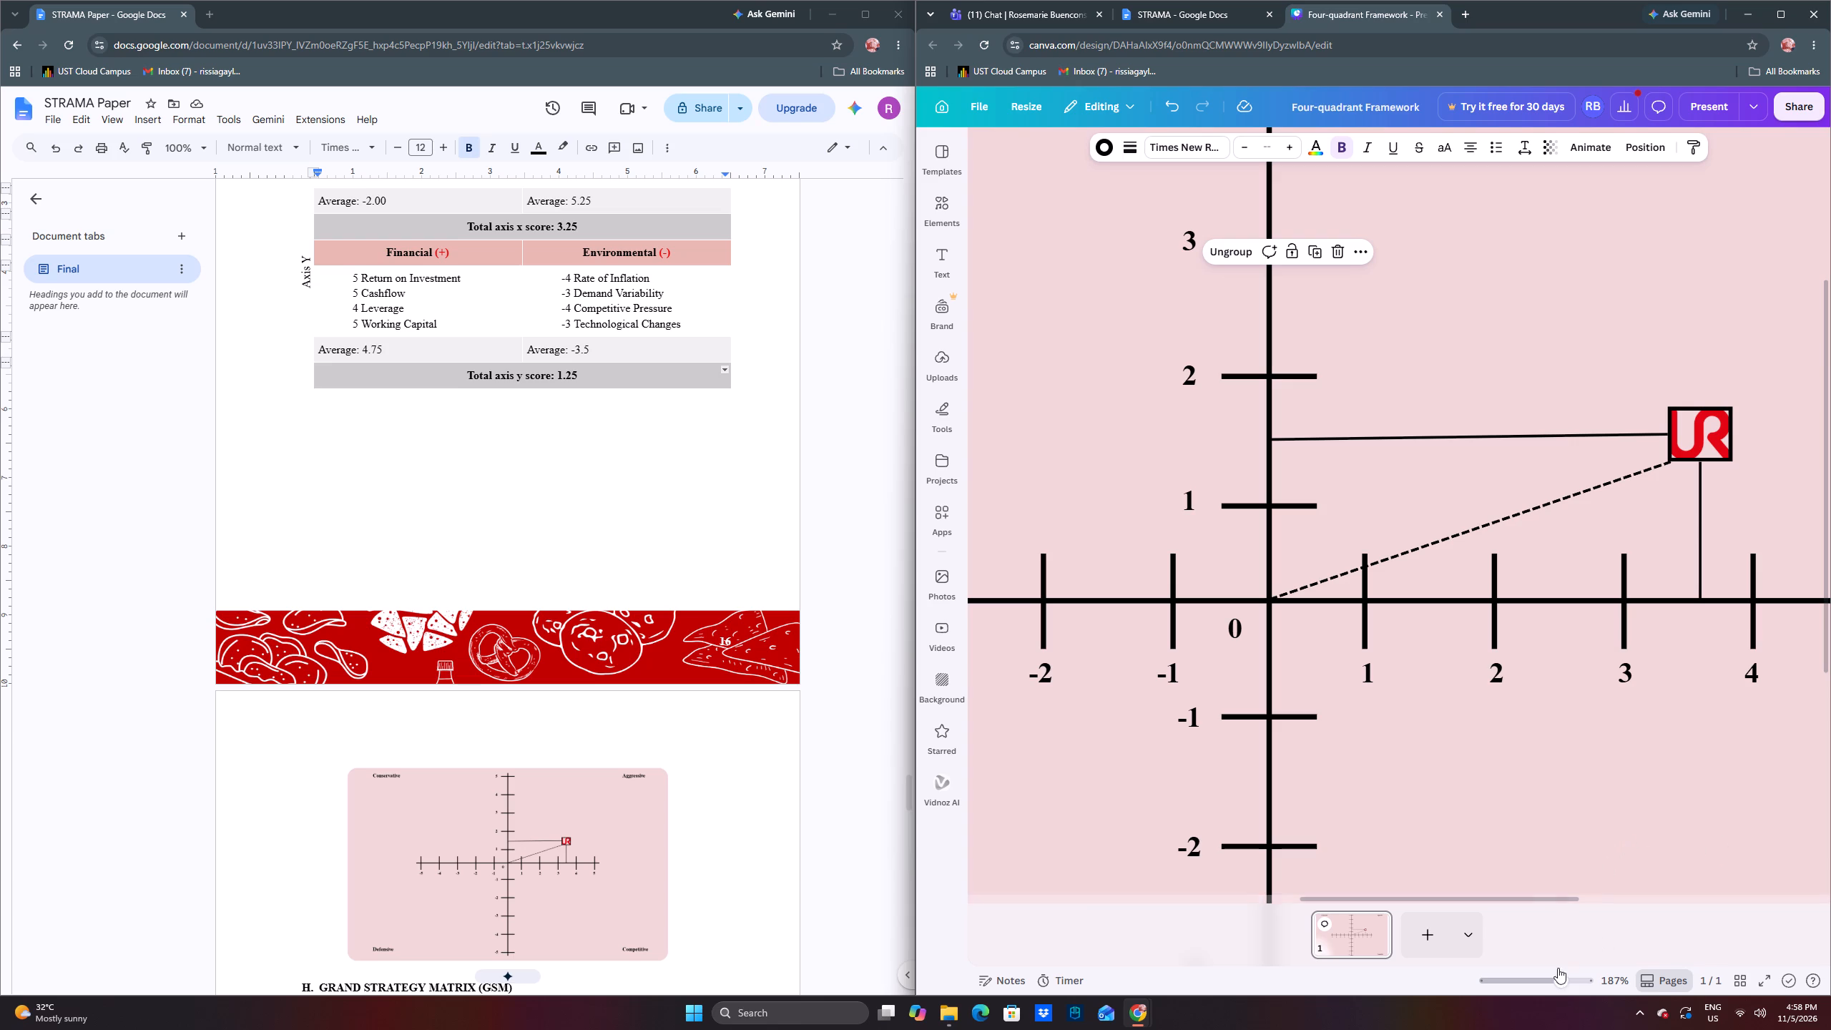
{"action": "left_click_drag", "start_coordinate": [1558, 976], "coordinate": [1534, 973]}
{"action": "left_click", "coordinate": [1548, 872]}
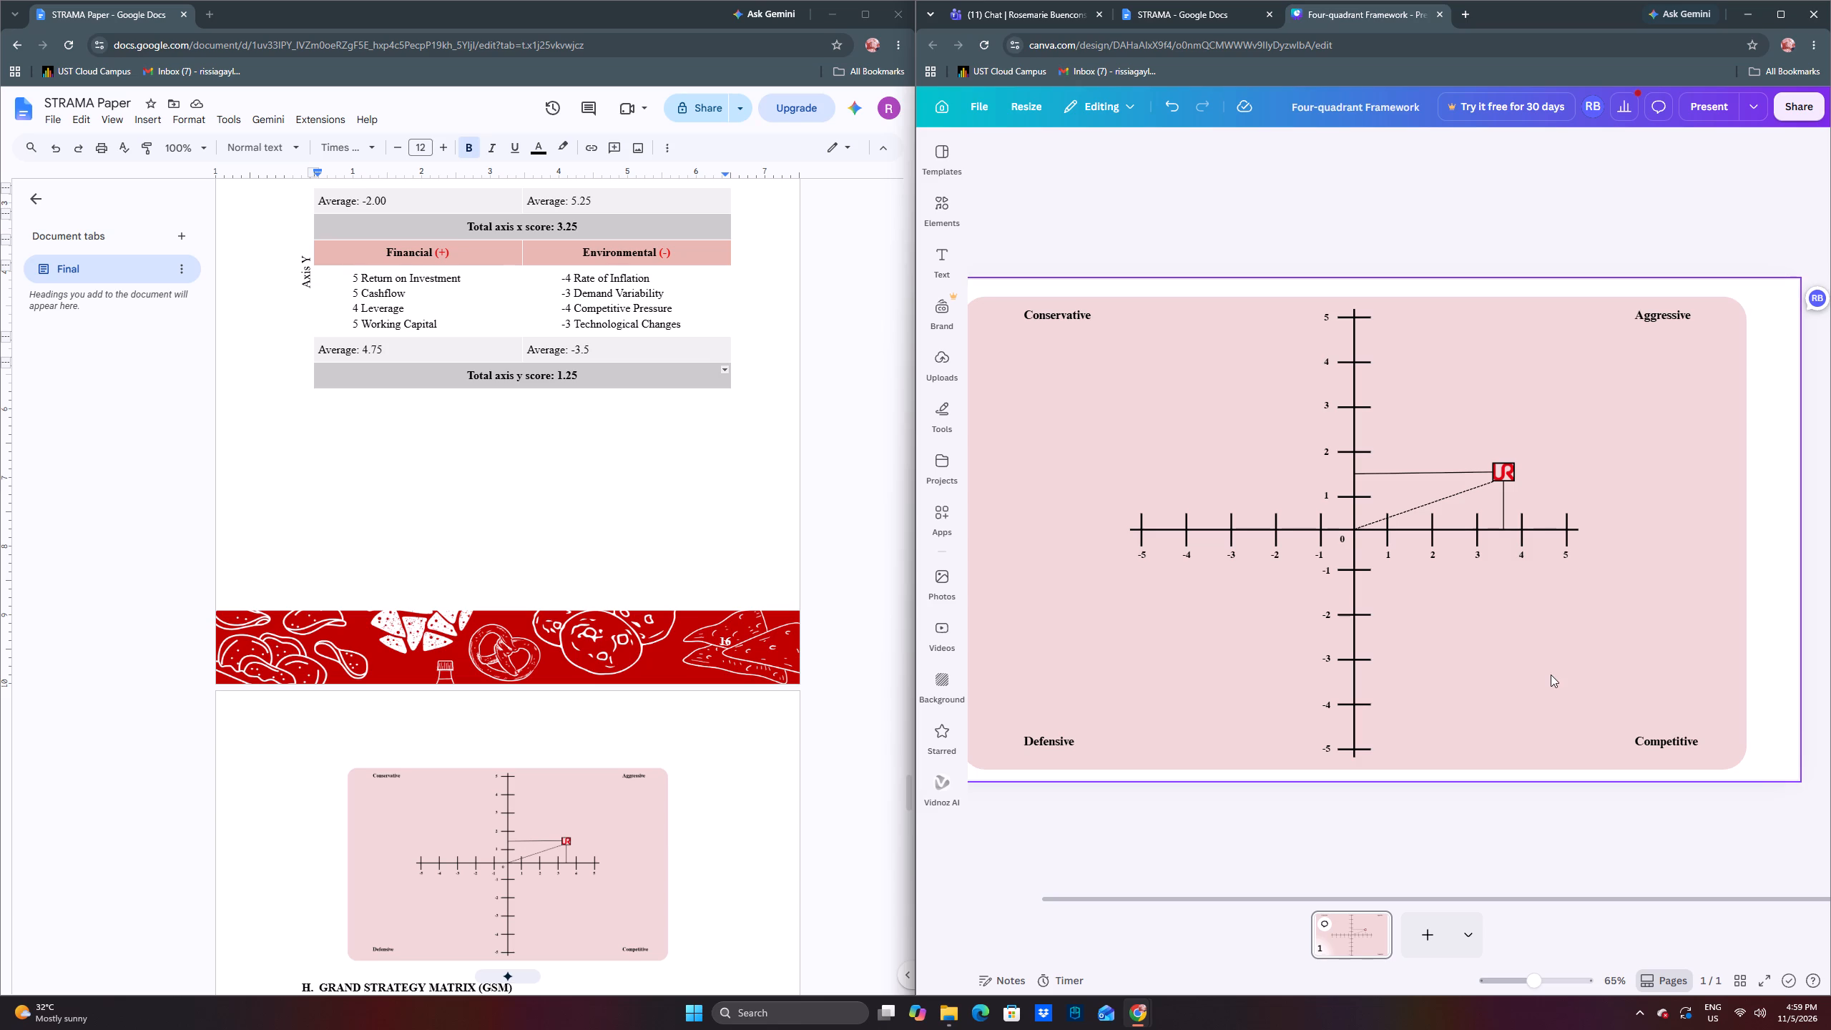
Download the adjusted four-quadrant SPACE graph design as a PNG image.
{"action": "left_click", "coordinate": [1391, 260]}
{"action": "scroll", "coordinate": [1554, 539], "scroll_direction": "up", "scroll_amount": 2}
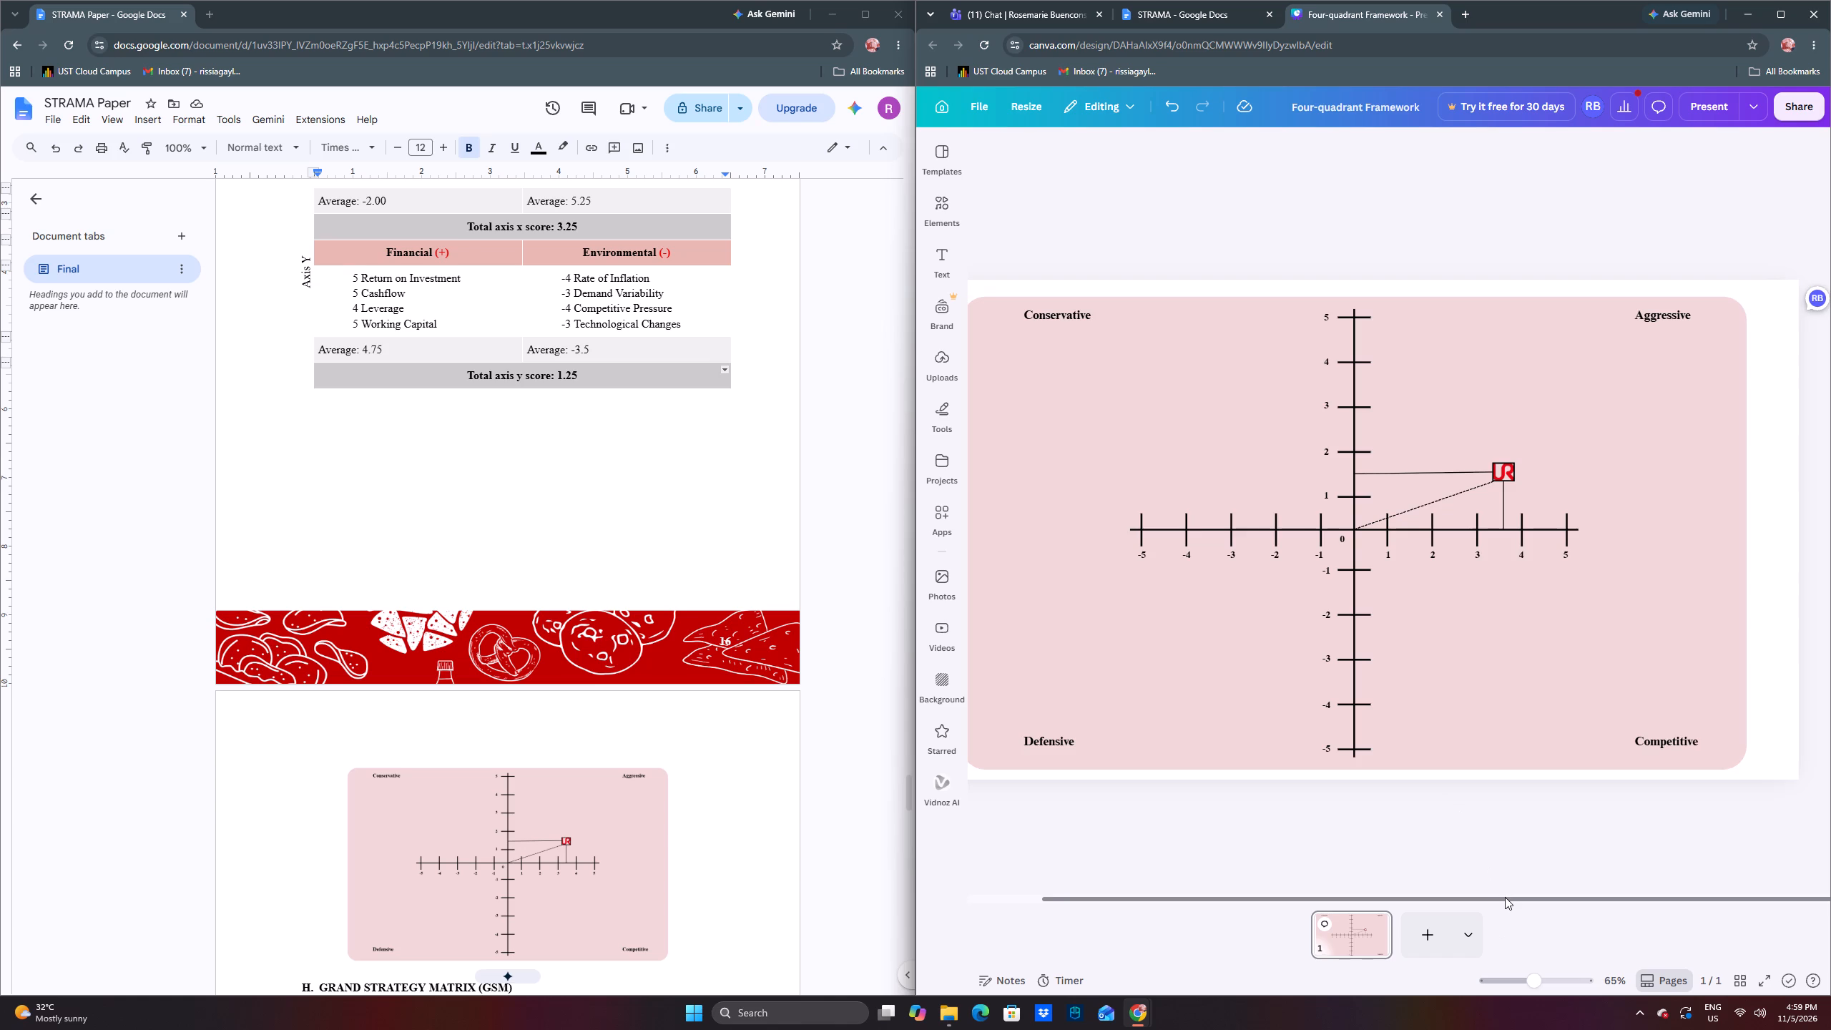
{"action": "left_click_drag", "start_coordinate": [1505, 897], "coordinate": [1470, 894]}
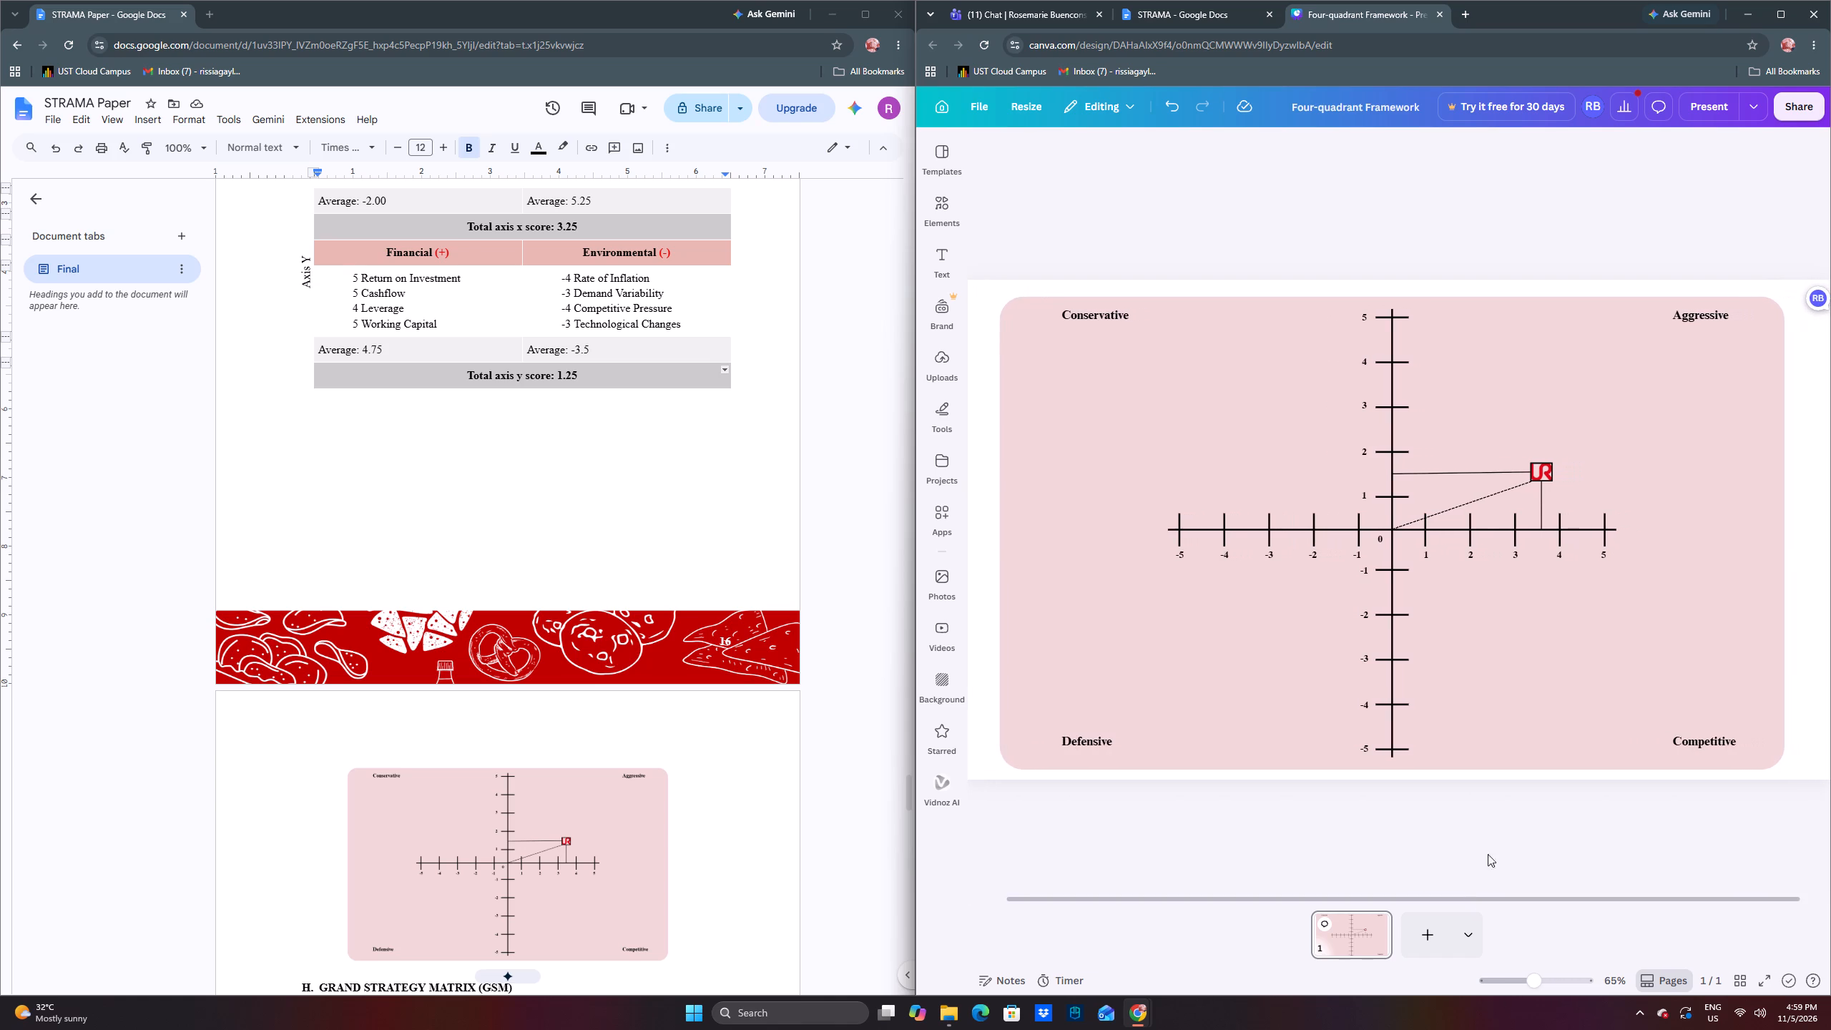
{"action": "left_click", "coordinate": [1798, 102]}
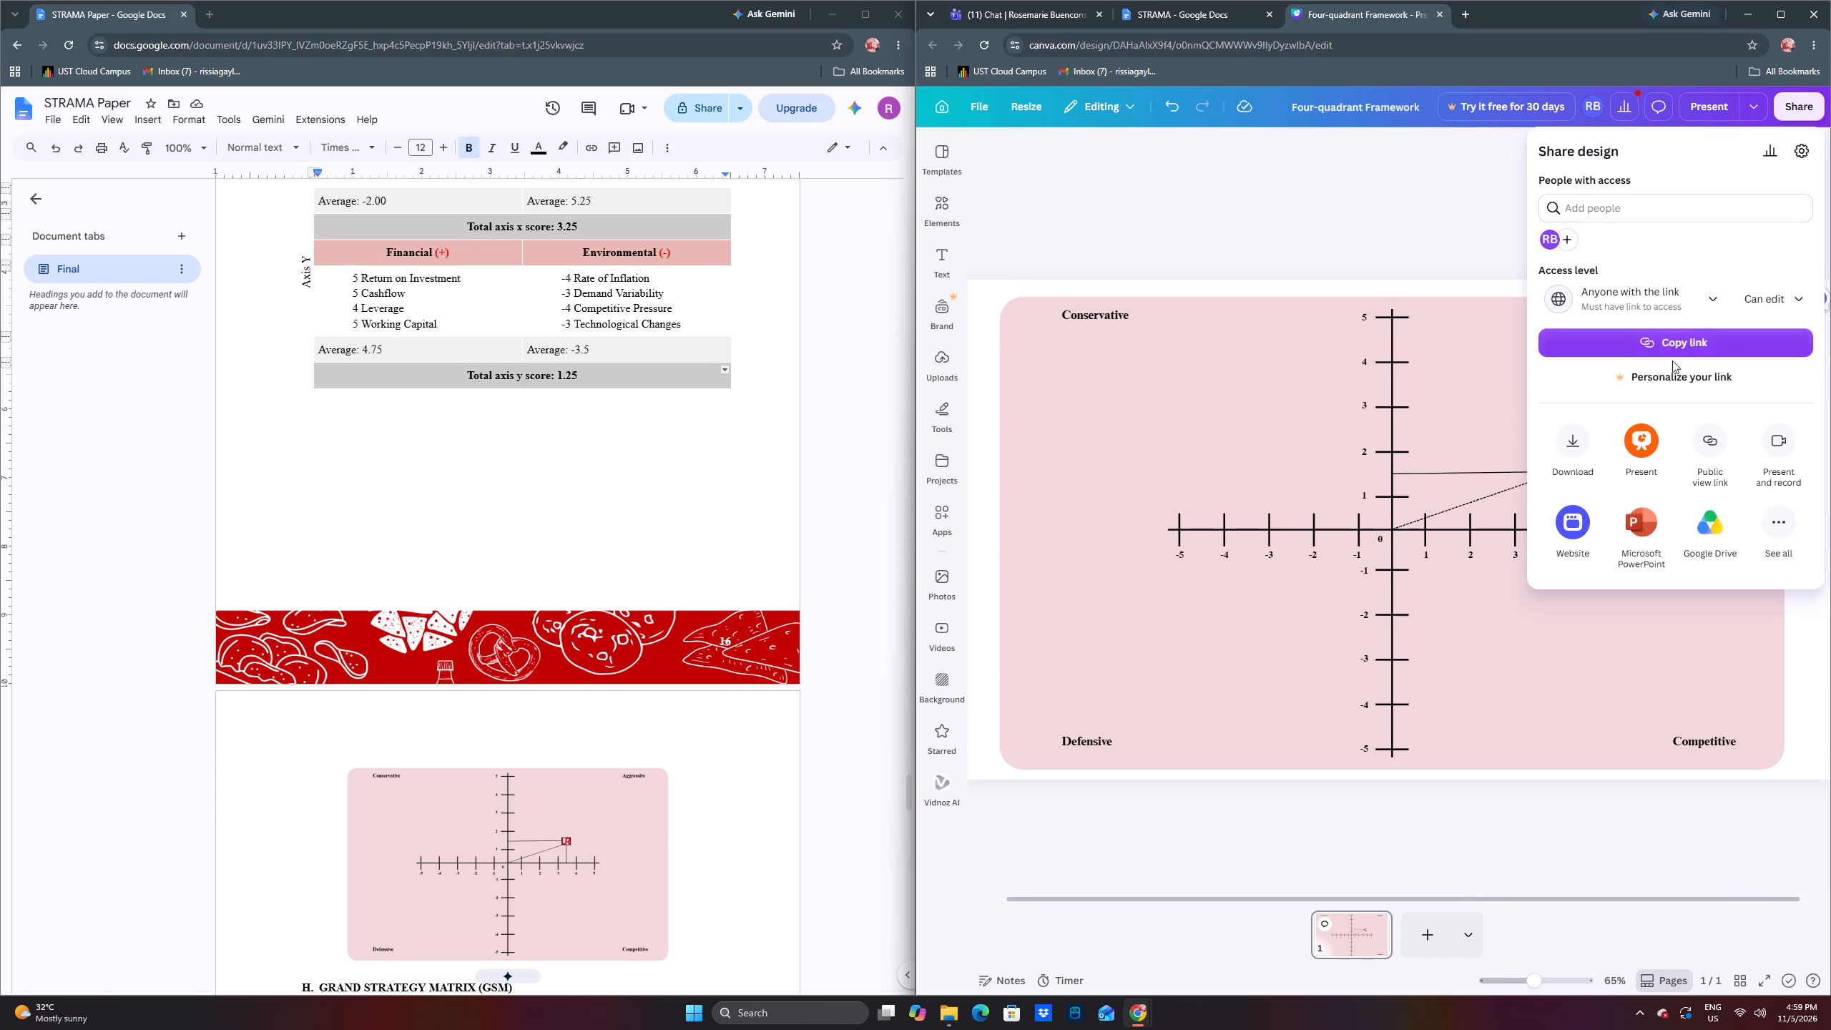
{"action": "left_click", "coordinate": [1570, 437]}
{"action": "left_click", "coordinate": [1703, 212]}
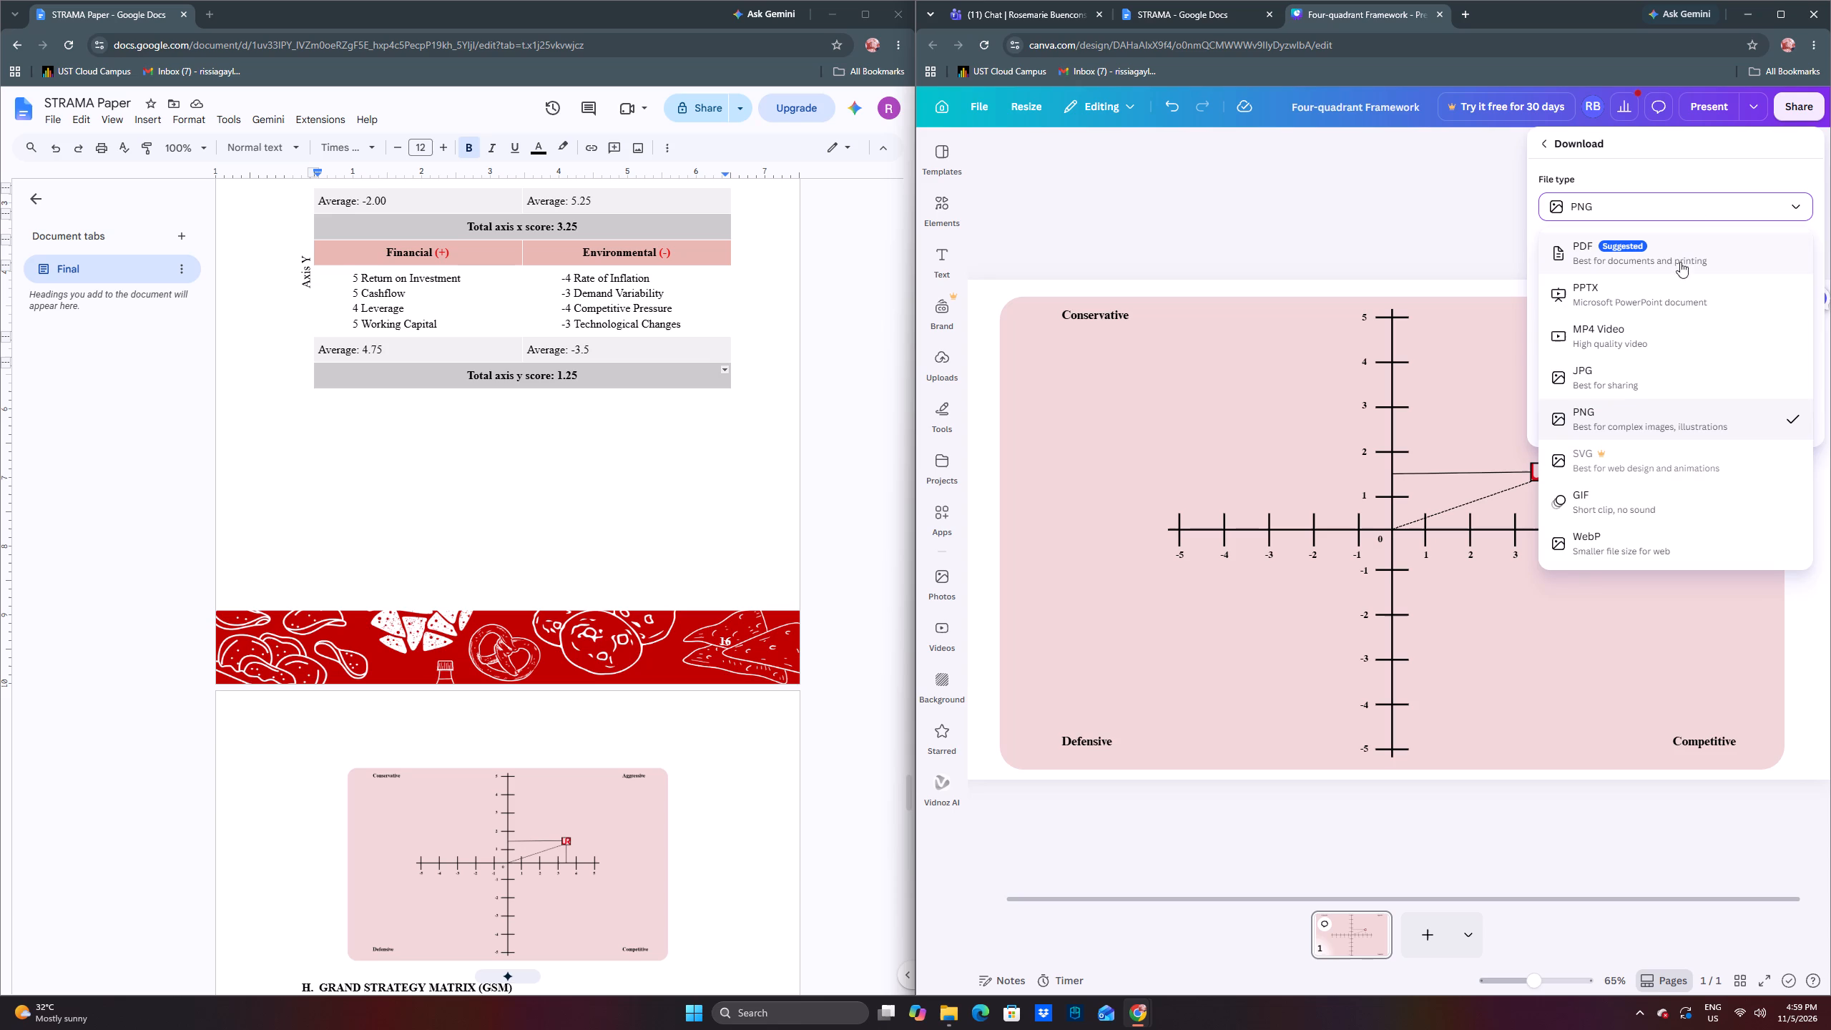
{"action": "left_click", "coordinate": [1477, 401]}
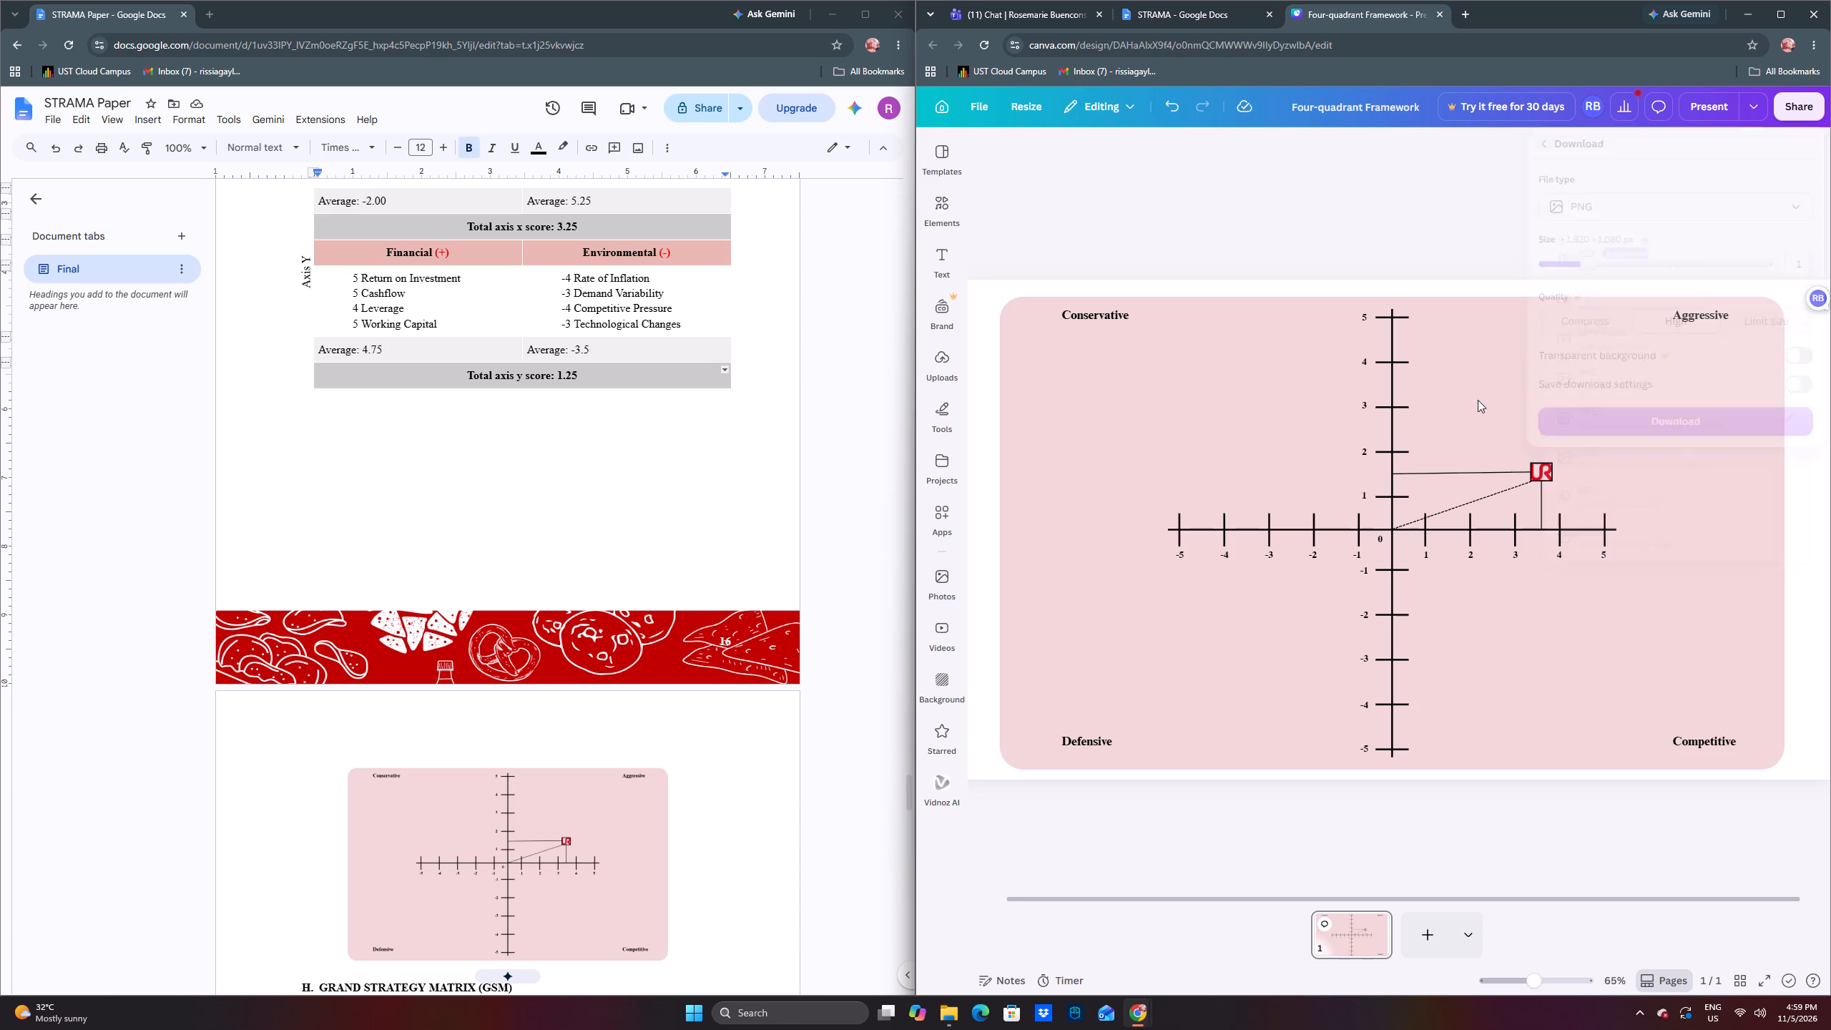
{"action": "left_click", "coordinate": [1807, 117]}
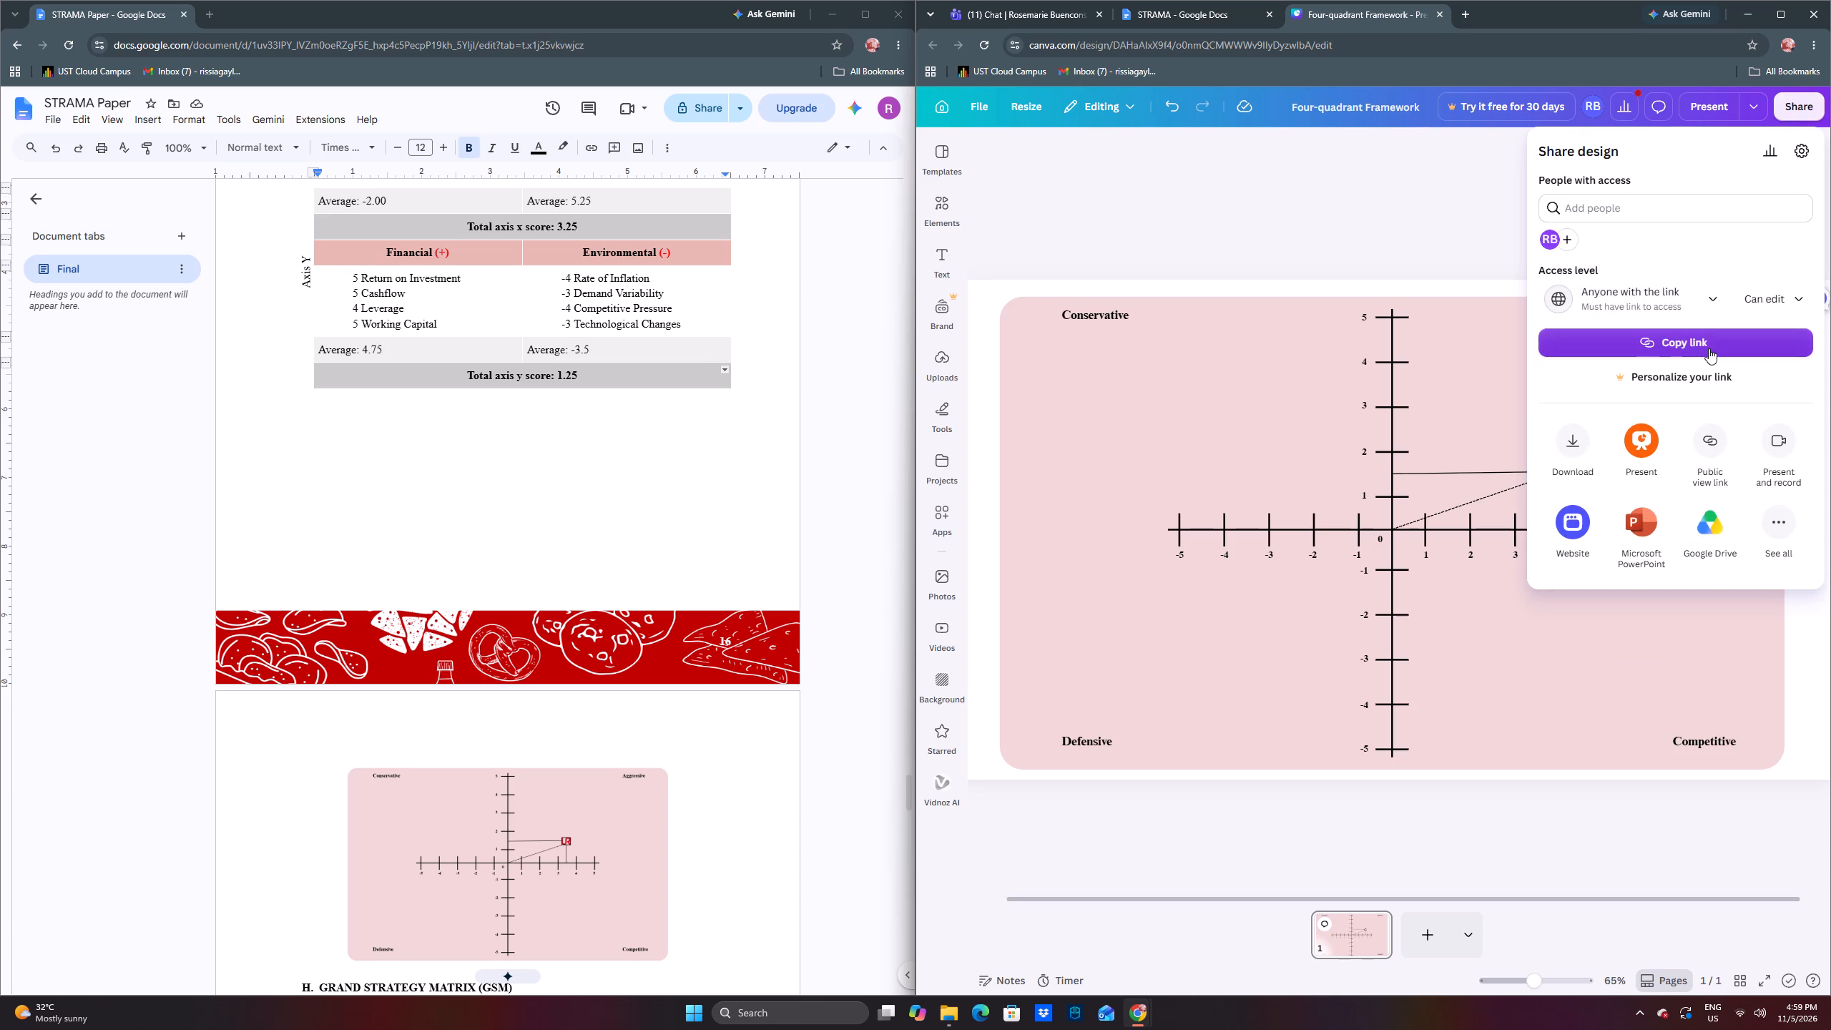
{"action": "left_click", "coordinate": [1577, 438]}
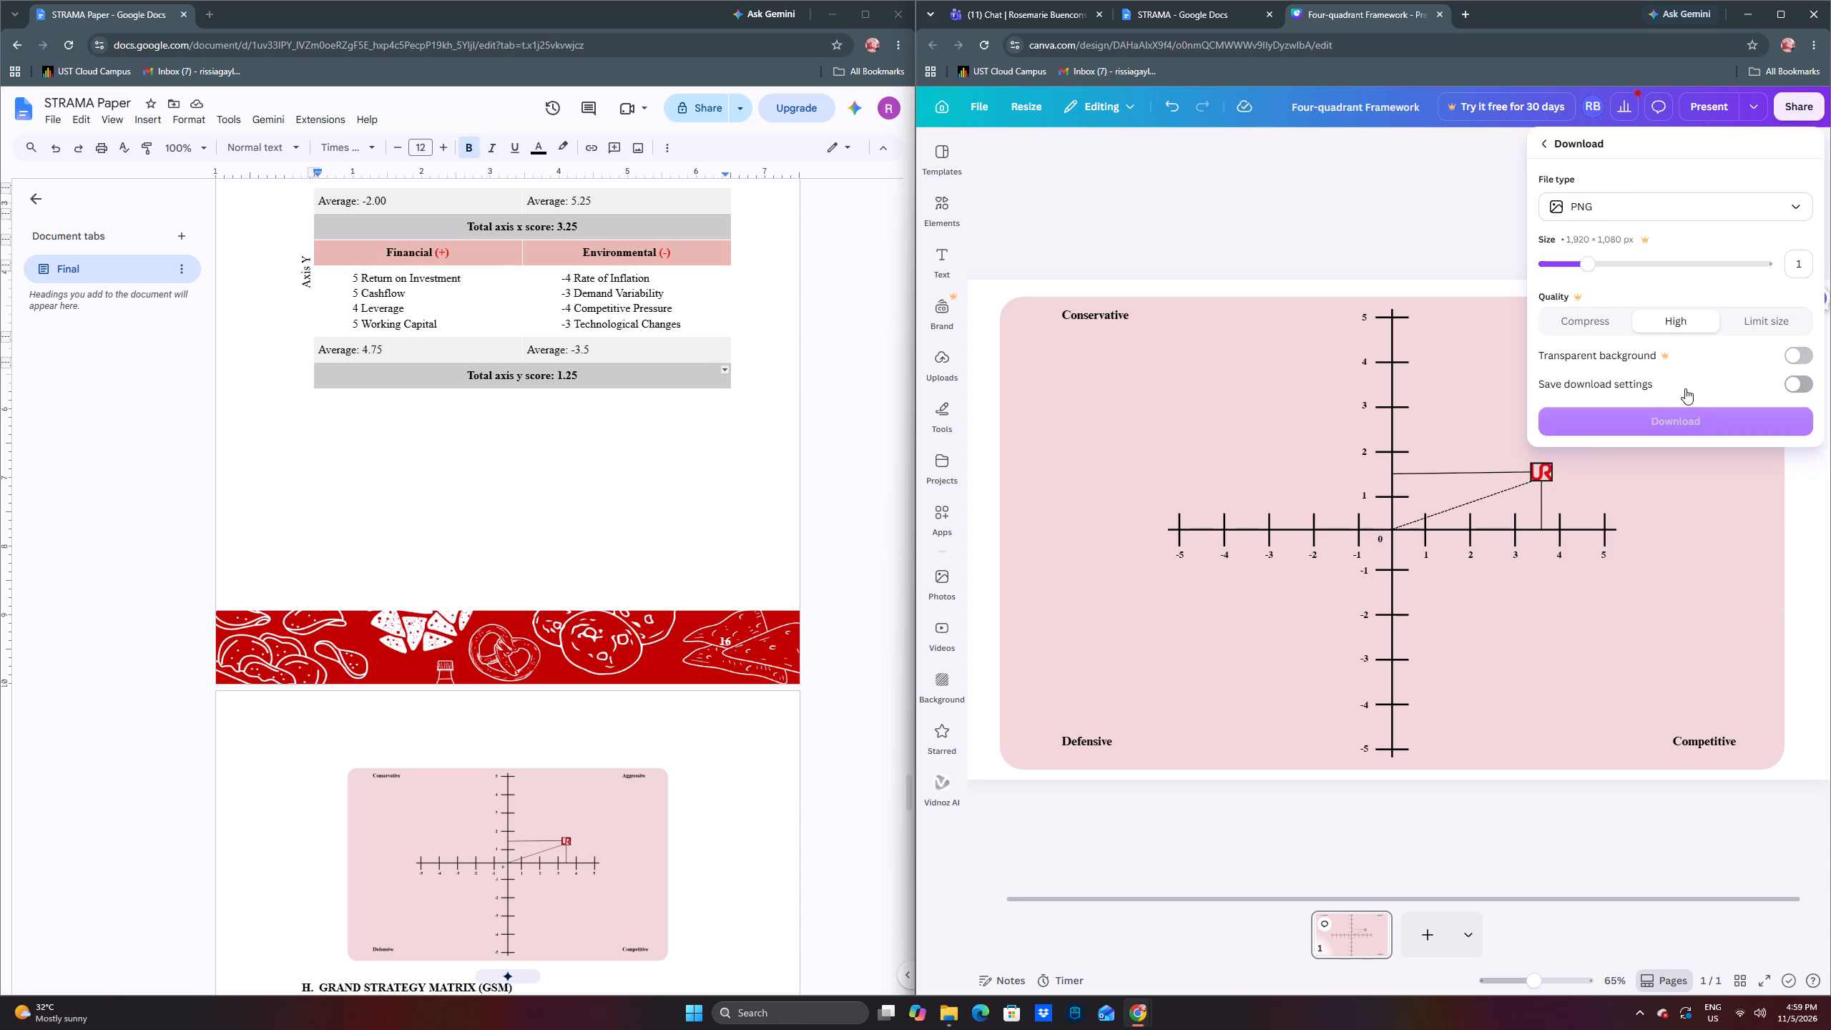
{"action": "left_click", "coordinate": [1679, 422]}
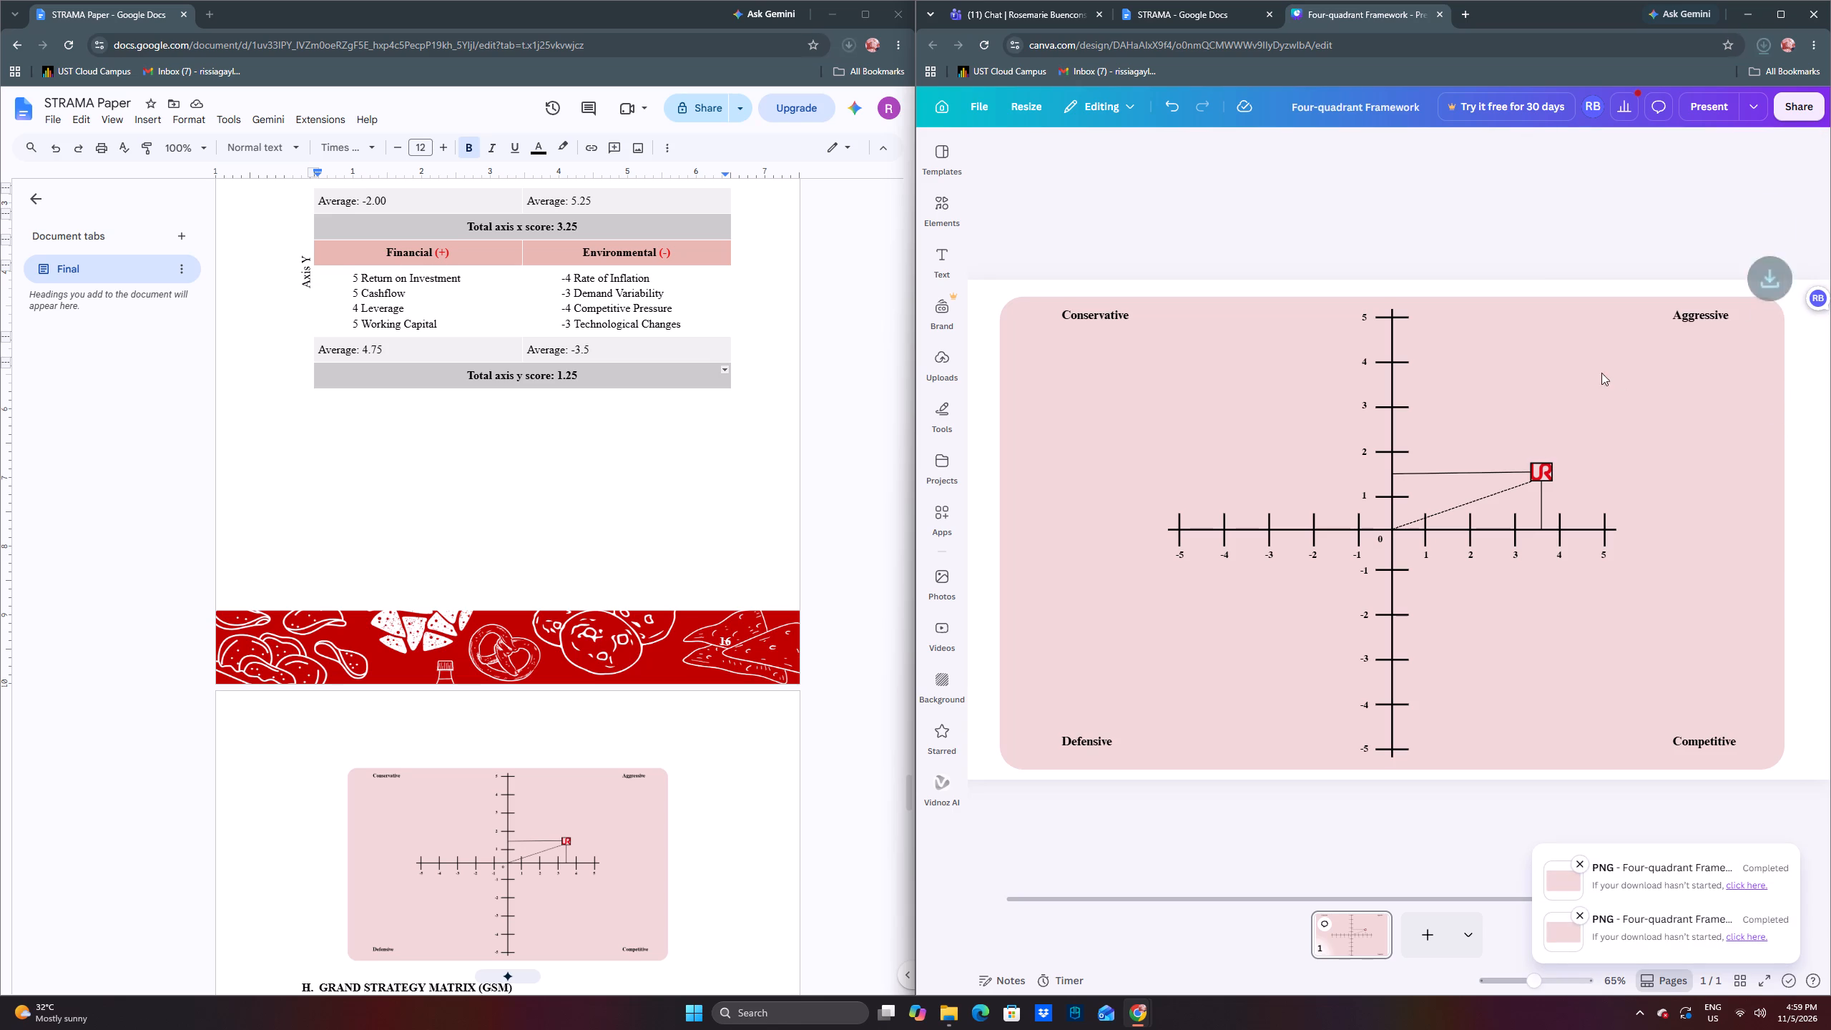
Locate and select the SPACE graph image above the Grand Strategy Matrix heading in the STRAMA Paper.
{"action": "scroll", "coordinate": [879, 504], "scroll_direction": "down", "scroll_amount": 3}
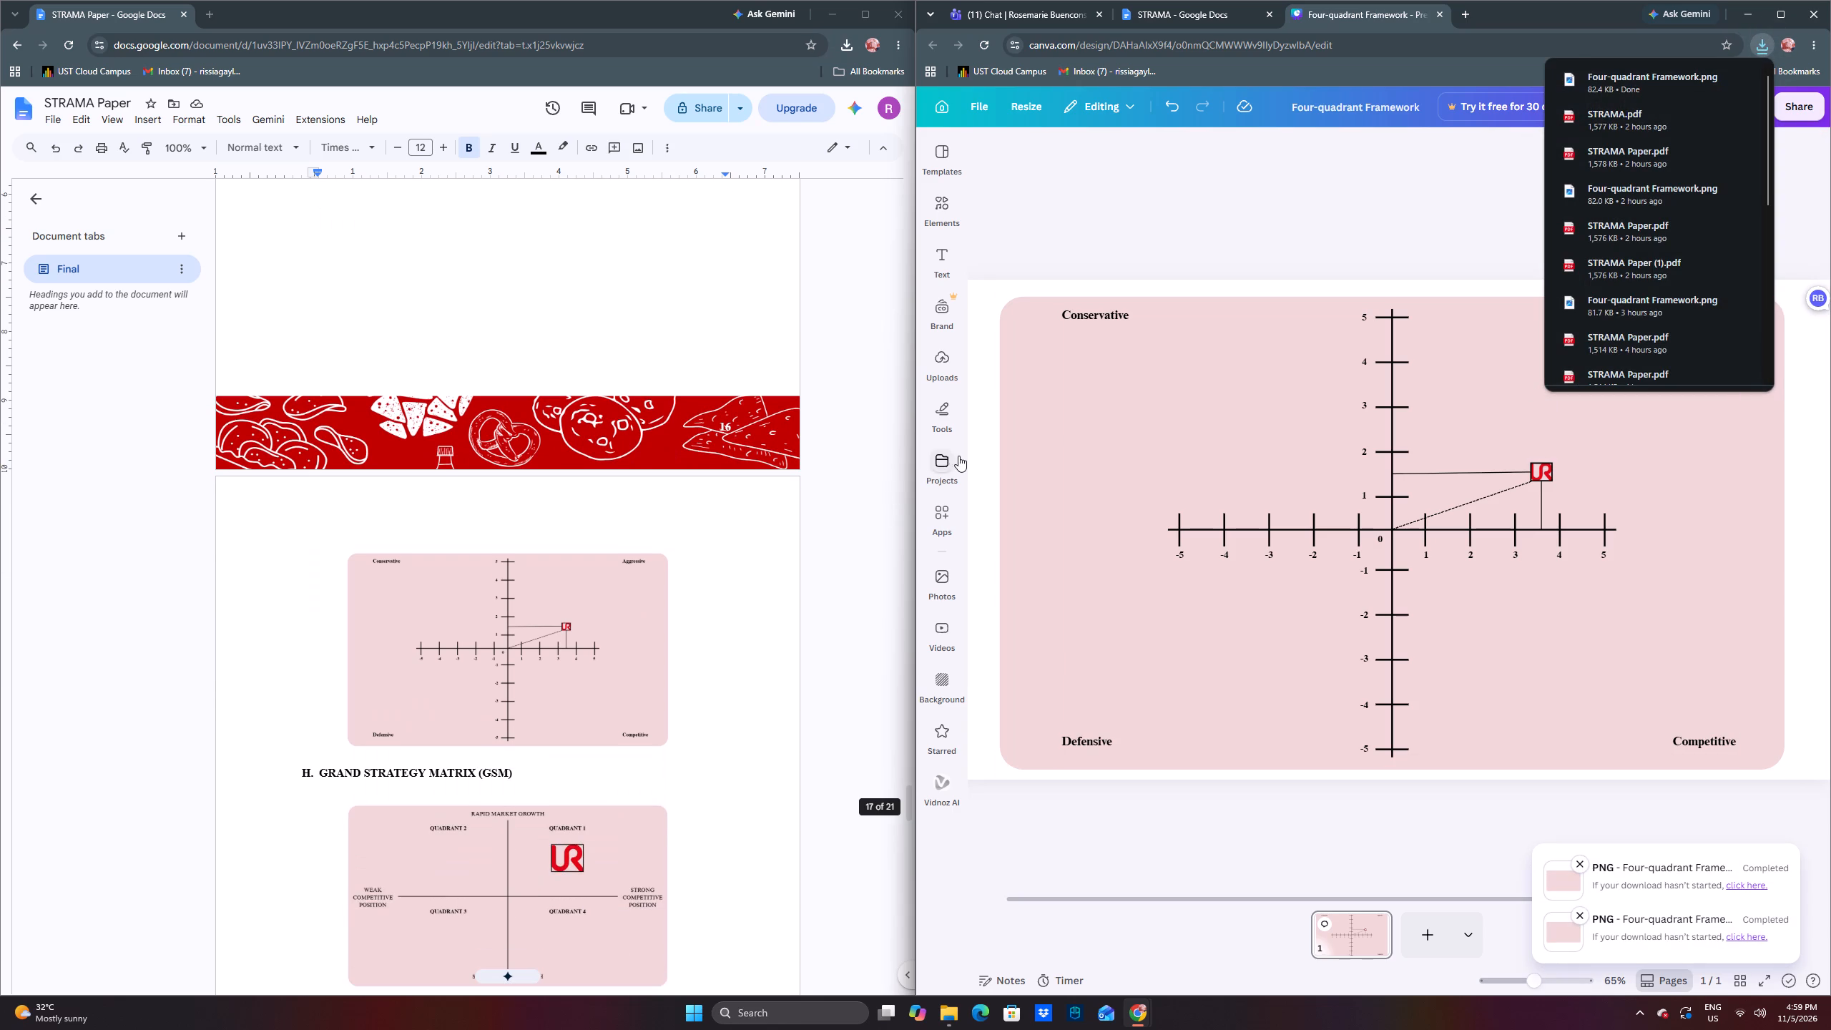
{"action": "left_click", "coordinate": [613, 605]}
{"action": "scroll", "coordinate": [627, 597], "scroll_direction": "down", "scroll_amount": 2}
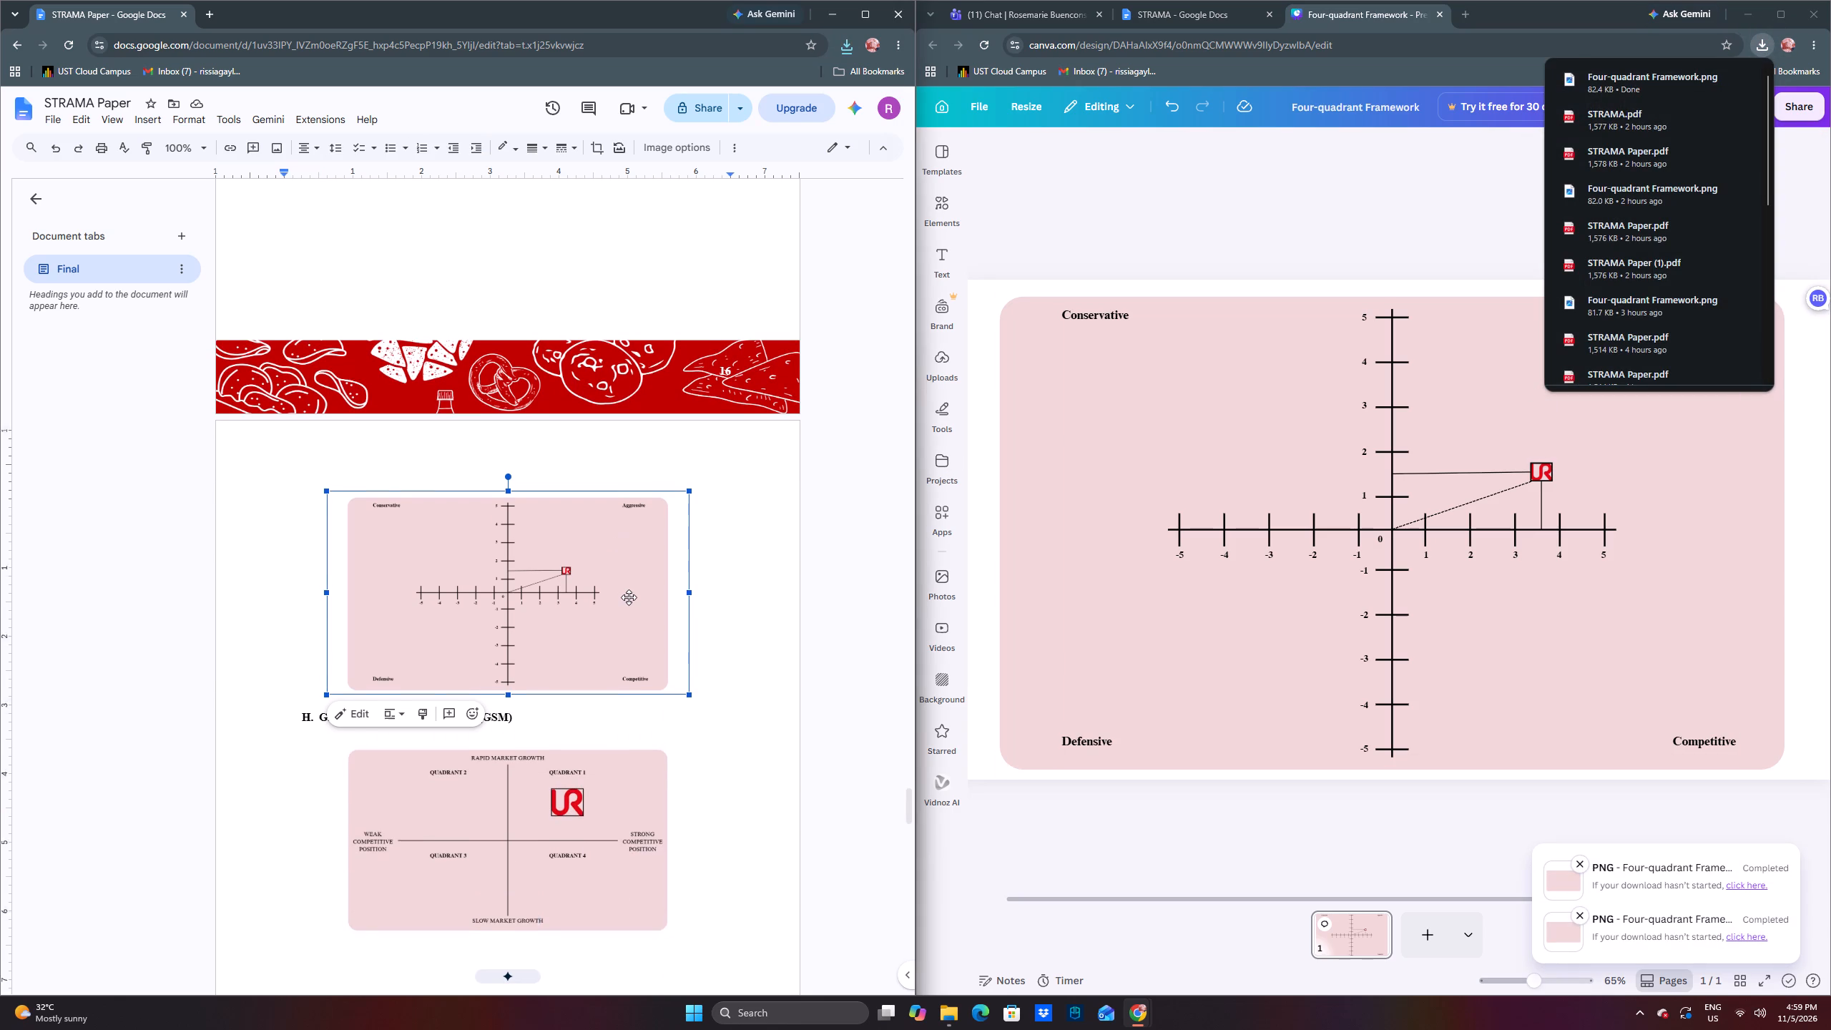
{"action": "left_click", "coordinate": [637, 709]}
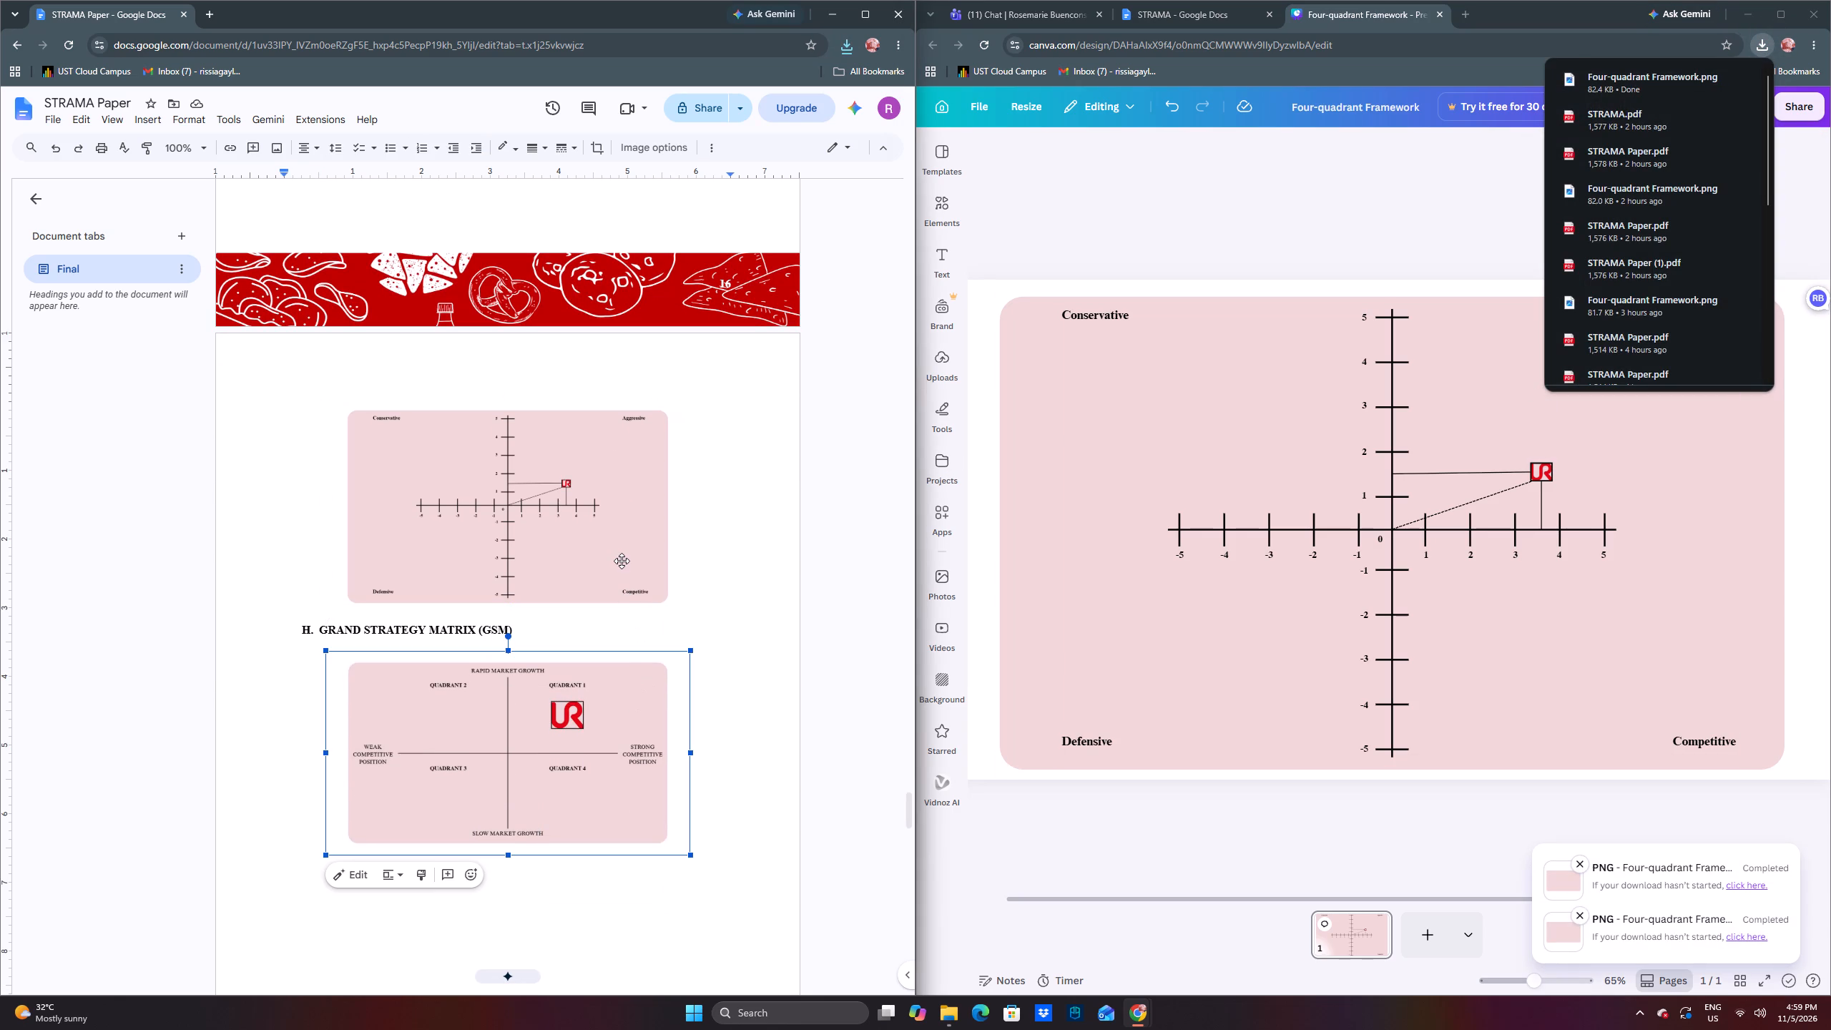
{"action": "left_click", "coordinate": [622, 561]}
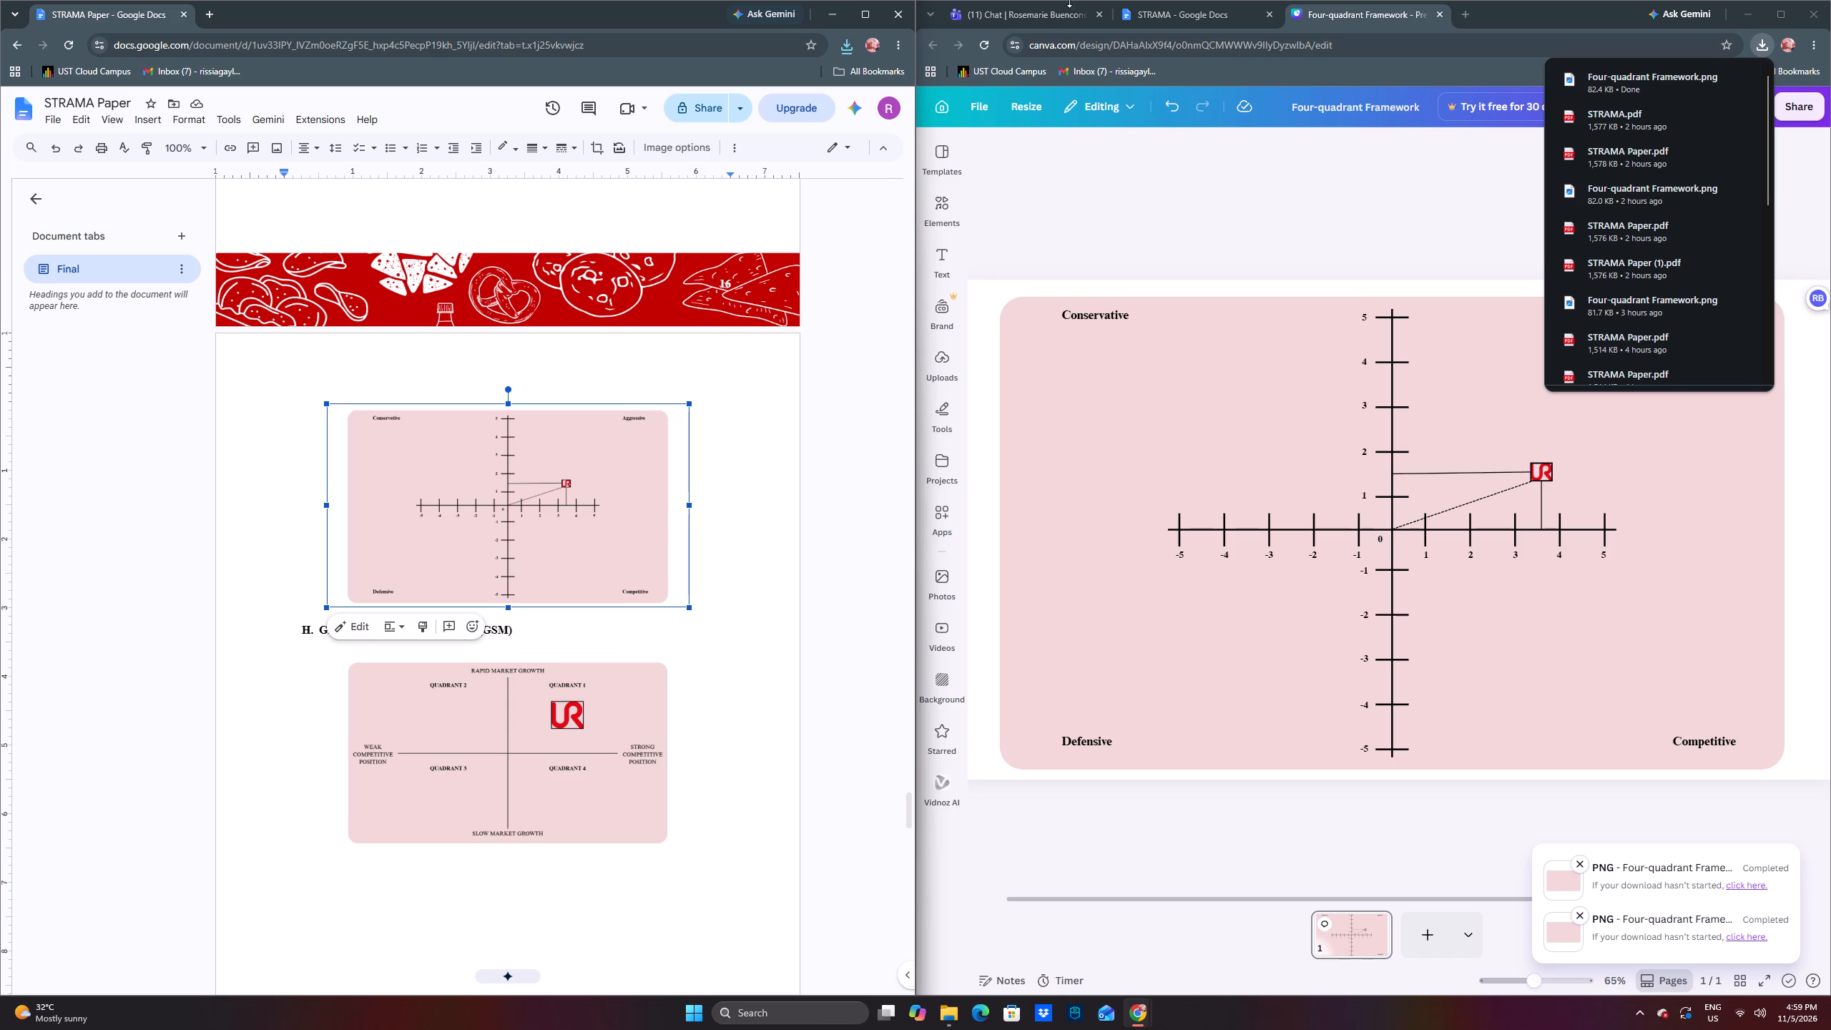
Replace the SPACE graph image in the STRAMA draft with the Four-quadrant Framework PNG from the Downloads folder.
{"action": "left_click", "coordinate": [1122, 16]}
{"action": "scroll", "coordinate": [1317, 496], "scroll_direction": "down", "scroll_amount": 7}
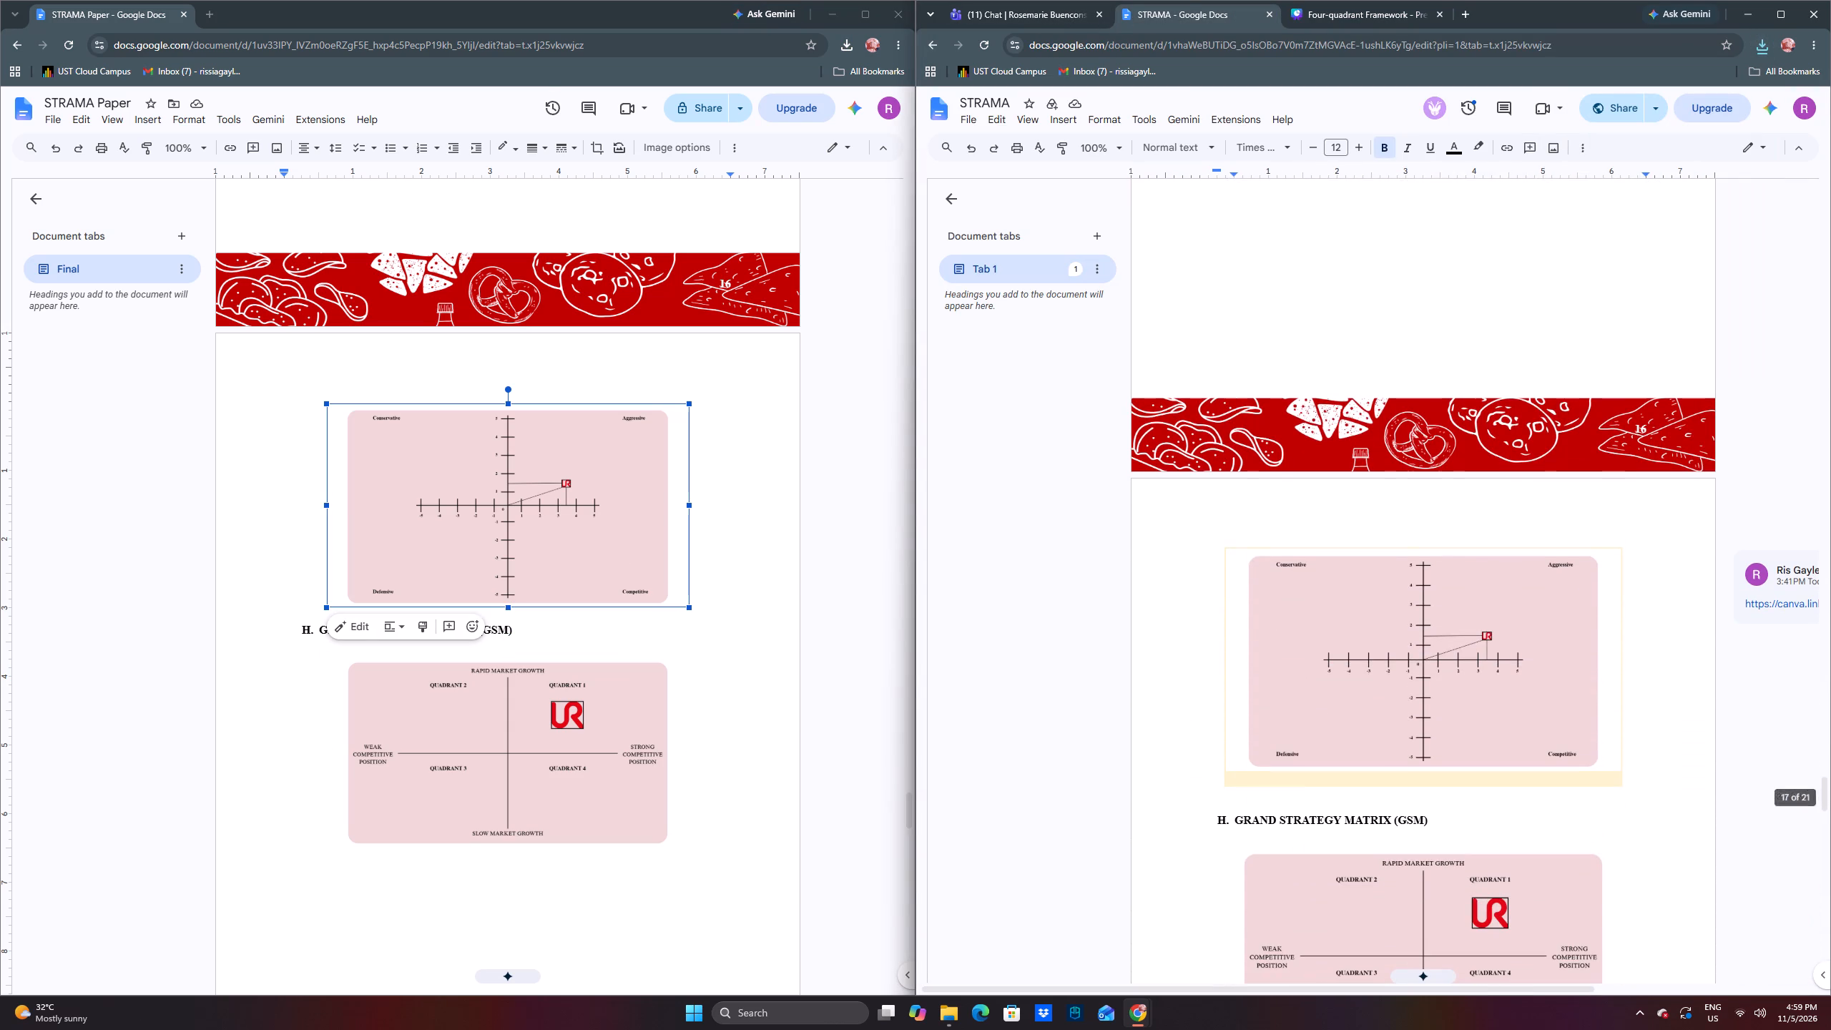
{"action": "left_click", "coordinate": [1390, 622]}
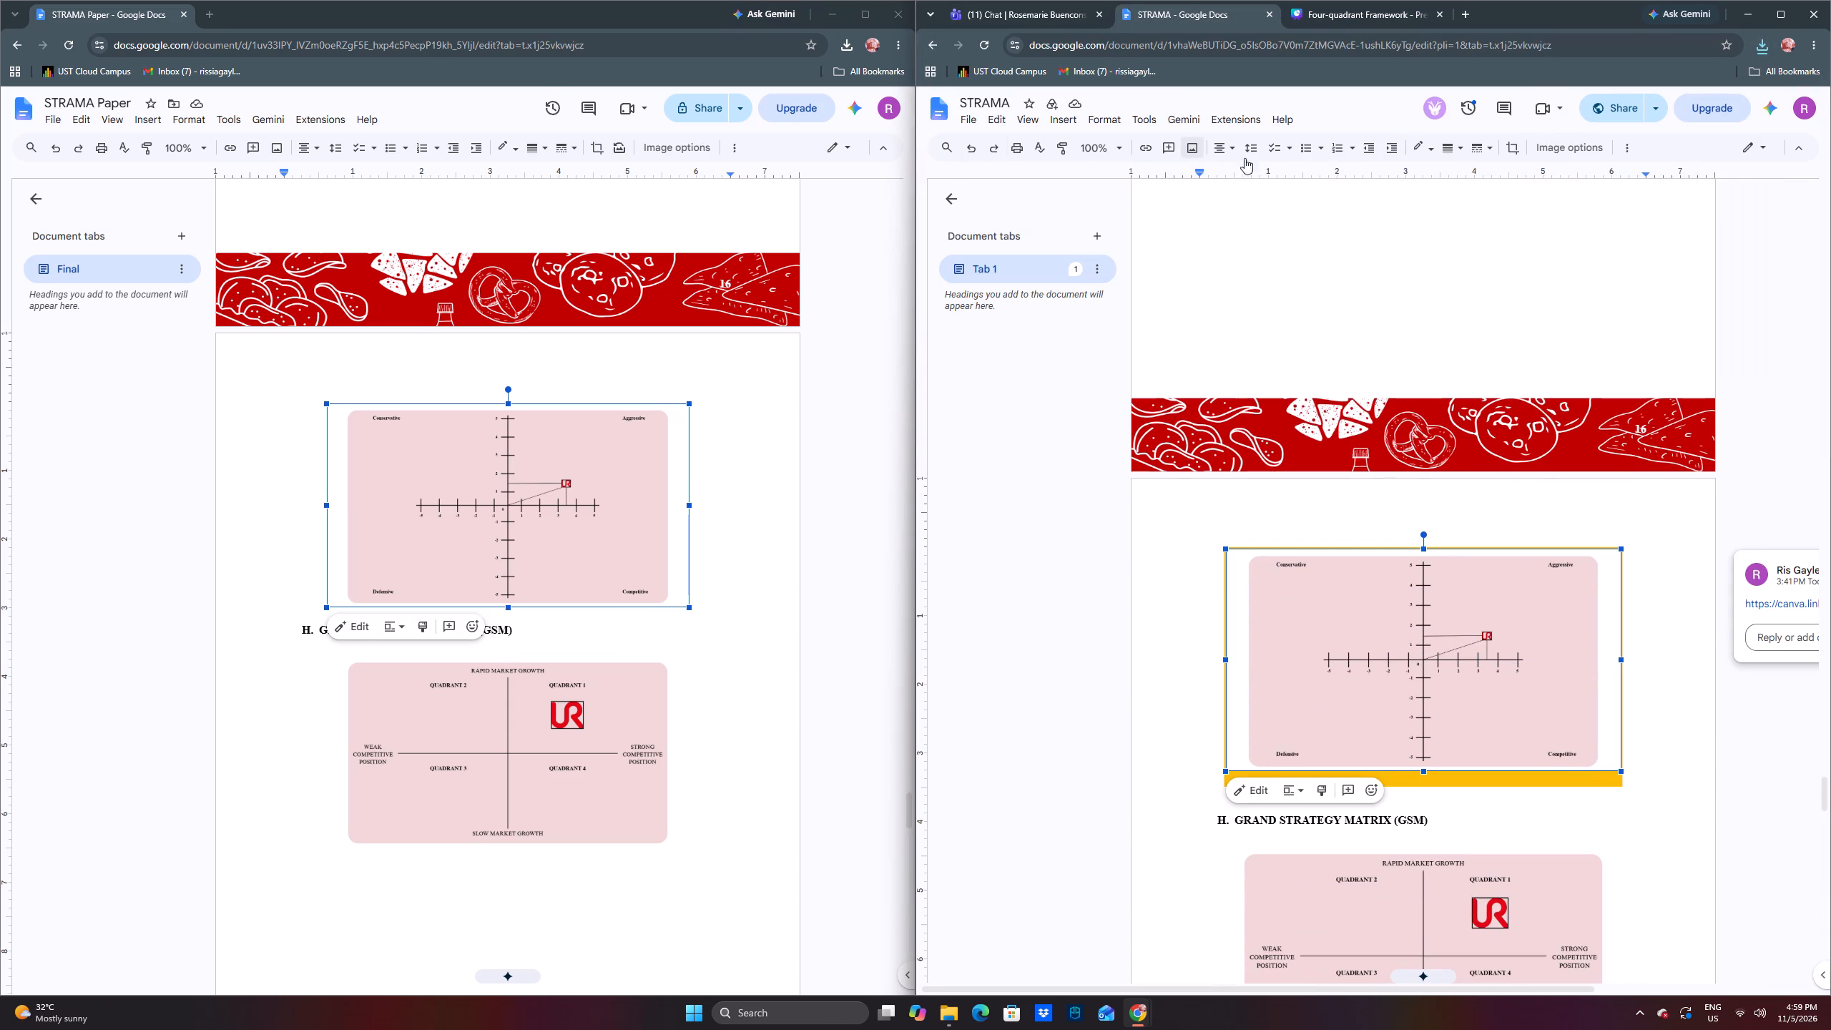
{"action": "left_click", "coordinate": [1573, 149]}
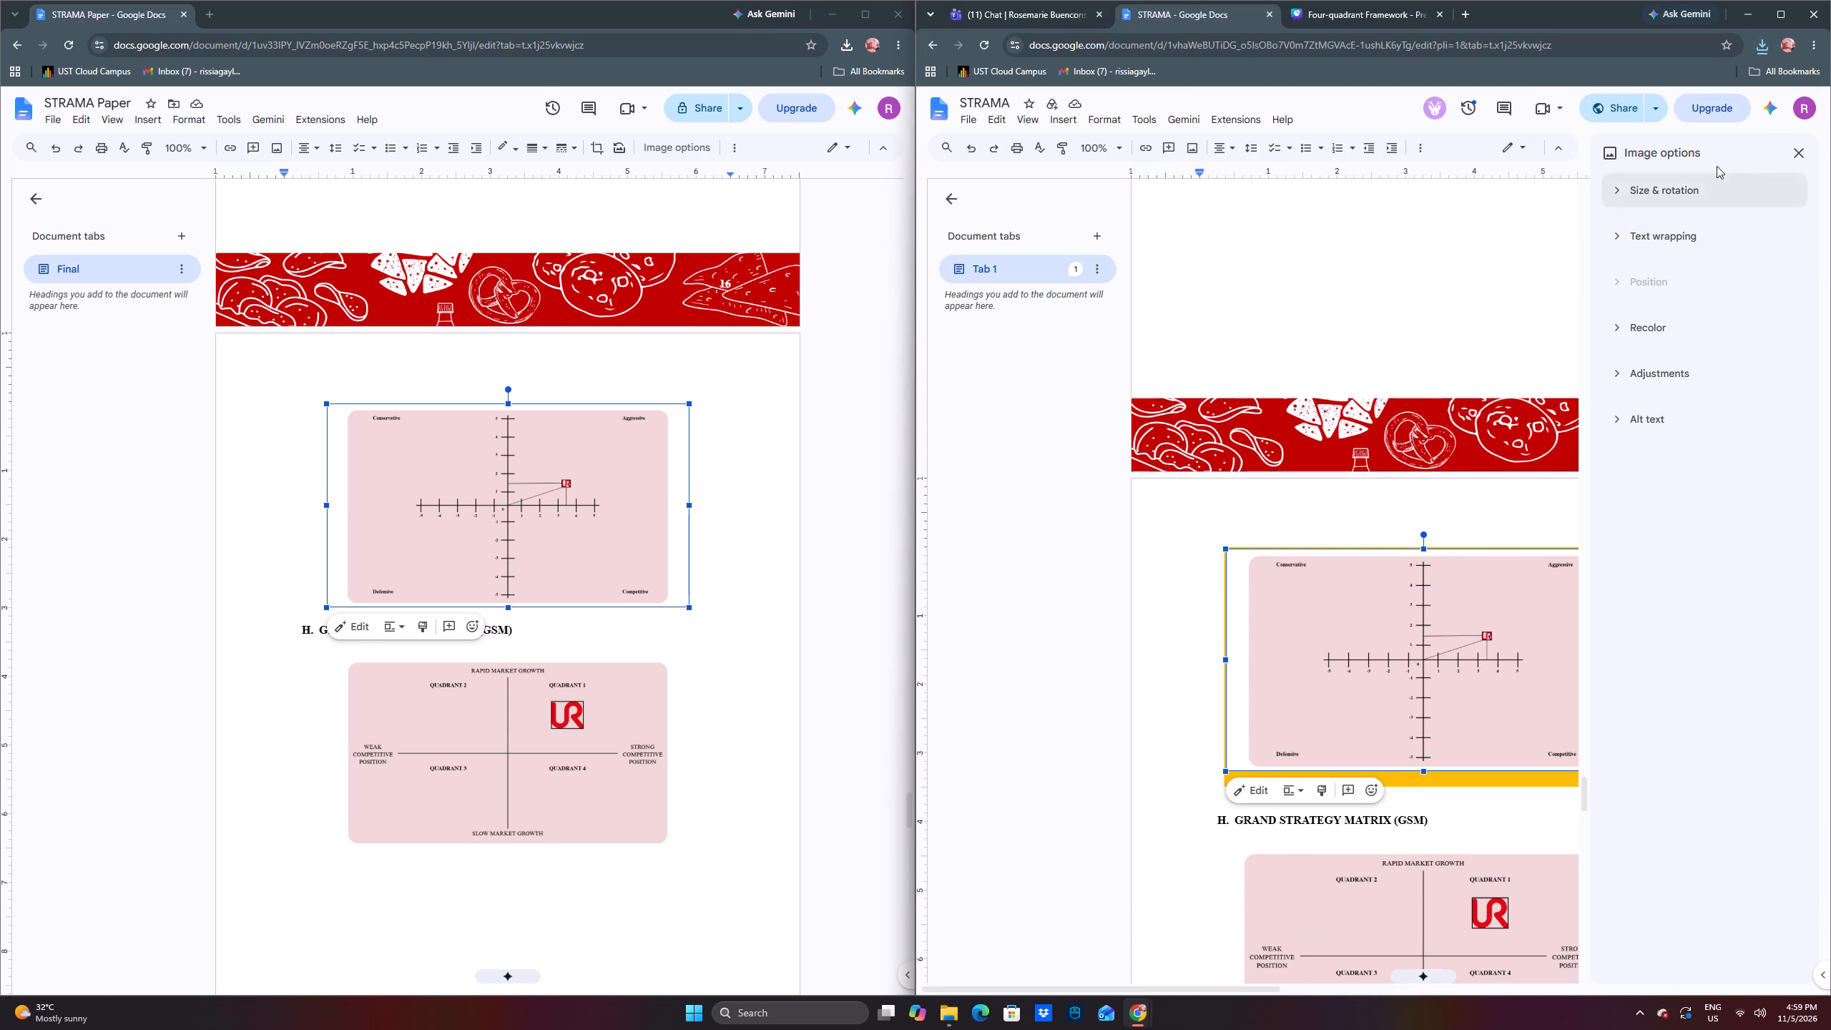
{"action": "left_click", "coordinate": [1794, 147]}
{"action": "left_click", "coordinate": [1624, 148]}
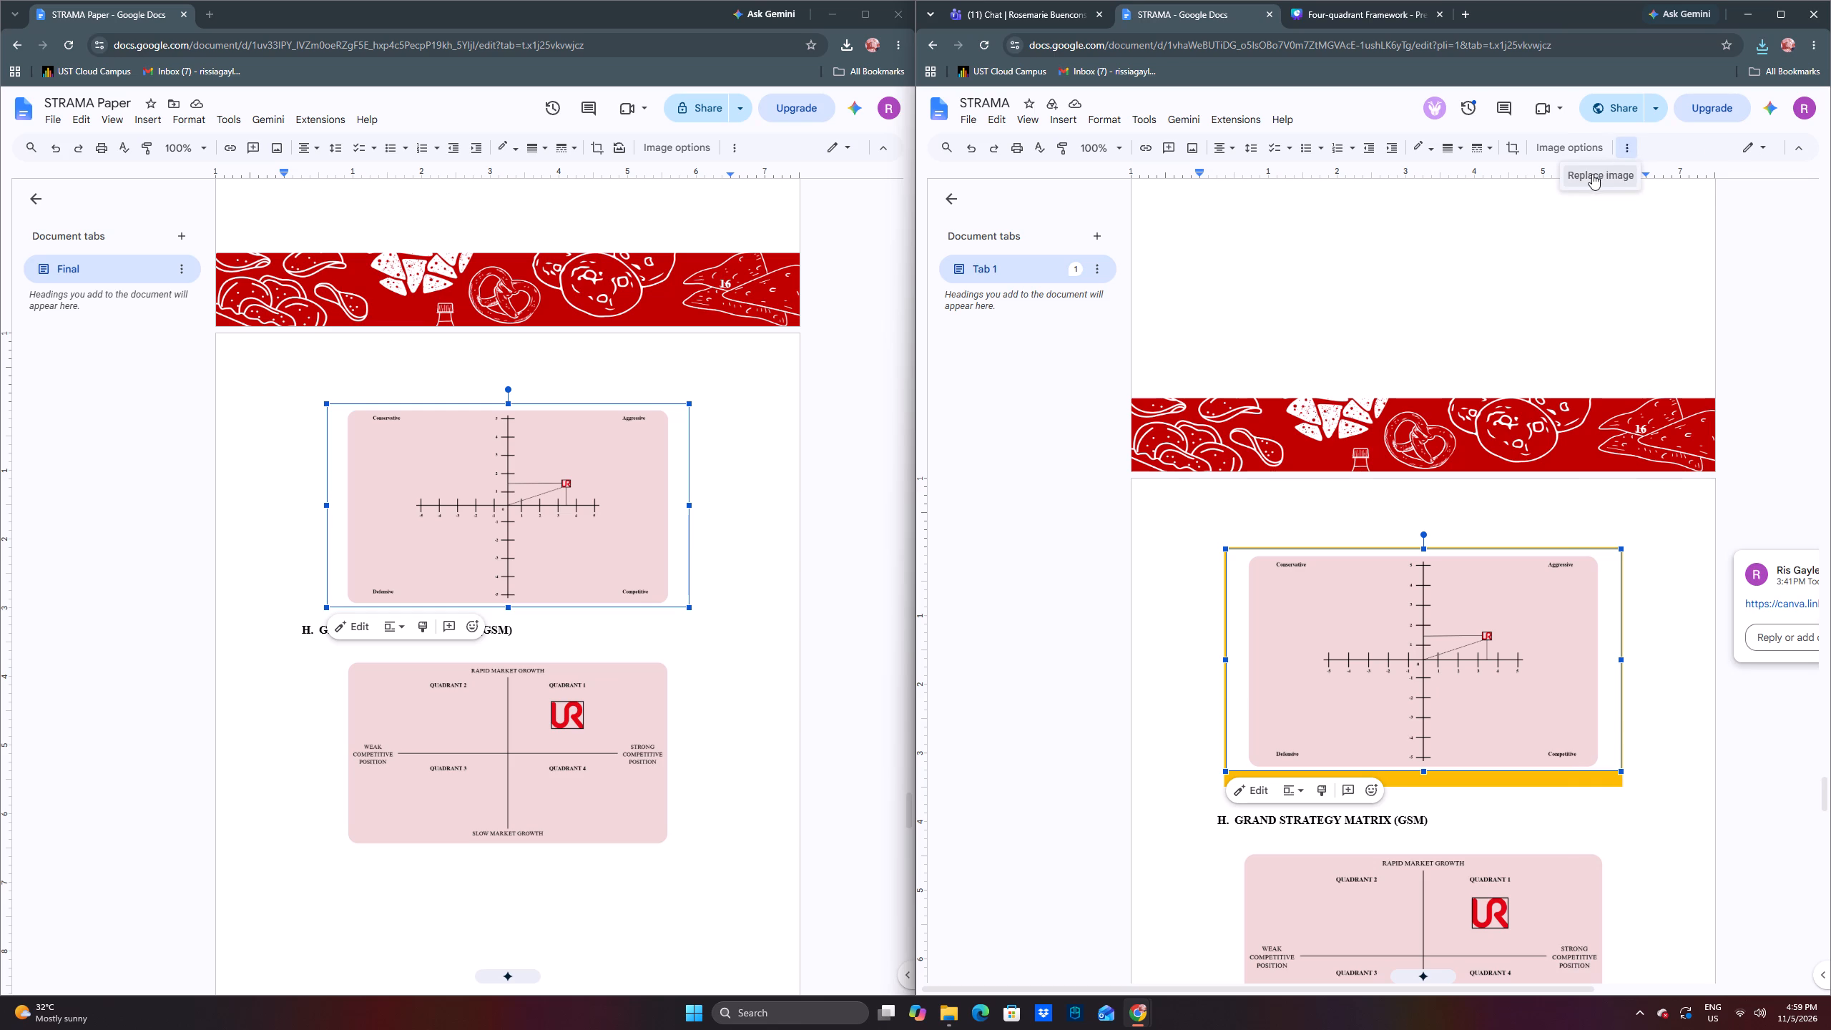
{"action": "left_click", "coordinate": [1592, 174]}
{"action": "left_click", "coordinate": [1604, 235]}
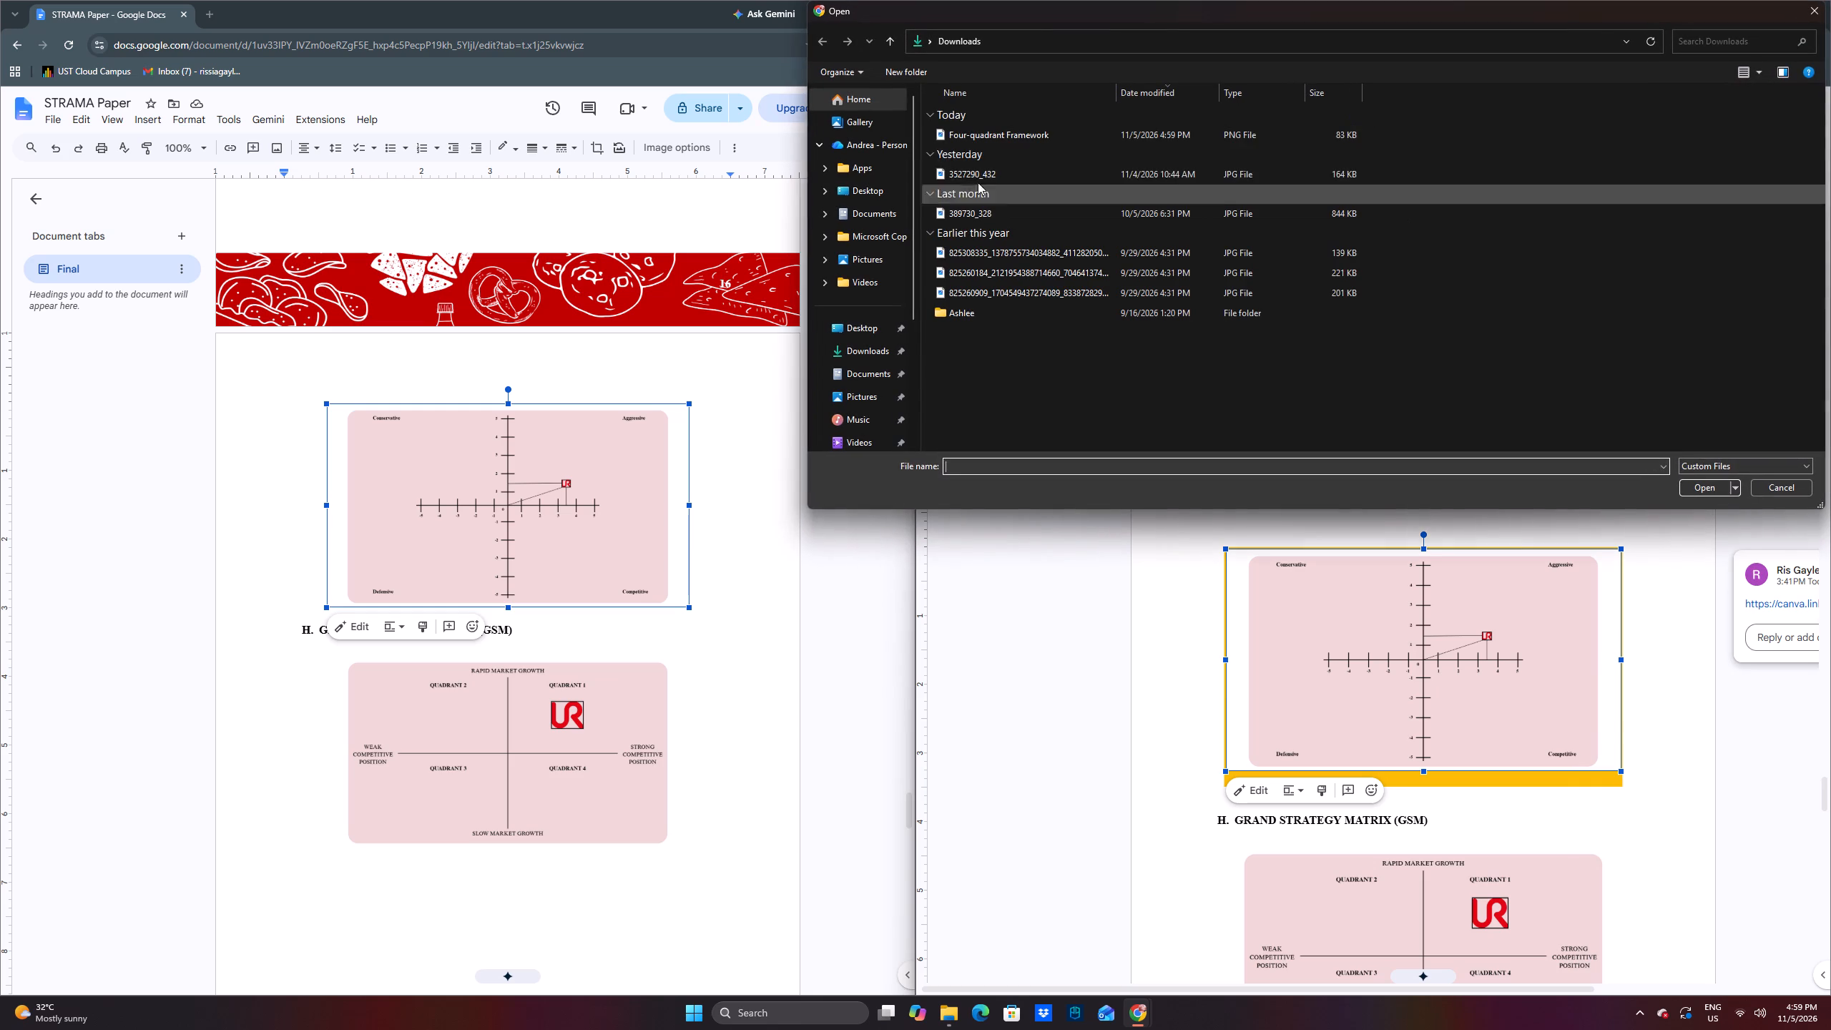
{"action": "left_click", "coordinate": [960, 142]}
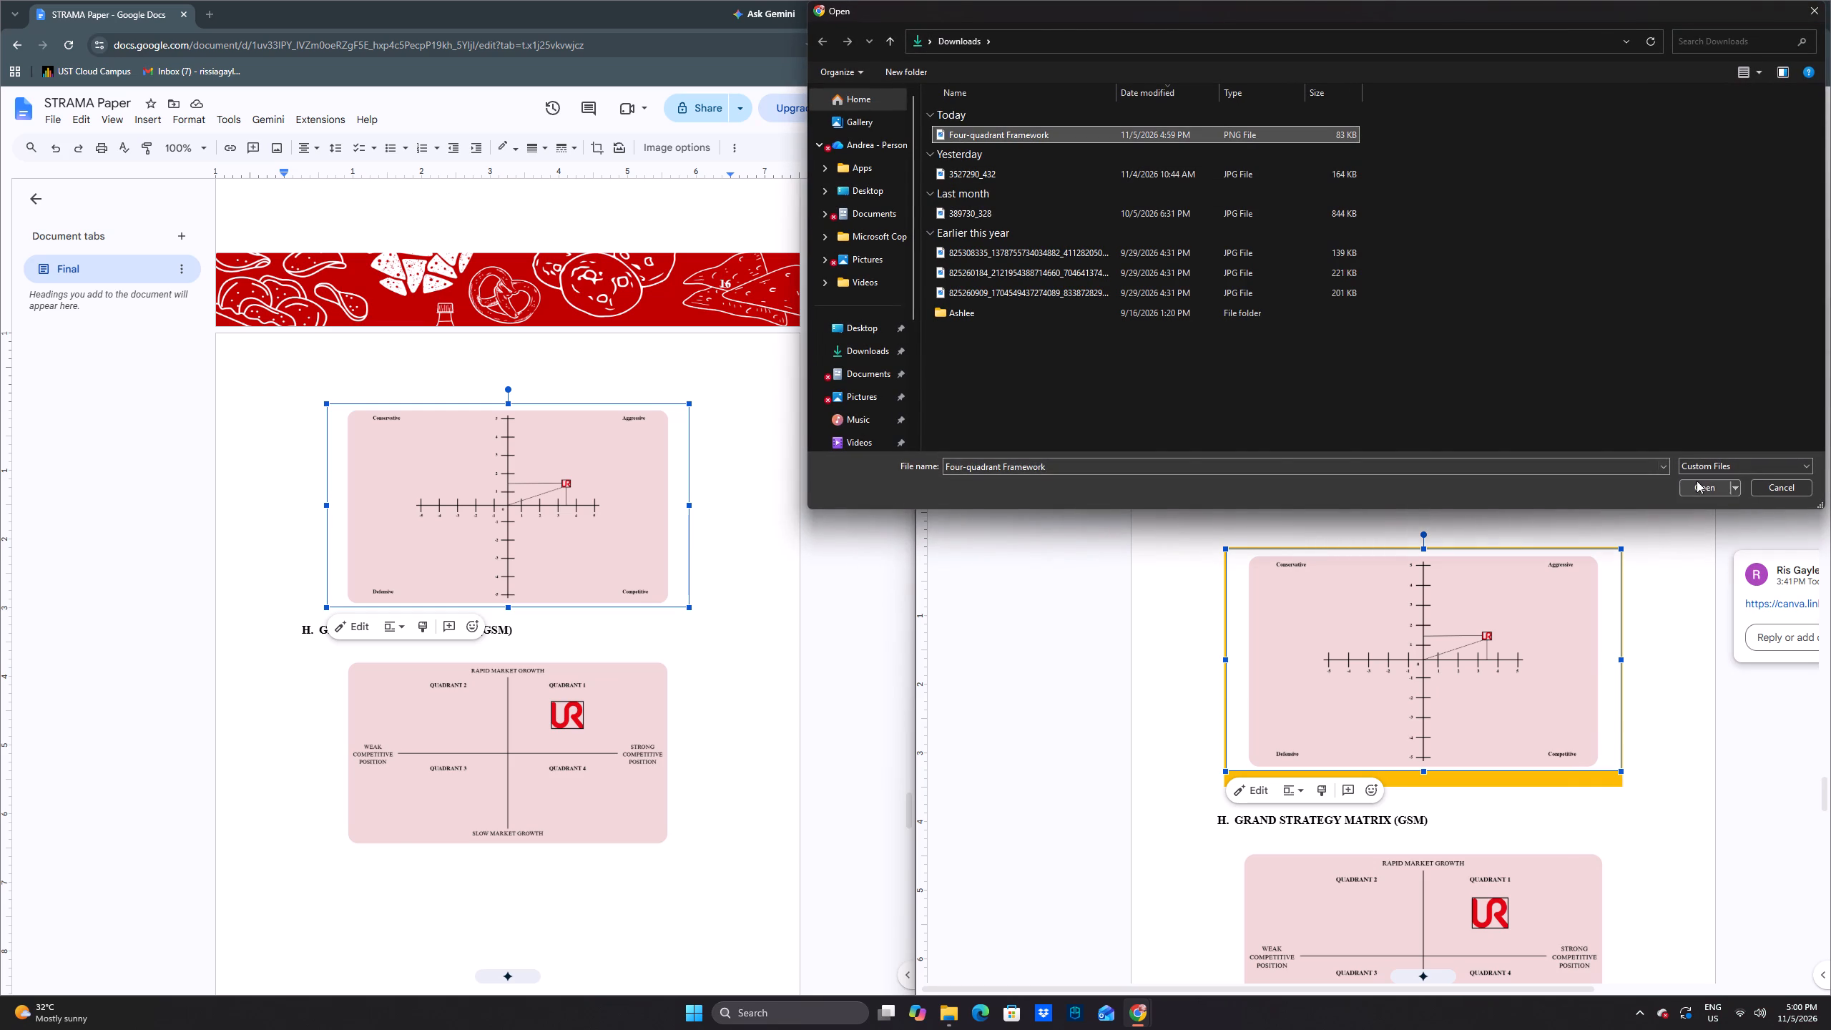
{"action": "left_click", "coordinate": [1697, 481]}
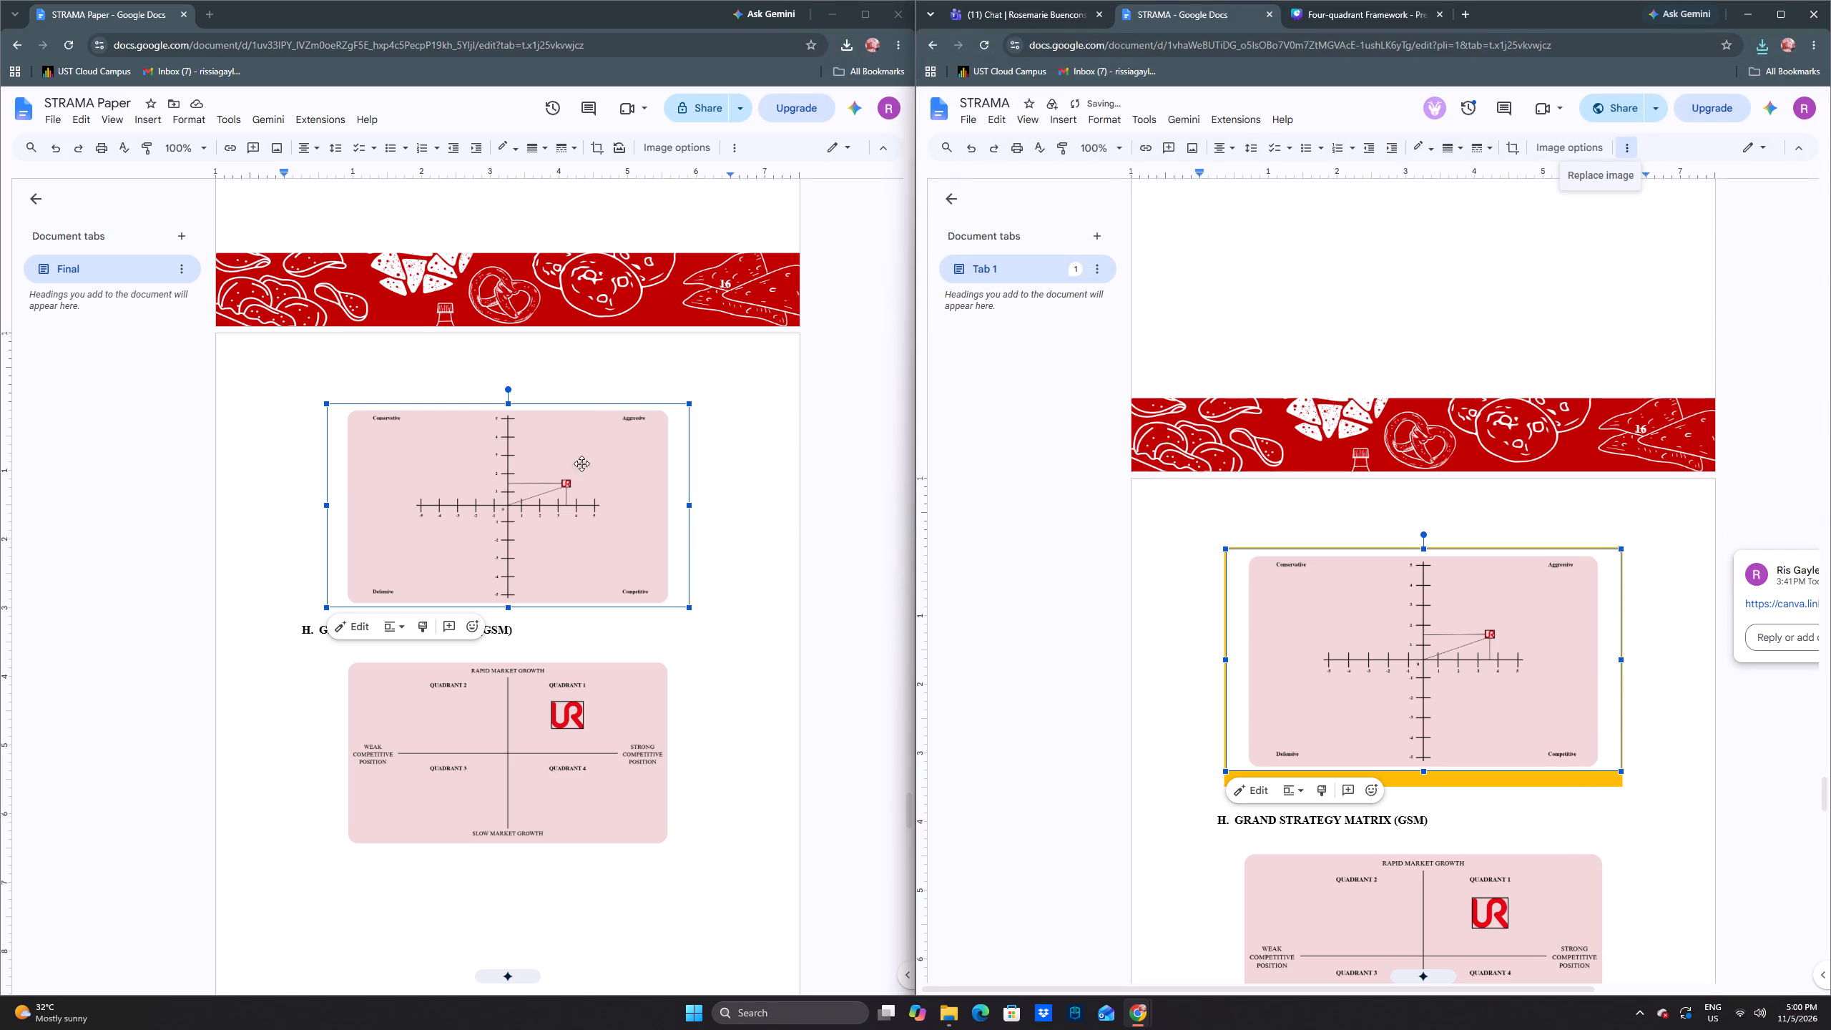
Start replacing the SPACE graph image in the STRAMA Paper.
{"action": "left_click", "coordinate": [579, 471]}
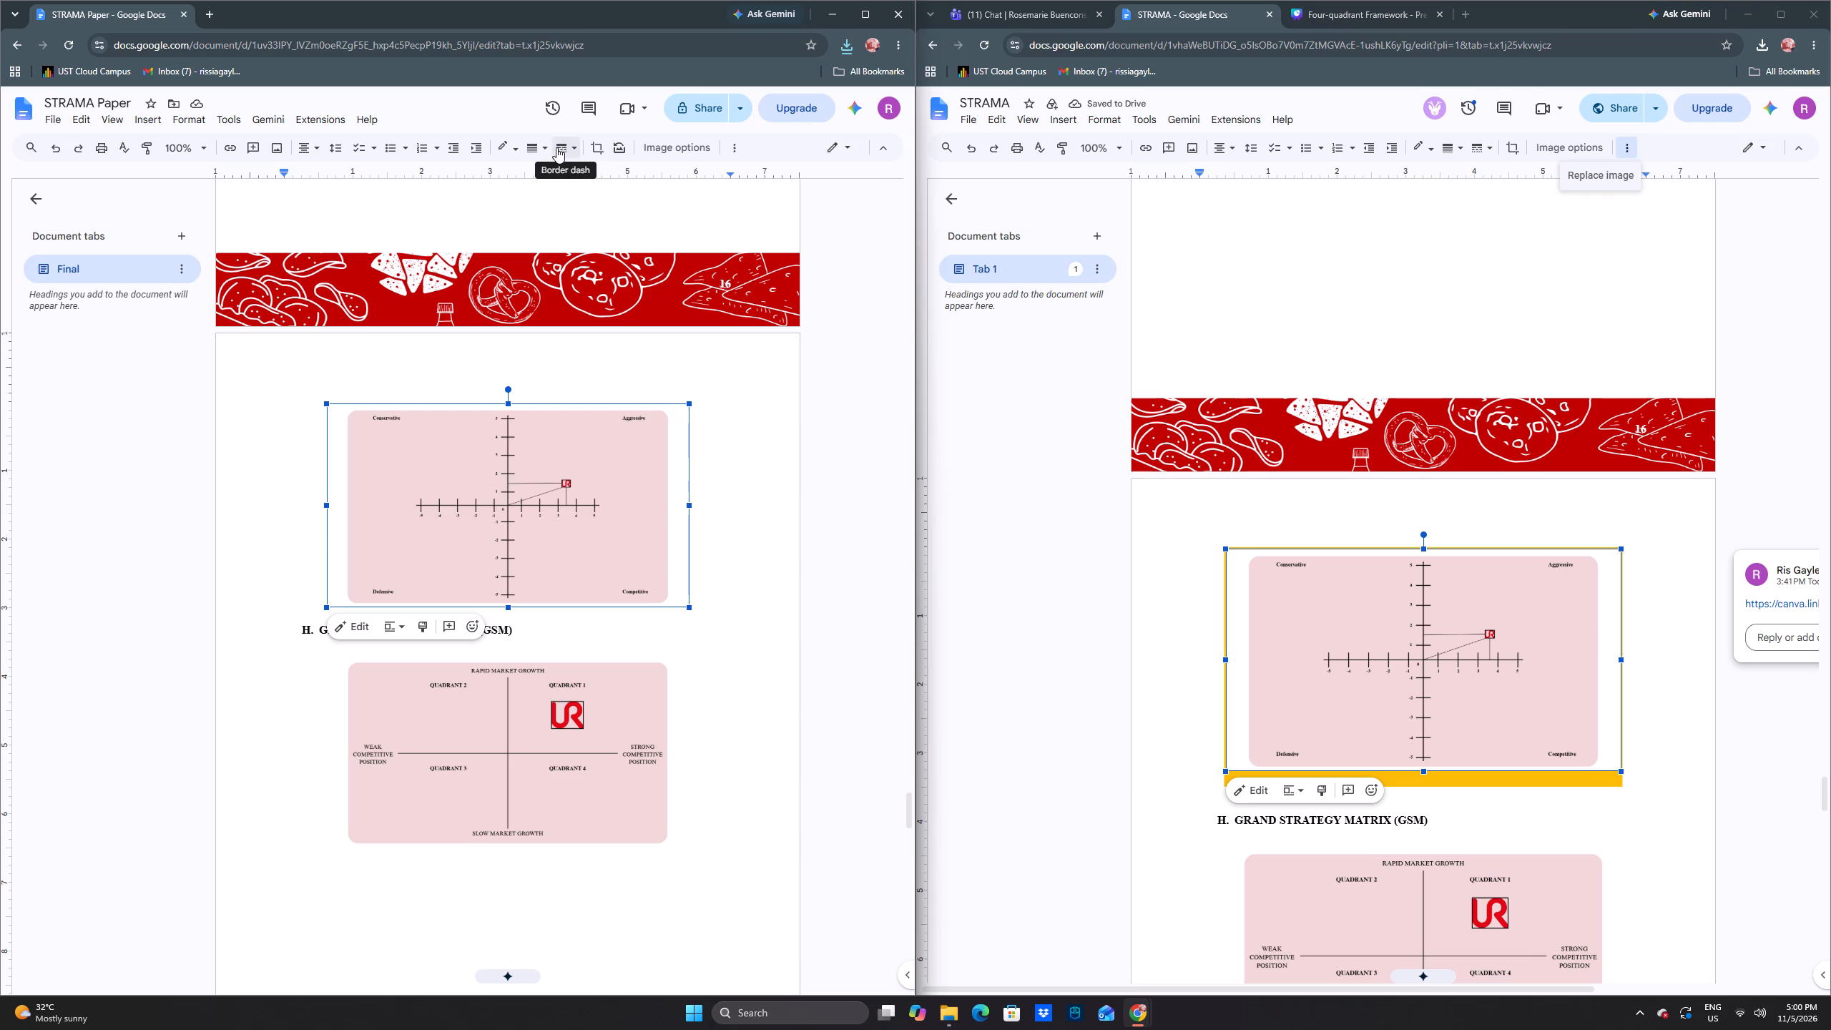
{"action": "left_click", "coordinate": [726, 150]}
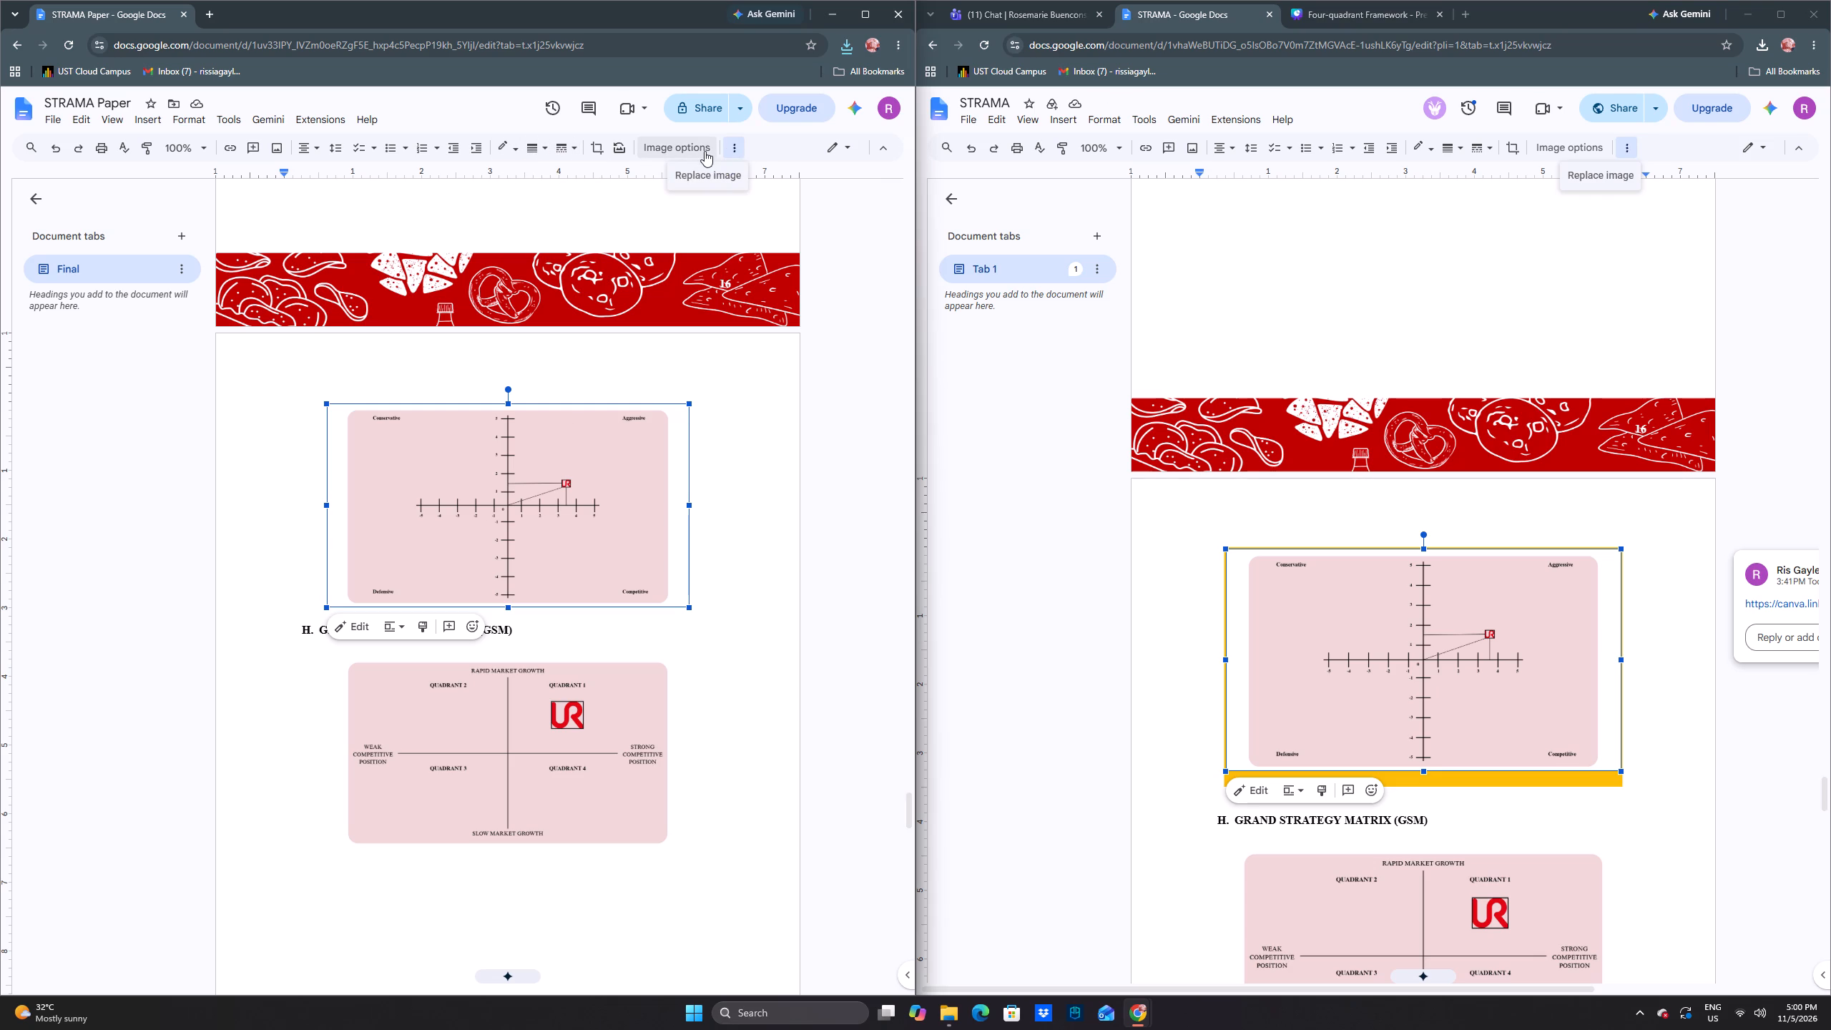
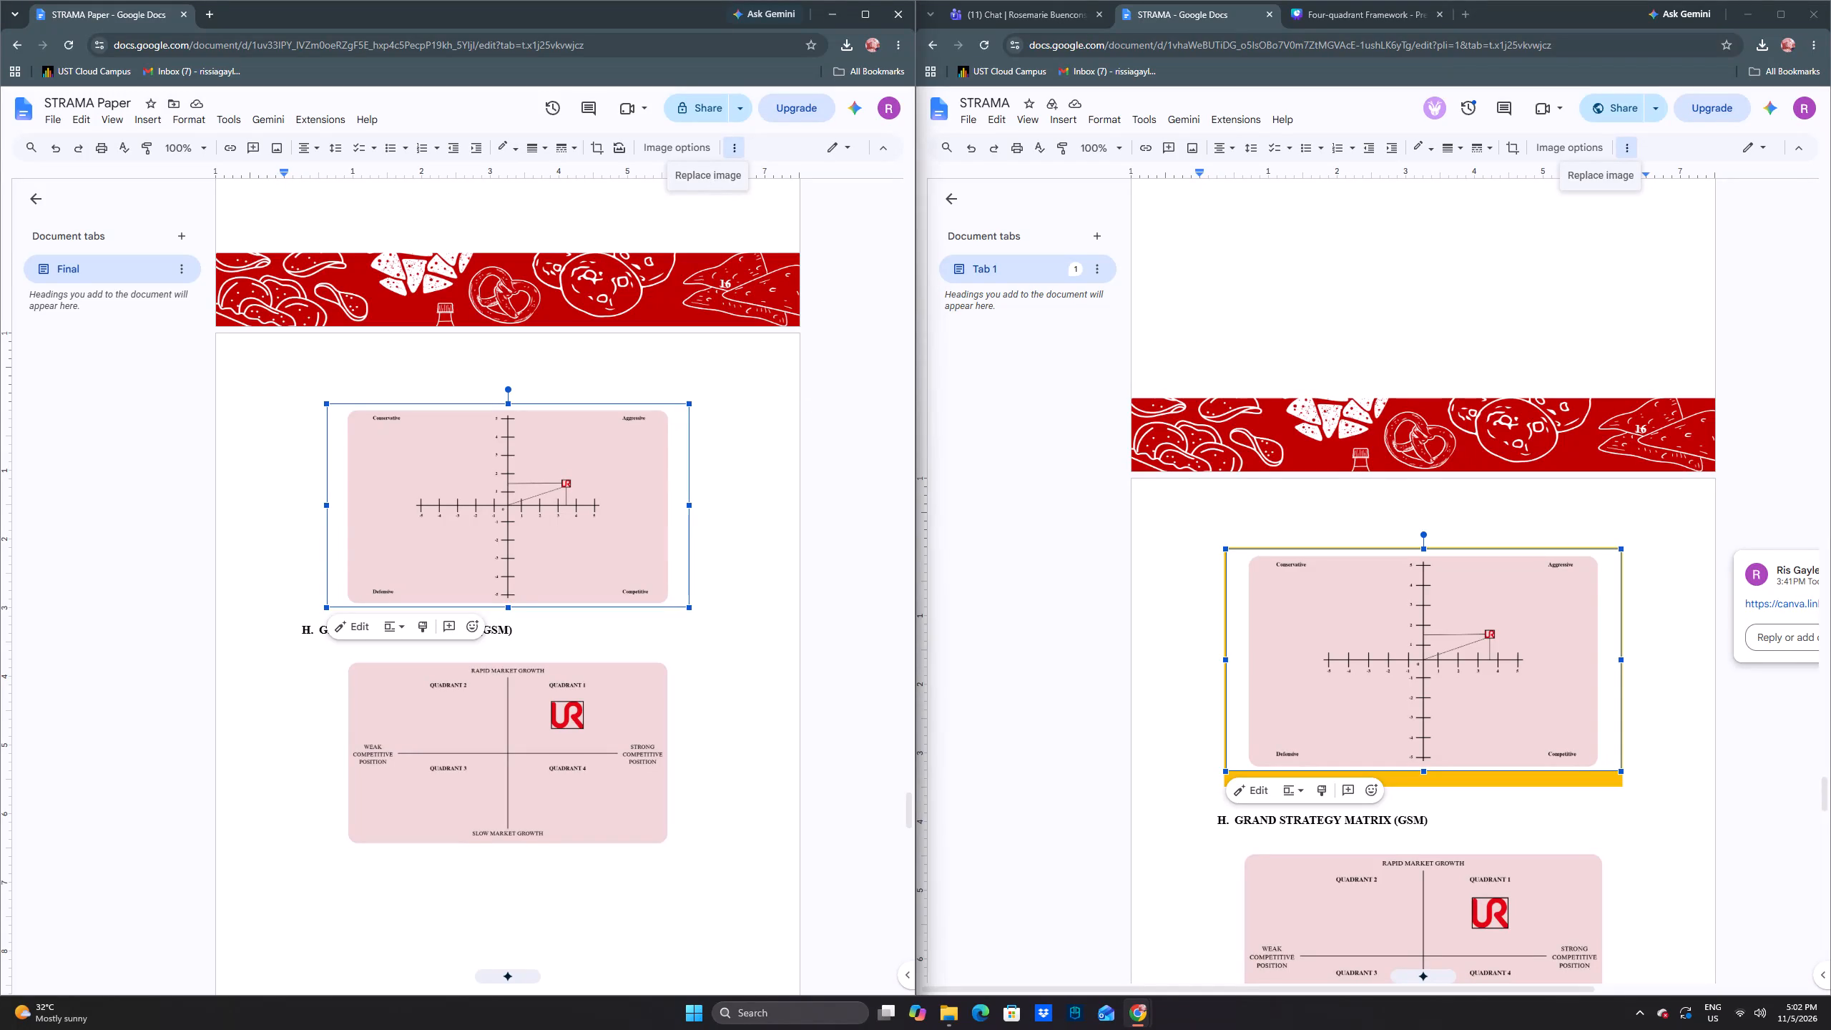
Deselect the SPACE graph image above the Grand Strategy Matrix heading in the STRAMA Paper.
{"action": "left_click", "coordinate": [796, 484]}
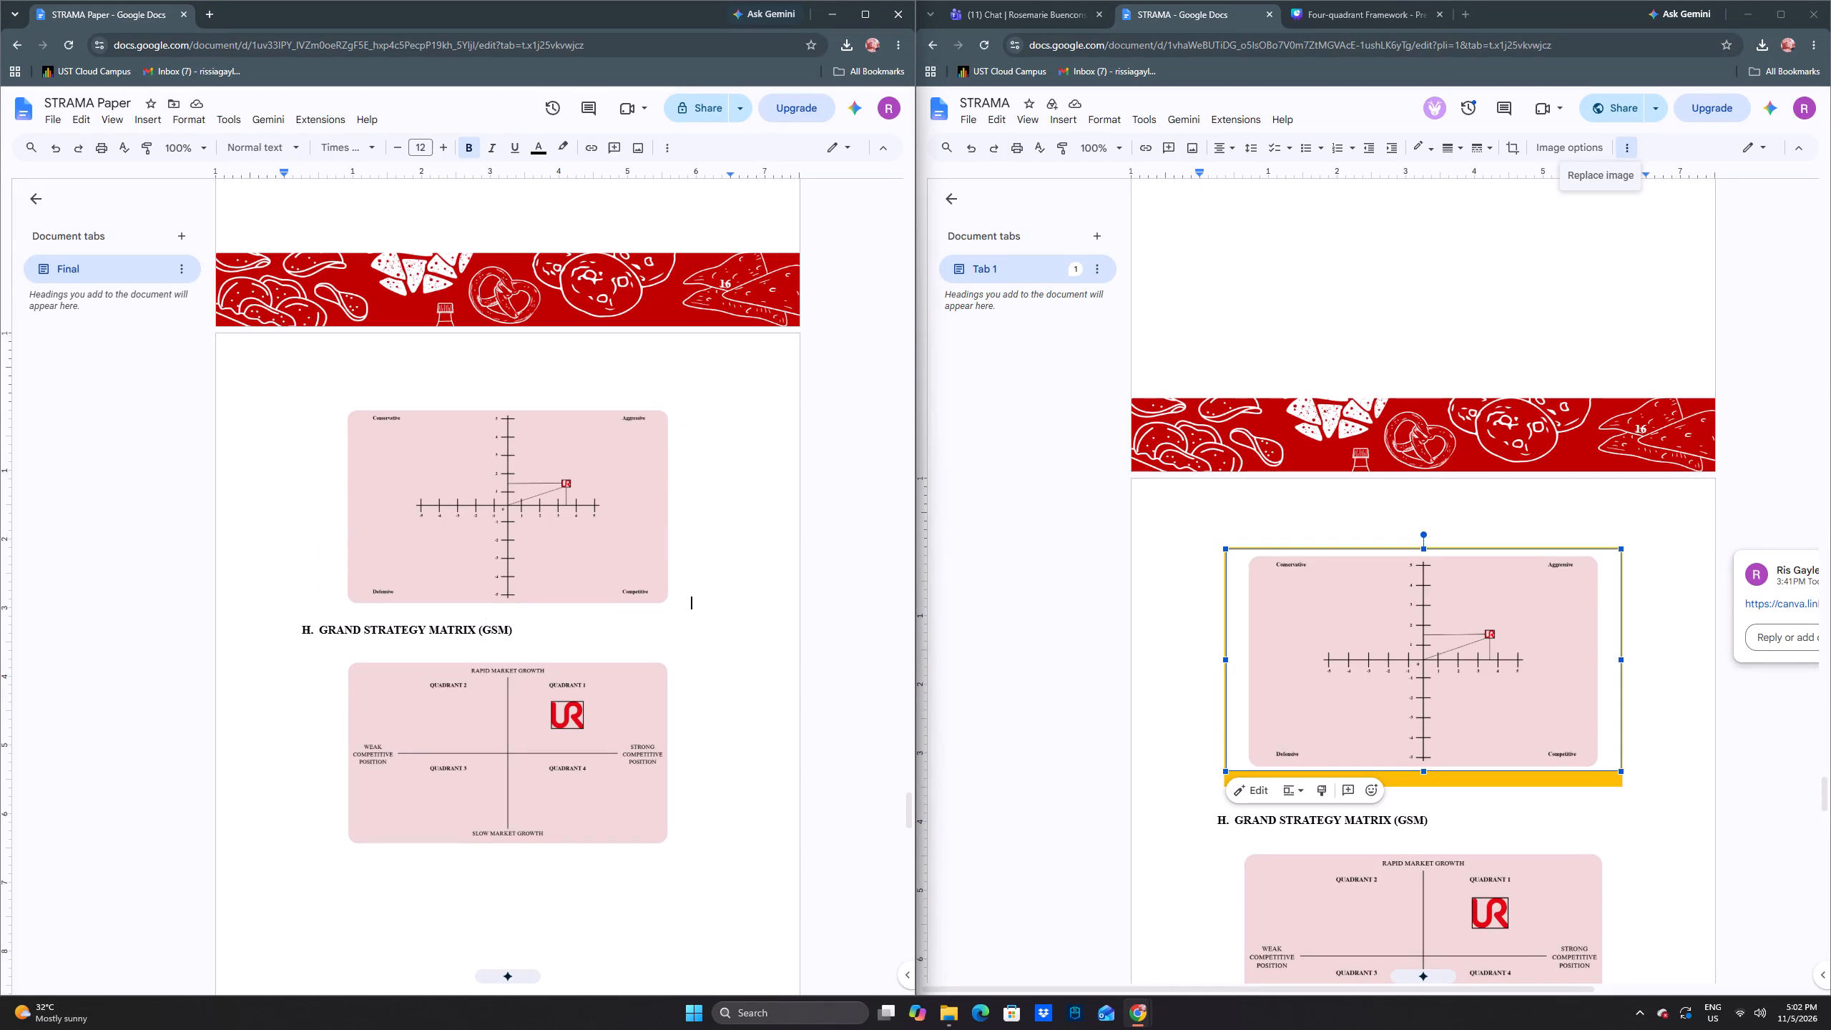
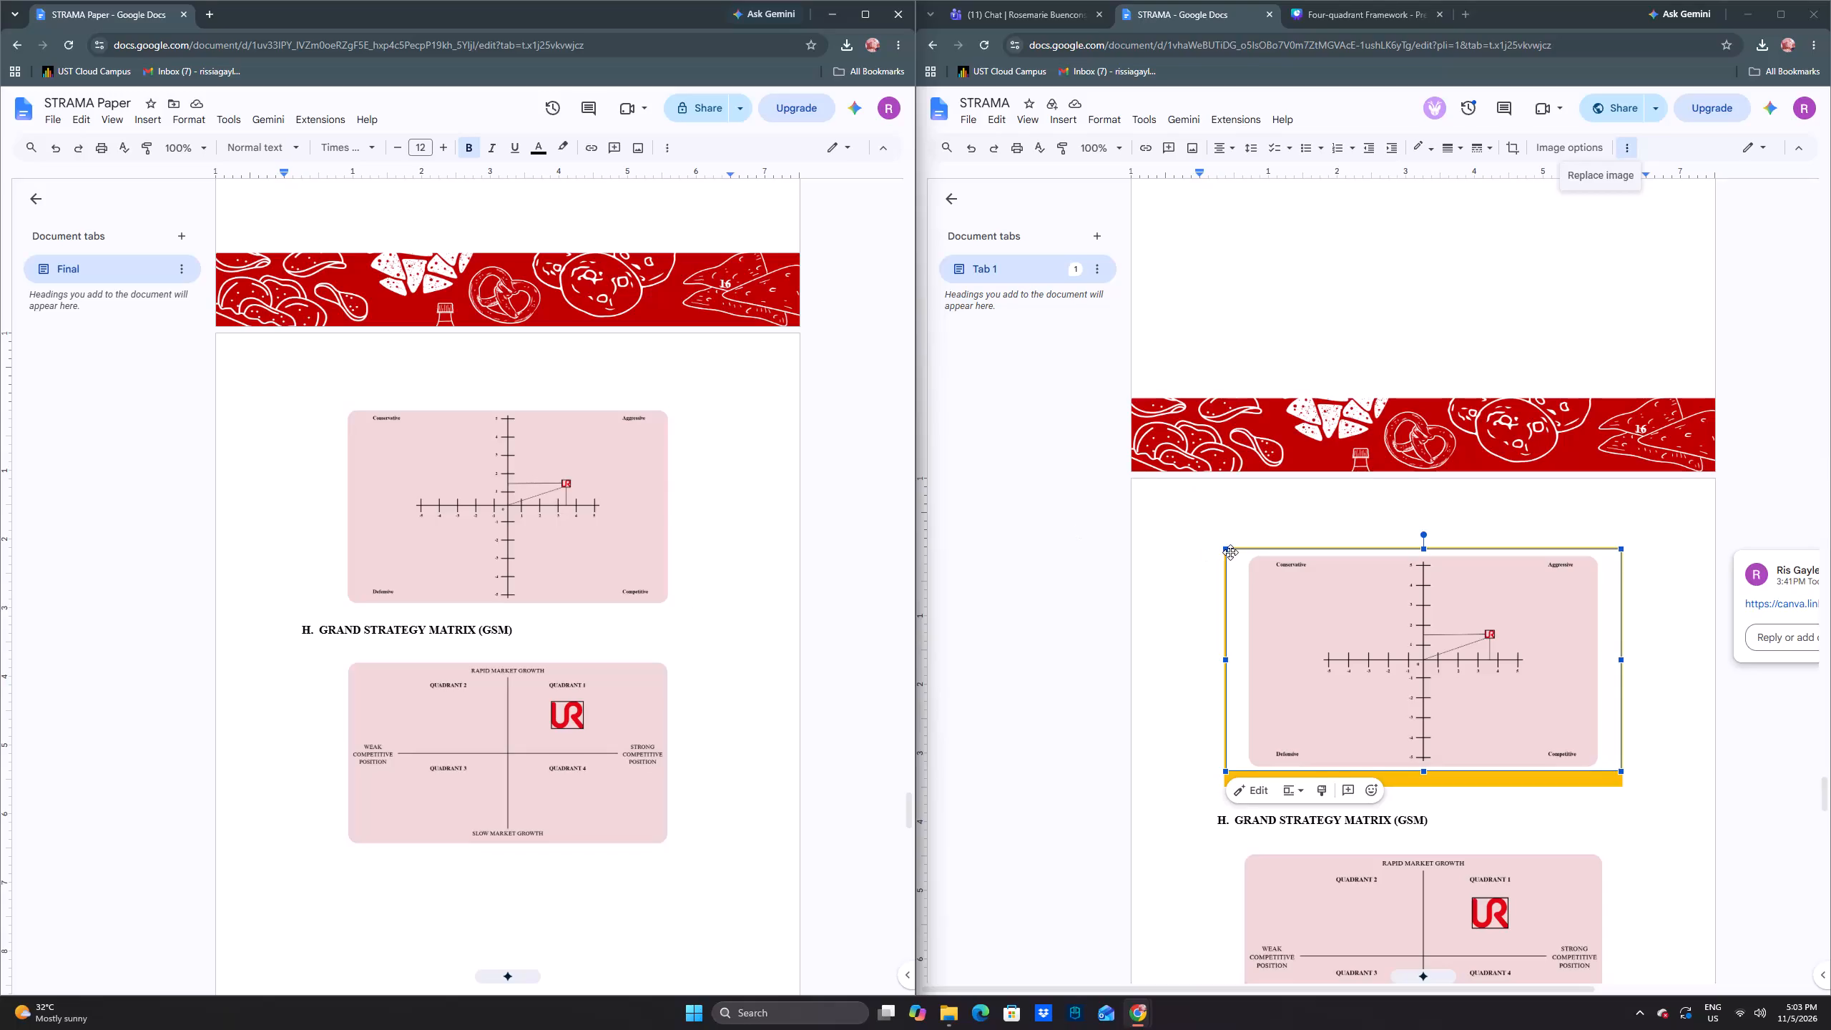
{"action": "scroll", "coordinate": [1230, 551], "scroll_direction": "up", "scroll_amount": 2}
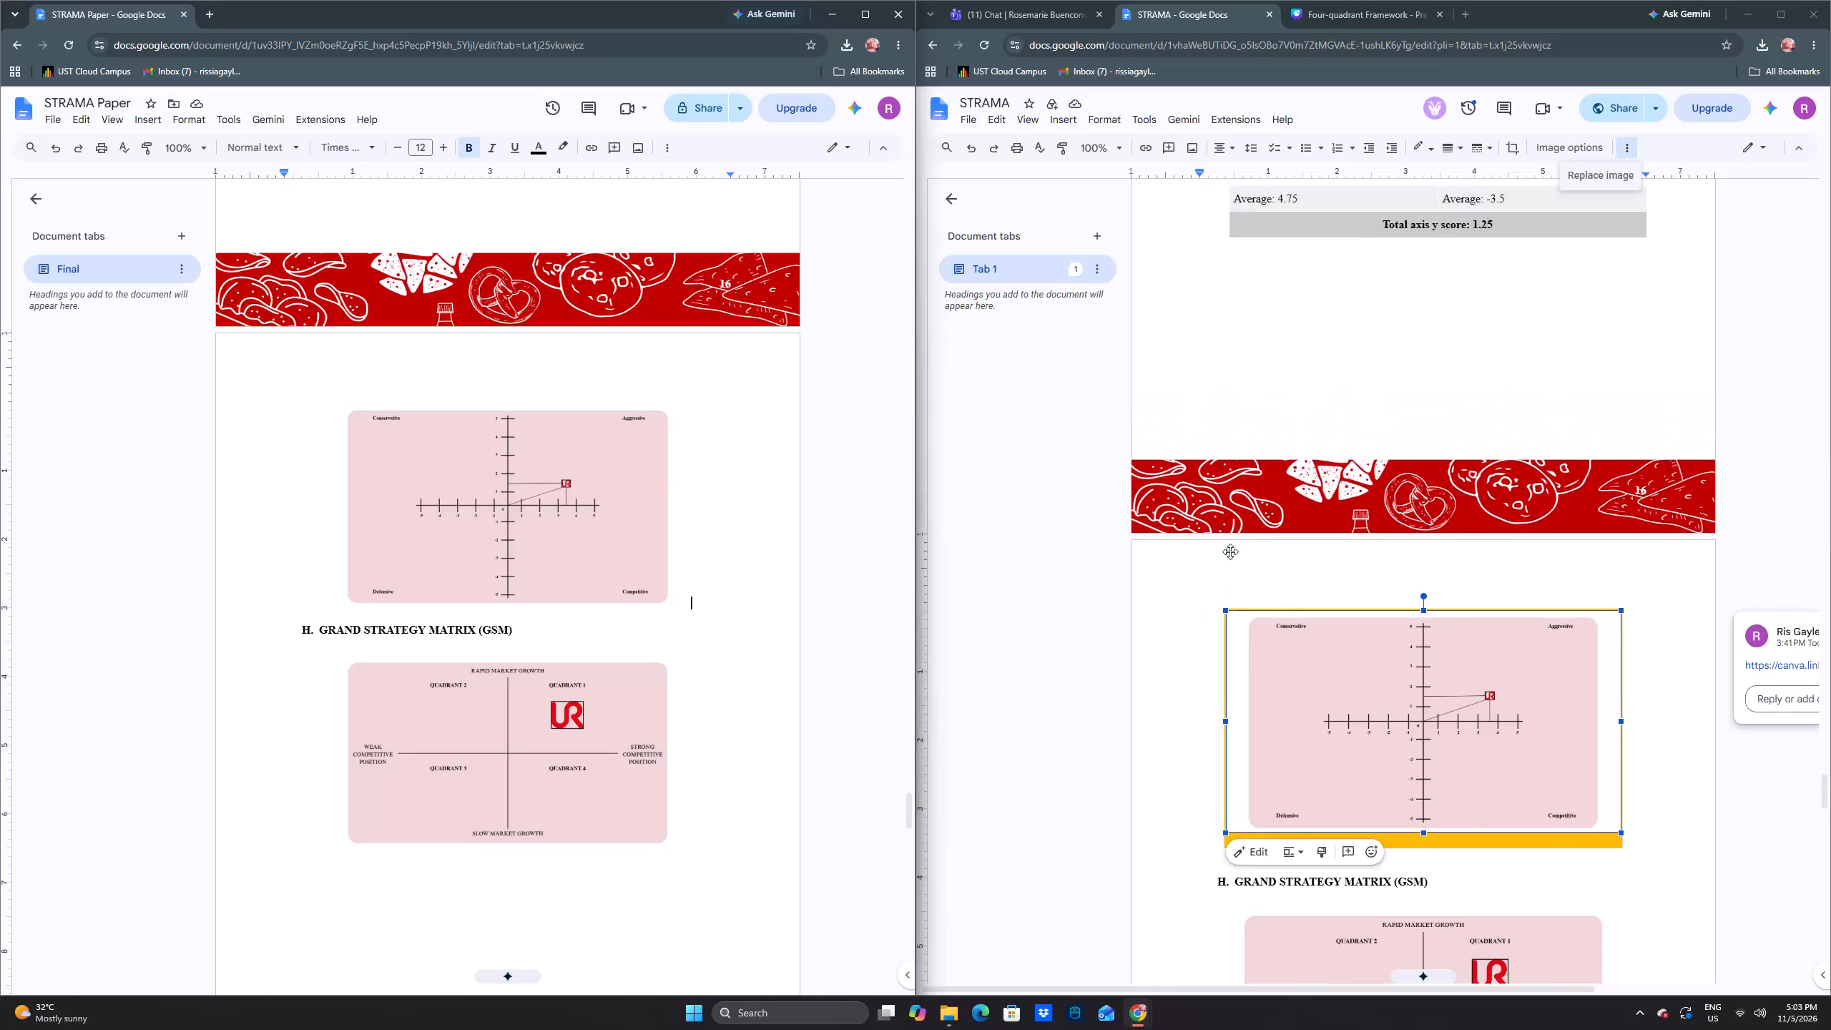
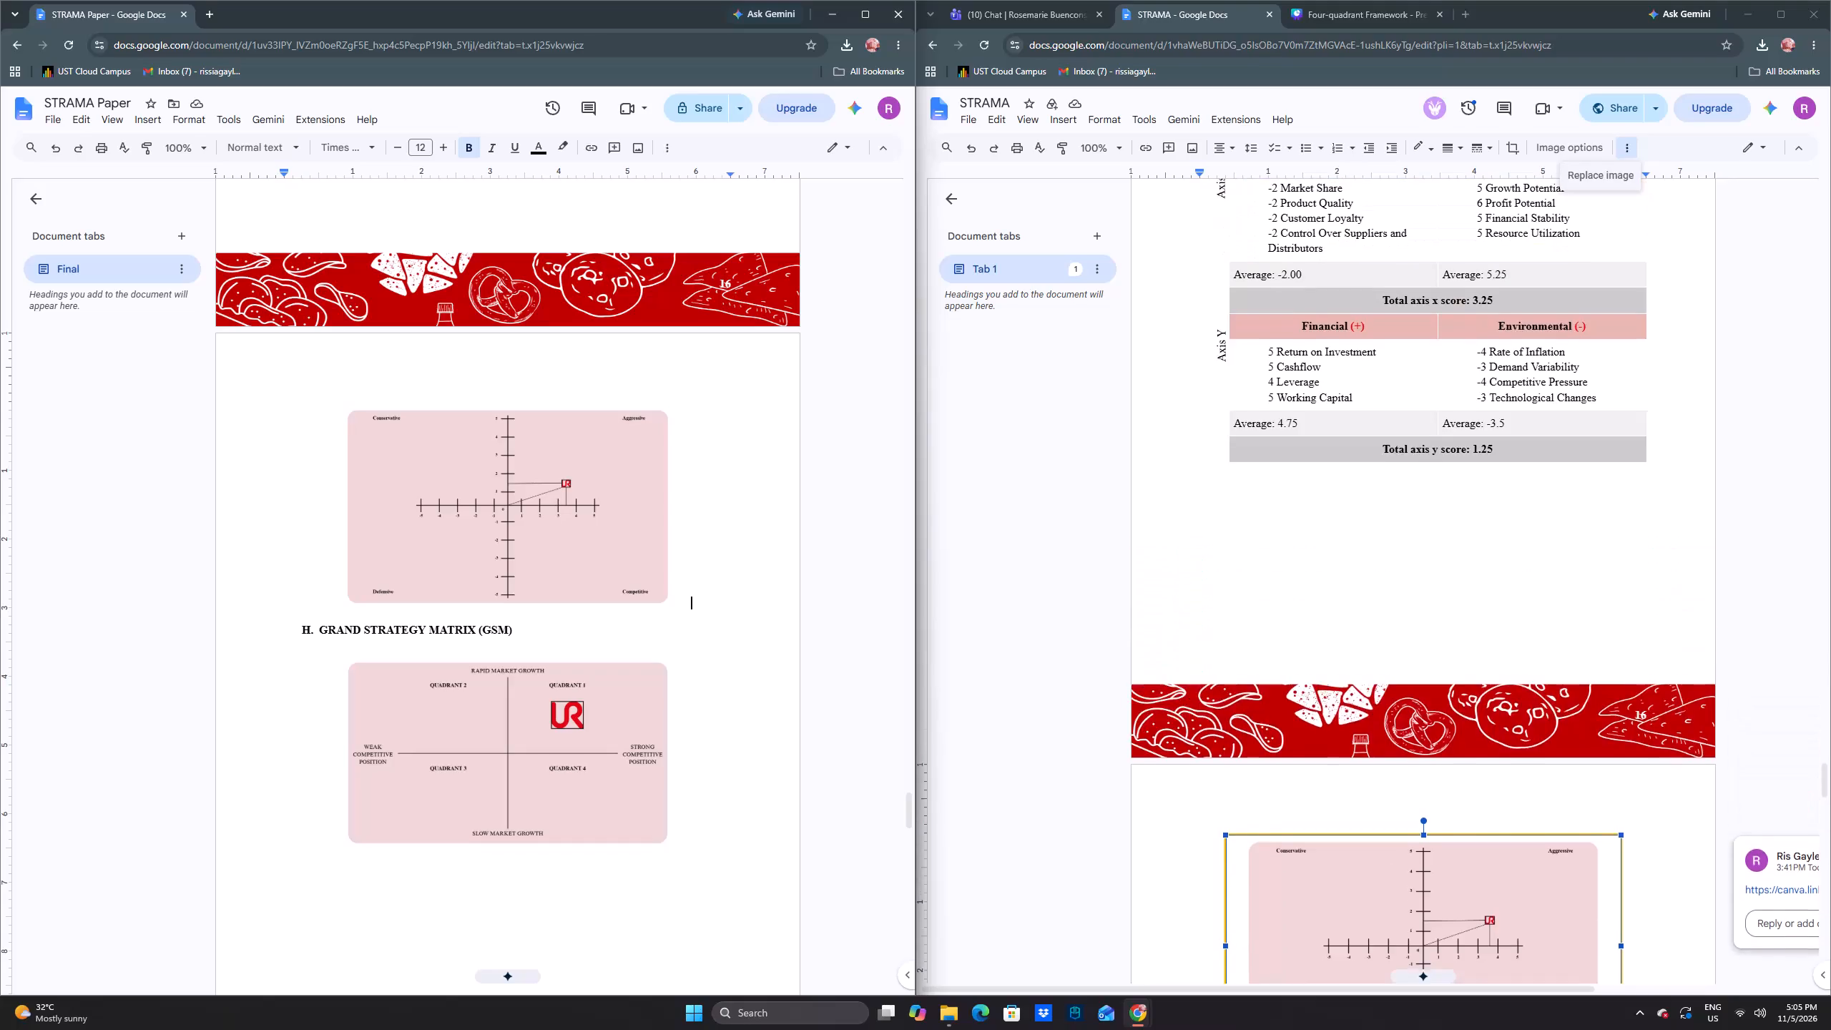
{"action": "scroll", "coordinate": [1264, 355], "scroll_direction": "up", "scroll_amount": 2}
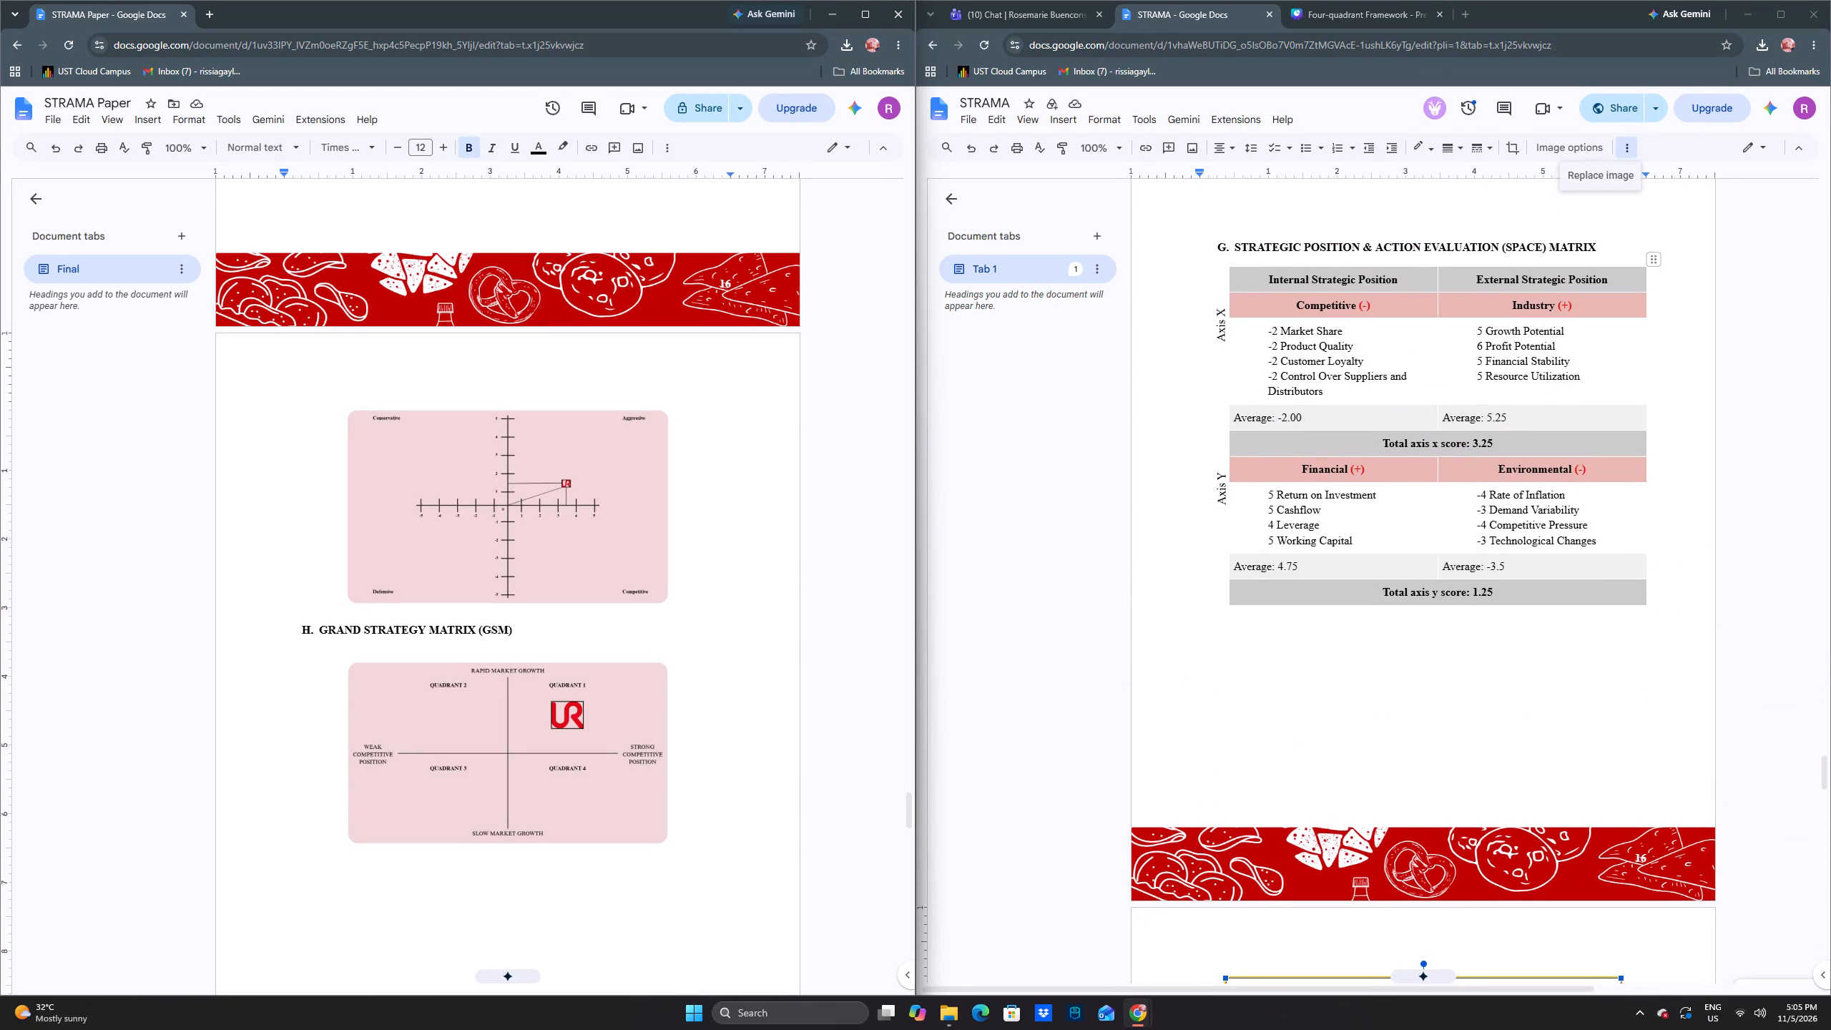
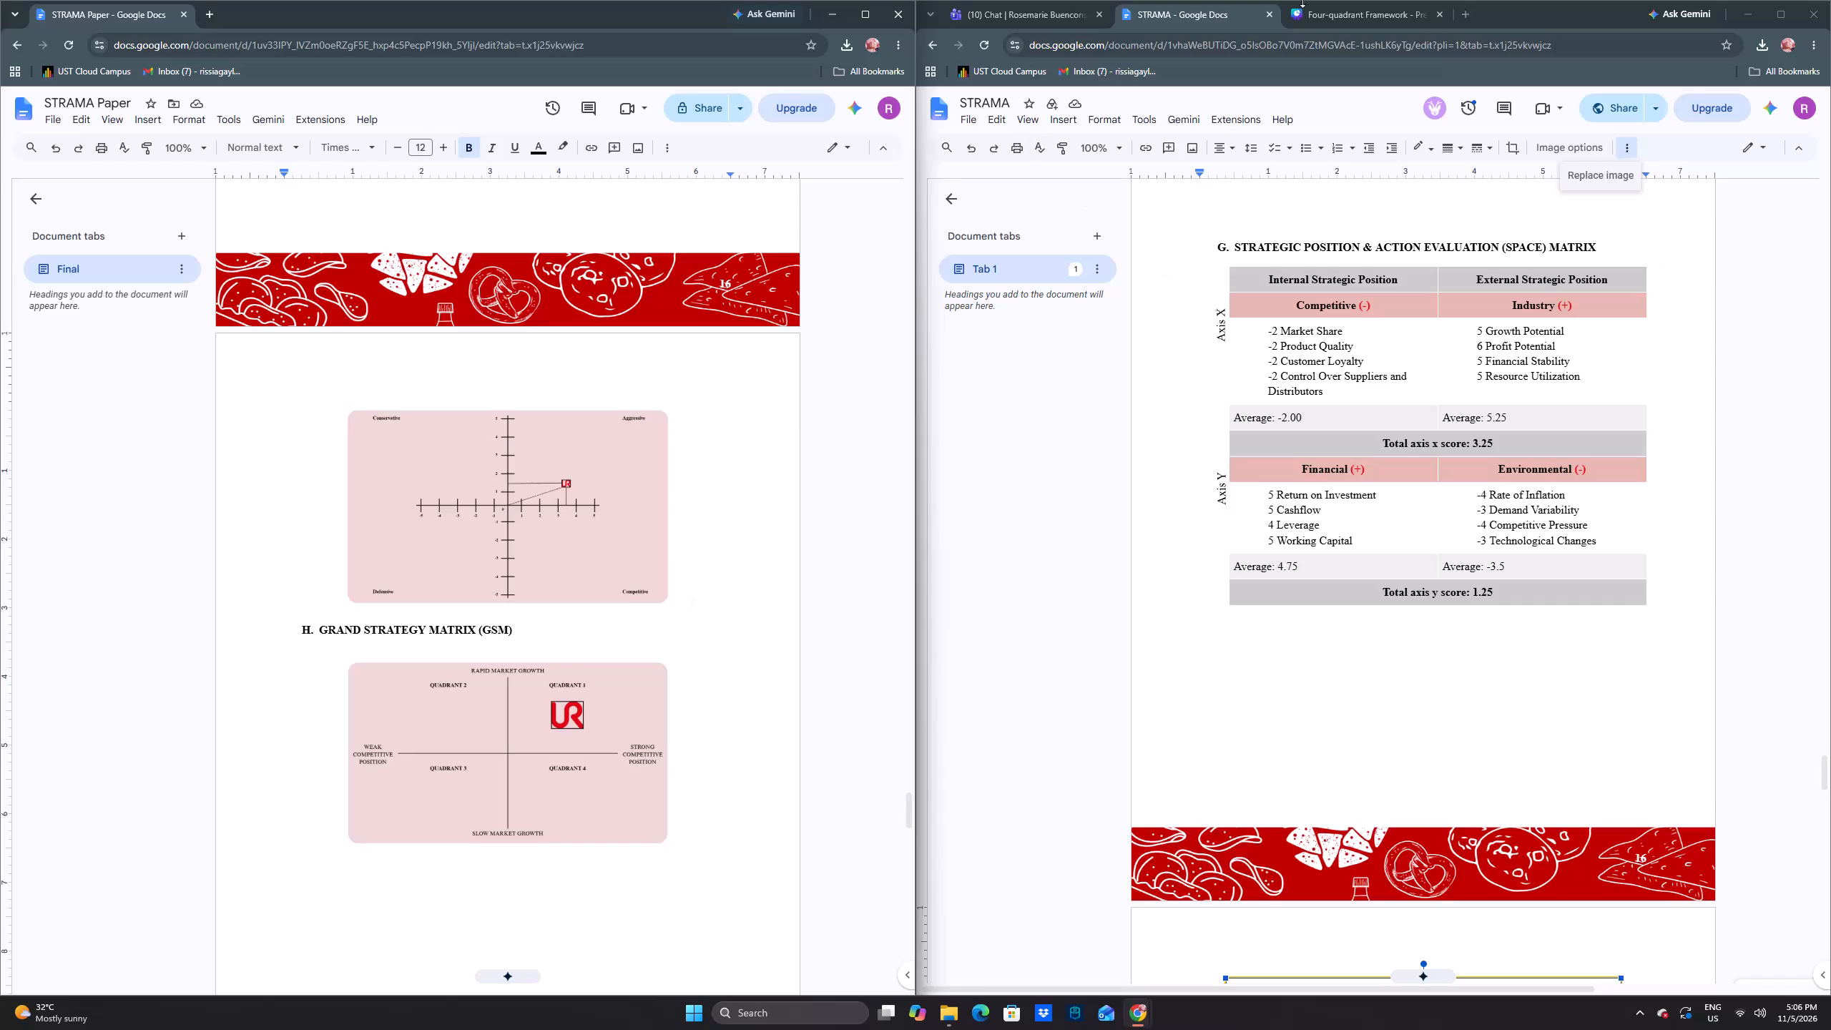
Search the web in a new tab for how to get the average of a number.
{"action": "left_click", "coordinate": [1460, 18]}
{"action": "left_click", "coordinate": [1385, 39]}
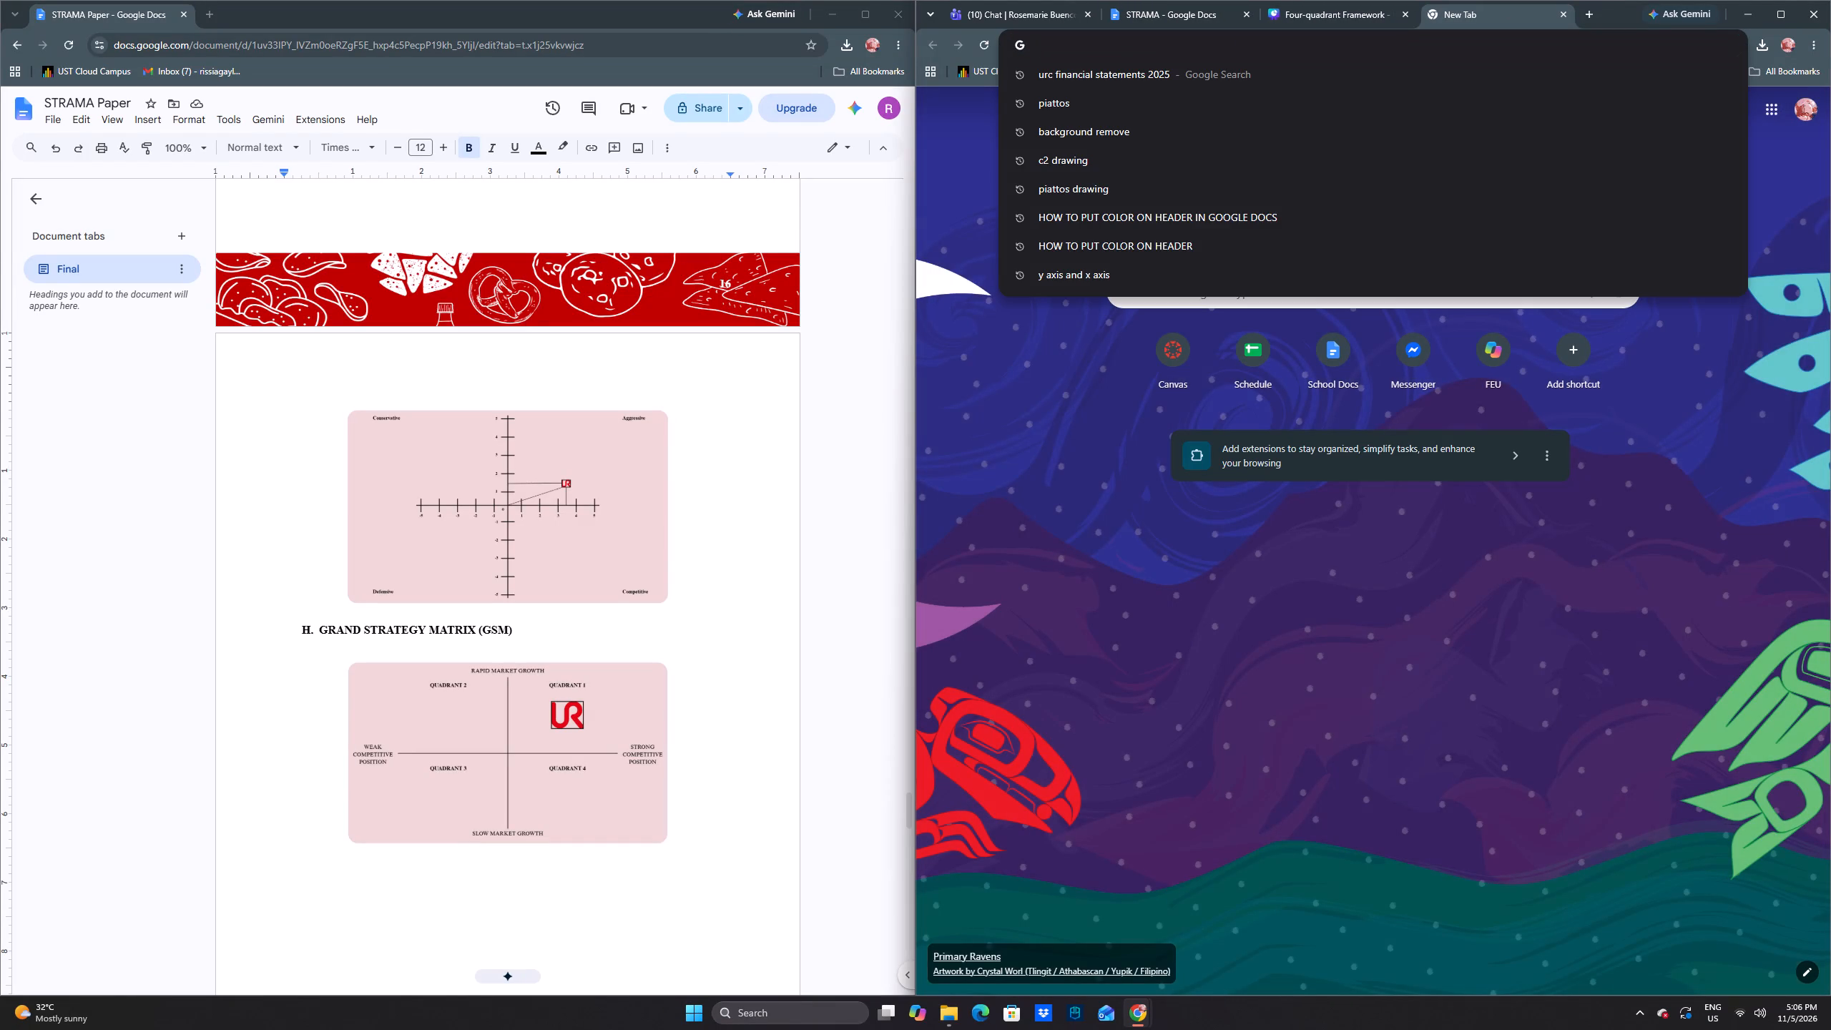
{"action": "key", "text": "h"}
{"action": "type", "text": "ow to get the average"}
{"action": "key", "text": "Return"}
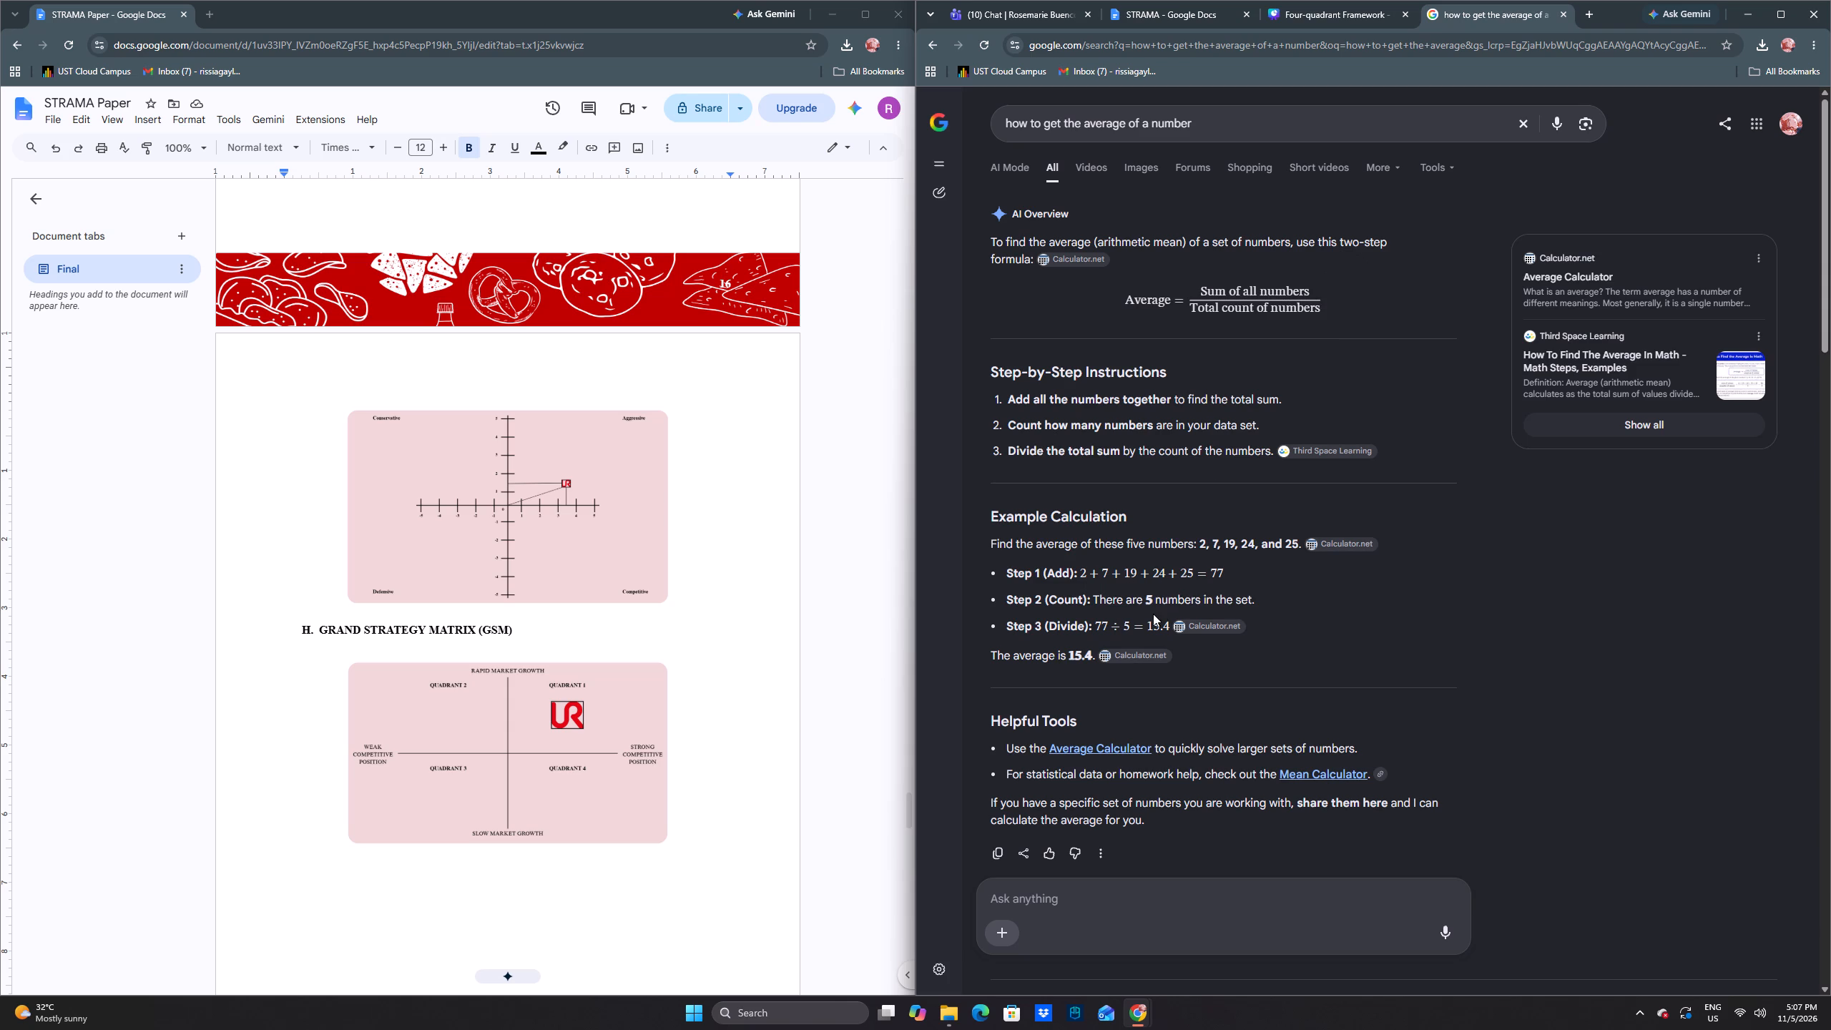
Check the factor scores, averages and axis totals in the STRAMA draft's SPACE matrix table.
{"action": "left_click", "coordinate": [1306, 15]}
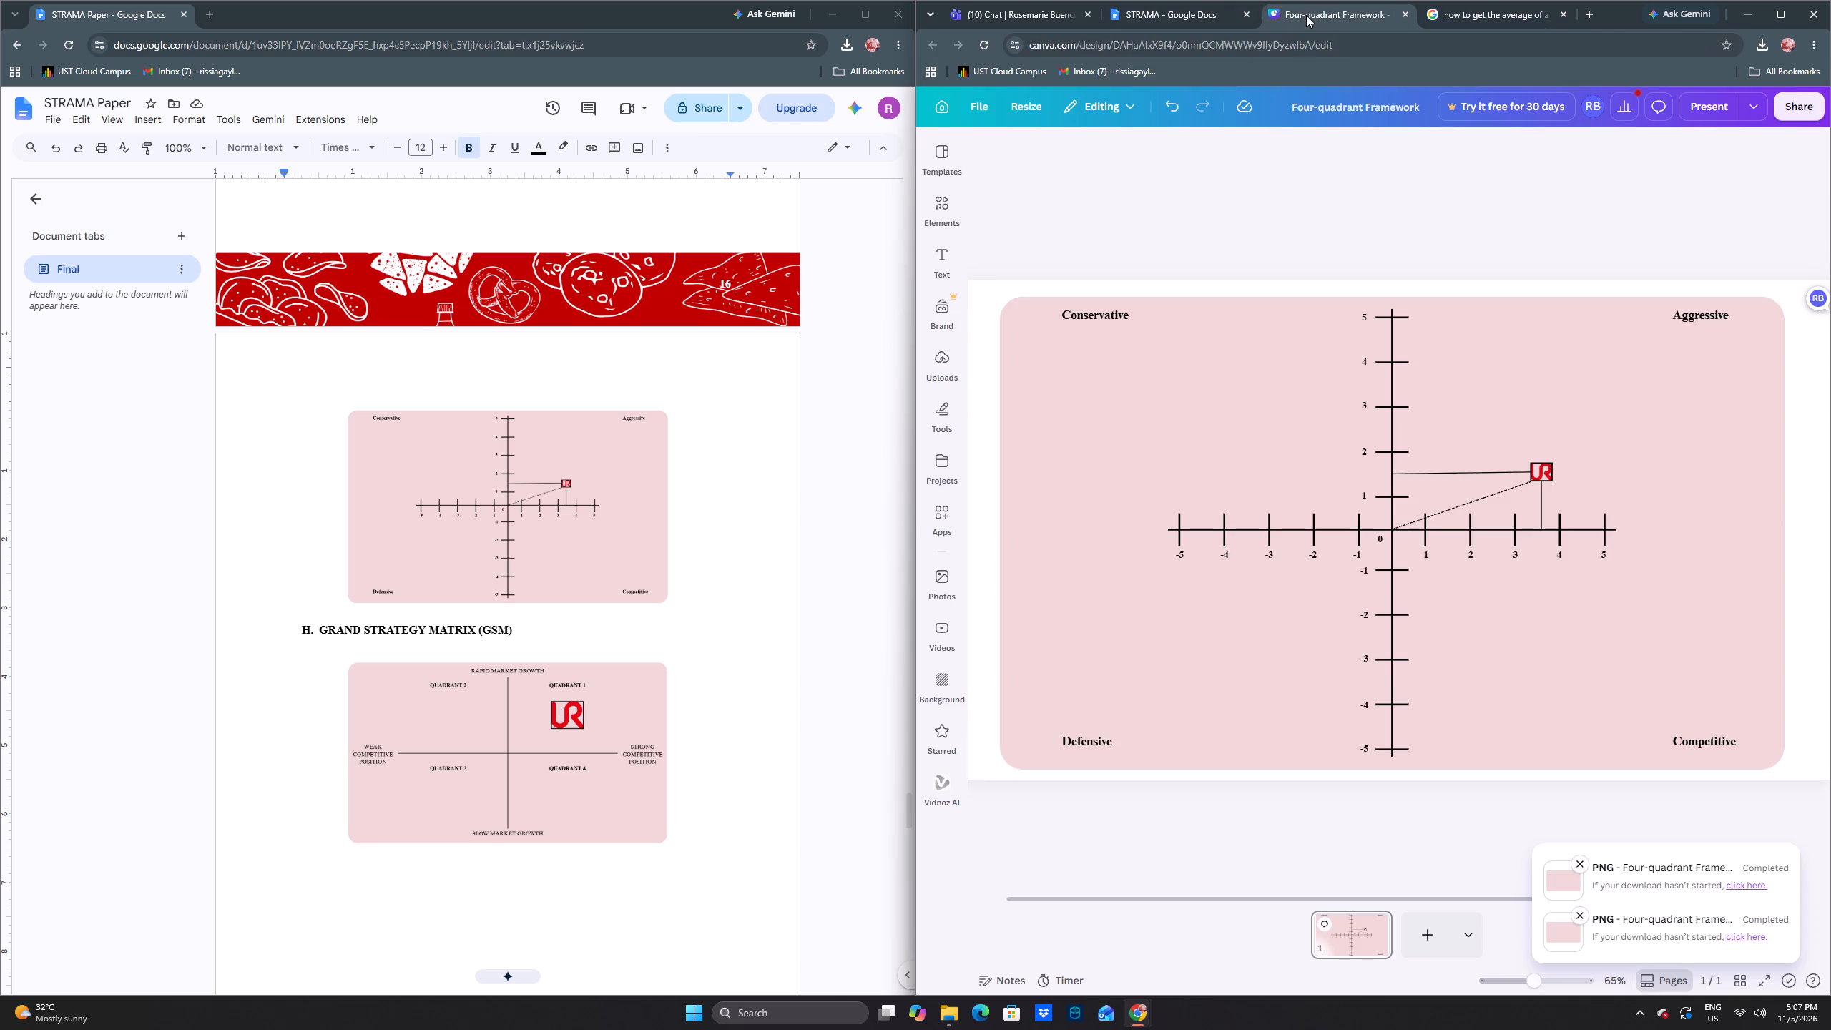
{"action": "left_click", "coordinate": [1140, 4]}
{"action": "left_click", "coordinate": [1146, 14]}
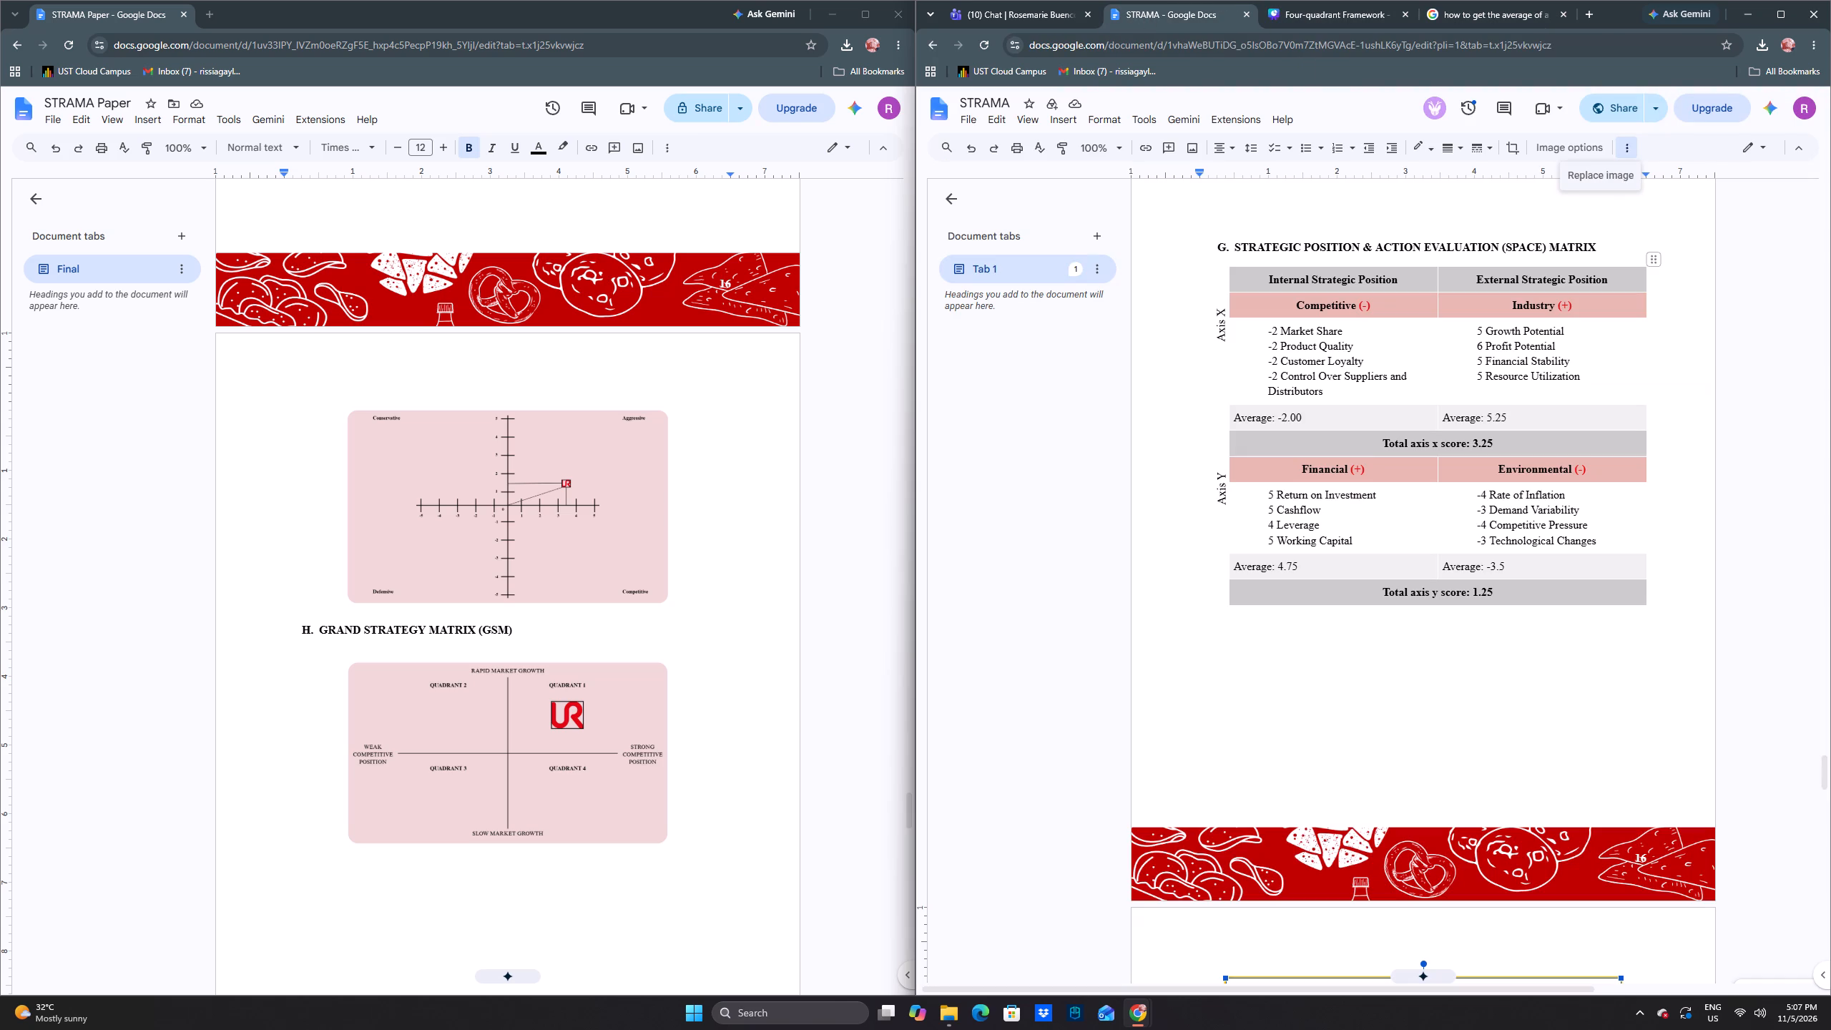
{"action": "left_click_drag", "start_coordinate": [1475, 333], "coordinate": [1574, 378]}
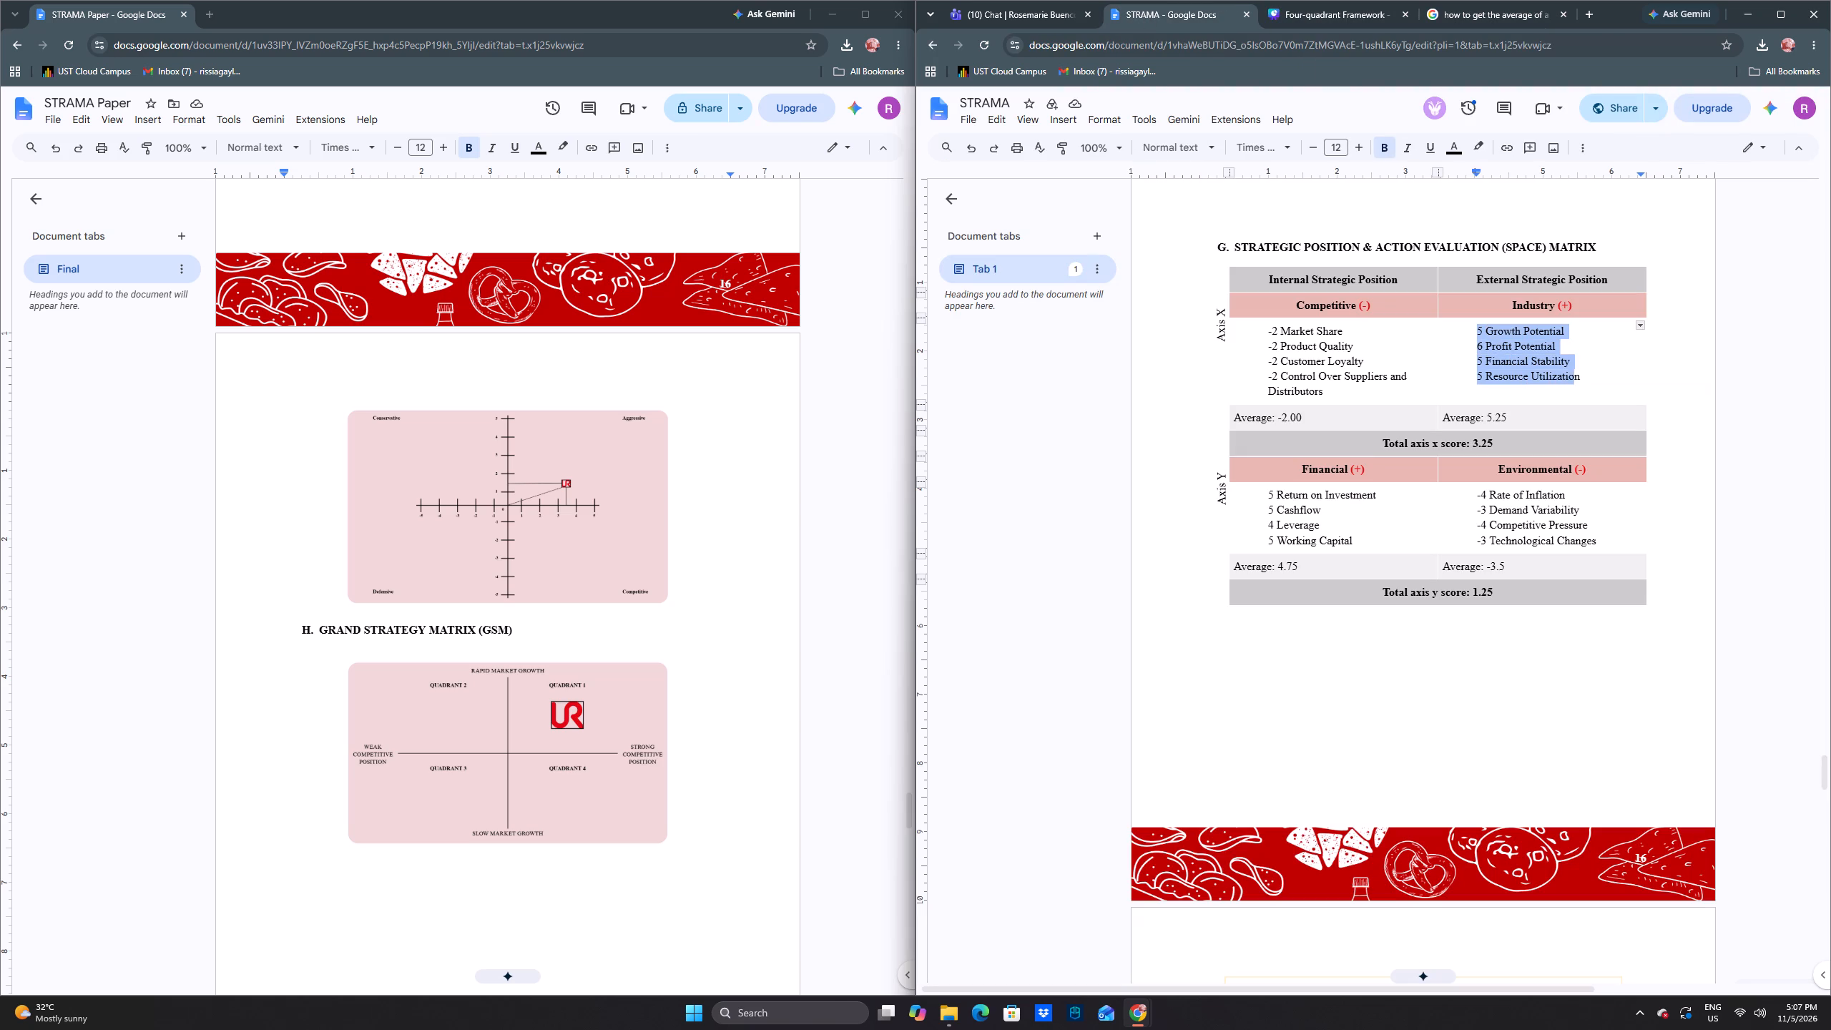
{"action": "left_click_drag", "start_coordinate": [1574, 378], "coordinate": [1584, 378]}
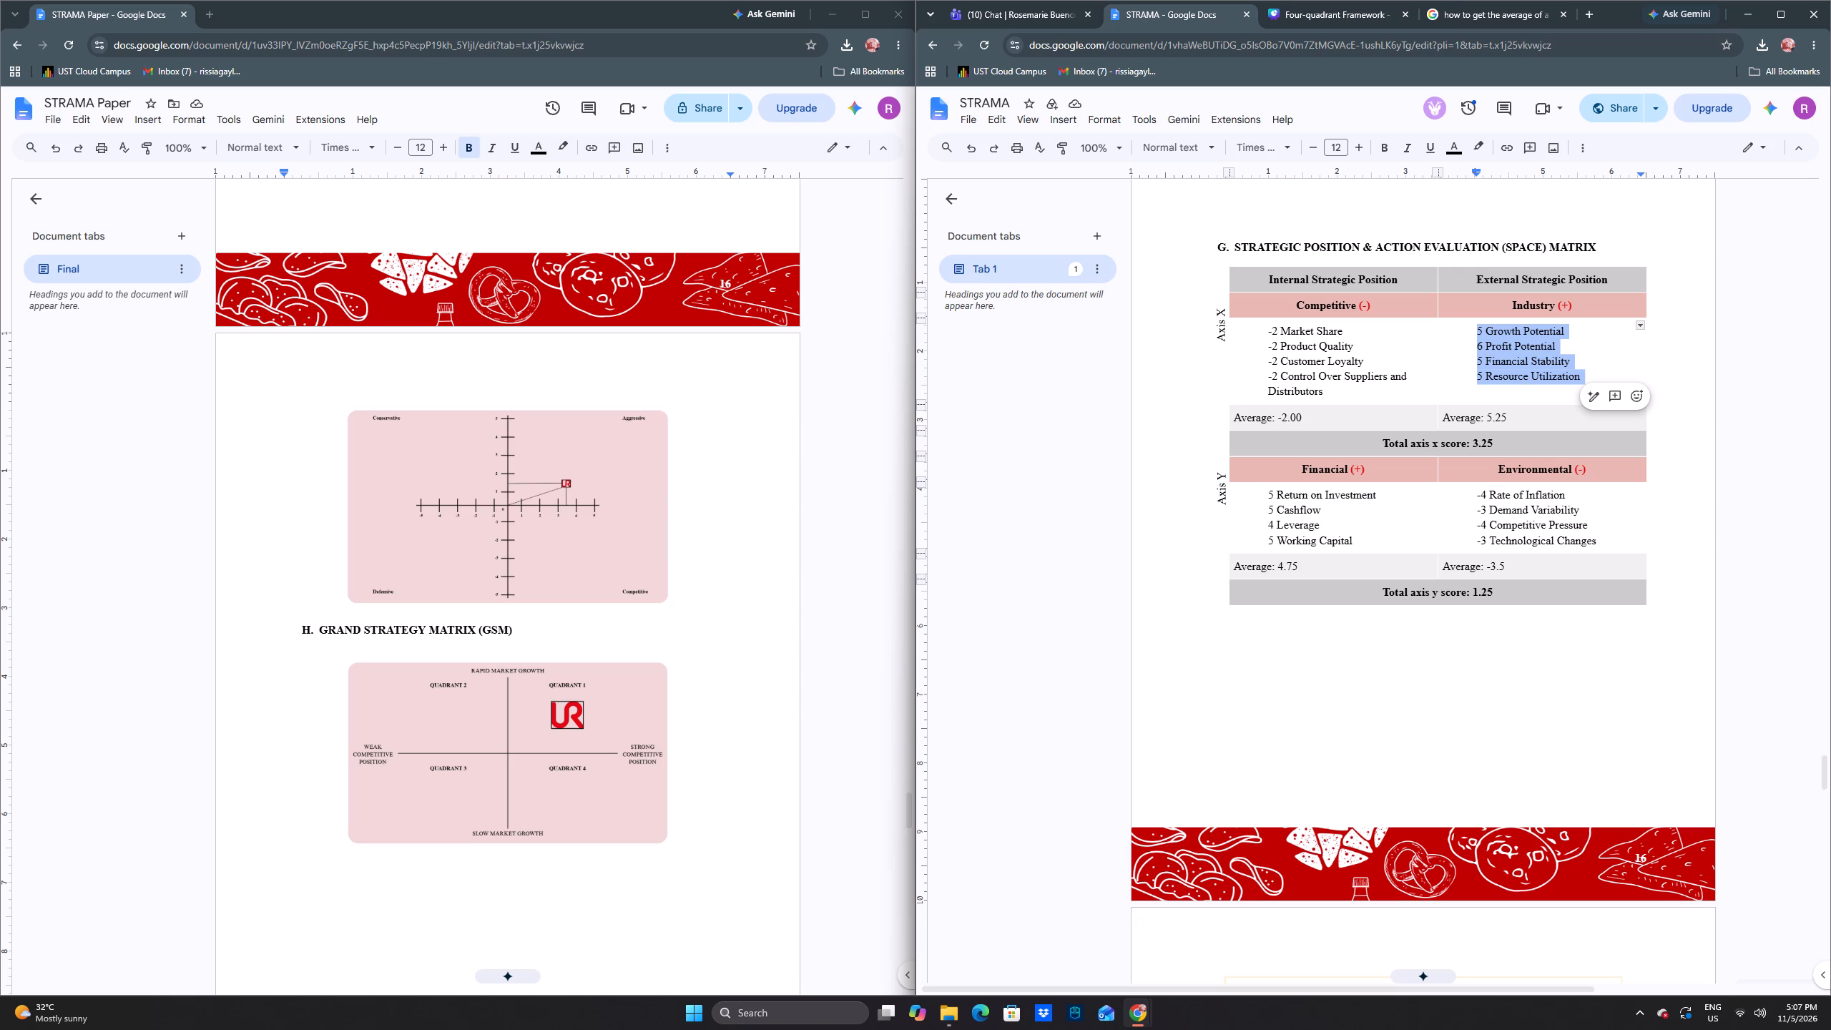
{"action": "left_click", "coordinate": [1361, 567]}
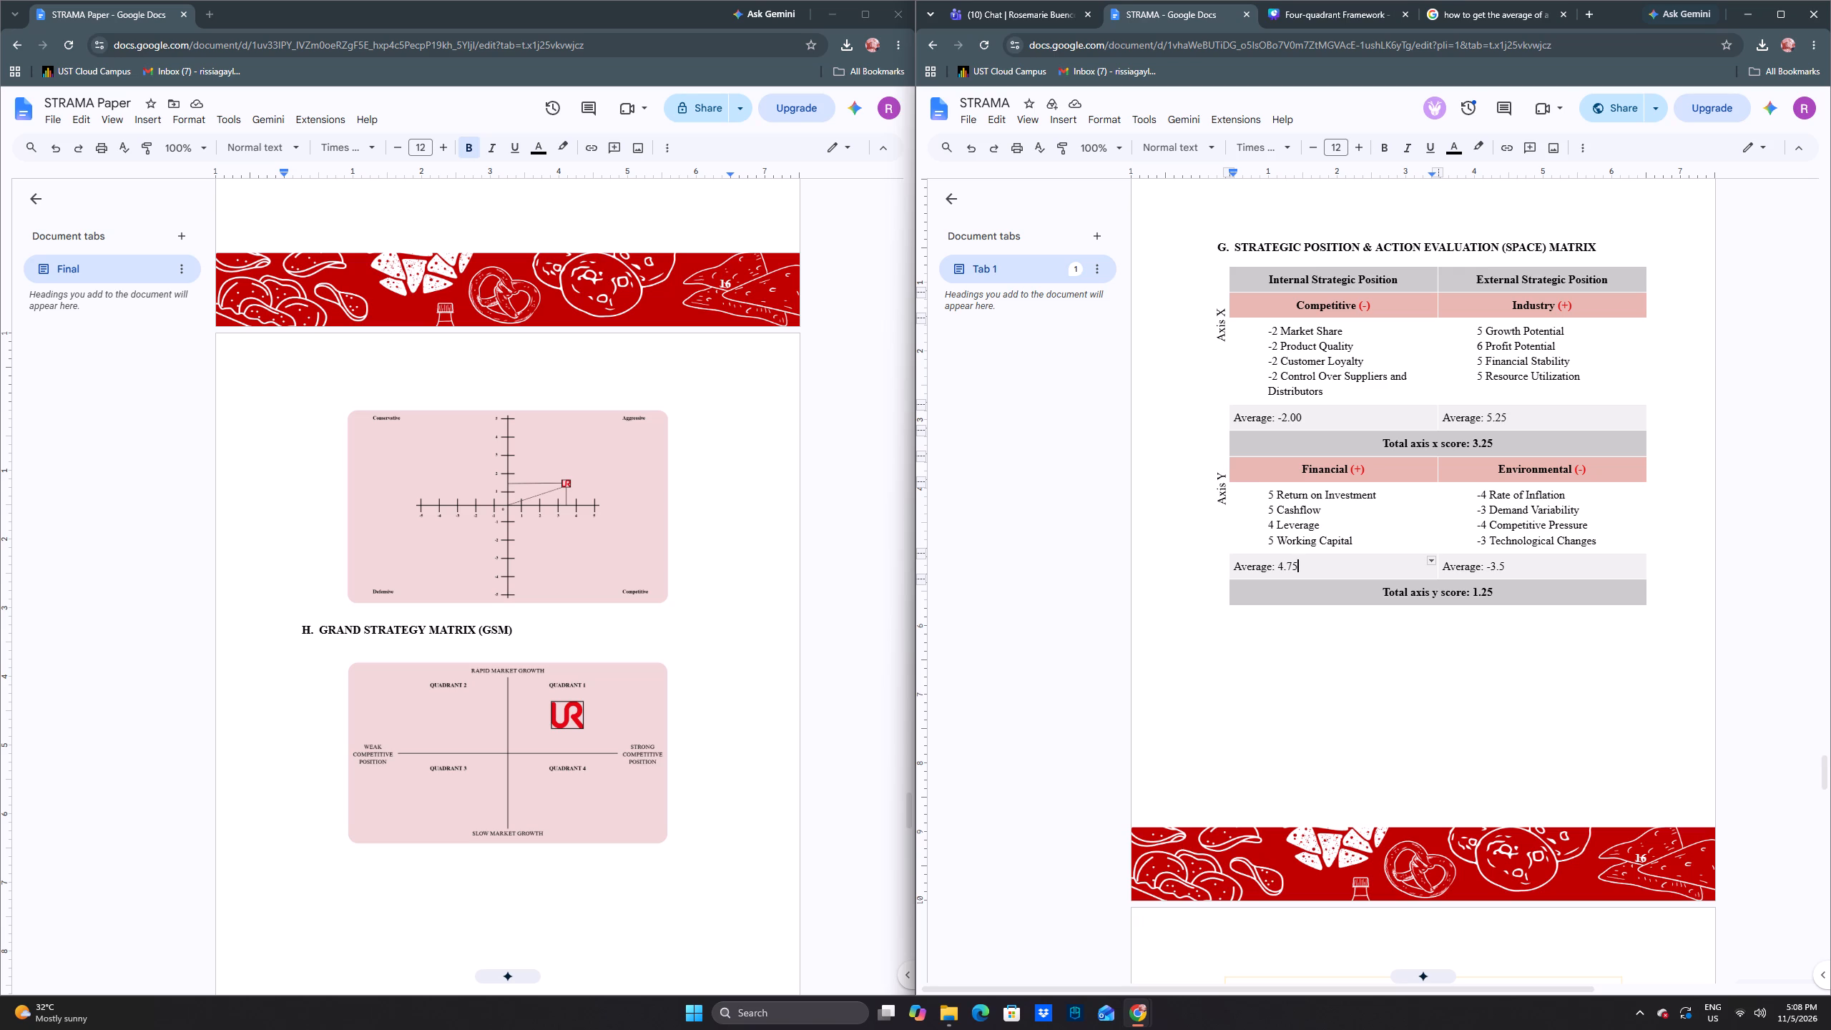
{"action": "left_click", "coordinate": [1484, 534]}
{"action": "left_click", "coordinate": [1513, 657]}
Compare the SPACE matrix table in the STRAMA draft with the SPACE graph on the following page.
{"action": "scroll", "coordinate": [1508, 652], "scroll_direction": "down", "scroll_amount": 10}
{"action": "scroll", "coordinate": [1508, 652], "scroll_direction": "up", "scroll_amount": 3}
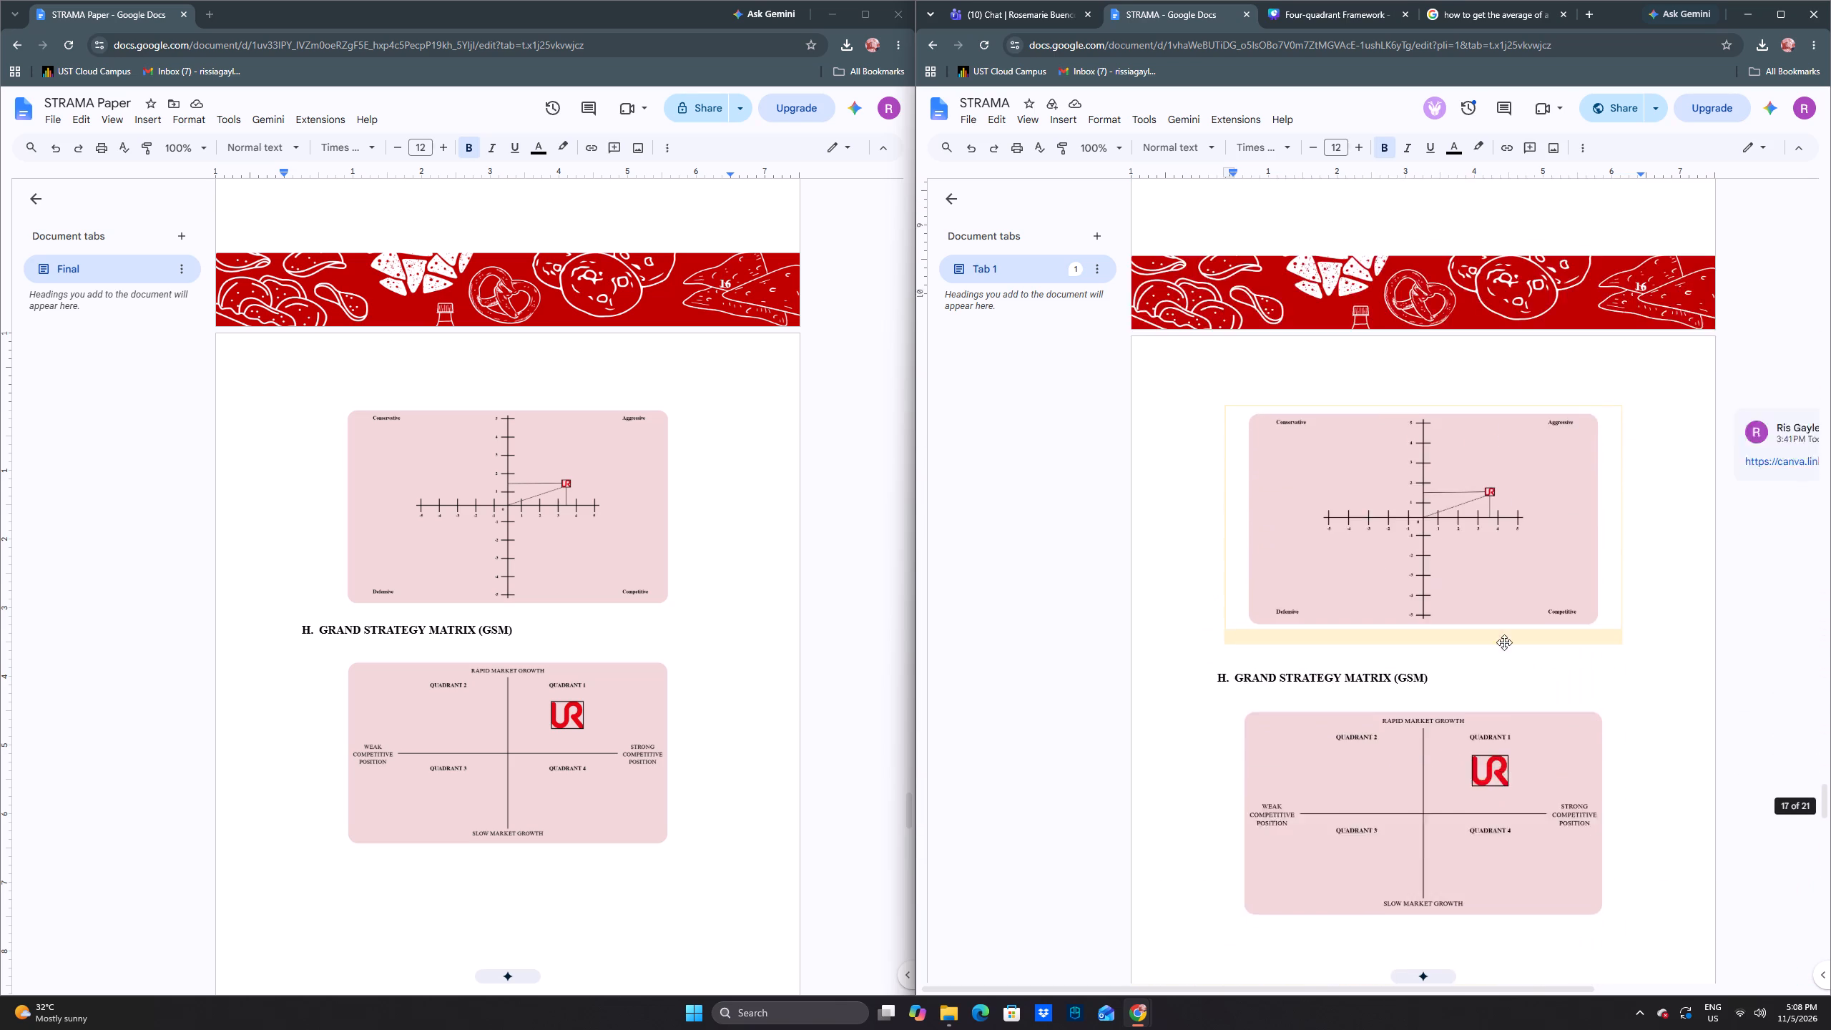
{"action": "scroll", "coordinate": [1504, 642], "scroll_direction": "up", "scroll_amount": 8}
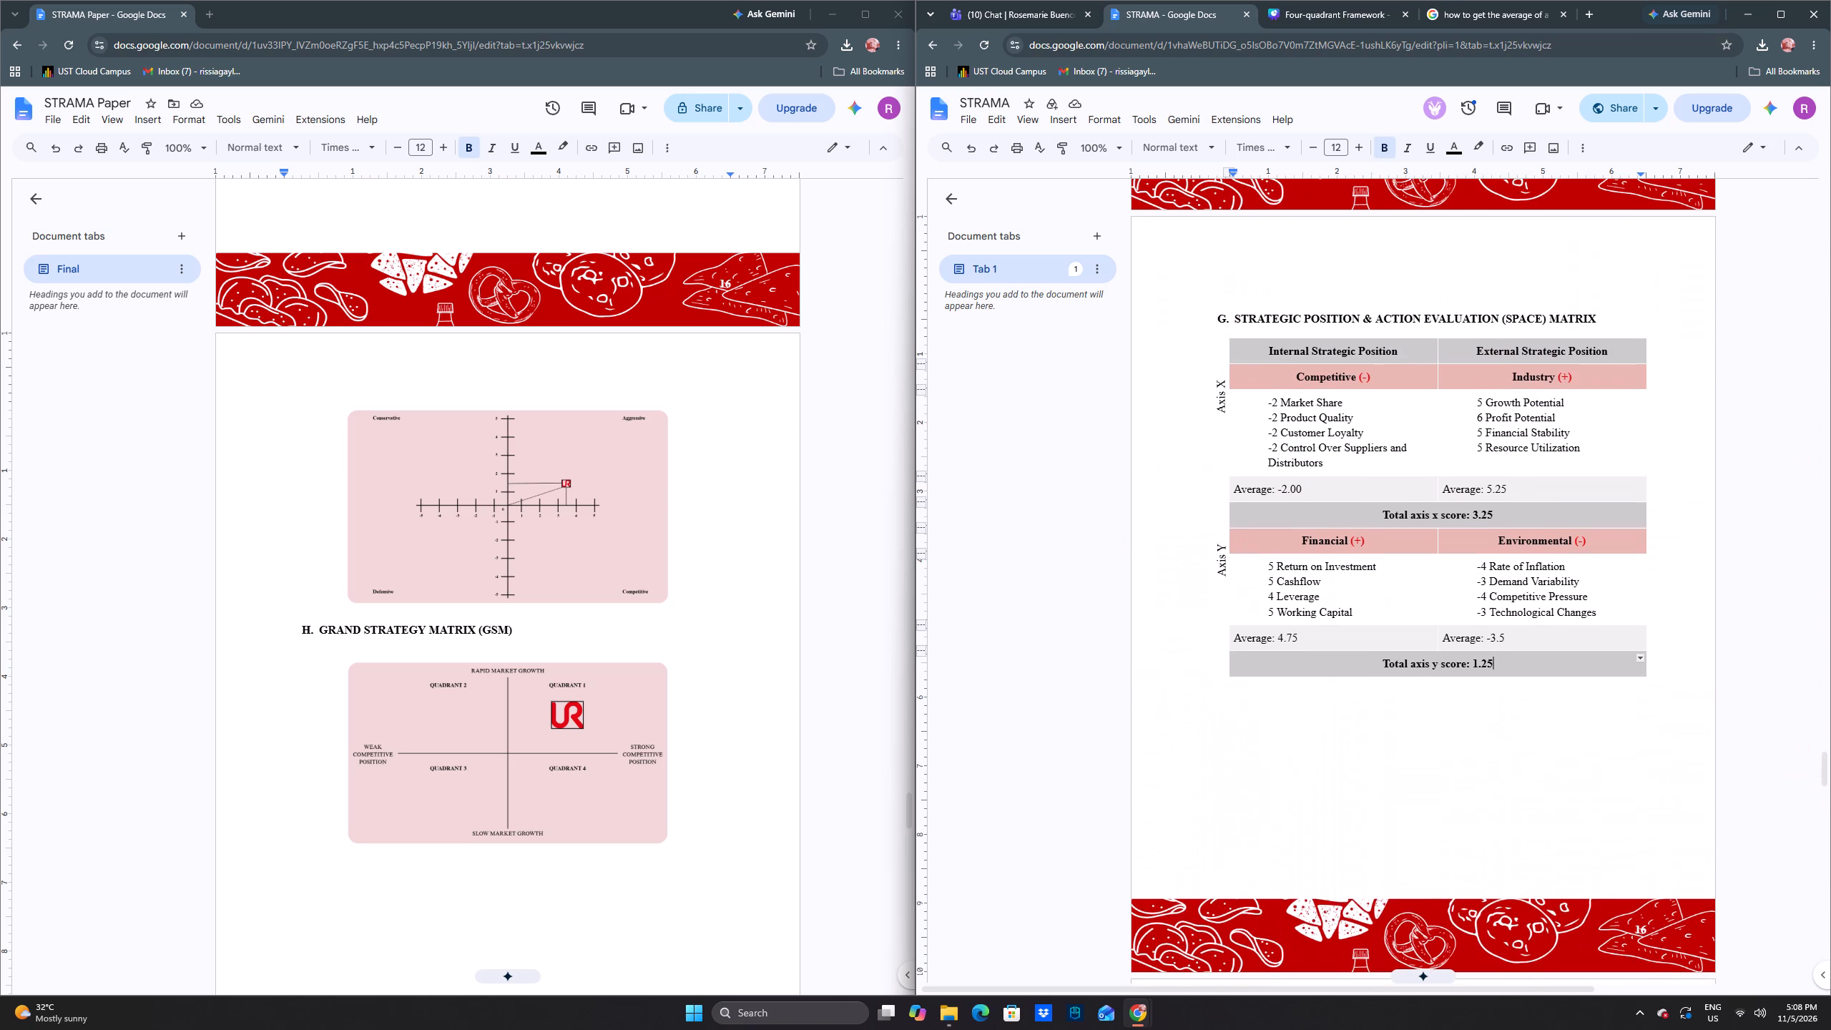
{"action": "scroll", "coordinate": [1504, 642], "scroll_direction": "down", "scroll_amount": 3}
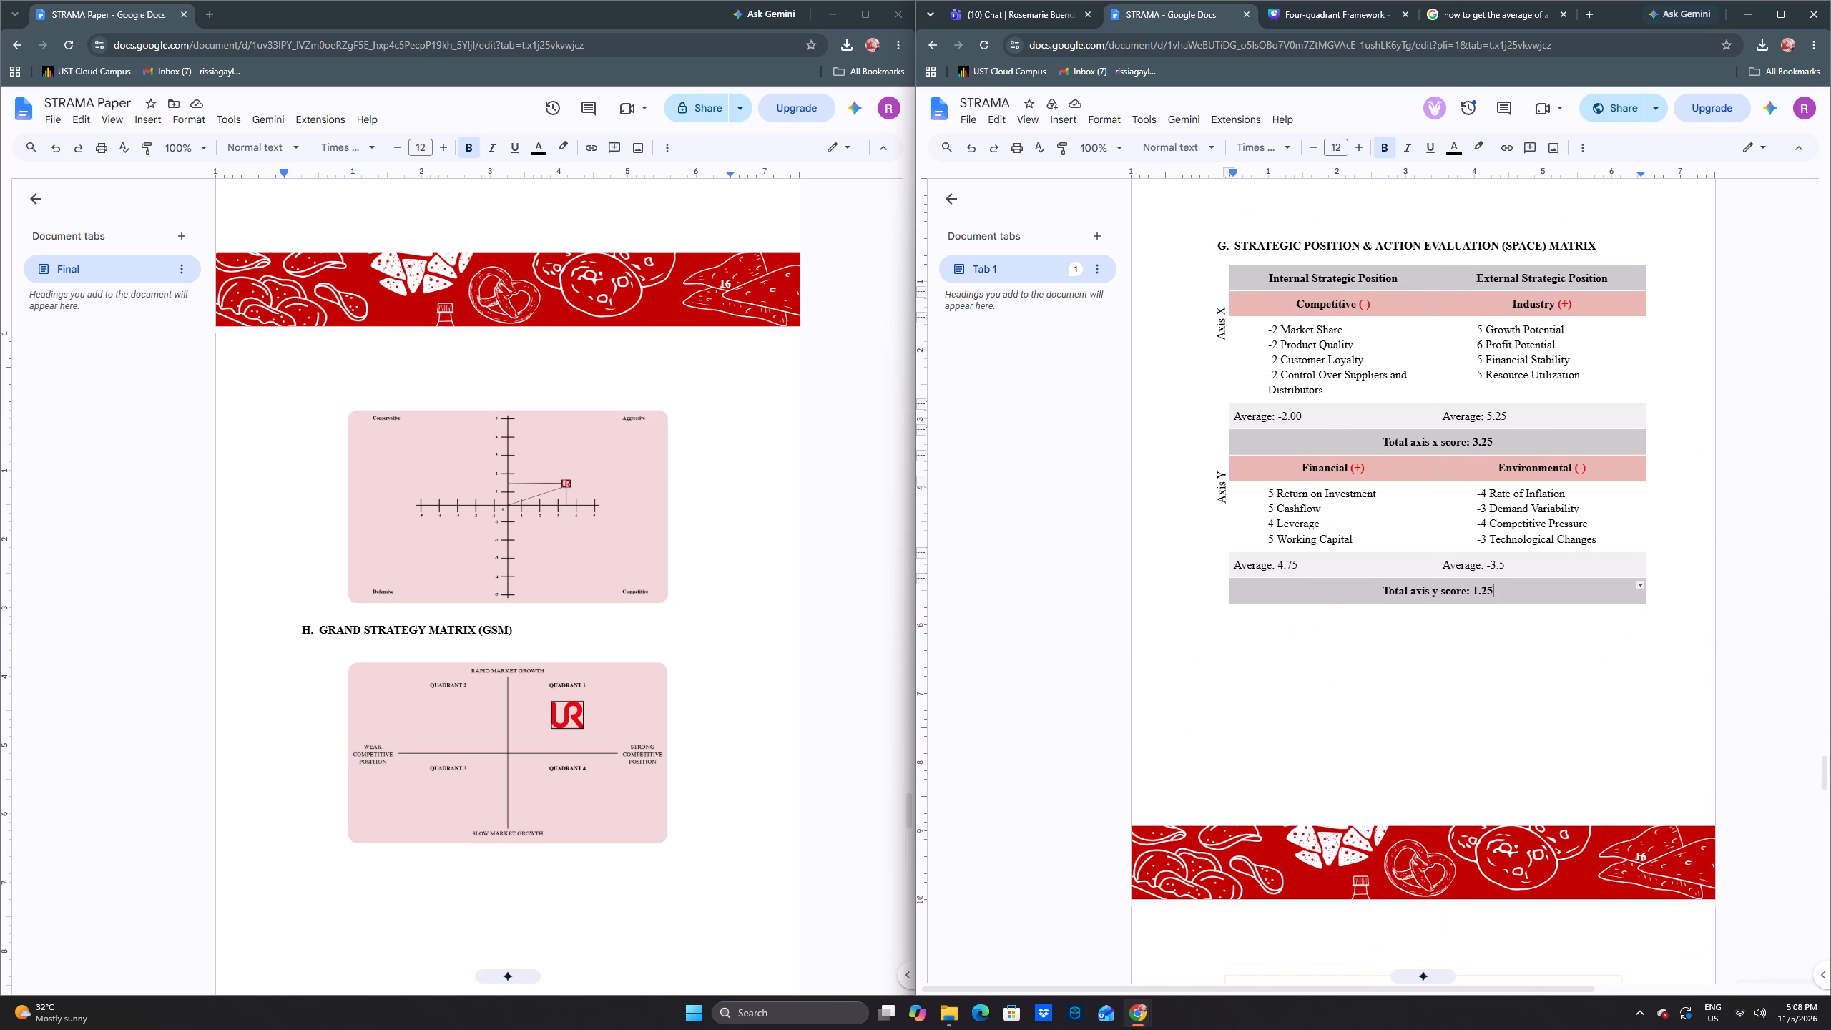
{"action": "scroll", "coordinate": [1504, 642], "scroll_direction": "down", "scroll_amount": 9}
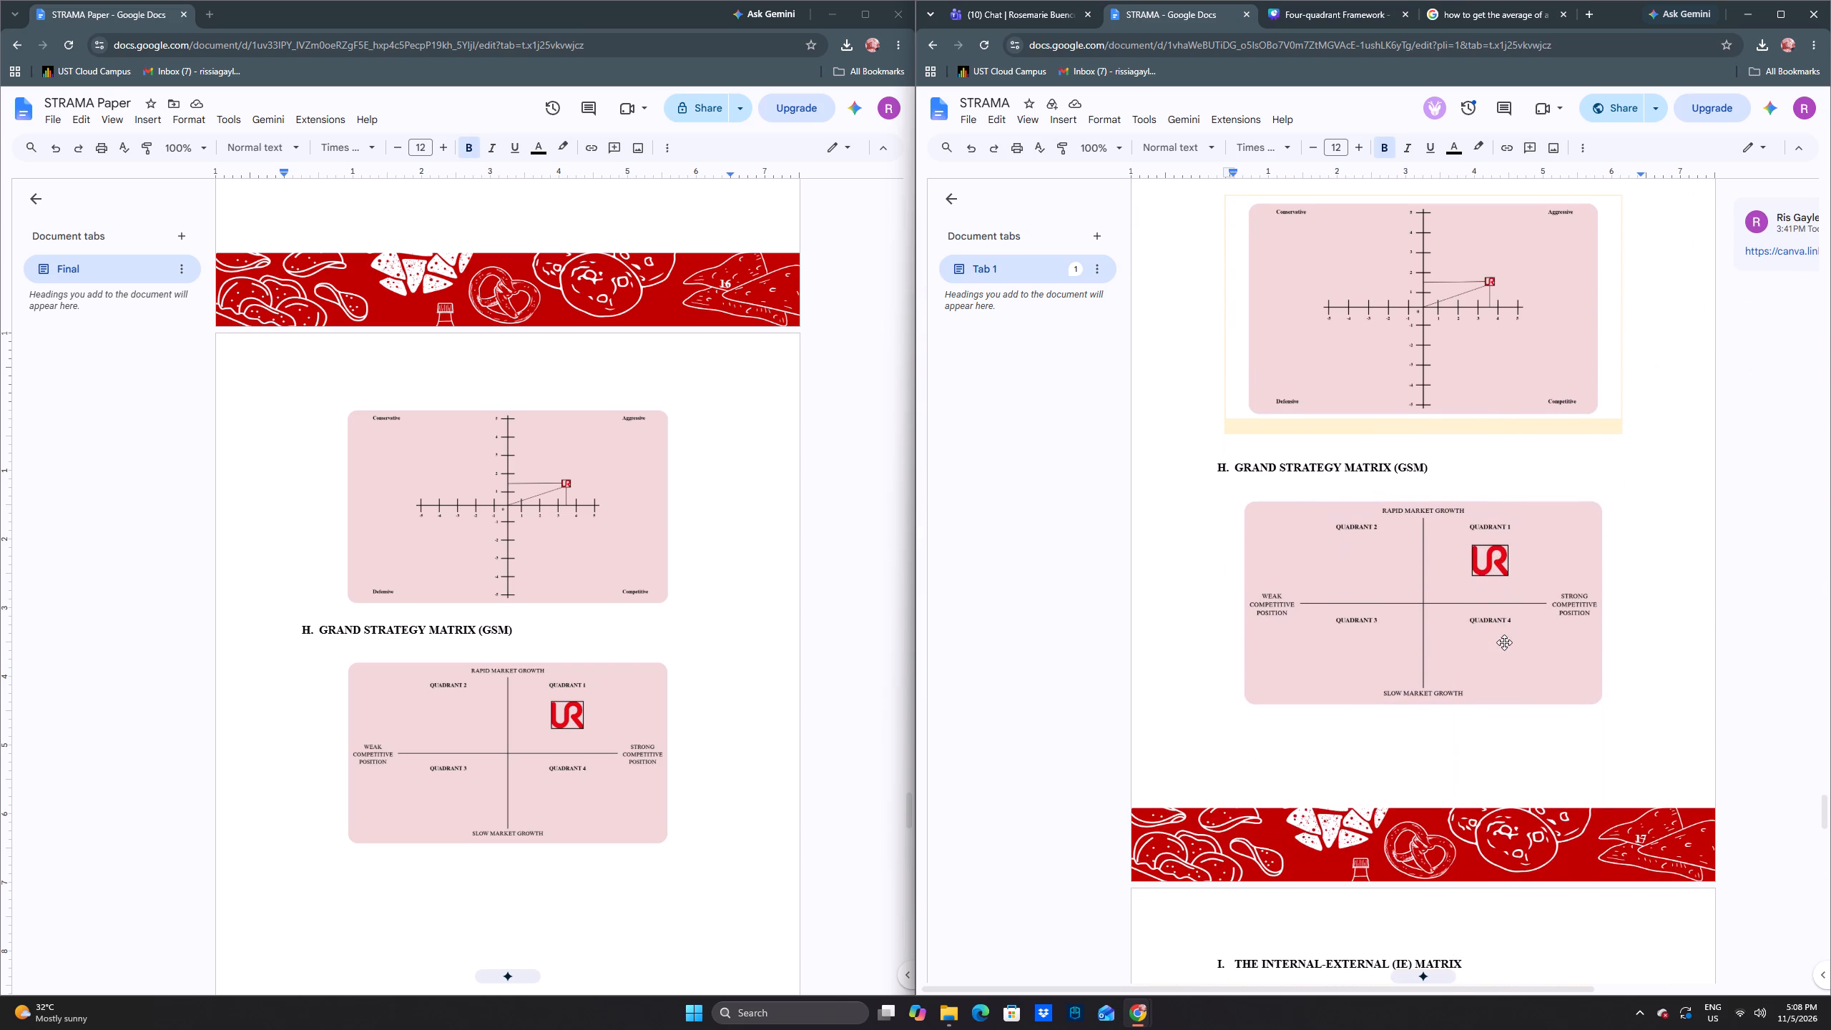
{"action": "scroll", "coordinate": [1504, 642], "scroll_direction": "up", "scroll_amount": 6}
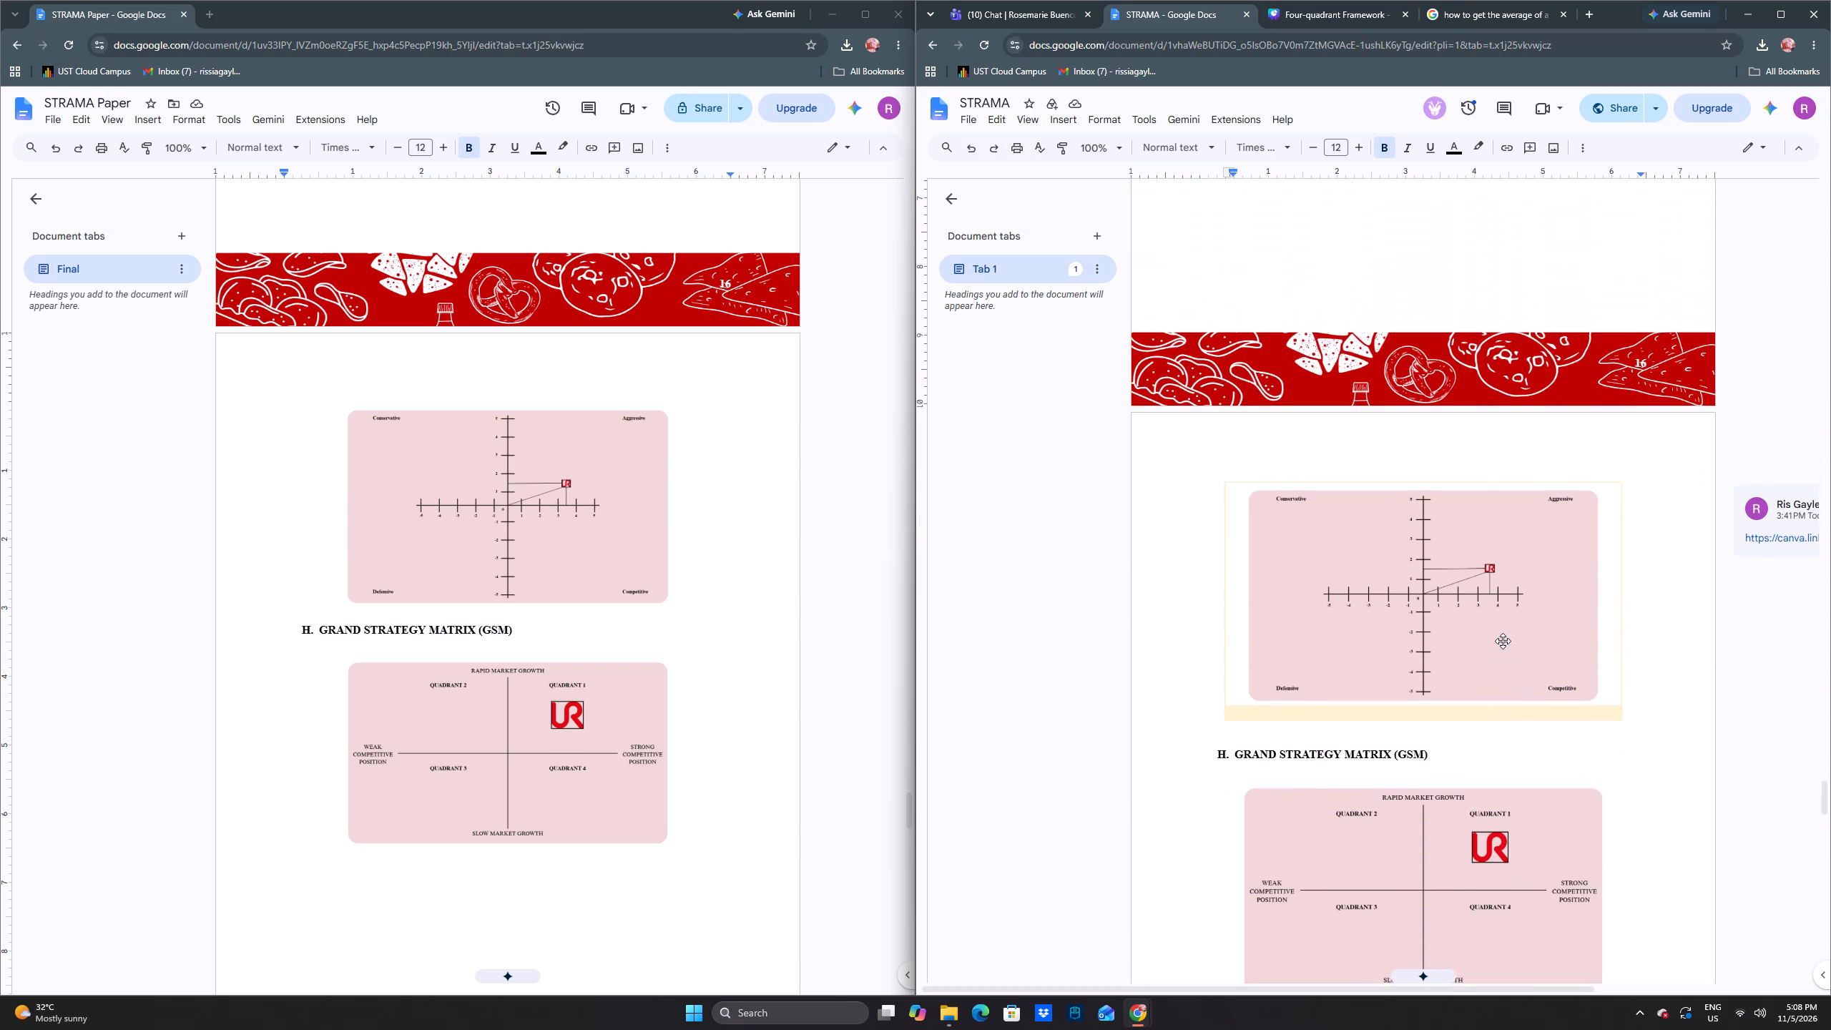
{"action": "scroll", "coordinate": [1503, 641], "scroll_direction": "up", "scroll_amount": 18}
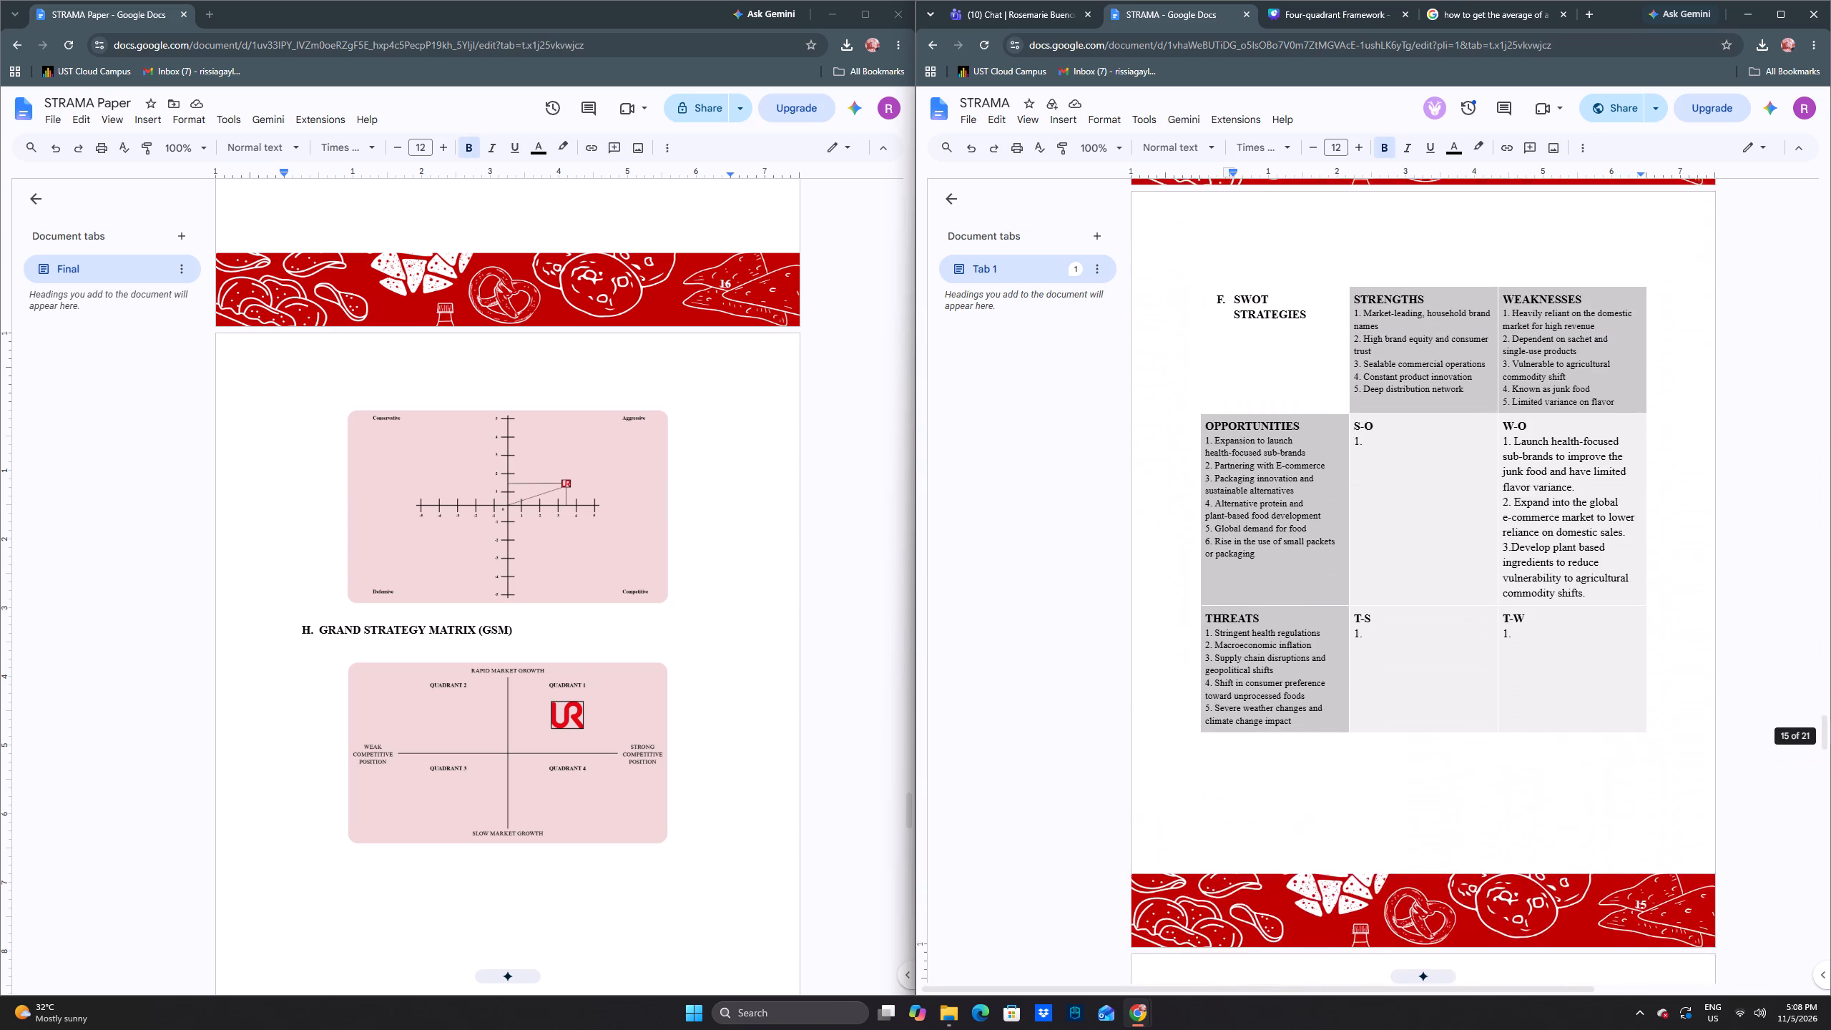
Review the STRAMA draft's remaining sections through the references, and return to the SPACE matrix table and graph.
{"action": "scroll", "coordinate": [1497, 635], "scroll_direction": "down", "scroll_amount": 16}
{"action": "scroll", "coordinate": [1497, 635], "scroll_direction": "down", "scroll_amount": 5}
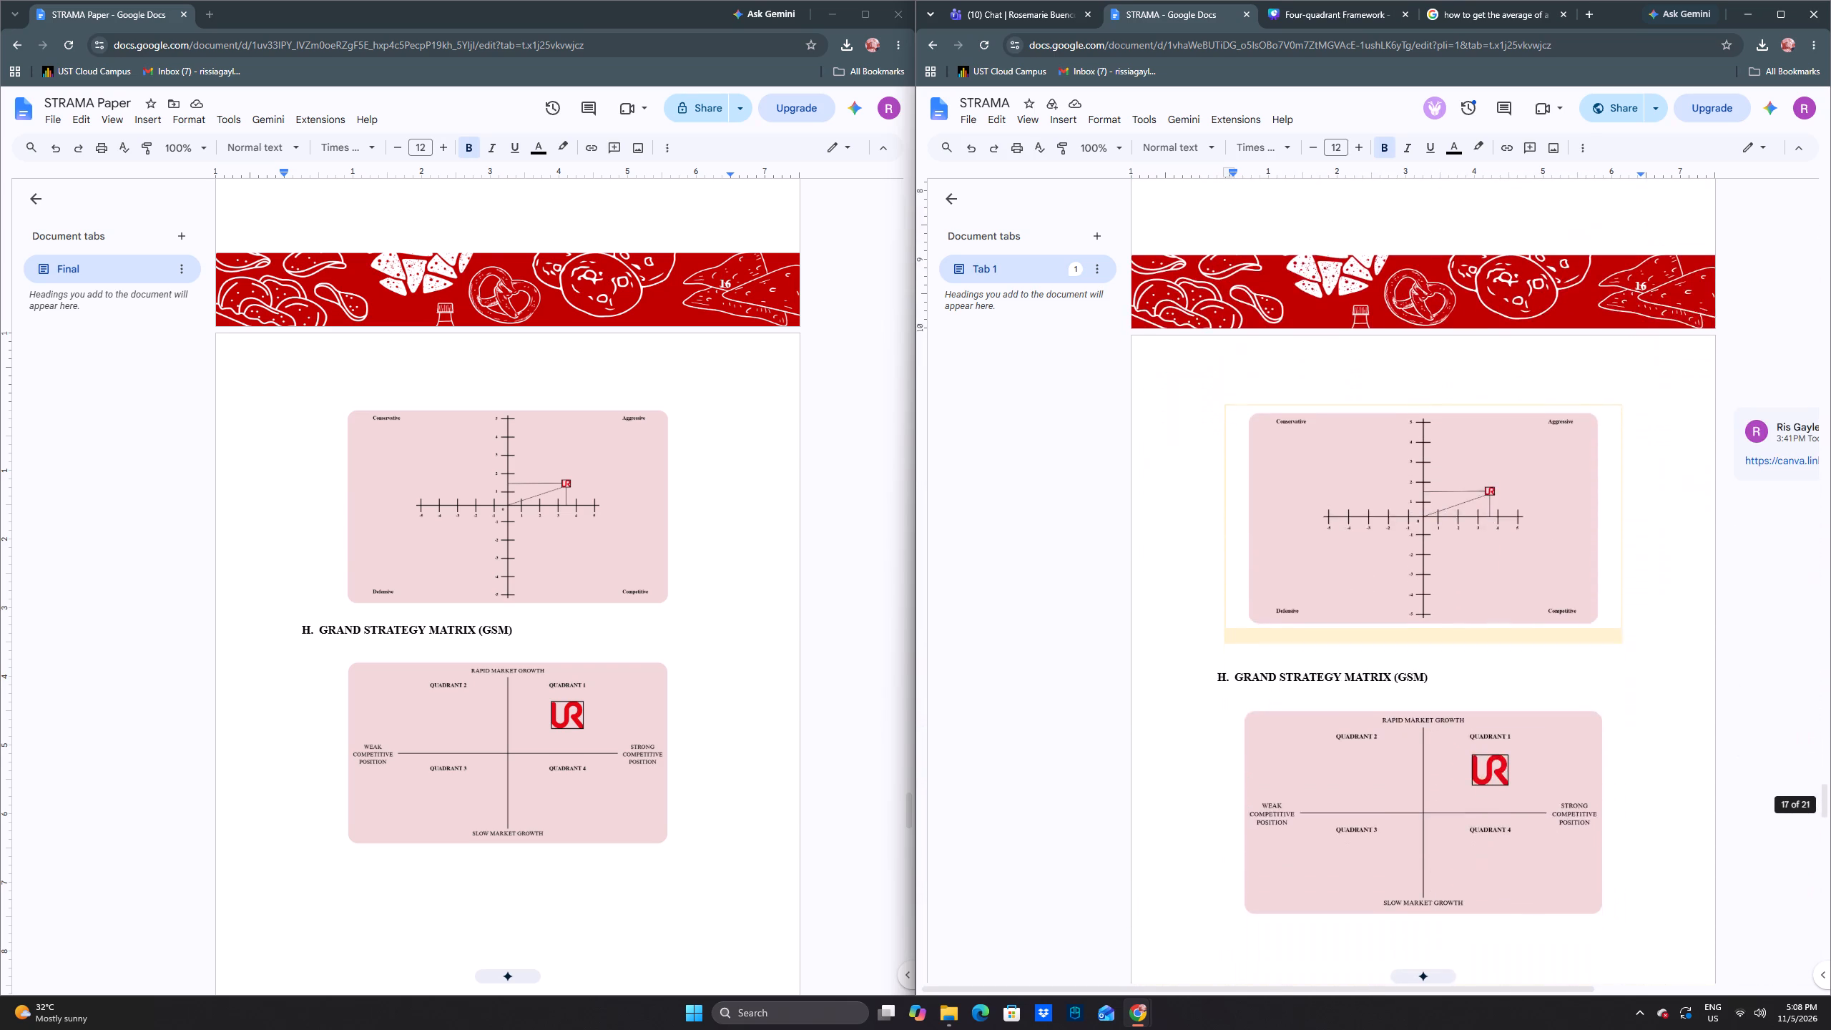
{"action": "scroll", "coordinate": [1497, 635], "scroll_direction": "down", "scroll_amount": 11}
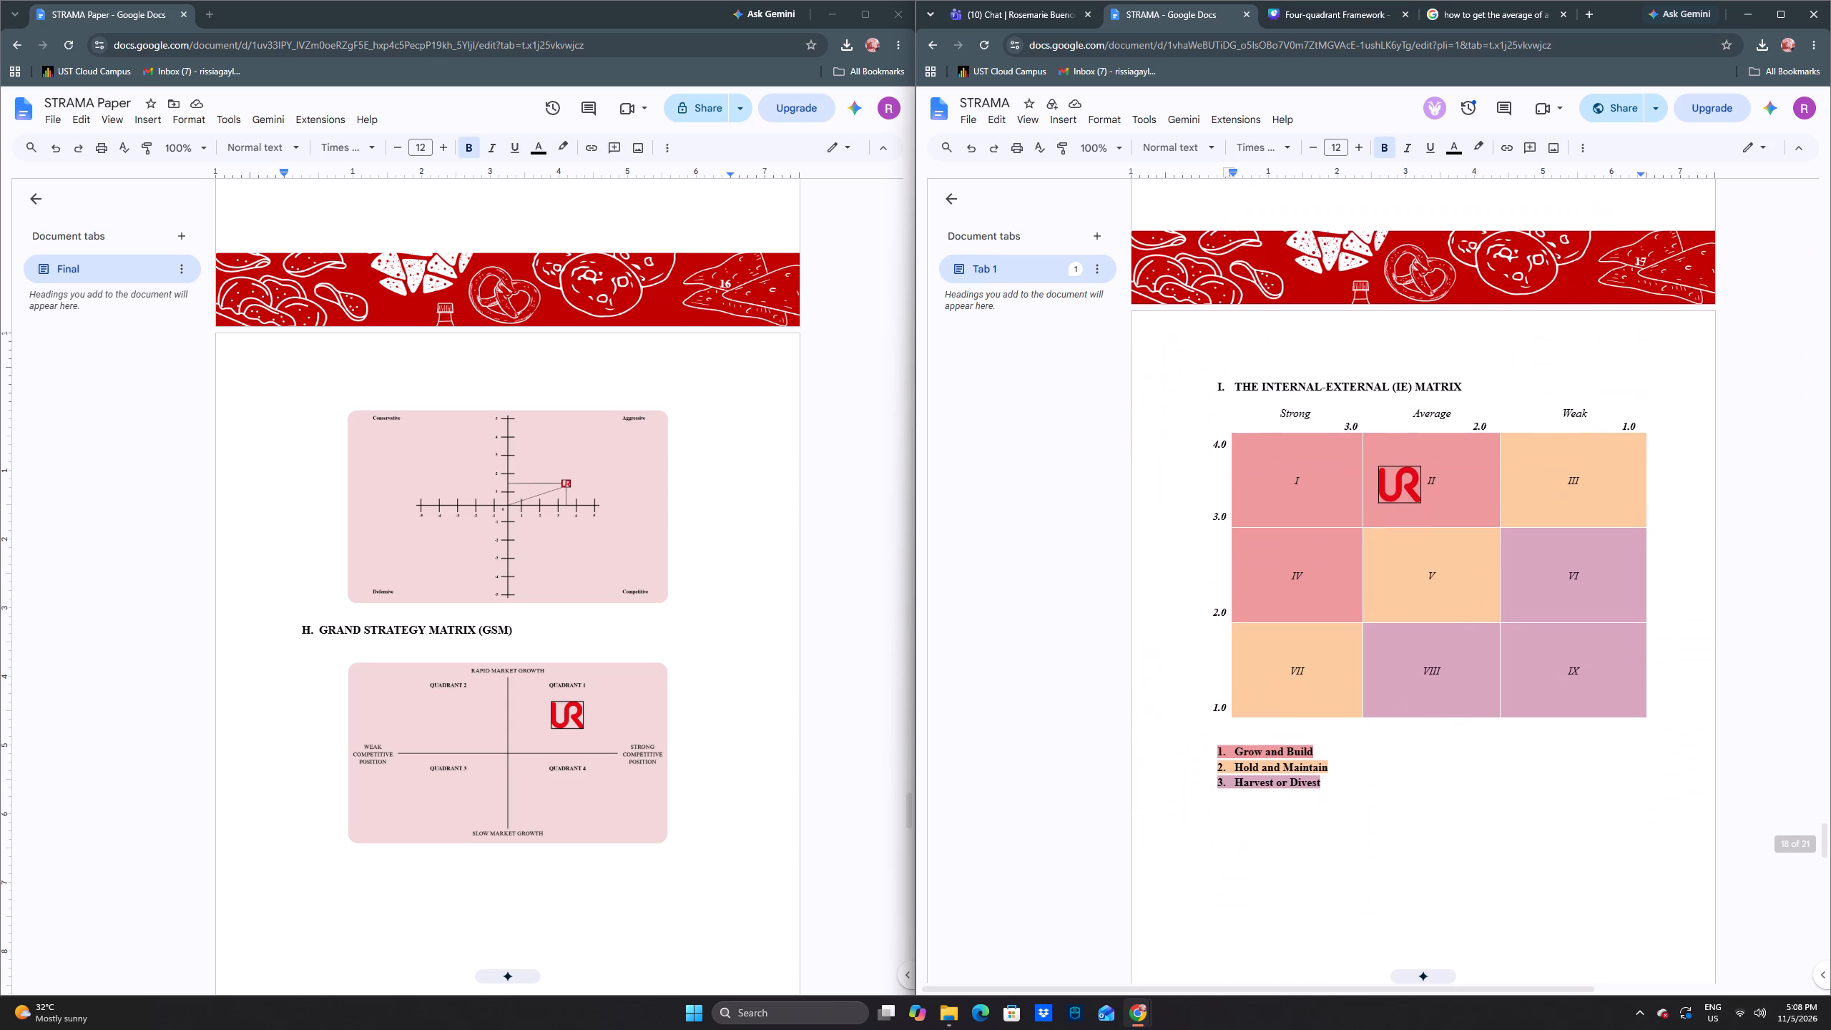
{"action": "scroll", "coordinate": [1497, 635], "scroll_direction": "down", "scroll_amount": 17}
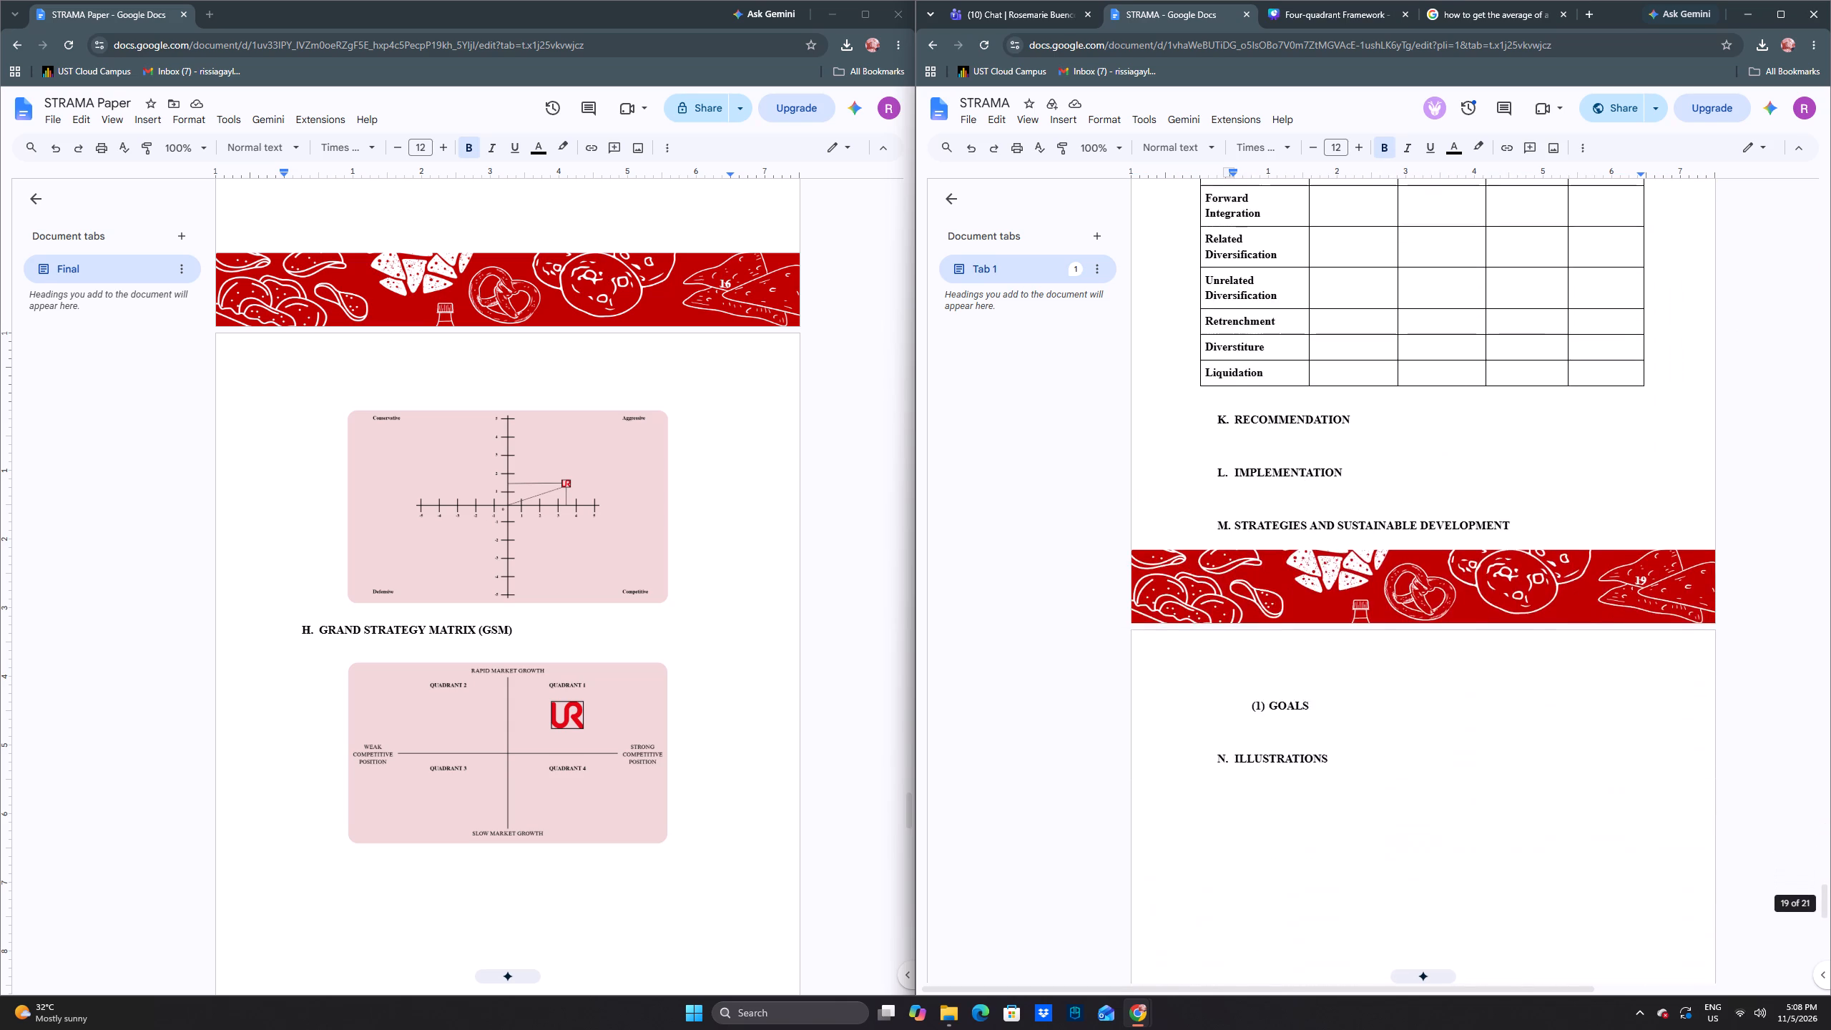
{"action": "scroll", "coordinate": [1497, 635], "scroll_direction": "down", "scroll_amount": 19}
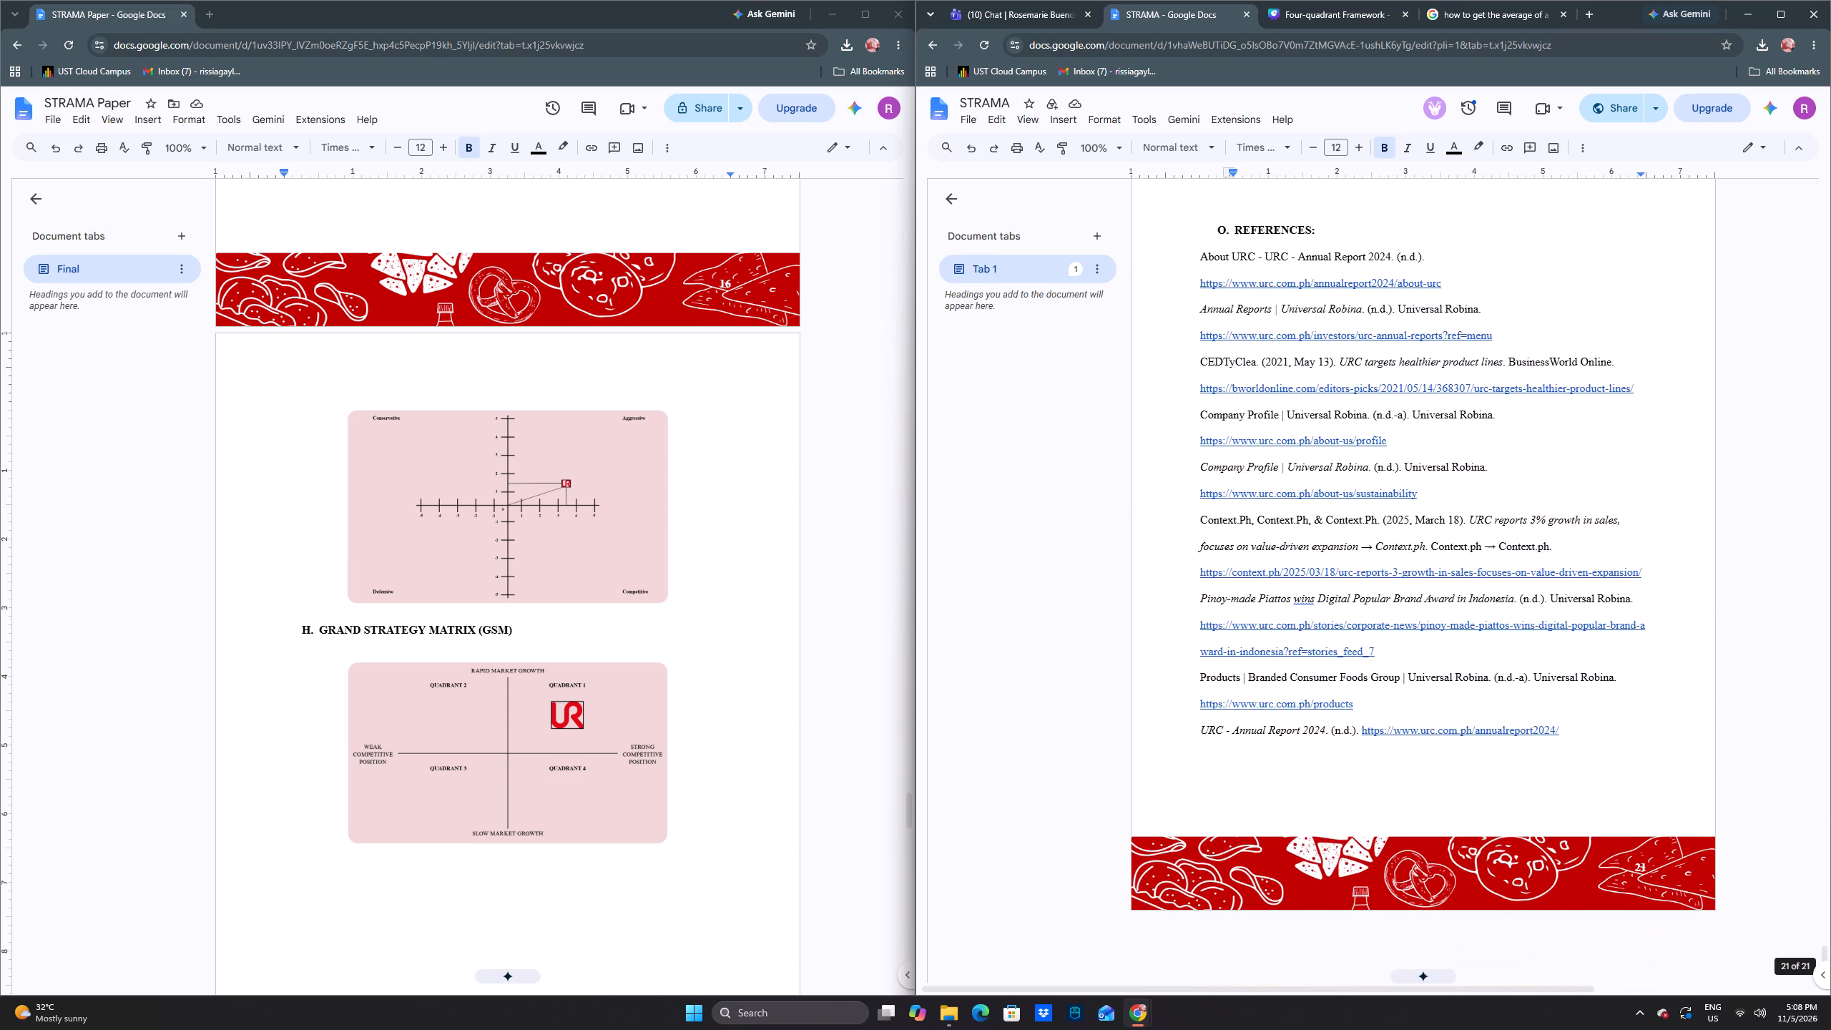
{"action": "scroll", "coordinate": [1497, 635], "scroll_direction": "up", "scroll_amount": 19}
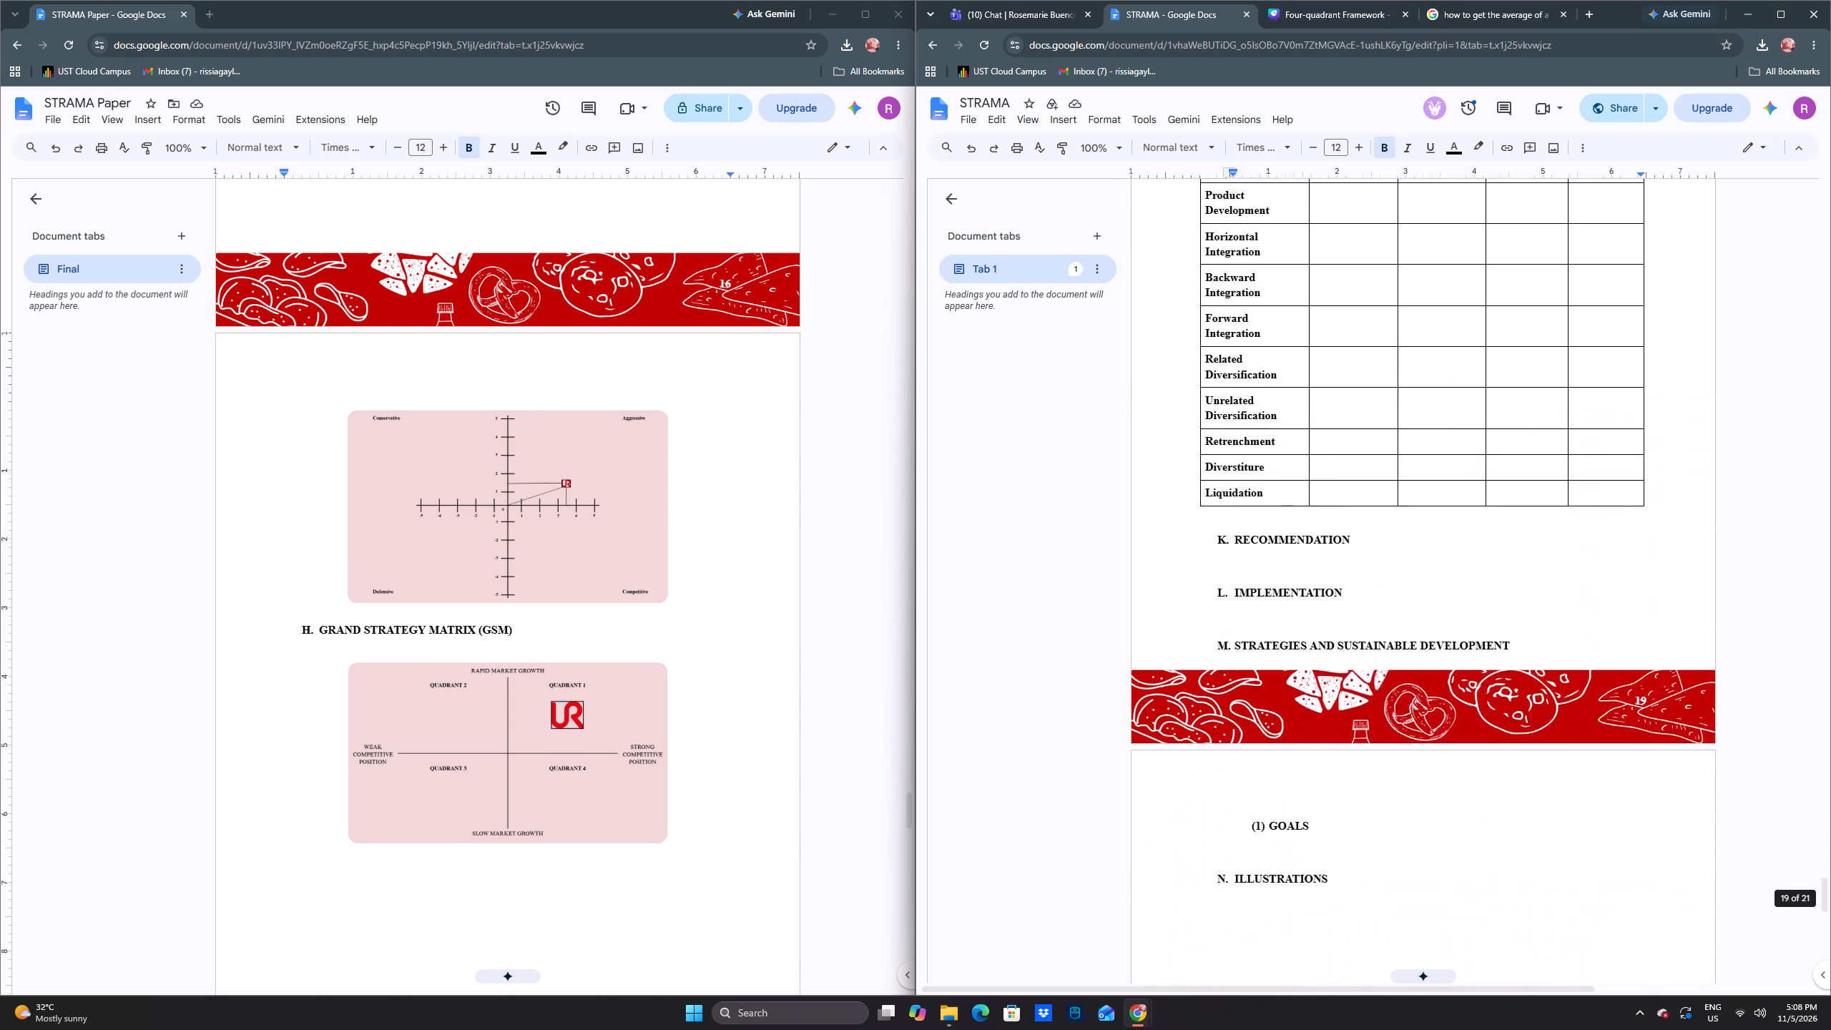
{"action": "scroll", "coordinate": [1496, 634], "scroll_direction": "up", "scroll_amount": 19}
{"action": "scroll", "coordinate": [1494, 633], "scroll_direction": "up", "scroll_amount": 4}
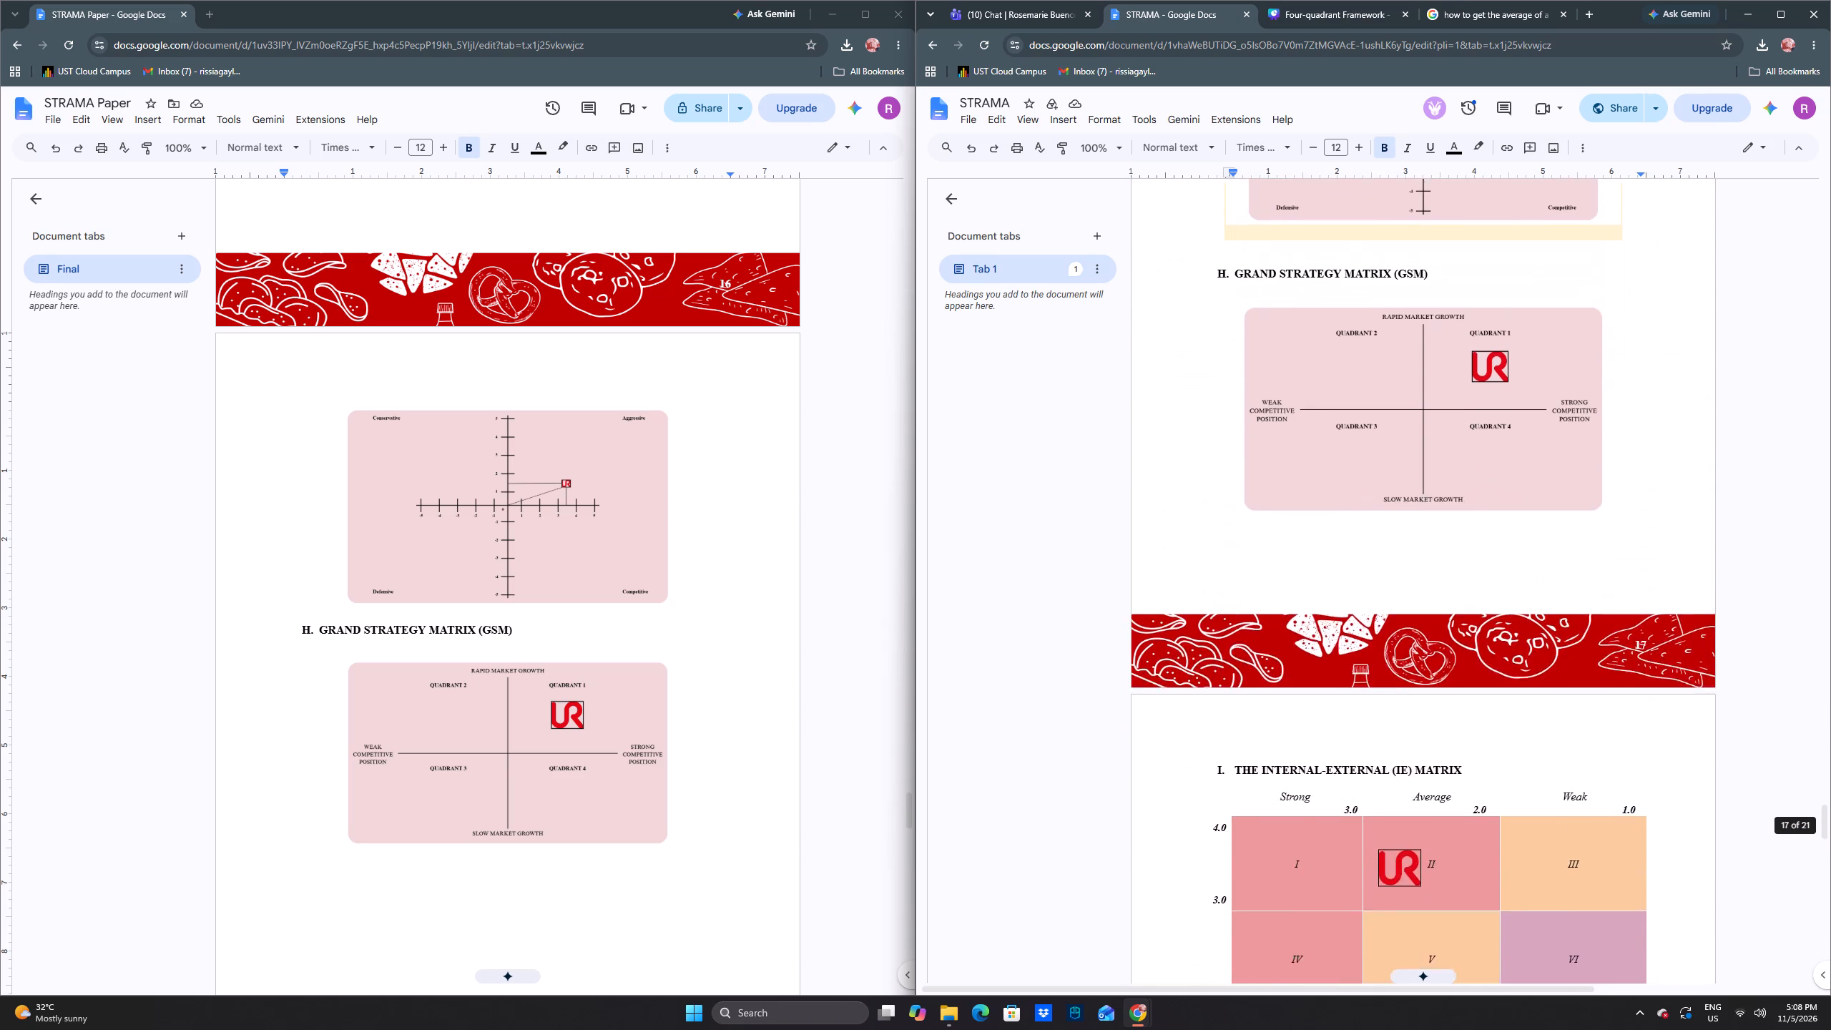
{"action": "scroll", "coordinate": [1494, 633], "scroll_direction": "up", "scroll_amount": 11}
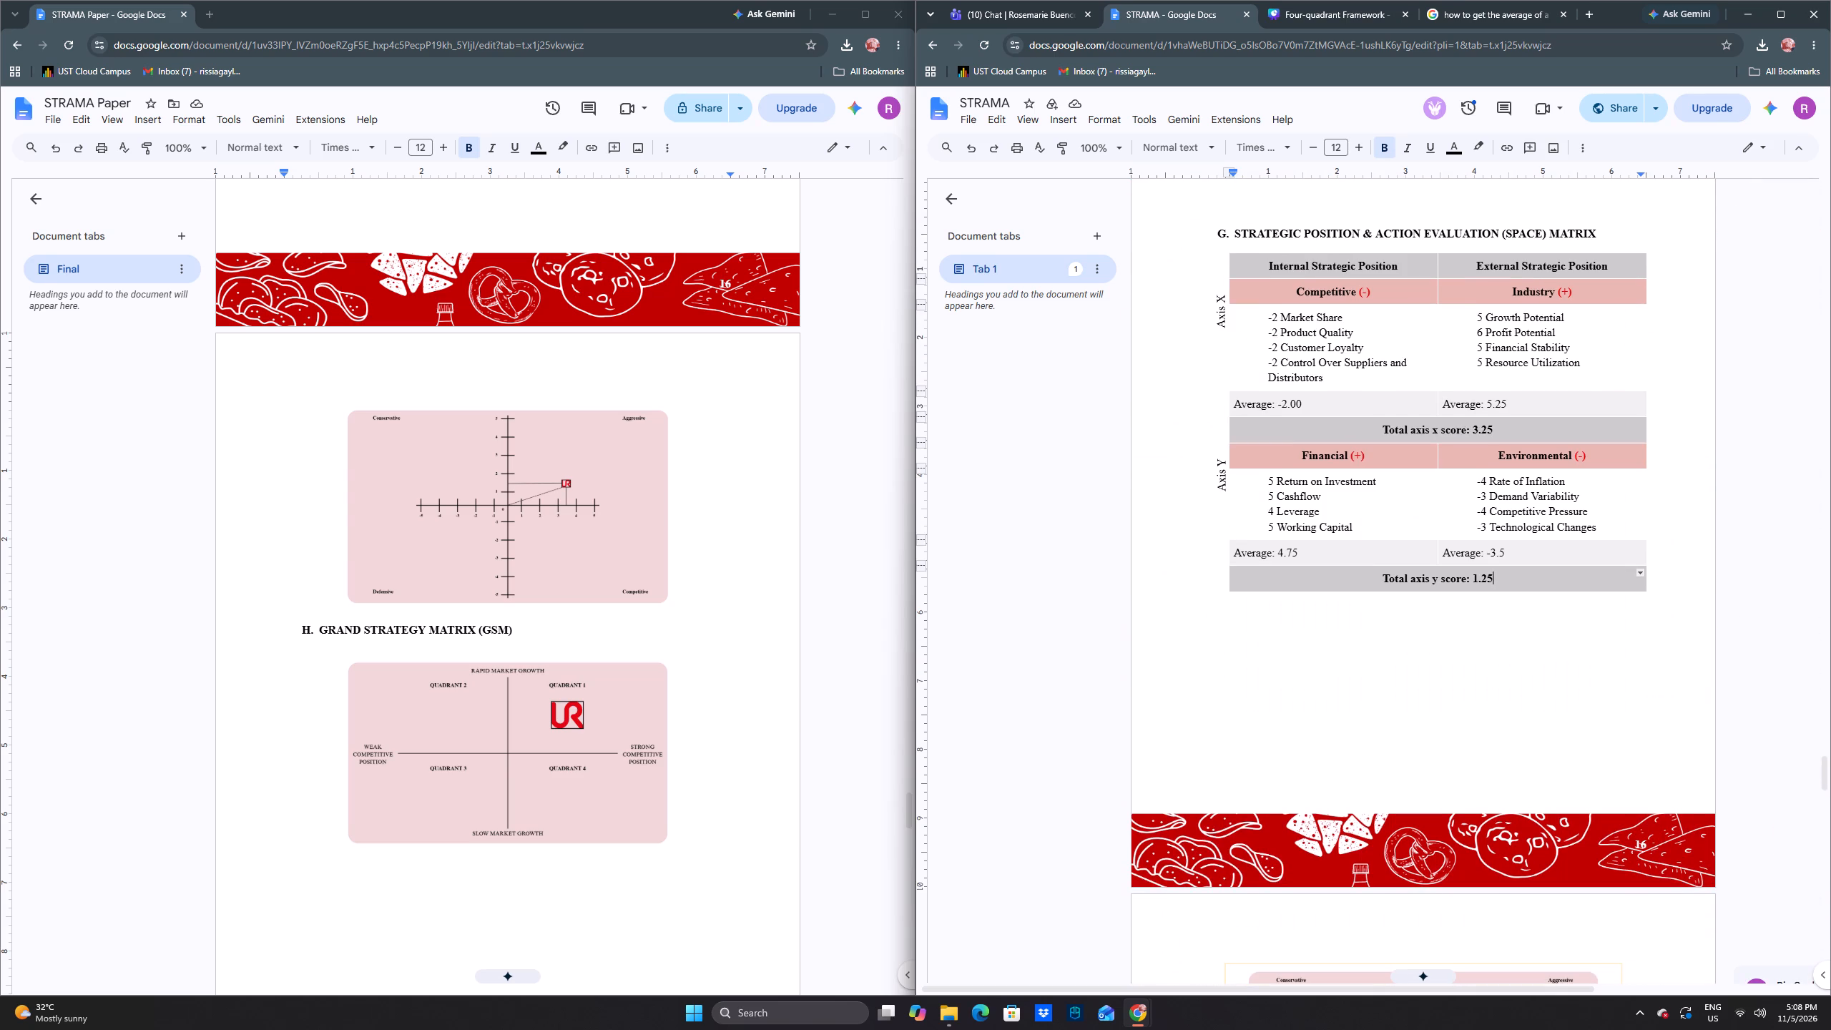
{"action": "scroll", "coordinate": [1492, 630], "scroll_direction": "down", "scroll_amount": 10}
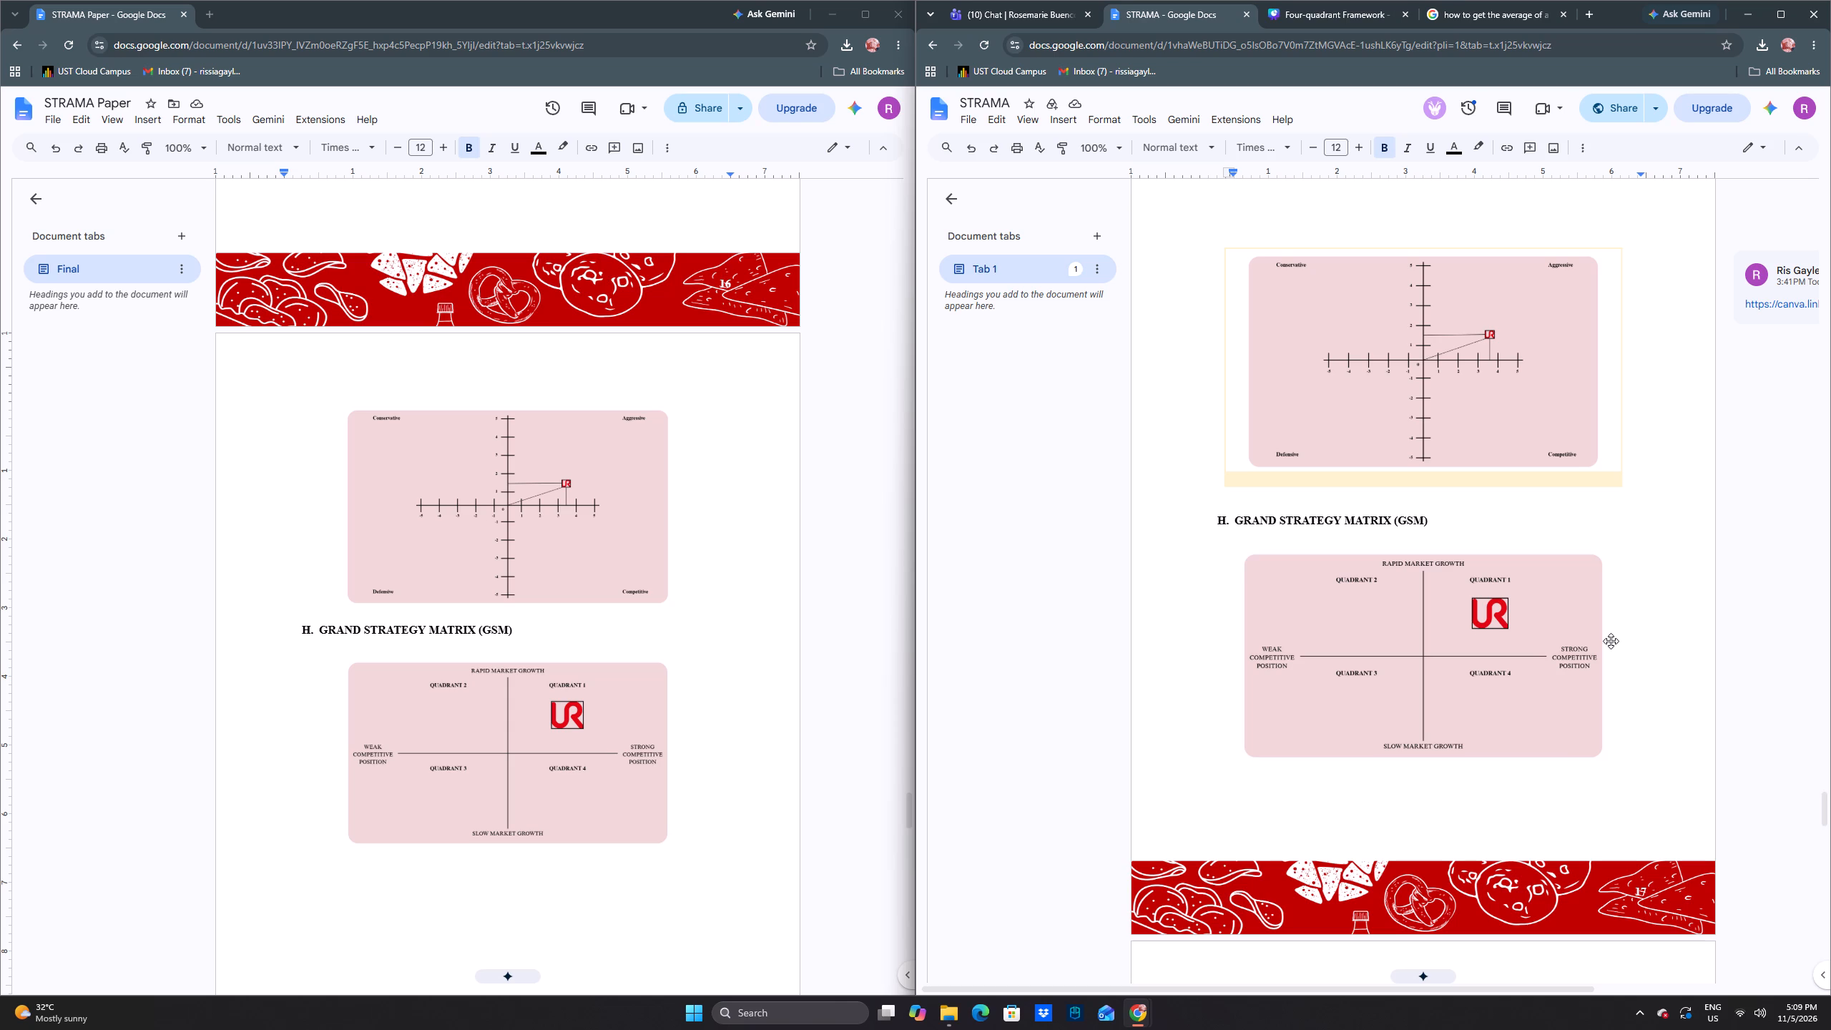
Switch to the Canva four-quadrant design and examine its label text formatting alongside the SPACE matrix scores in STRAMA Paper.
{"action": "left_click", "coordinate": [1307, 18]}
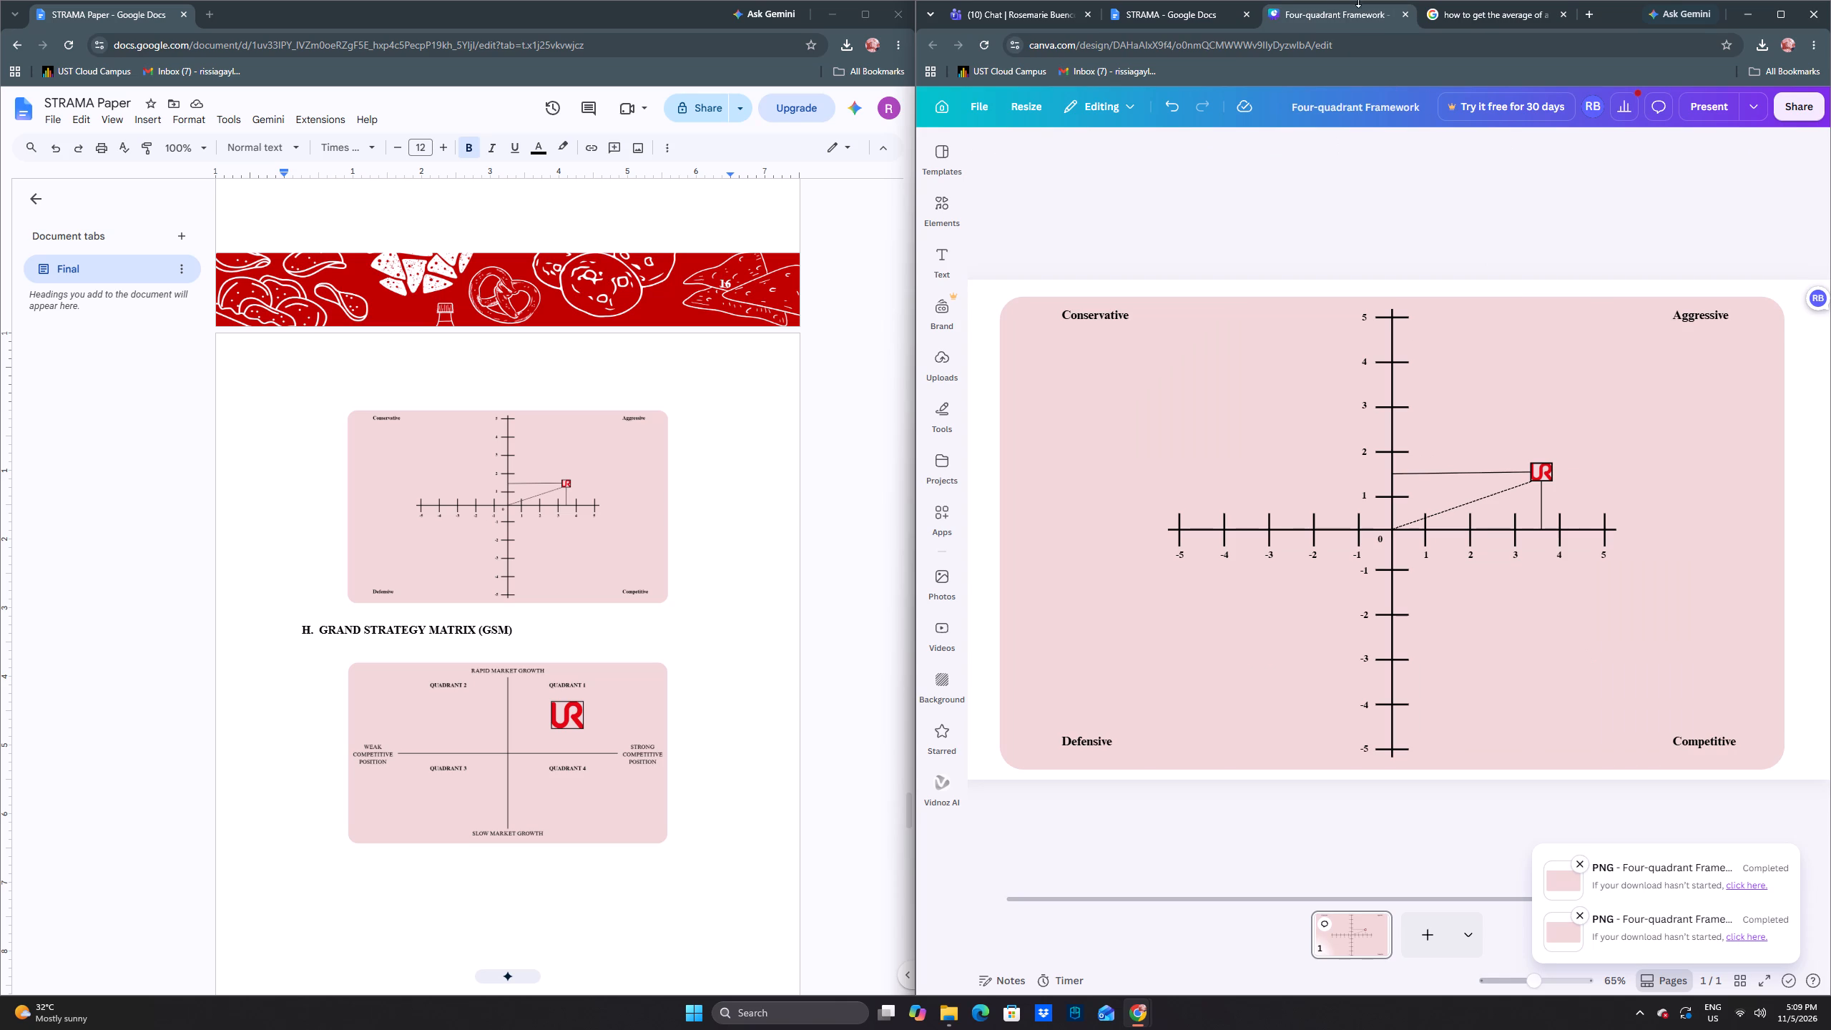
{"action": "left_click", "coordinate": [1700, 317]}
{"action": "left_click", "coordinate": [1366, 318]}
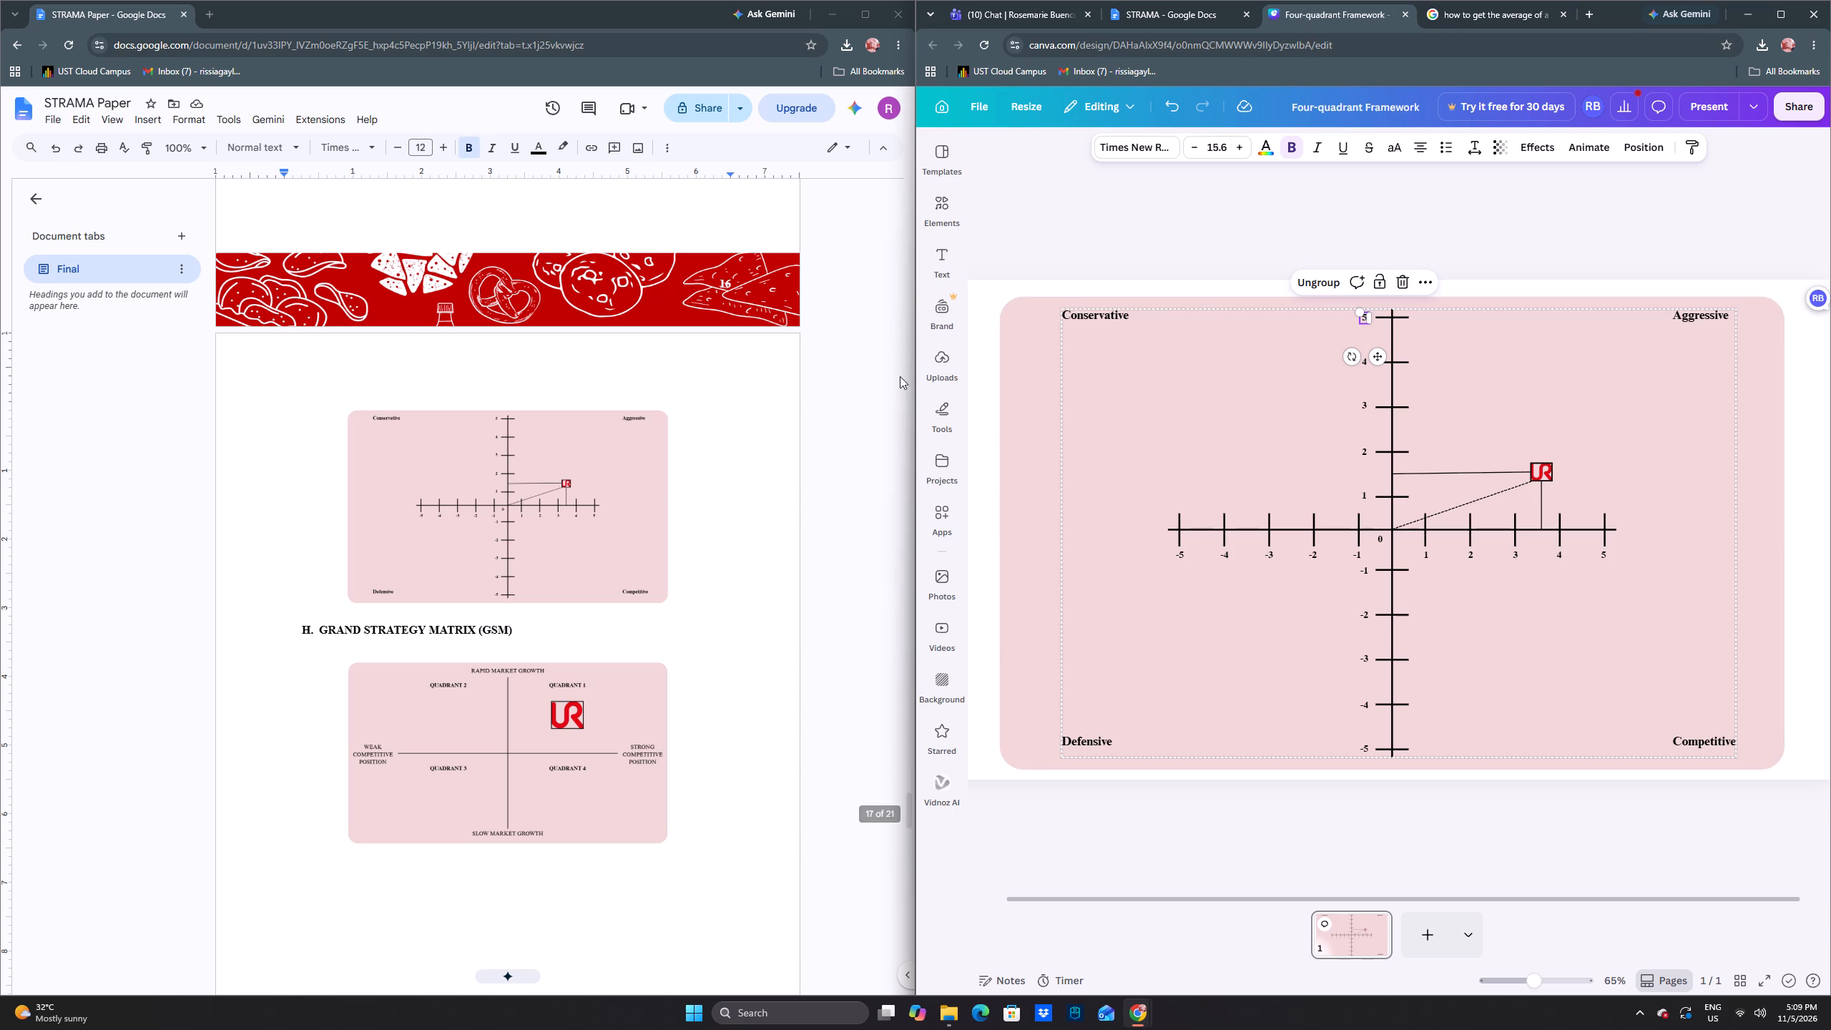
{"action": "scroll", "coordinate": [907, 412], "scroll_direction": "down", "scroll_amount": 1}
{"action": "scroll", "coordinate": [679, 426], "scroll_direction": "up", "scroll_amount": 9}
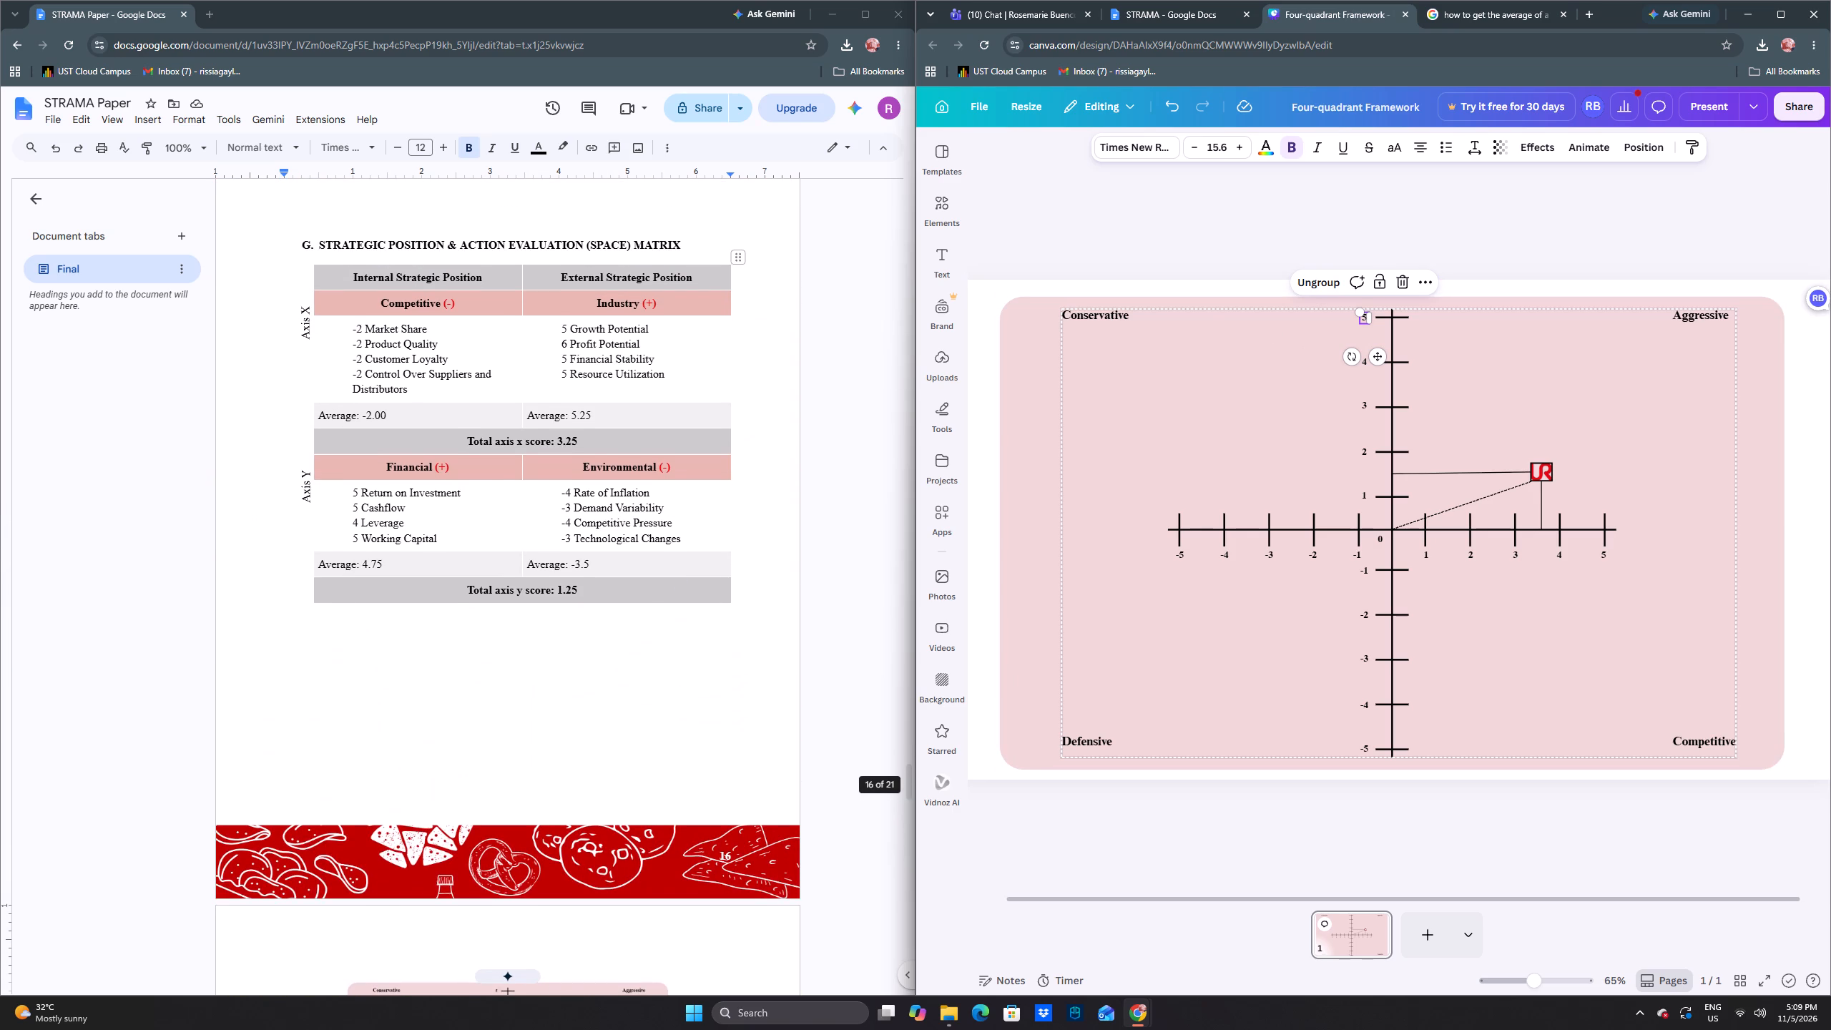
{"action": "left_click", "coordinate": [1117, 203]}
{"action": "left_click", "coordinate": [1405, 399]}
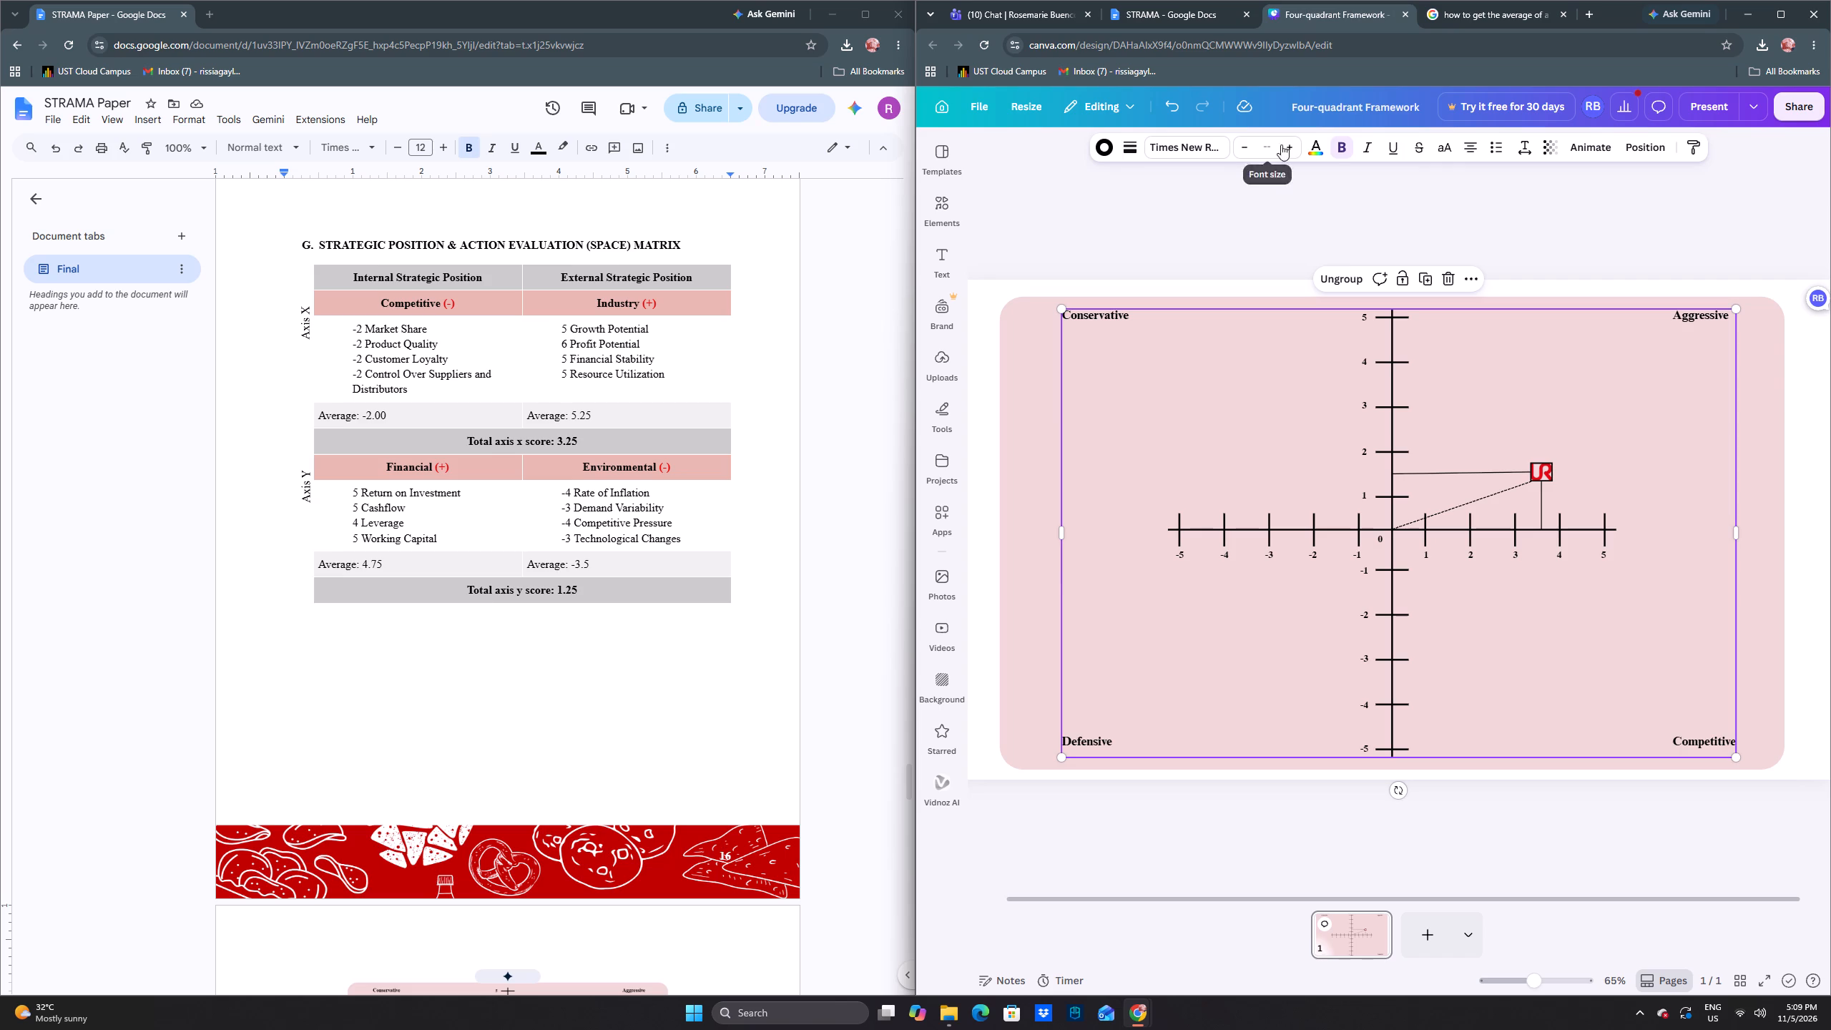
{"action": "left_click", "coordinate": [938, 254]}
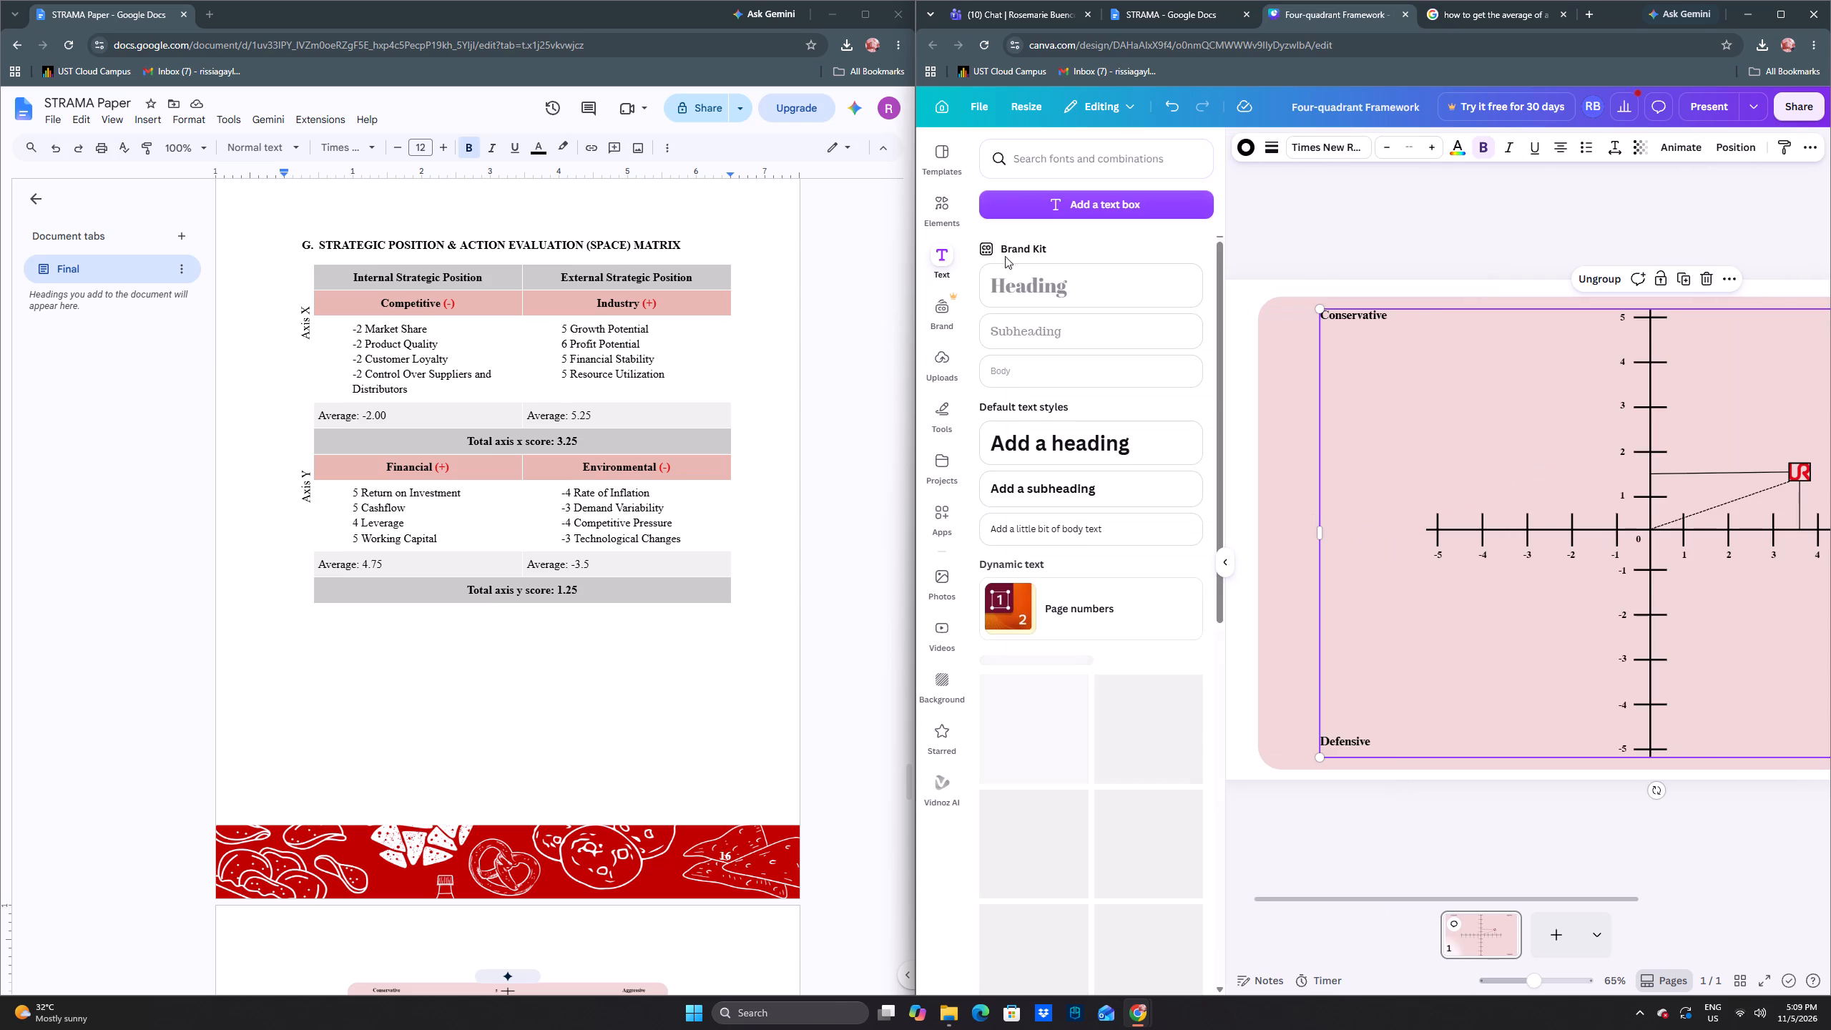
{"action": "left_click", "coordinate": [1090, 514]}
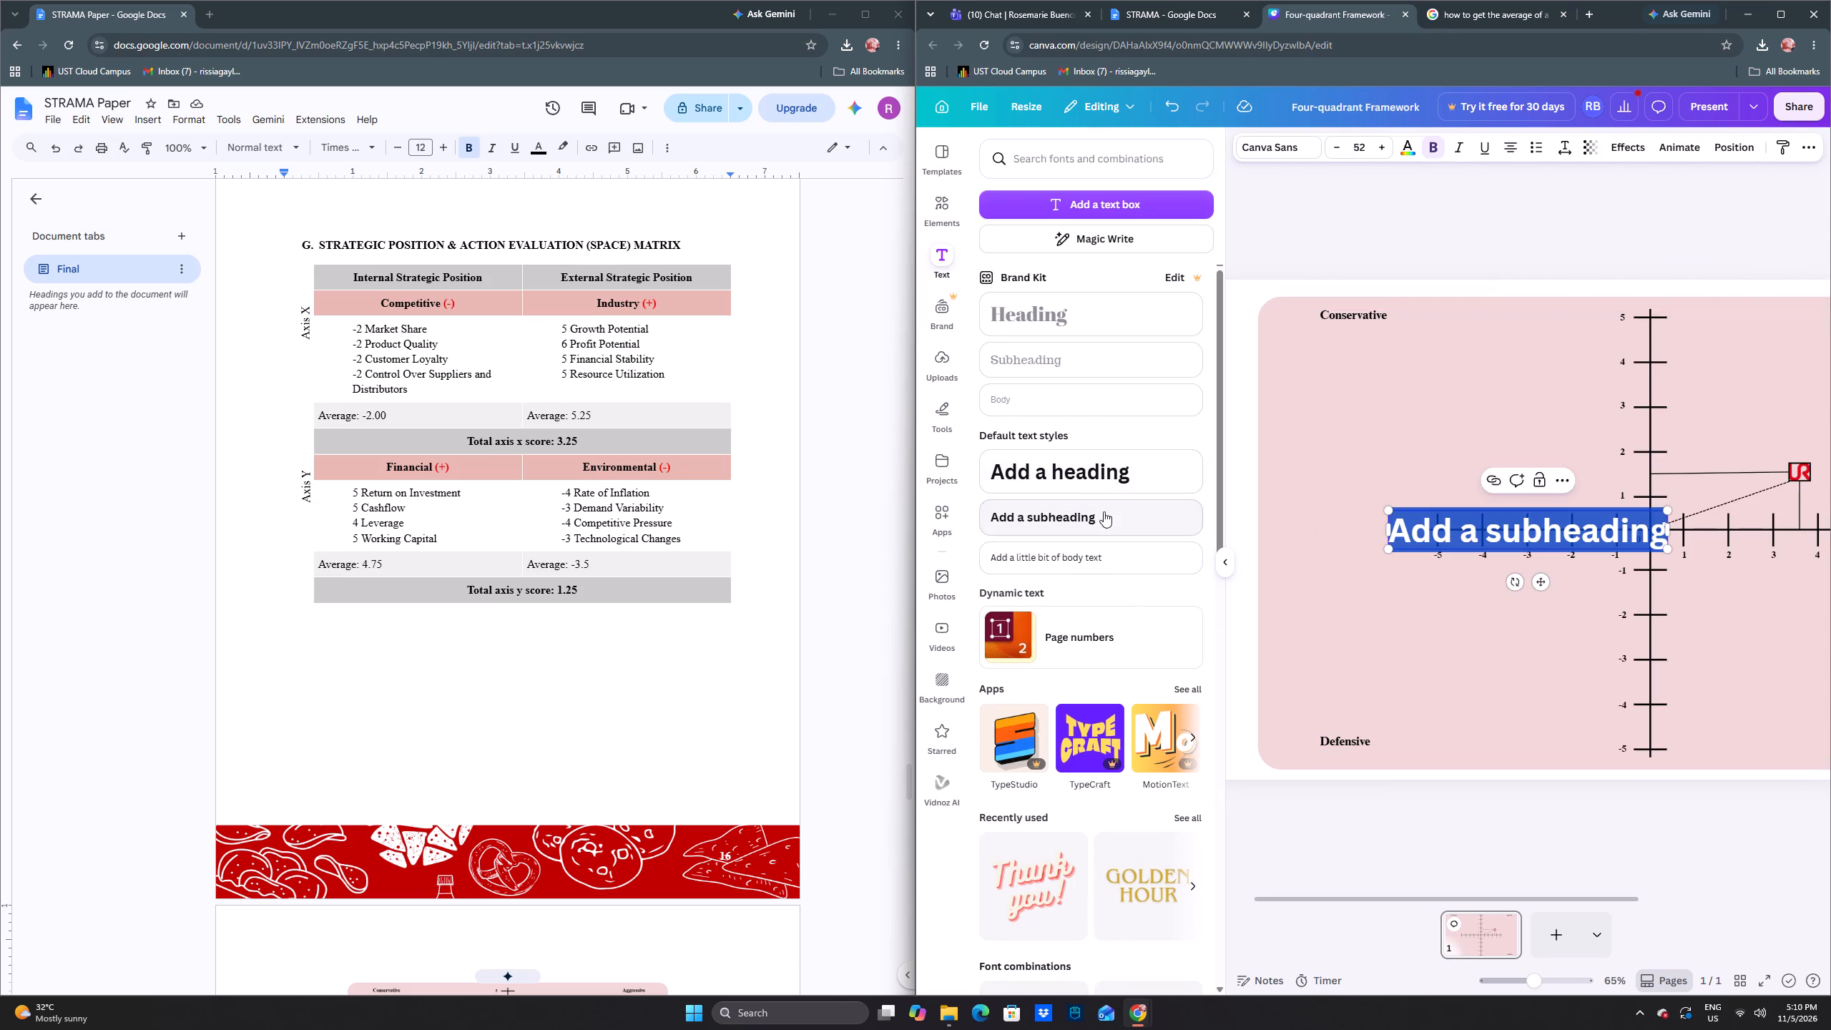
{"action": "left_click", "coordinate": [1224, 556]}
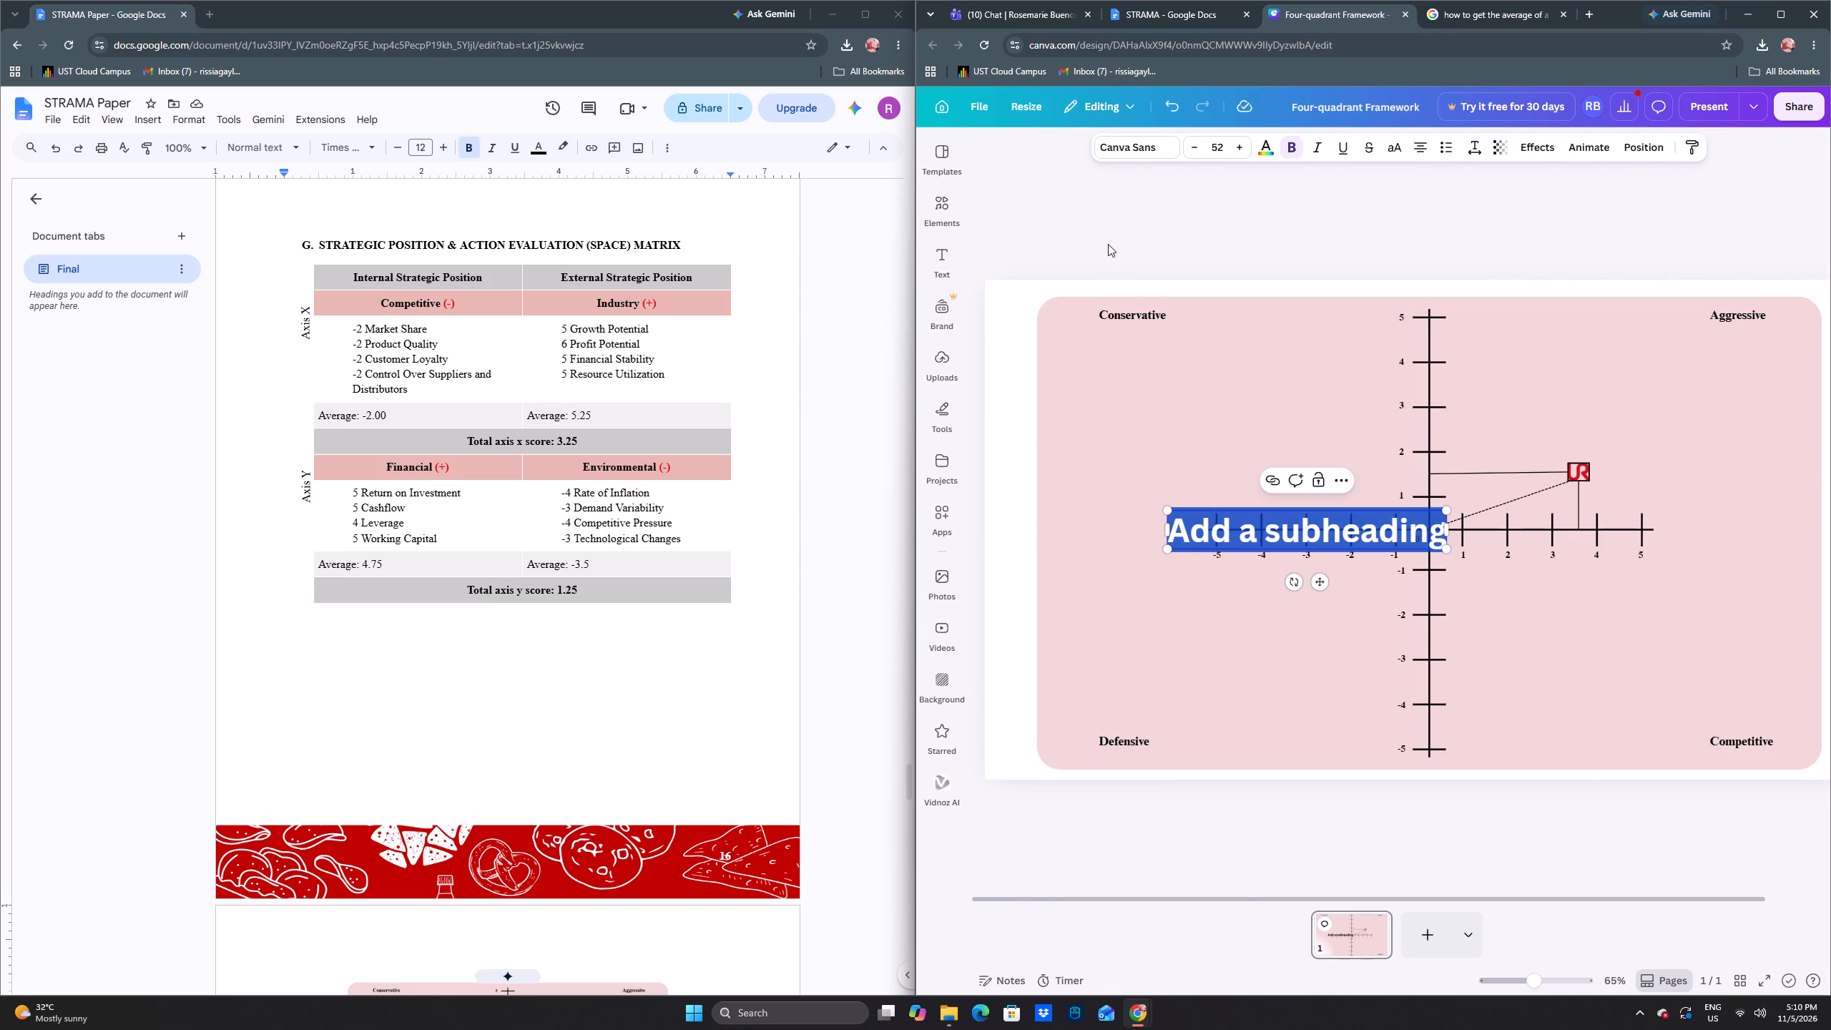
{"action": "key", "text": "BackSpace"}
Add a body text box to the four-quadrant design and set its font to Times New Roman MT.
{"action": "left_click", "coordinate": [941, 257]}
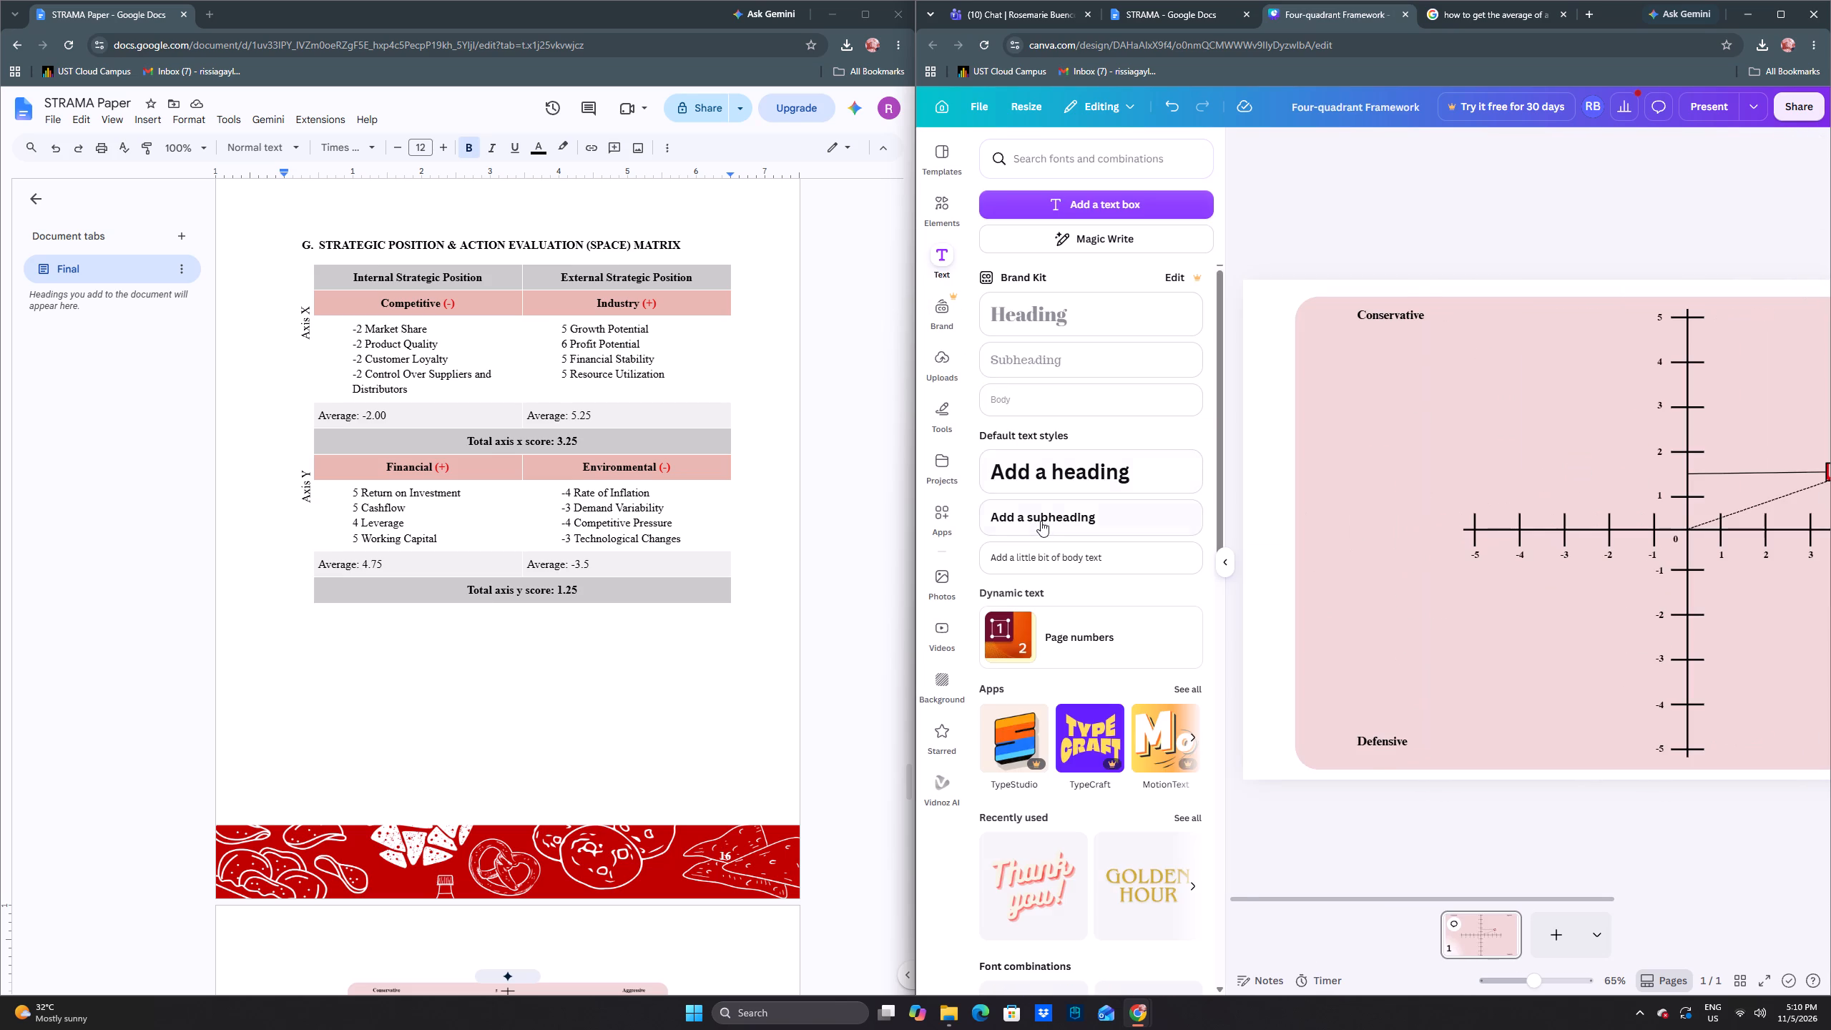
{"action": "left_click", "coordinate": [1057, 551]}
{"action": "left_click", "coordinate": [1220, 560]}
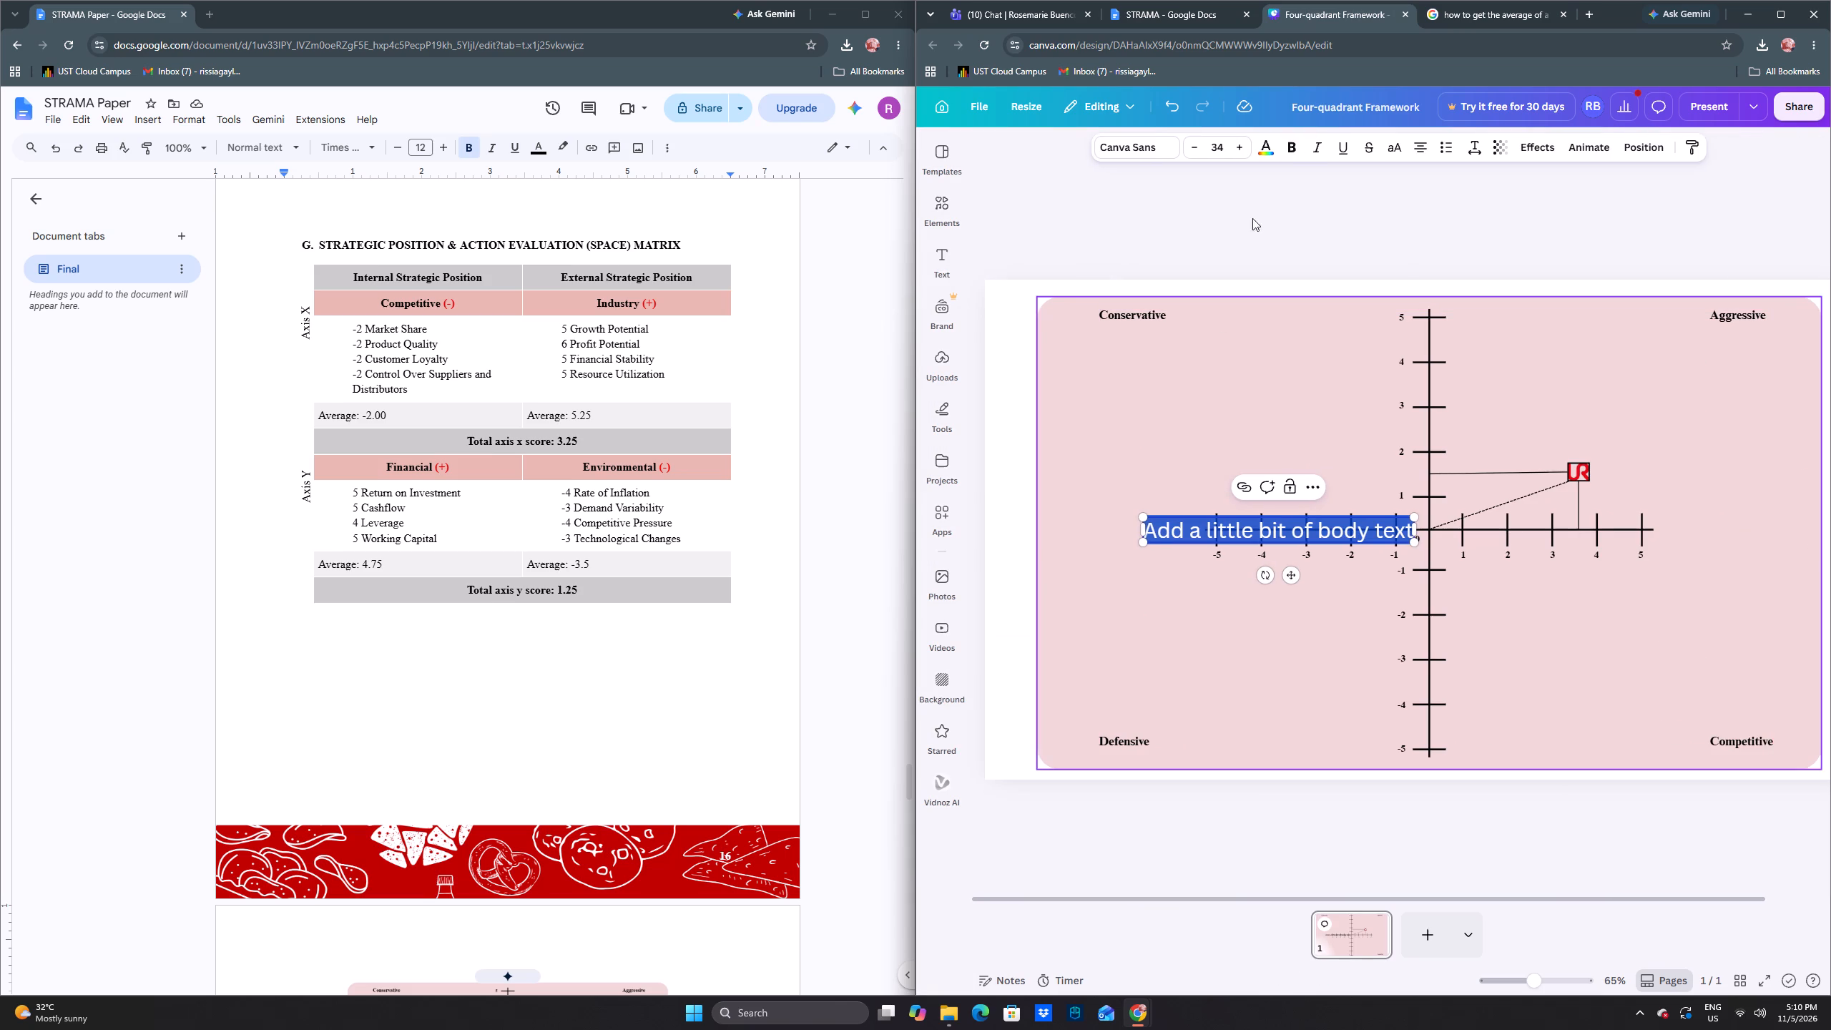
{"action": "left_click", "coordinate": [1126, 148]}
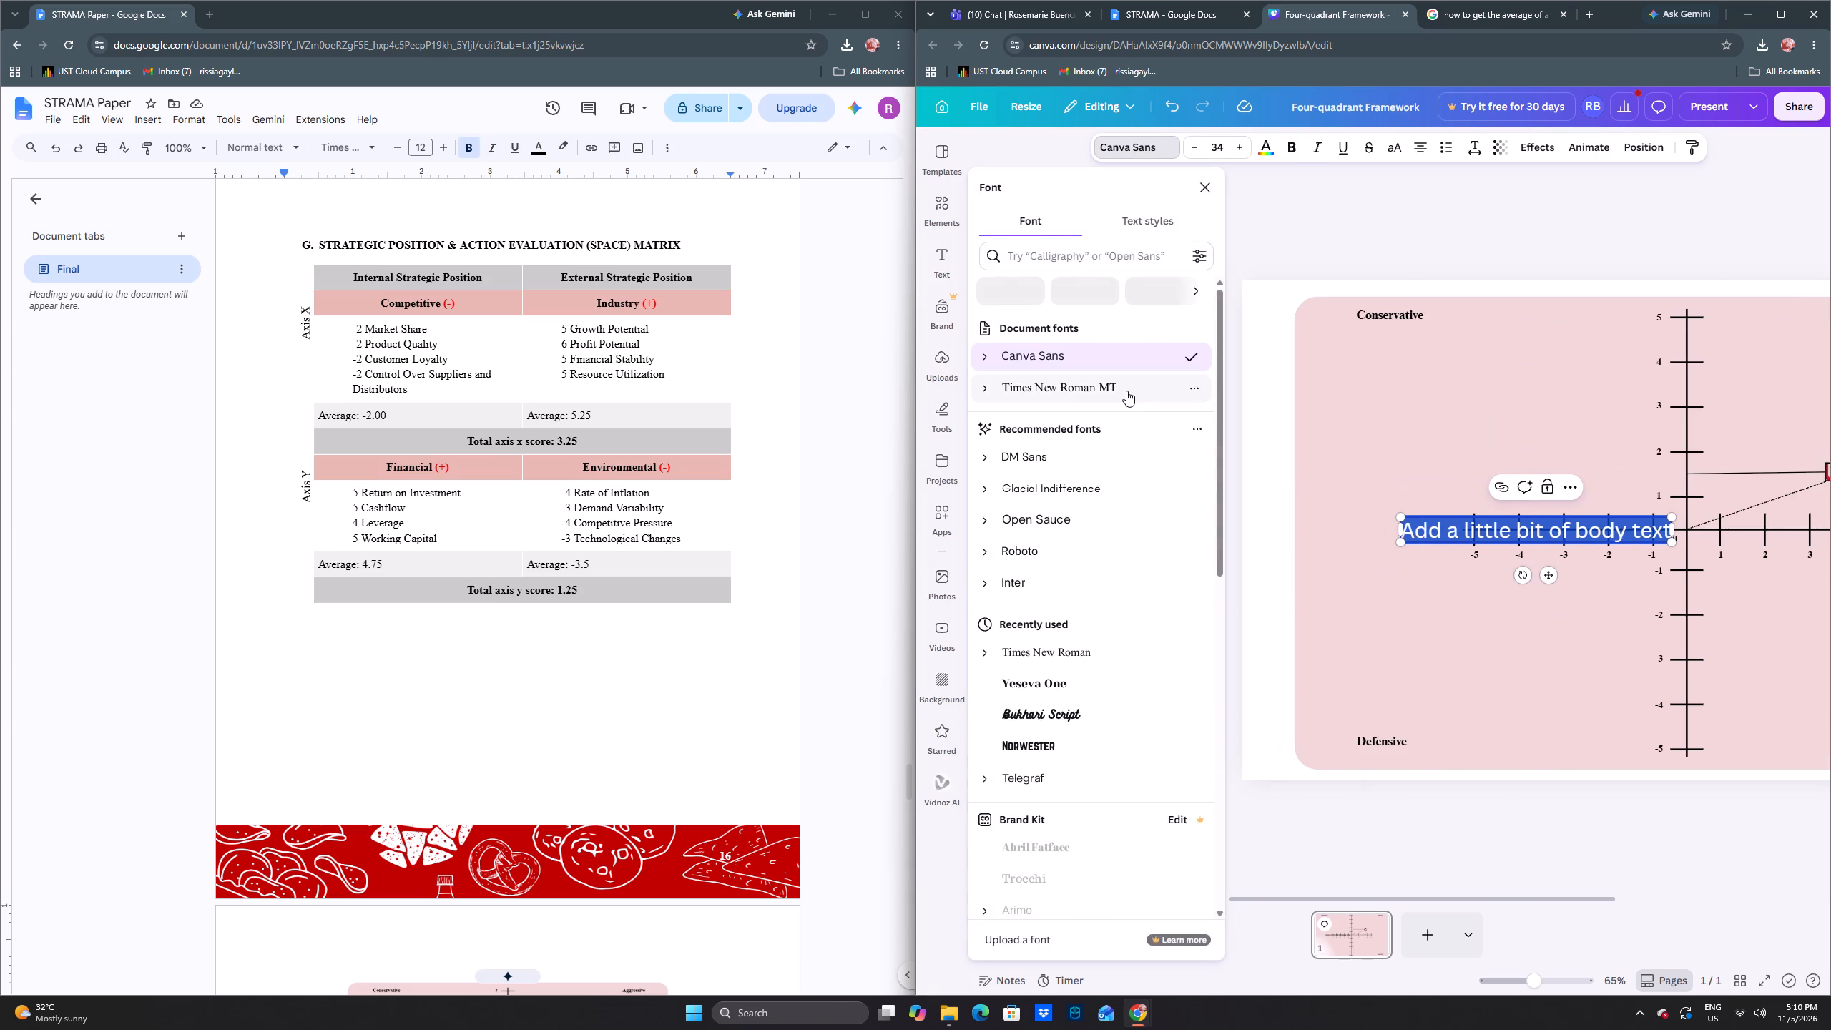
{"action": "left_click", "coordinate": [1126, 391]}
{"action": "left_click", "coordinate": [1096, 352]}
{"action": "left_click", "coordinate": [1113, 399]}
{"action": "left_click", "coordinate": [1413, 256]}
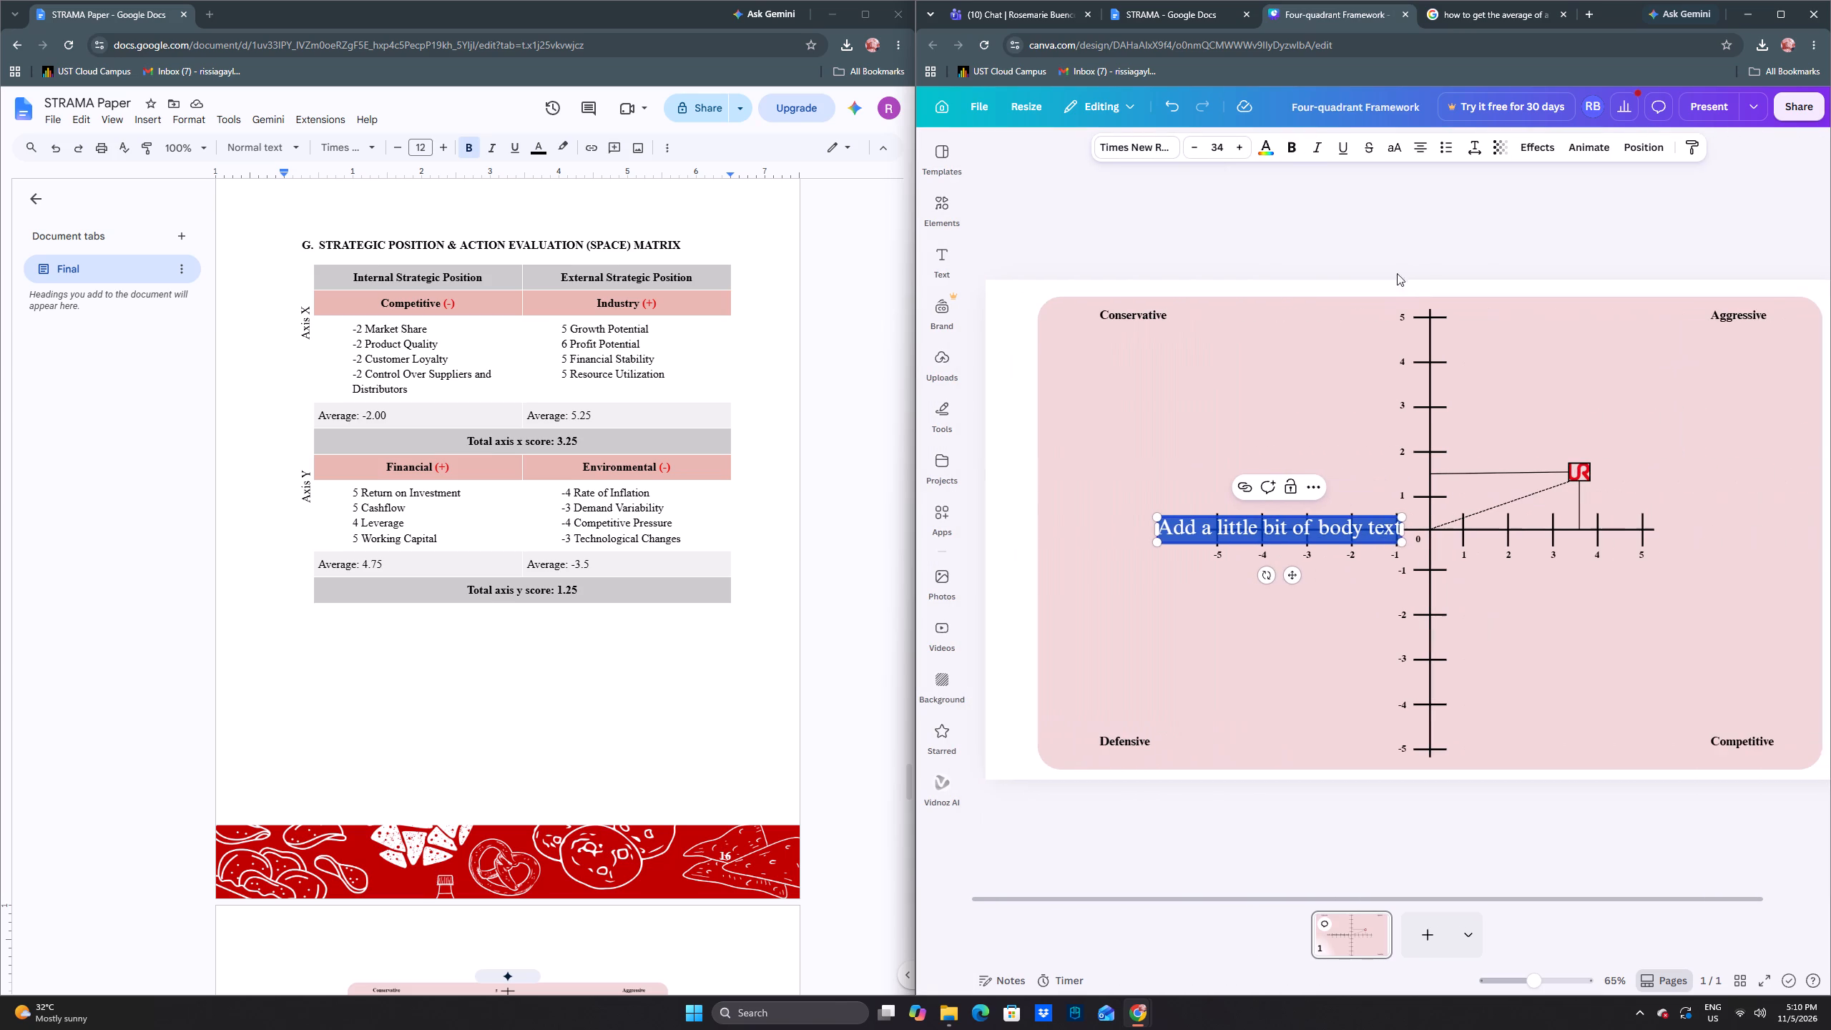
Shrink the new text box to font size 7.8 and place it above the horizontal line leading to the plotted logo.
{"action": "left_click_drag", "start_coordinate": [1401, 541], "coordinate": [1212, 519]}
{"action": "left_click_drag", "start_coordinate": [1194, 555], "coordinate": [1517, 500]}
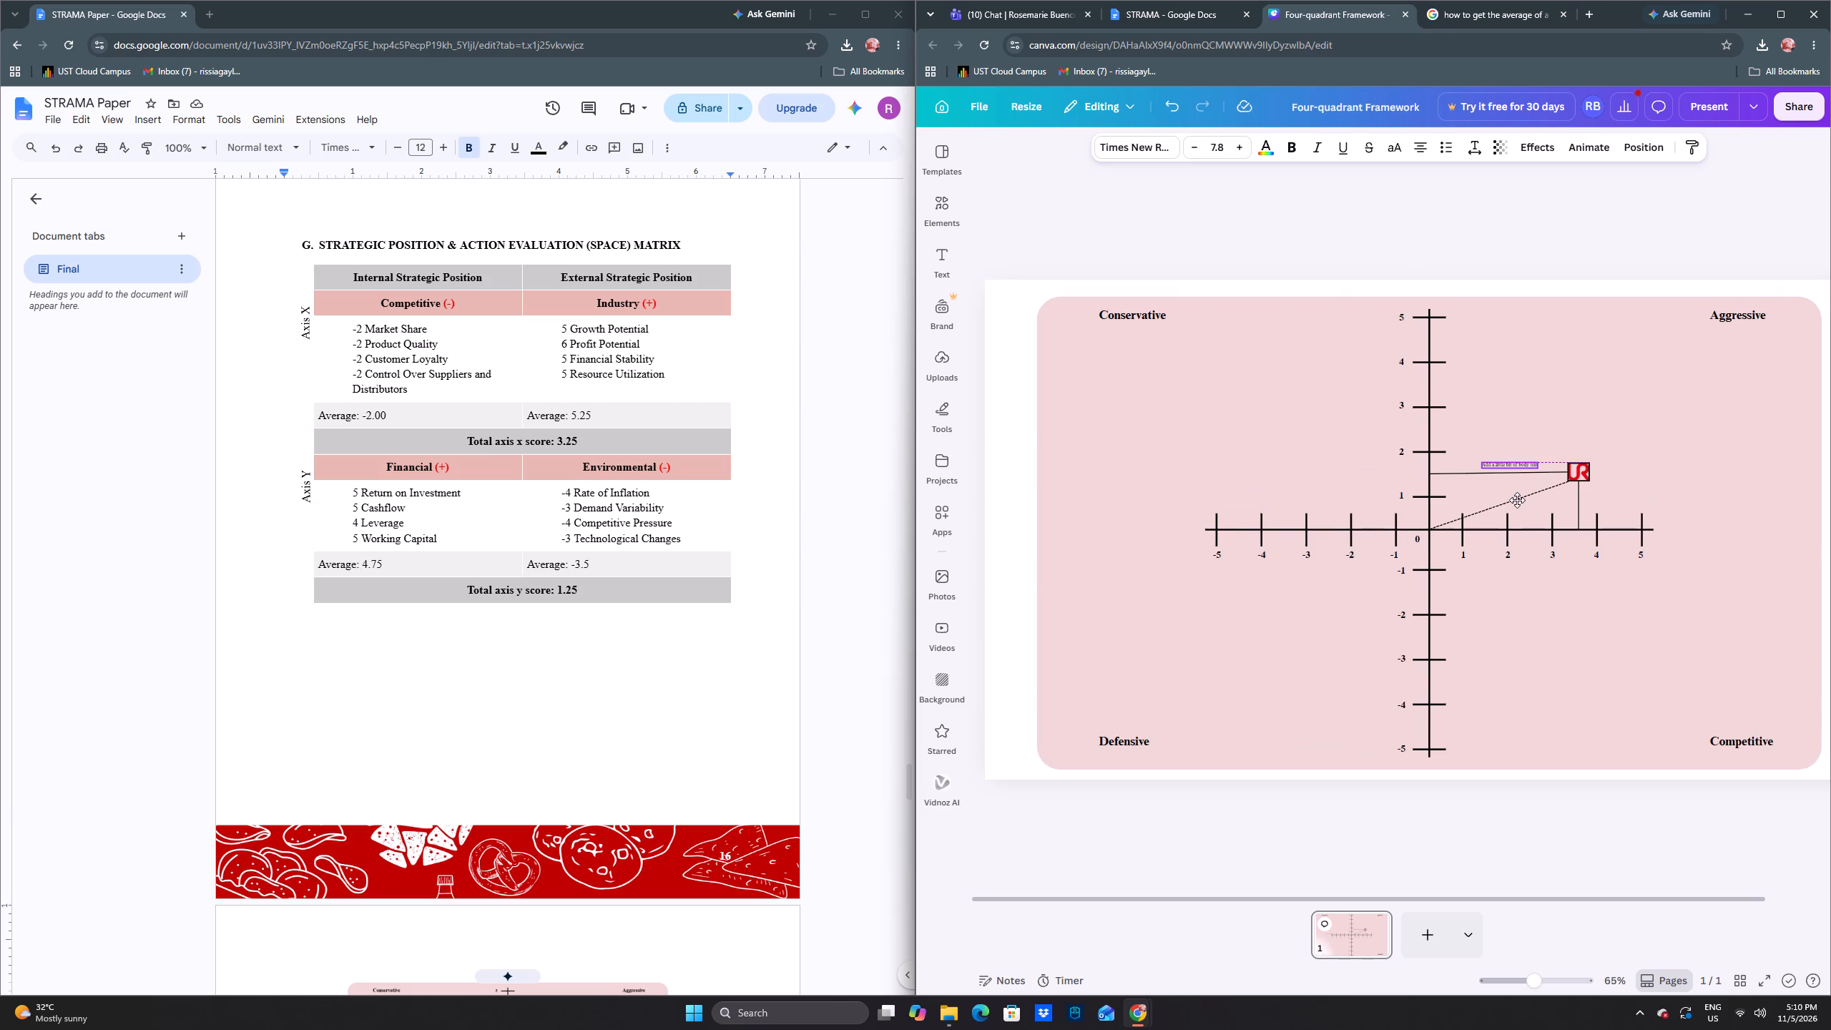
{"action": "left_click_drag", "start_coordinate": [1517, 500], "coordinate": [1514, 497]}
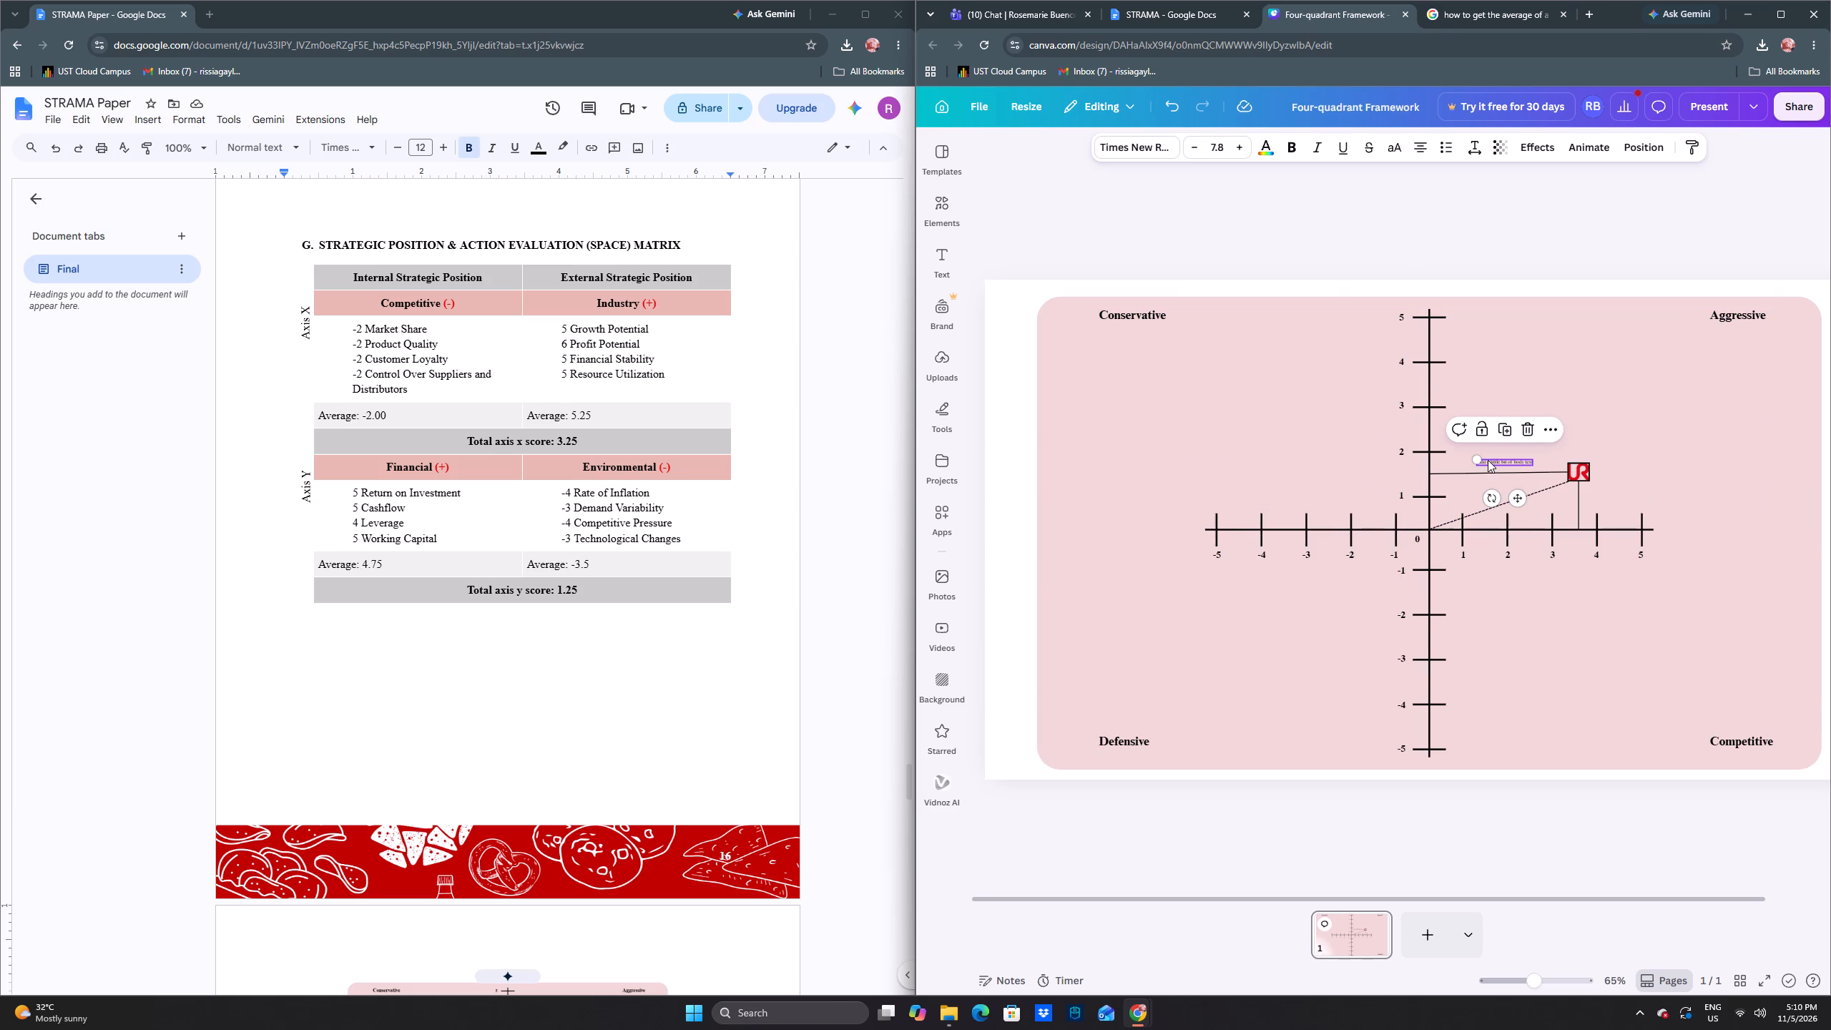
Replace the placeholder text with "Y = 1.25", using the total axis y score in STRAMA Paper's SPACE matrix.
{"action": "scroll", "coordinate": [667, 495], "scroll_direction": "up", "scroll_amount": 4}
{"action": "scroll", "coordinate": [682, 479], "scroll_direction": "down", "scroll_amount": 2}
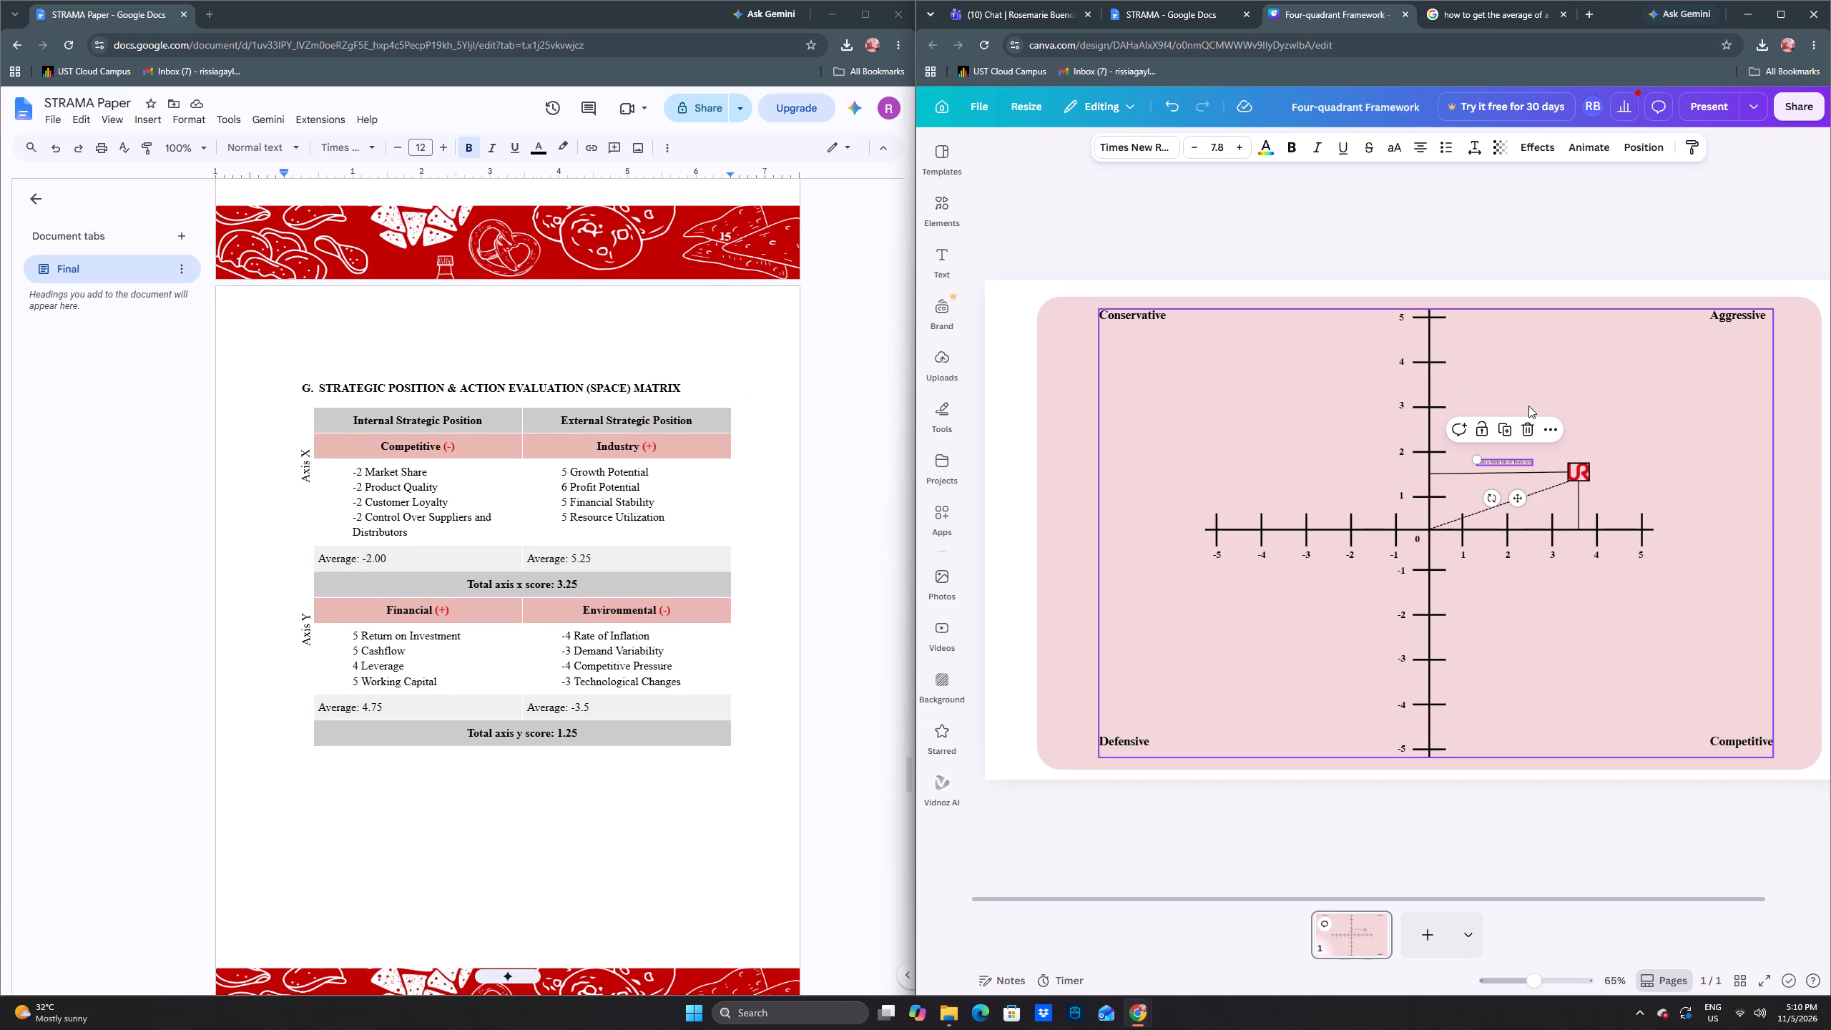
{"action": "double_click", "coordinate": [1506, 460]}
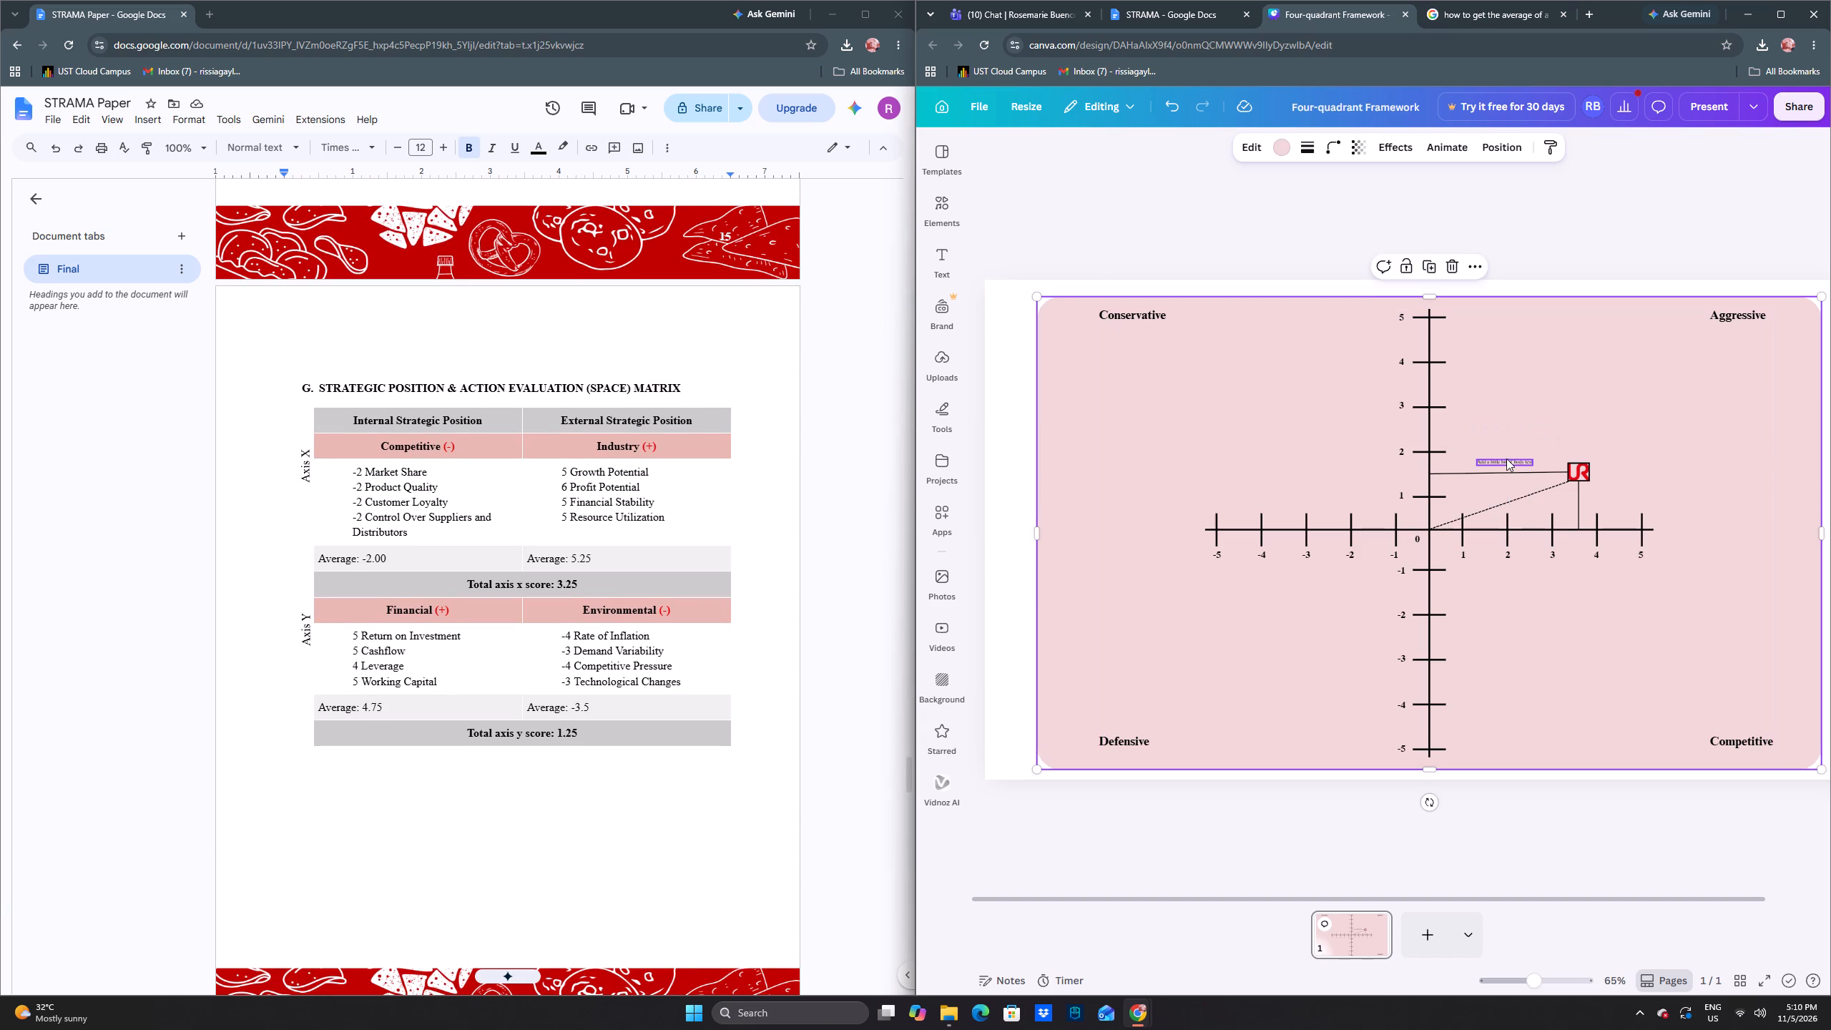
{"action": "triple_click", "coordinate": [1513, 462]}
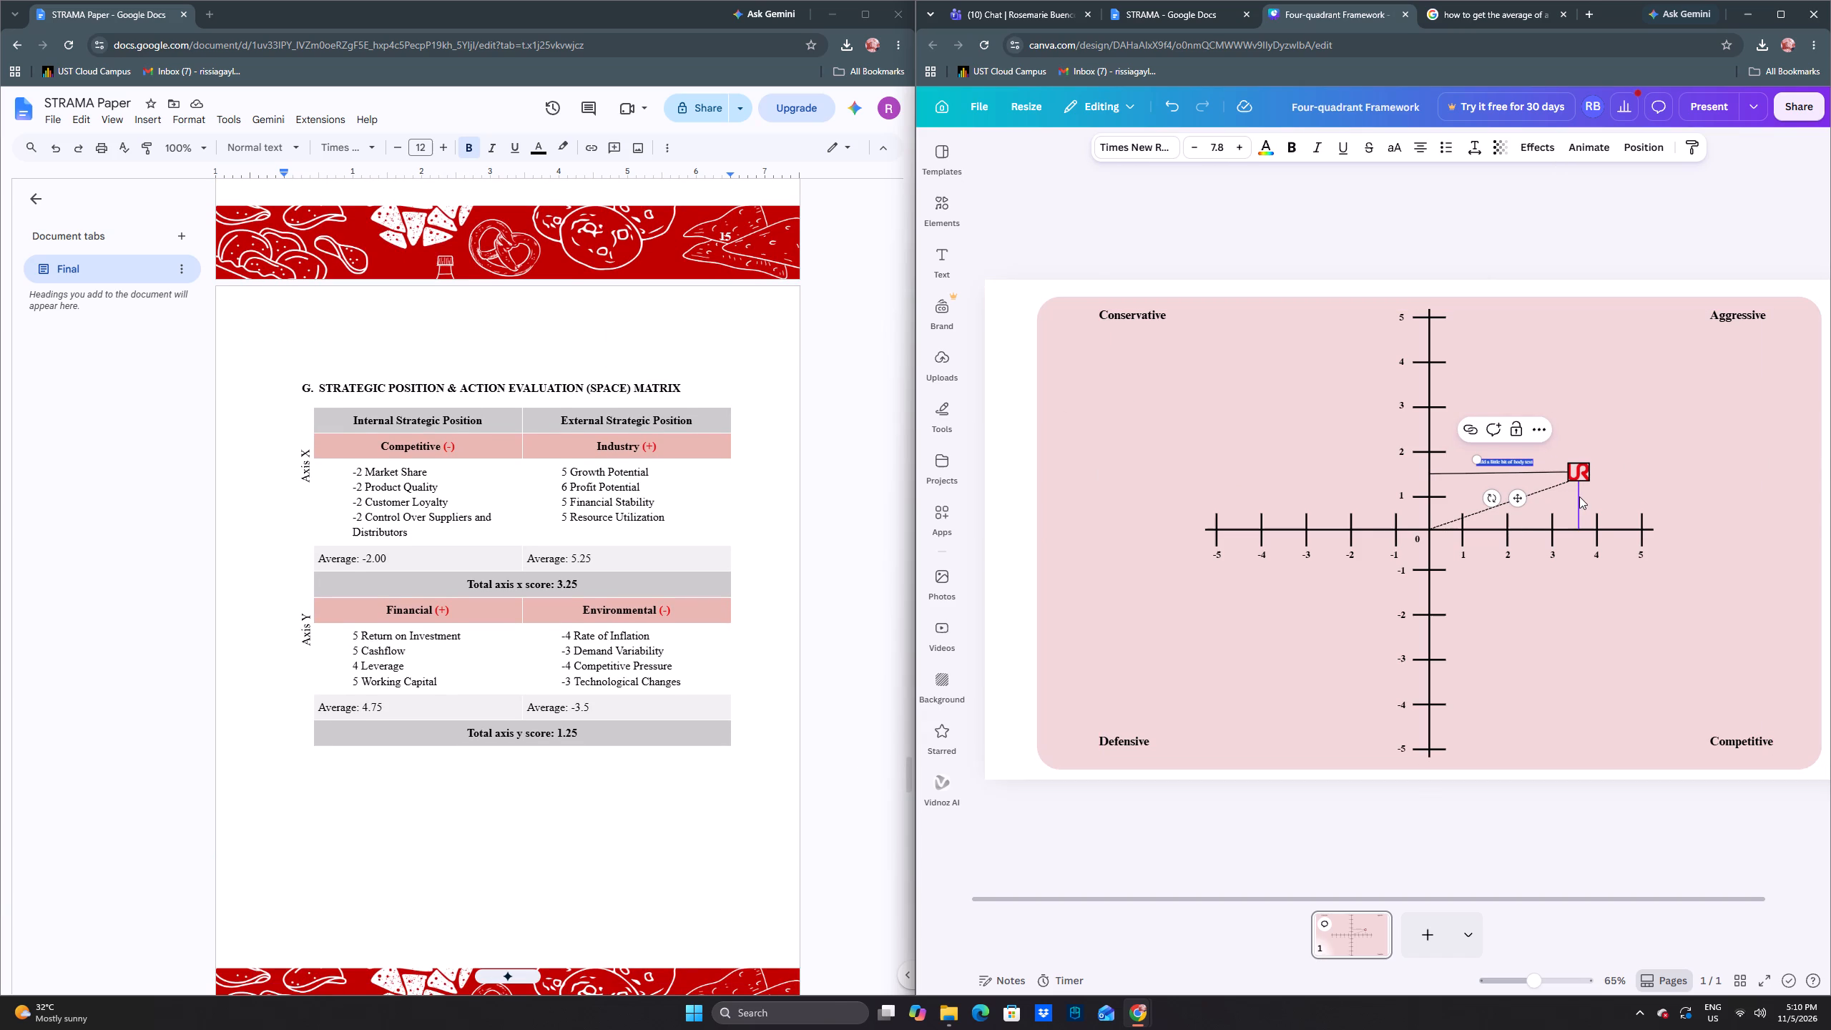
{"action": "key", "text": "shift+y"}
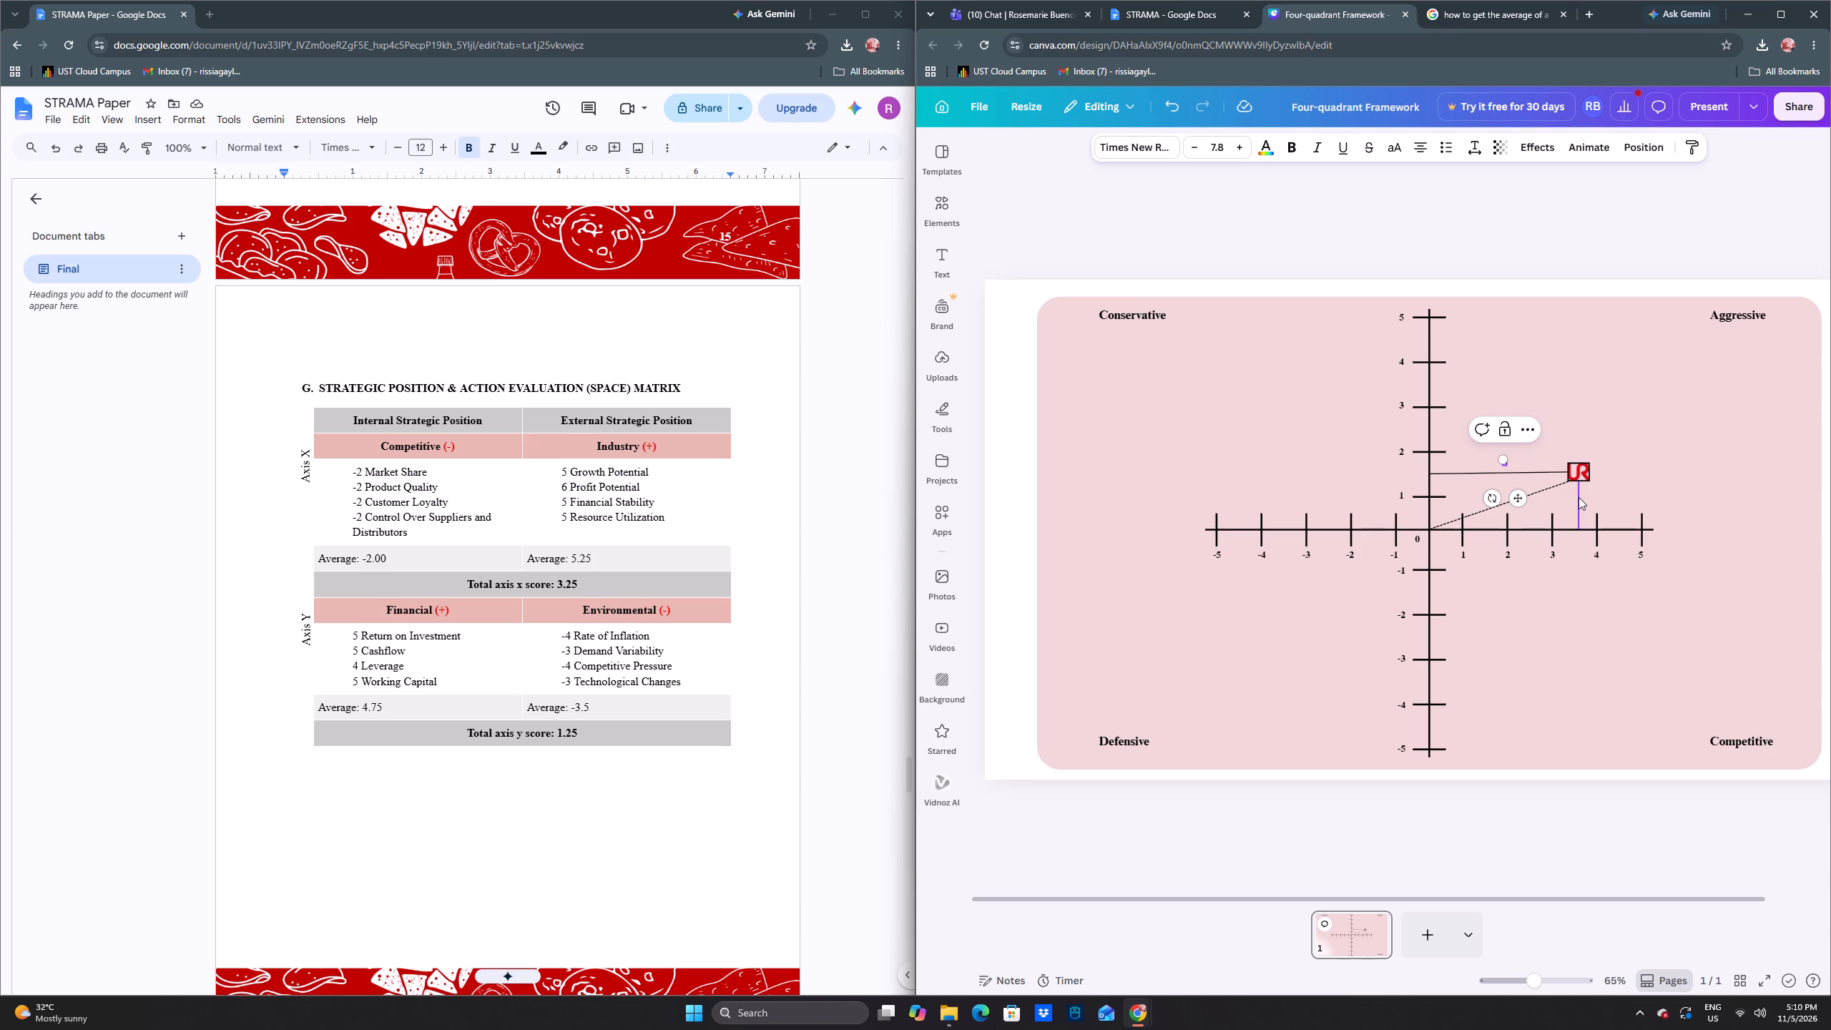
{"action": "key", "text": "space"}
{"action": "type", "text": "="}
{"action": "key", "text": "space"}
{"action": "type", "text": "1.2"}
{"action": "key", "text": "5"}
{"action": "left_click", "coordinate": [1654, 391]}
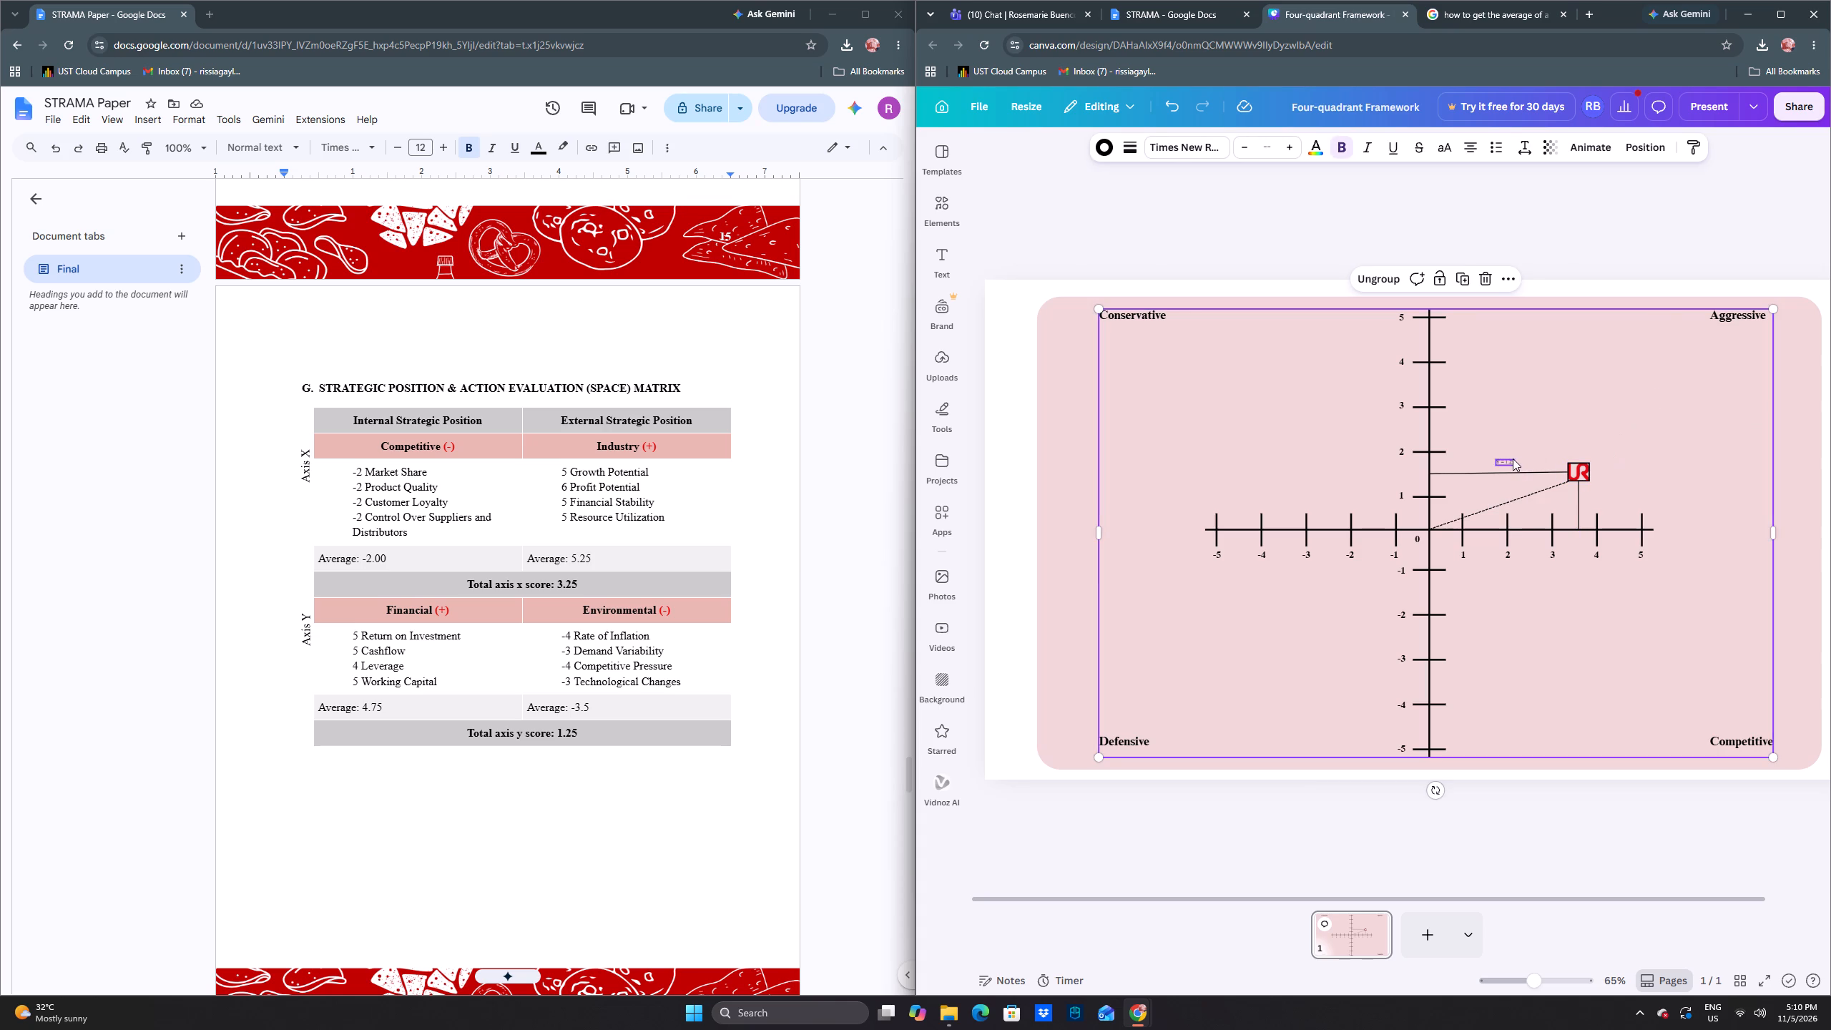
Make the "Y = 1.25" label bold.
{"action": "left_click", "coordinate": [1512, 458]}
{"action": "left_click", "coordinate": [1294, 147]}
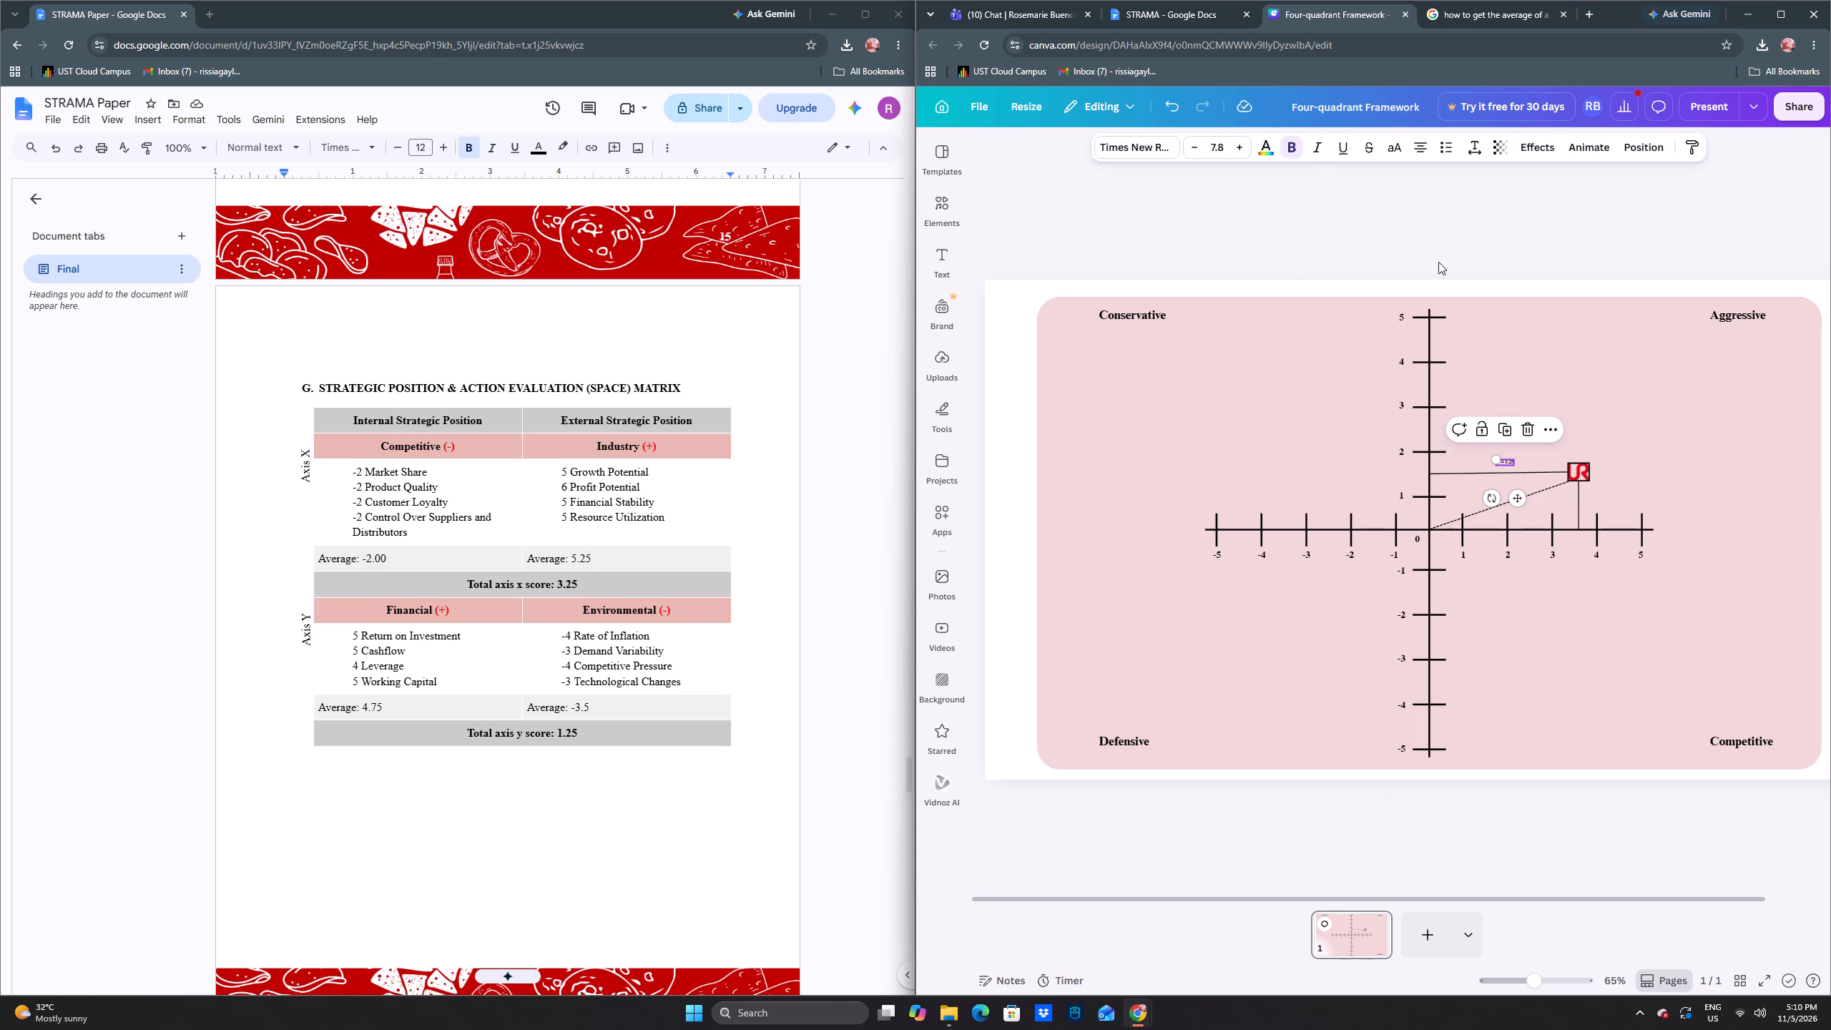
{"action": "left_click", "coordinate": [1606, 387]}
Increase the "Y = 1.25" label's font size to 13.8.
{"action": "left_click", "coordinate": [1508, 457]}
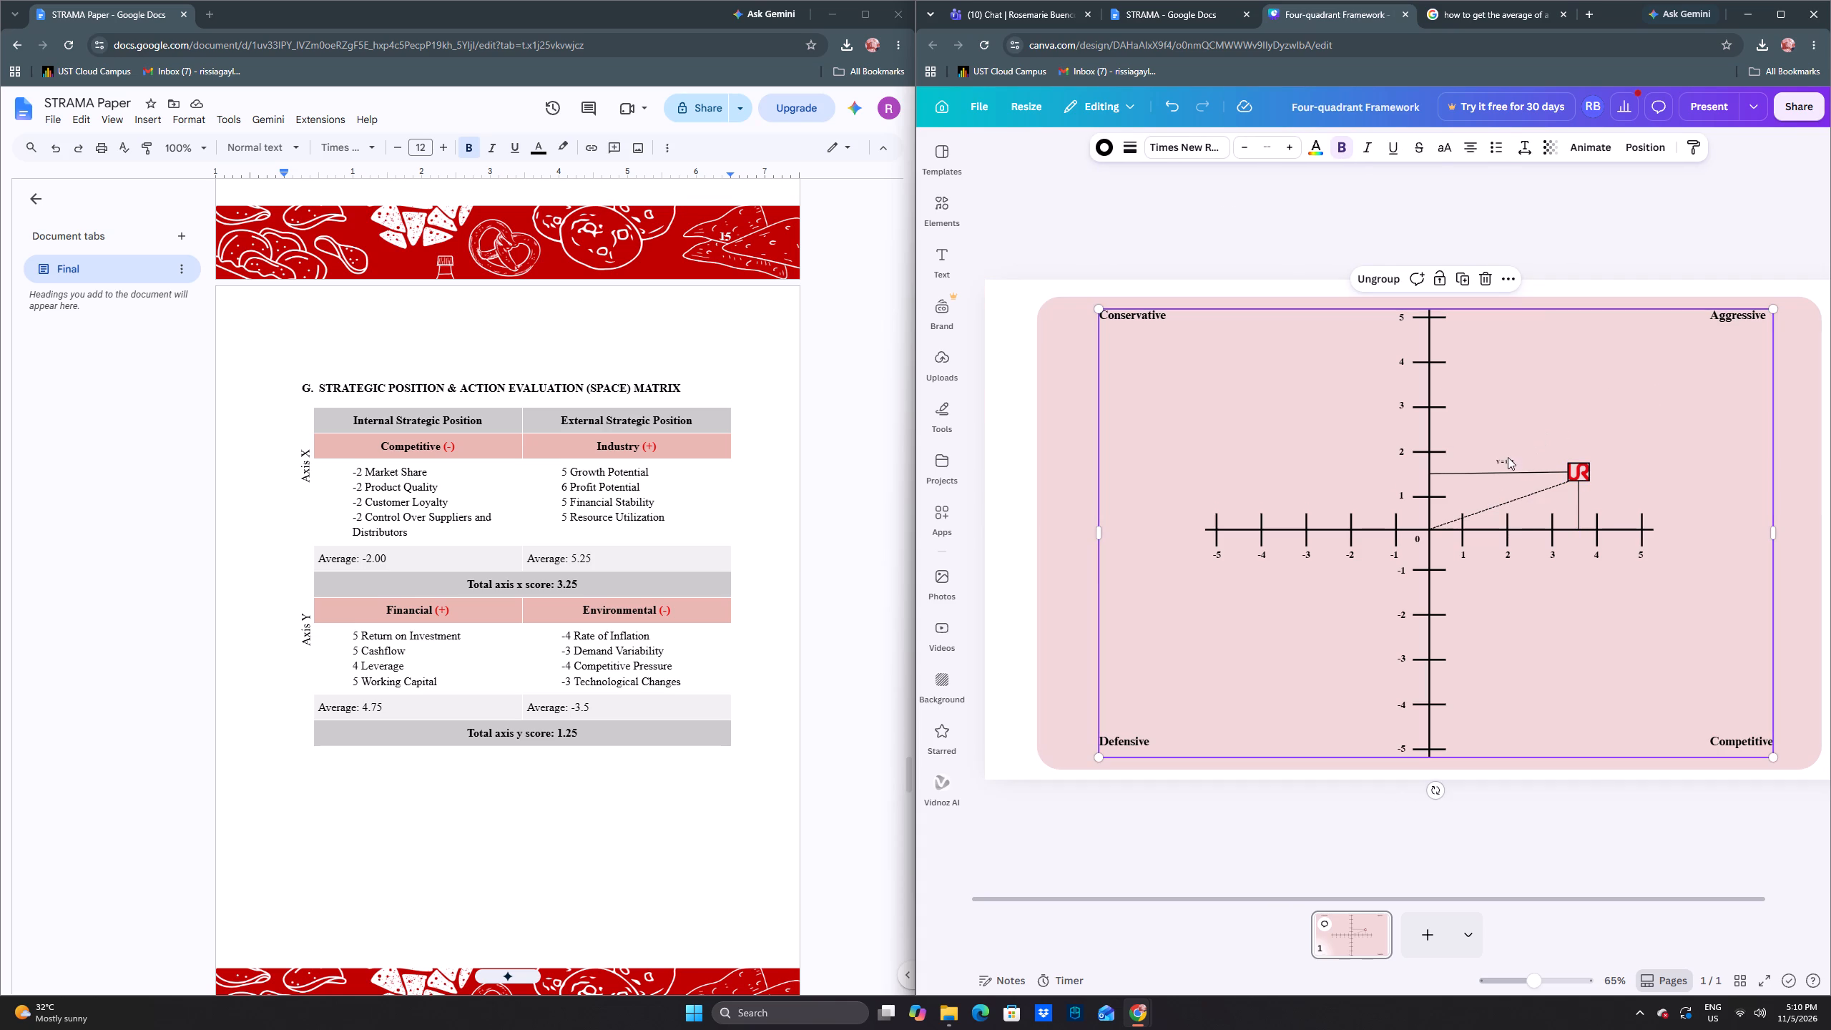
{"action": "left_click", "coordinate": [1508, 460]}
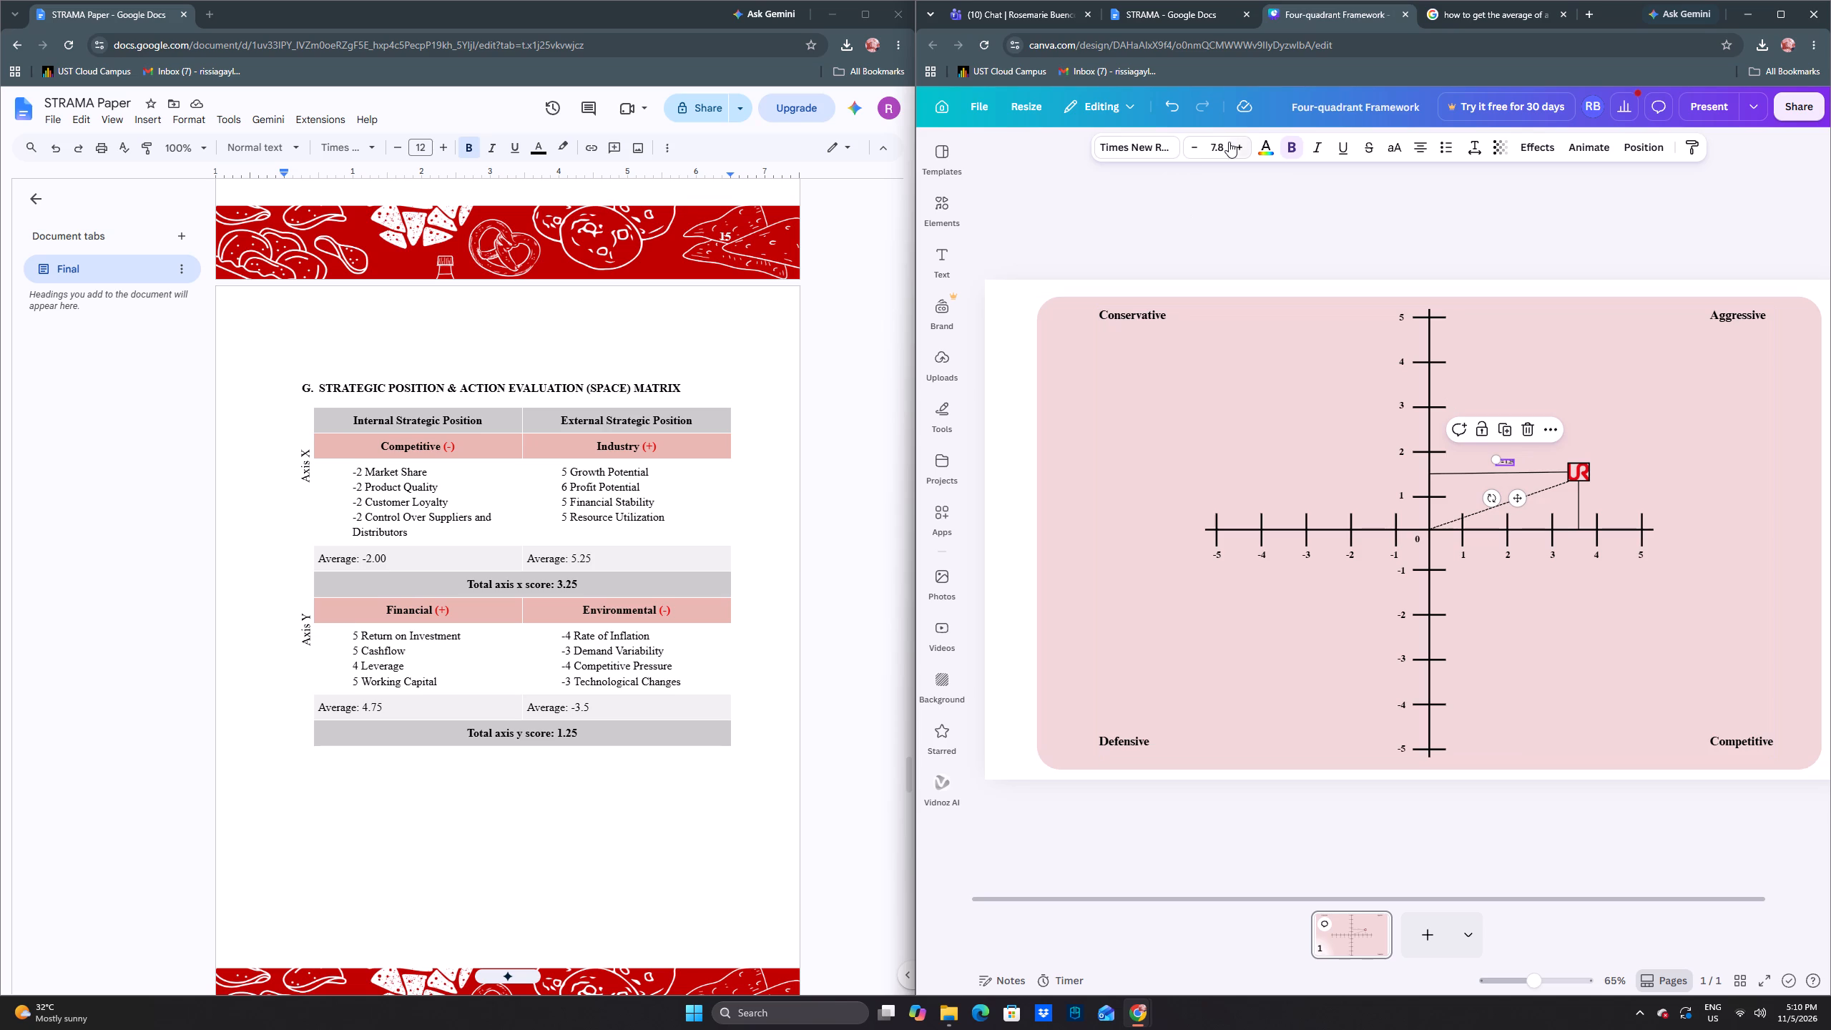
{"action": "triple_click", "coordinate": [1236, 142]}
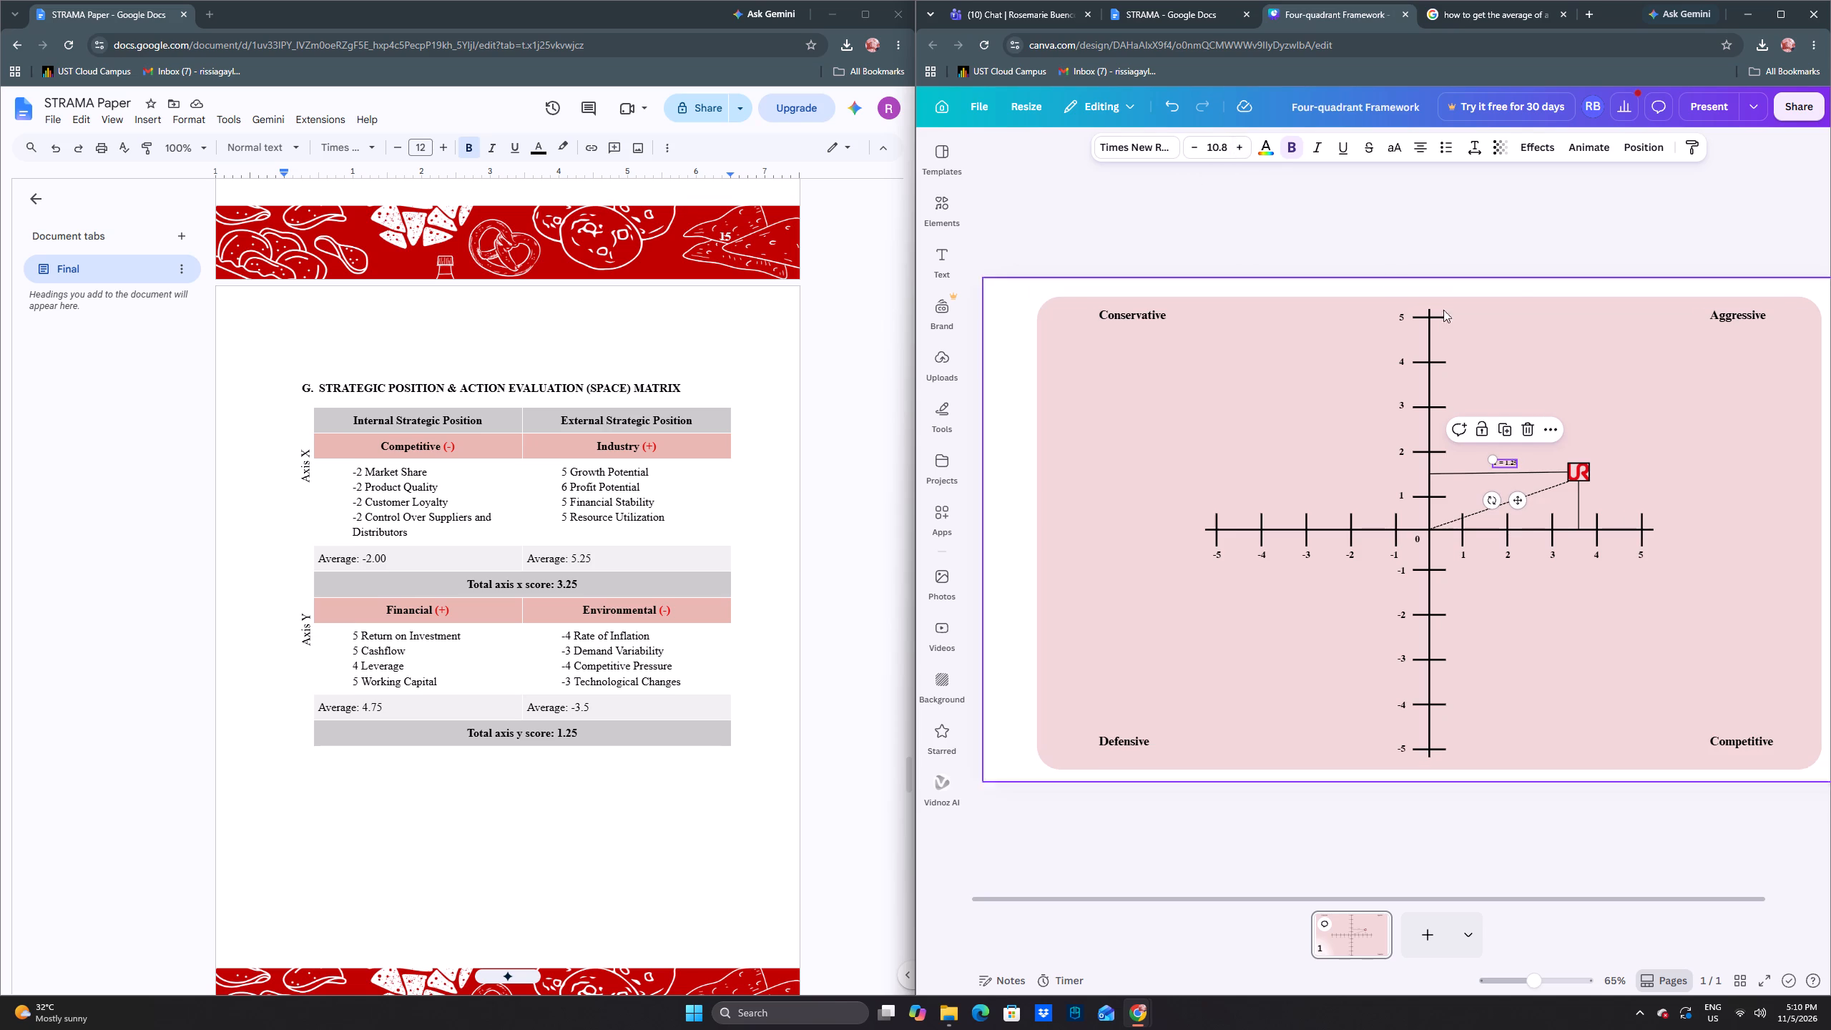
{"action": "left_click", "coordinate": [1548, 340]}
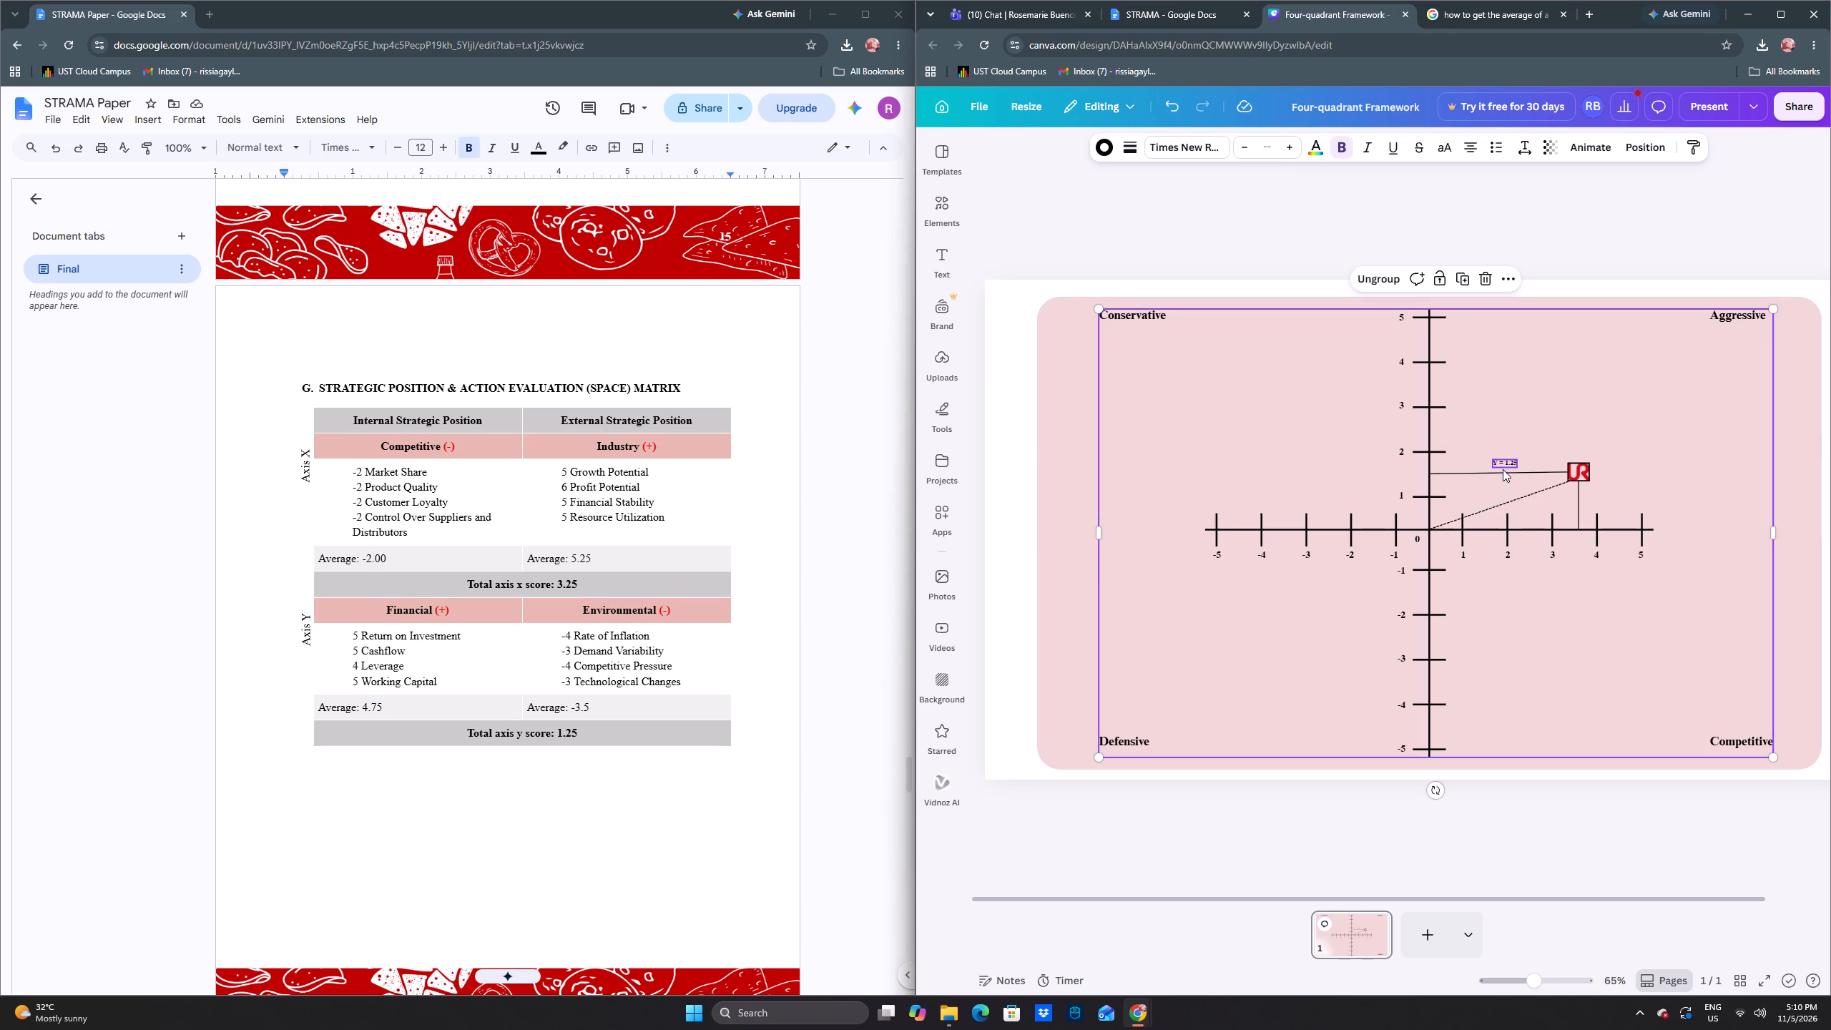
{"action": "left_click", "coordinate": [1503, 466]}
{"action": "left_click", "coordinate": [1249, 149]}
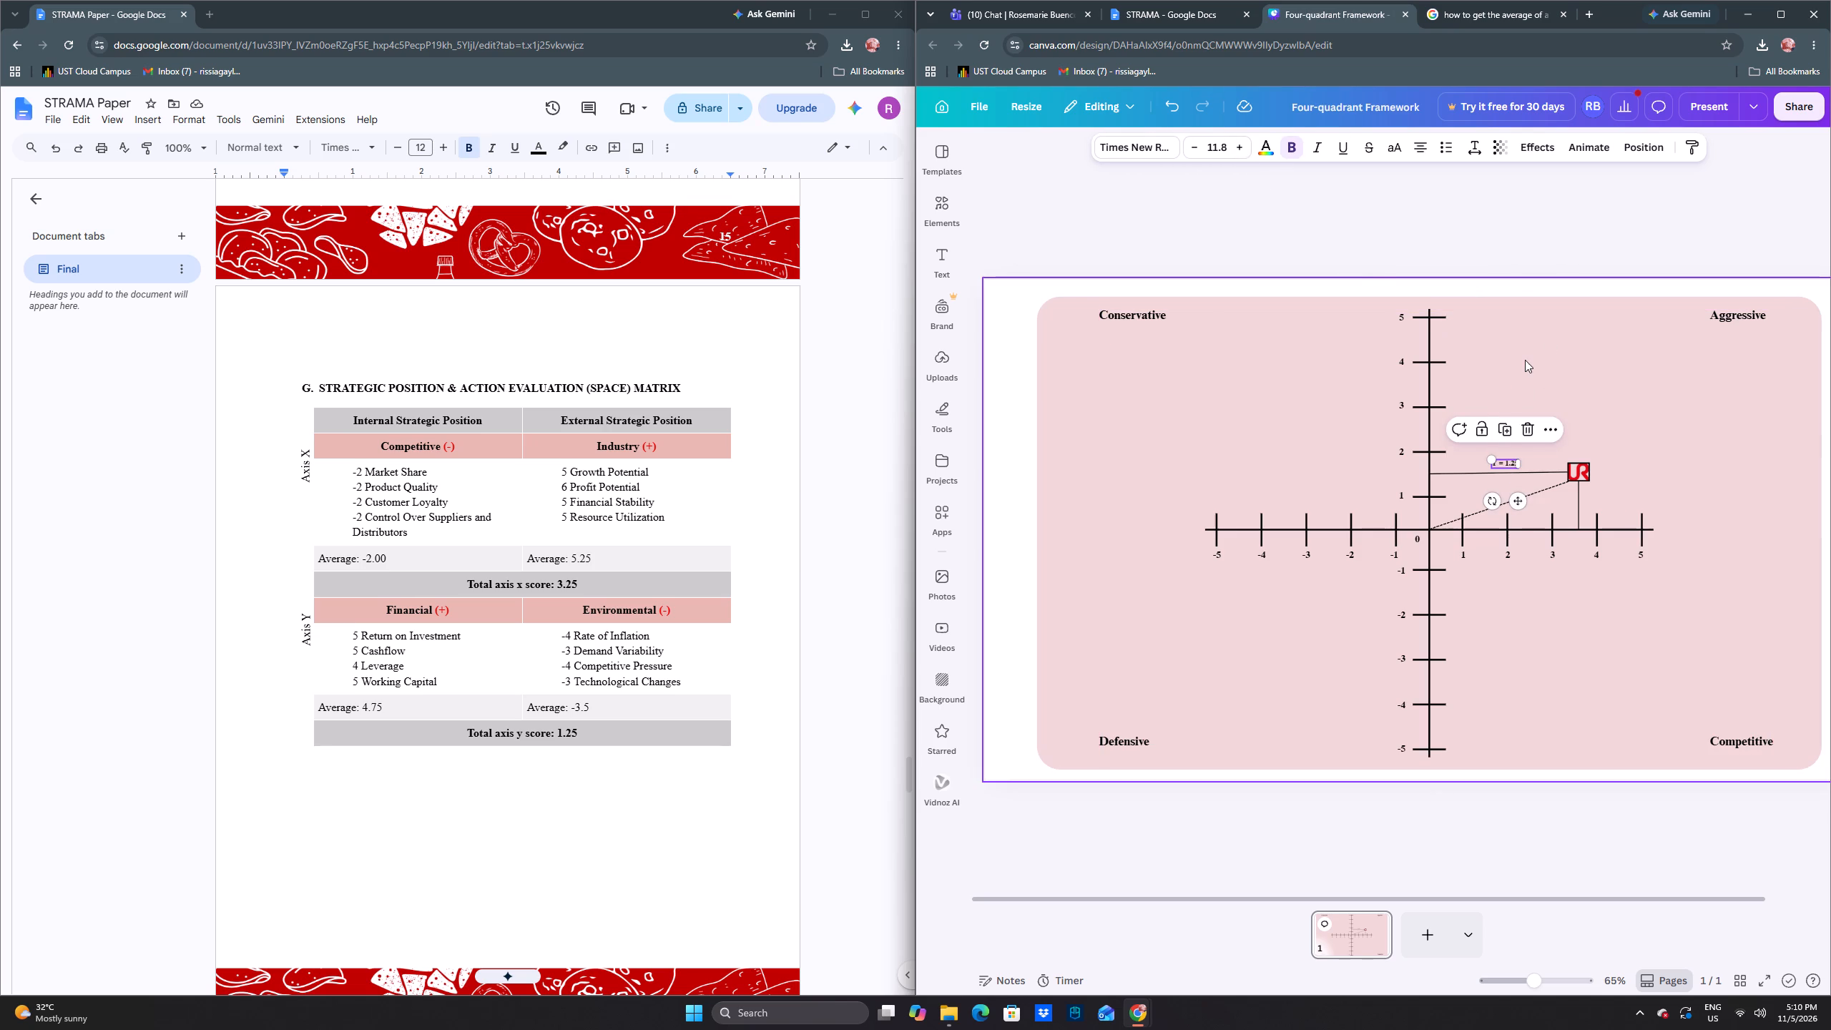
{"action": "left_click", "coordinate": [1525, 360]}
{"action": "left_click", "coordinate": [1512, 463]}
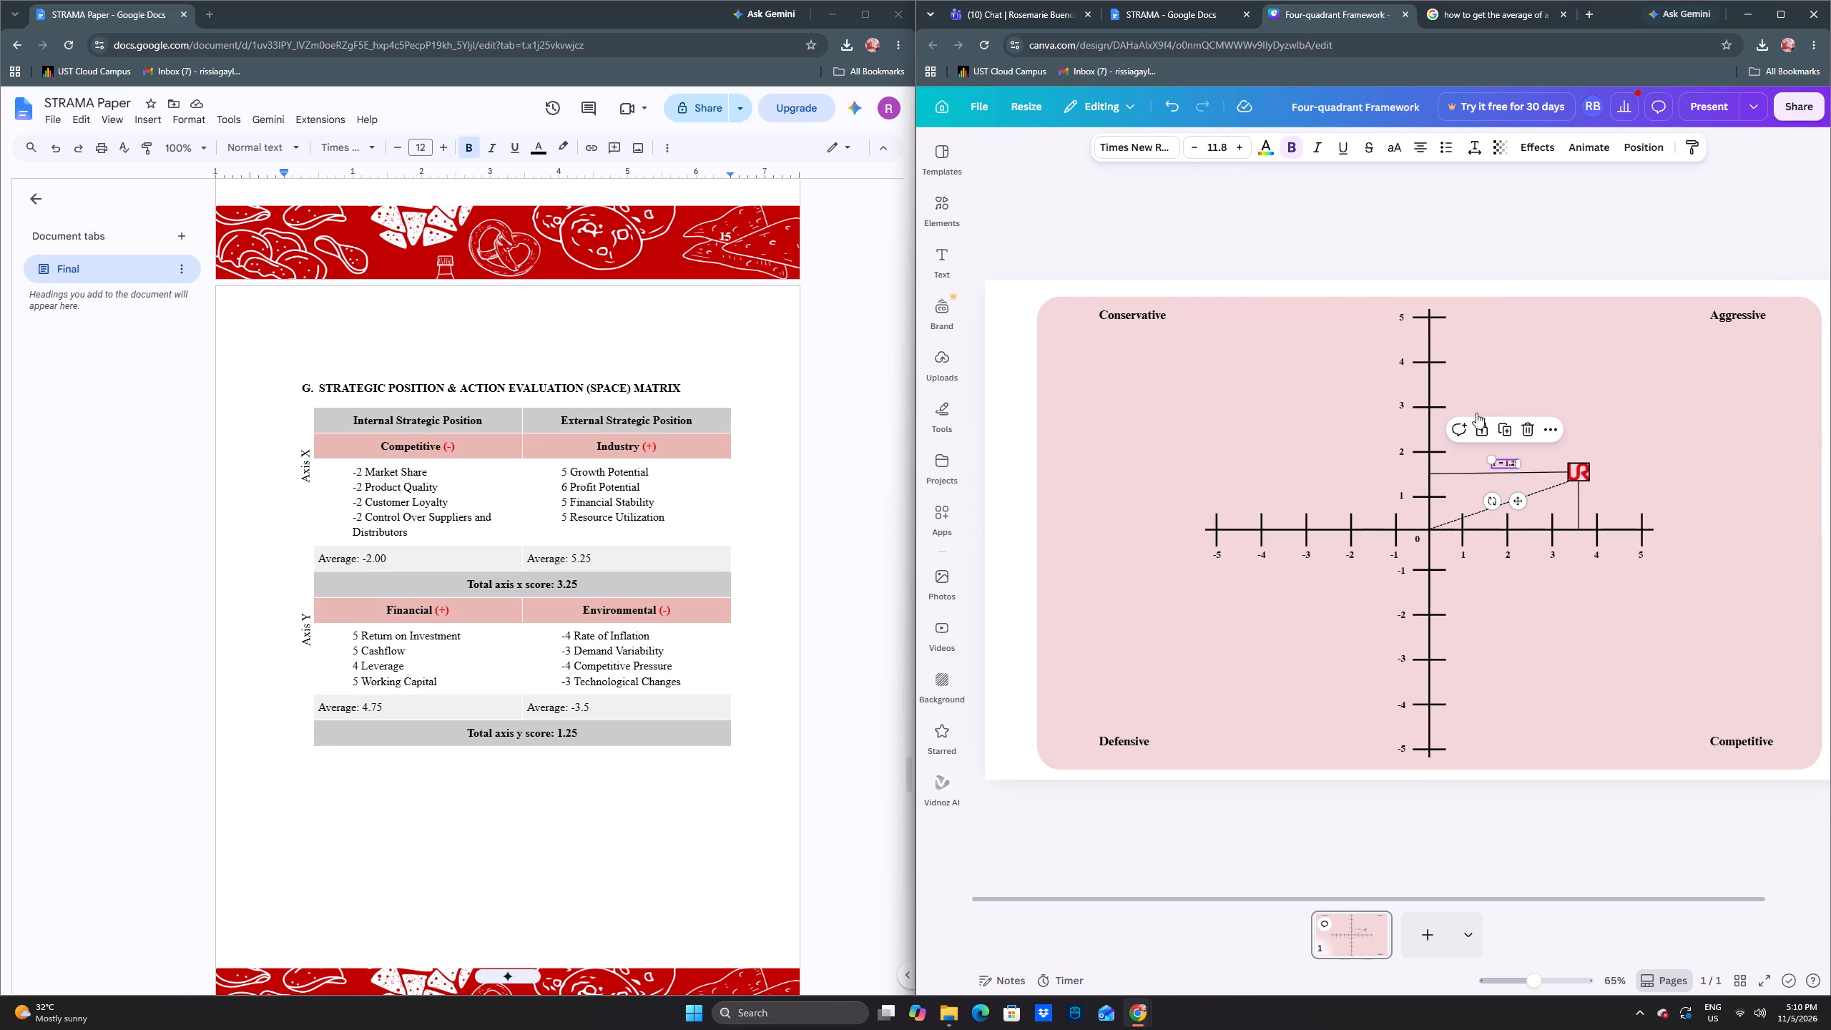
{"action": "left_click", "coordinate": [1243, 148]}
{"action": "left_click", "coordinate": [1518, 340]}
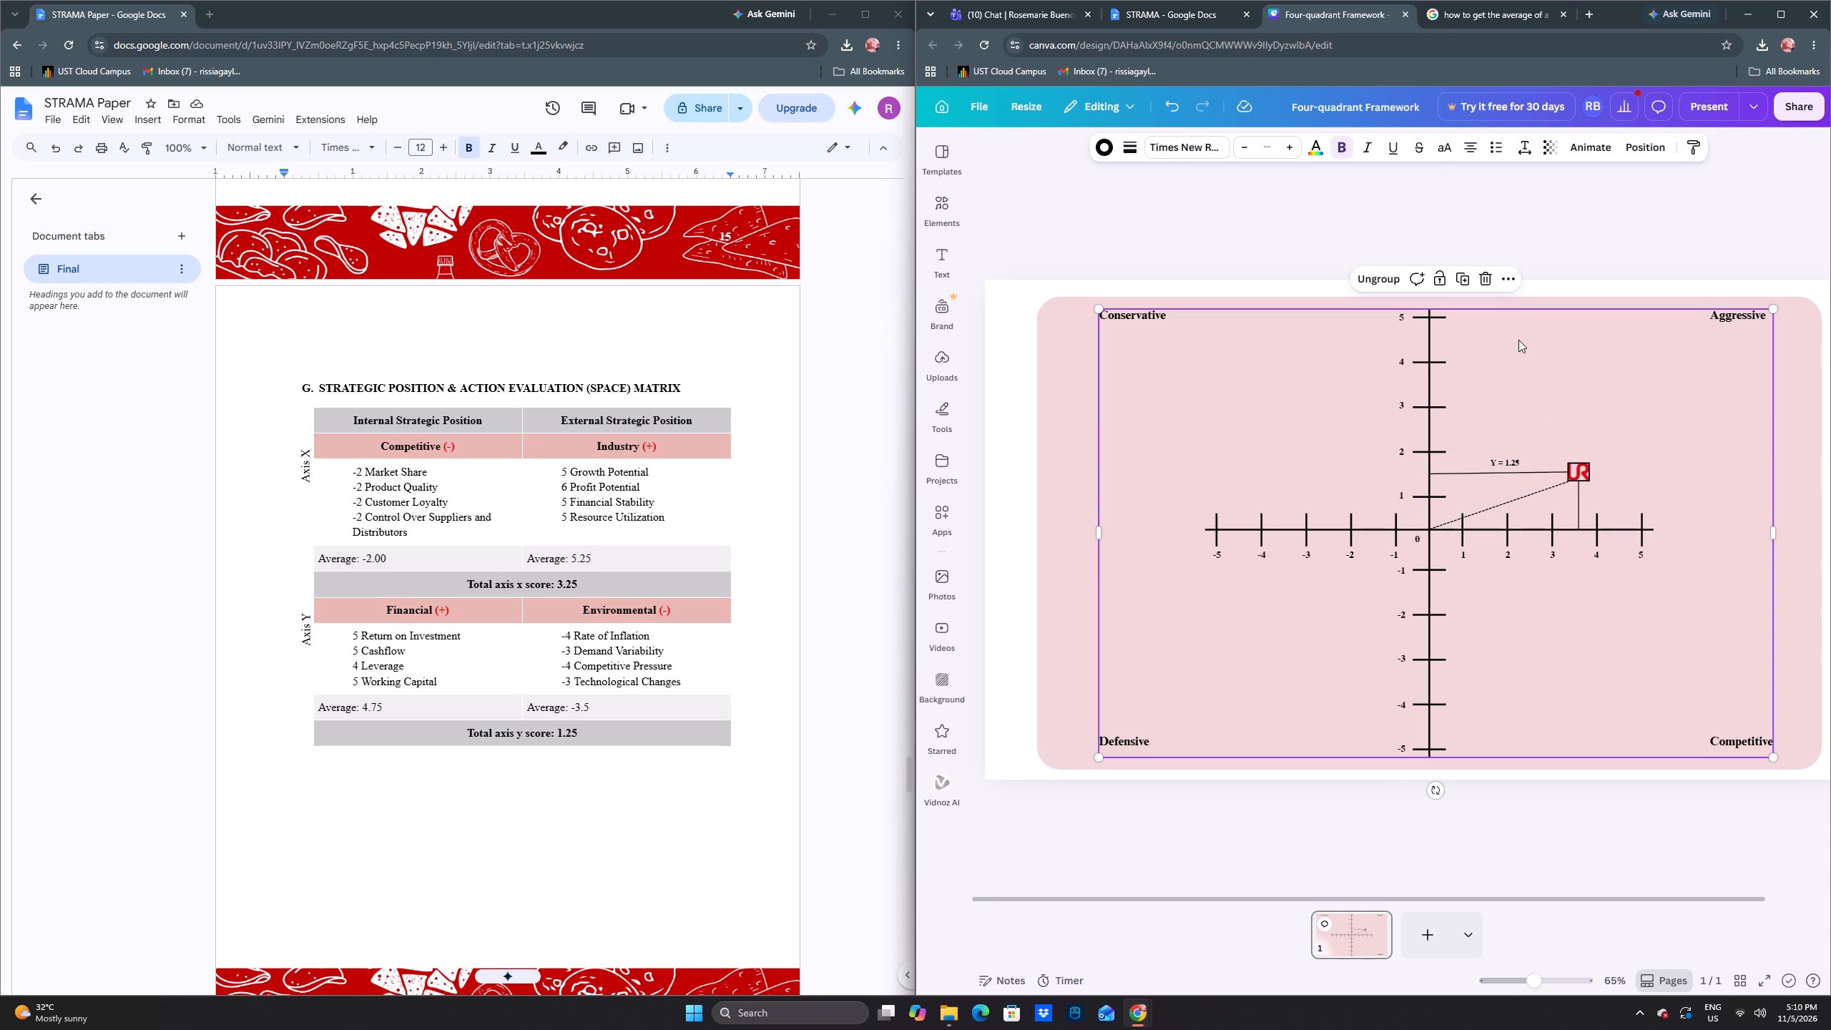
{"action": "left_click", "coordinate": [1512, 463]}
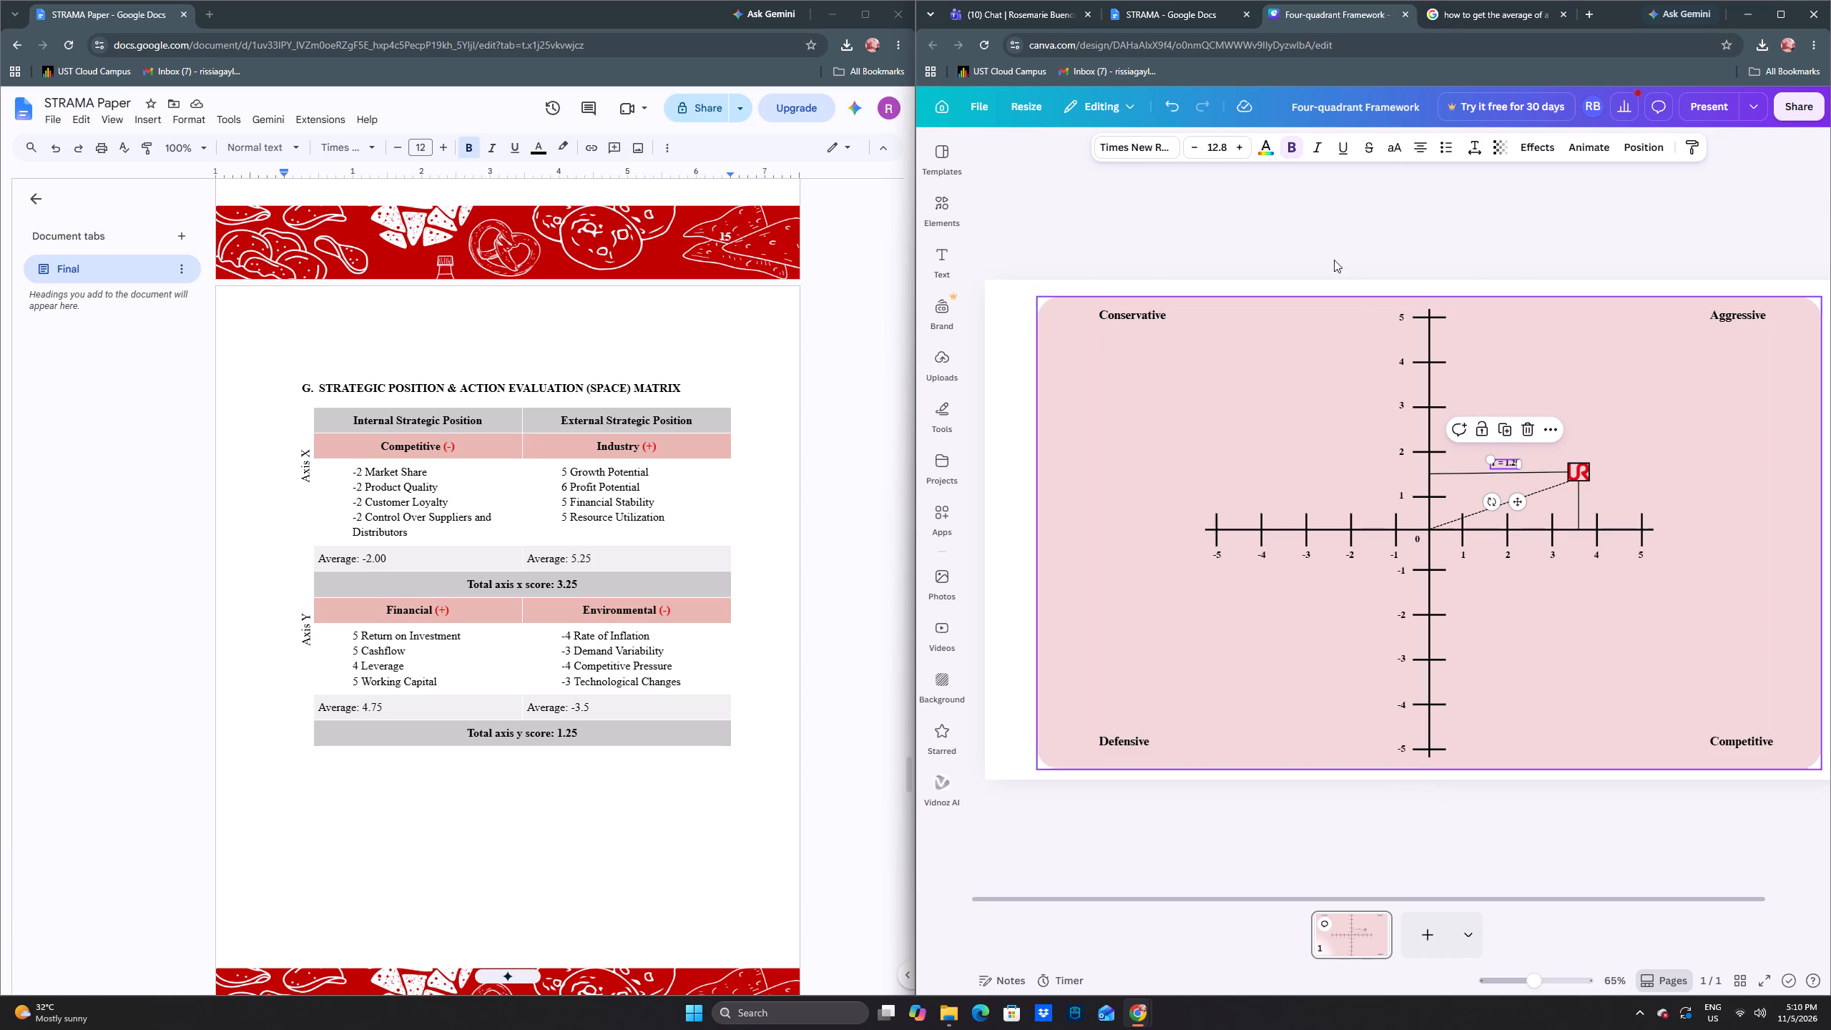
{"action": "left_click", "coordinate": [1234, 146]}
{"action": "left_click", "coordinate": [1516, 361]}
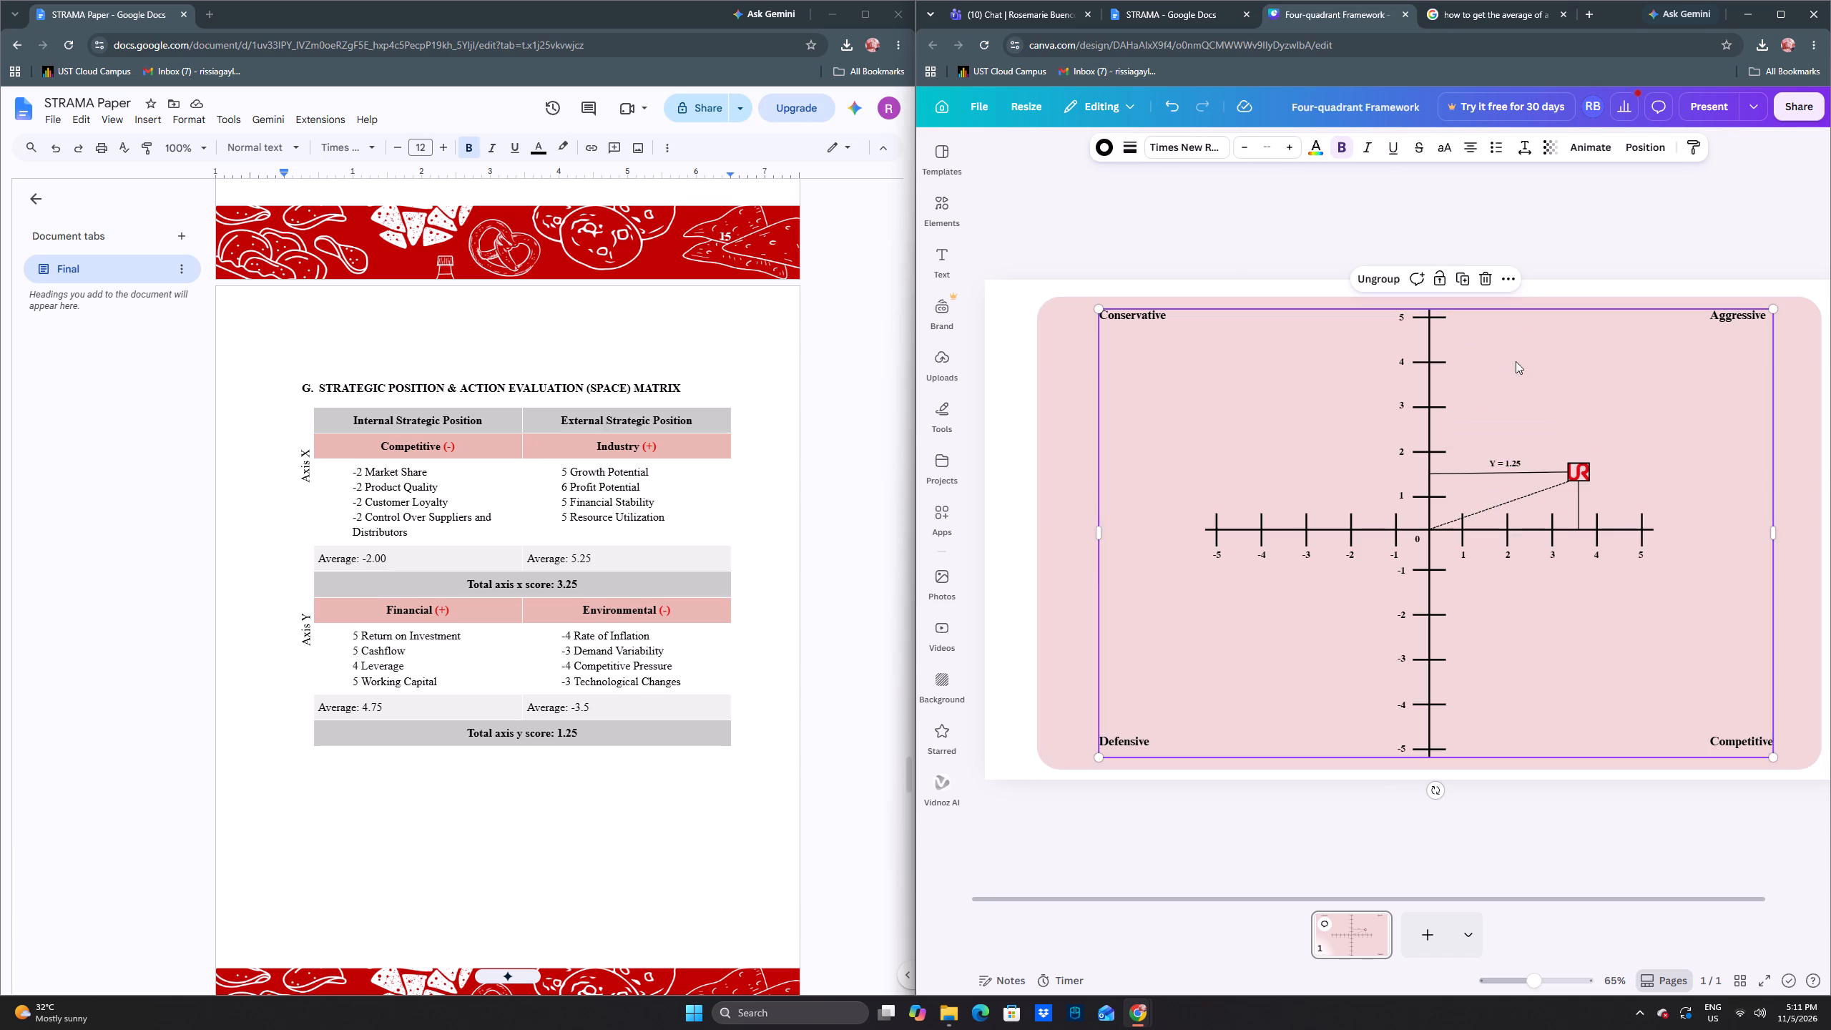
Duplicate the "Y = 1.25" label and place the copy just beside the vertical line below the plotted logo.
{"action": "left_click", "coordinate": [1515, 461]}
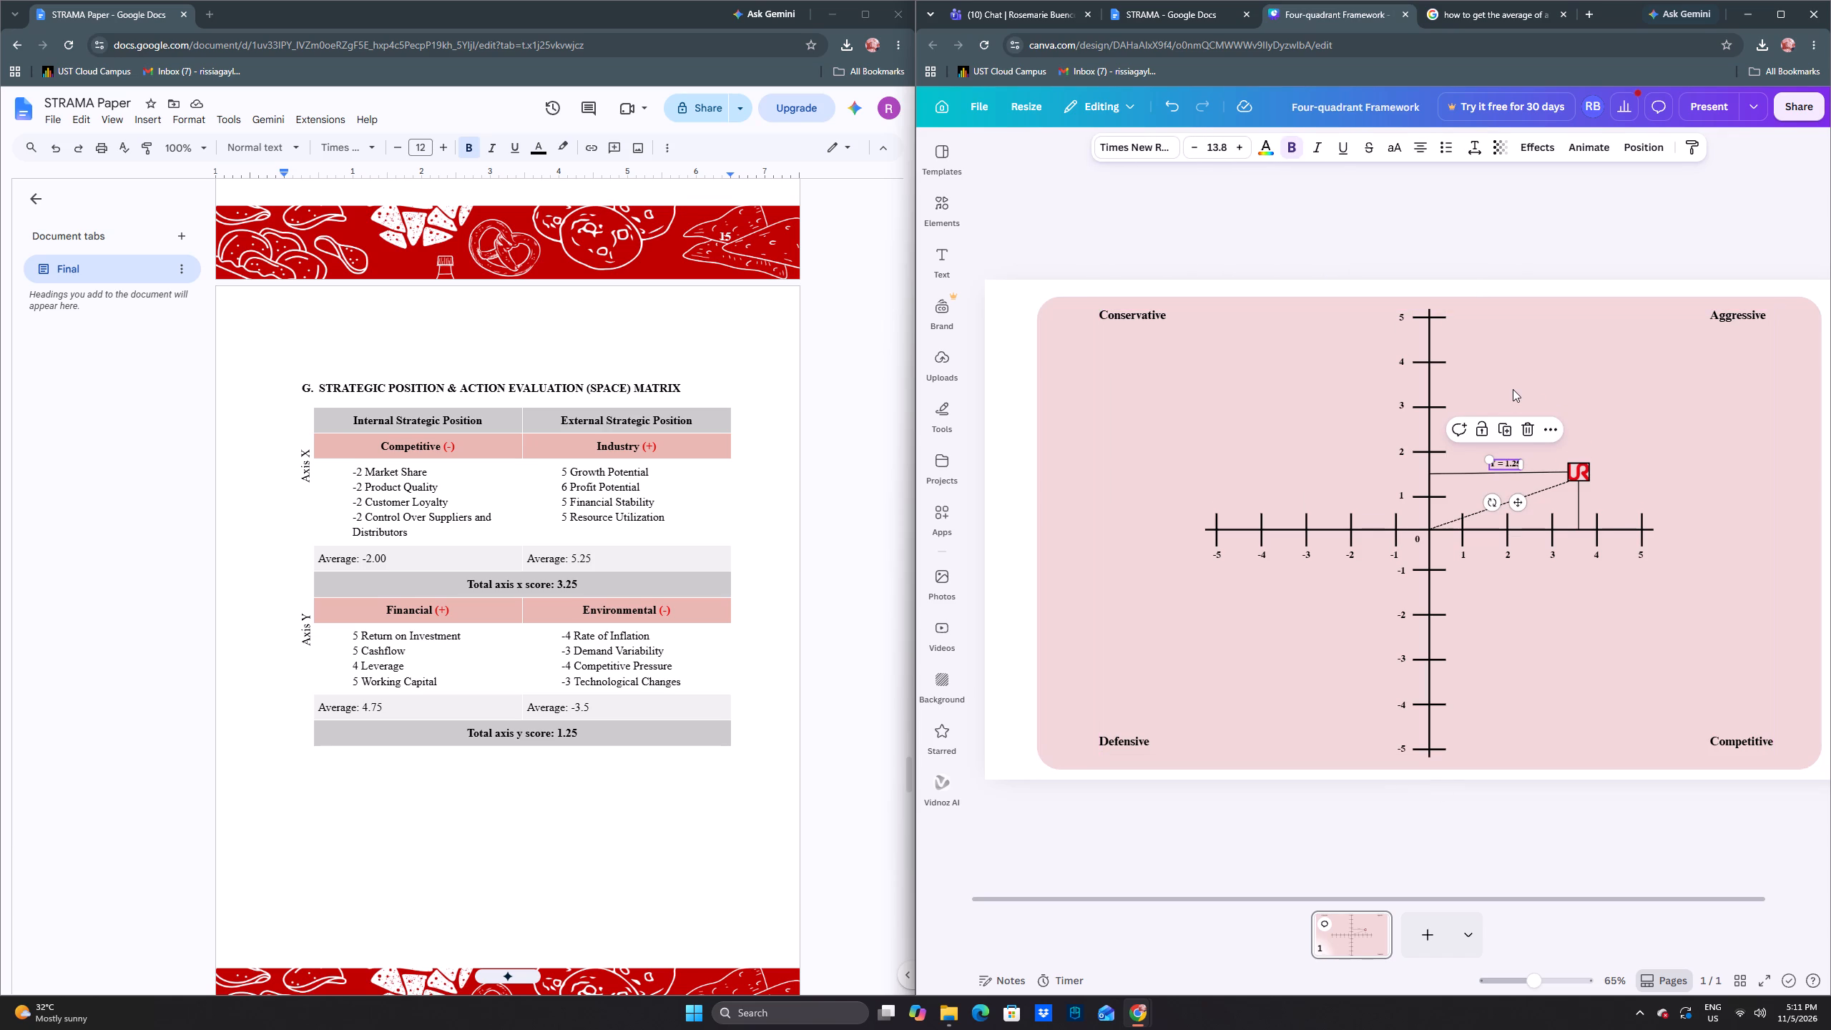
{"action": "key", "text": "ctrl+c"}
{"action": "key", "text": "ctrl+v"}
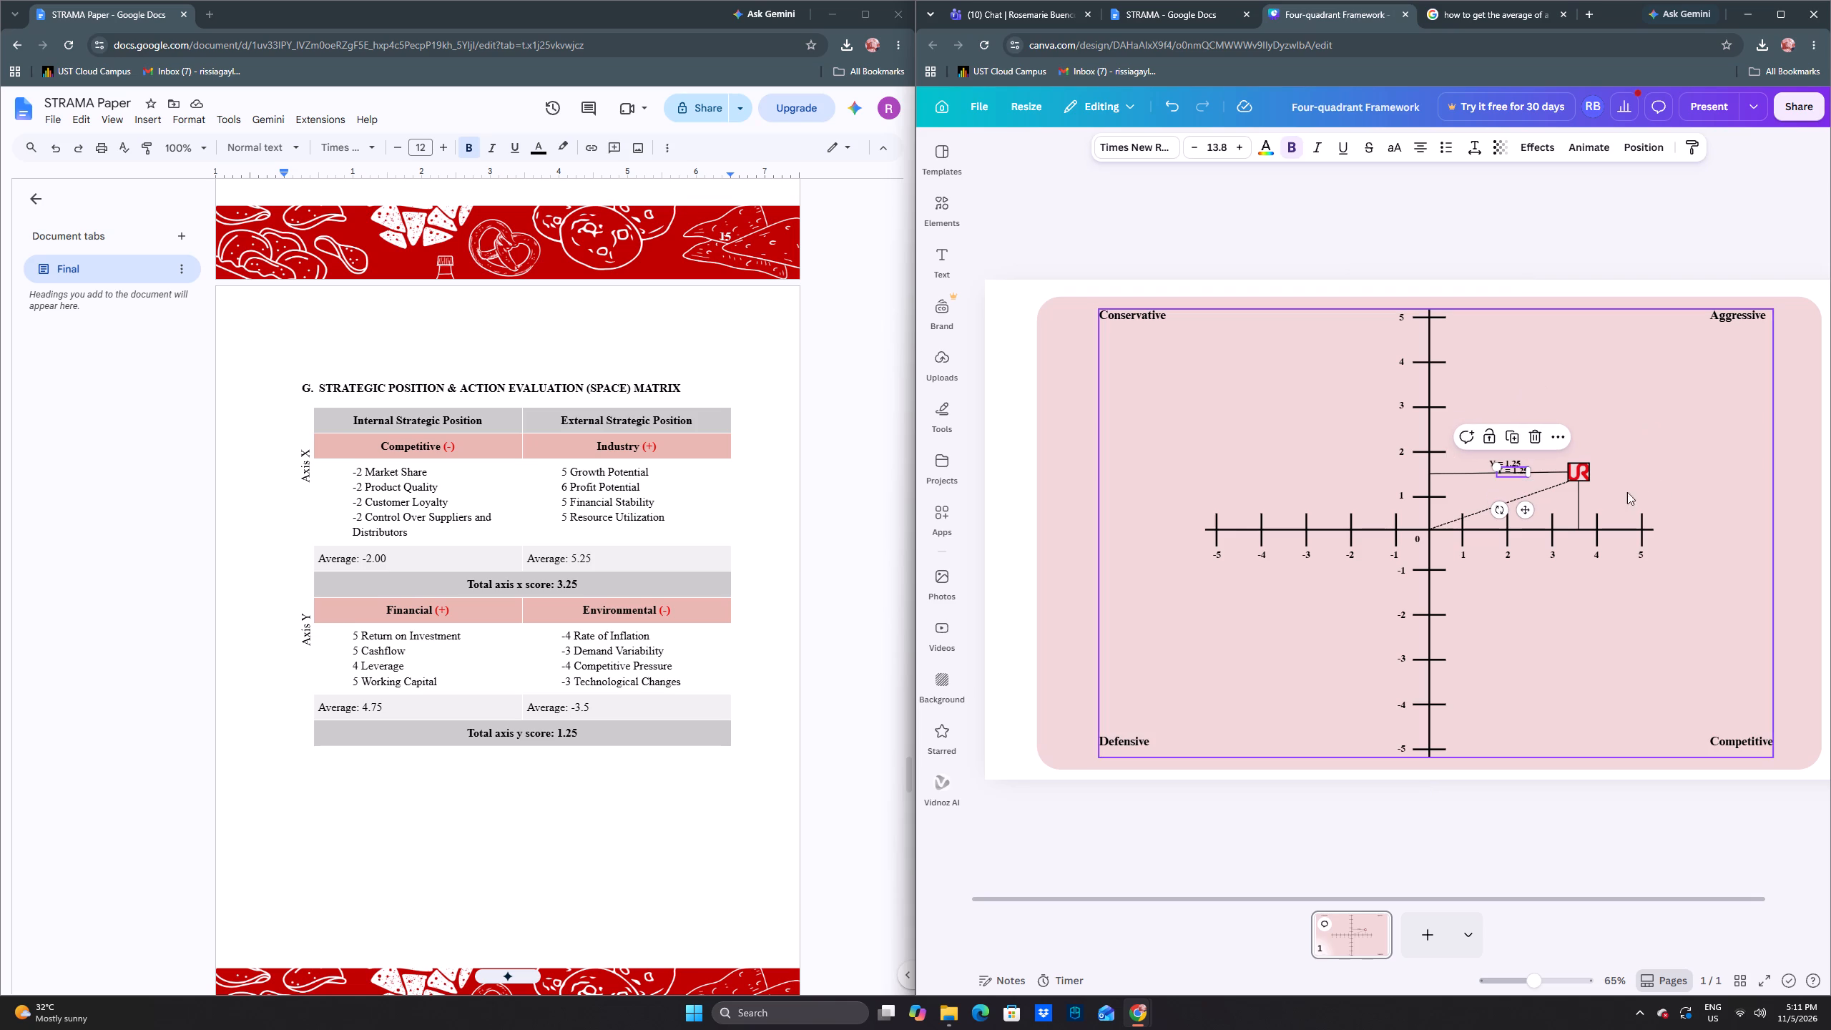
{"action": "left_click_drag", "start_coordinate": [1522, 505], "coordinate": [1620, 541]}
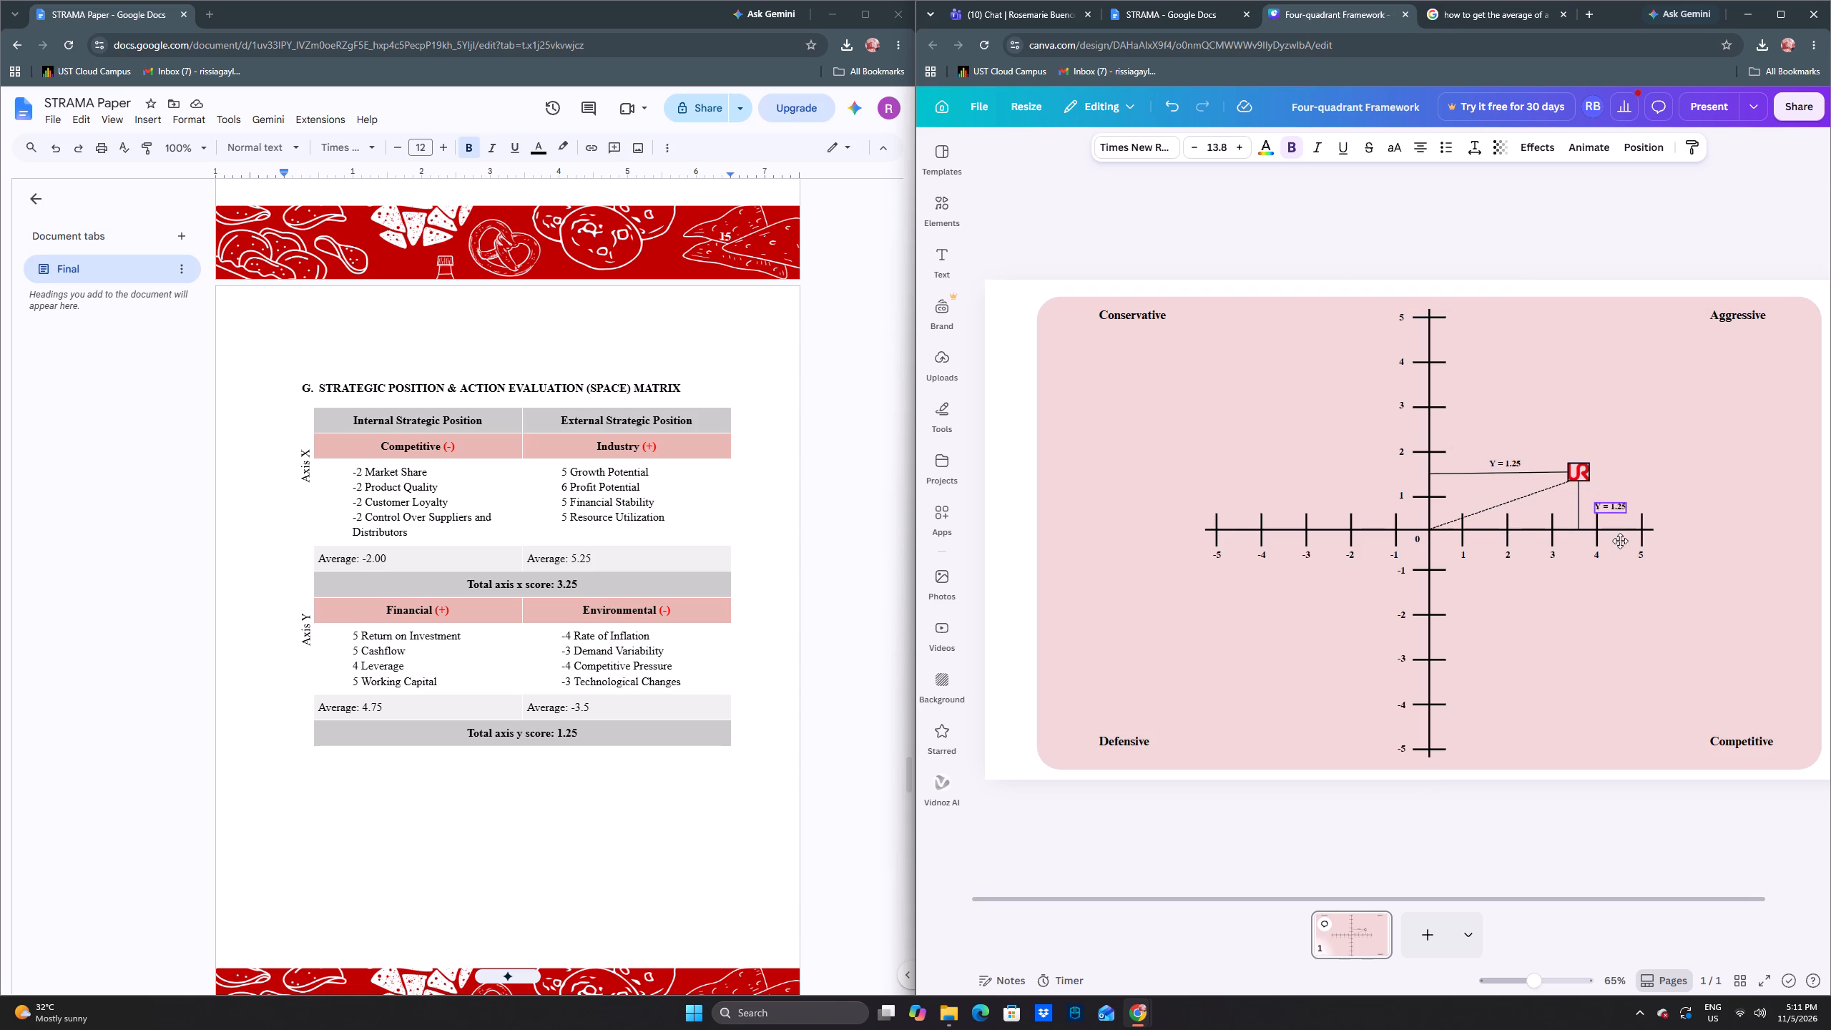
{"action": "left_click_drag", "start_coordinate": [1620, 541], "coordinate": [1616, 536]}
{"action": "left_click_drag", "start_coordinate": [1616, 536], "coordinate": [1616, 534]}
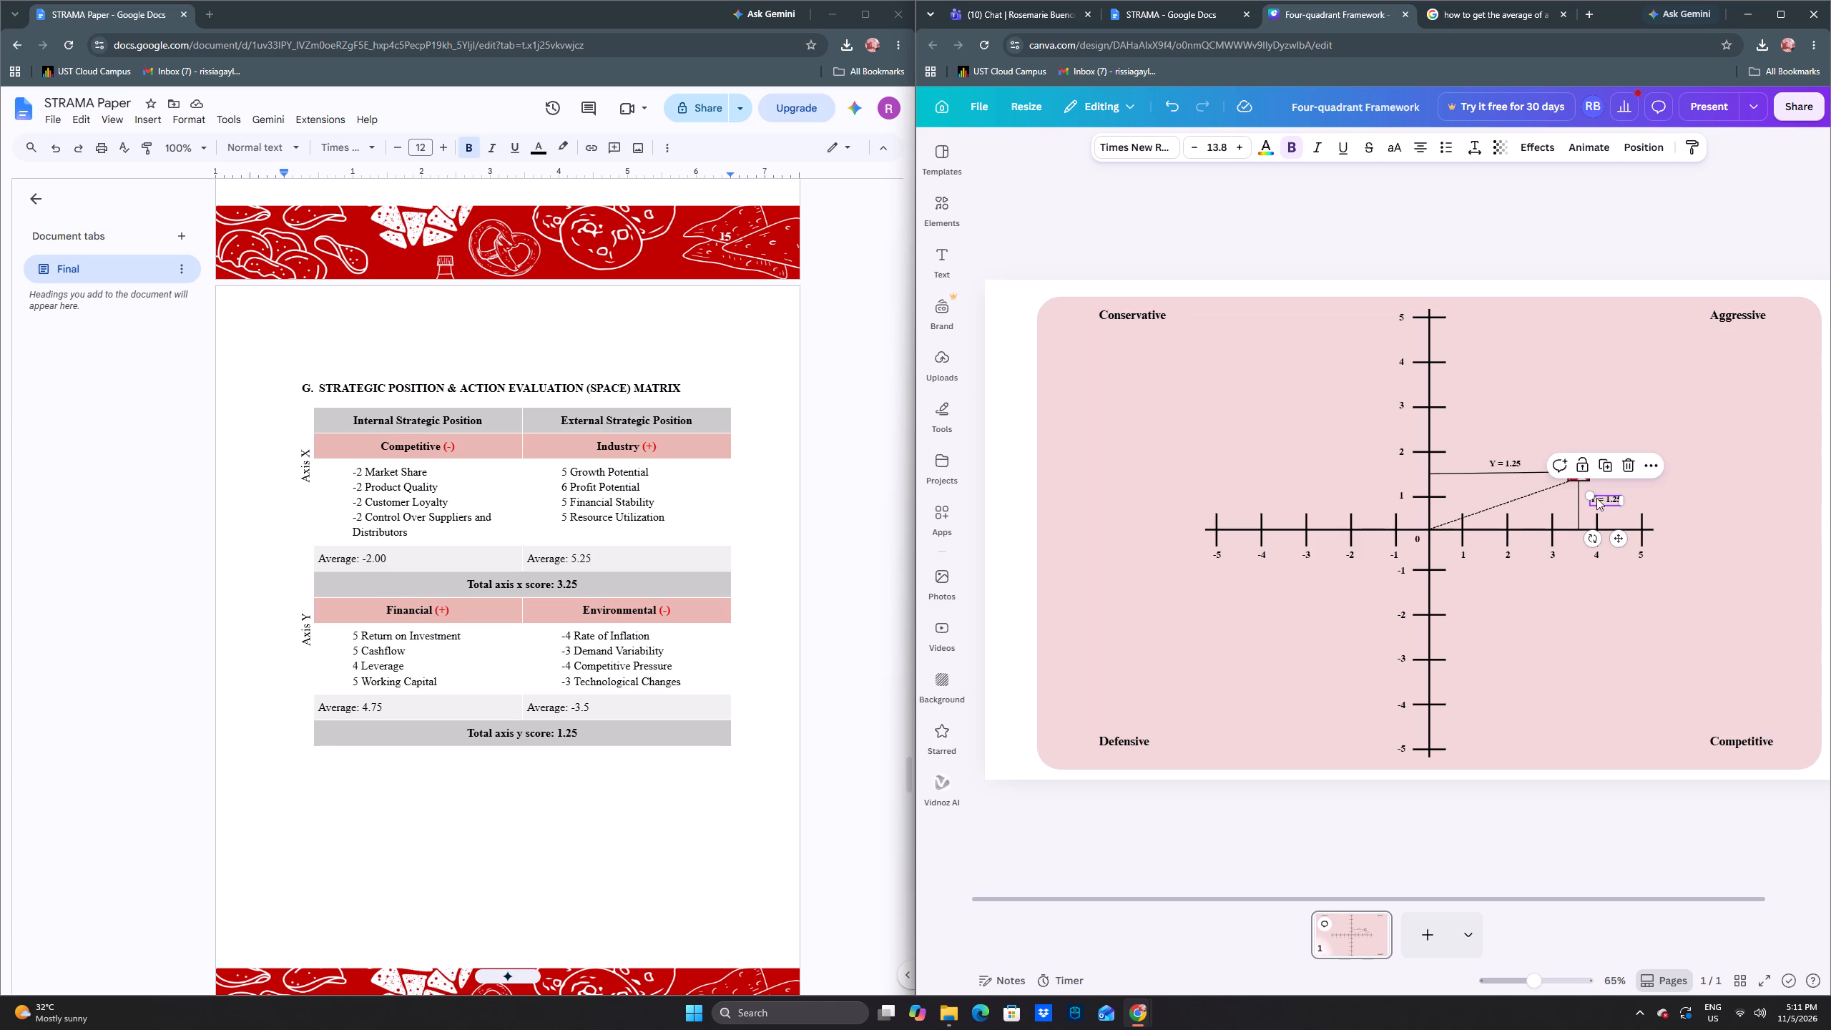
Change the duplicated label below the plotted logo to read "X = 3.25", matching the total axis x score.
{"action": "left_click", "coordinate": [1596, 499]}
{"action": "left_click", "coordinate": [1596, 499]}
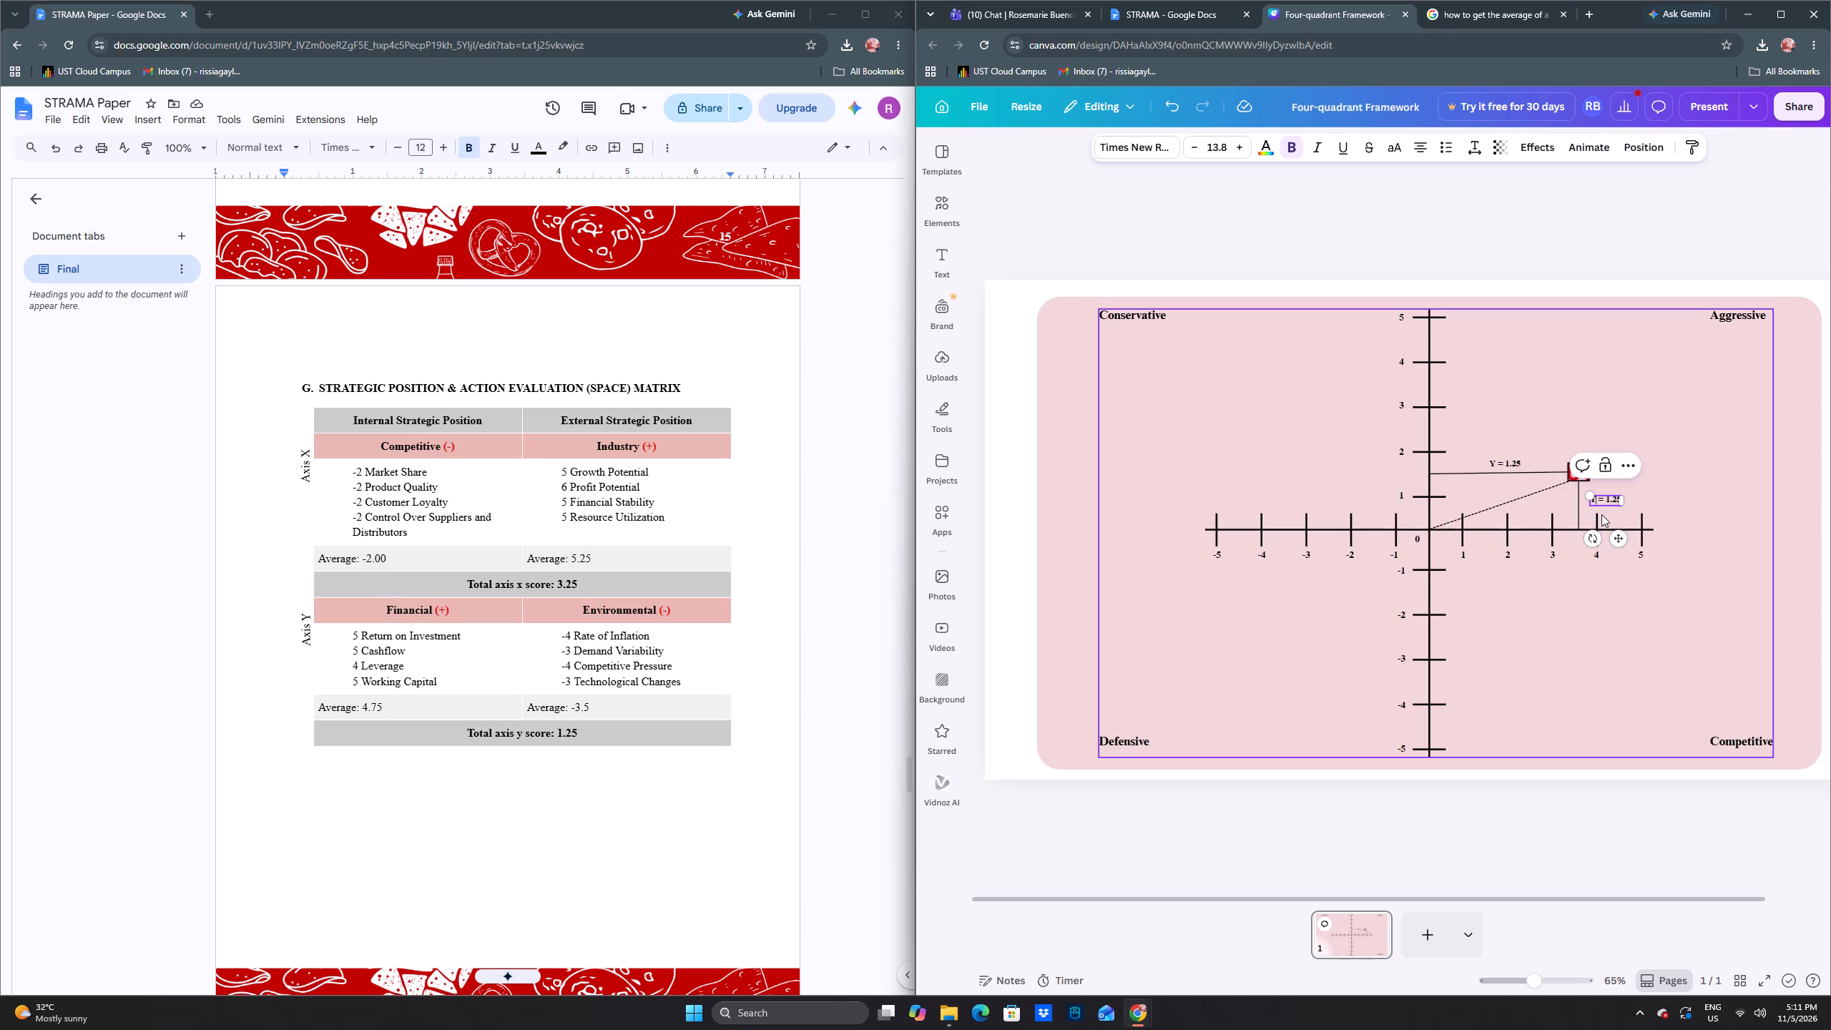
{"action": "key", "text": "BackSpace"}
{"action": "key", "text": "x"}
{"action": "key", "text": "BackSpace"}
{"action": "key", "text": "c"}
{"action": "key", "text": "BackSpace"}
{"action": "key", "text": "x"}
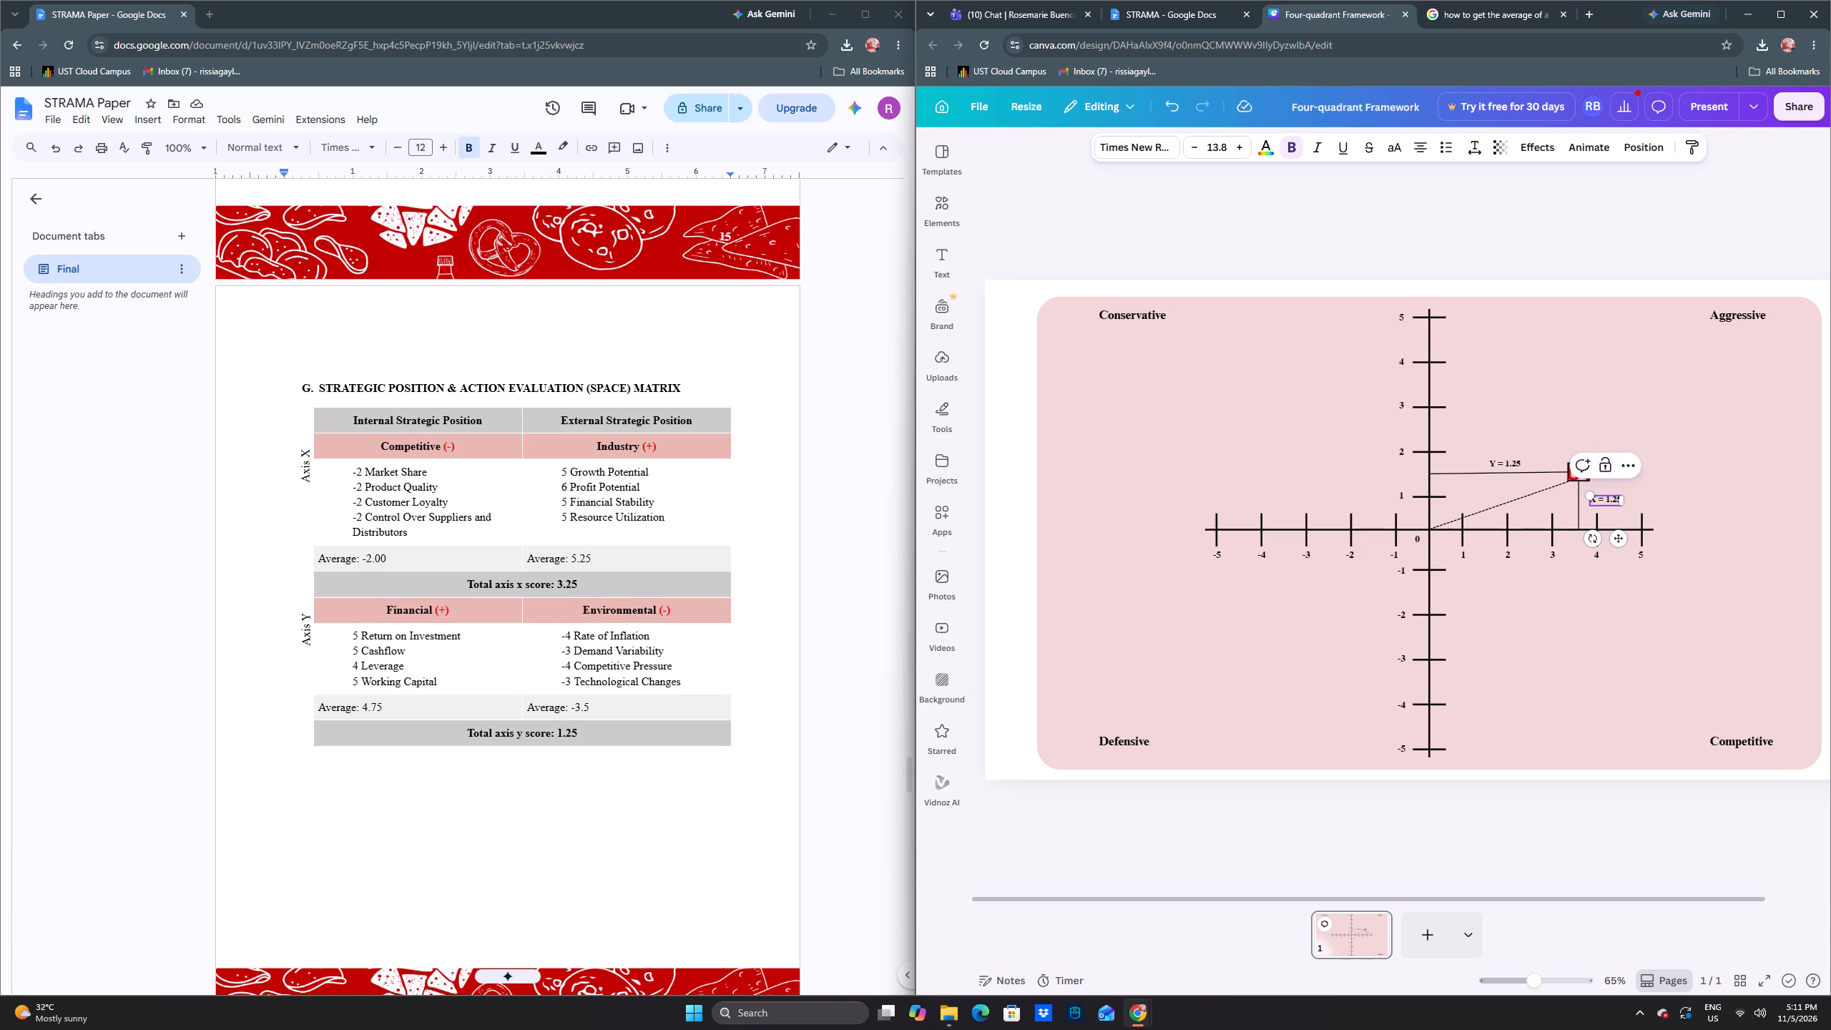
{"action": "left_click", "coordinate": [1616, 499]}
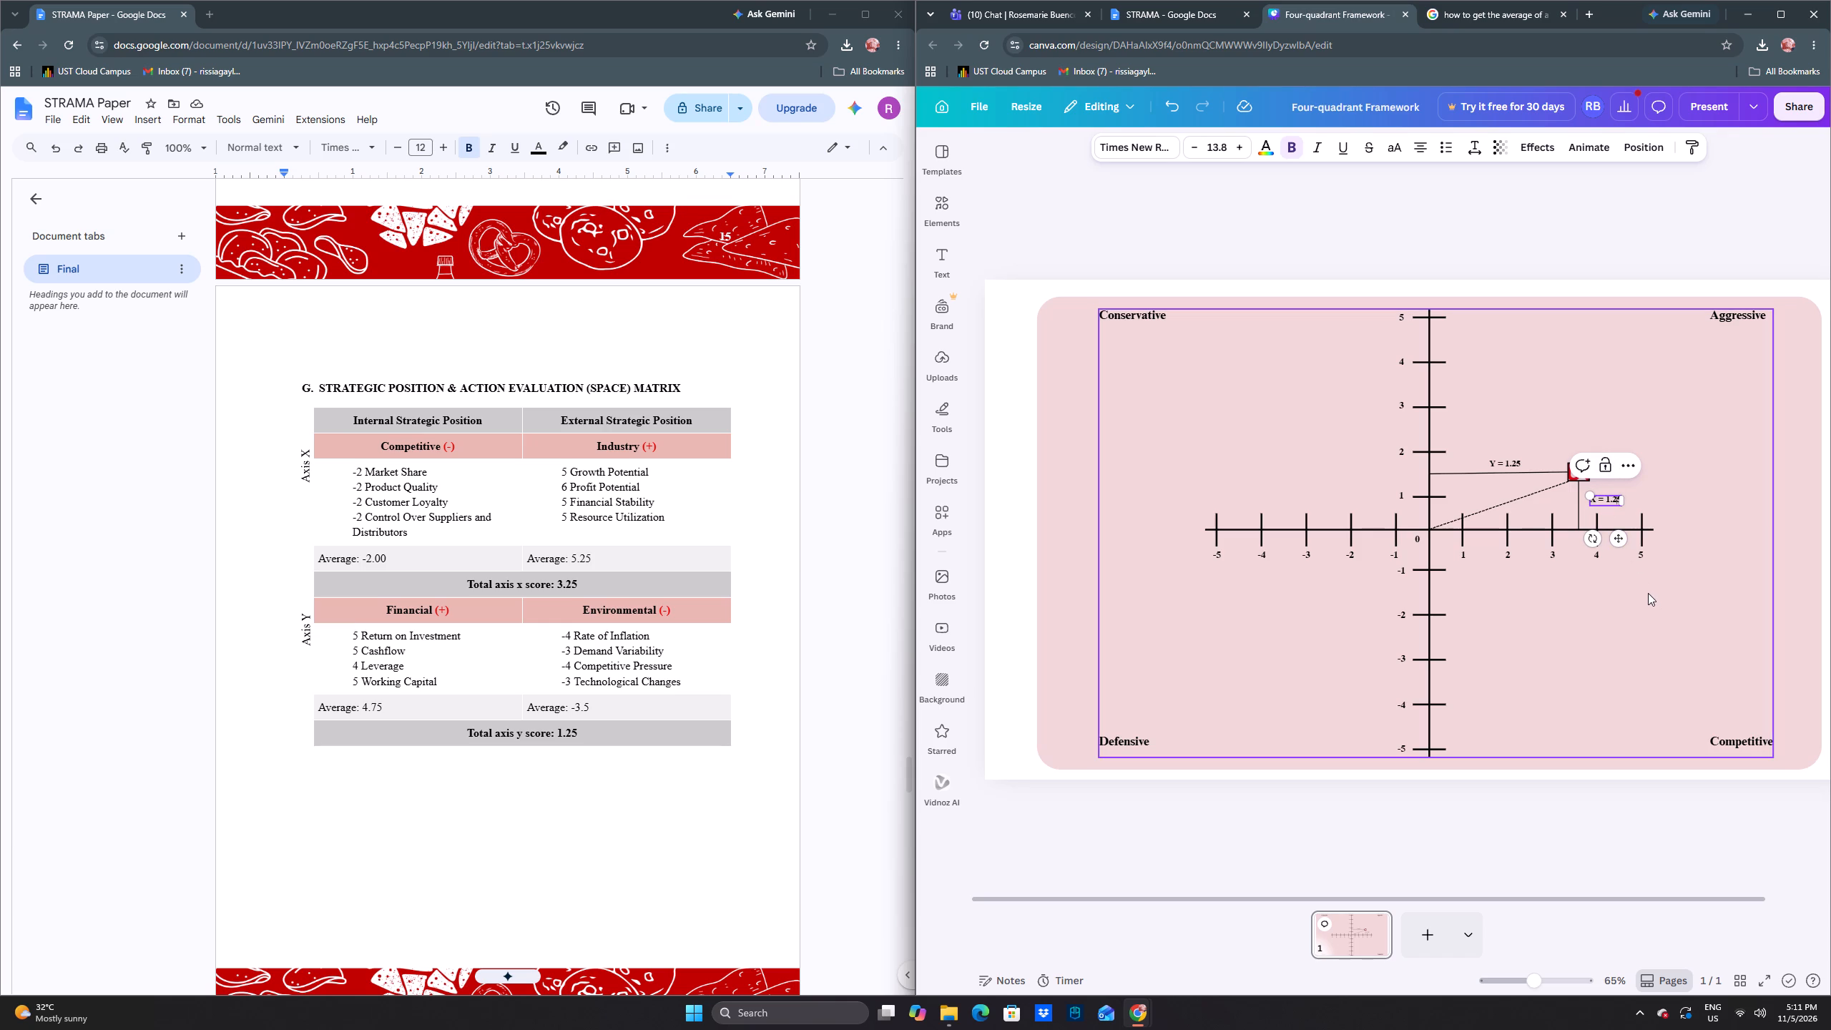
{"action": "key", "text": "Left"}
{"action": "key", "text": "BackSpace"}
{"action": "key", "text": "BackSpace"}
{"action": "type", "text": "3."}
{"action": "left_click", "coordinate": [1655, 420]}
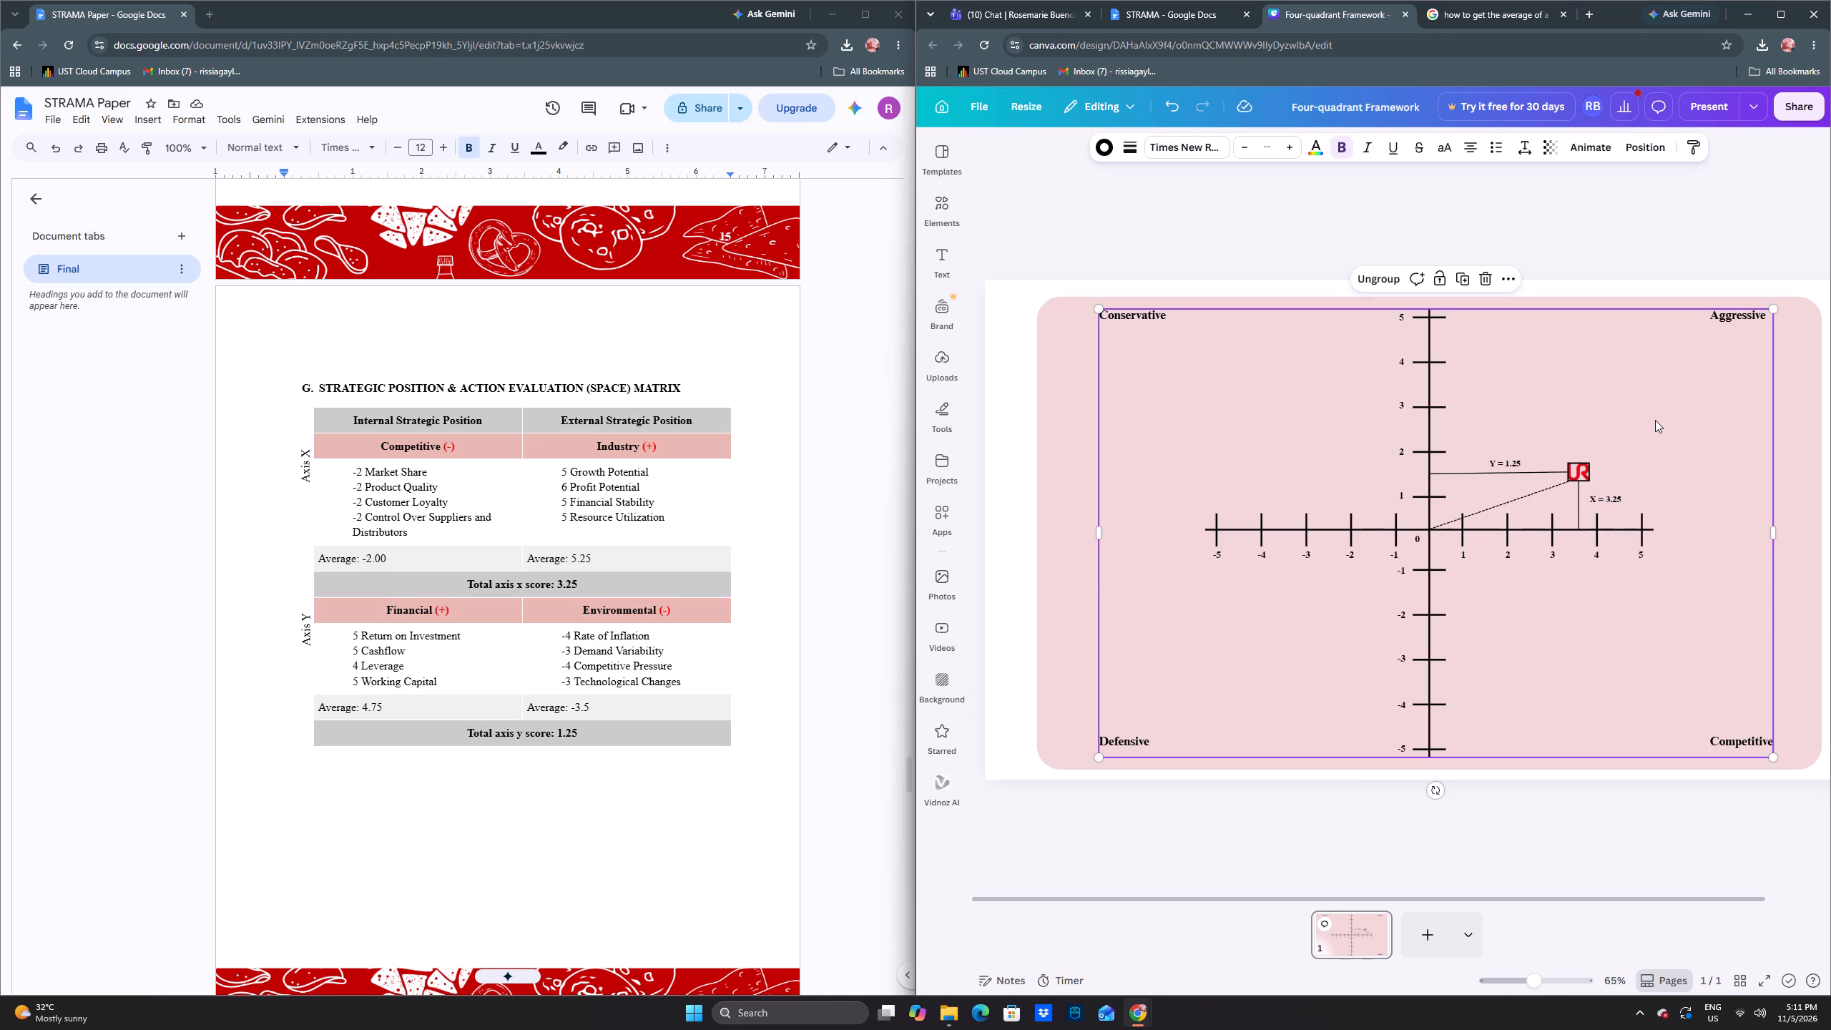
{"action": "left_click", "coordinate": [1681, 210]}
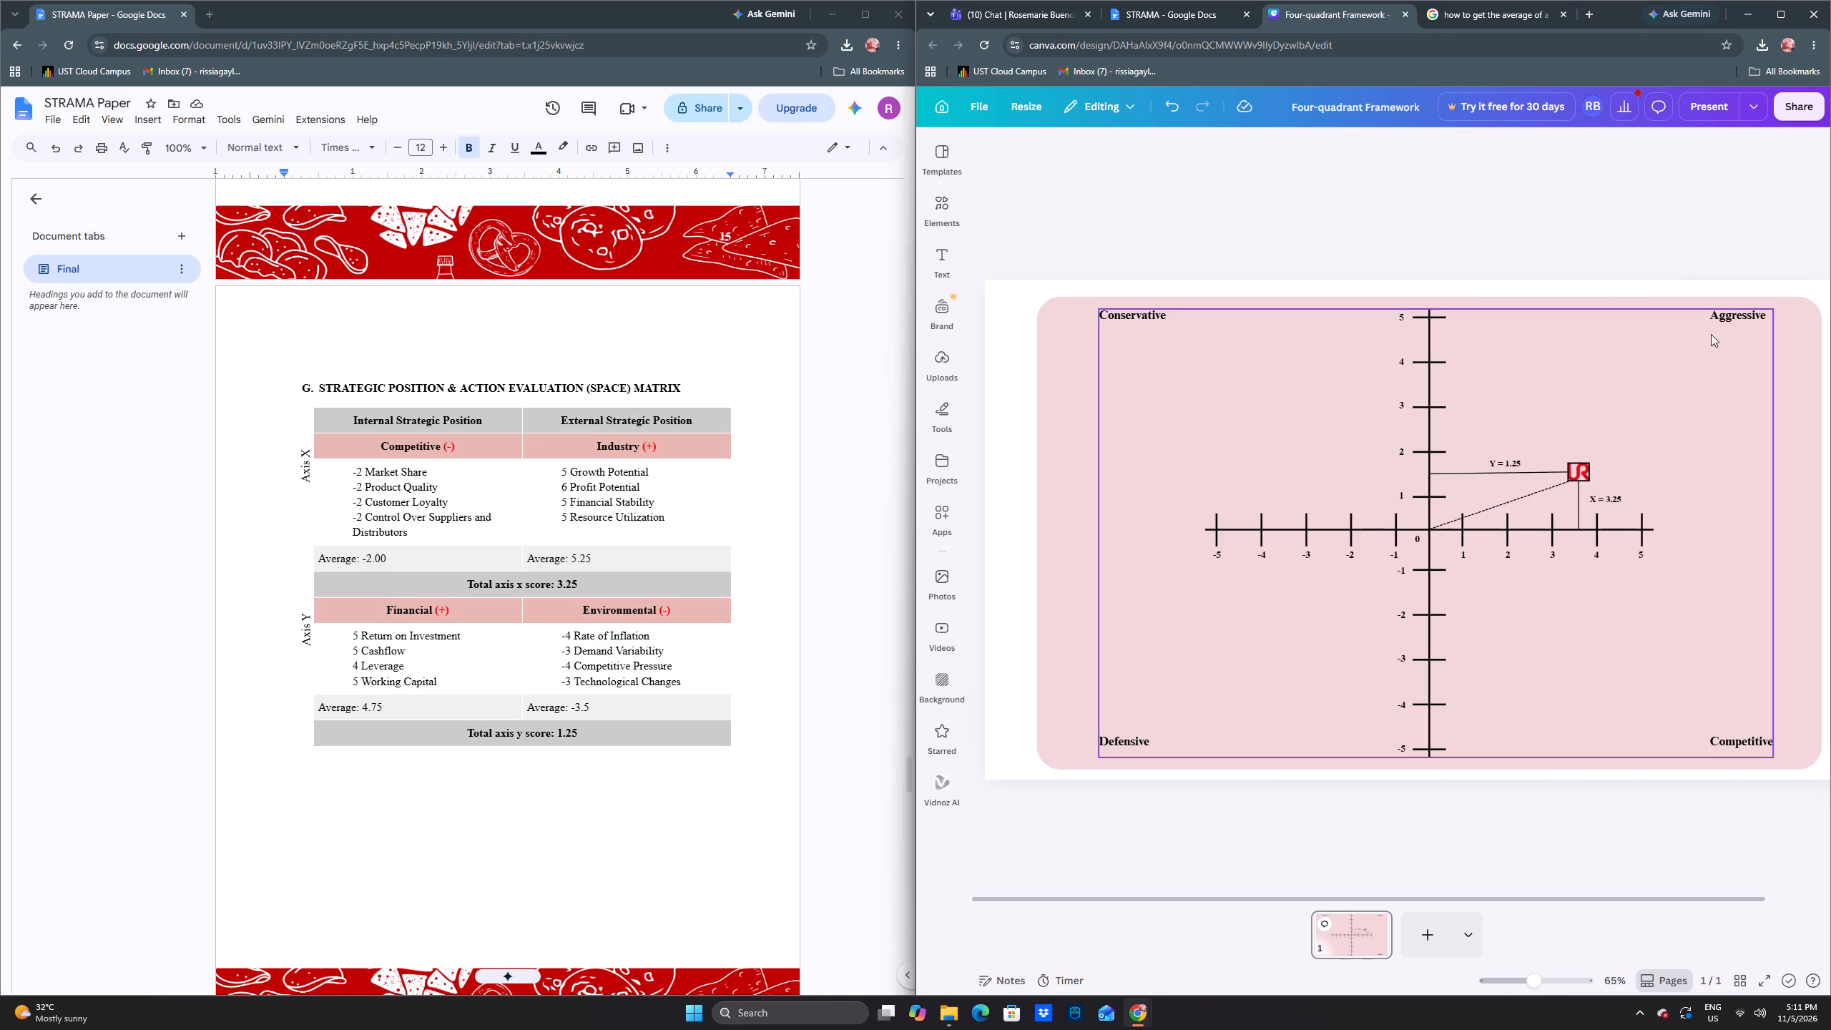
Download the labelled four-quadrant SPACE graph as a PNG file.
{"action": "left_click", "coordinate": [1807, 114]}
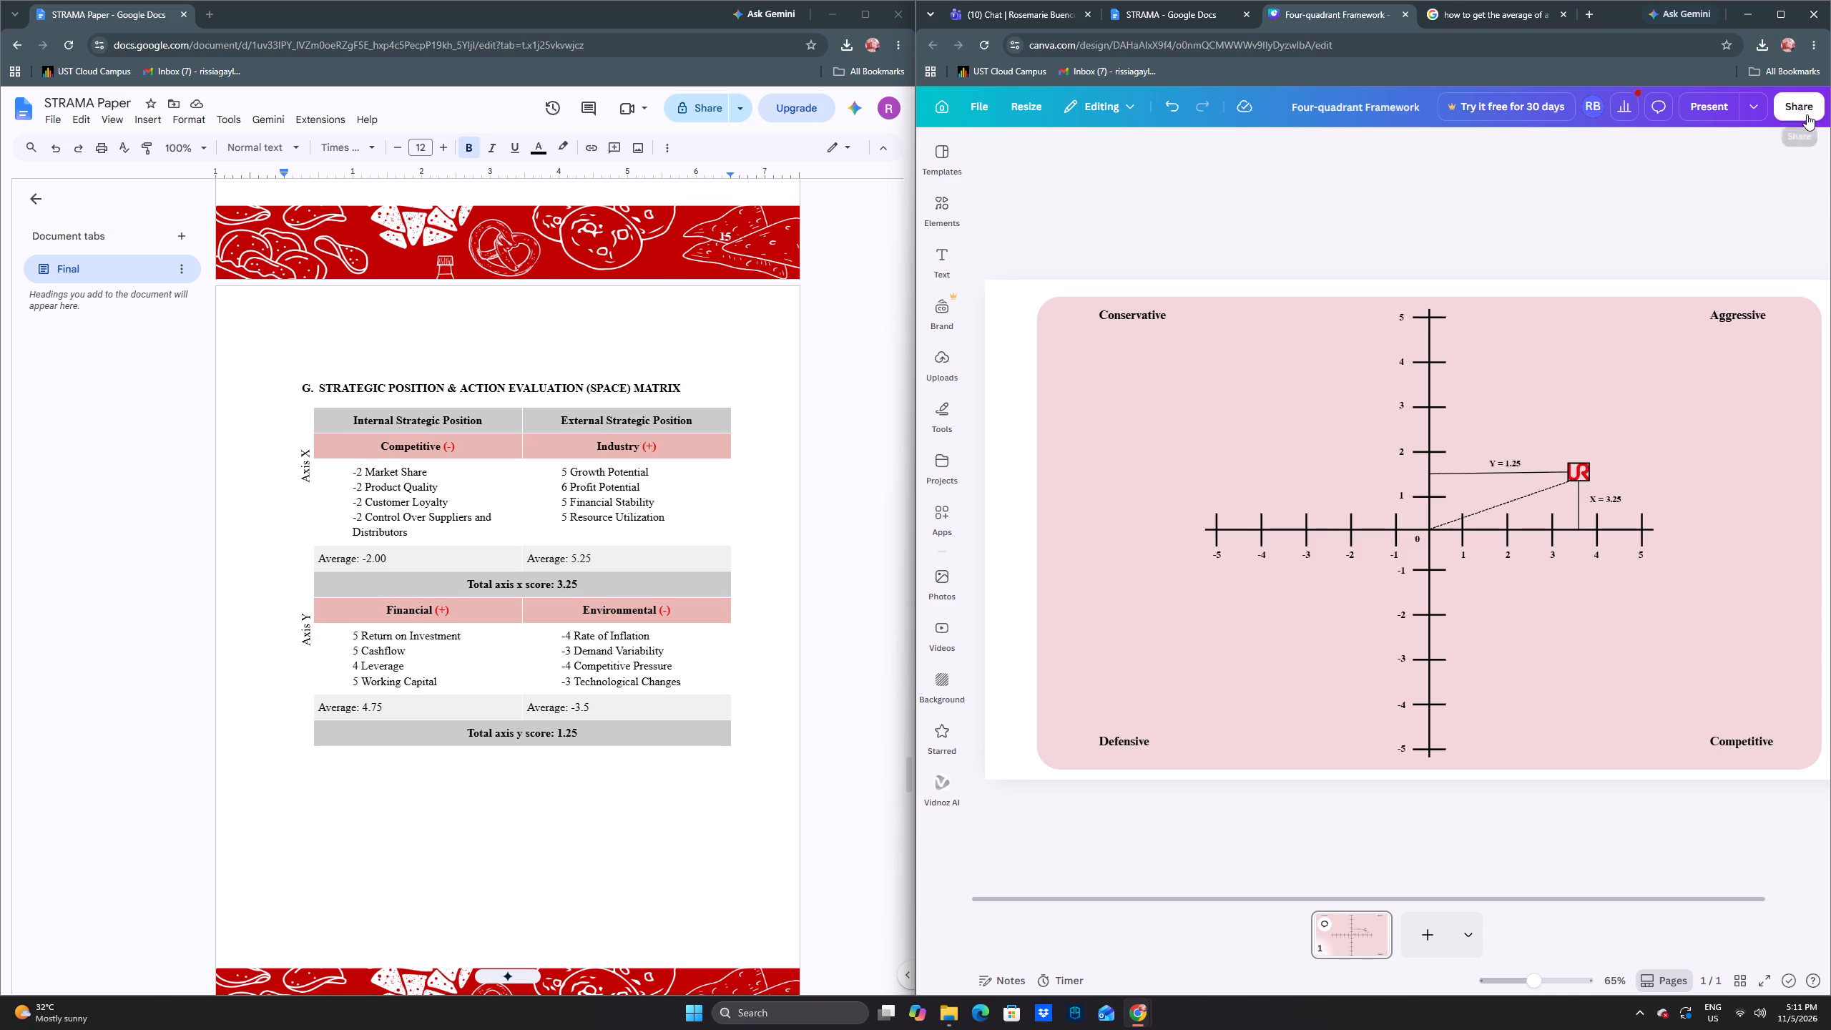
{"action": "left_click", "coordinate": [1587, 441]}
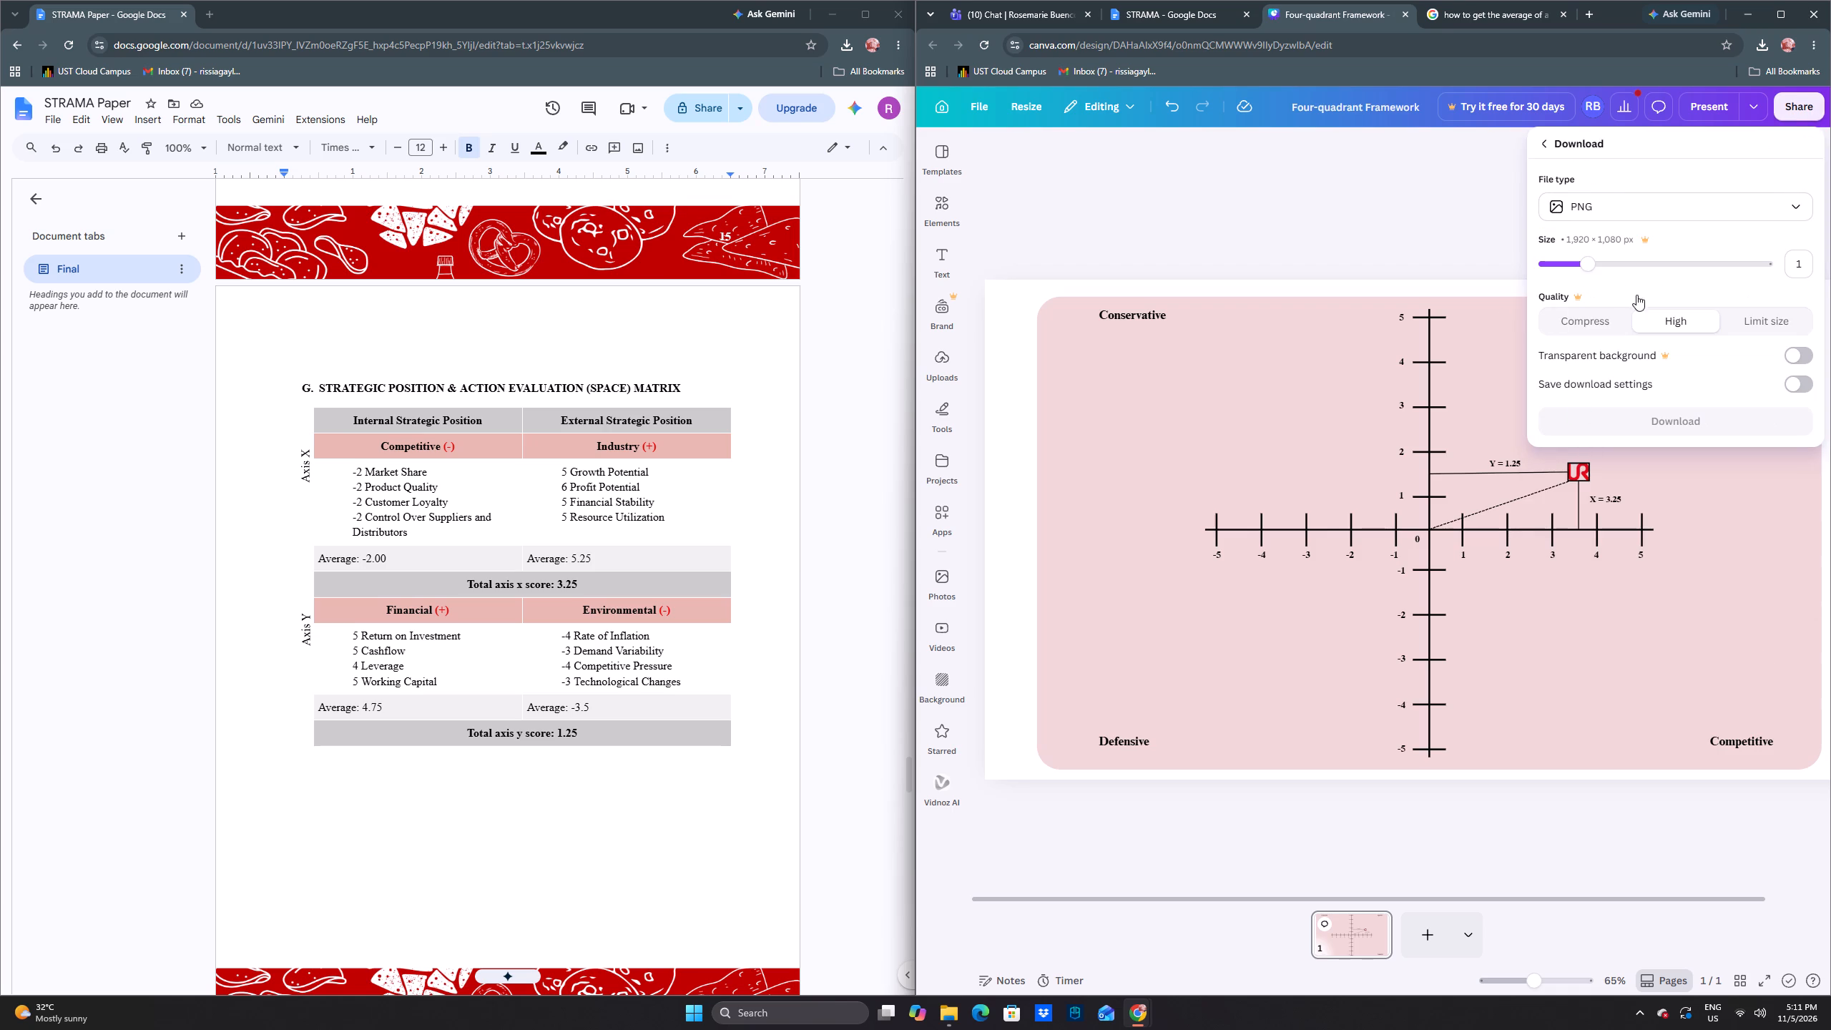
{"action": "left_click", "coordinate": [1674, 423]}
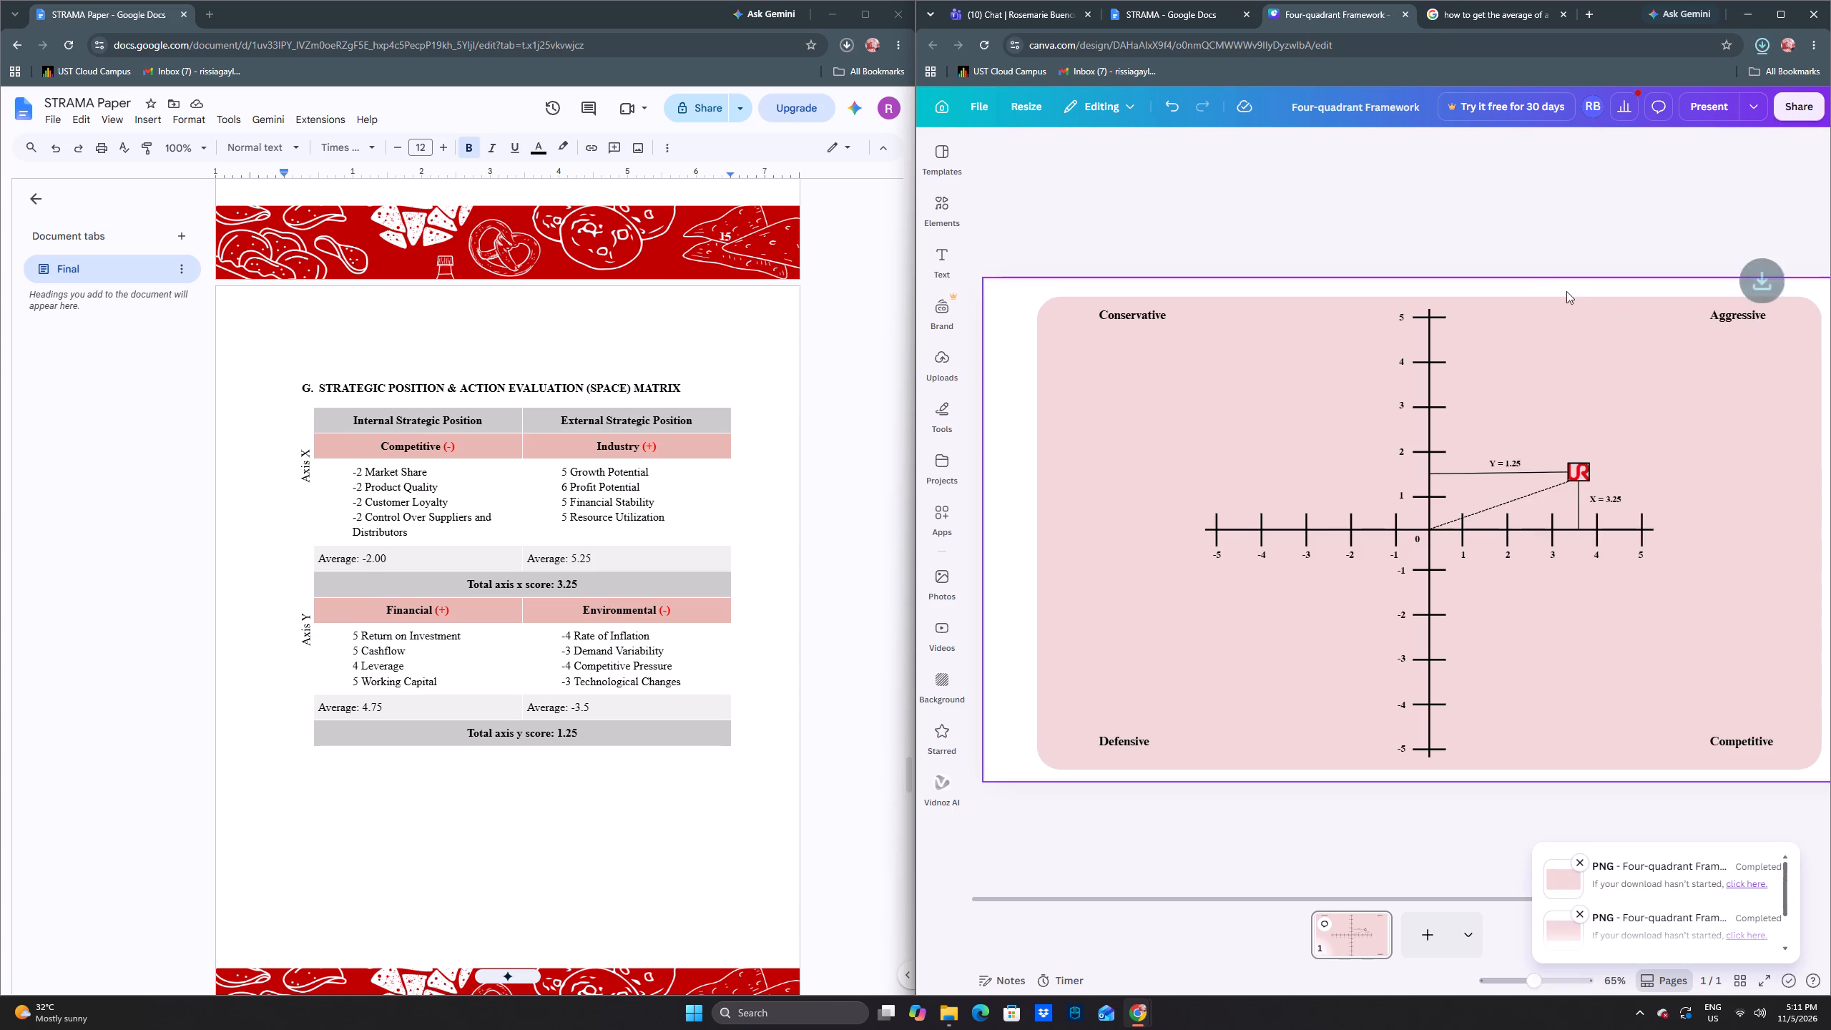
Replace the SPACE graph image above the Grand Strategy Matrix in STRAMA Paper with the downloaded file "Four-quadrant Framework (1)".
{"action": "scroll", "coordinate": [616, 529], "scroll_direction": "down", "scroll_amount": 9}
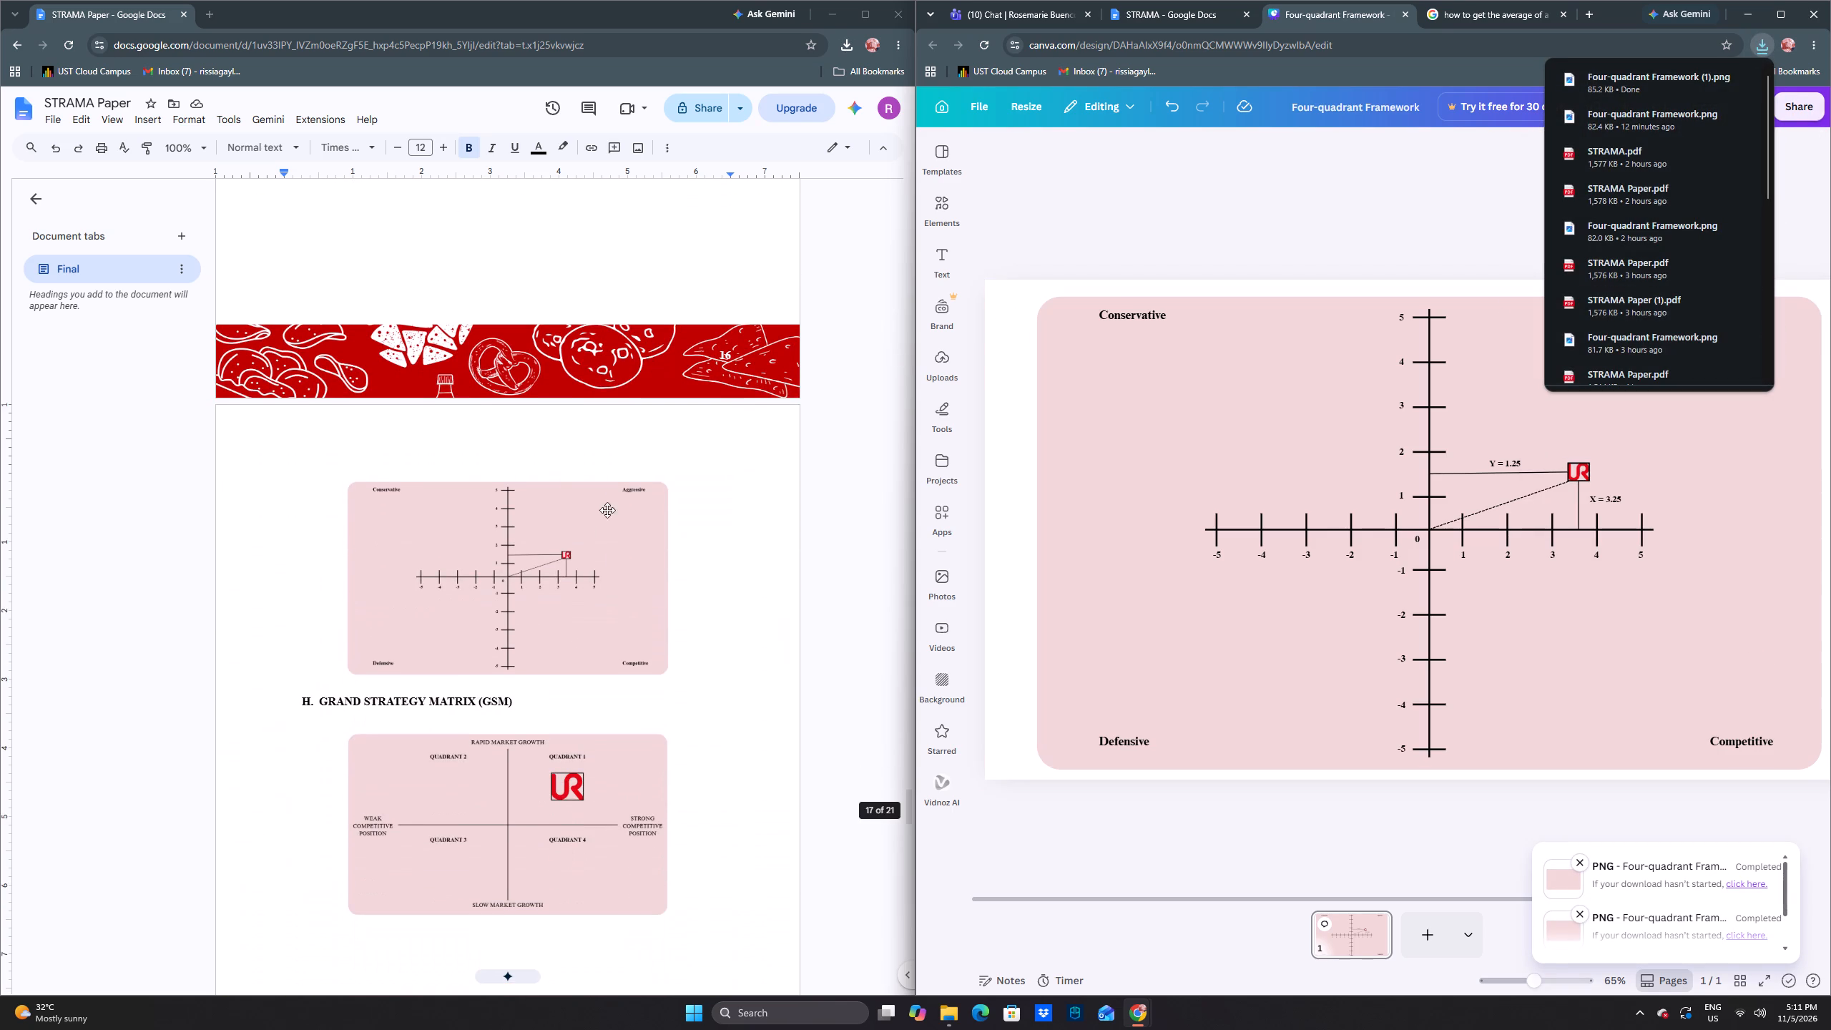
{"action": "left_click", "coordinate": [569, 571]}
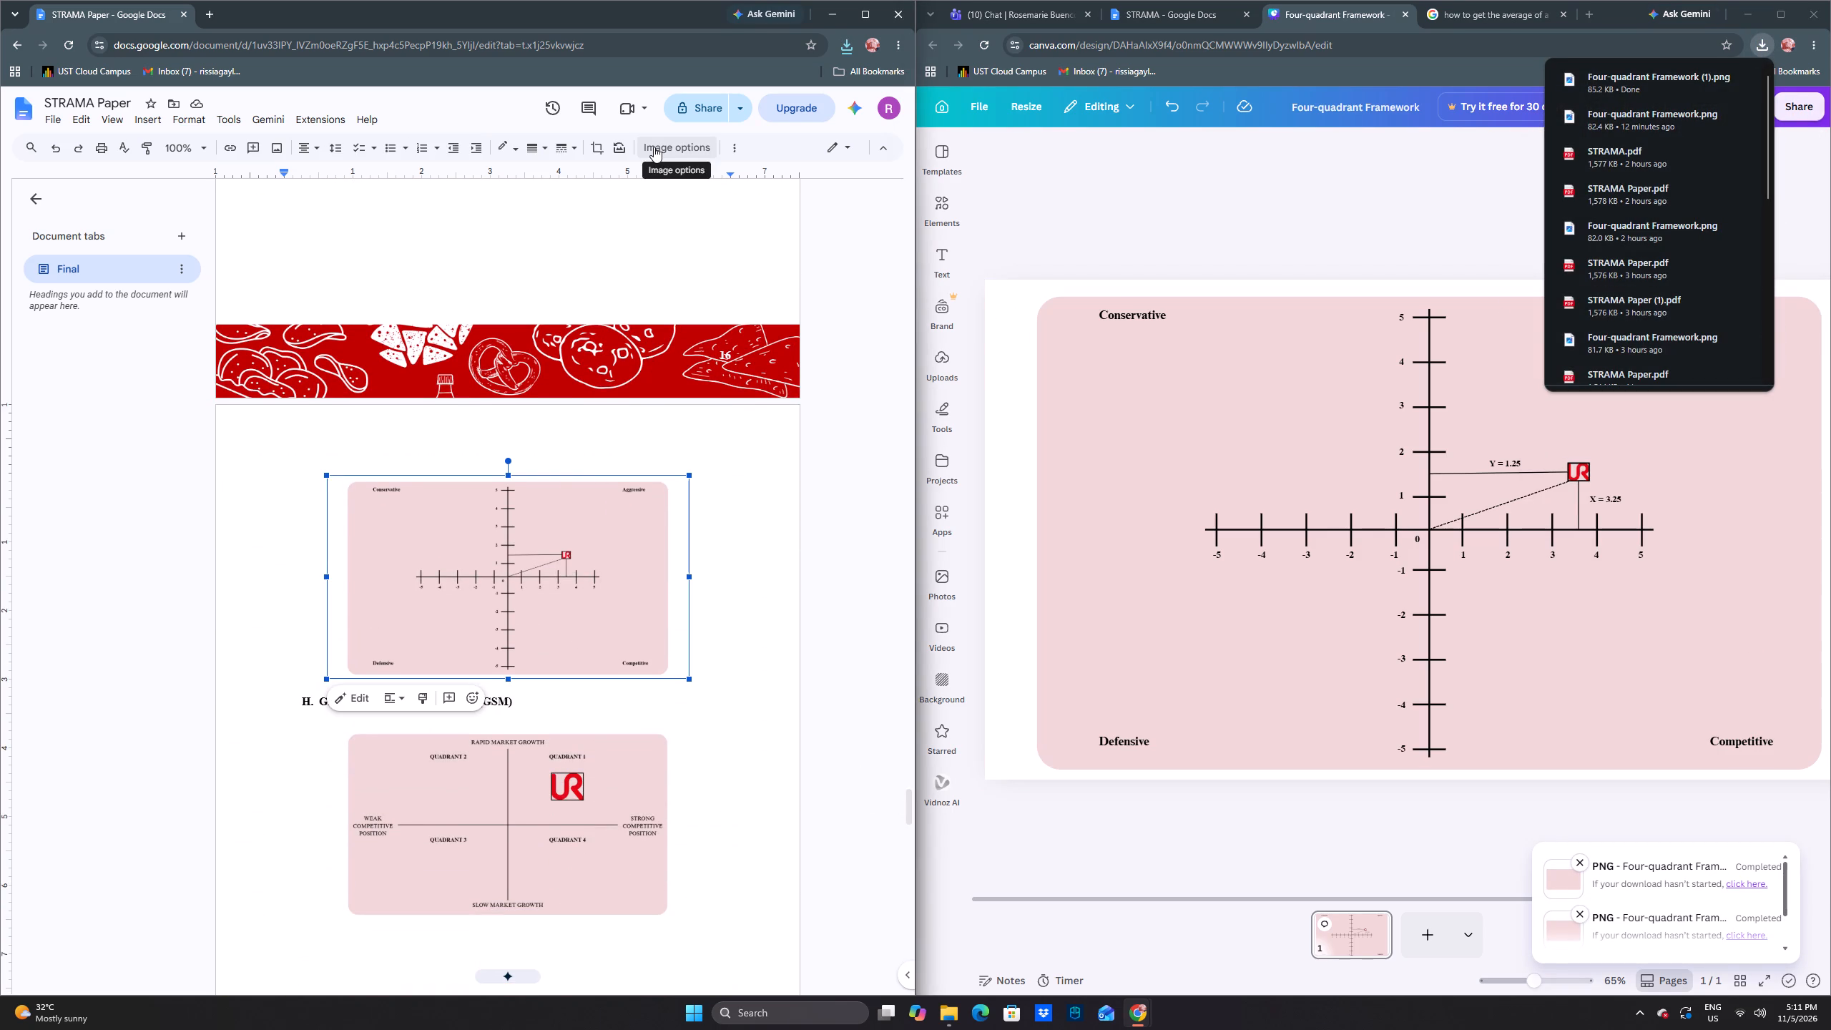
{"action": "left_click", "coordinate": [654, 147]}
{"action": "left_click", "coordinate": [654, 147]}
{"action": "left_click", "coordinate": [886, 157]}
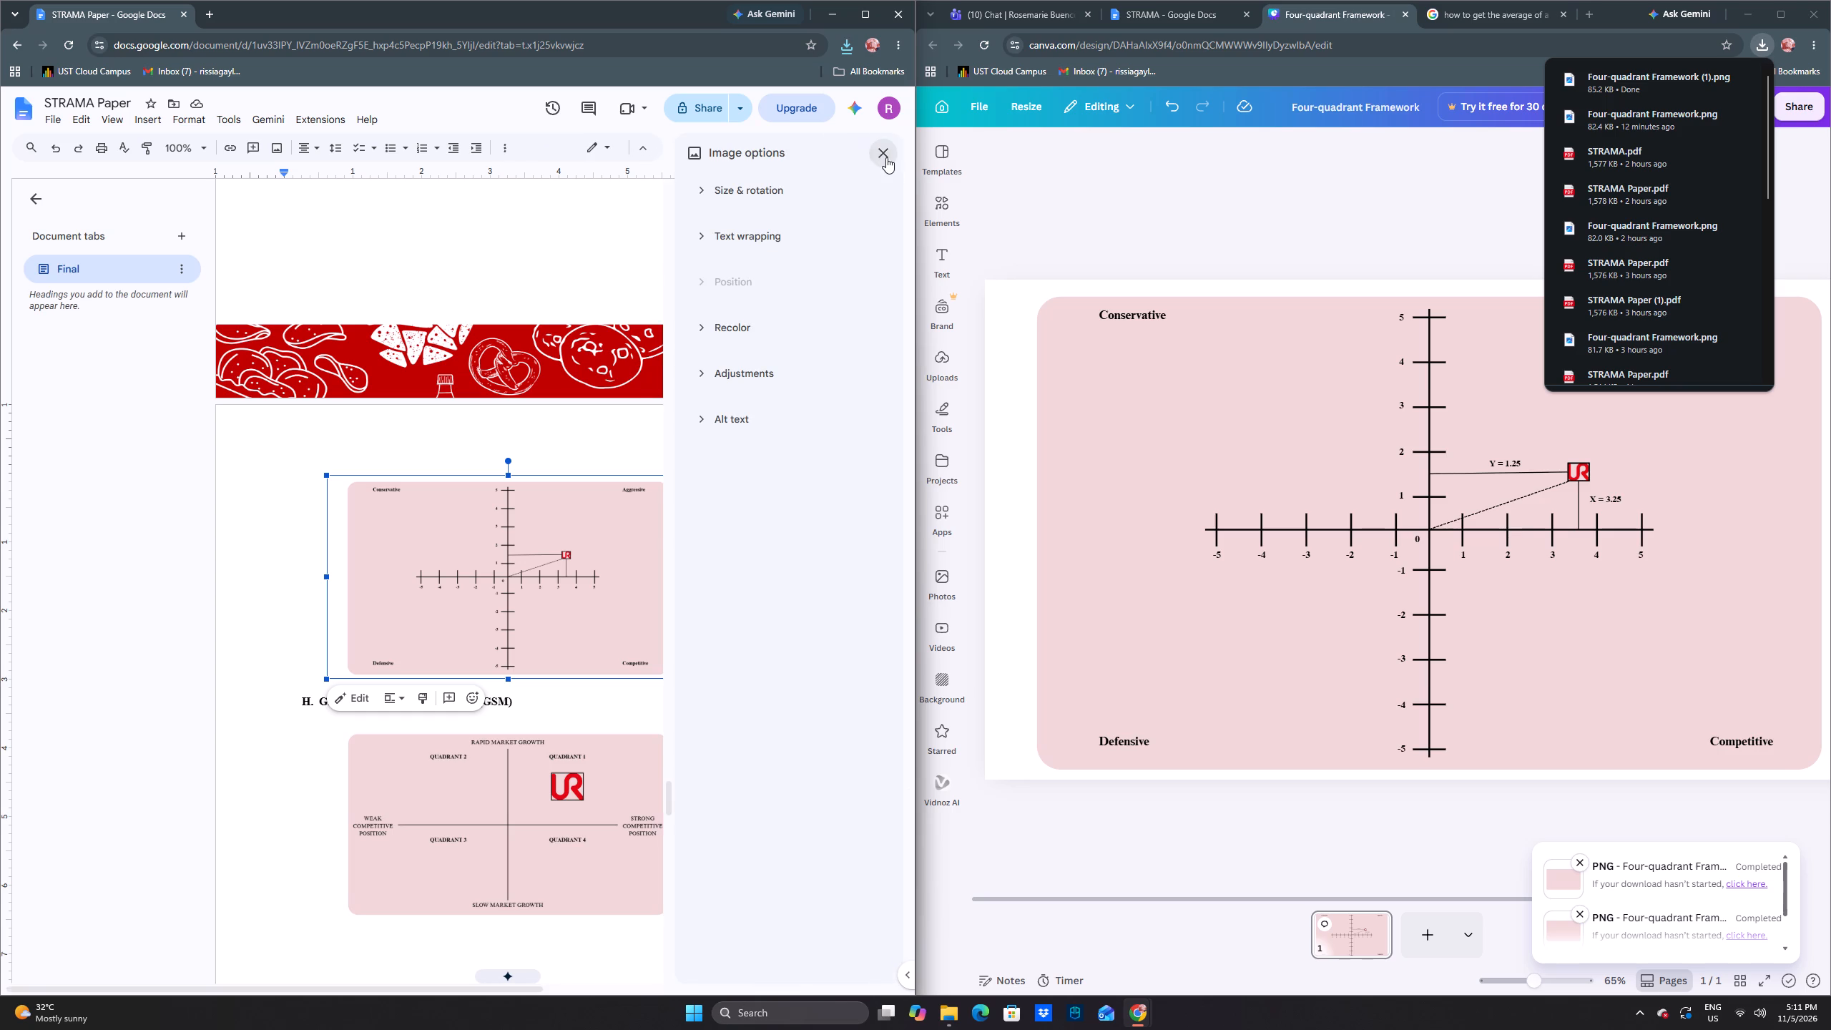
{"action": "left_click", "coordinate": [737, 148]}
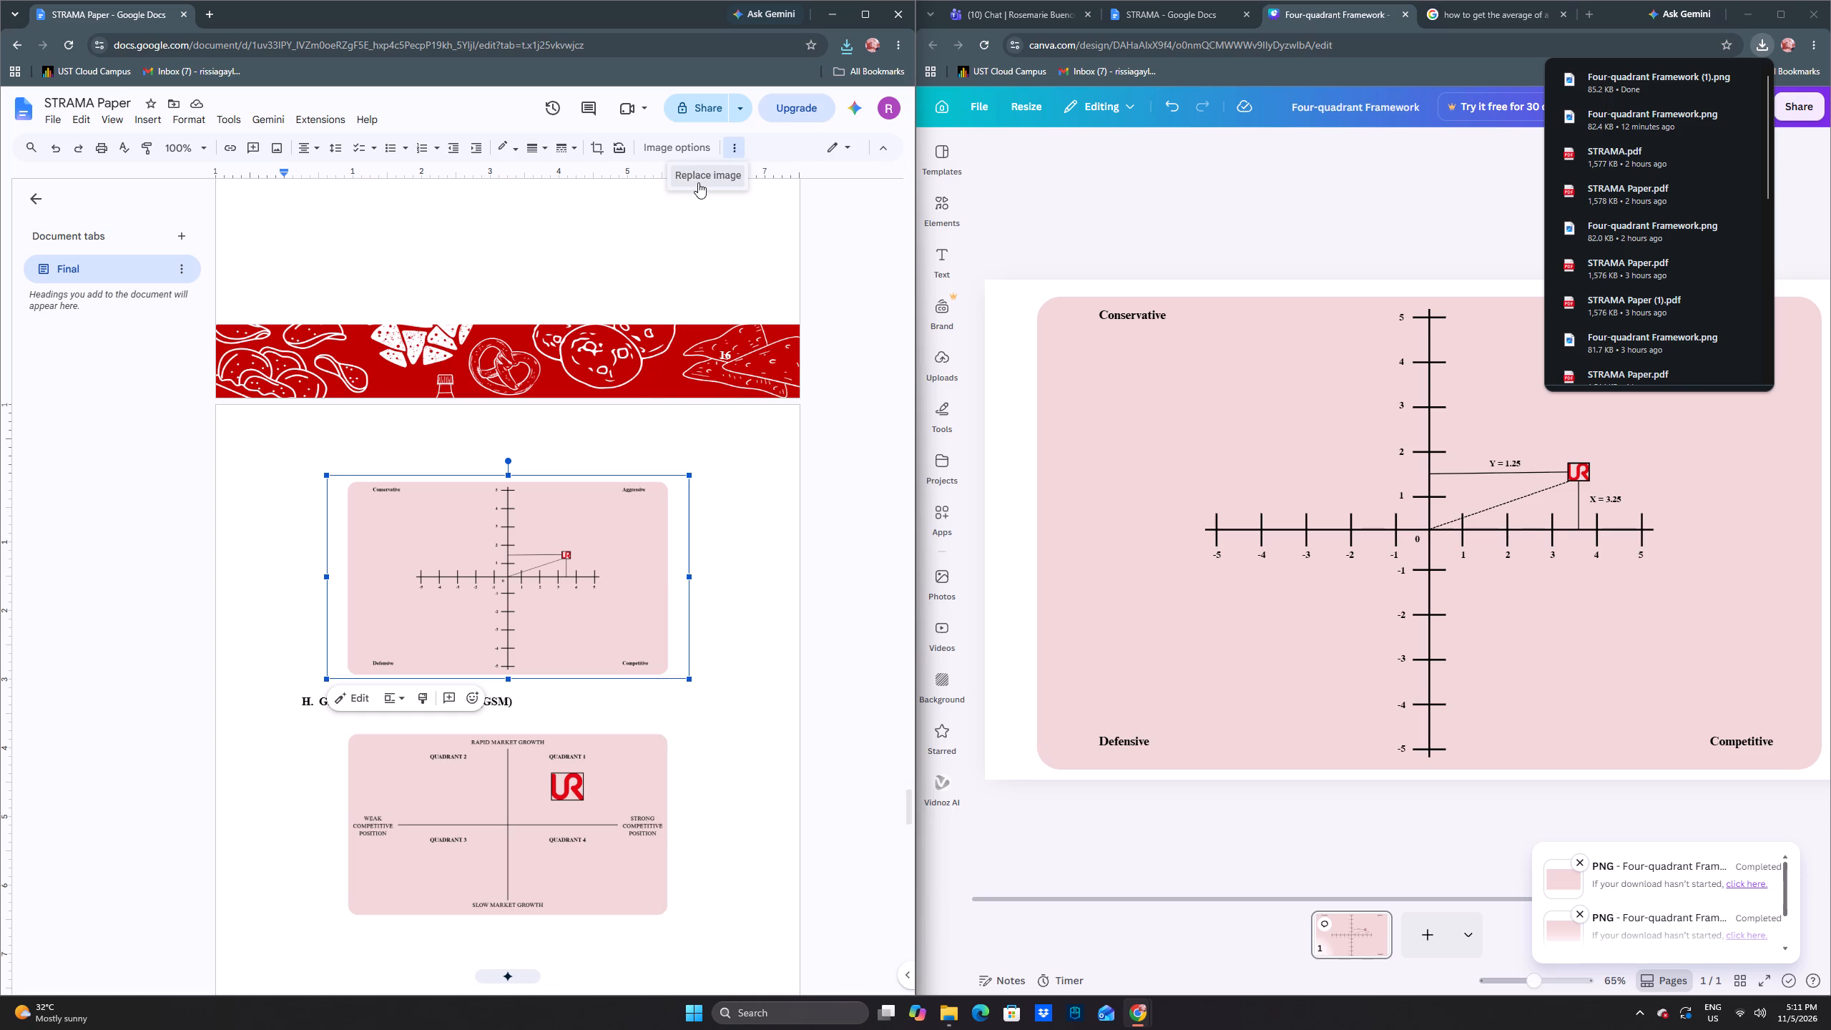
{"action": "left_click", "coordinate": [698, 182]}
{"action": "left_click", "coordinate": [737, 236]}
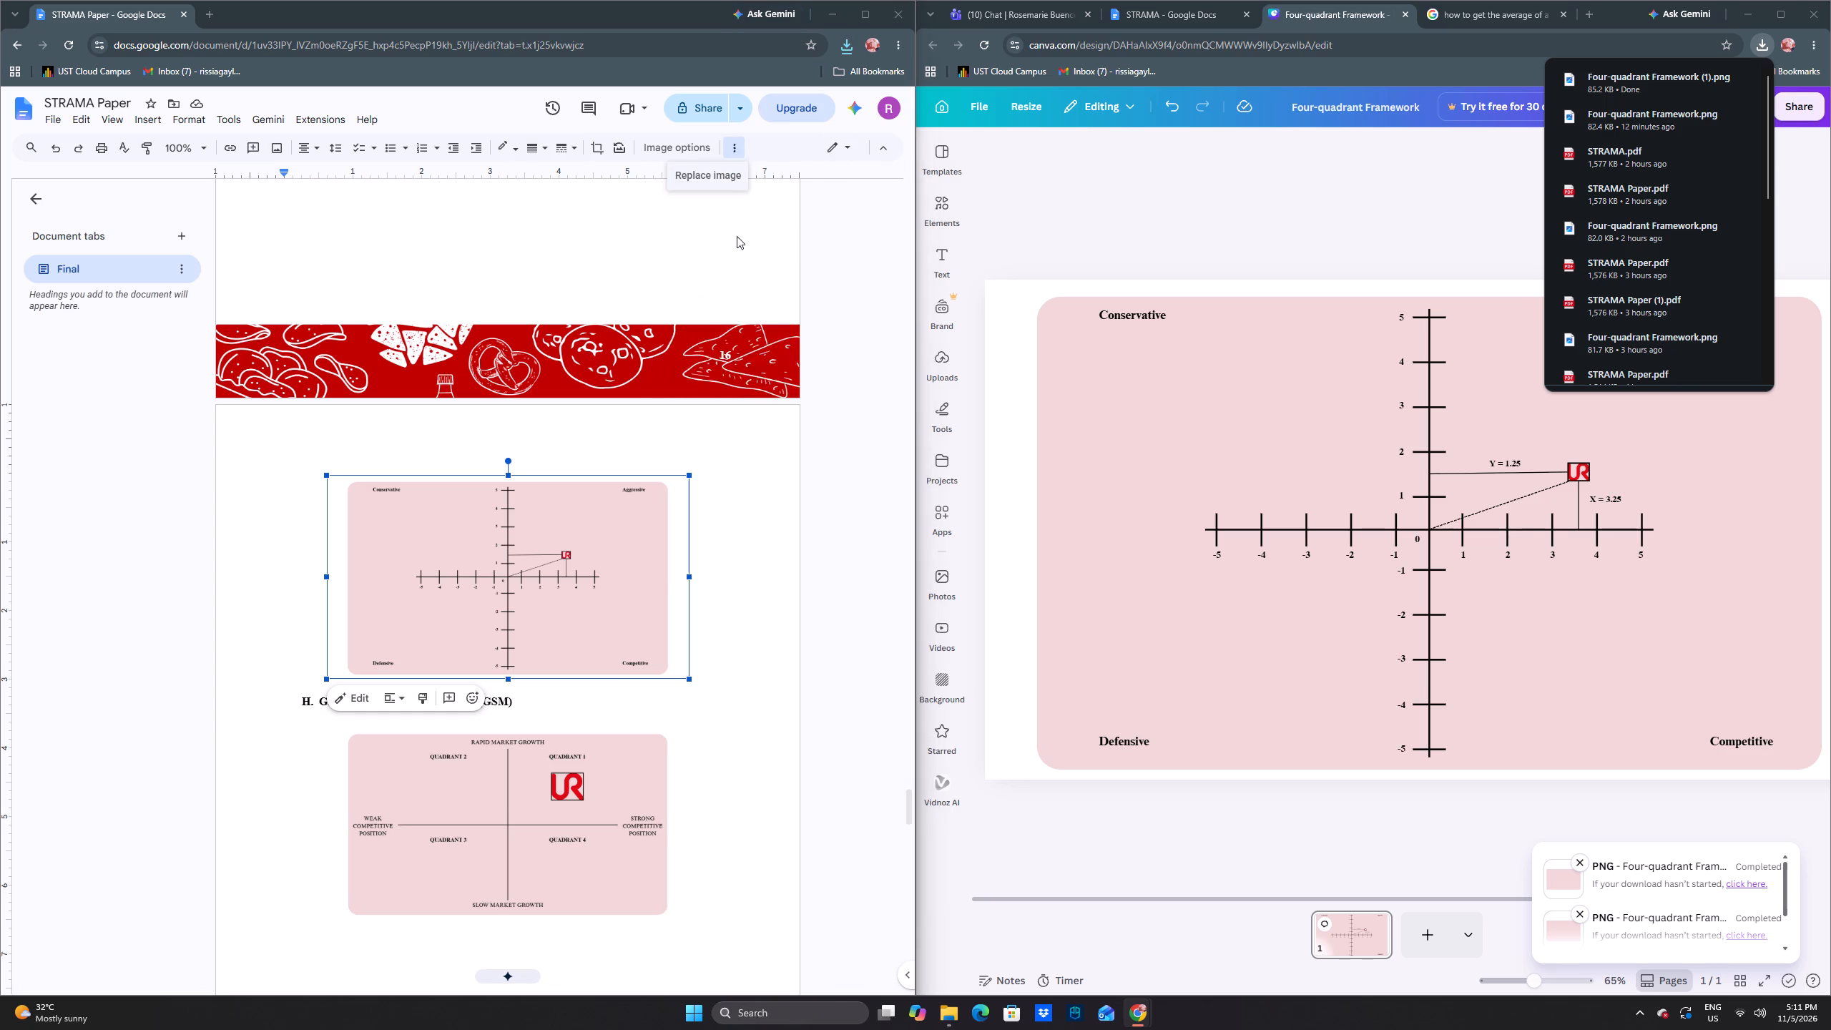
{"action": "left_click", "coordinate": [509, 136]}
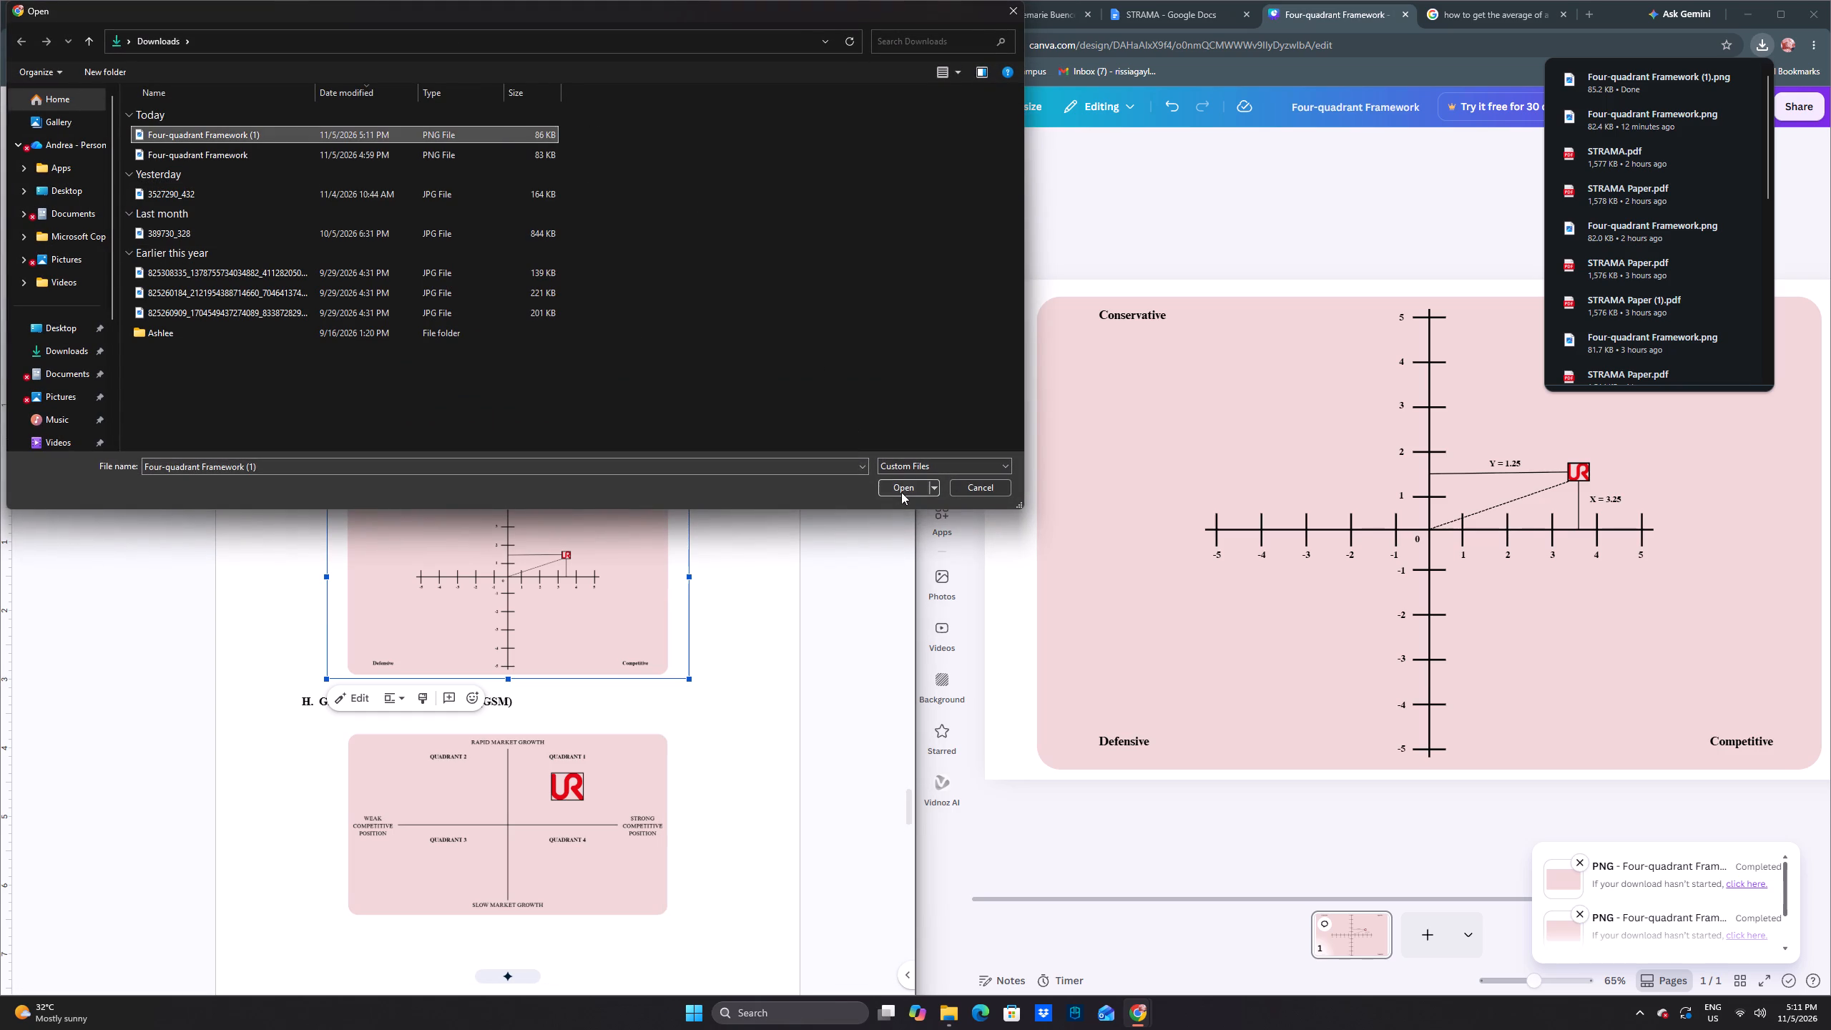
{"action": "left_click", "coordinate": [900, 486]}
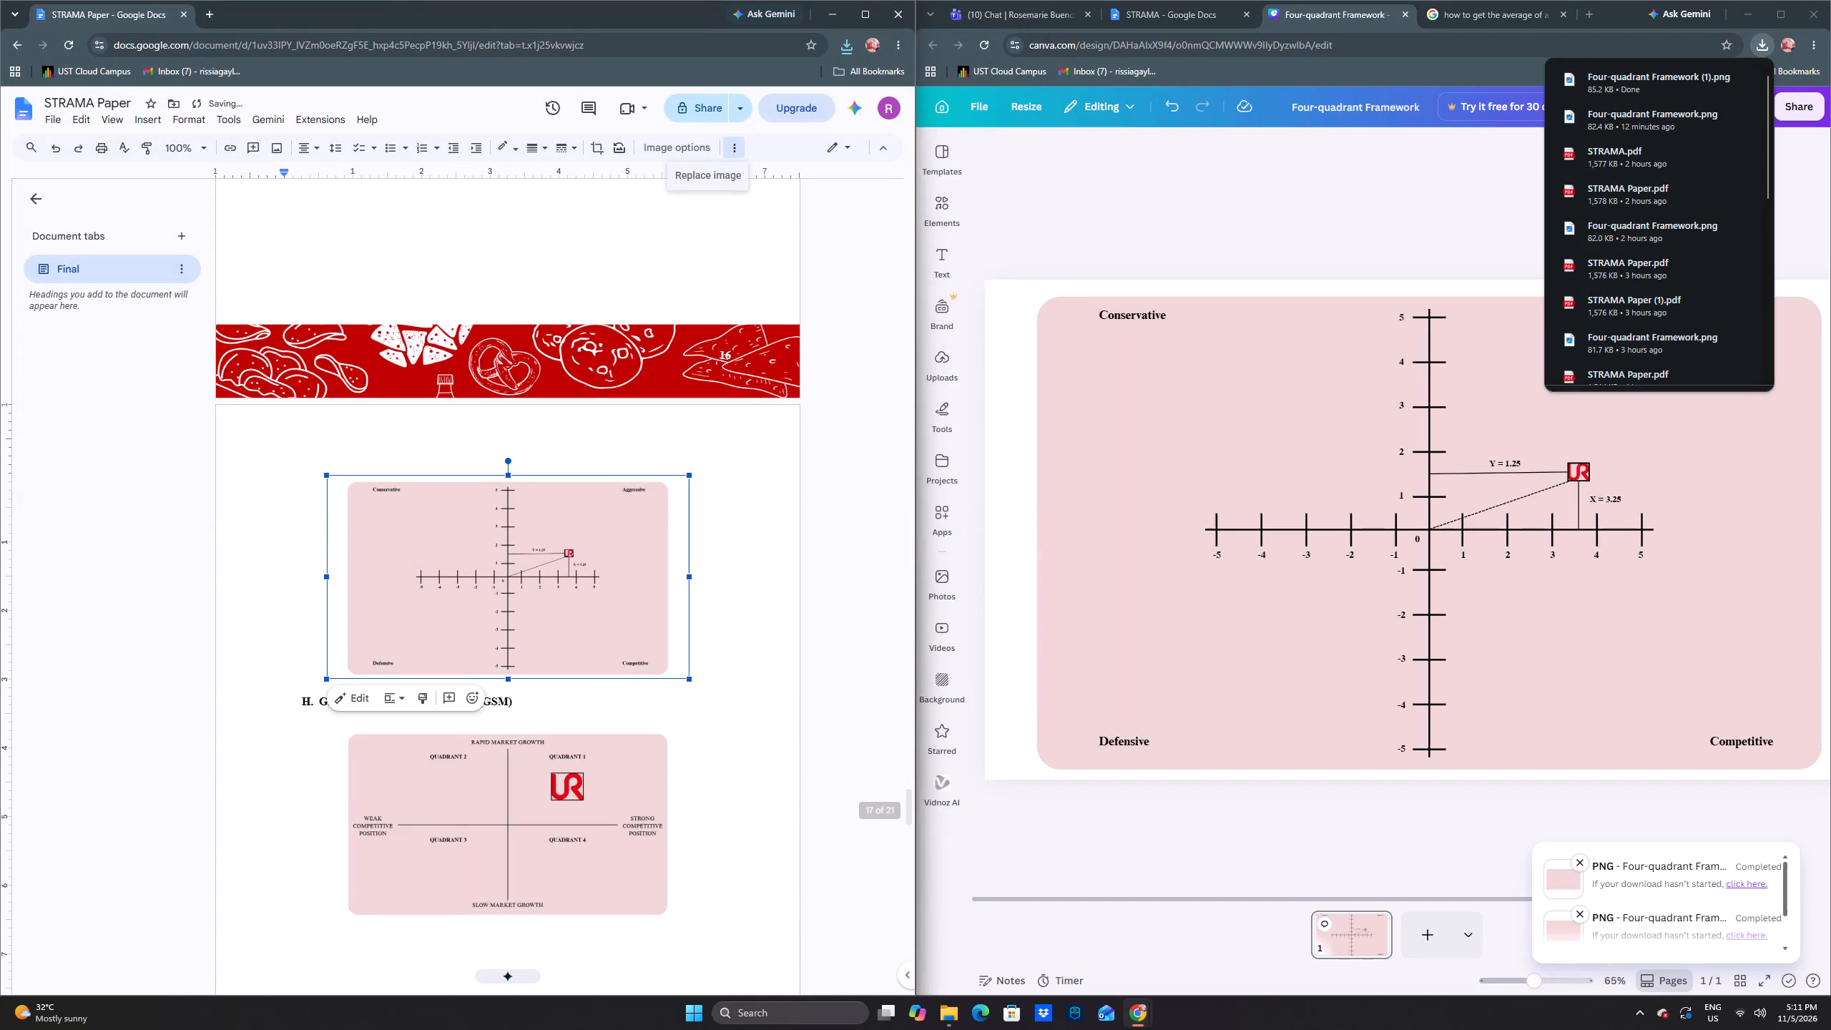
In the STRAMA draft document, replace the SPACE graph image above the Grand Strategy Matrix with "Four-quadrant Framework (1)" from Downloads.
{"action": "left_click", "coordinate": [1137, 12]}
{"action": "left_click", "coordinate": [1444, 404]}
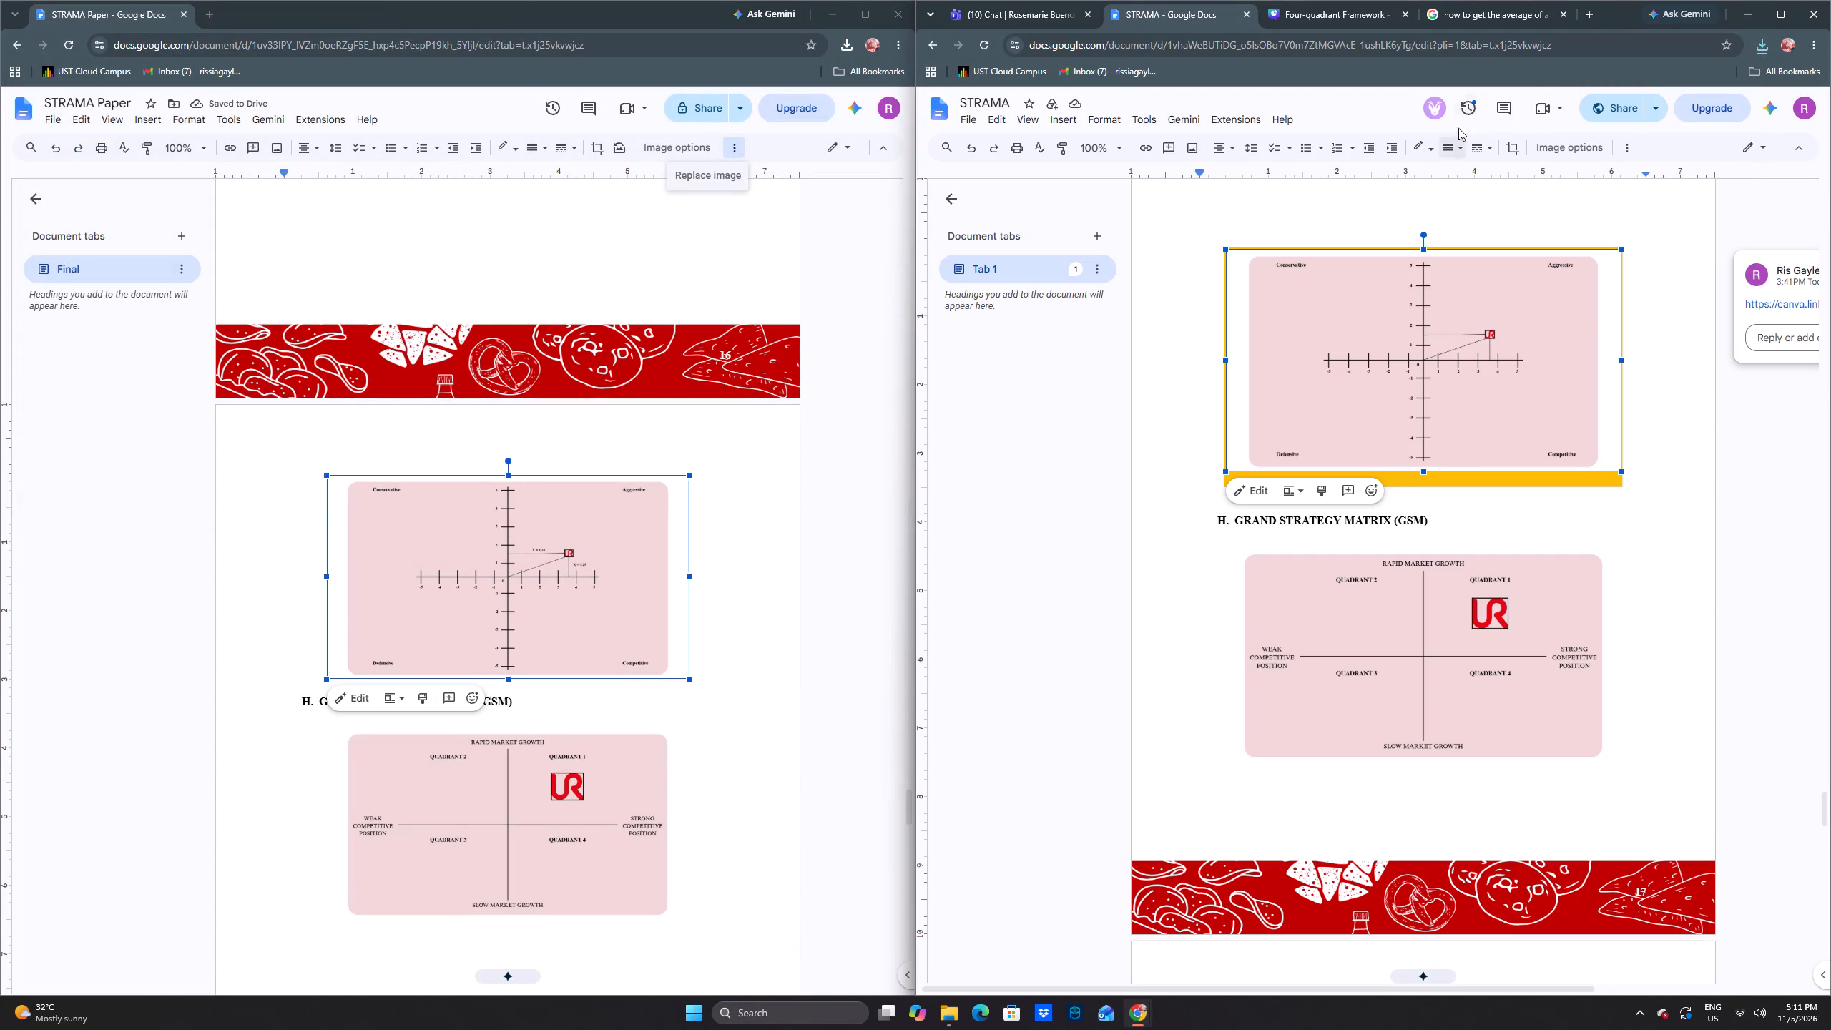
{"action": "left_click", "coordinate": [1617, 153]}
{"action": "left_click", "coordinate": [1611, 174]}
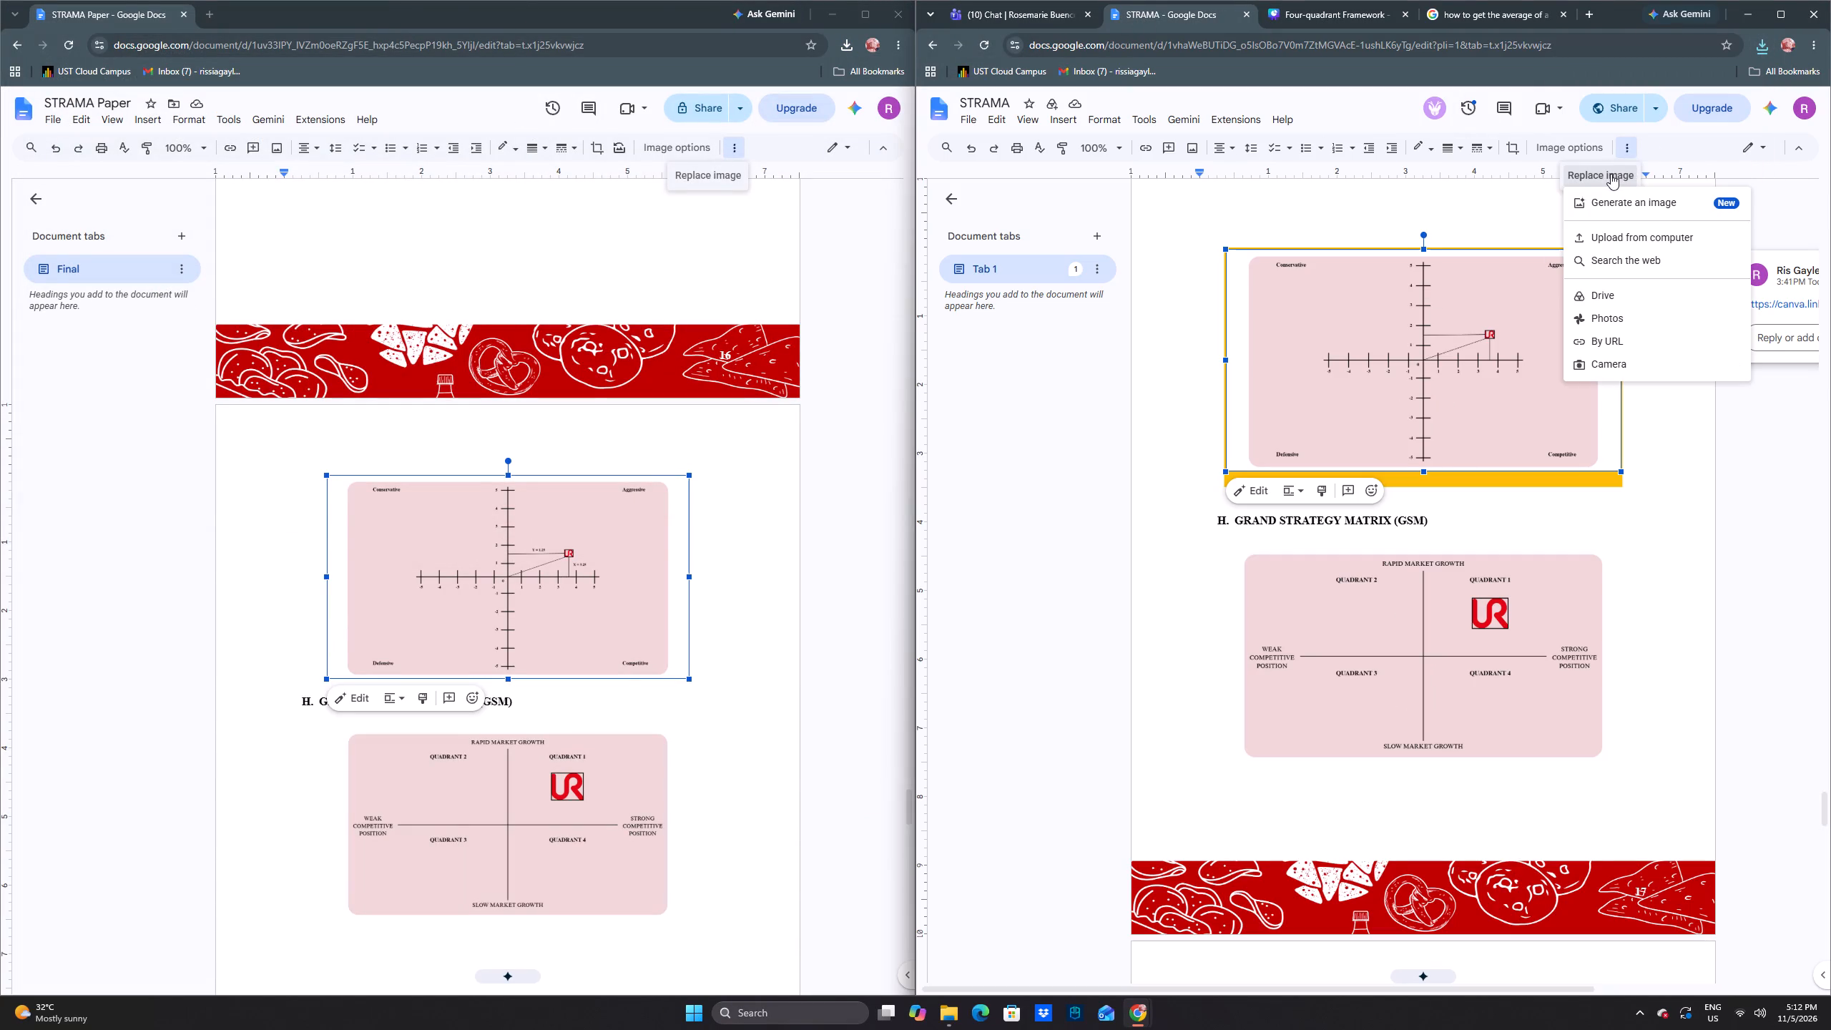
{"action": "left_click", "coordinate": [1618, 239]}
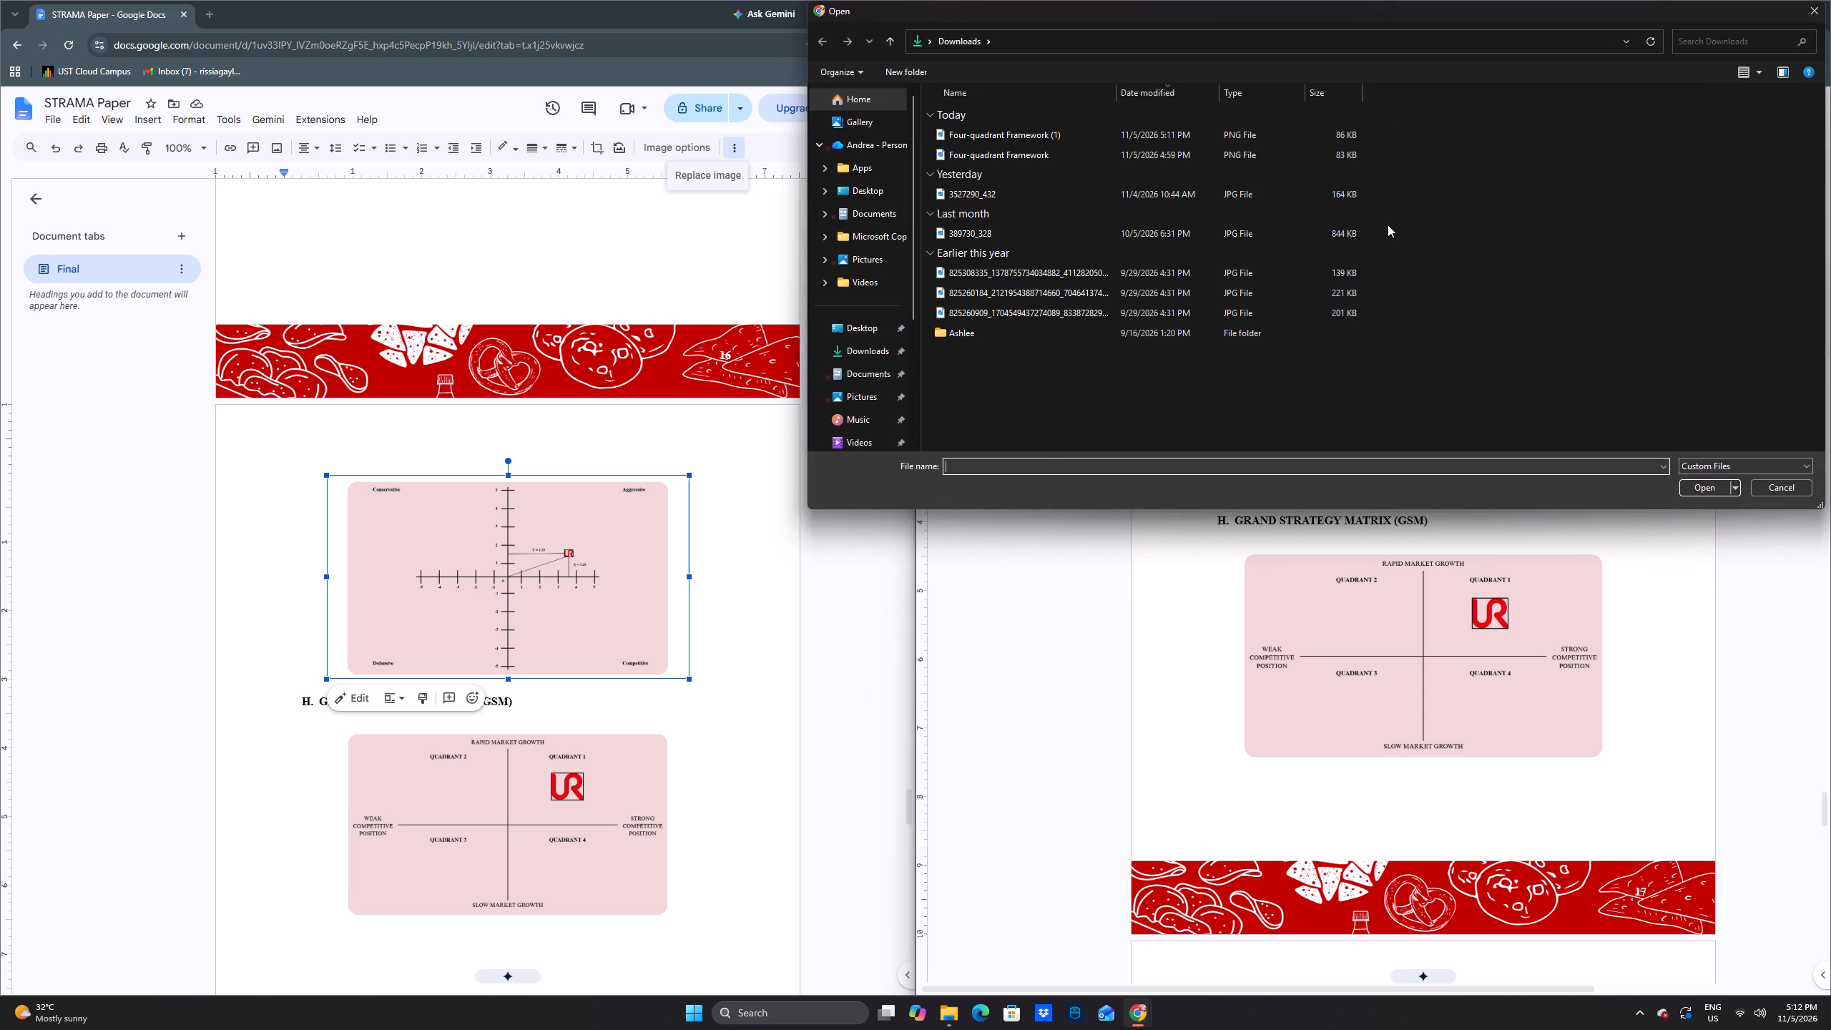
{"action": "left_click", "coordinate": [1061, 139]}
{"action": "left_click", "coordinate": [1704, 483]}
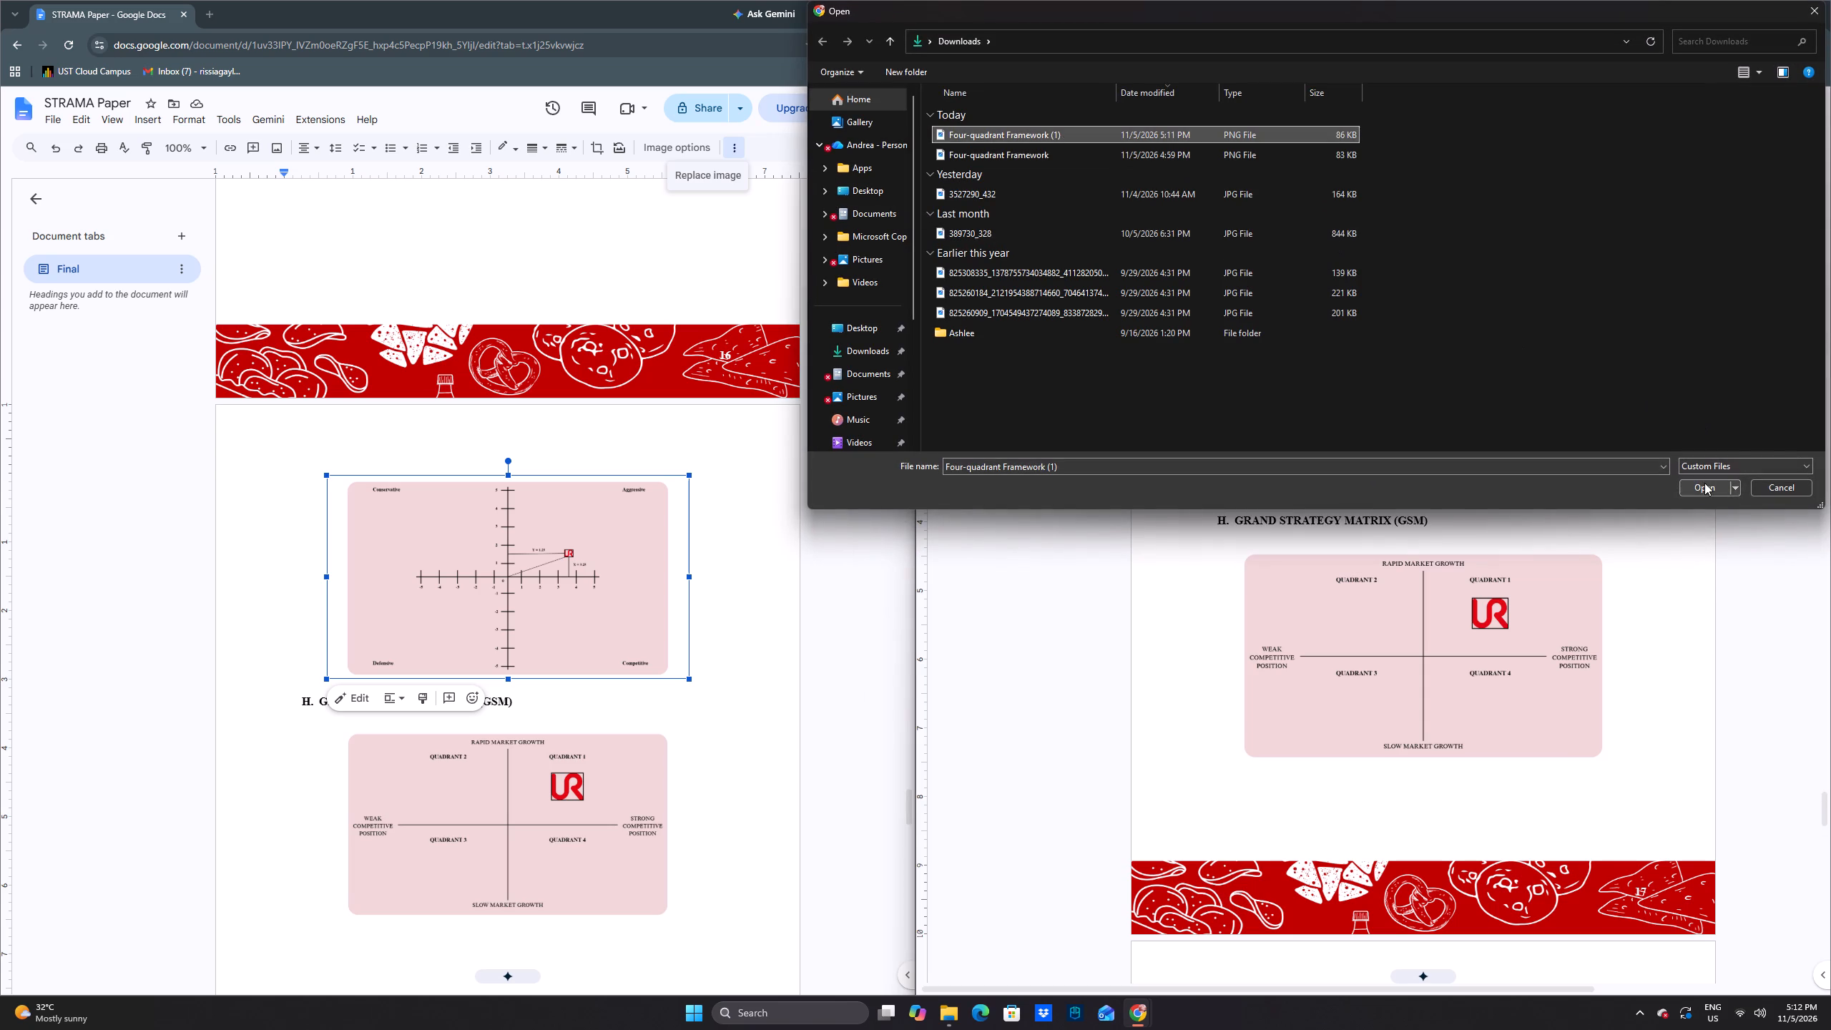
{"action": "left_click", "coordinate": [1780, 469]}
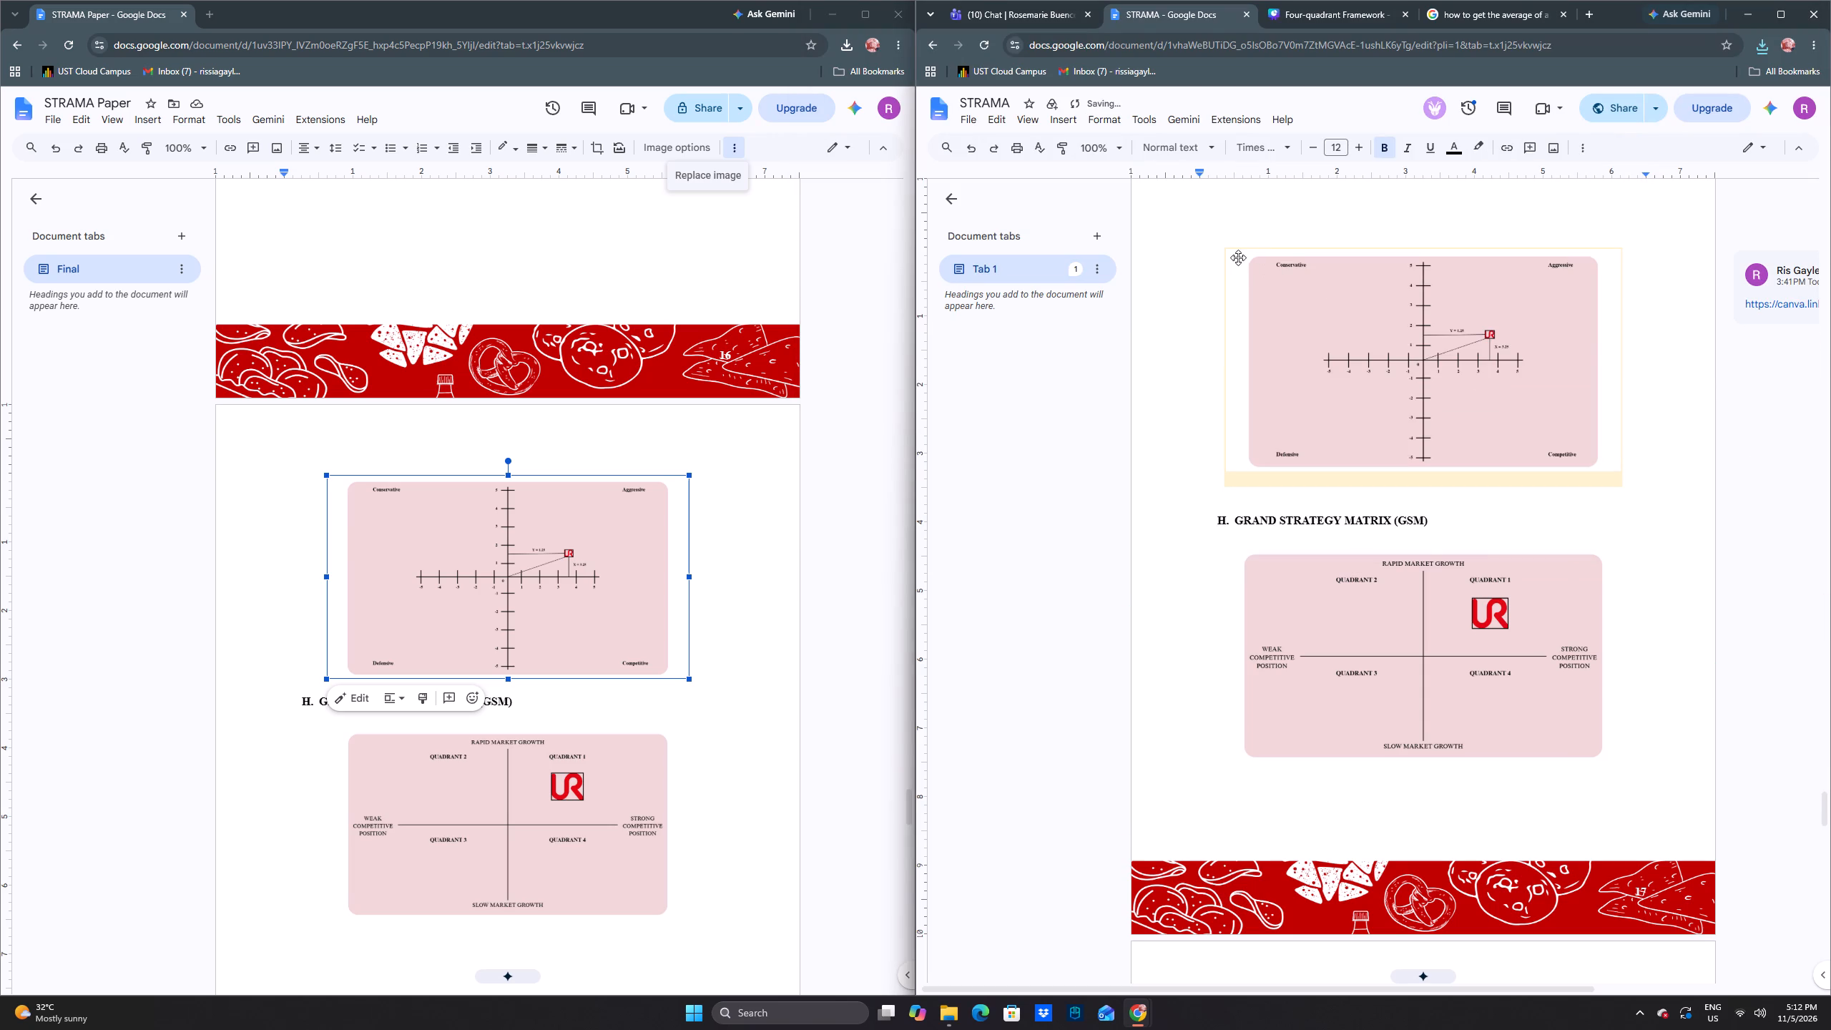
Switch back to the Four-quadrant Framework design in Canva.
{"action": "left_click", "coordinate": [1307, 16]}
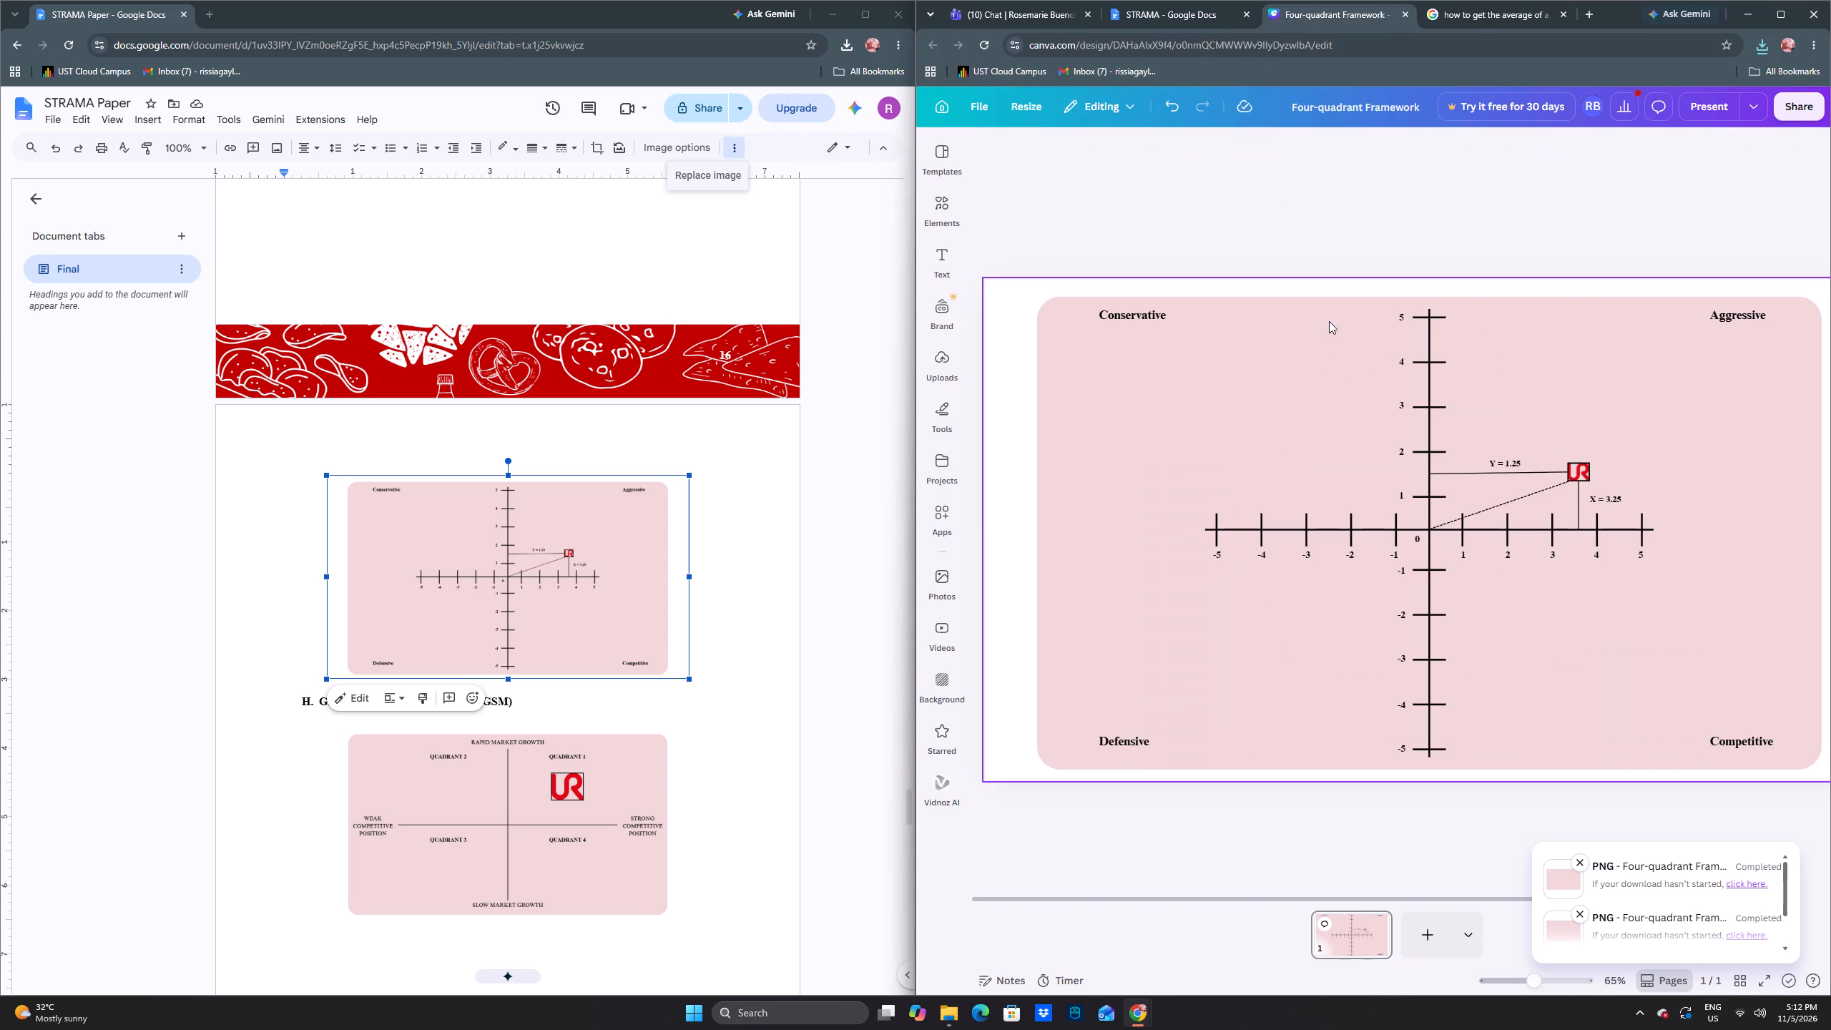
{"action": "left_click", "coordinate": [1318, 192]}
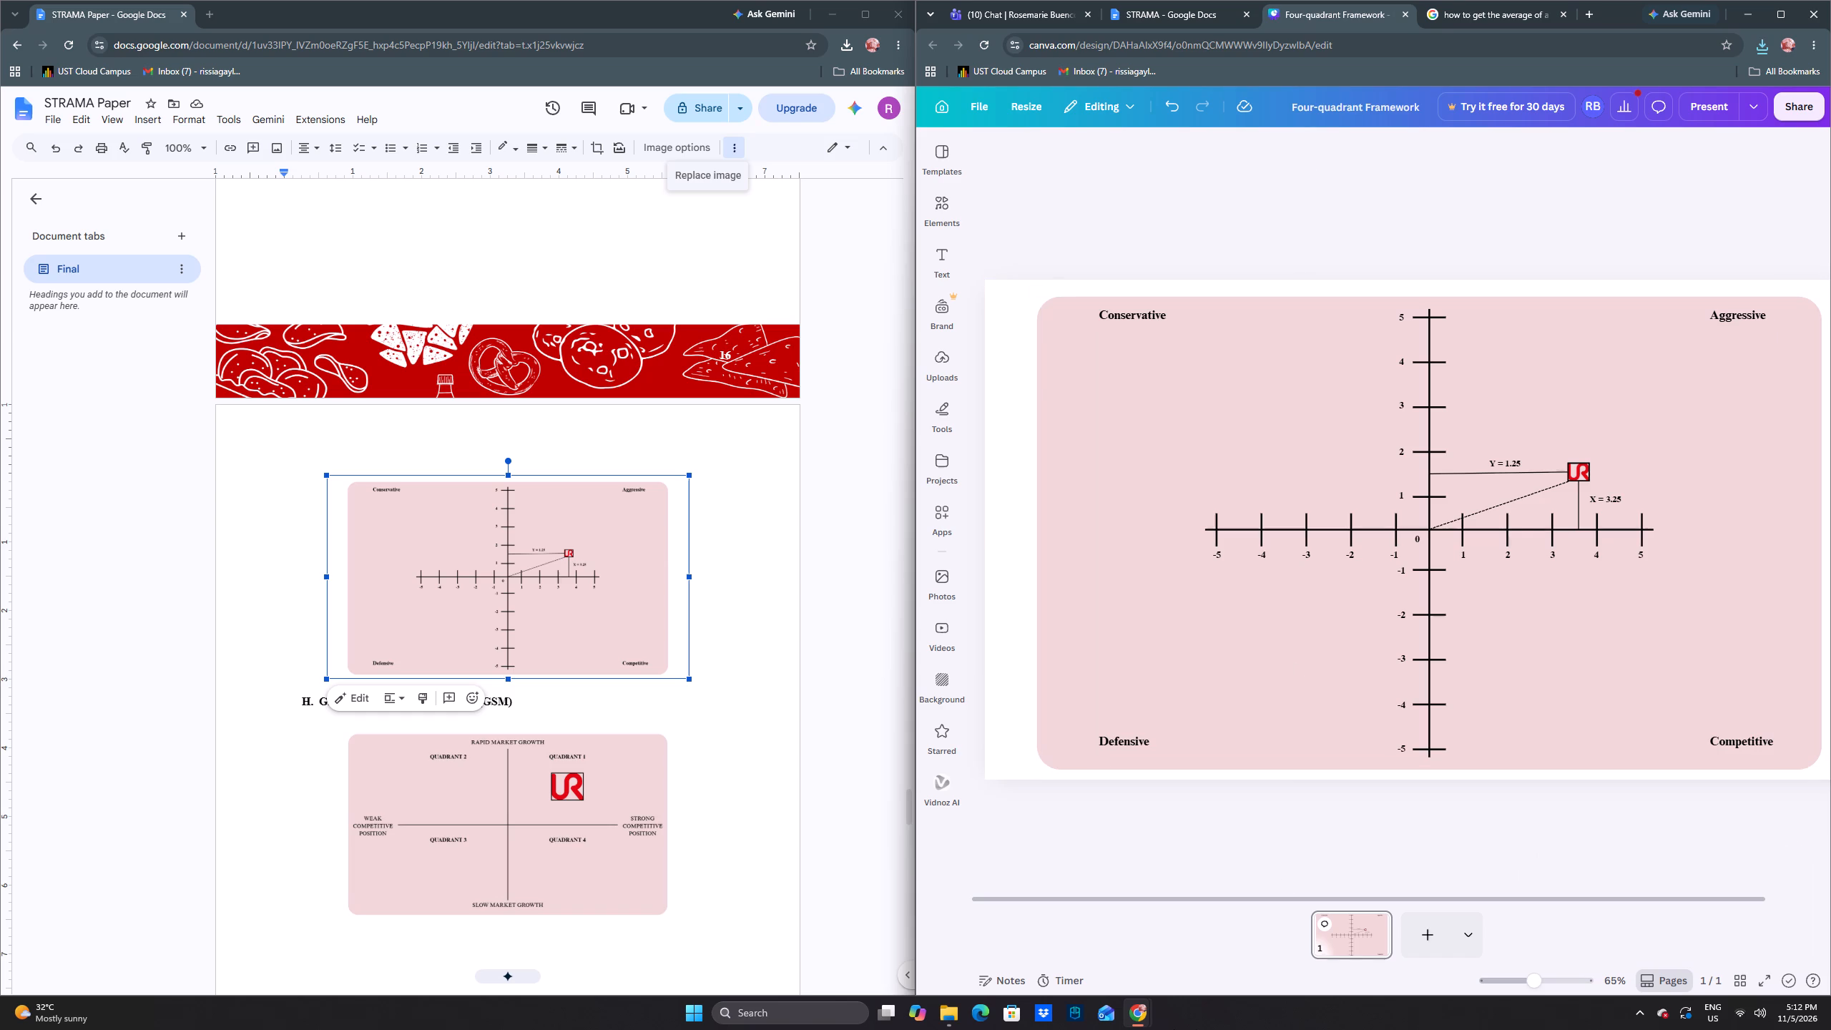
In the Downloads folder, delete today's STRAMA Paper and STRAMA PDFs and both Four-quadrant Framework images, and close File Explorer.
{"action": "left_click", "coordinate": [944, 1011]}
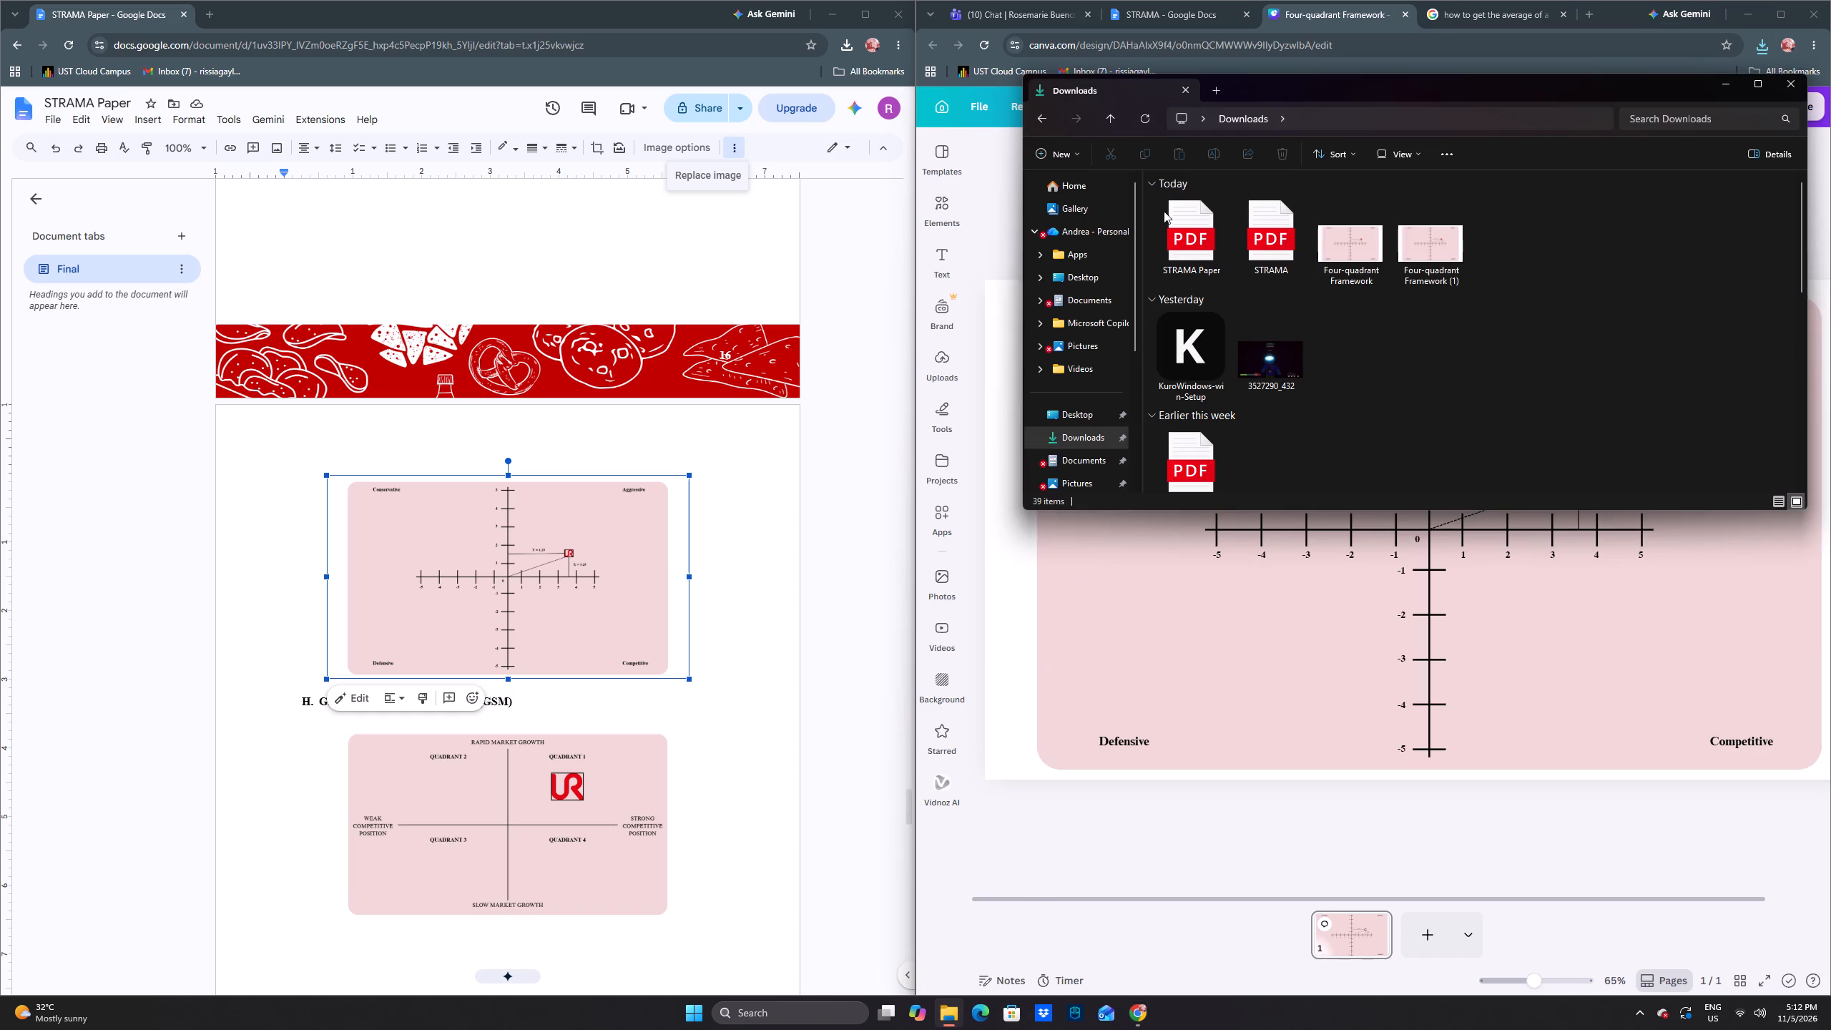
{"action": "left_click_drag", "start_coordinate": [1149, 225], "coordinate": [1190, 224]}
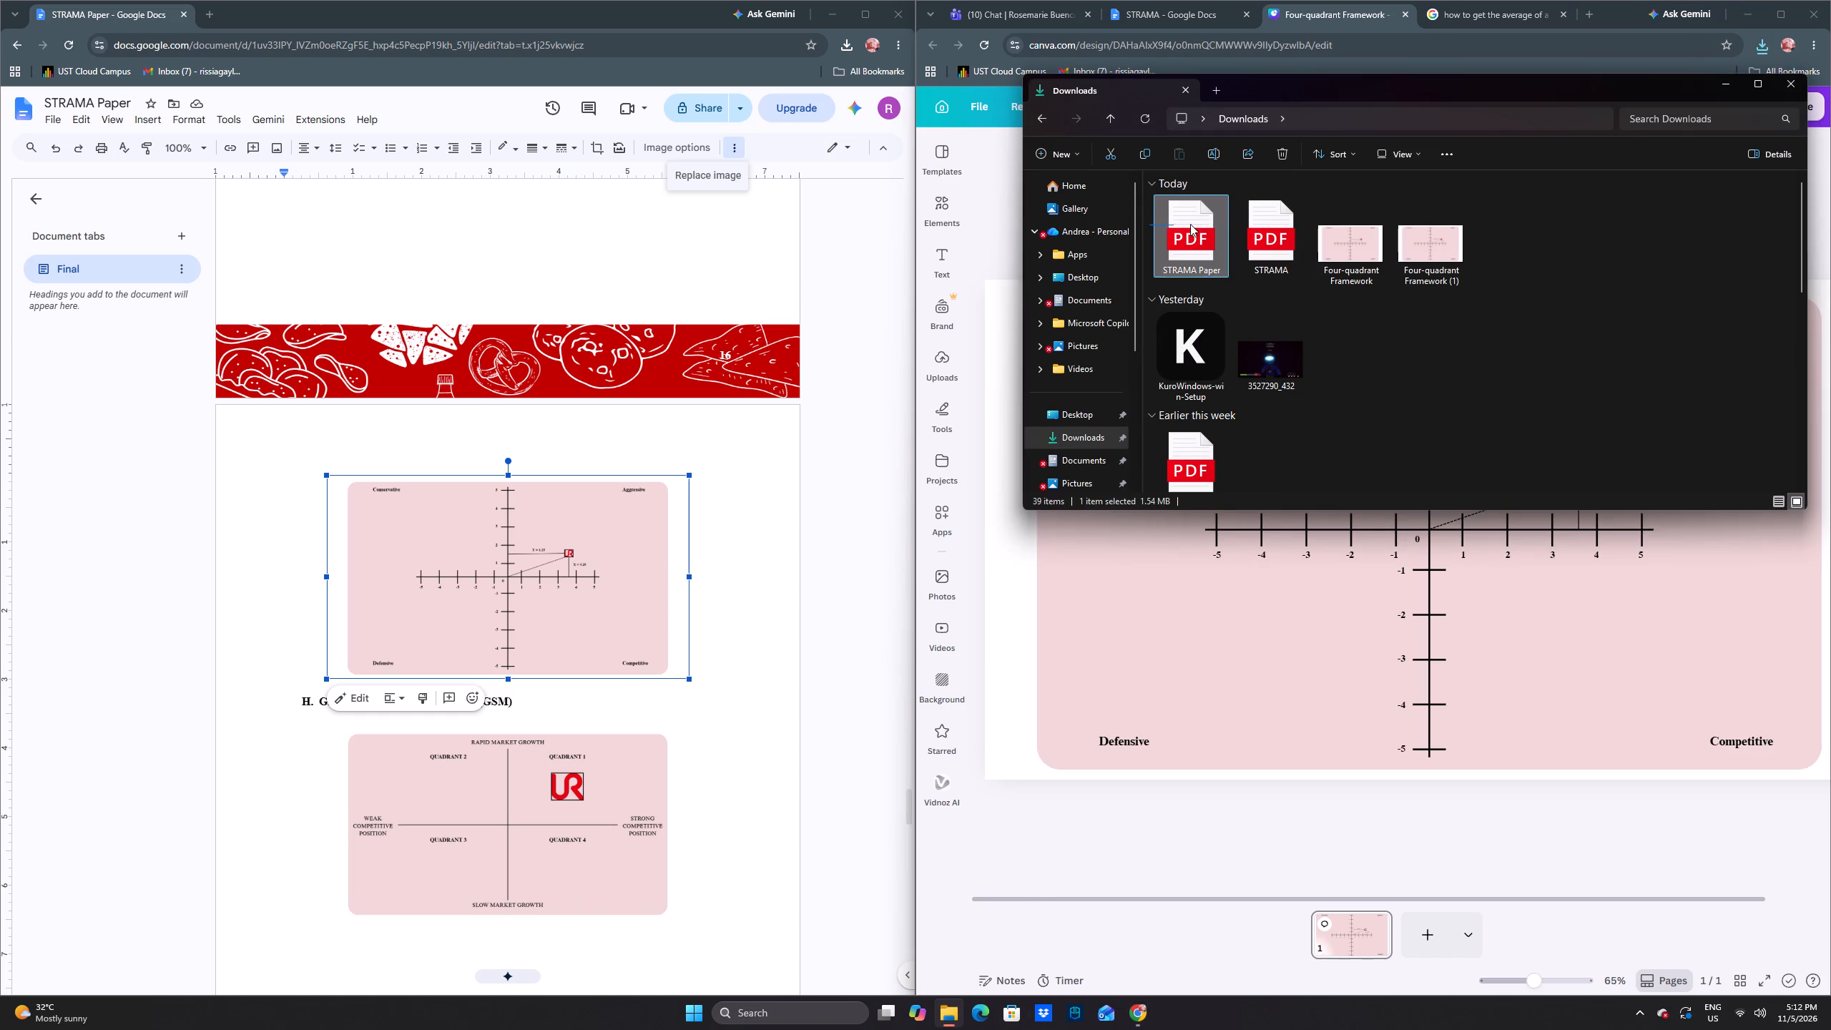
{"action": "left_click_drag", "start_coordinate": [1190, 224], "coordinate": [1418, 235]}
{"action": "left_click", "coordinate": [1287, 152]}
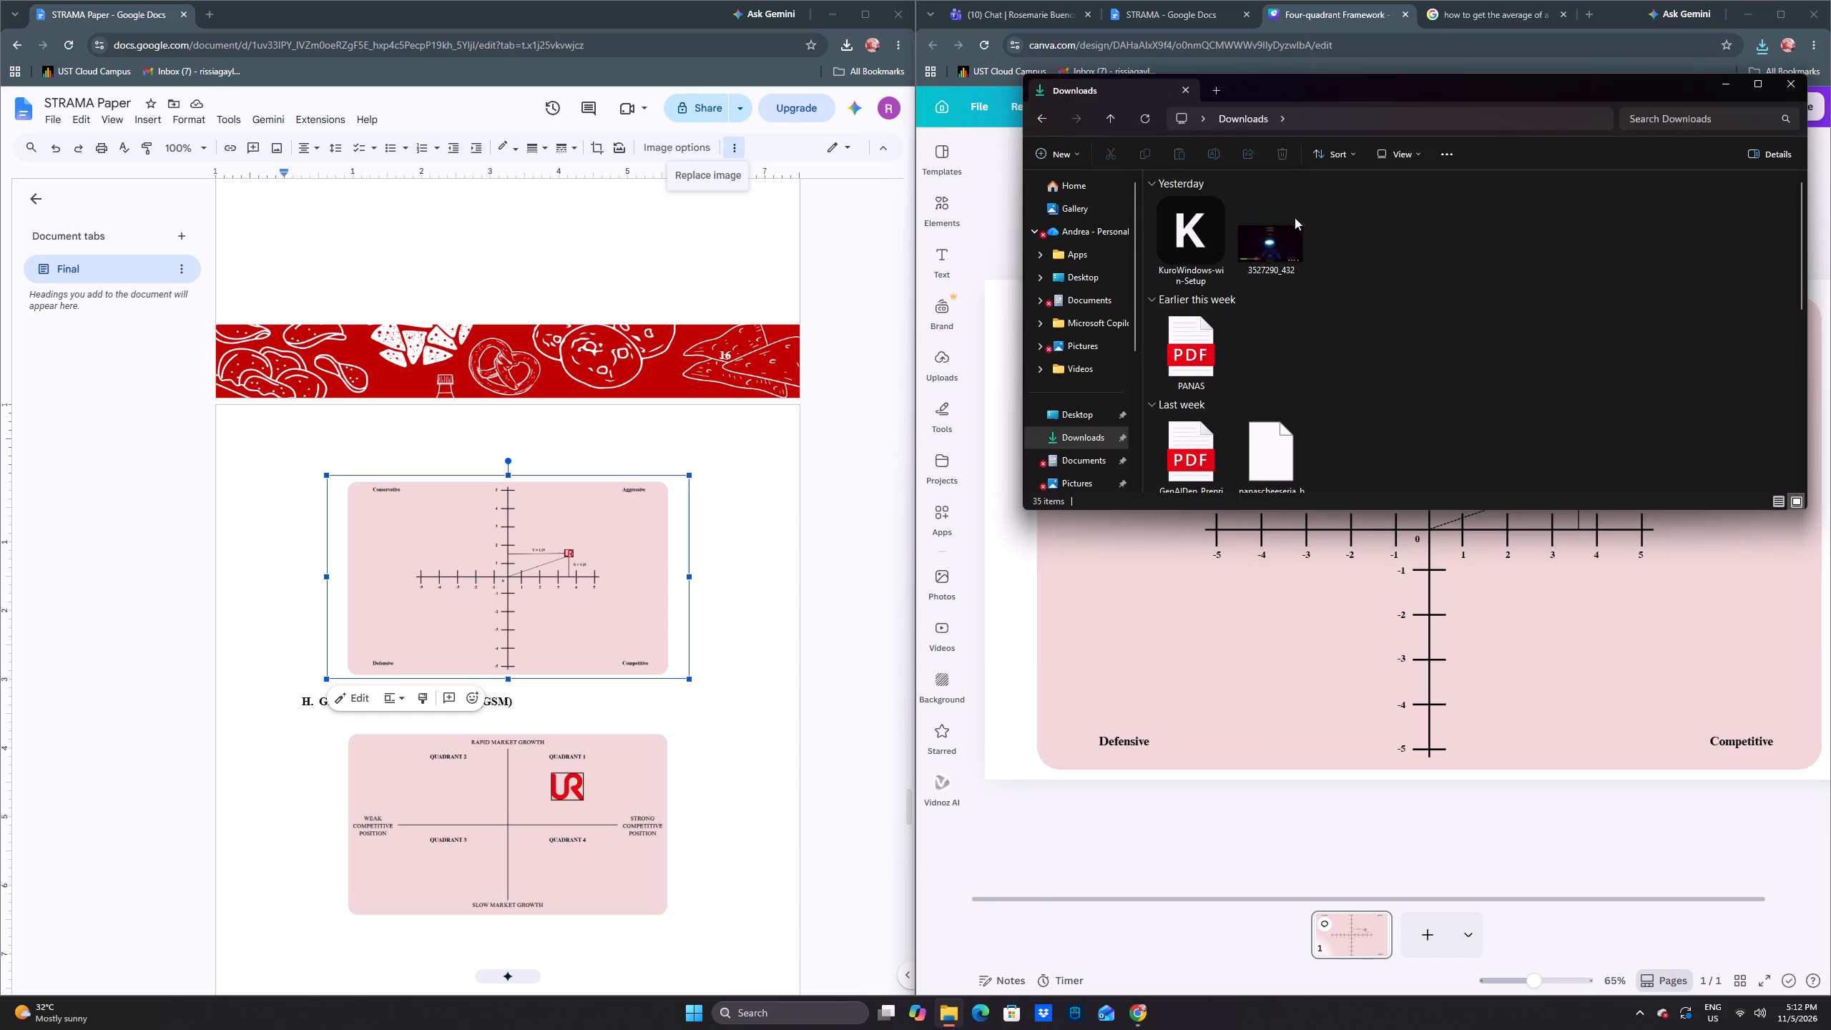
{"action": "left_click", "coordinate": [1777, 82]}
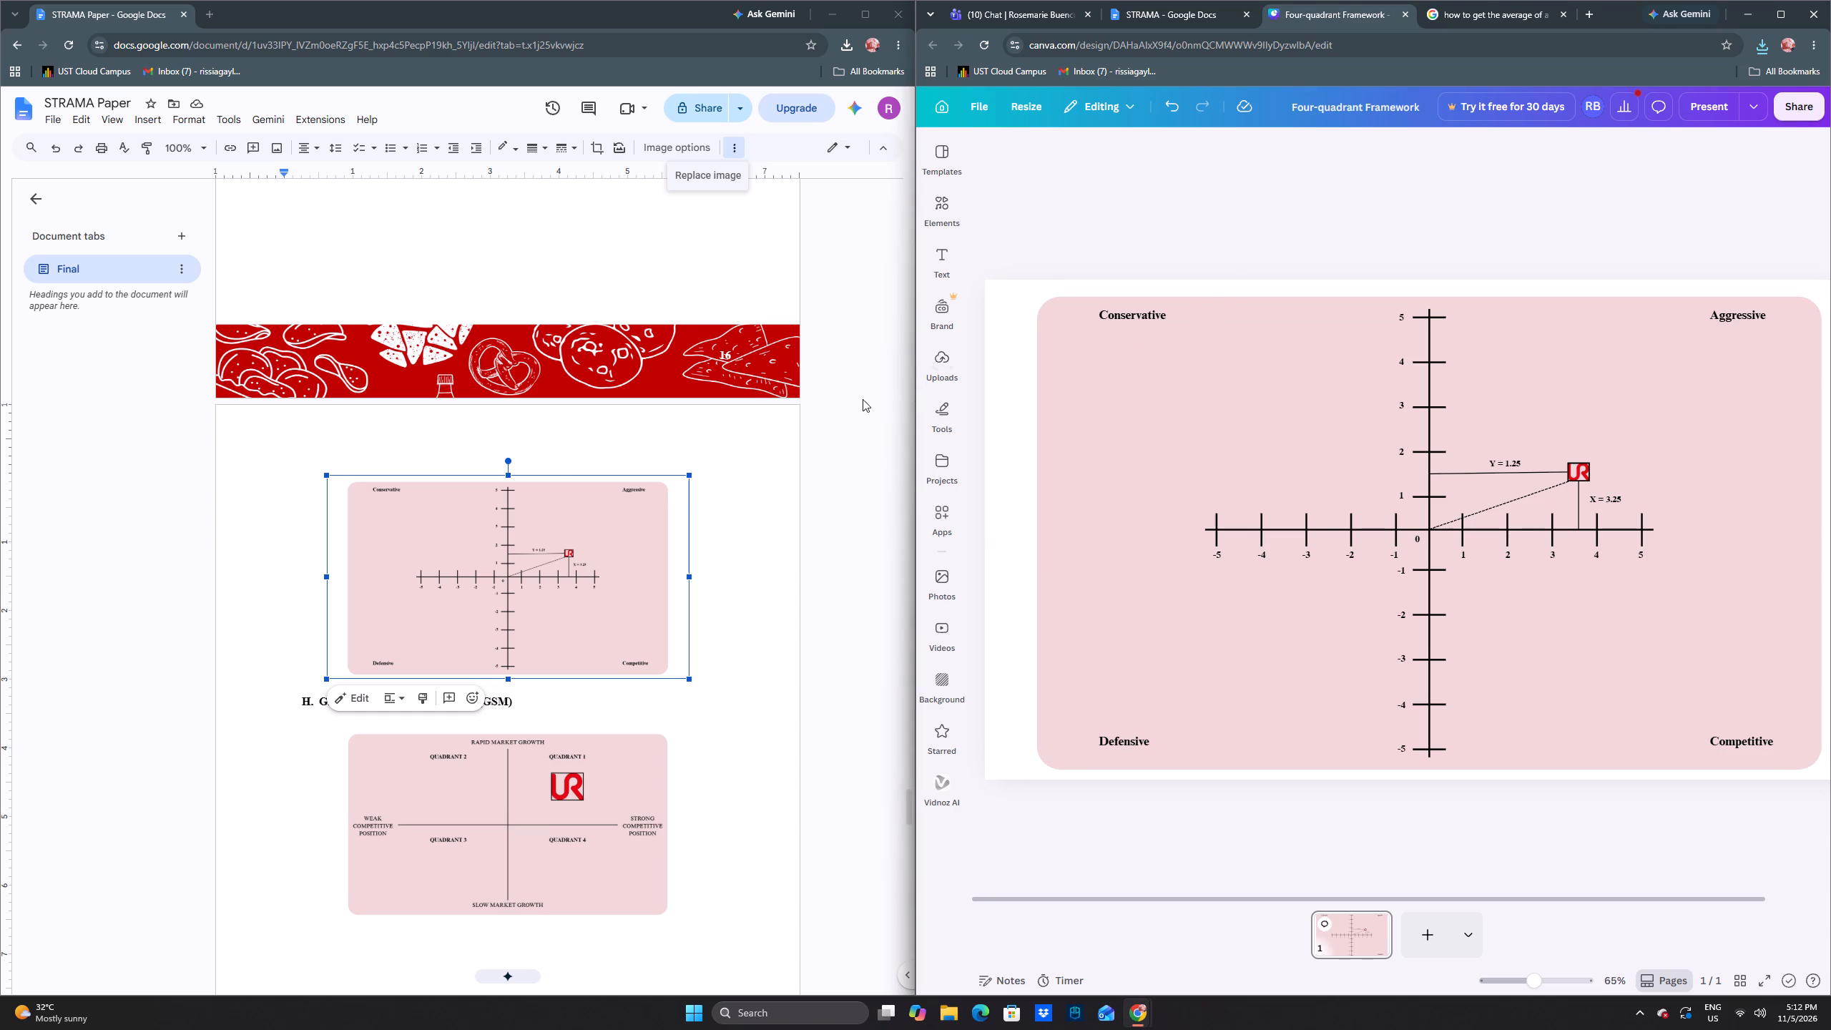
Review the SWOT strategies and SPACE matrix pages in STRAMA Paper, checking the axis scores against the labelled graph.
{"action": "scroll", "coordinate": [561, 486], "scroll_direction": "up", "scroll_amount": 9}
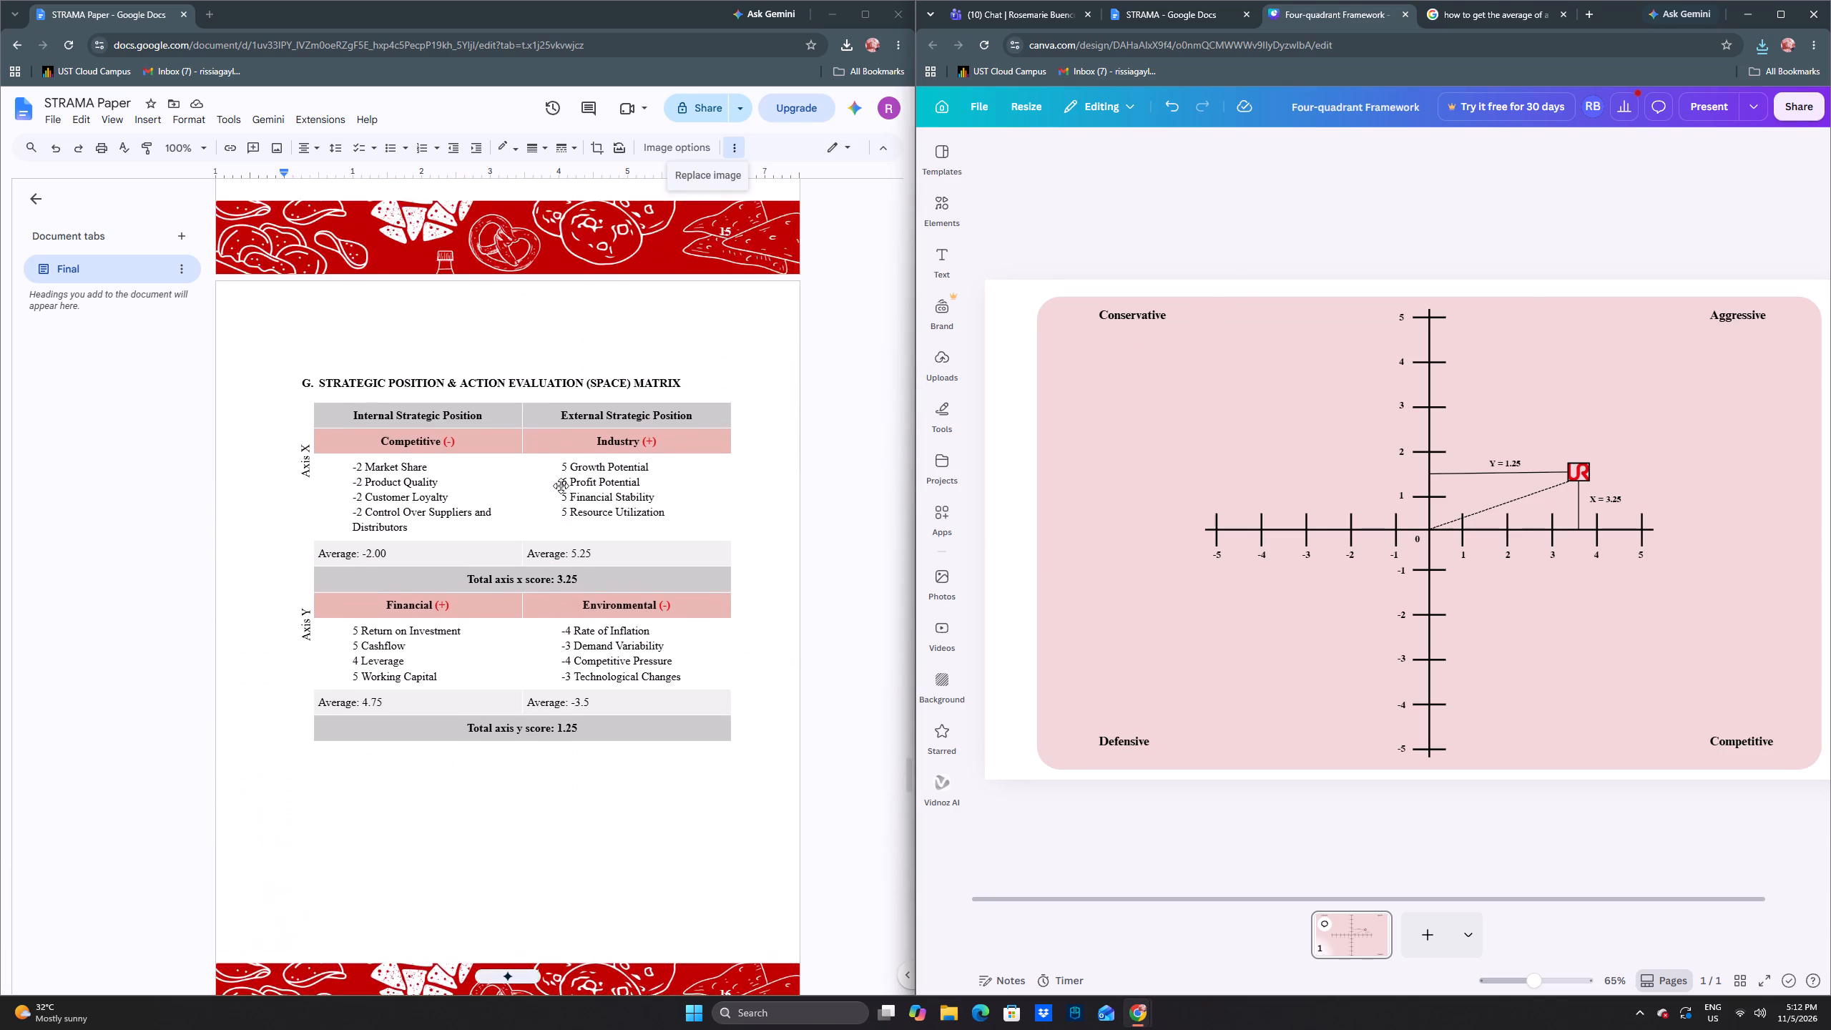
{"action": "scroll", "coordinate": [561, 486], "scroll_direction": "up", "scroll_amount": 12}
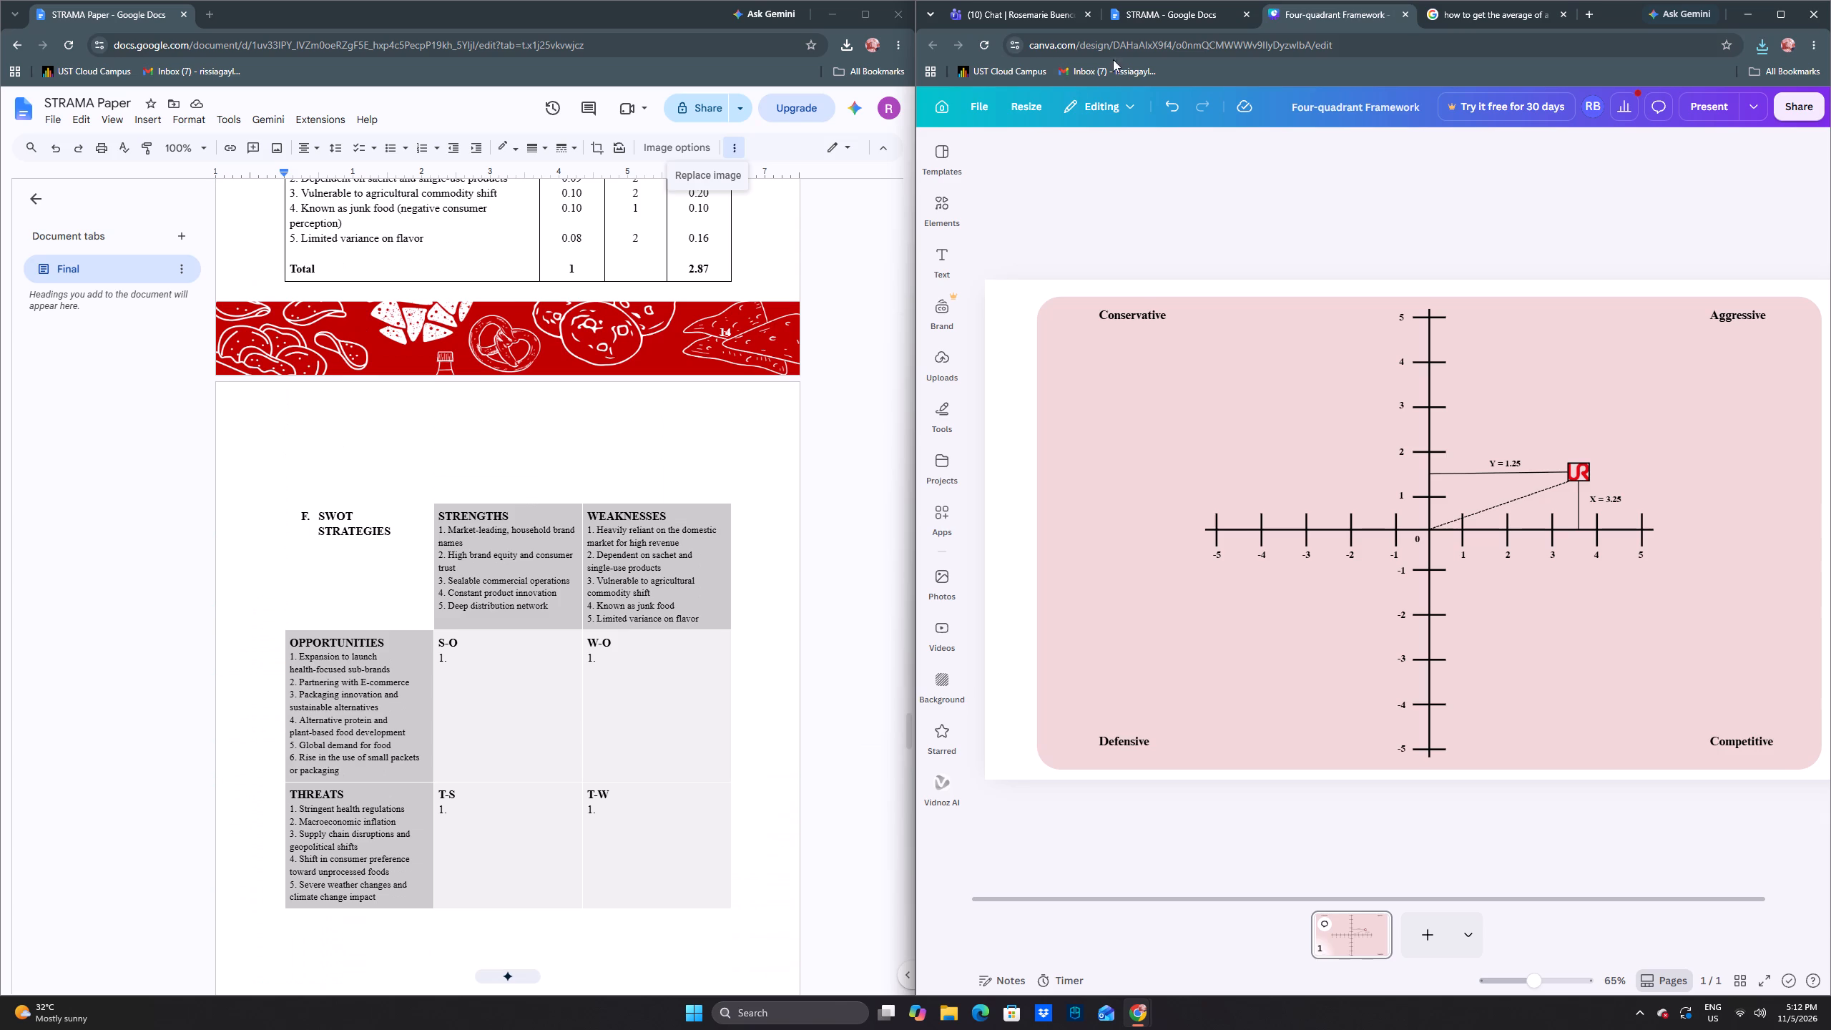
{"action": "scroll", "coordinate": [1108, 262], "scroll_direction": "down", "scroll_amount": 1}
{"action": "scroll", "coordinate": [500, 582], "scroll_direction": "down", "scroll_amount": 10}
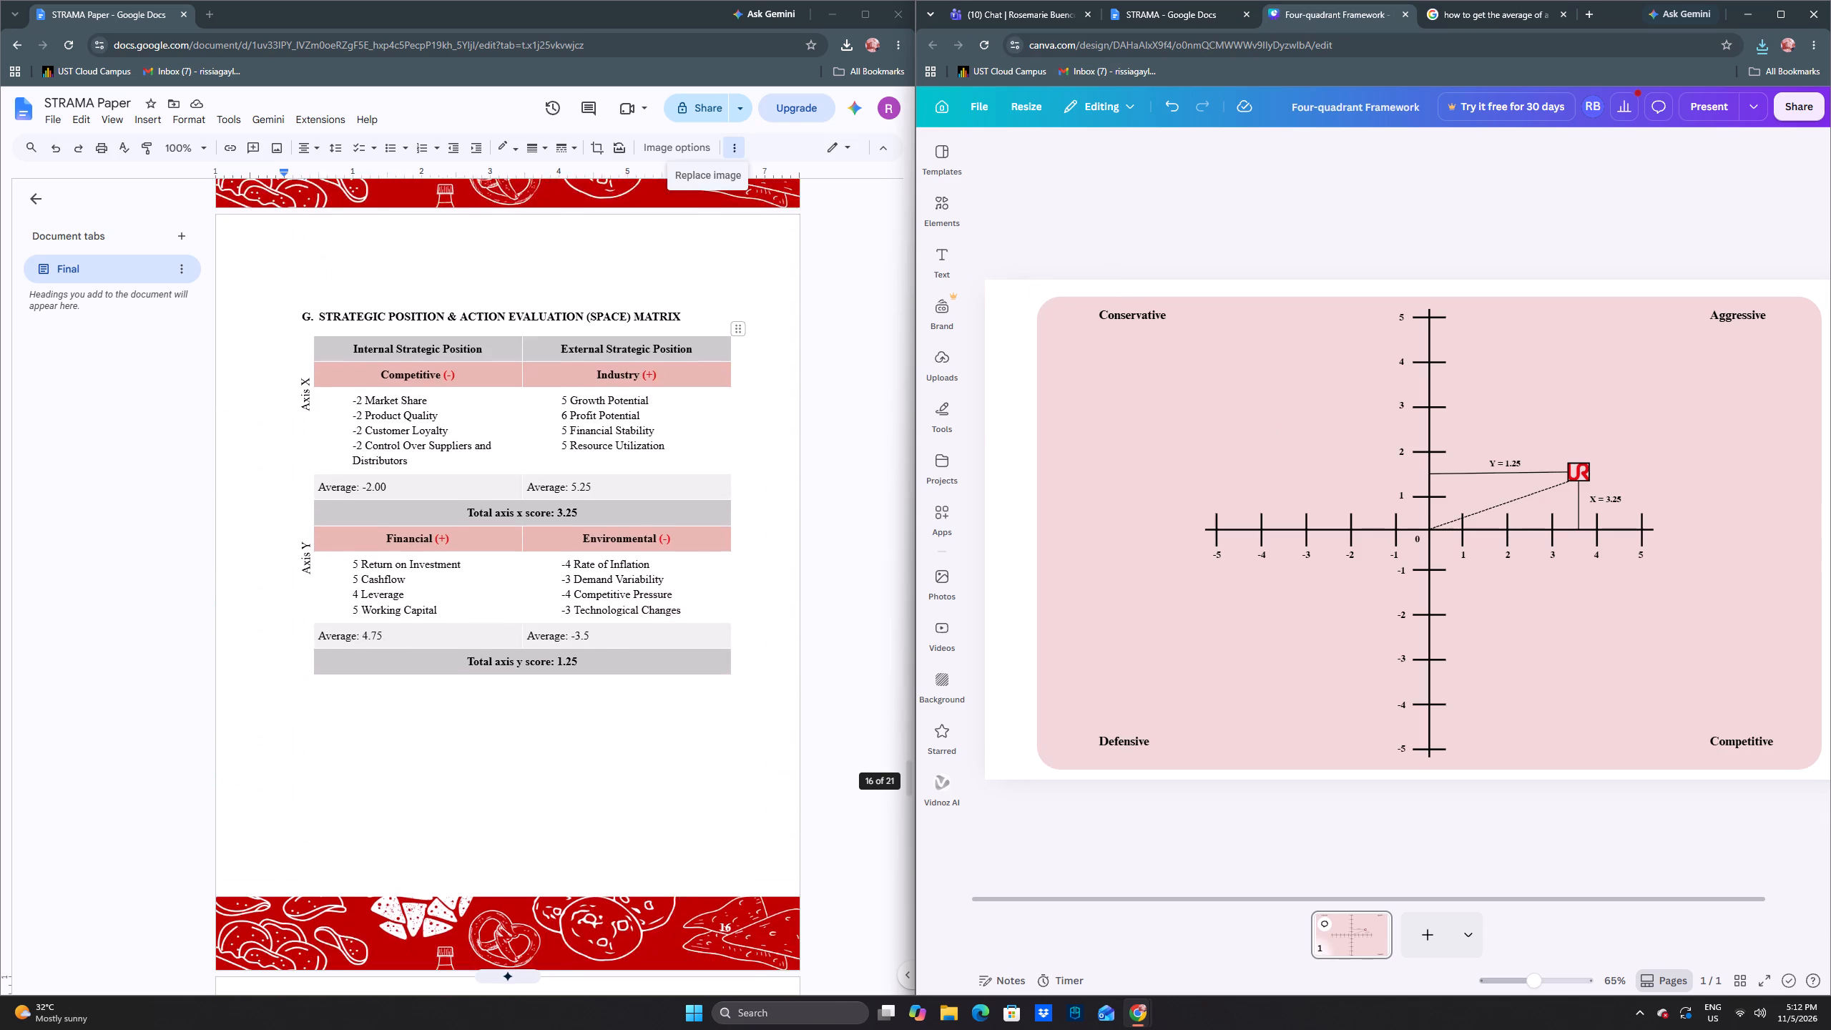
{"action": "scroll", "coordinate": [504, 579], "scroll_direction": "down", "scroll_amount": 4}
{"action": "scroll", "coordinate": [504, 581], "scroll_direction": "up", "scroll_amount": 1}
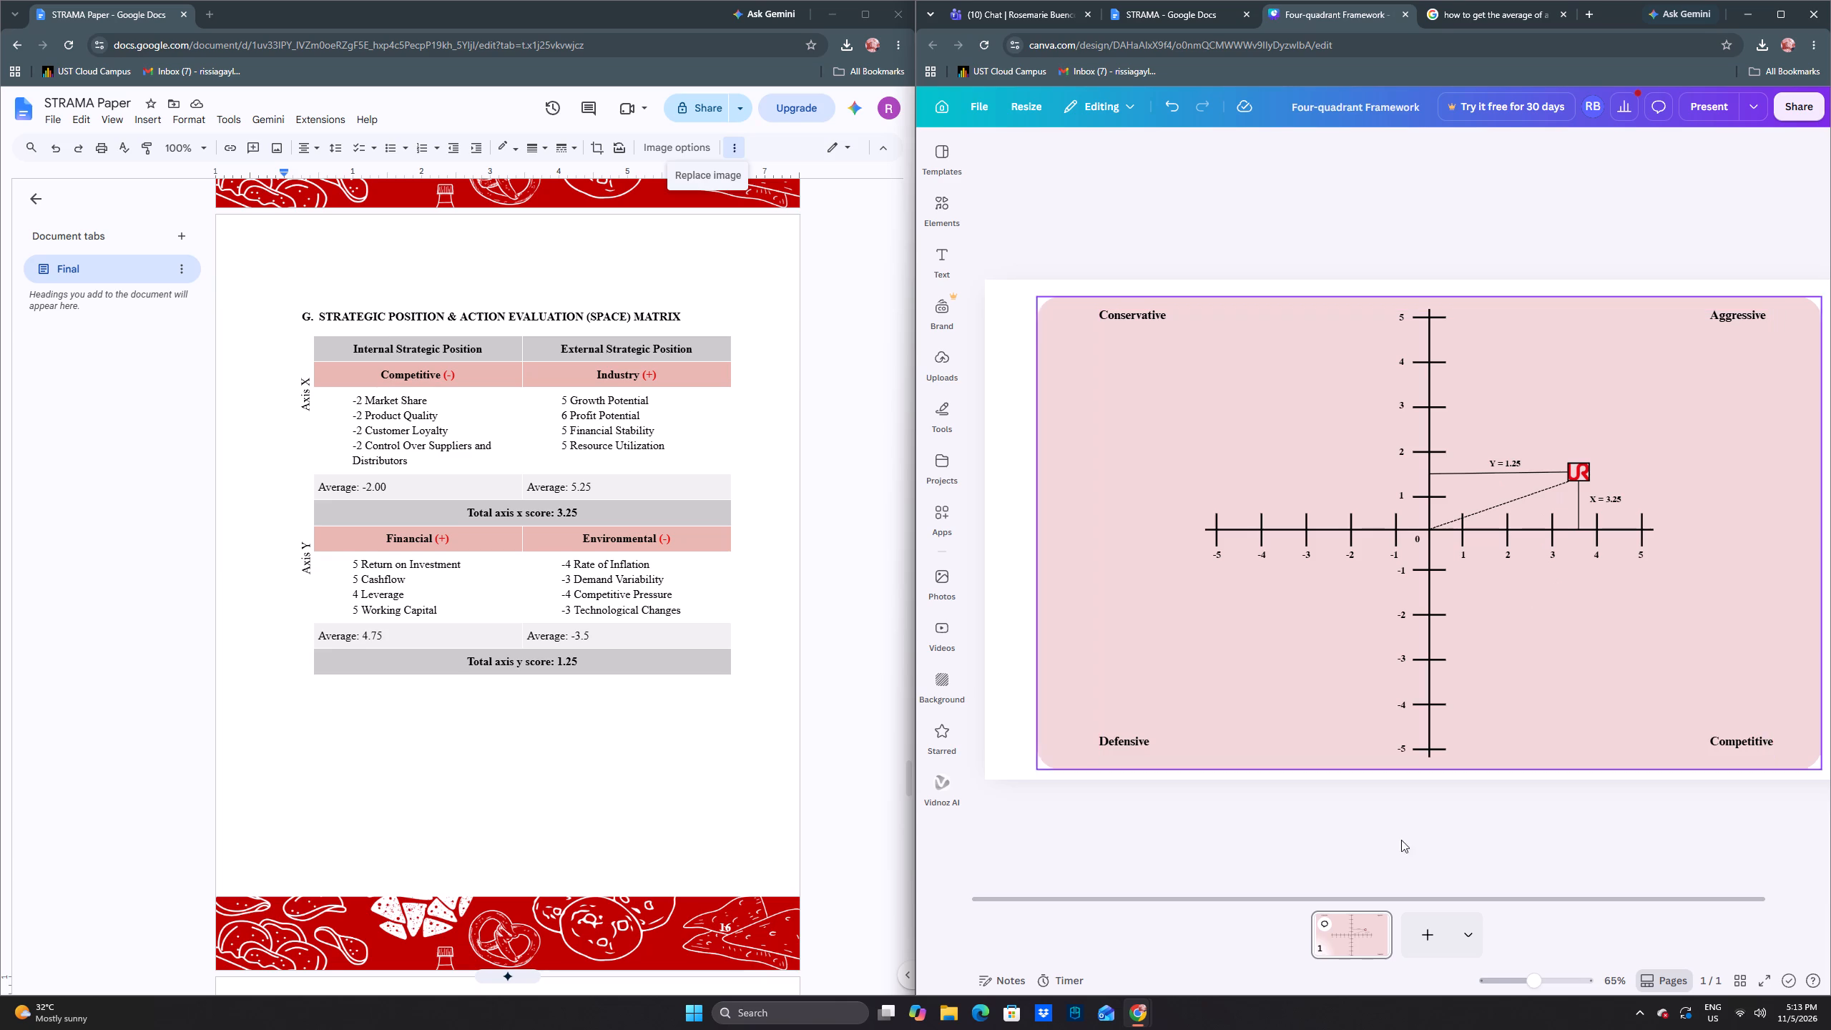
Lower the horizontal line and the attached UR logo marker on the SPACE graph to about 1.25 on the Y axis.
{"action": "left_click_drag", "start_coordinate": [1532, 973], "coordinate": [1555, 971]}
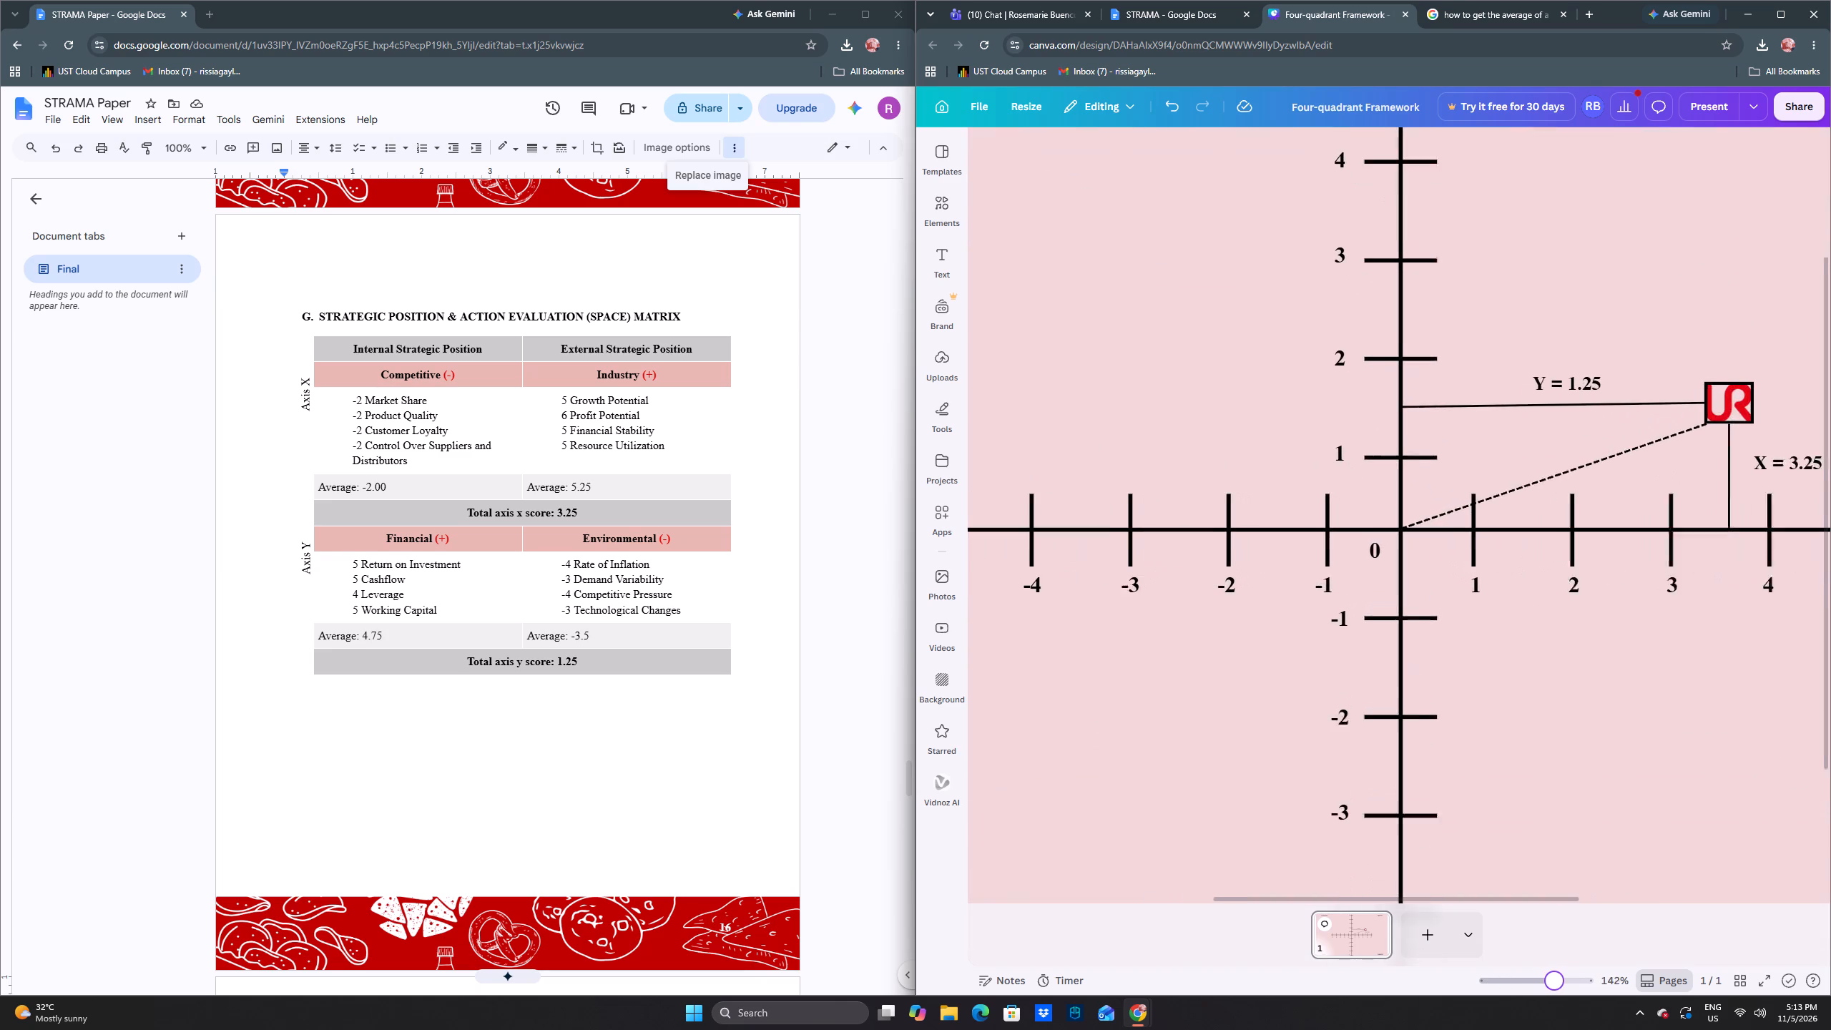
{"action": "left_click_drag", "start_coordinate": [1555, 971], "coordinate": [1556, 970]}
{"action": "left_click_drag", "start_coordinate": [1447, 896], "coordinate": [1456, 896]}
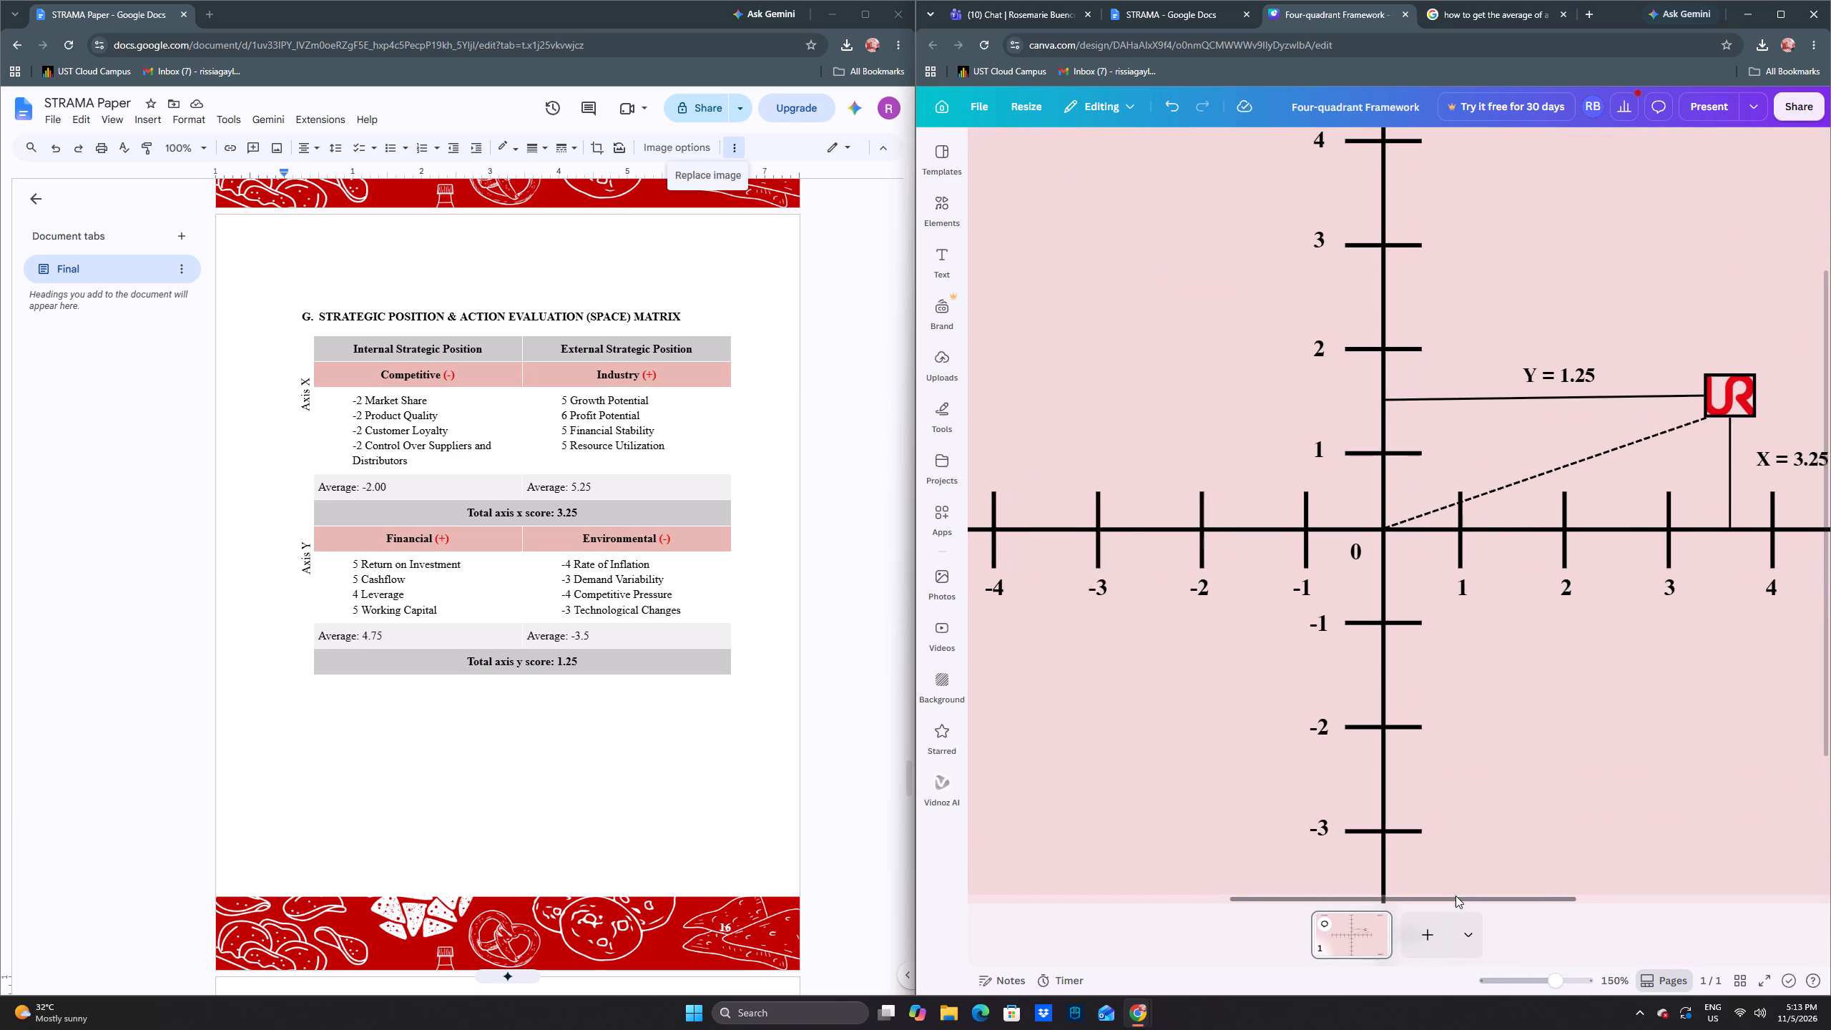
{"action": "left_click_drag", "start_coordinate": [1456, 896], "coordinate": [1485, 899]}
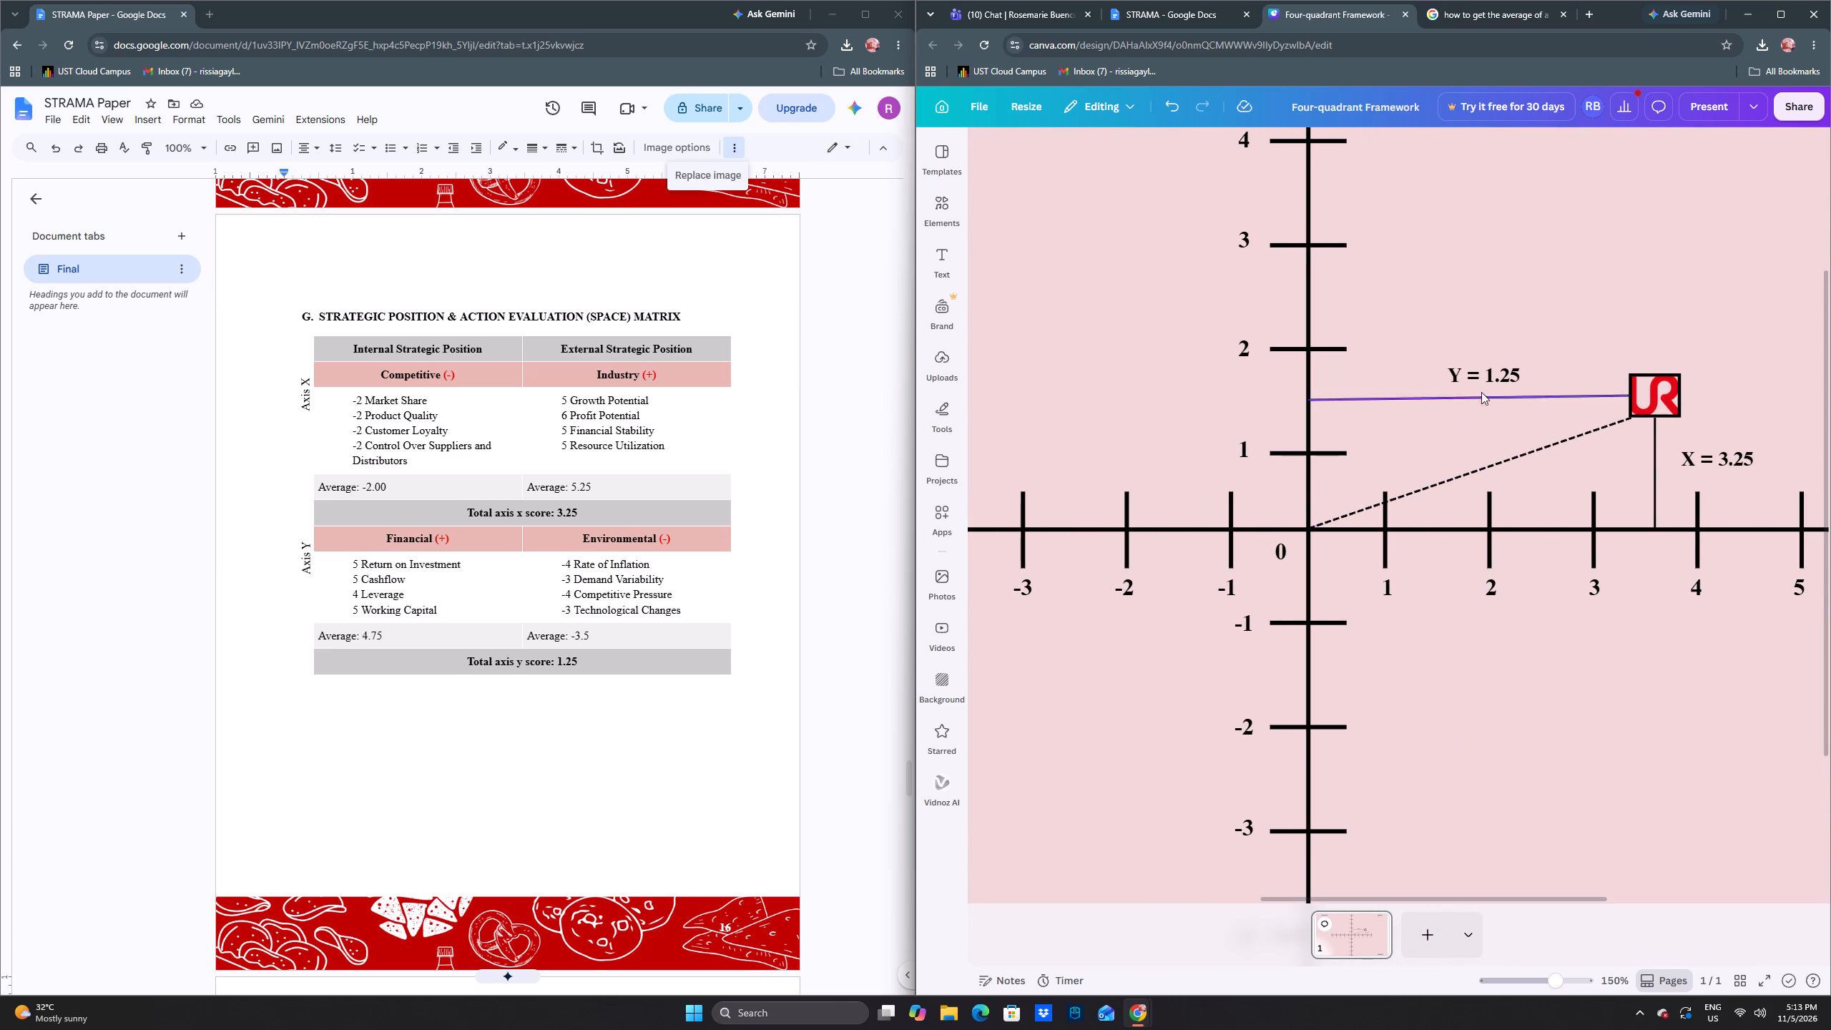
{"action": "left_click_drag", "start_coordinate": [1545, 401], "coordinate": [1545, 408]}
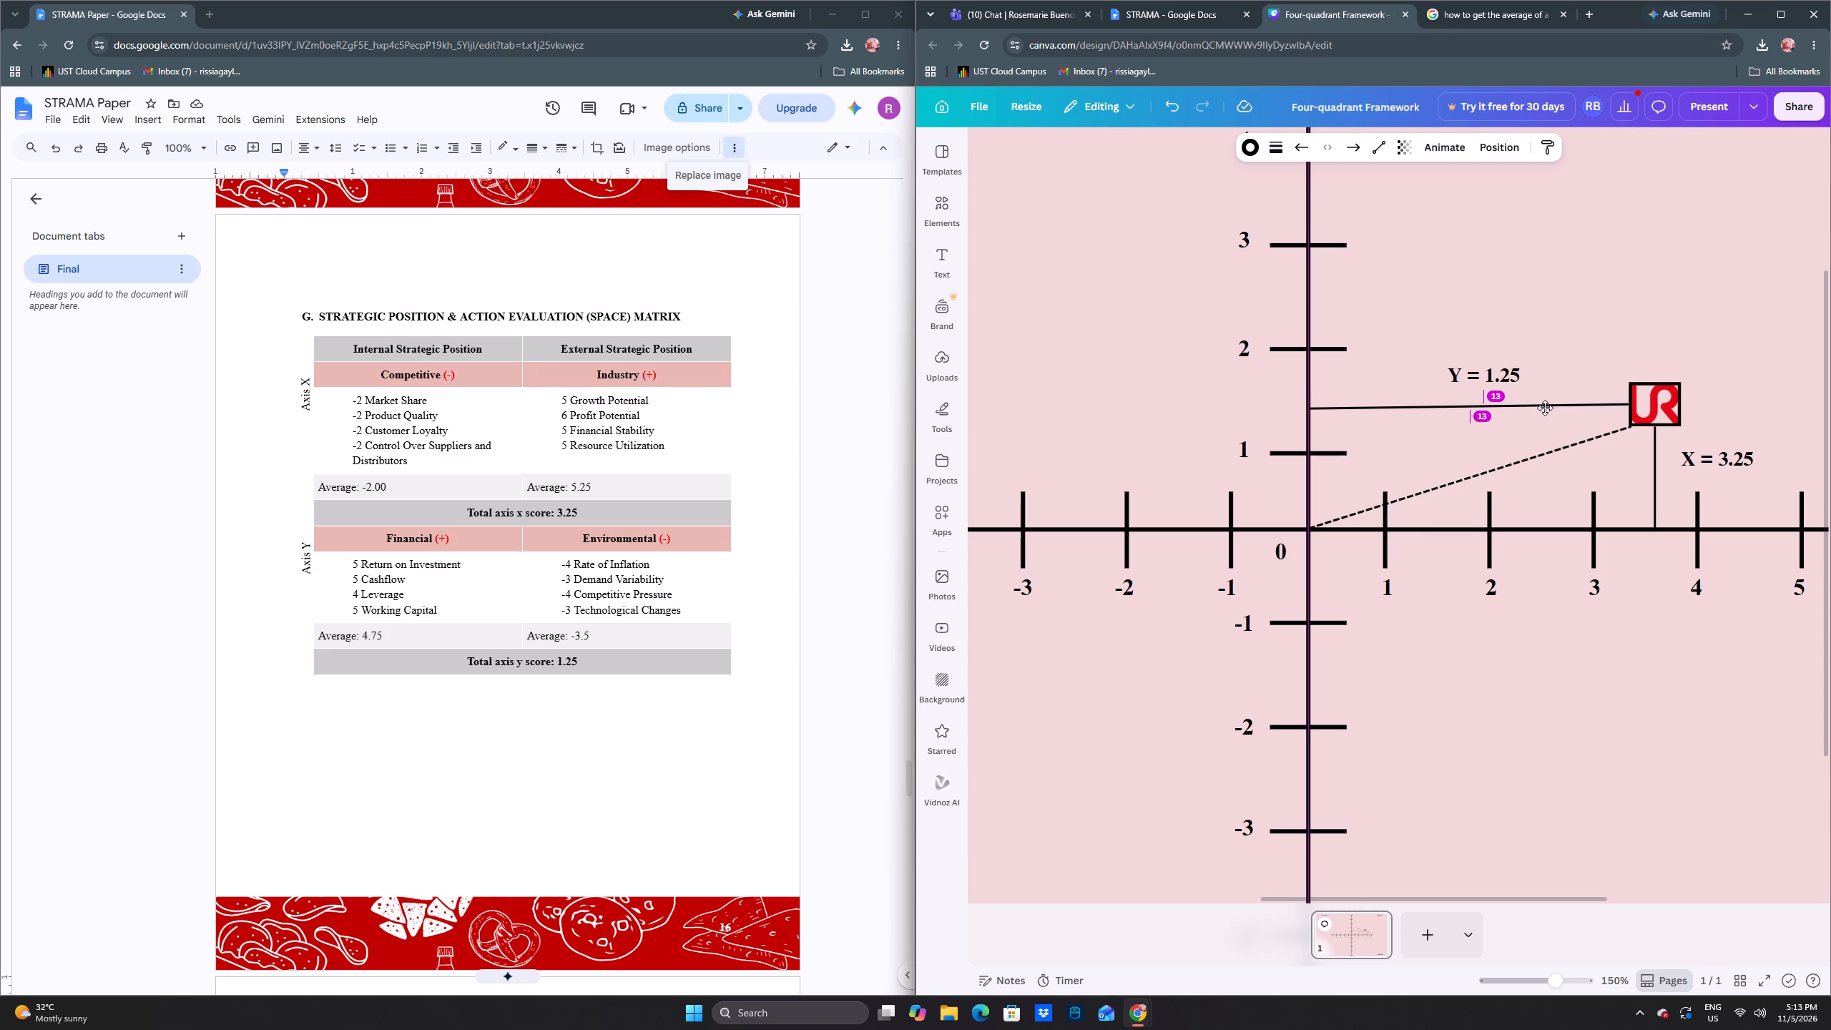
{"action": "left_click_drag", "start_coordinate": [1545, 408], "coordinate": [1546, 413]}
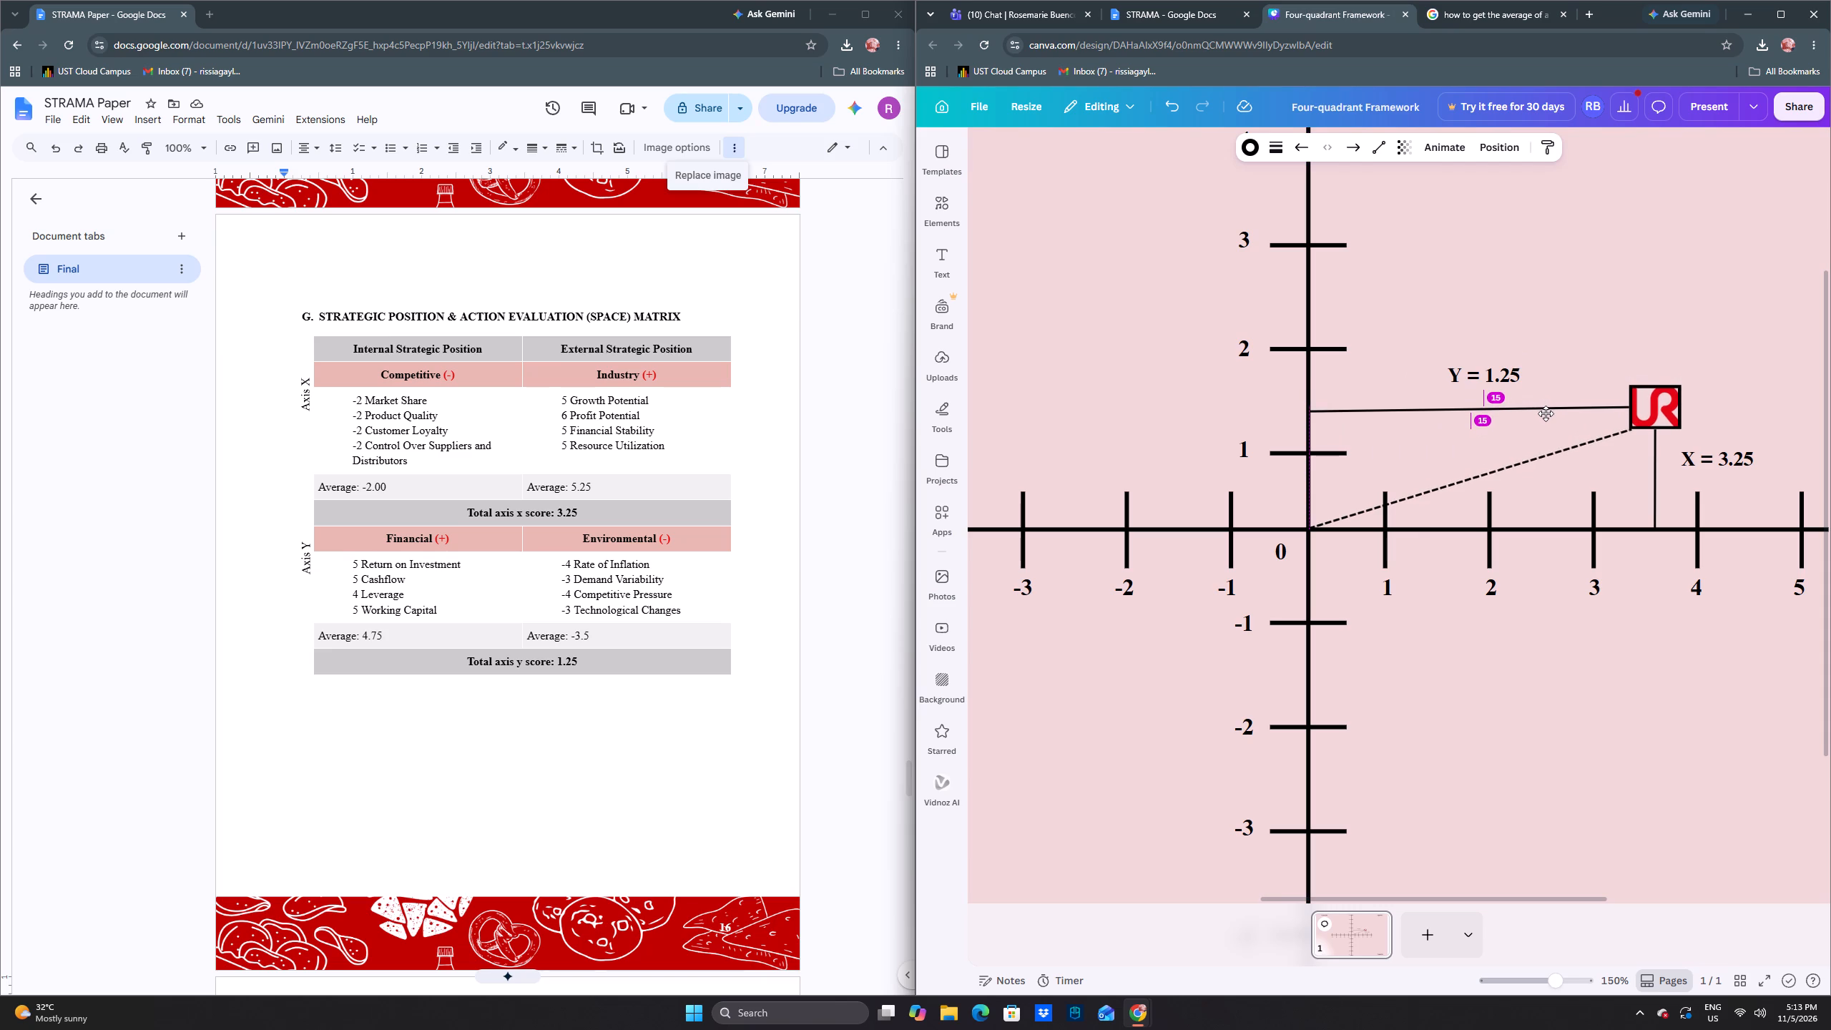
{"action": "left_click_drag", "start_coordinate": [1546, 413], "coordinate": [1546, 423]}
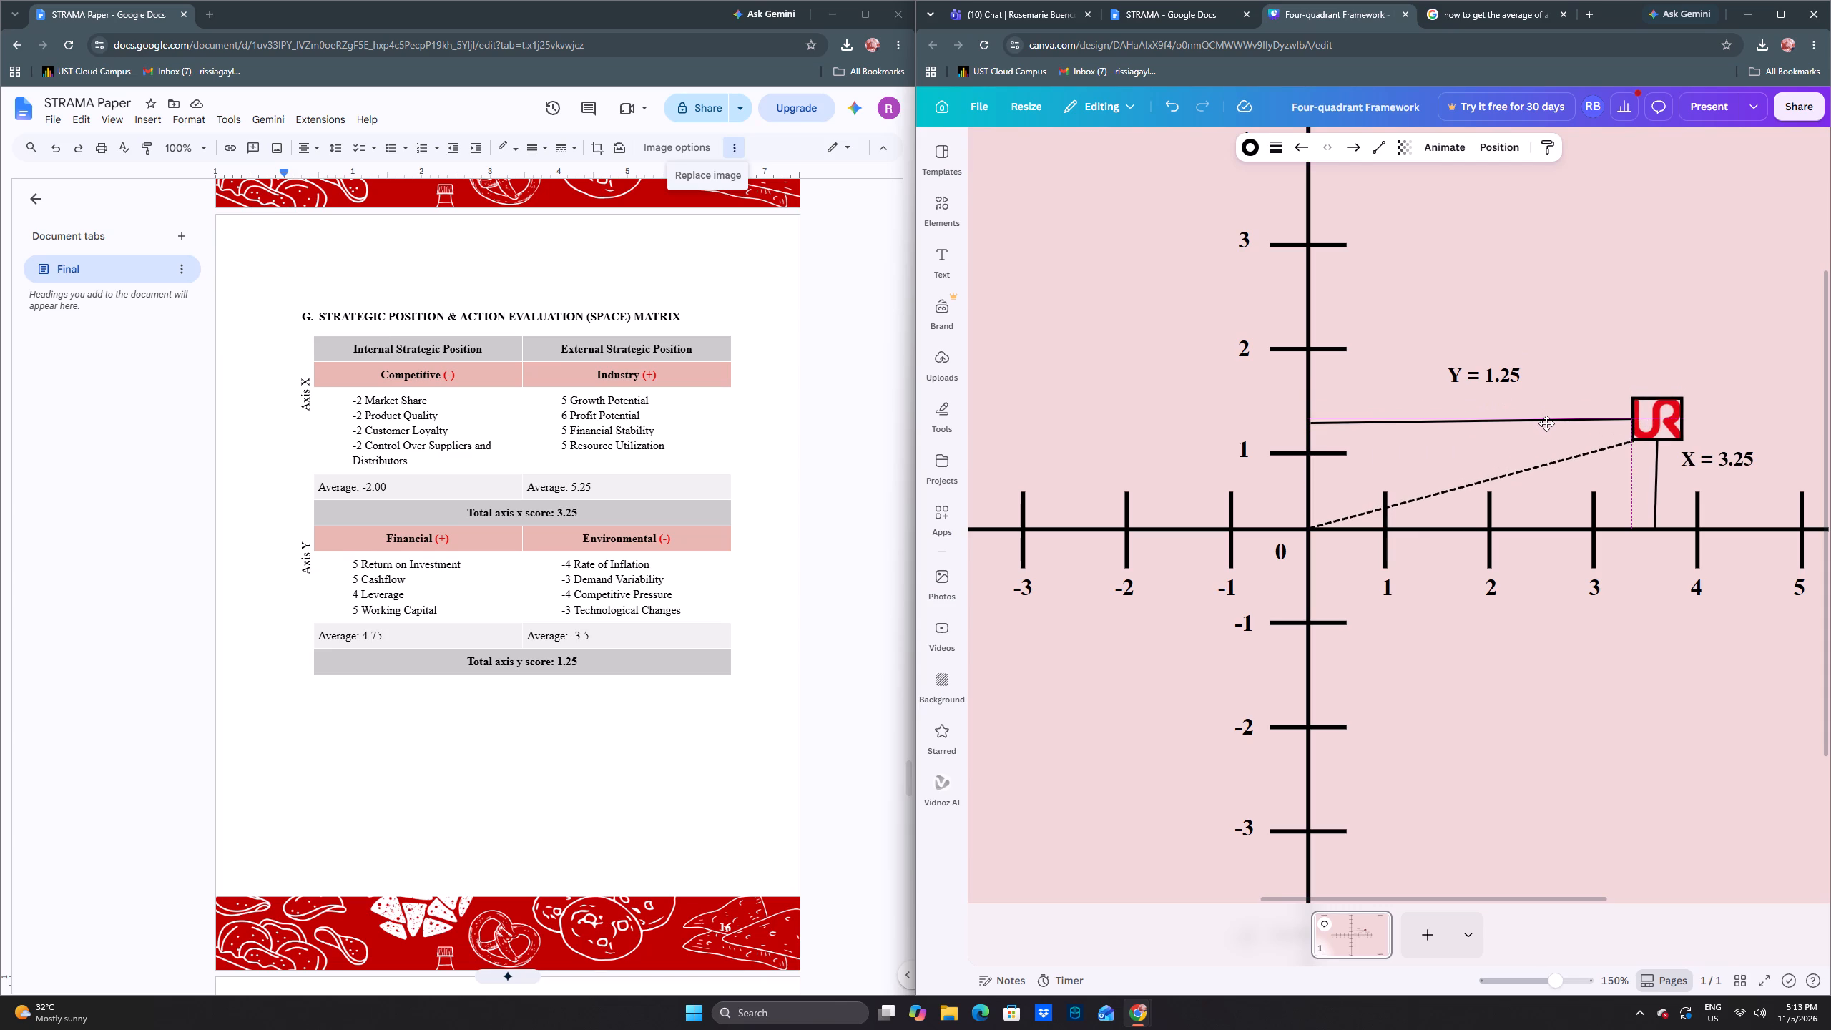
{"action": "left_click_drag", "start_coordinate": [1546, 423], "coordinate": [1546, 429]}
Move the "Y = 1.25" label down so it sits just above the lowered horizontal line.
{"action": "left_click_drag", "start_coordinate": [1510, 368], "coordinate": [1510, 369]}
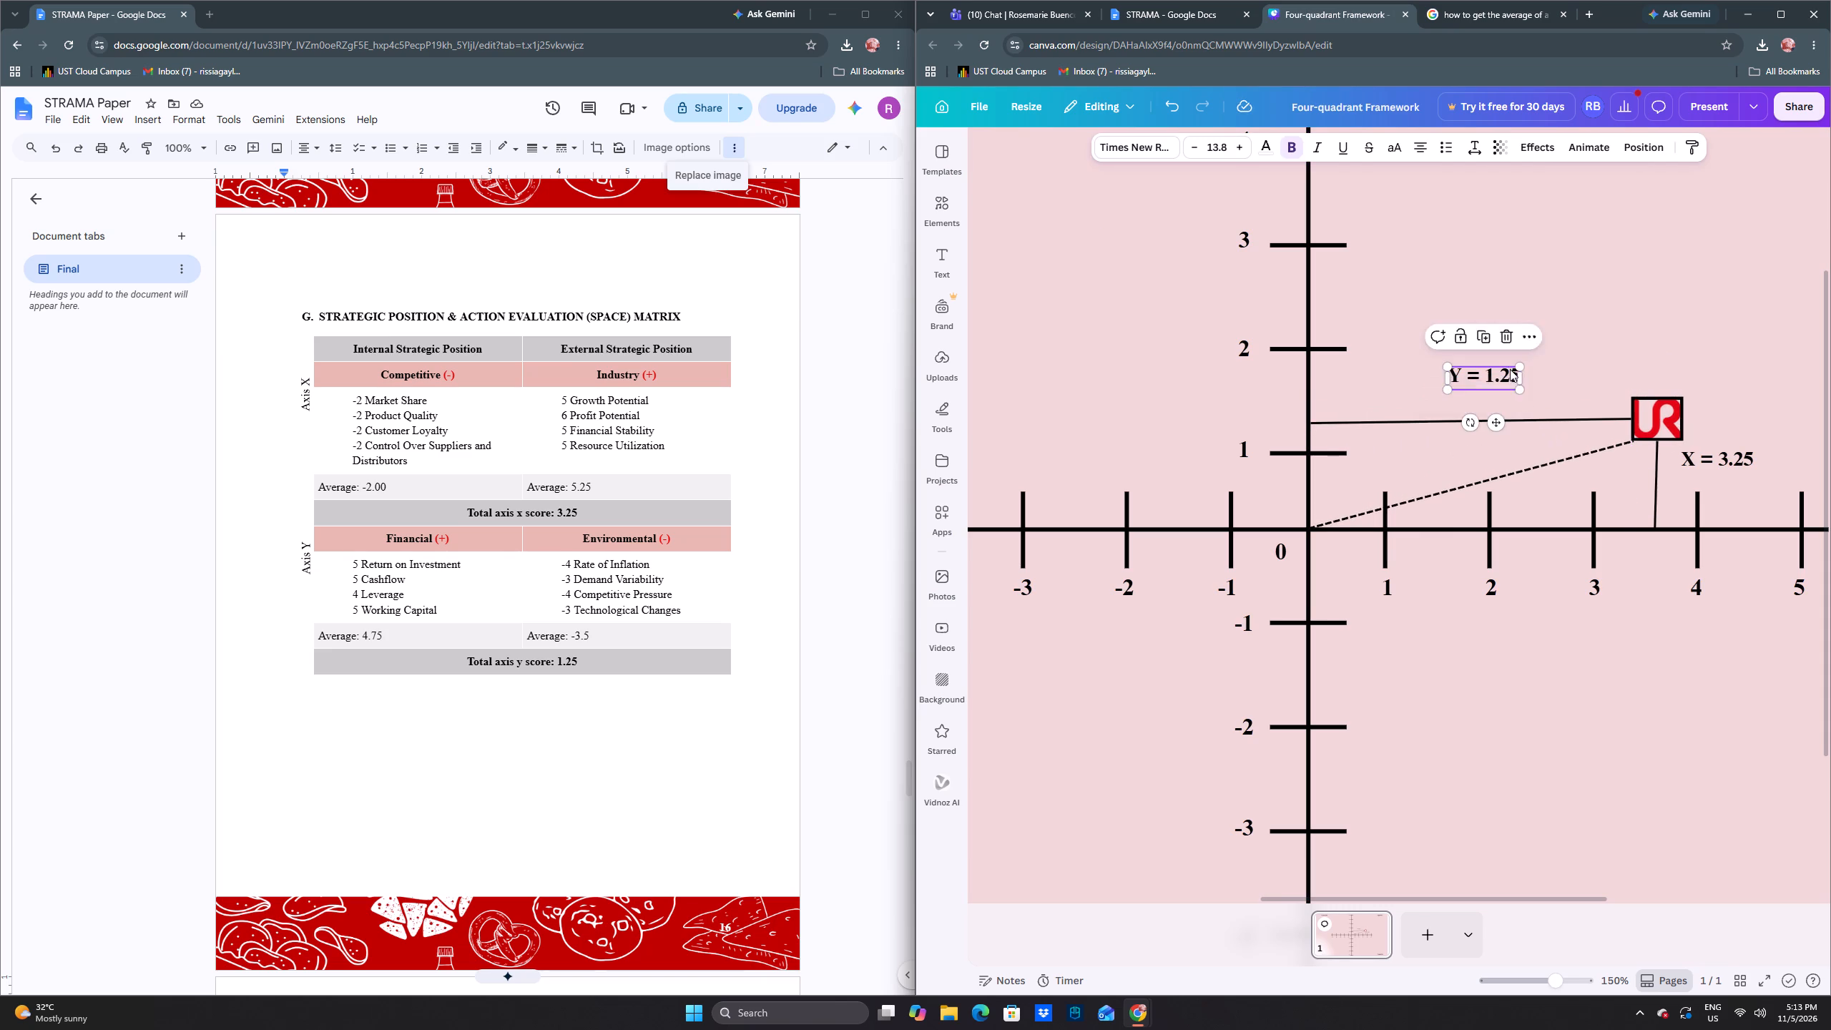
{"action": "left_click_drag", "start_coordinate": [1510, 369], "coordinate": [1512, 388]}
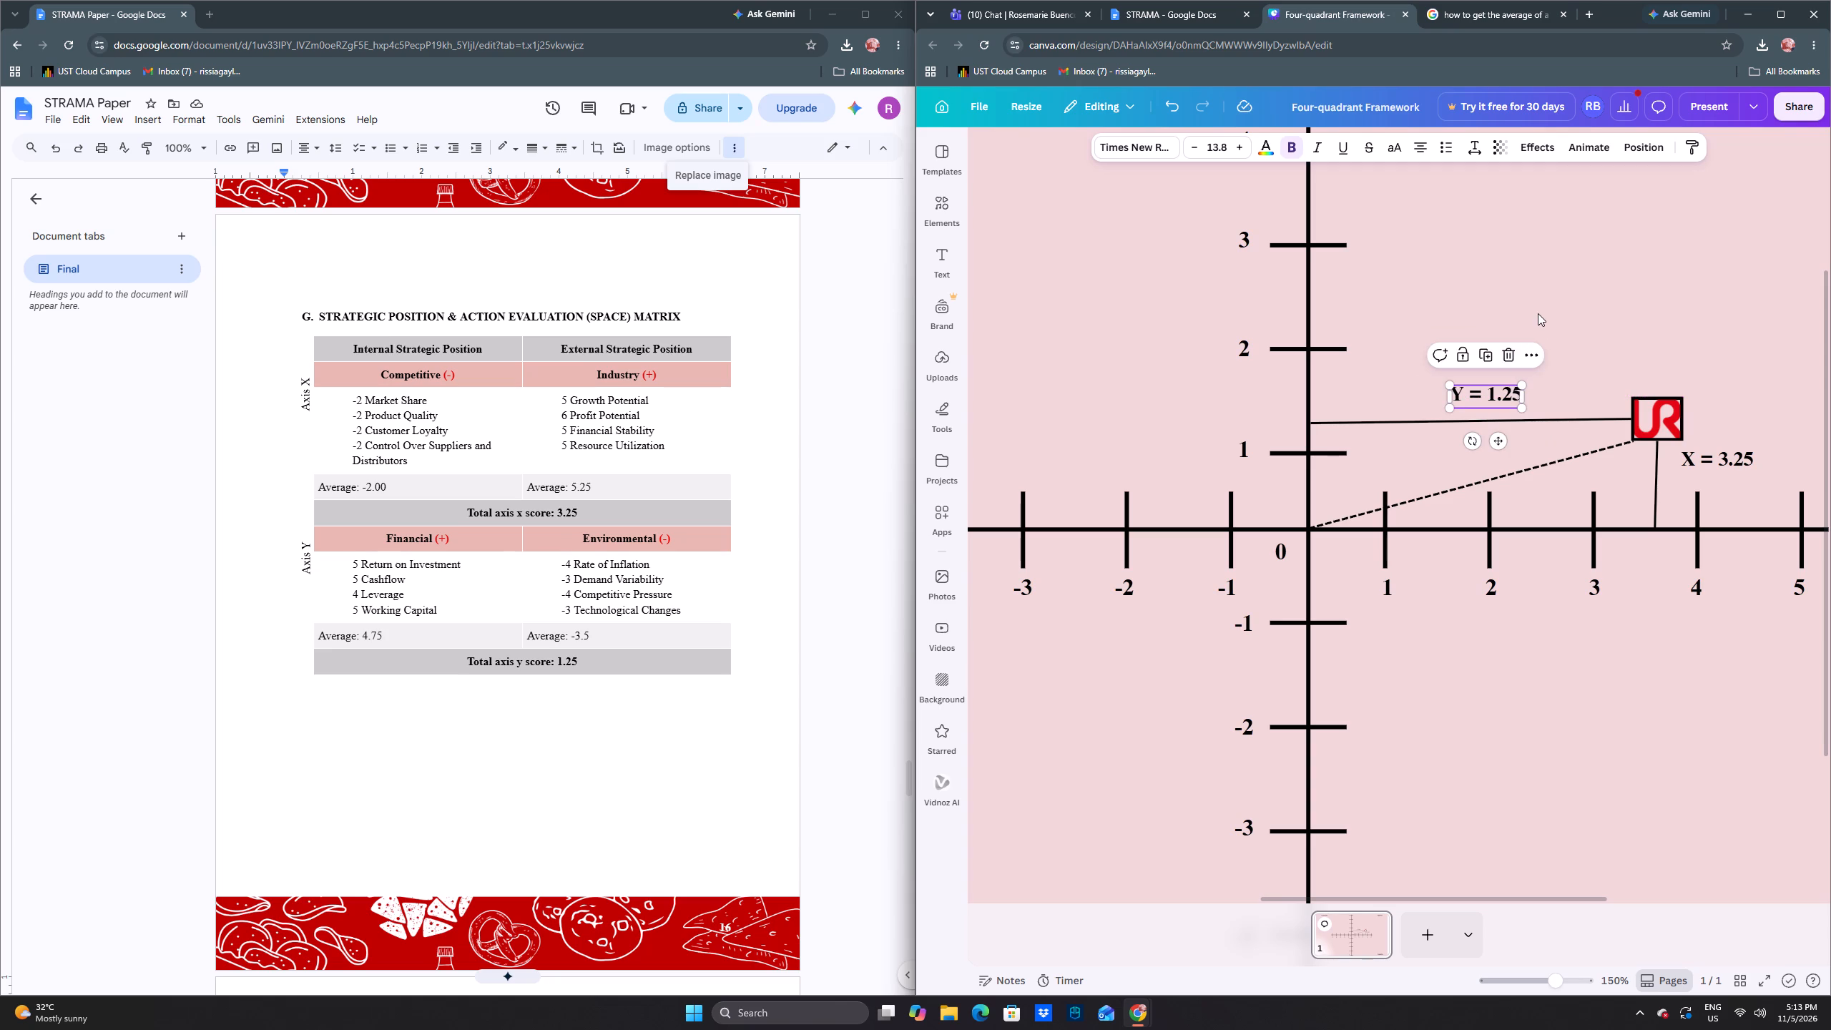
{"action": "left_click", "coordinate": [1538, 313]}
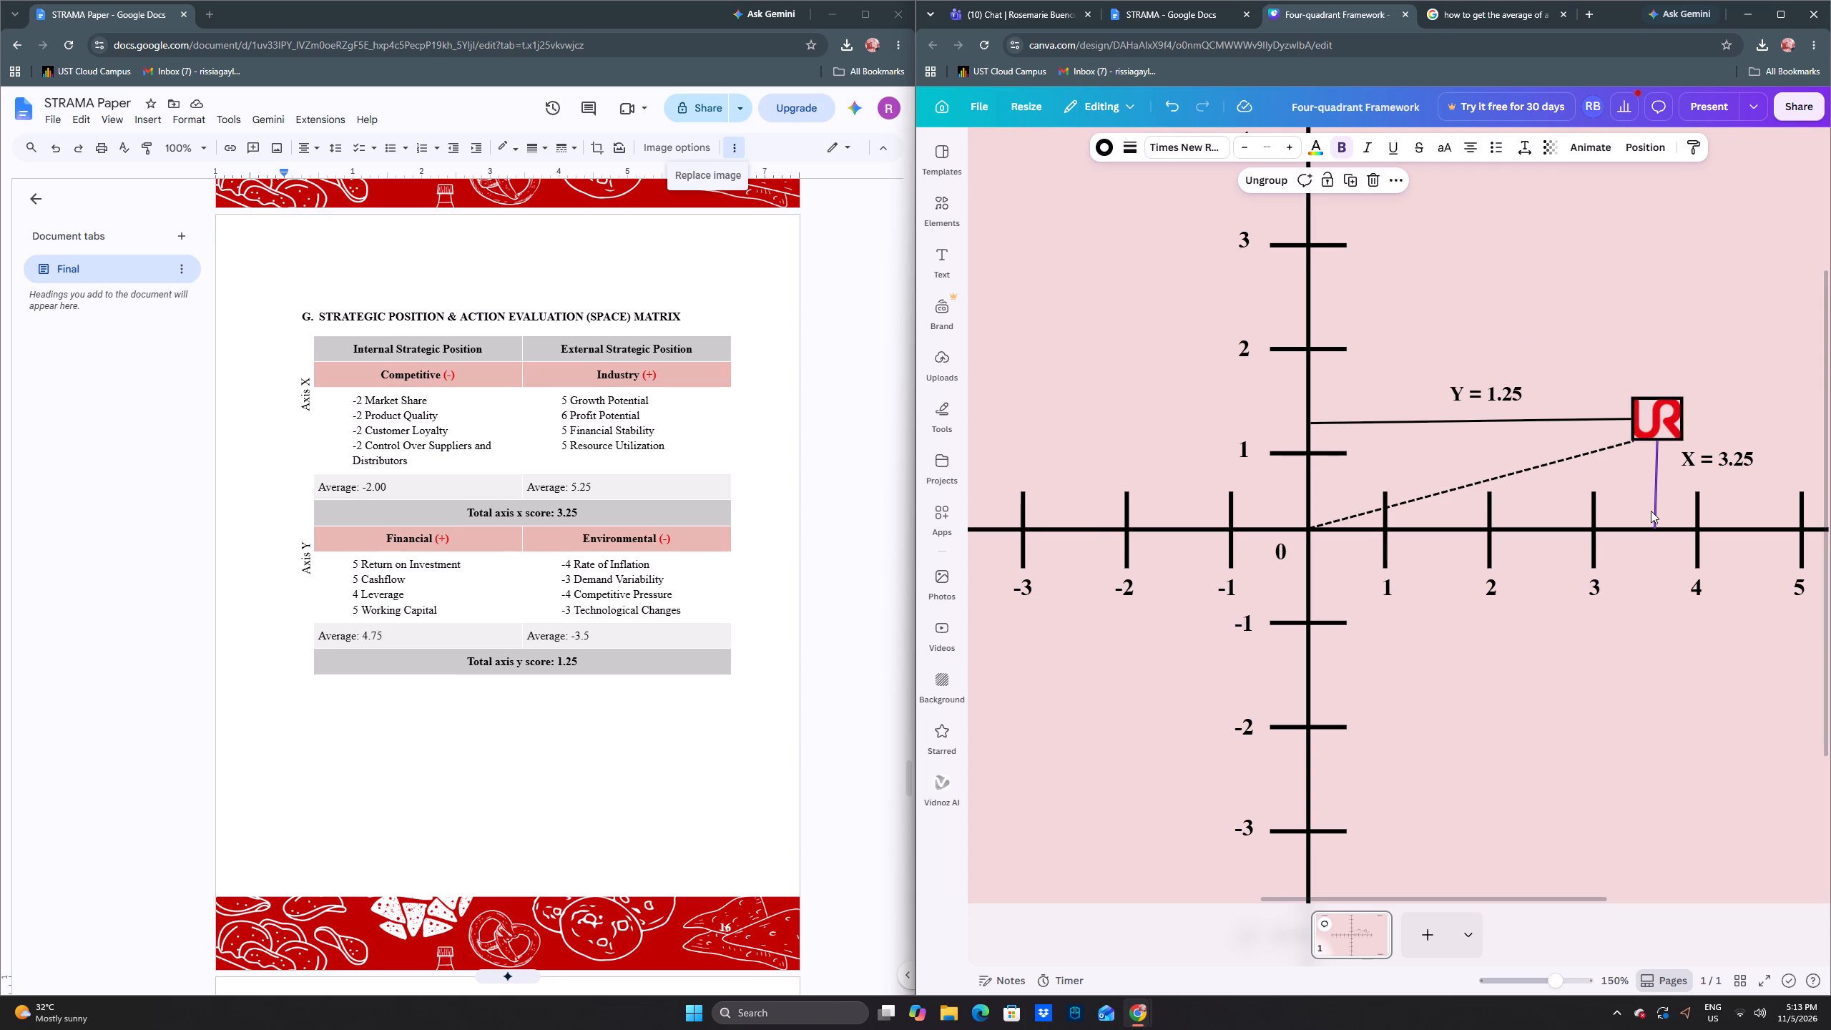
Shift the vertical line and UR logo marker to about 3.25 on the X axis, keeping the line upright.
{"action": "left_click_drag", "start_coordinate": [1651, 511], "coordinate": [1634, 513]}
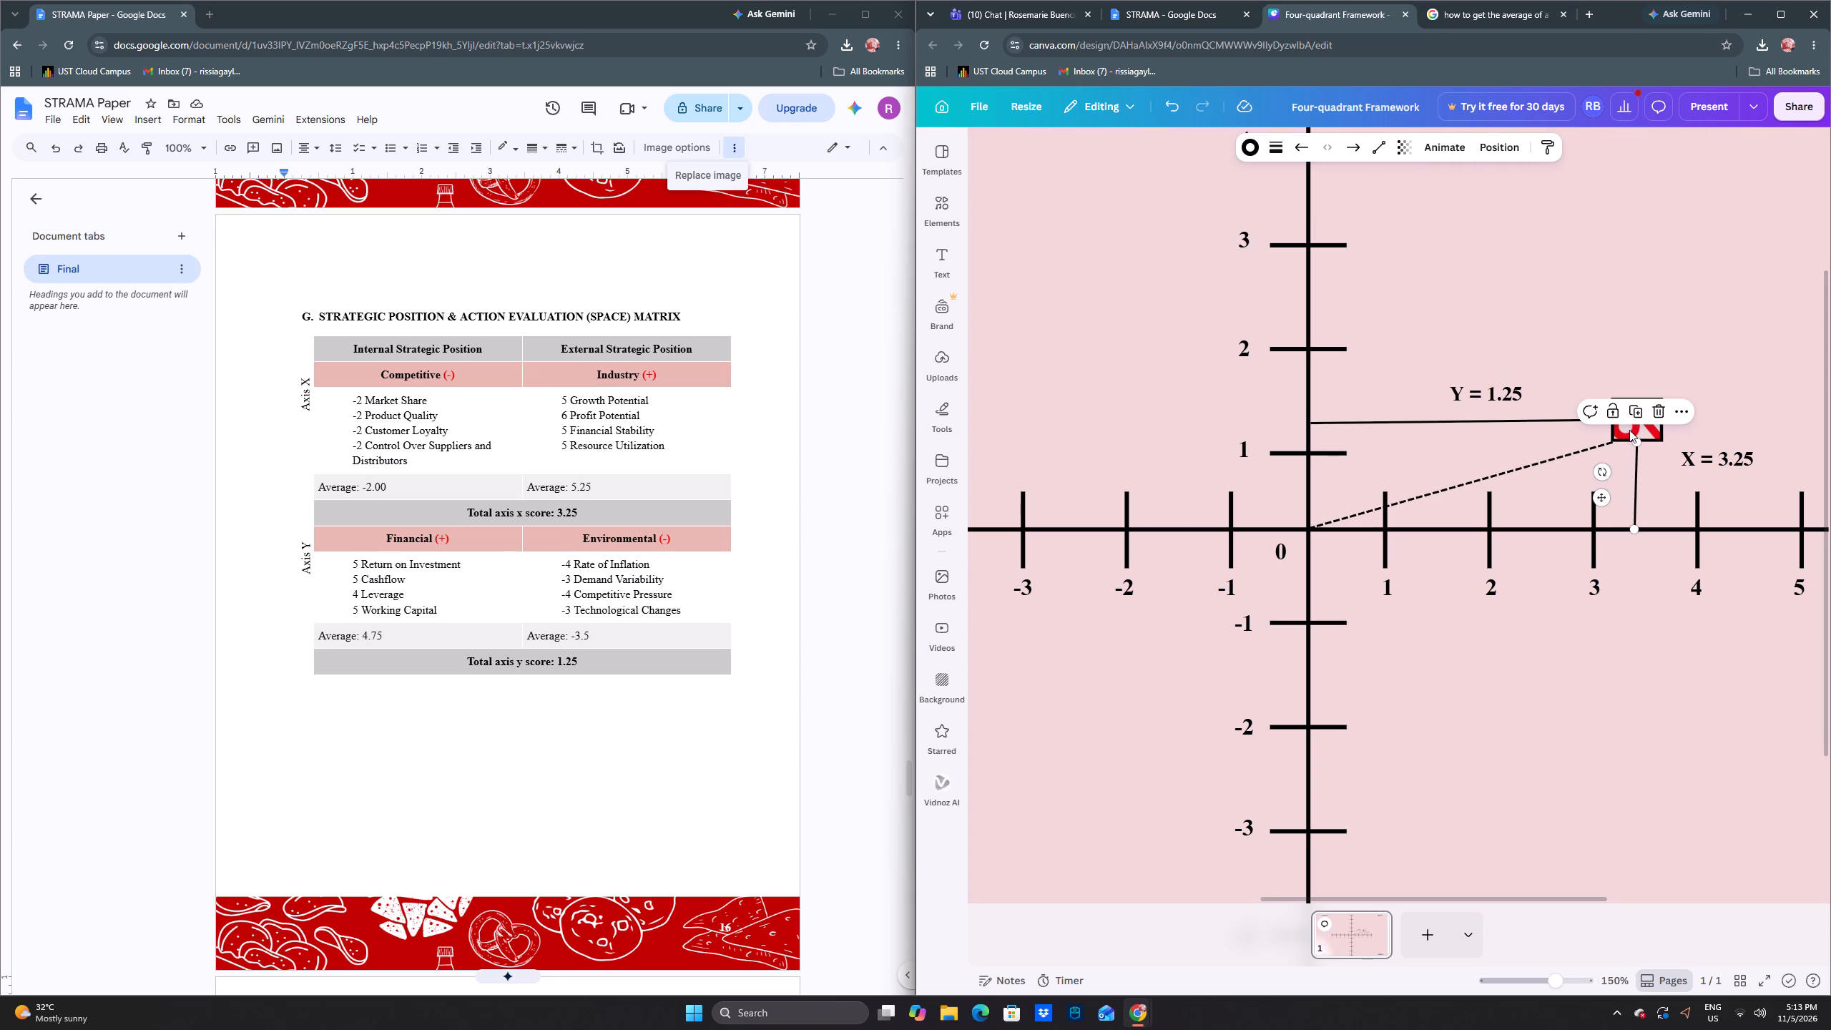
{"action": "left_click_drag", "start_coordinate": [1635, 444], "coordinate": [1624, 447]}
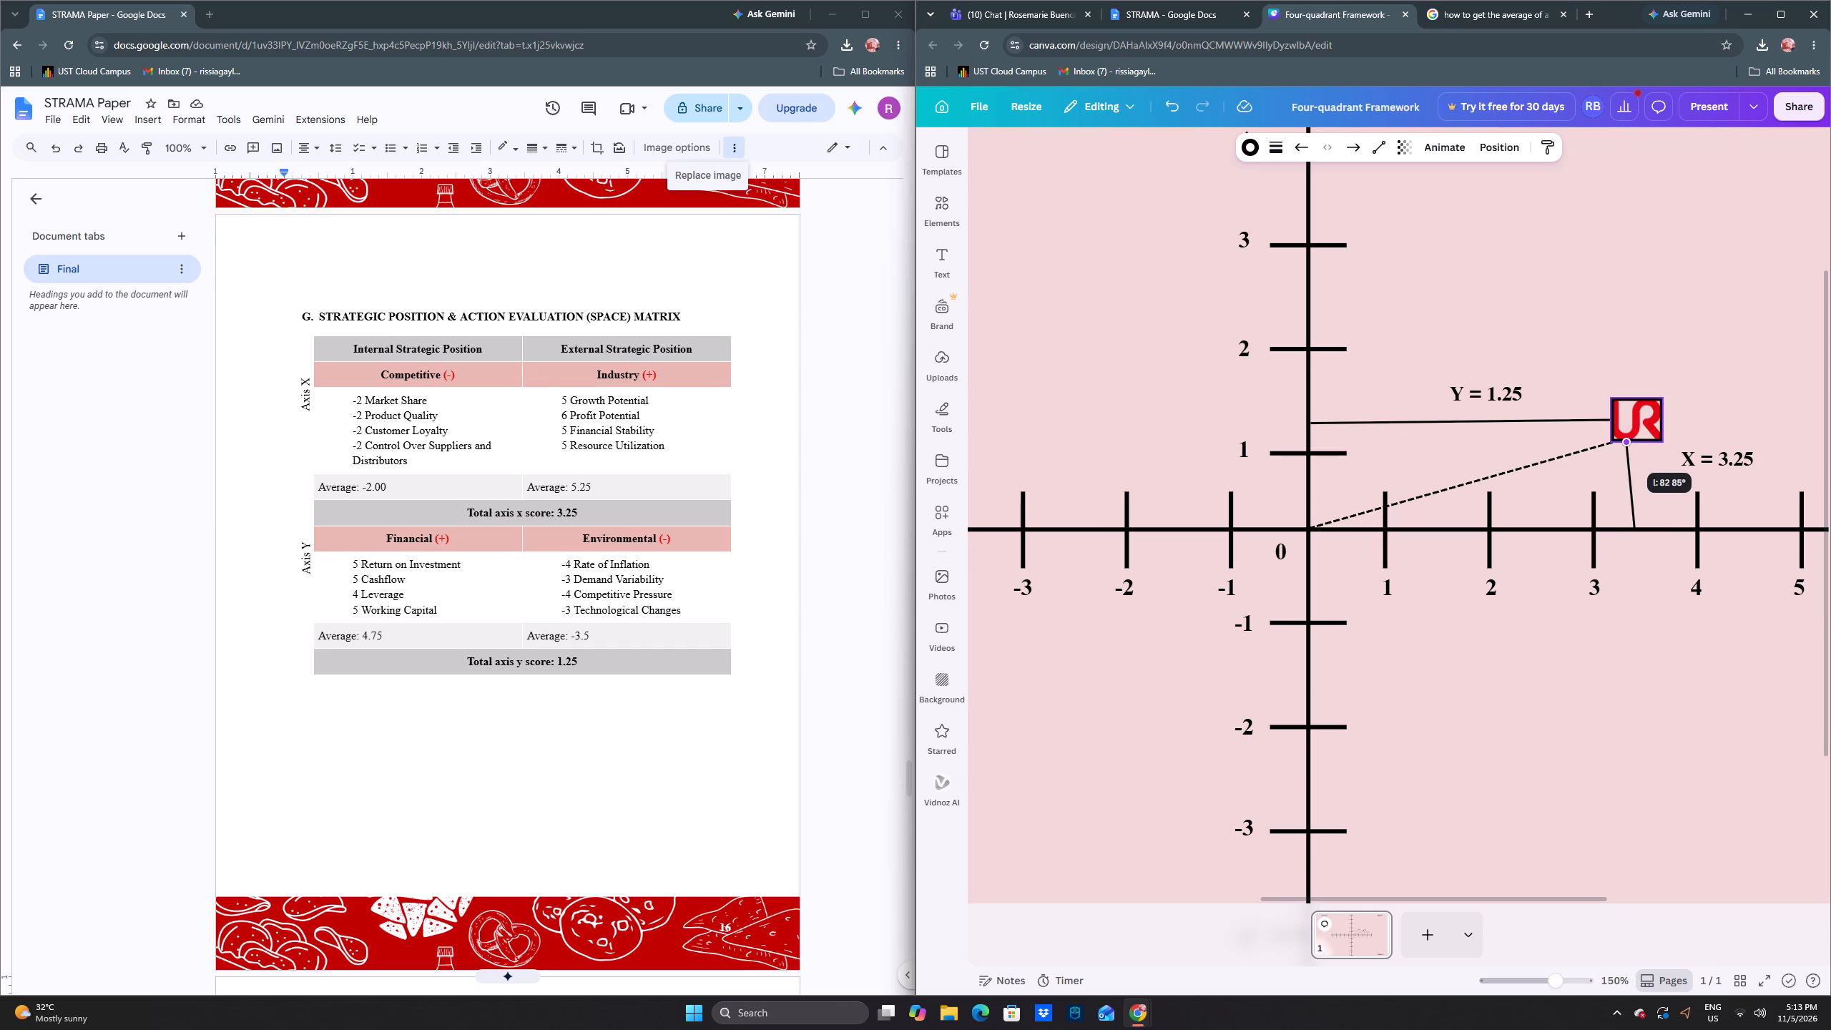
{"action": "left_click_drag", "start_coordinate": [1624, 447], "coordinate": [1627, 445]}
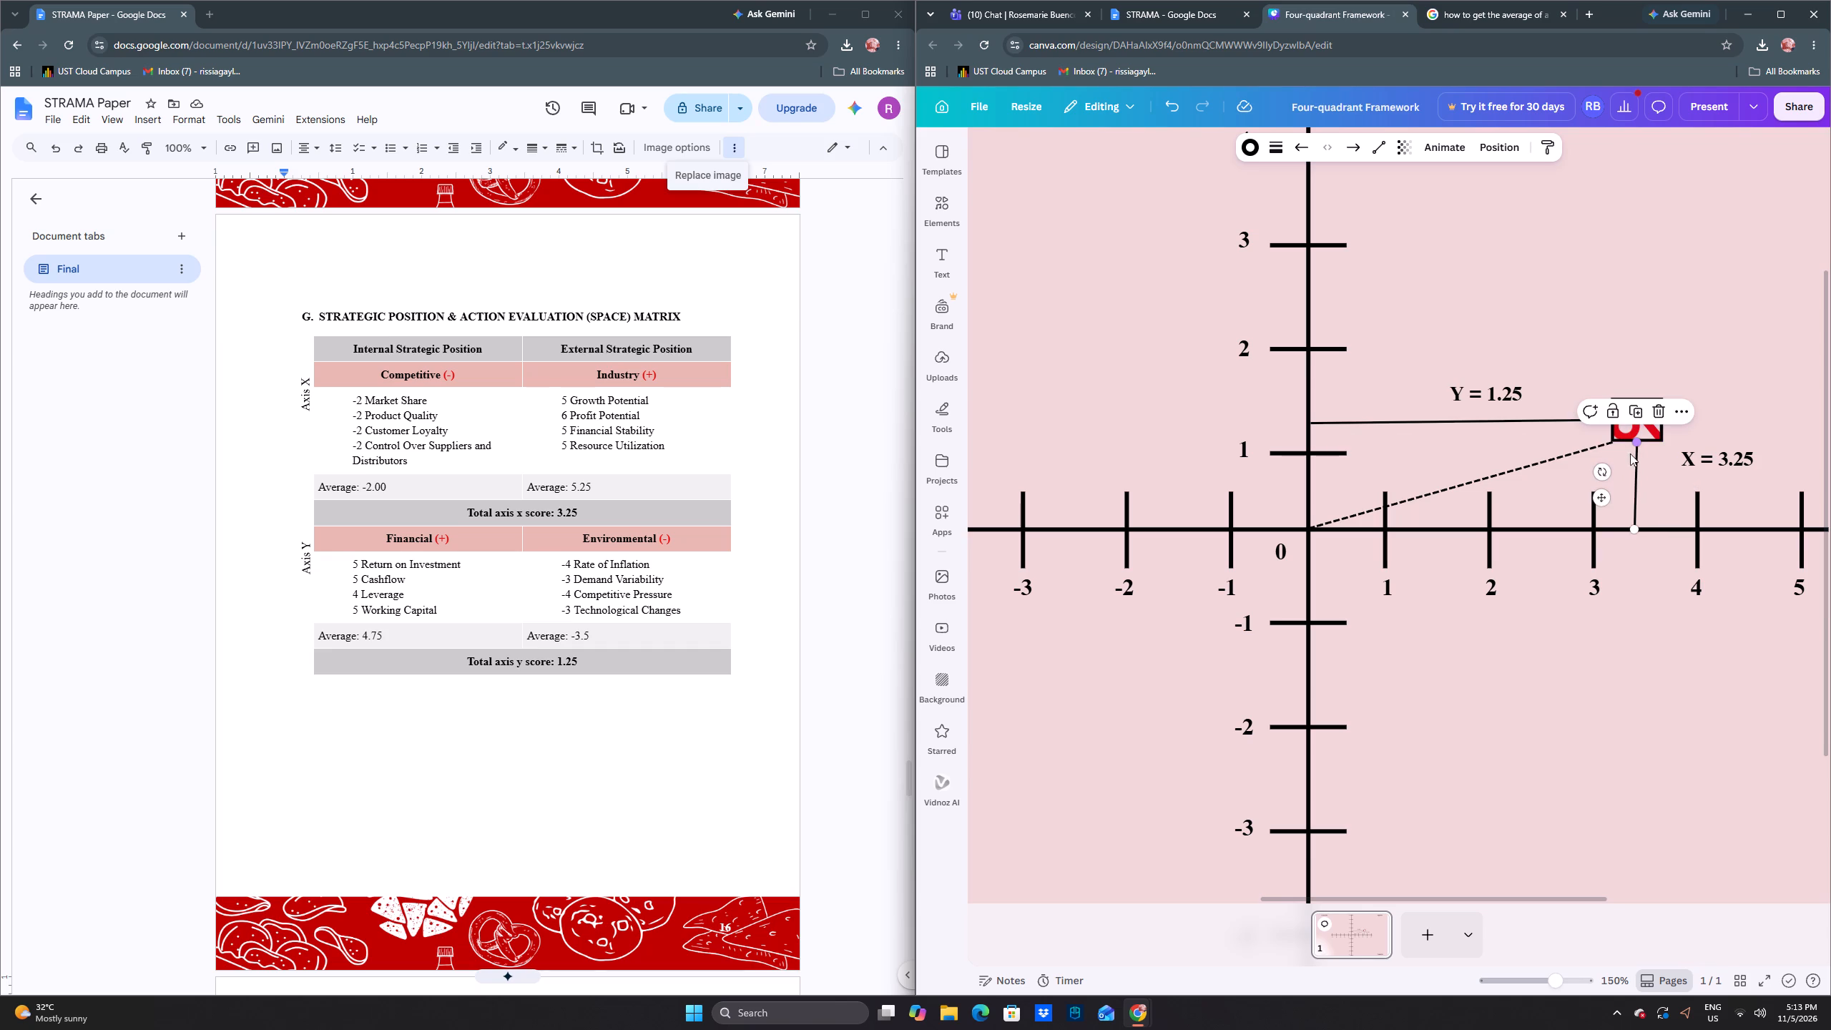
{"action": "left_click", "coordinate": [1634, 526]}
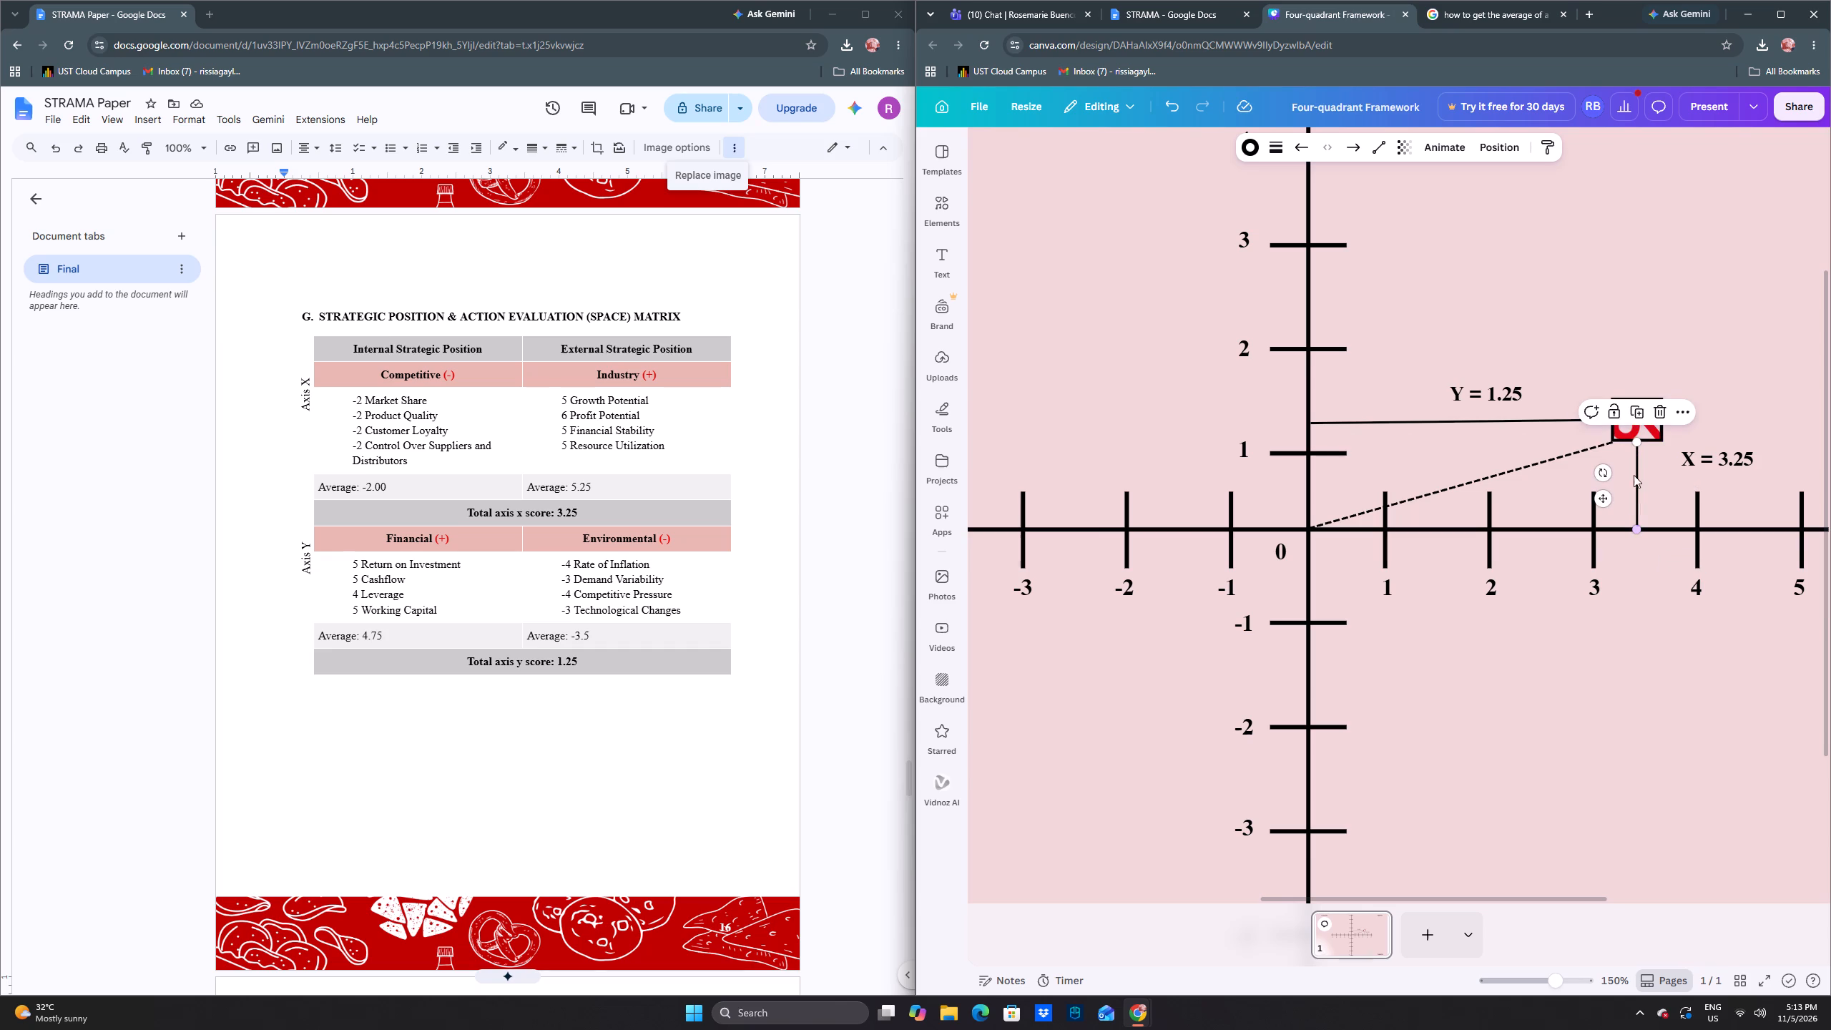
{"action": "left_click_drag", "start_coordinate": [1646, 429], "coordinate": [1639, 430]}
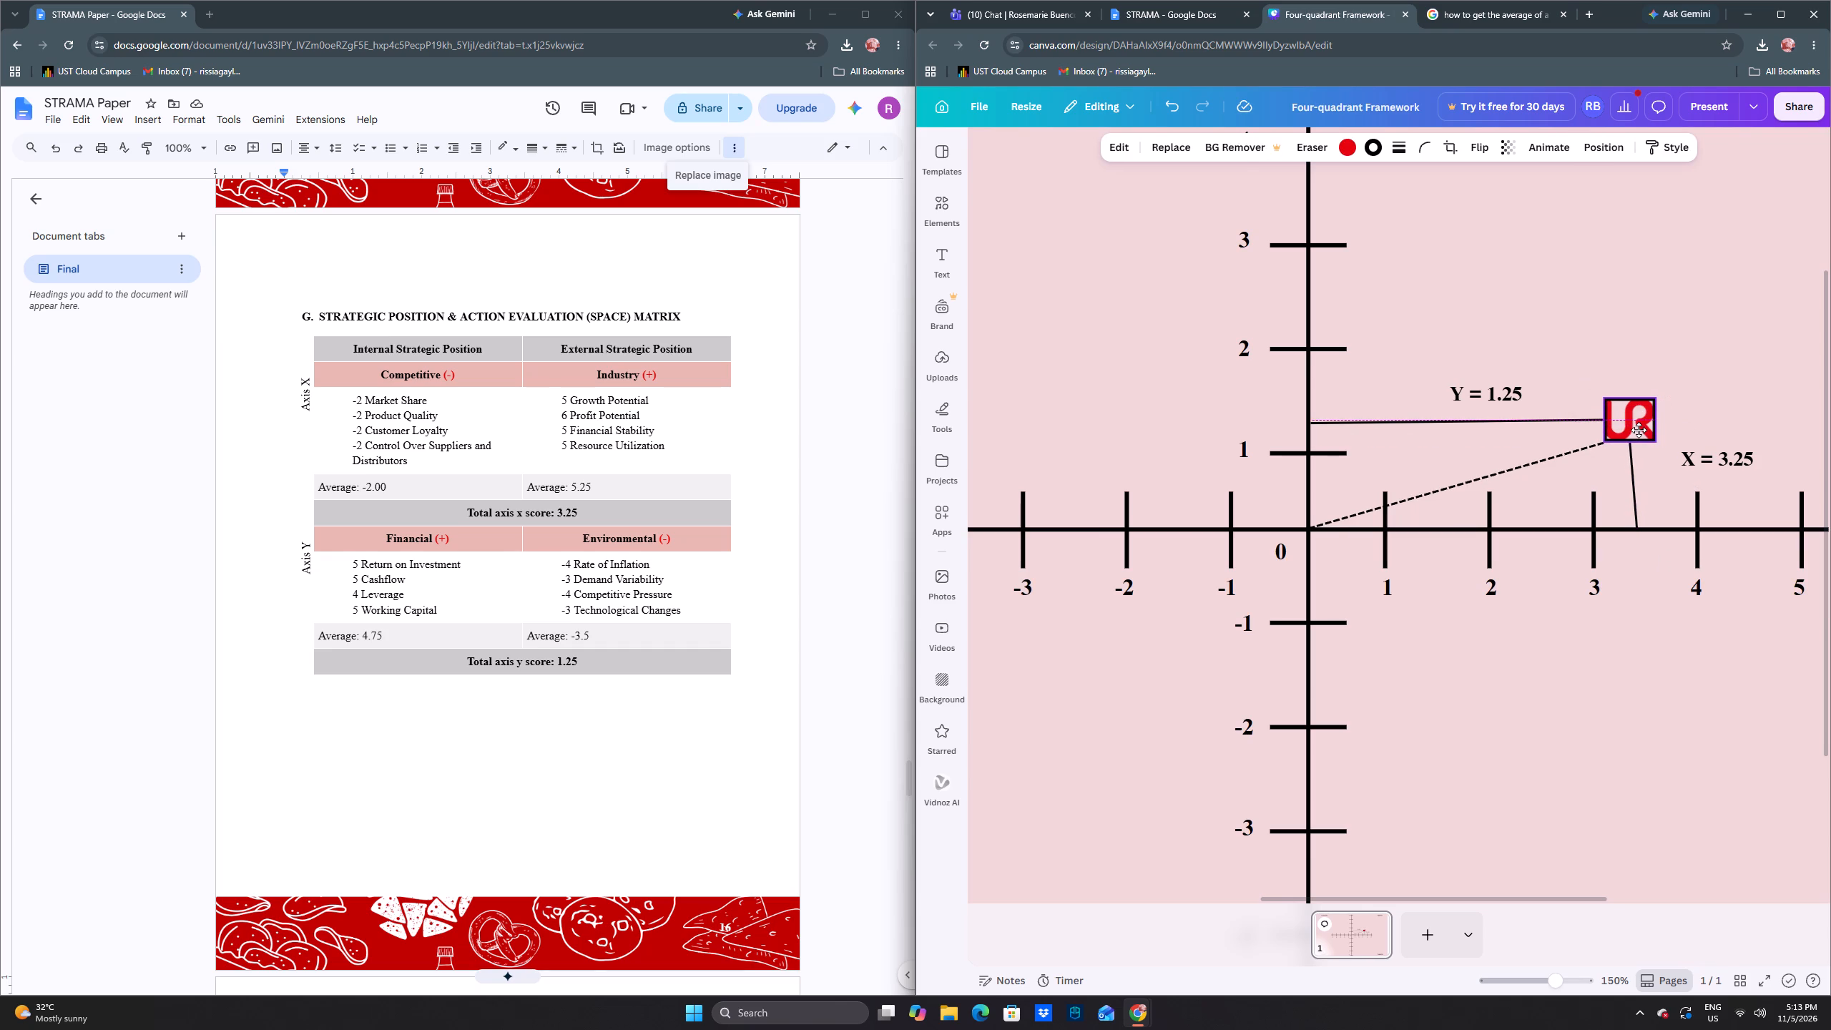
{"action": "left_click_drag", "start_coordinate": [1639, 430], "coordinate": [1642, 430]}
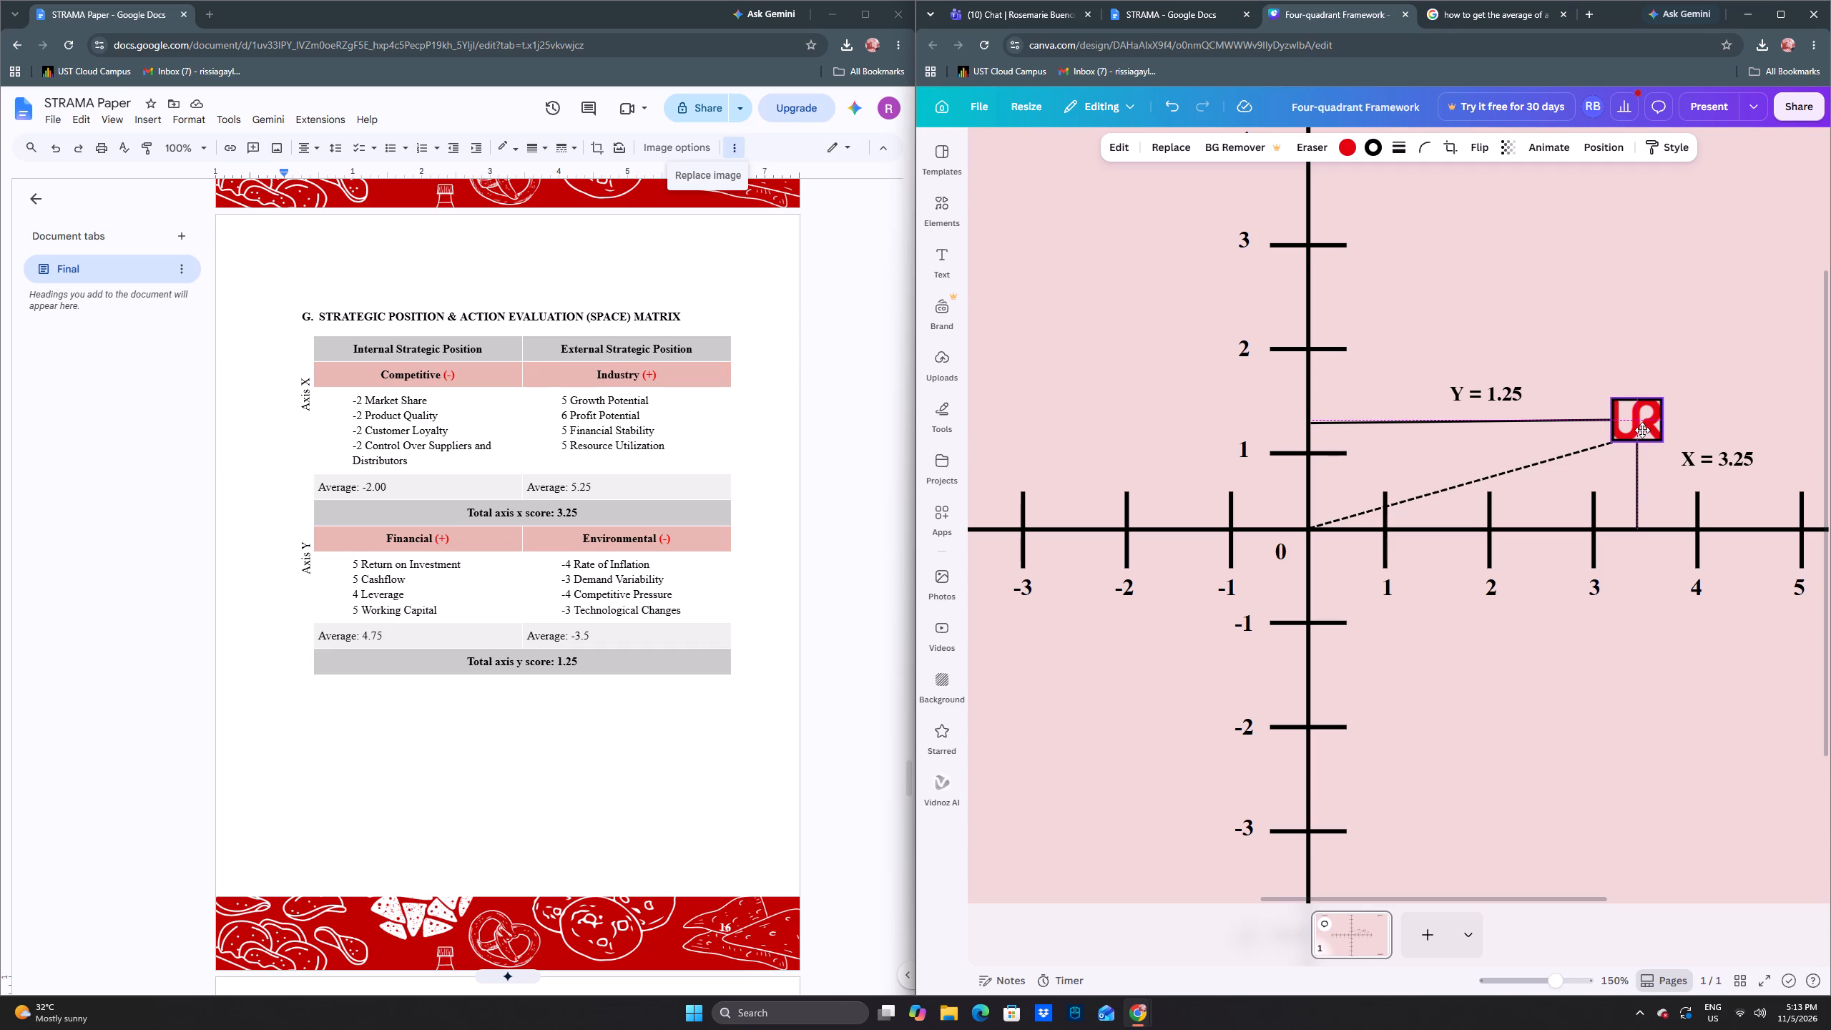
{"action": "left_click_drag", "start_coordinate": [1642, 430], "coordinate": [1636, 430]}
{"action": "left_click", "coordinate": [1639, 518]}
{"action": "left_click", "coordinate": [1637, 530]}
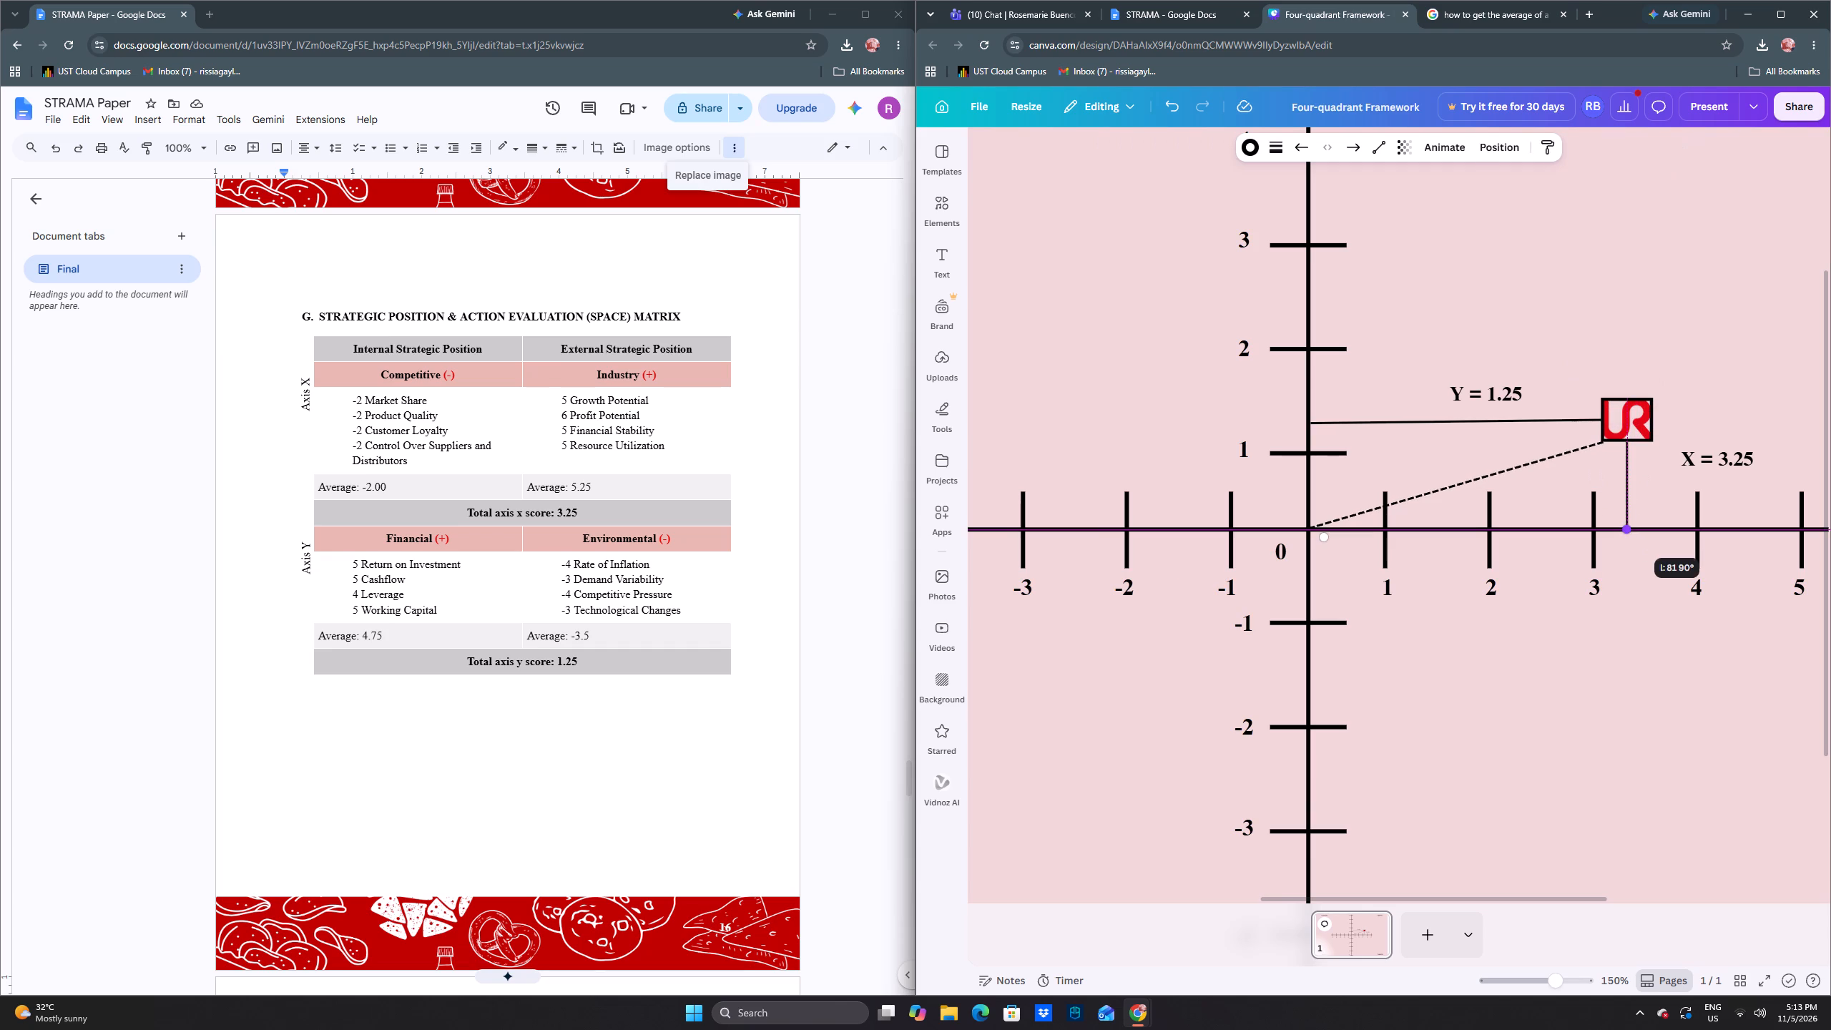
{"action": "left_click", "coordinate": [1636, 613]}
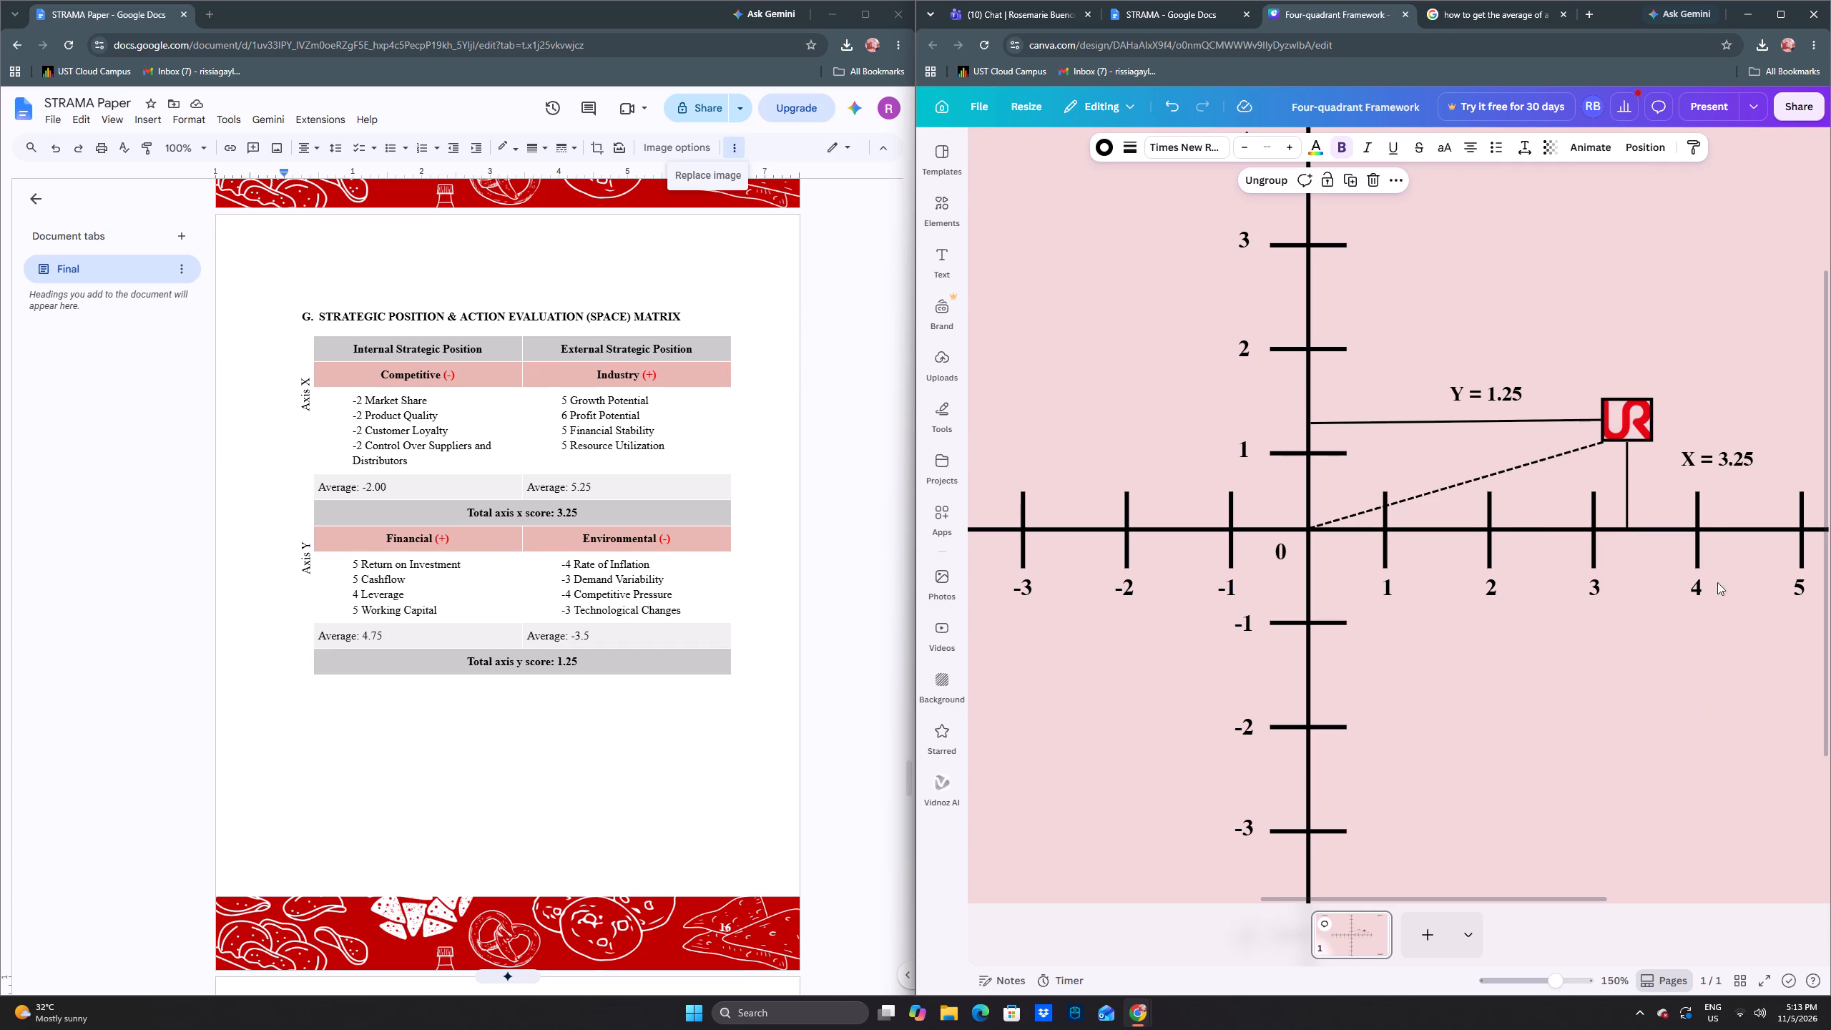
Place the "X = 3.25" label close beside the vertical line and centre the "Y = 1.25" label above the horizontal line.
{"action": "left_click_drag", "start_coordinate": [1718, 461], "coordinate": [1682, 468]}
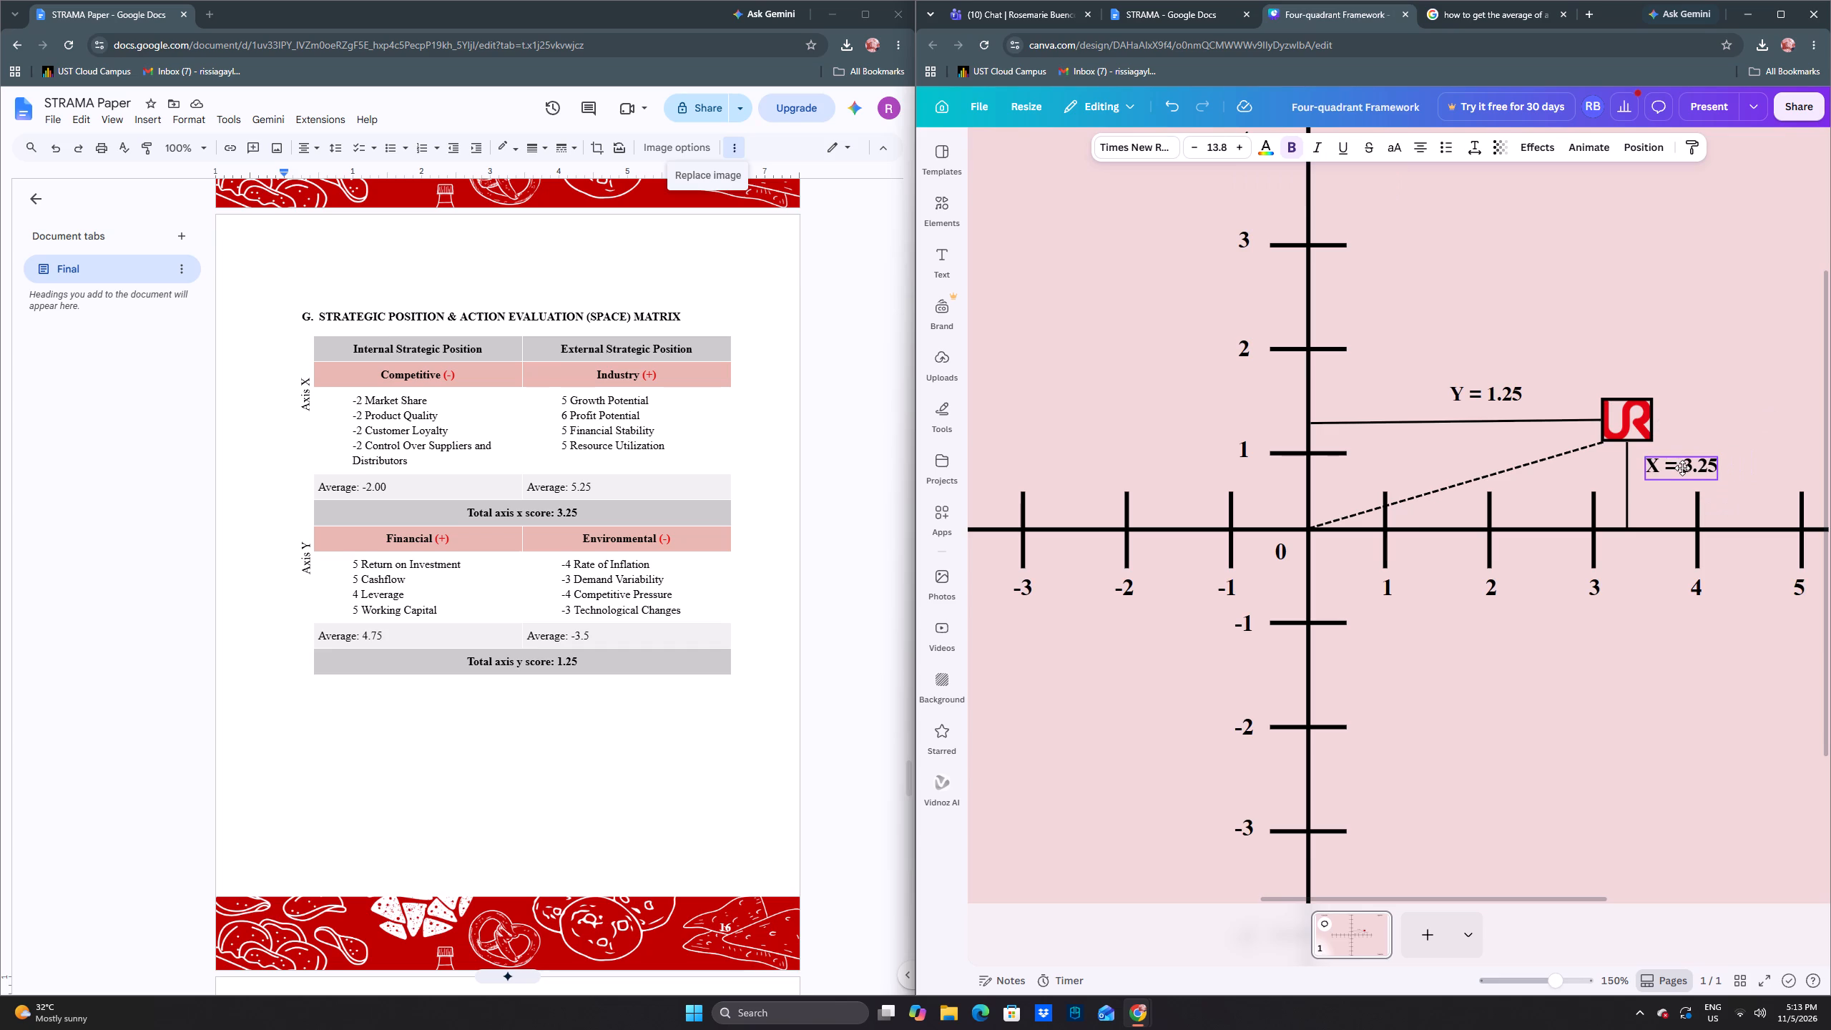
{"action": "left_click_drag", "start_coordinate": [1682, 468], "coordinate": [1679, 472]}
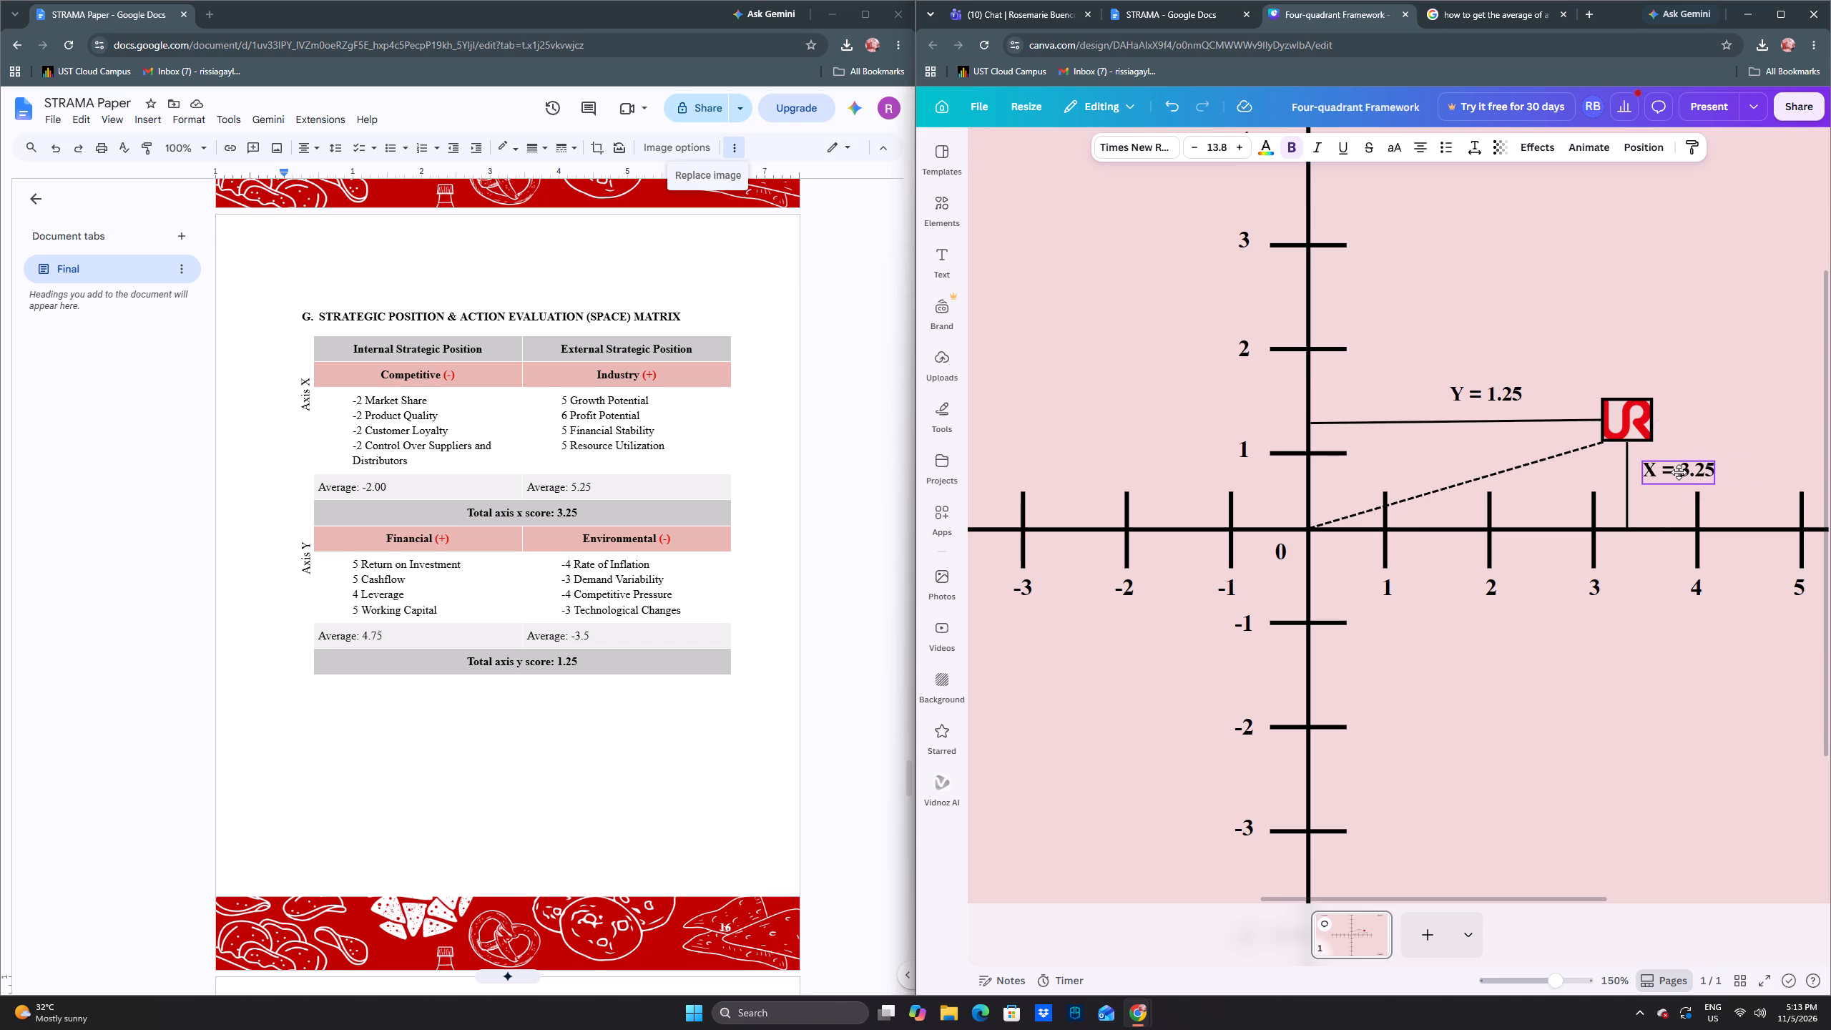
{"action": "left_click_drag", "start_coordinate": [1679, 472], "coordinate": [1678, 474]}
{"action": "left_click", "coordinate": [1676, 651]}
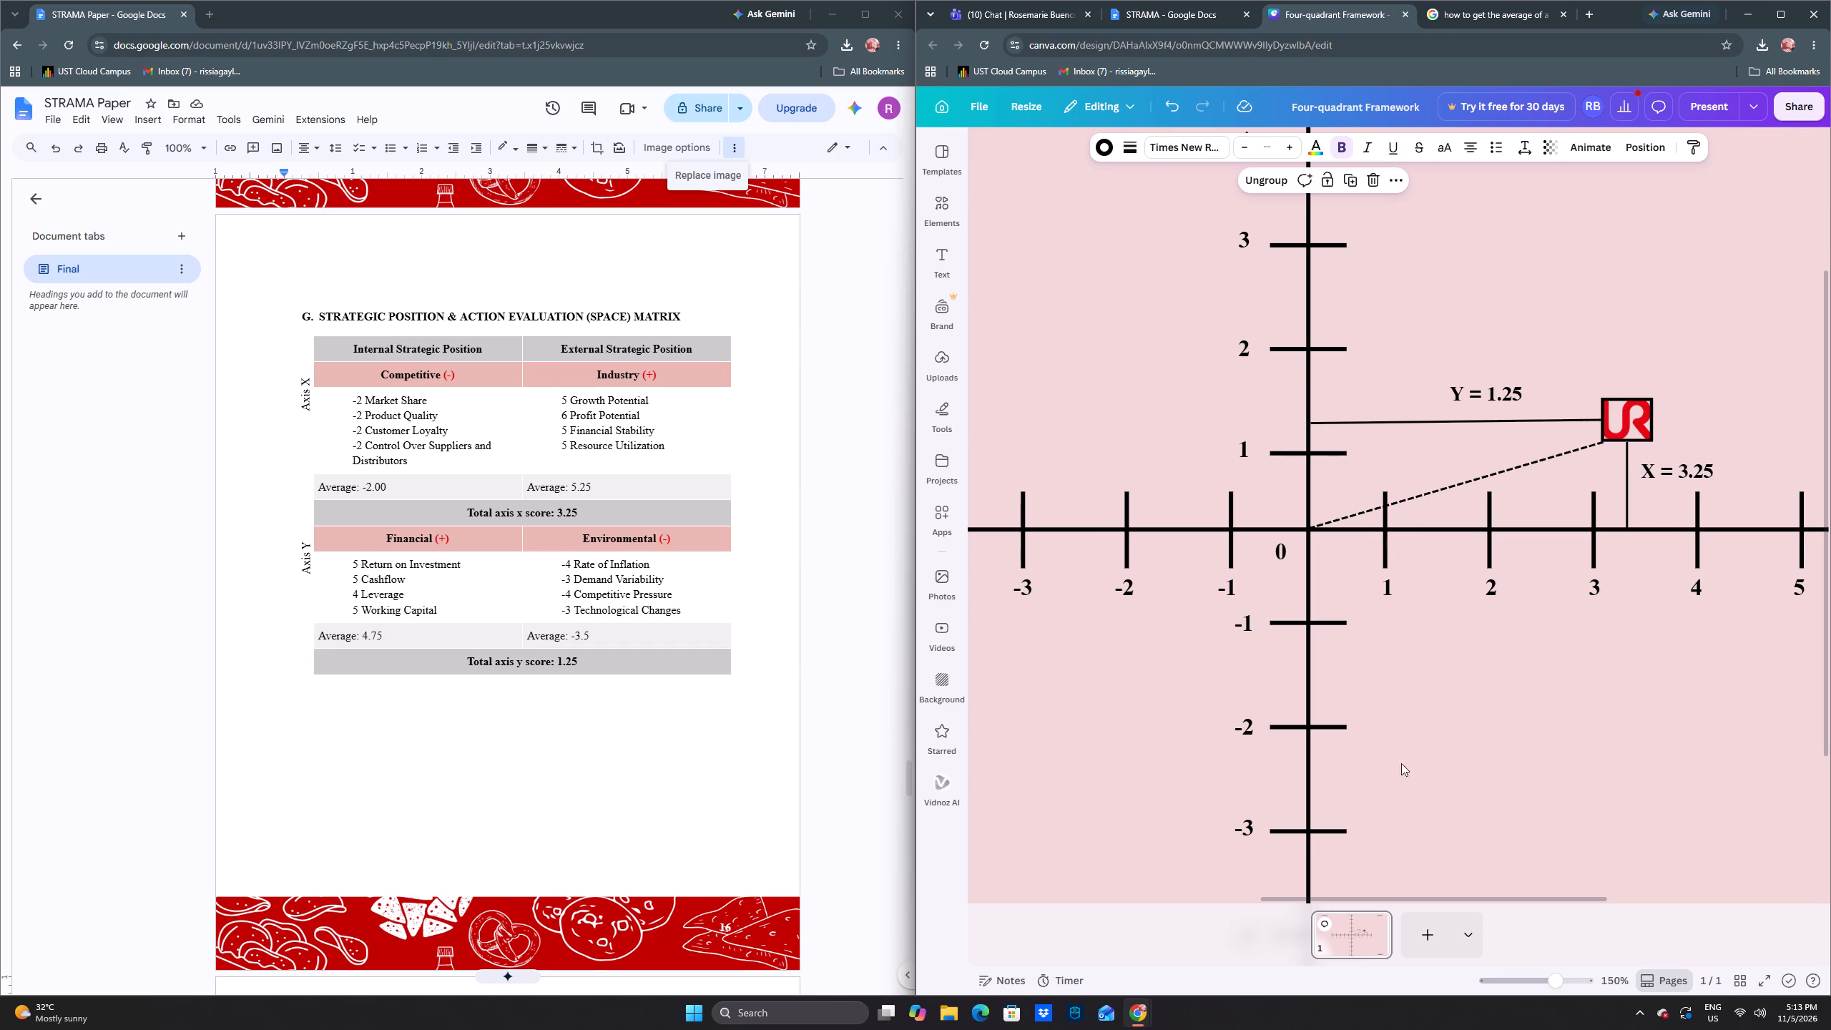
{"action": "left_click_drag", "start_coordinate": [1489, 396], "coordinate": [1458, 396]}
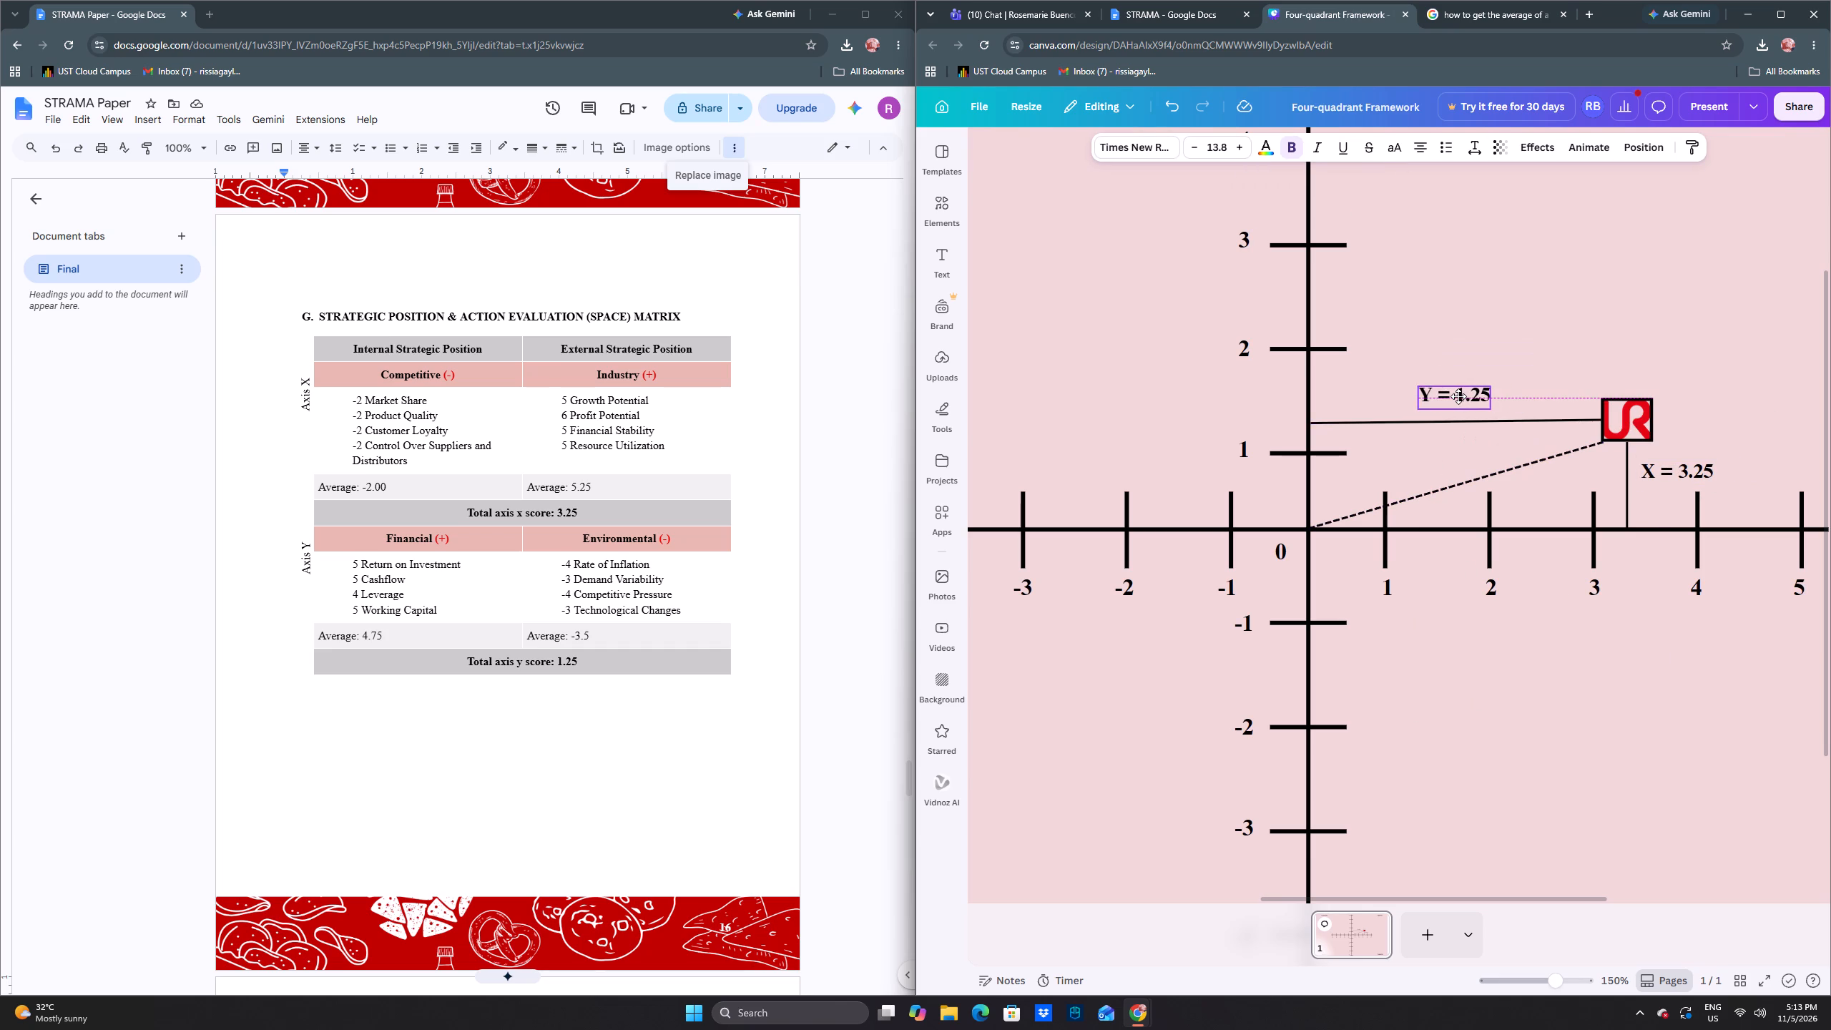
{"action": "left_click_drag", "start_coordinate": [1458, 396], "coordinate": [1466, 396]}
{"action": "left_click", "coordinate": [1525, 705]}
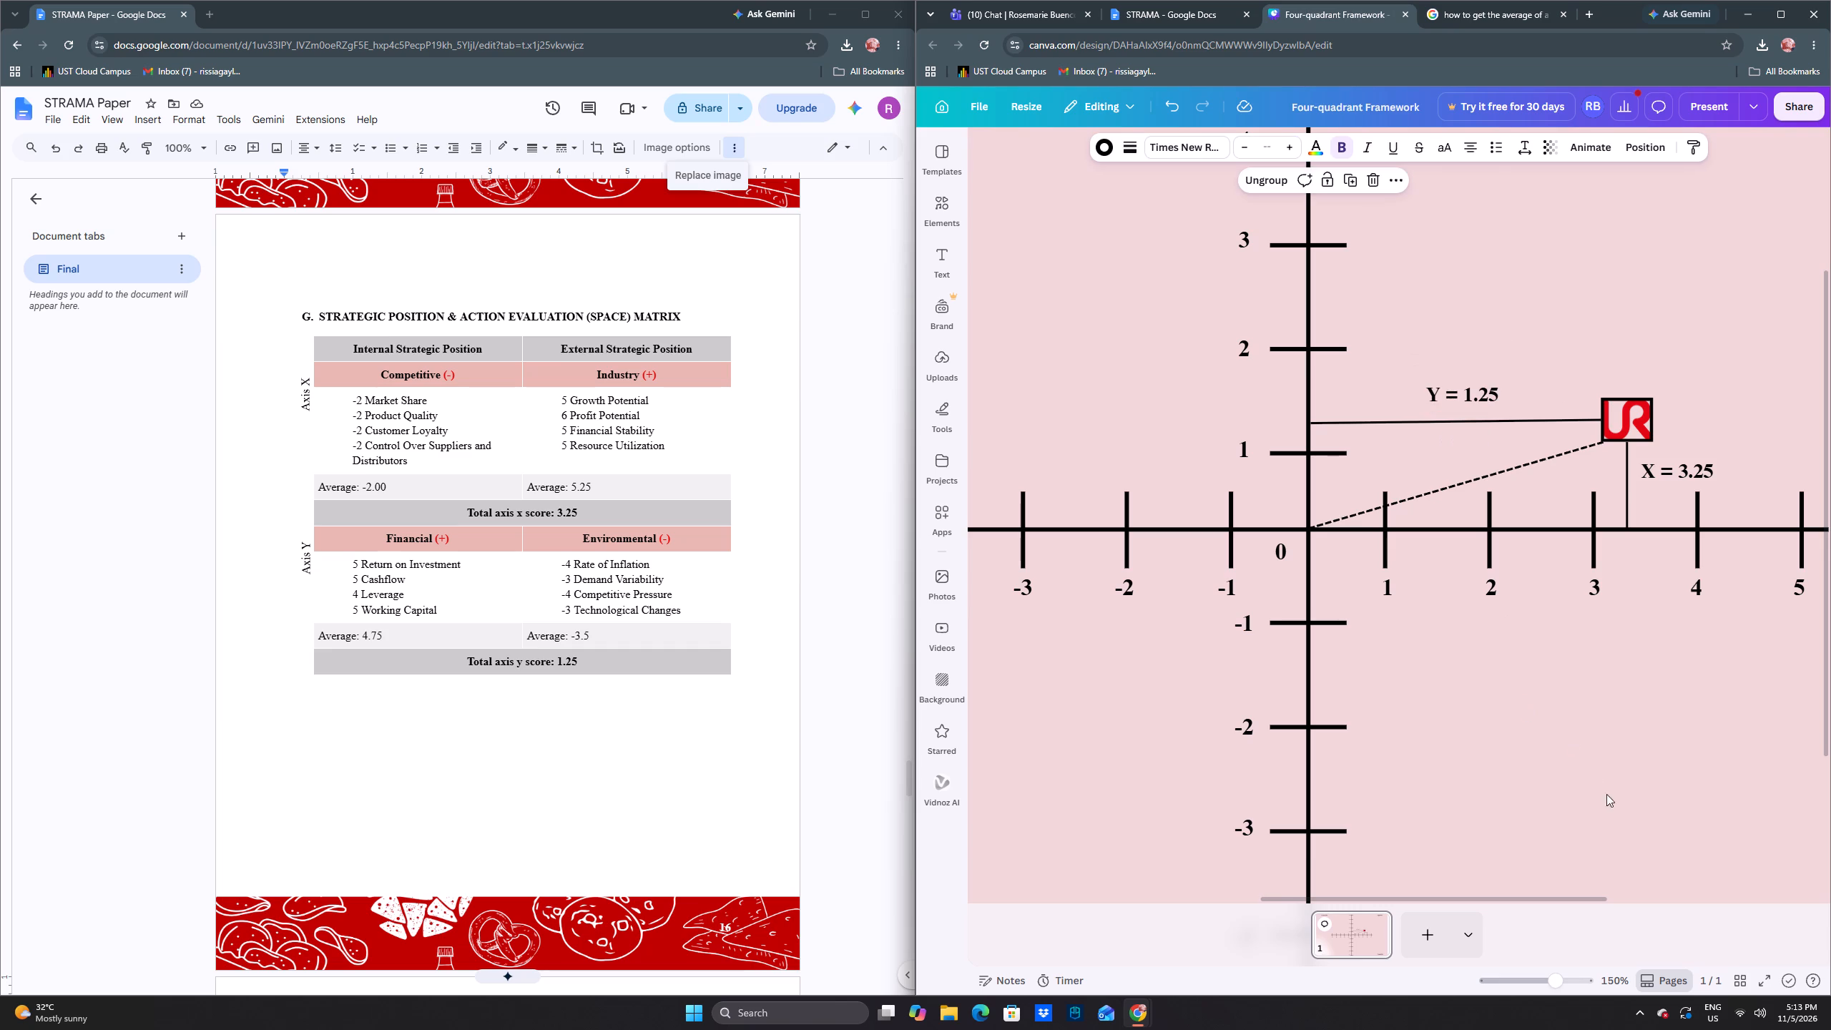
Download the corrected Four-quadrant Framework design as a PNG.
{"action": "left_click_drag", "start_coordinate": [1556, 986], "coordinate": [1534, 987]}
{"action": "left_click", "coordinate": [1682, 219]}
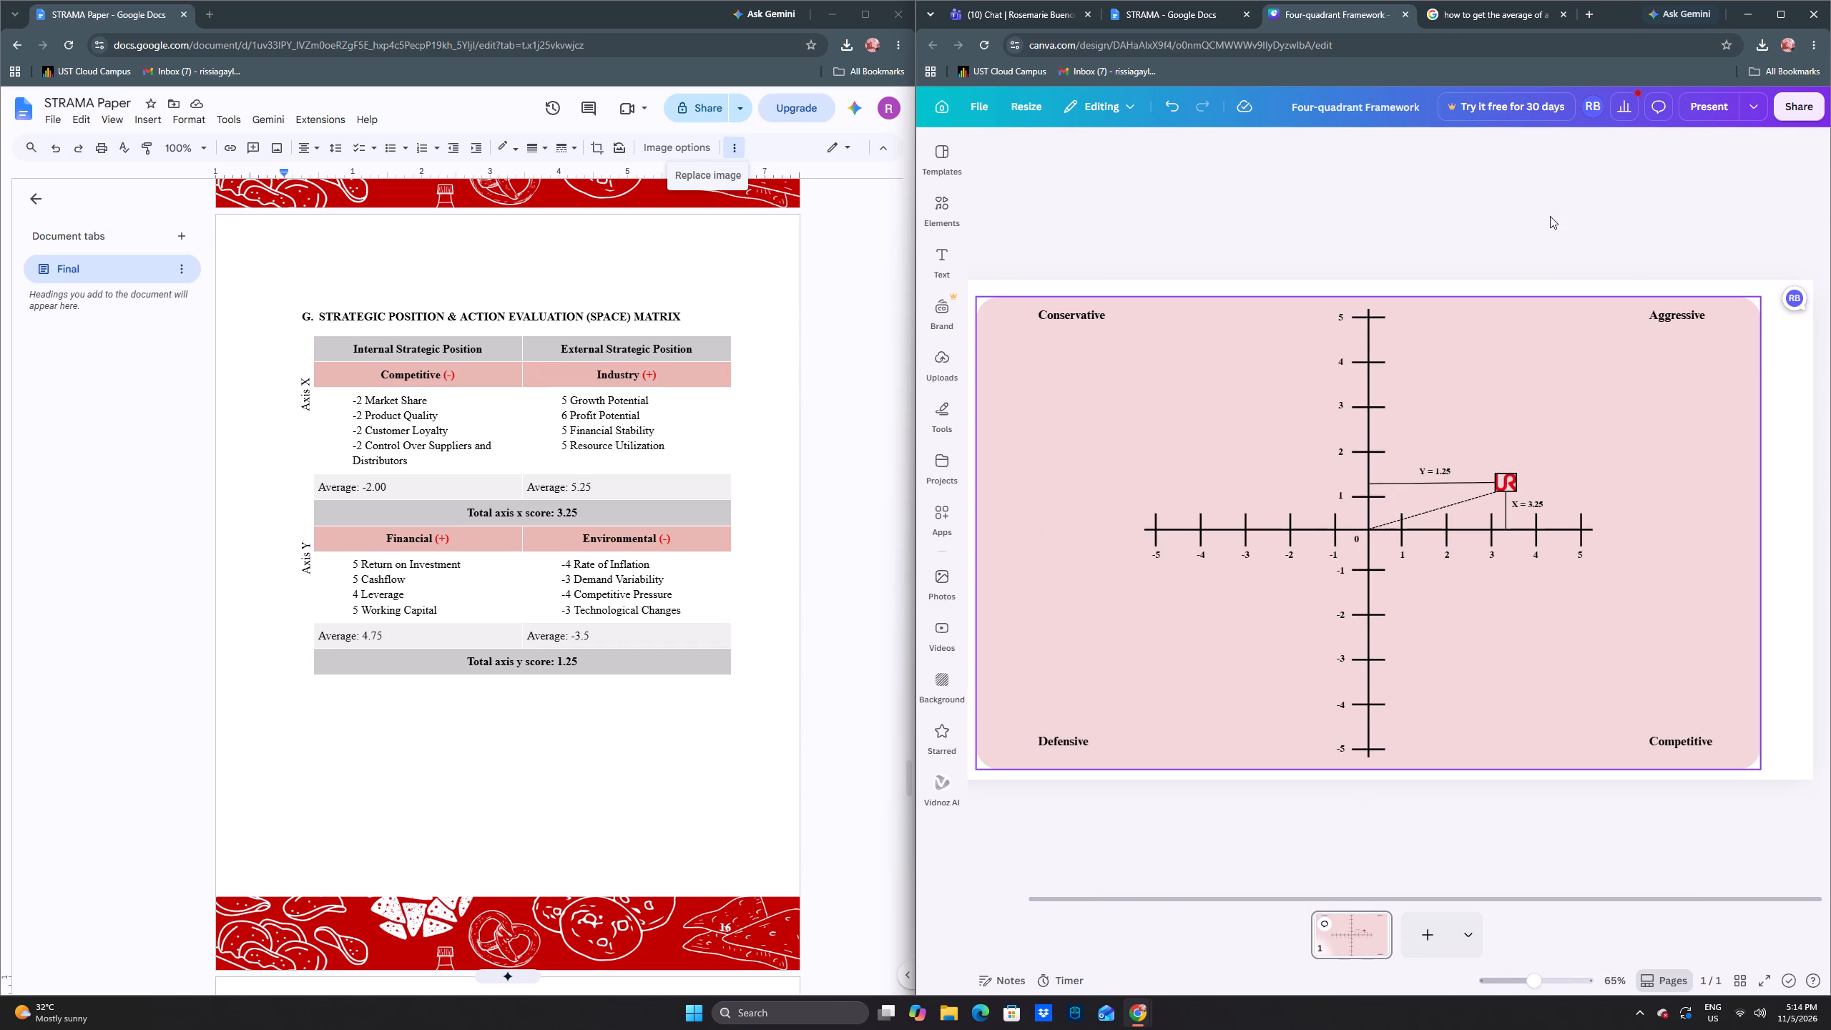
{"action": "left_click", "coordinate": [1809, 107]}
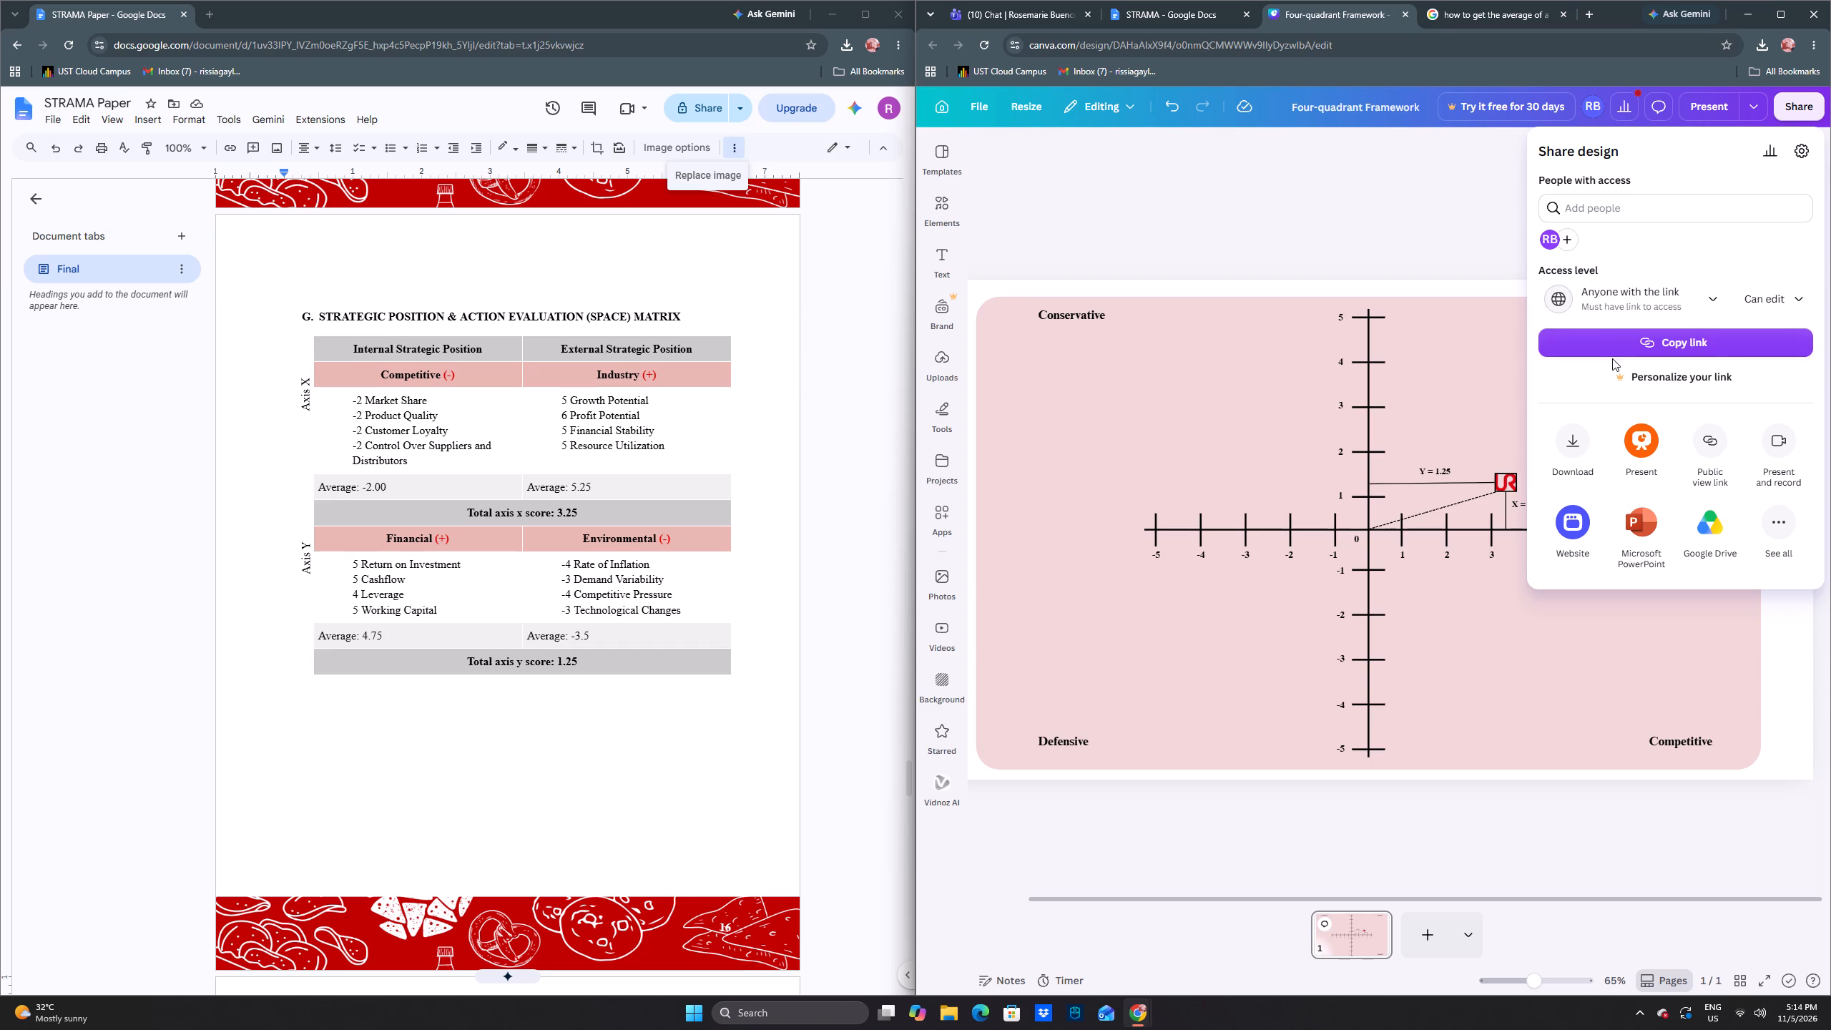
{"action": "left_click", "coordinate": [1580, 443]}
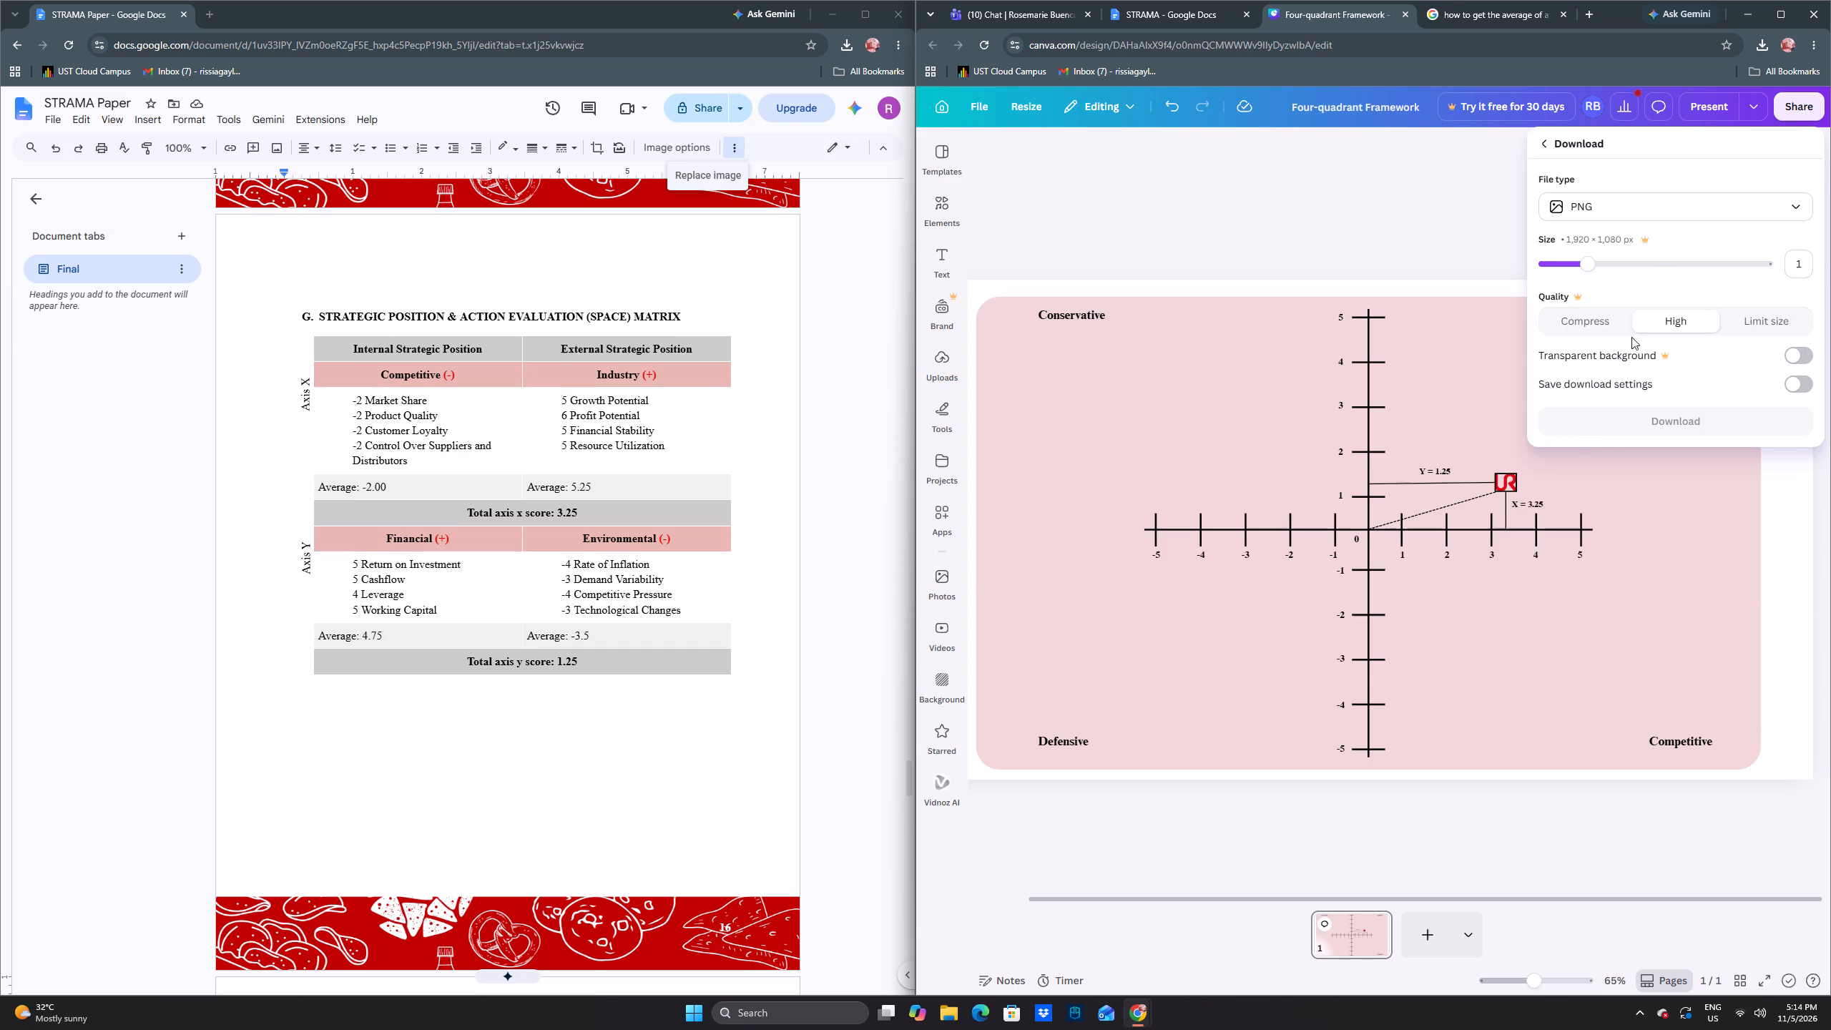
{"action": "left_click", "coordinate": [1631, 423]}
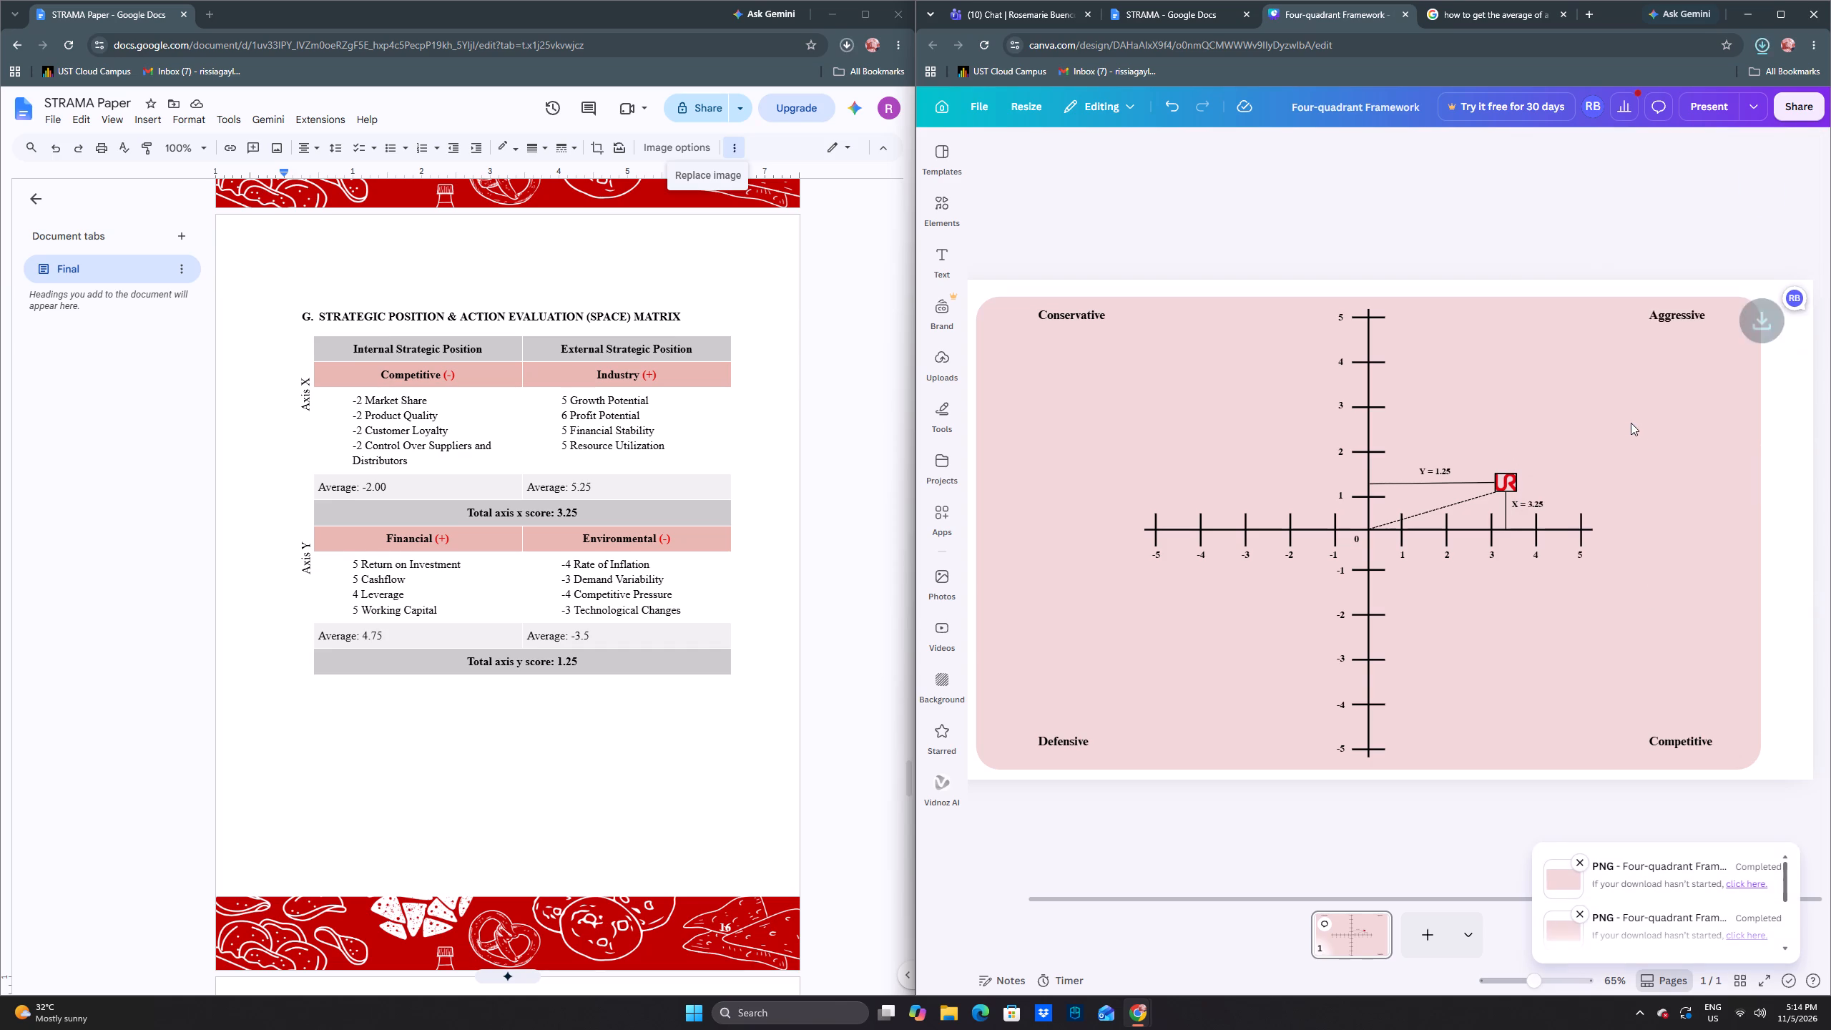
{"action": "left_click", "coordinate": [1752, 45]}
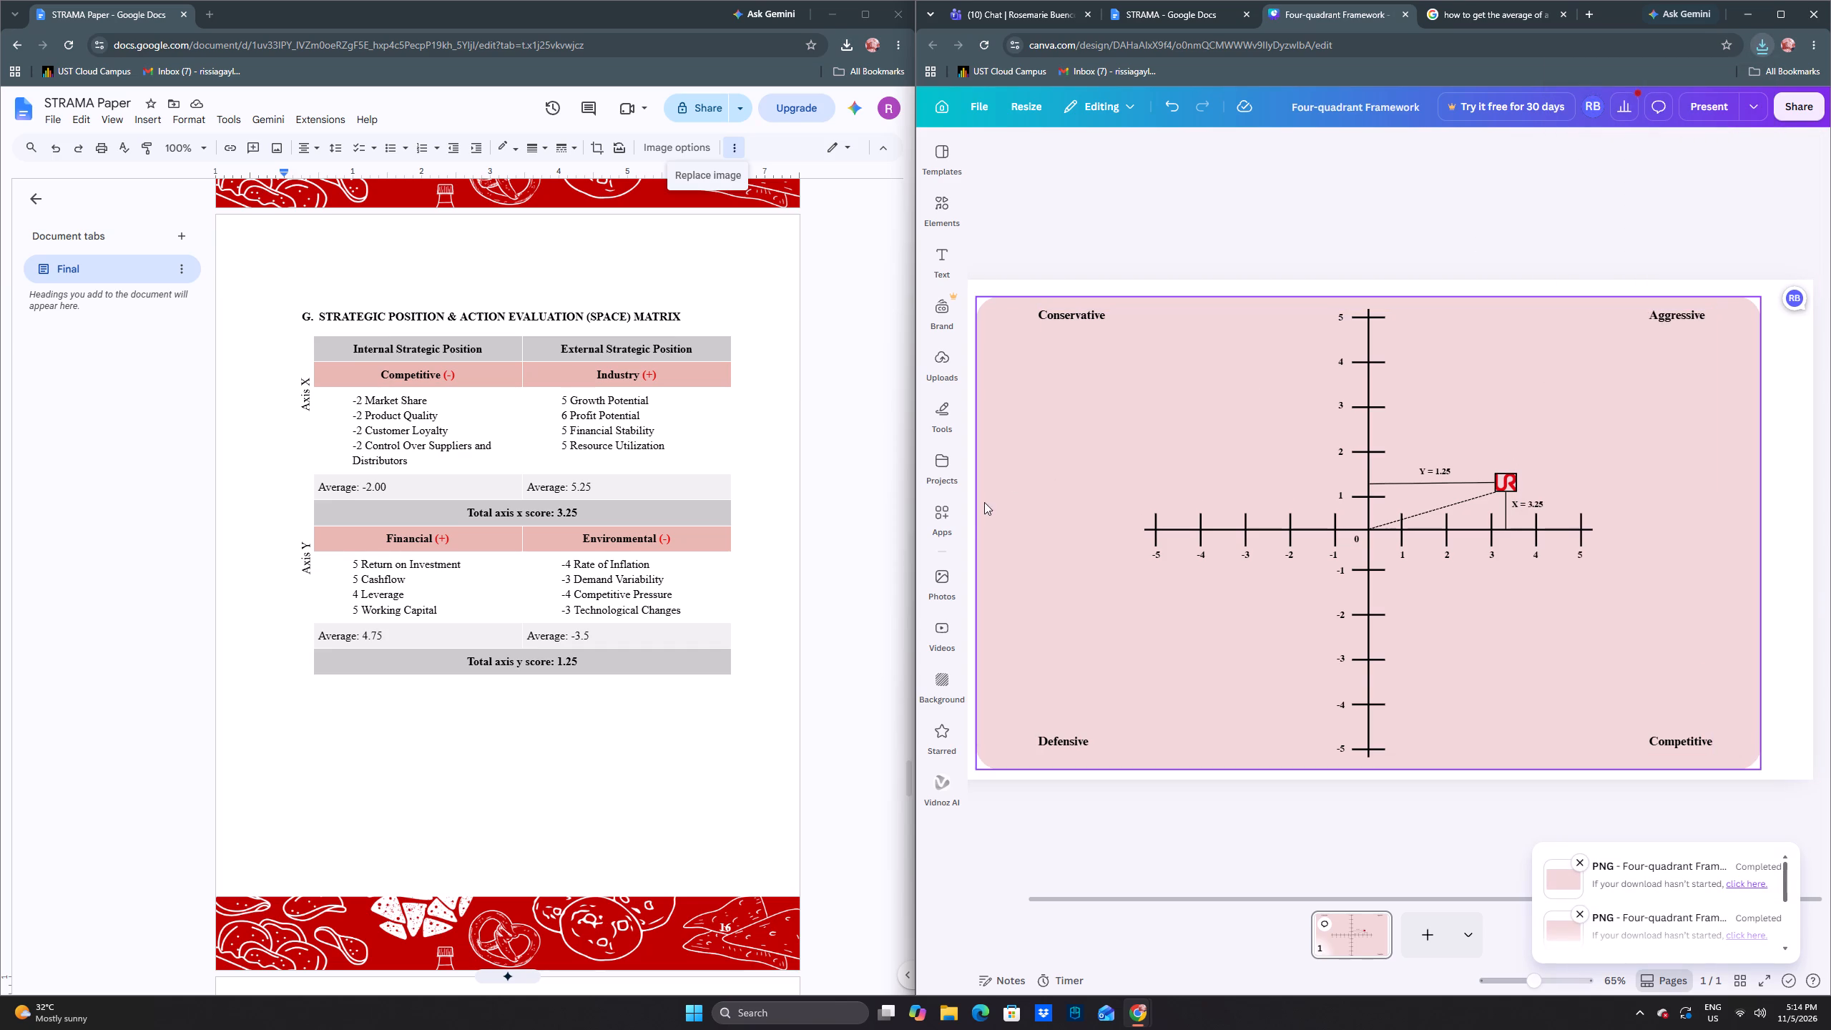
Compare the Internal-External (IE) Matrix pages in STRAMA Paper and the STRAMA draft, checking where the UR logo is placed.
{"action": "scroll", "coordinate": [732, 512], "scroll_direction": "down", "scroll_amount": 10}
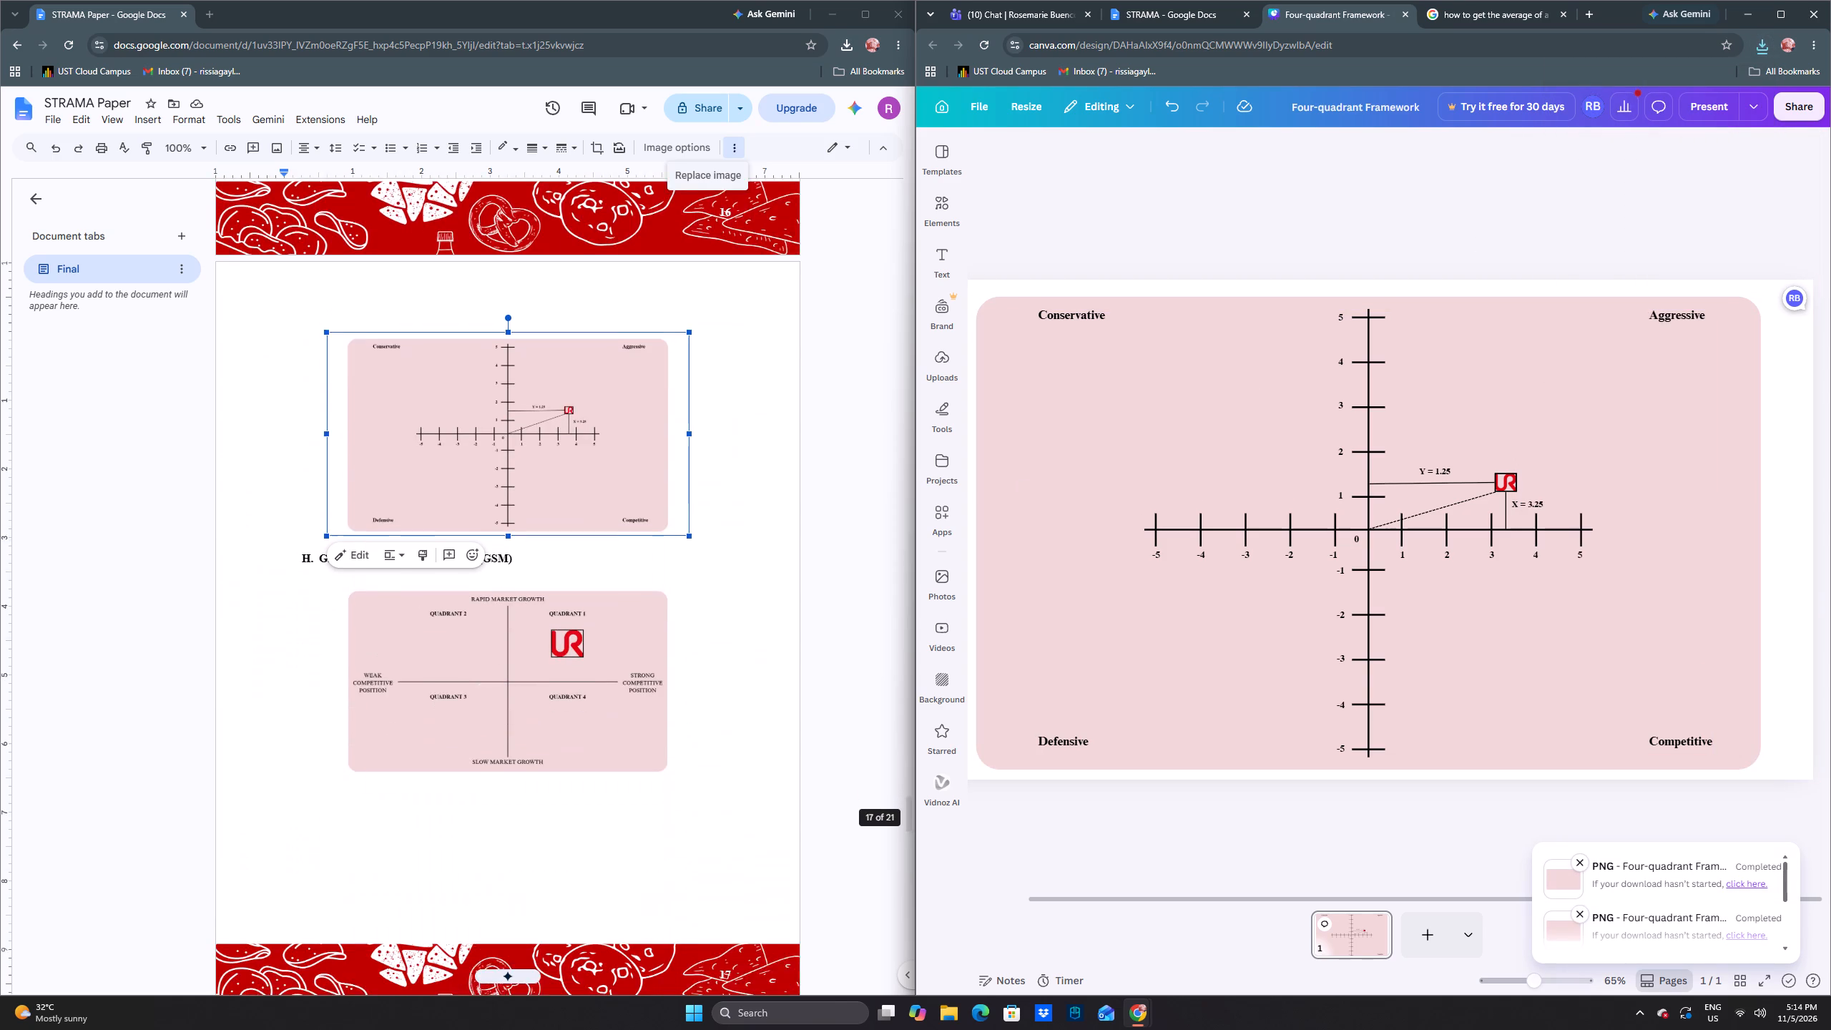
{"action": "scroll", "coordinate": [733, 514], "scroll_direction": "down", "scroll_amount": 9}
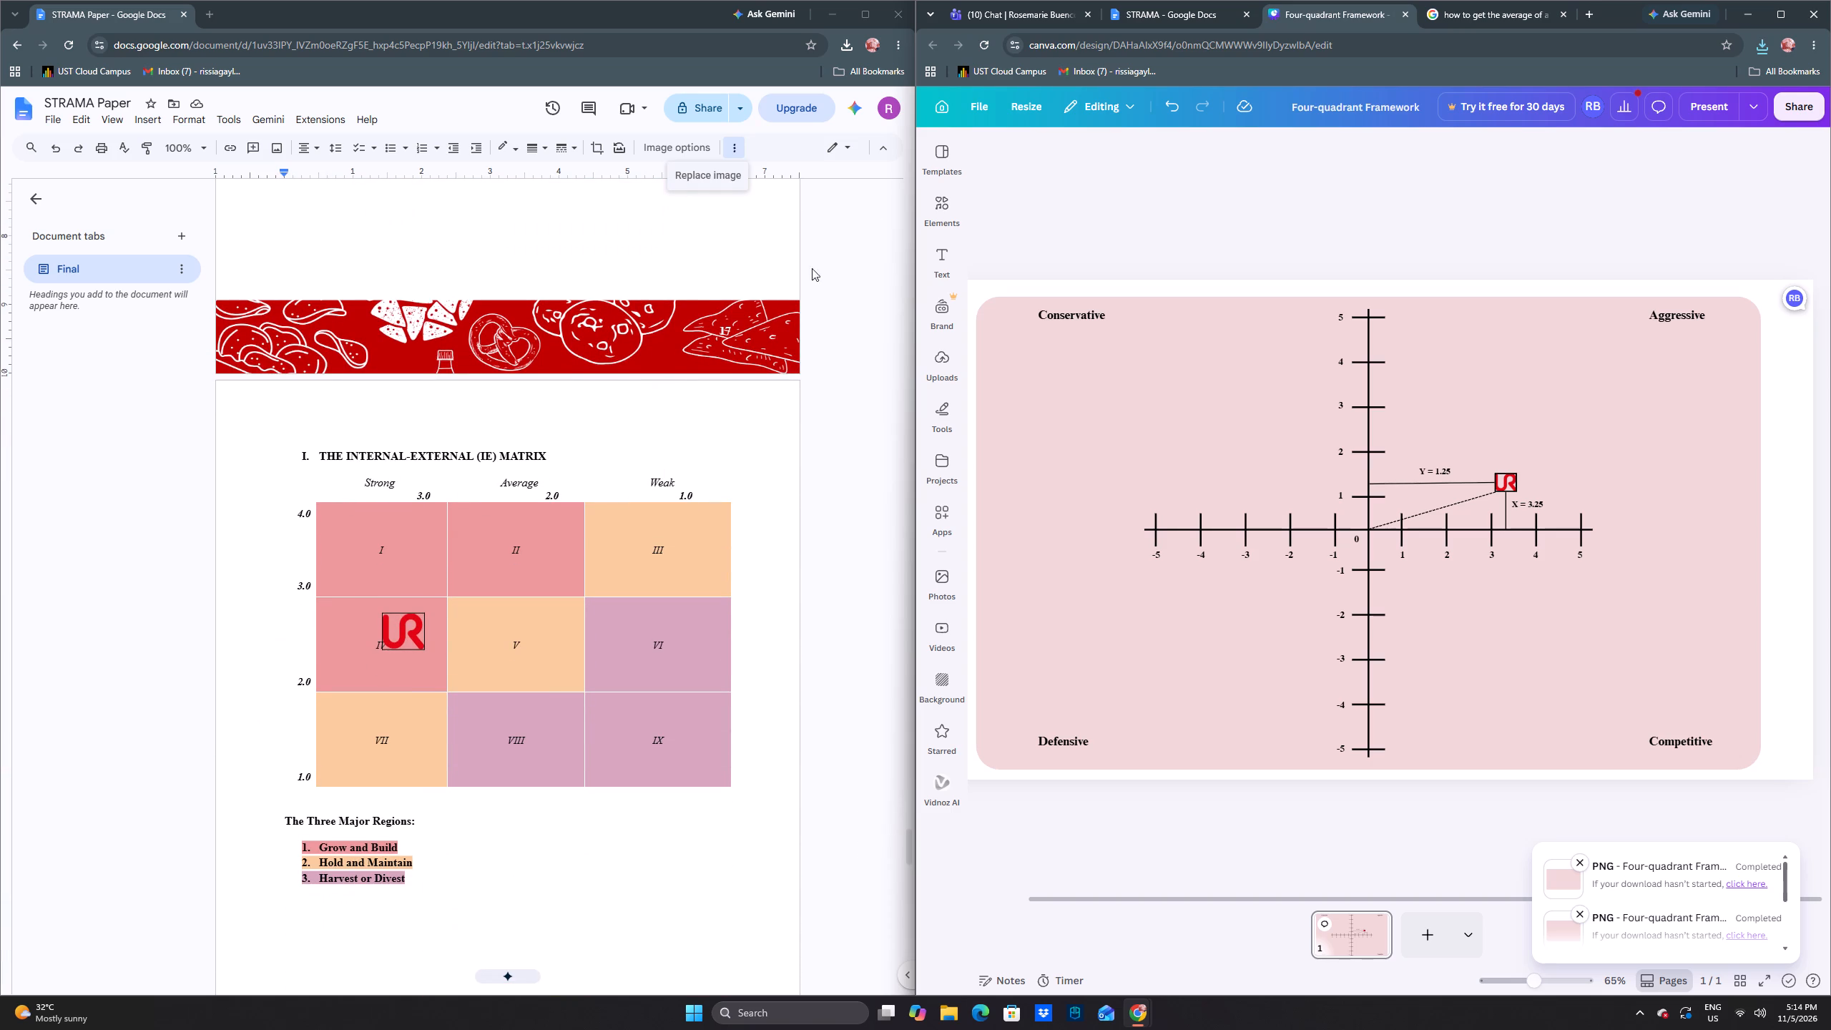
{"action": "left_click", "coordinate": [1141, 16]}
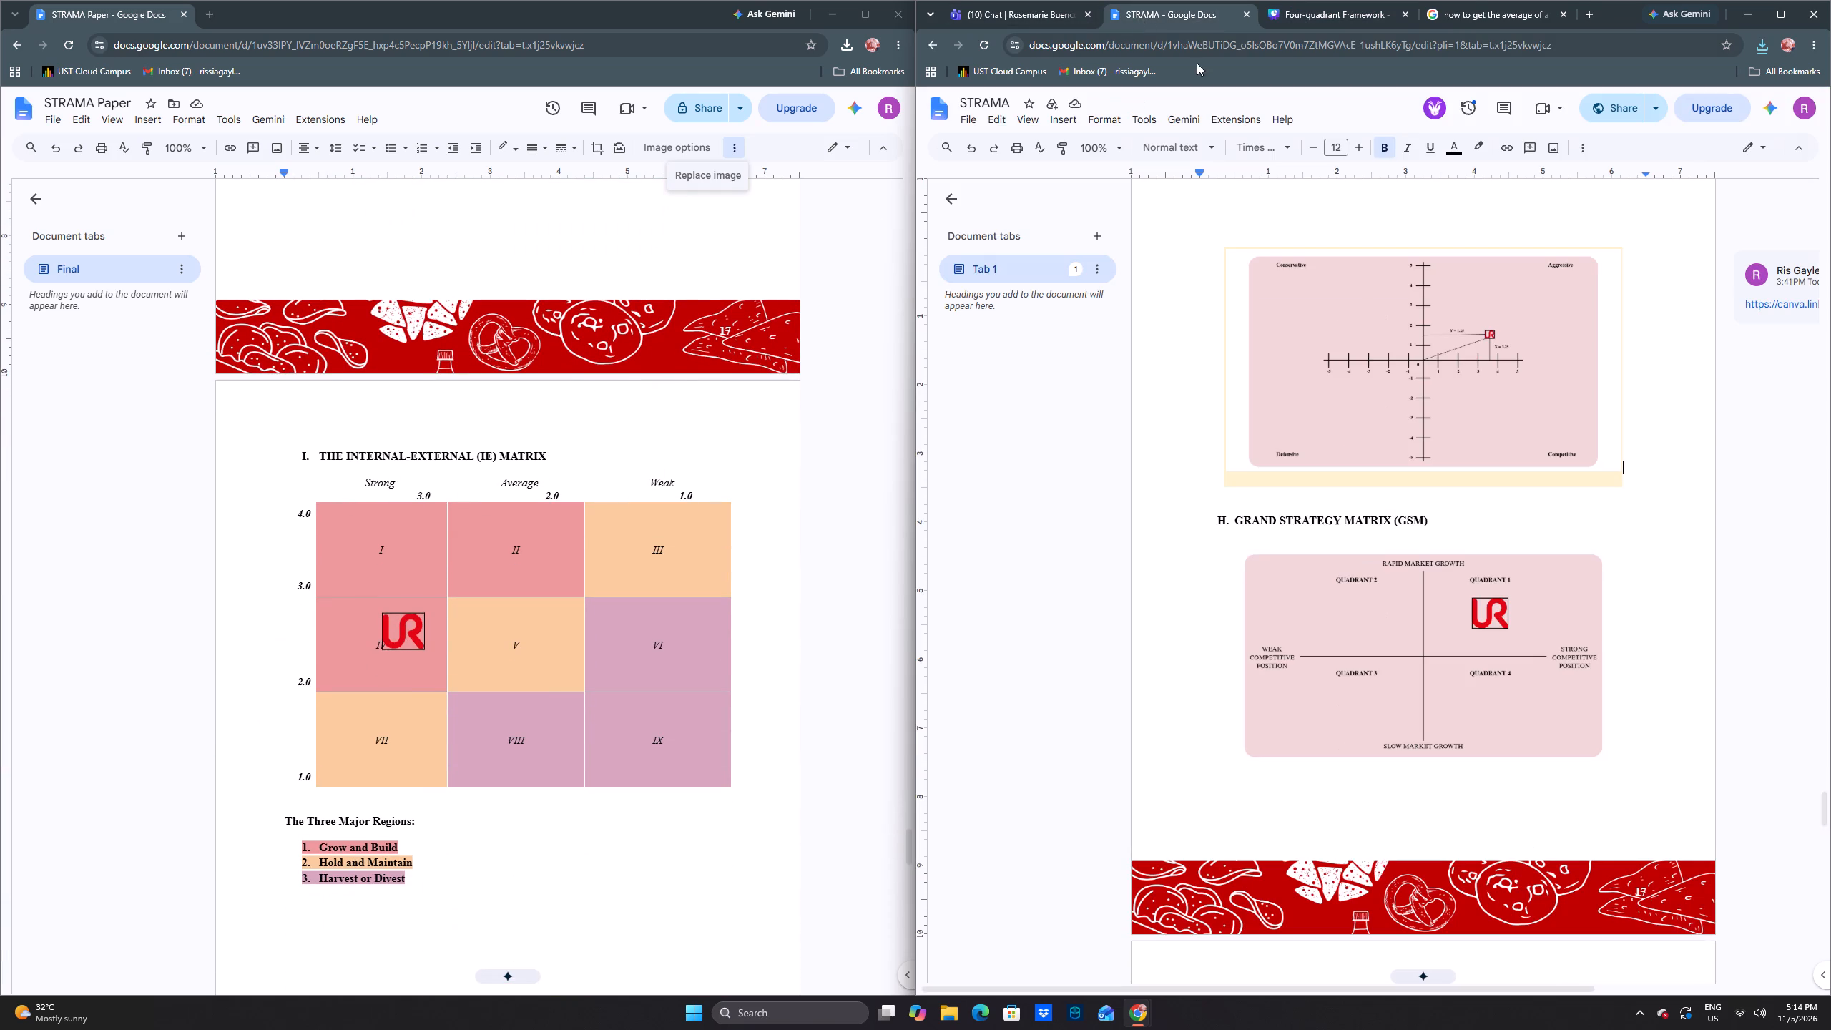
{"action": "scroll", "coordinate": [1379, 366], "scroll_direction": "down", "scroll_amount": 8}
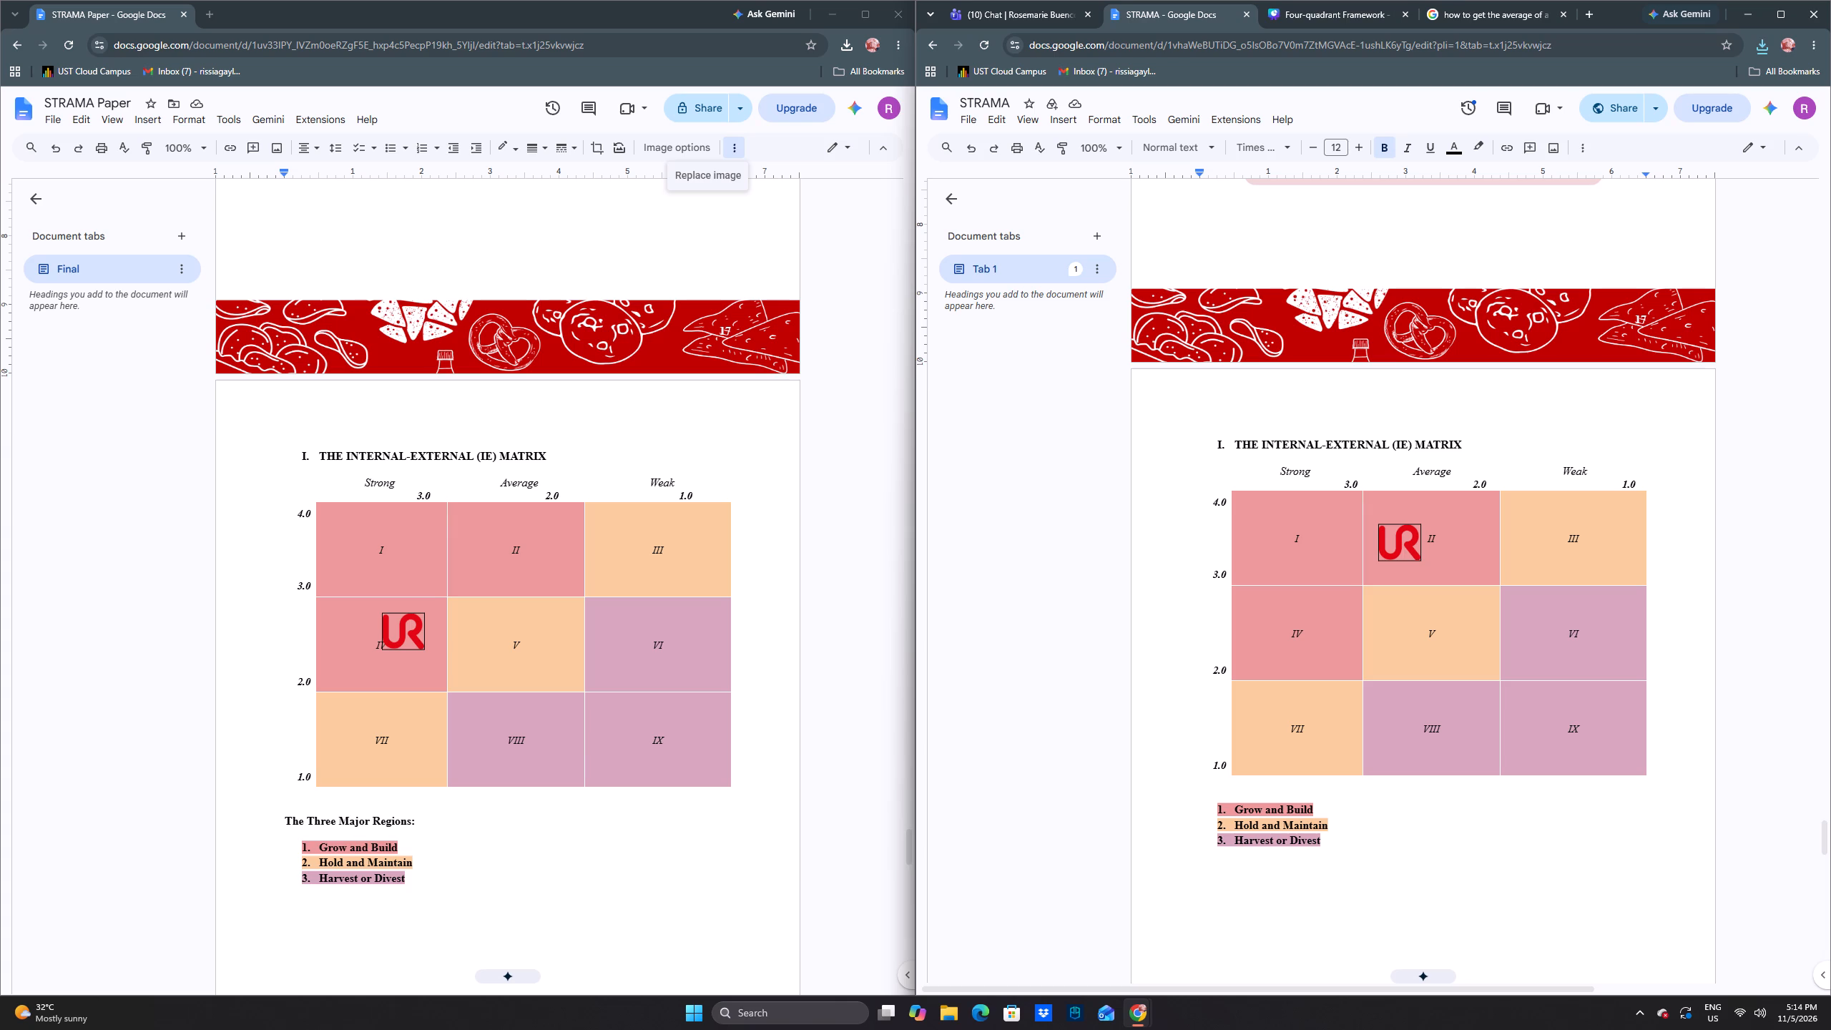
{"action": "scroll", "coordinate": [1332, 473], "scroll_direction": "up", "scroll_amount": 2}
{"action": "scroll", "coordinate": [1438, 534], "scroll_direction": "up", "scroll_amount": 2}
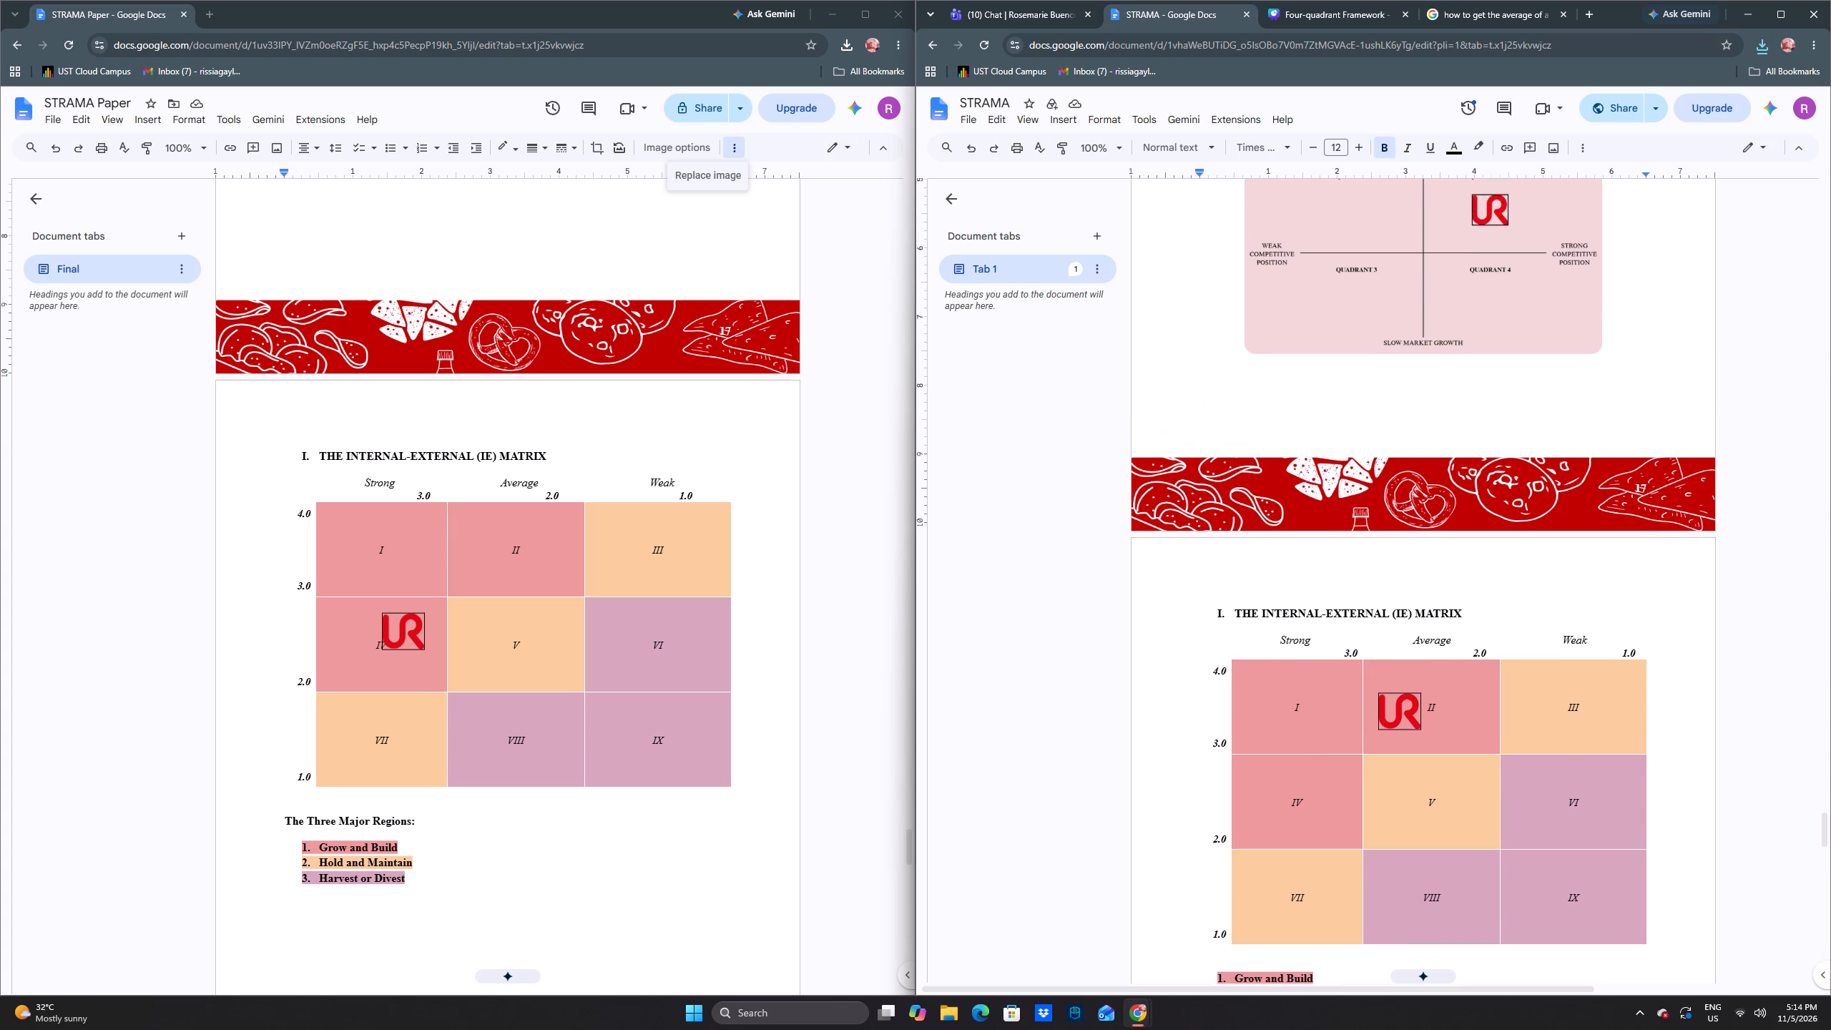
{"action": "scroll", "coordinate": [1438, 534], "scroll_direction": "up", "scroll_amount": 3}
{"action": "scroll", "coordinate": [1438, 534], "scroll_direction": "down", "scroll_amount": 7}
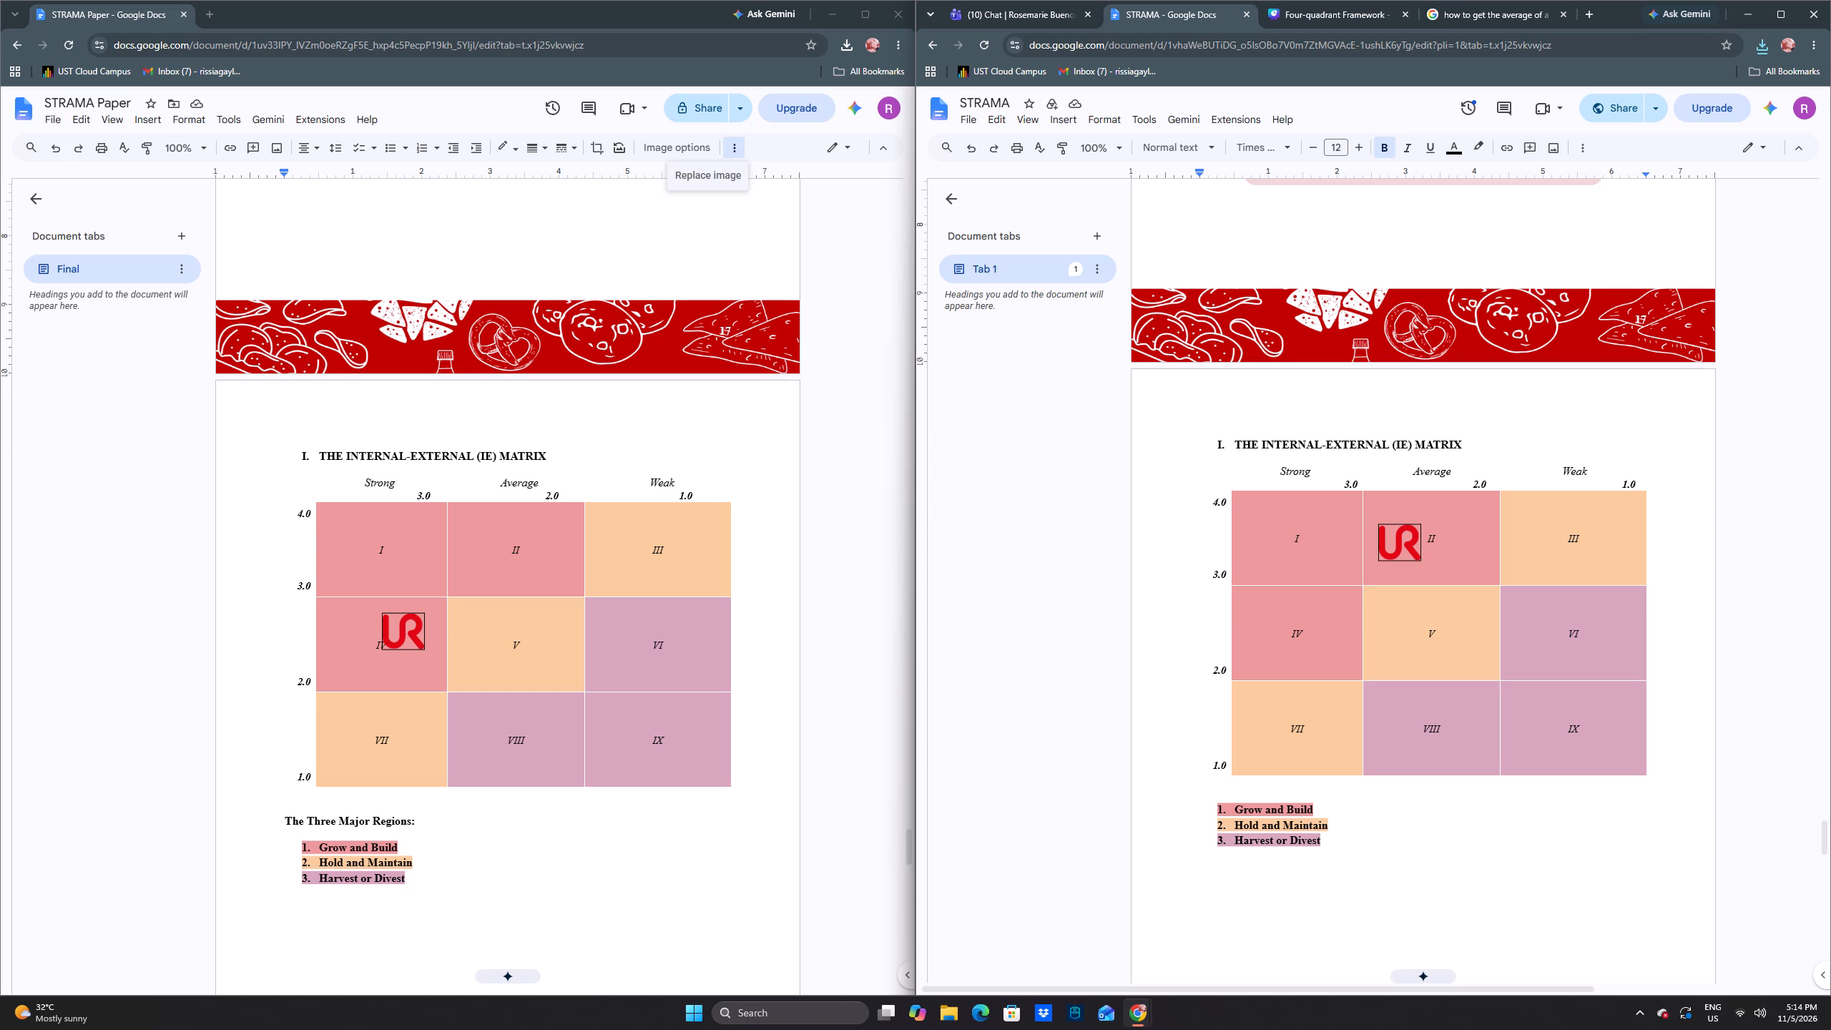
{"action": "scroll", "coordinate": [1546, 418], "scroll_direction": "up", "scroll_amount": 2}
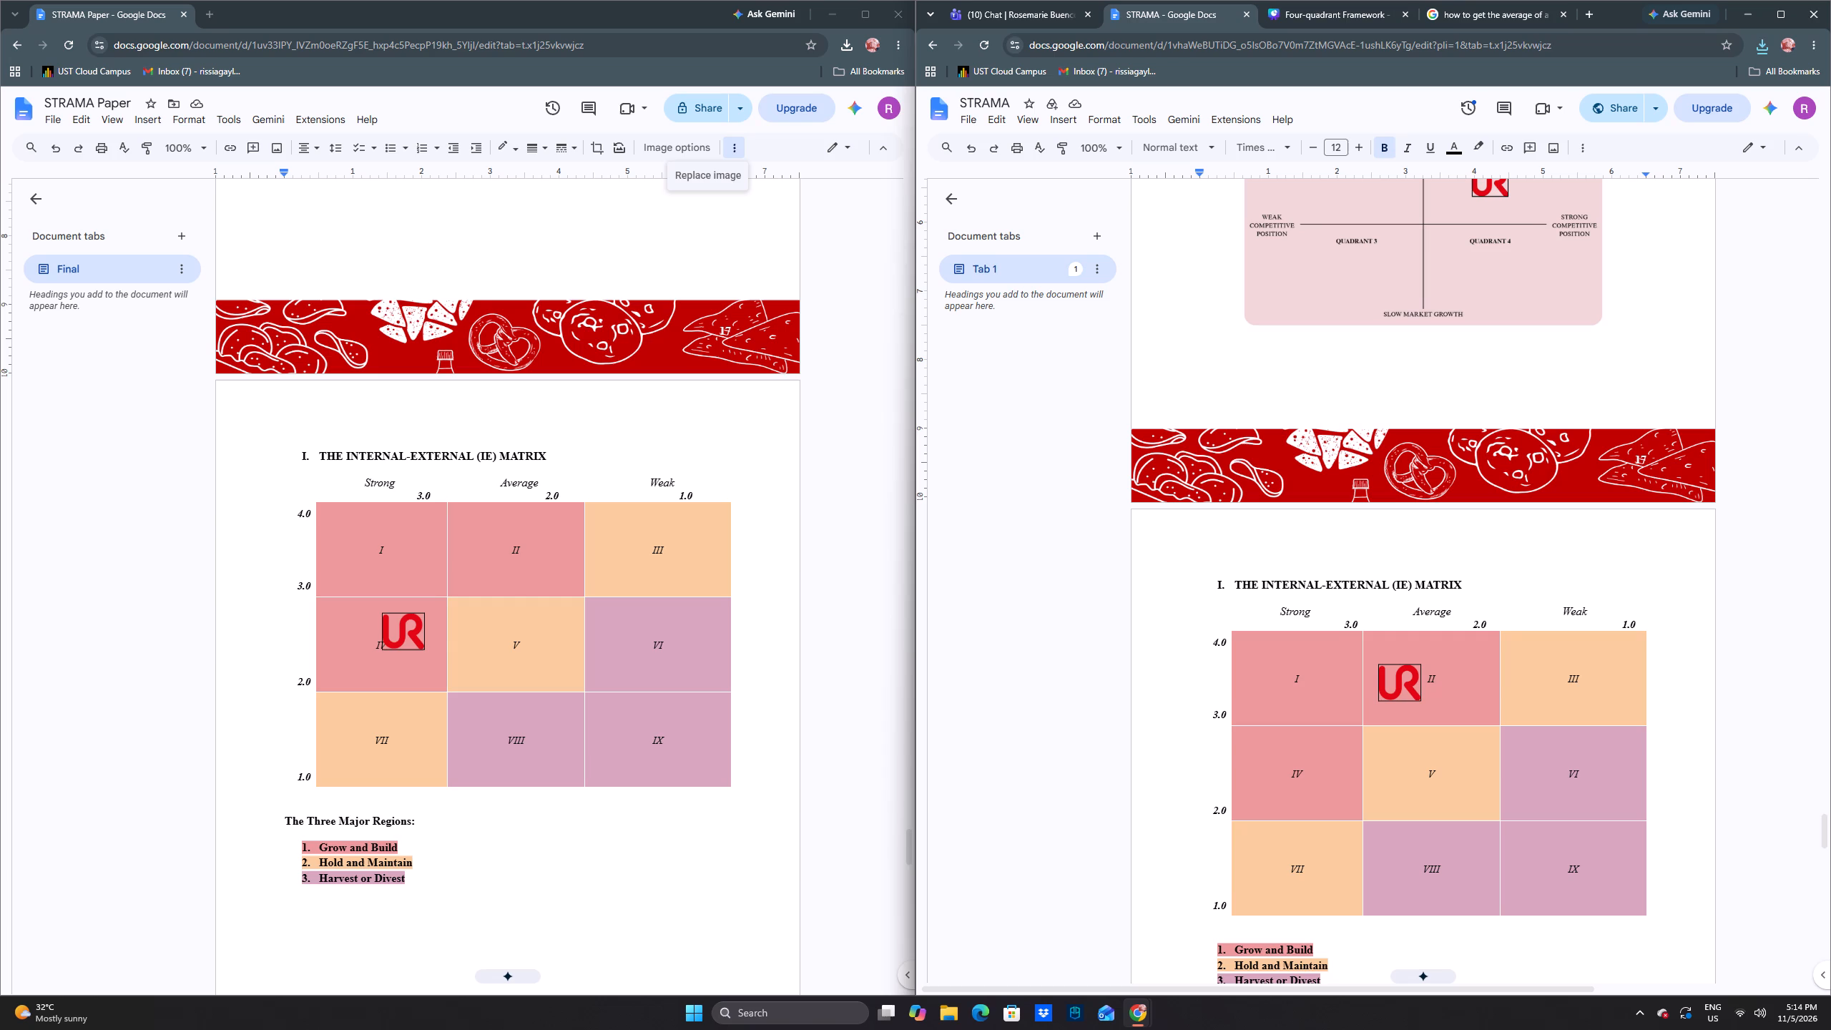
{"action": "scroll", "coordinate": [1536, 403], "scroll_direction": "up", "scroll_amount": 3}
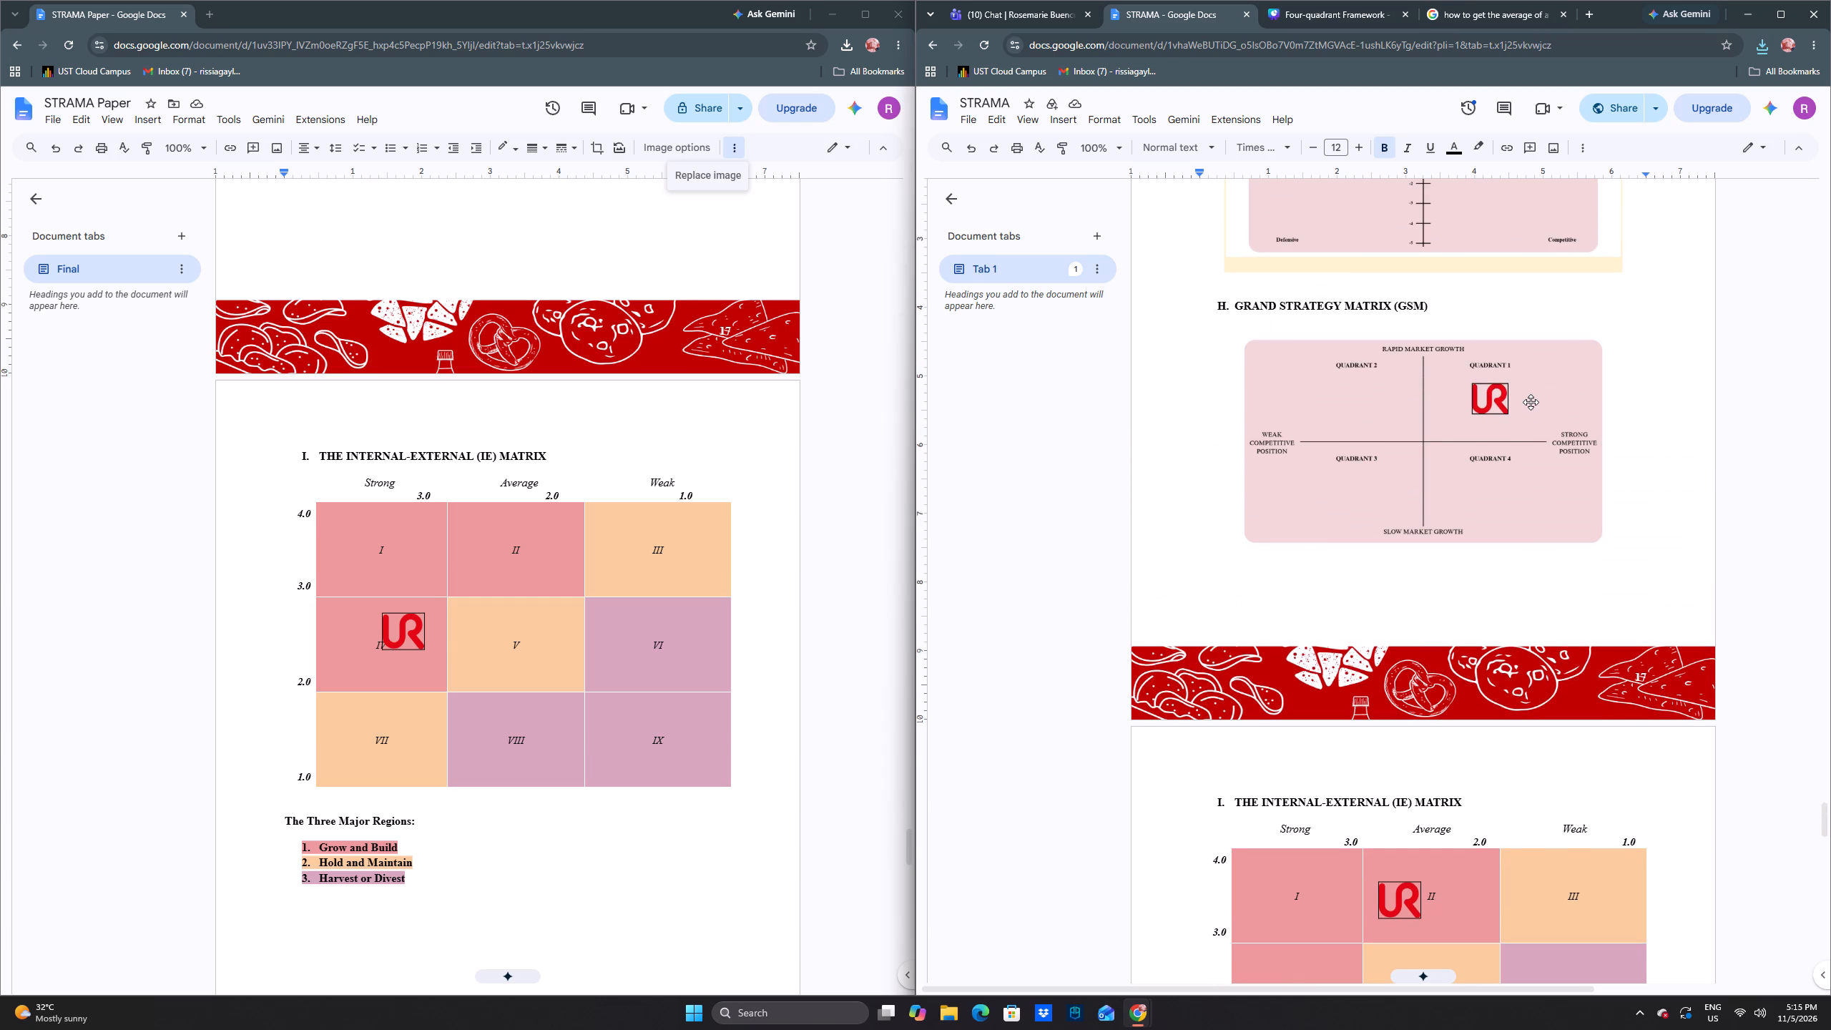
Check the UR logo placement in the STRAMA draft's SPACE graph, Grand Strategy Matrix and IE Matrix, along with the SPACE axis scores.
{"action": "scroll", "coordinate": [1531, 402], "scroll_direction": "down", "scroll_amount": 5}
{"action": "scroll", "coordinate": [1531, 402], "scroll_direction": "up", "scroll_amount": 4}
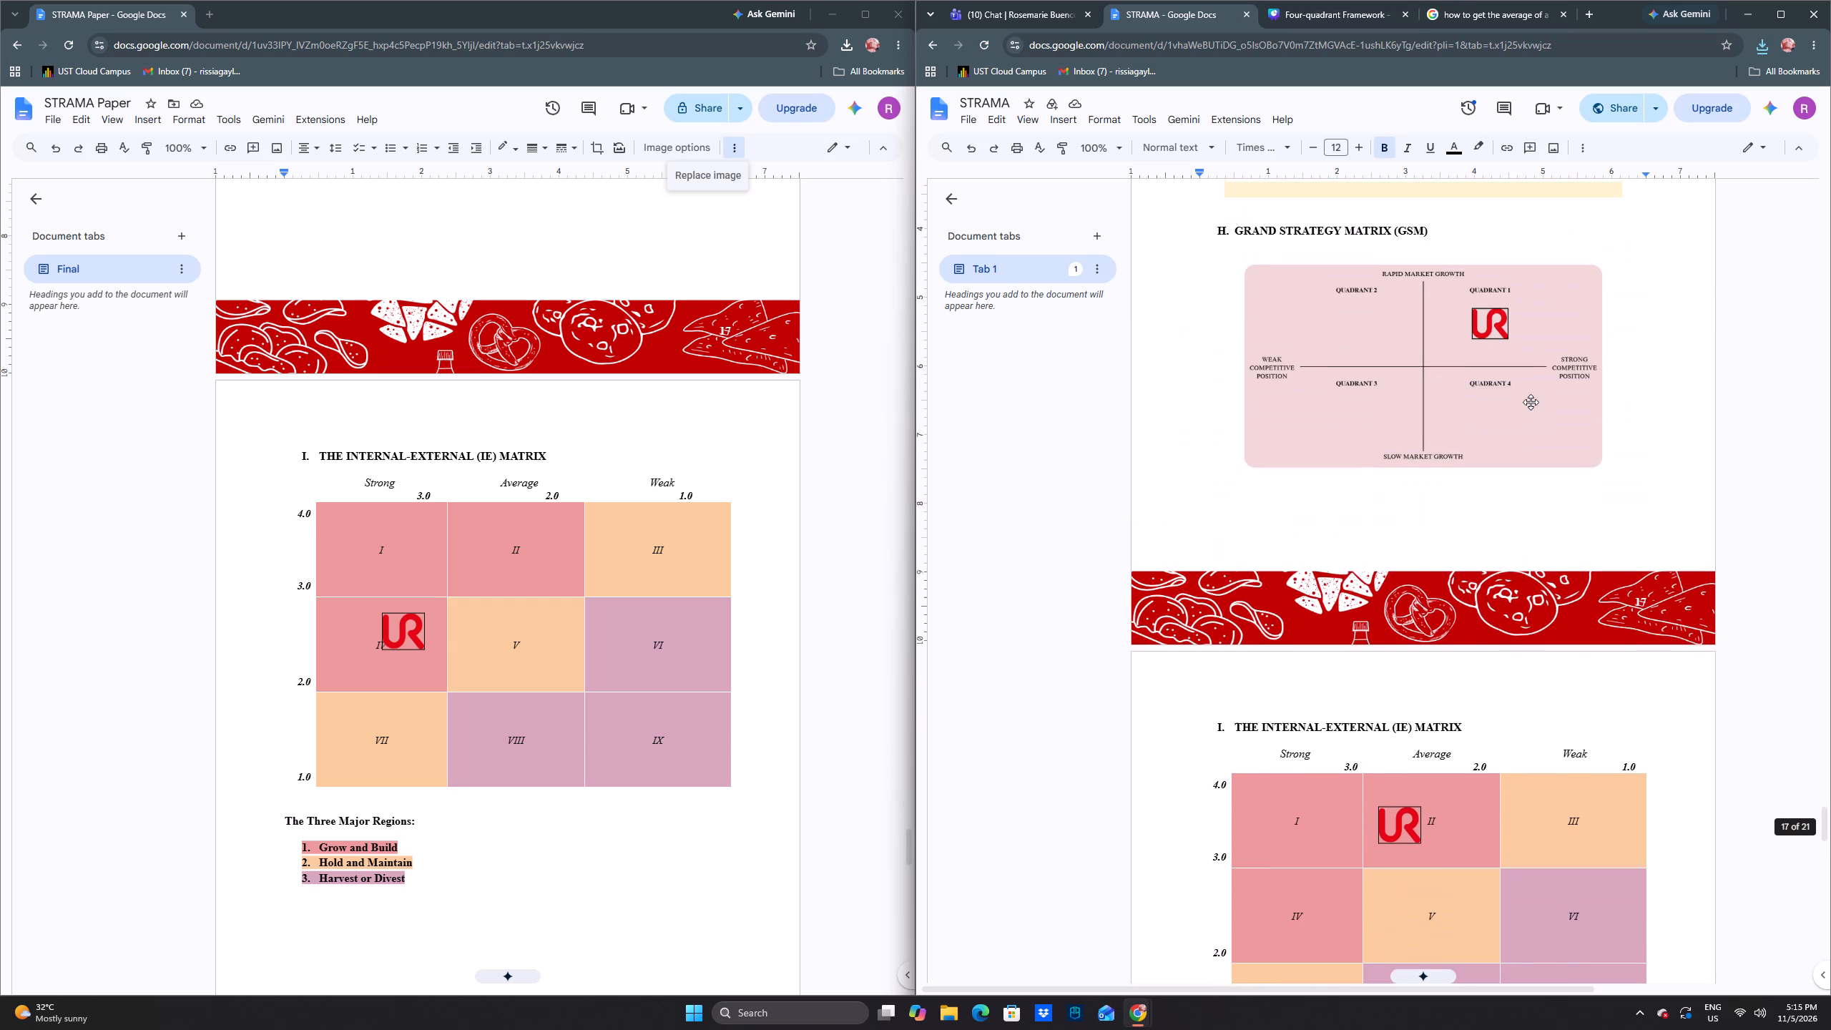
{"action": "scroll", "coordinate": [1526, 383], "scroll_direction": "up", "scroll_amount": 3}
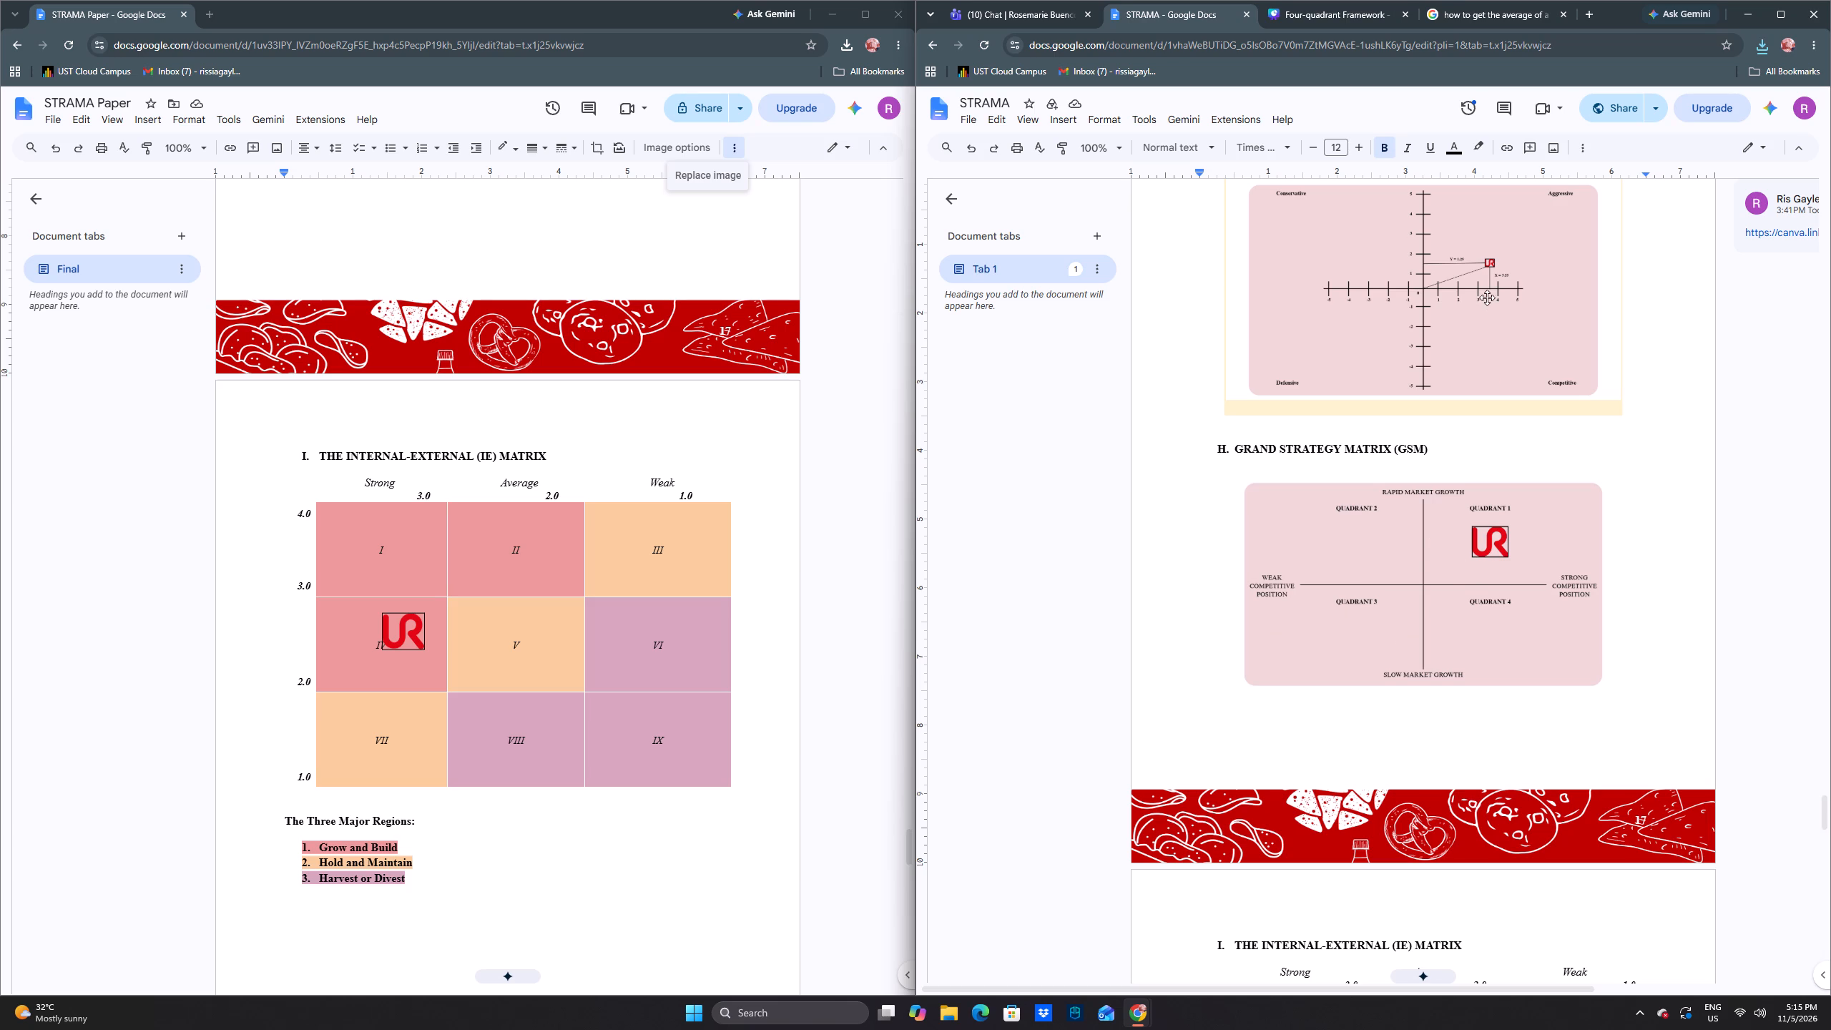
{"action": "scroll", "coordinate": [1422, 536], "scroll_direction": "down", "scroll_amount": 8}
{"action": "scroll", "coordinate": [1426, 539], "scroll_direction": "up", "scroll_amount": 5}
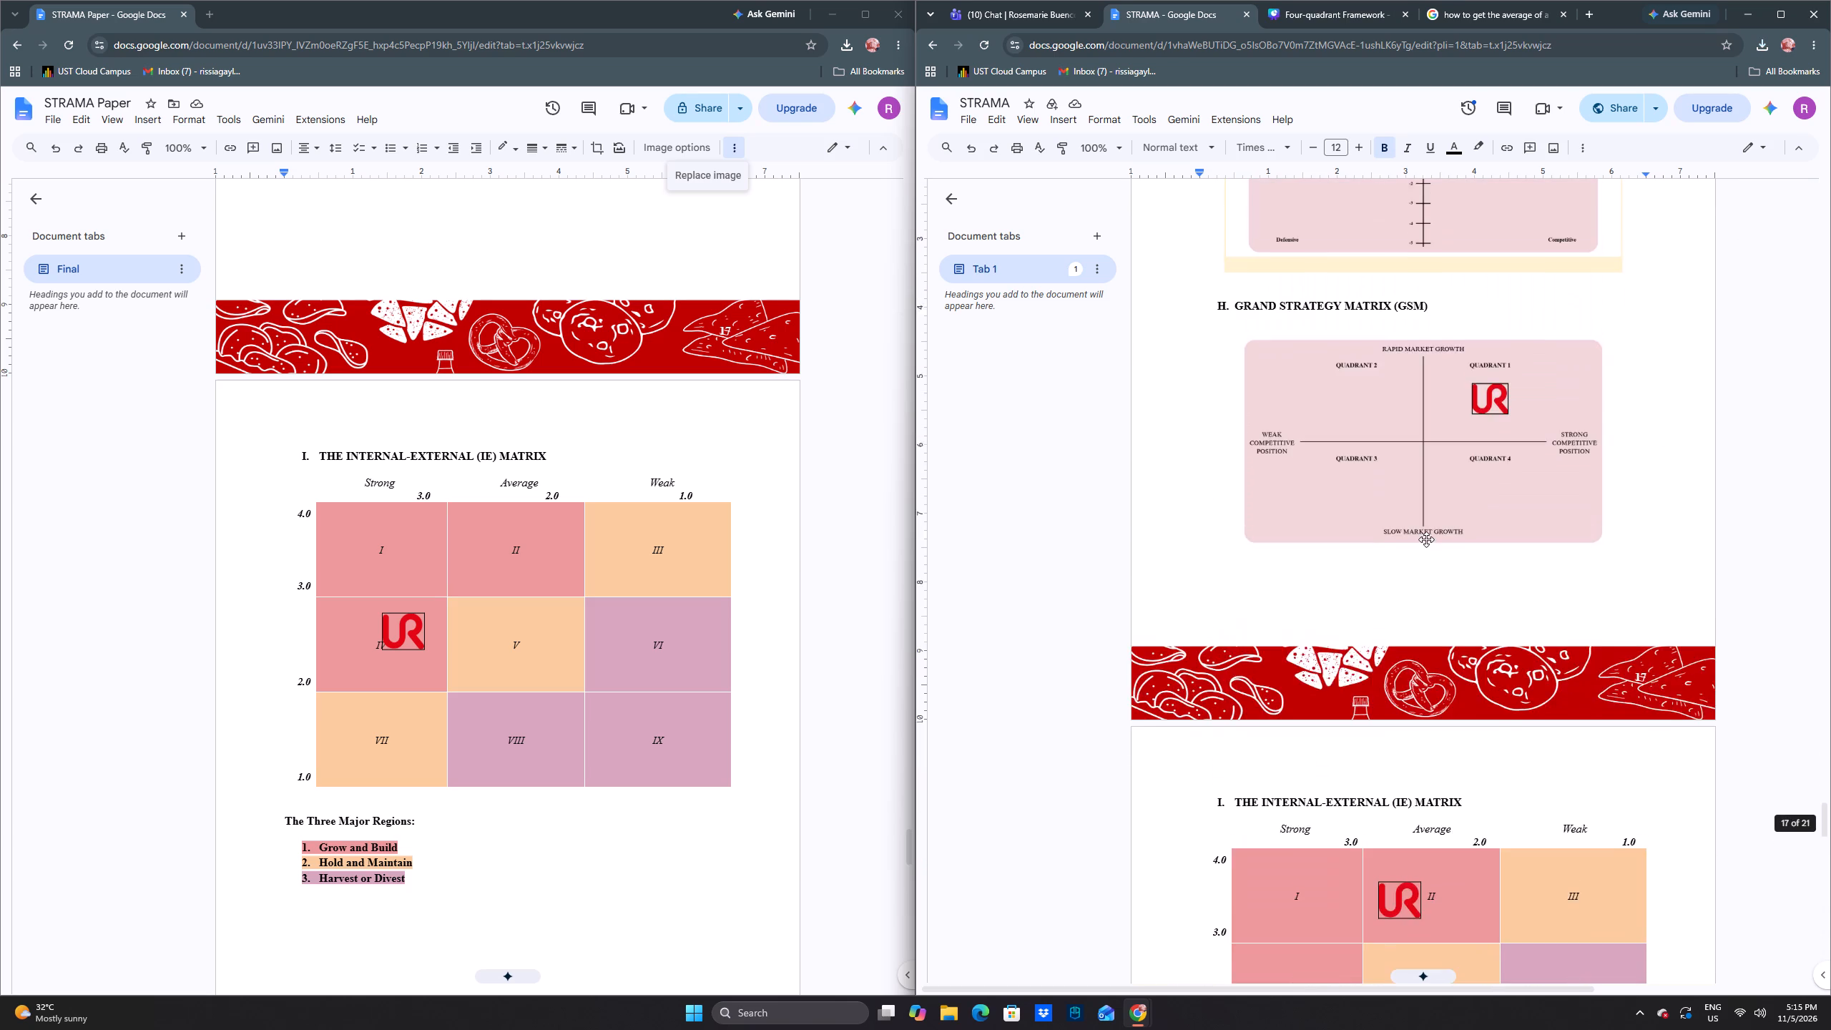
{"action": "scroll", "coordinate": [1426, 539], "scroll_direction": "up", "scroll_amount": 12}
{"action": "scroll", "coordinate": [1424, 325], "scroll_direction": "up", "scroll_amount": 1}
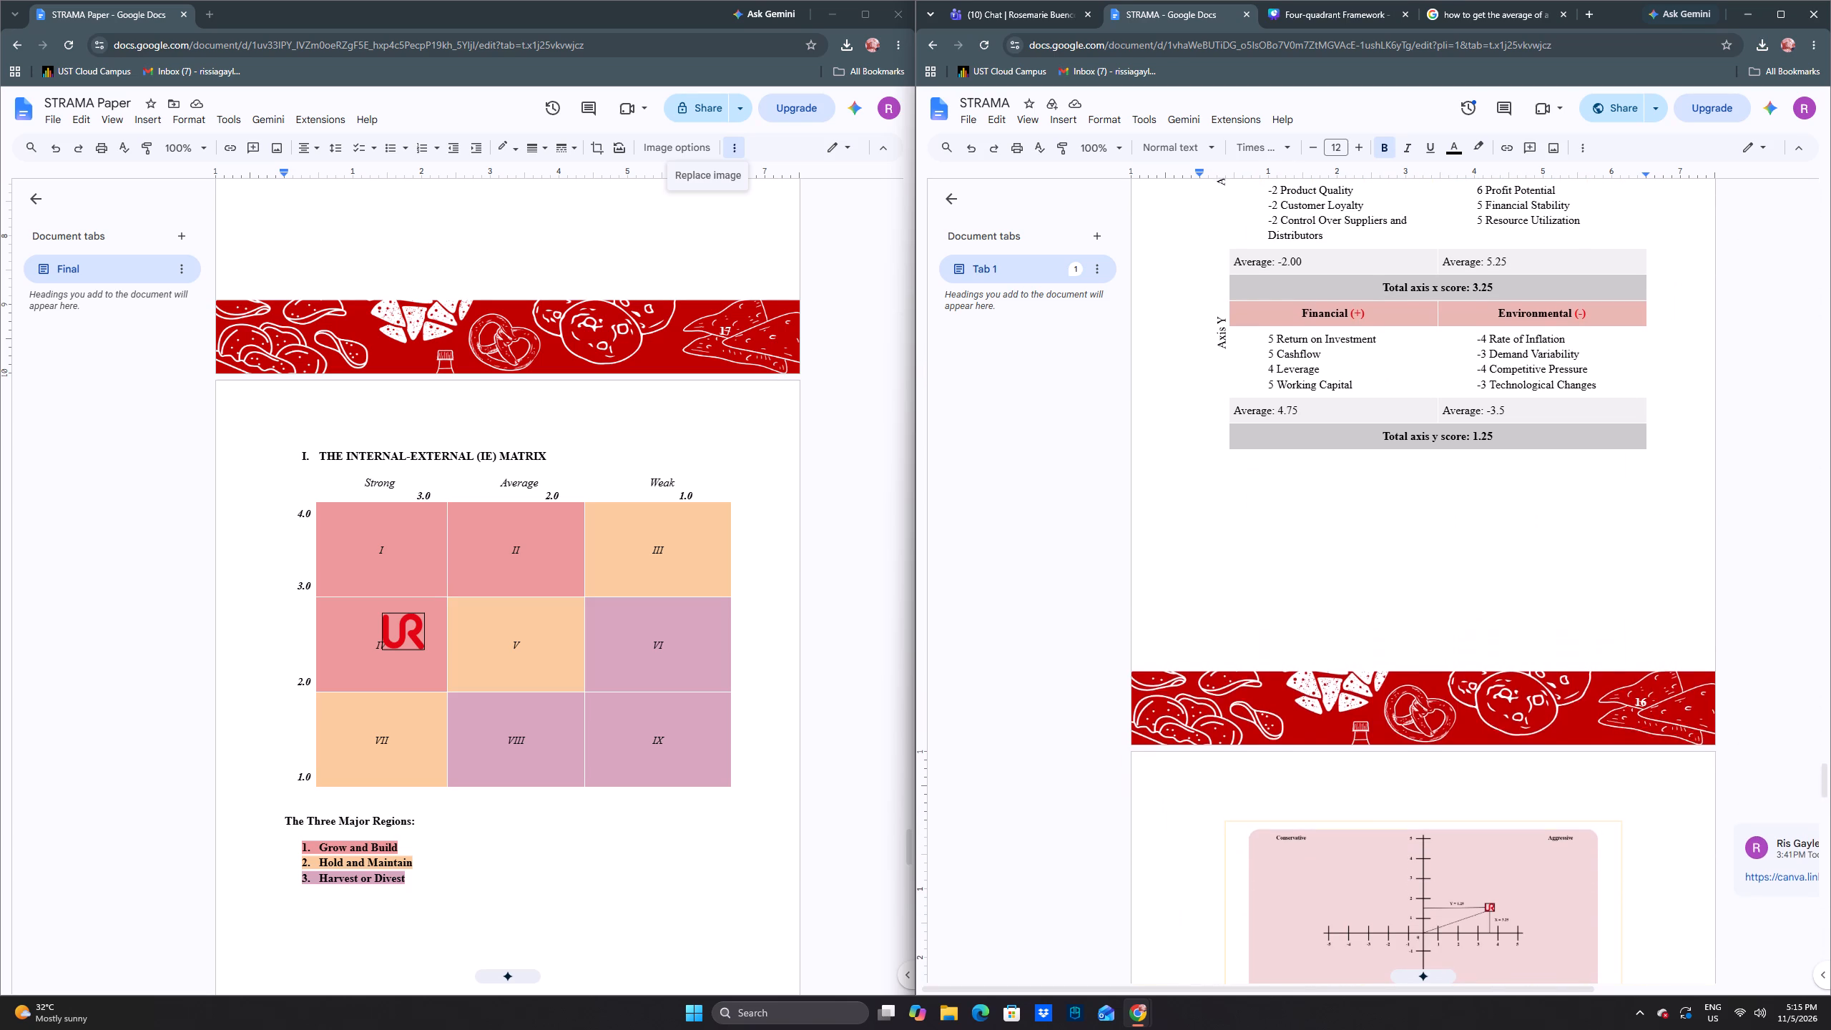
Review the STRAMA draft backwards from the SPACE table to the table of contents, examining the IFE, EFE and competitive profile matrices.
{"action": "scroll", "coordinate": [1424, 325], "scroll_direction": "up", "scroll_amount": 19}
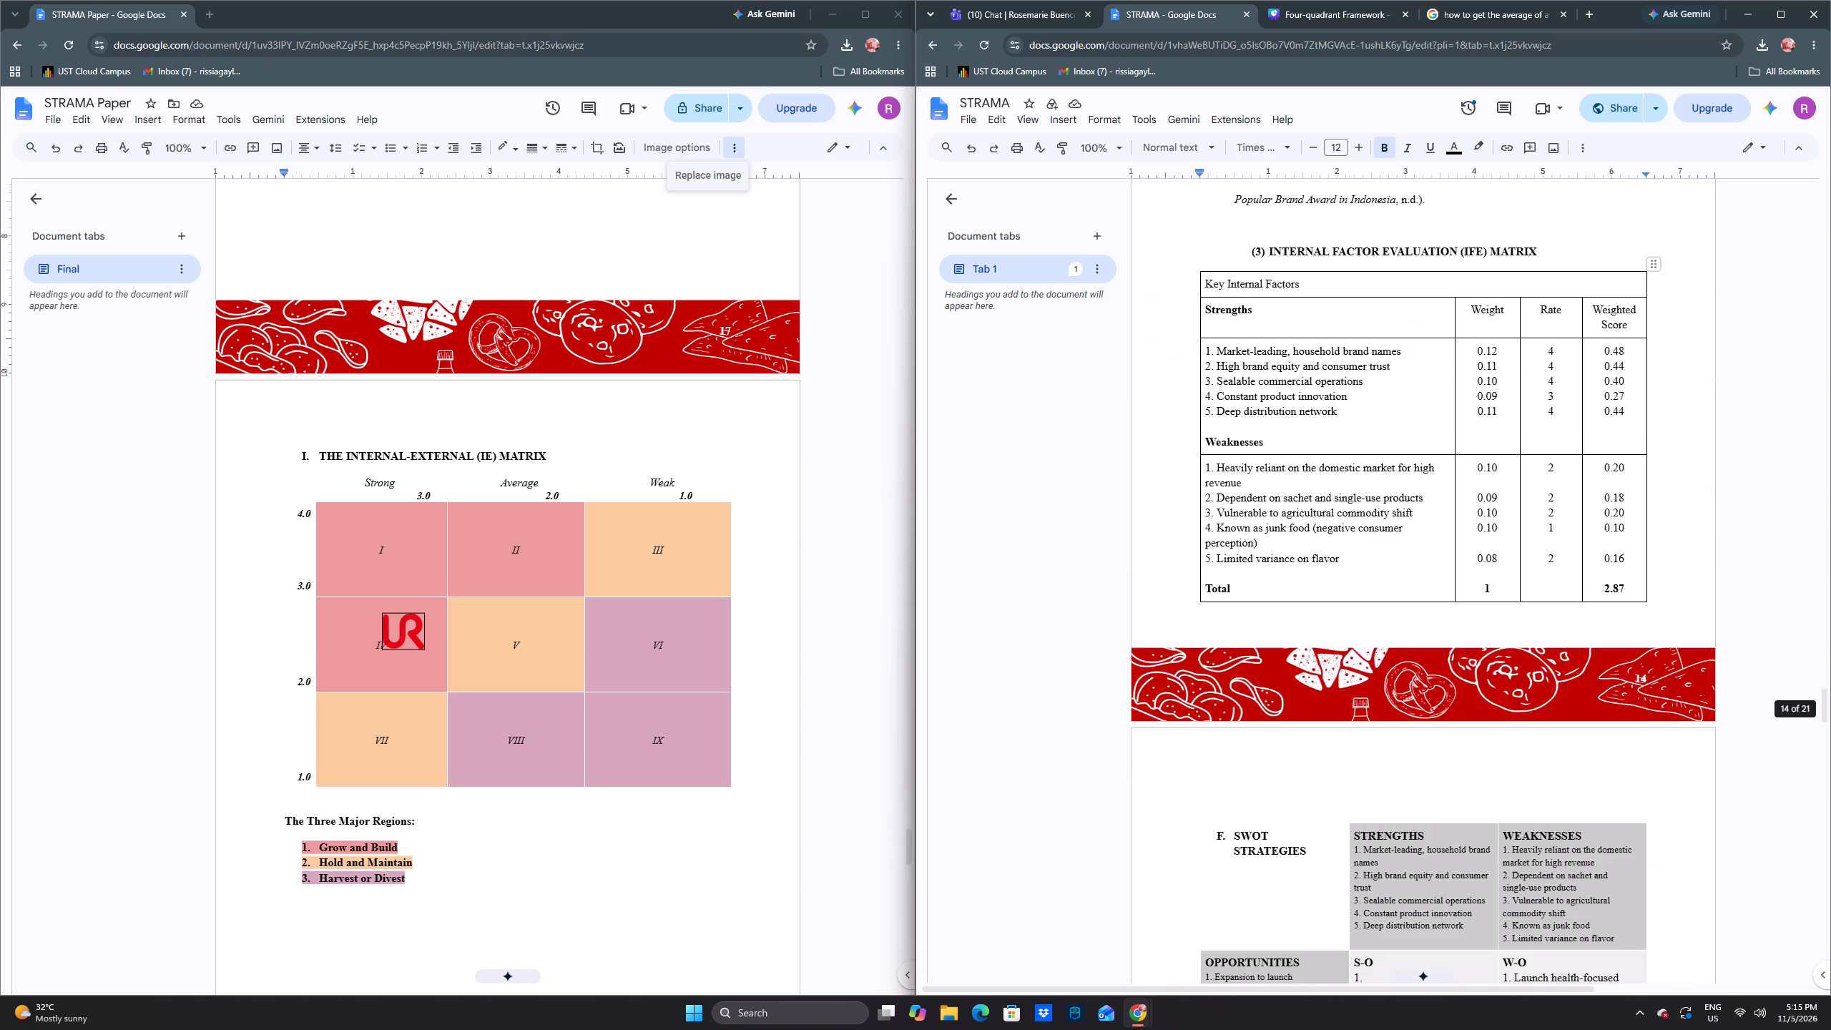
{"action": "scroll", "coordinate": [1424, 325], "scroll_direction": "up", "scroll_amount": 5}
{"action": "scroll", "coordinate": [1424, 325], "scroll_direction": "up", "scroll_amount": 19}
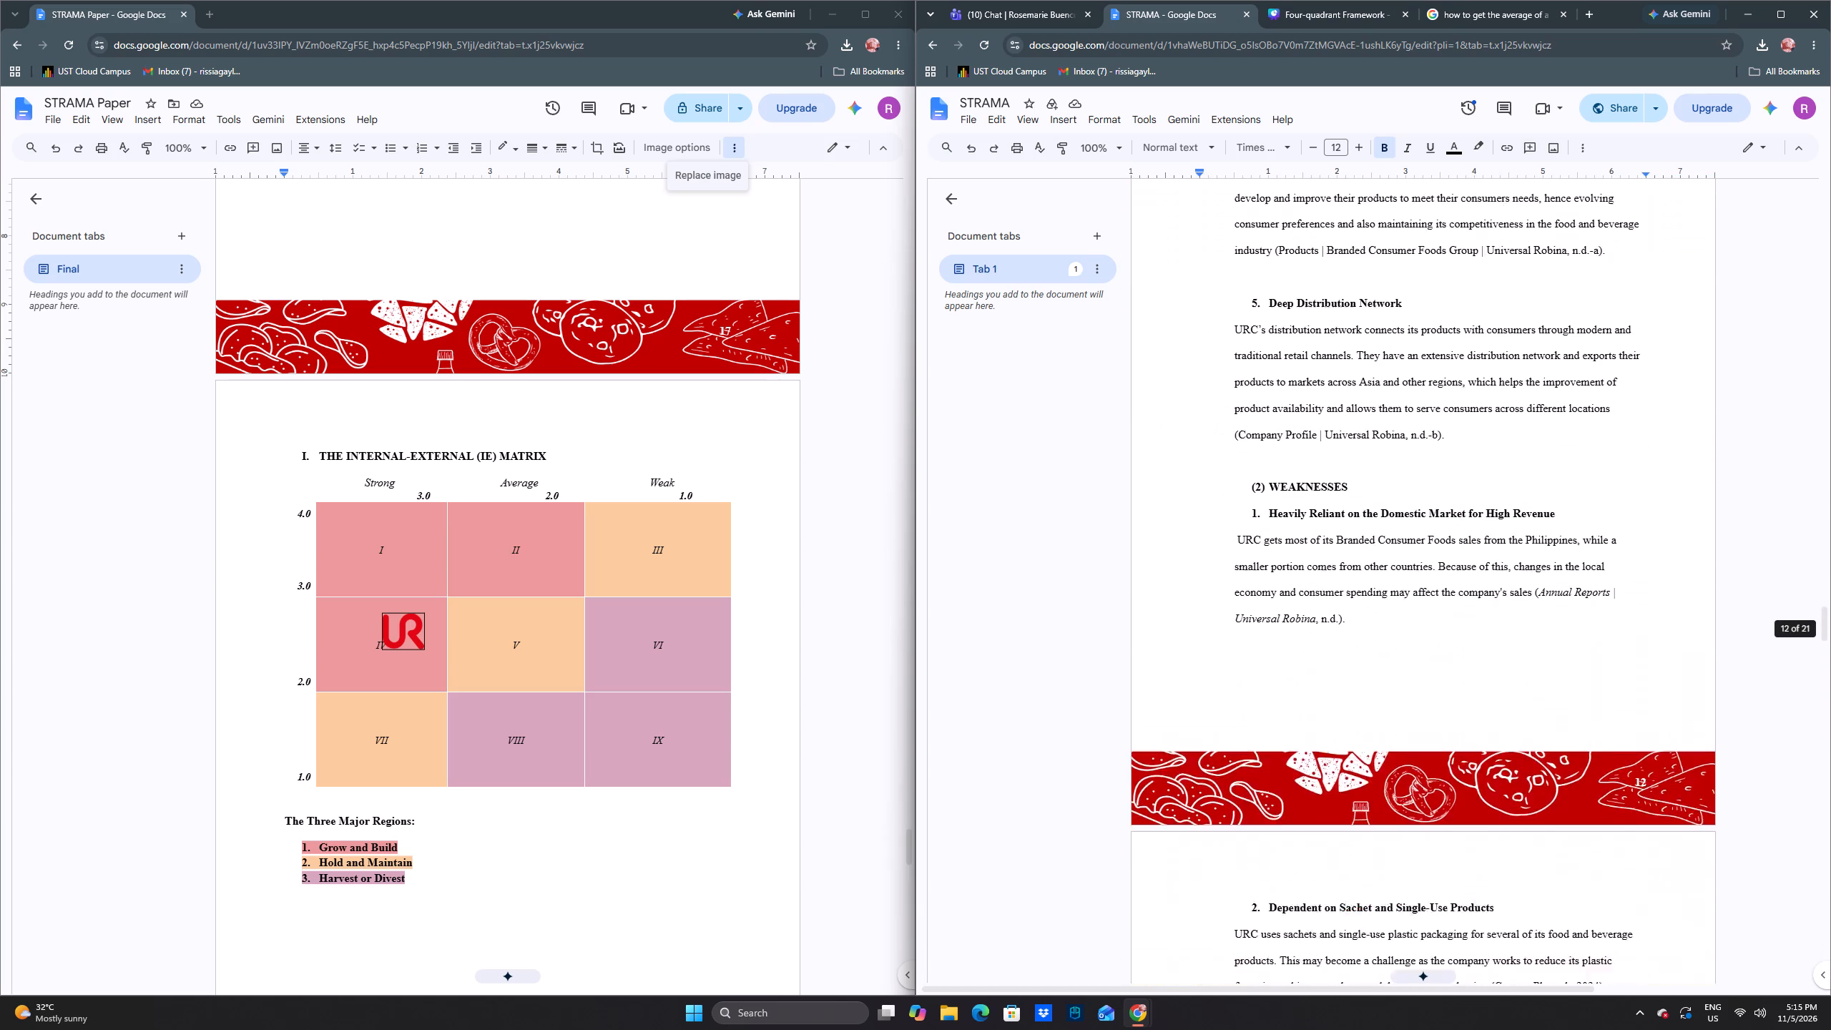
{"action": "scroll", "coordinate": [1424, 325], "scroll_direction": "up", "scroll_amount": 20}
{"action": "scroll", "coordinate": [1424, 325], "scroll_direction": "up", "scroll_amount": 3}
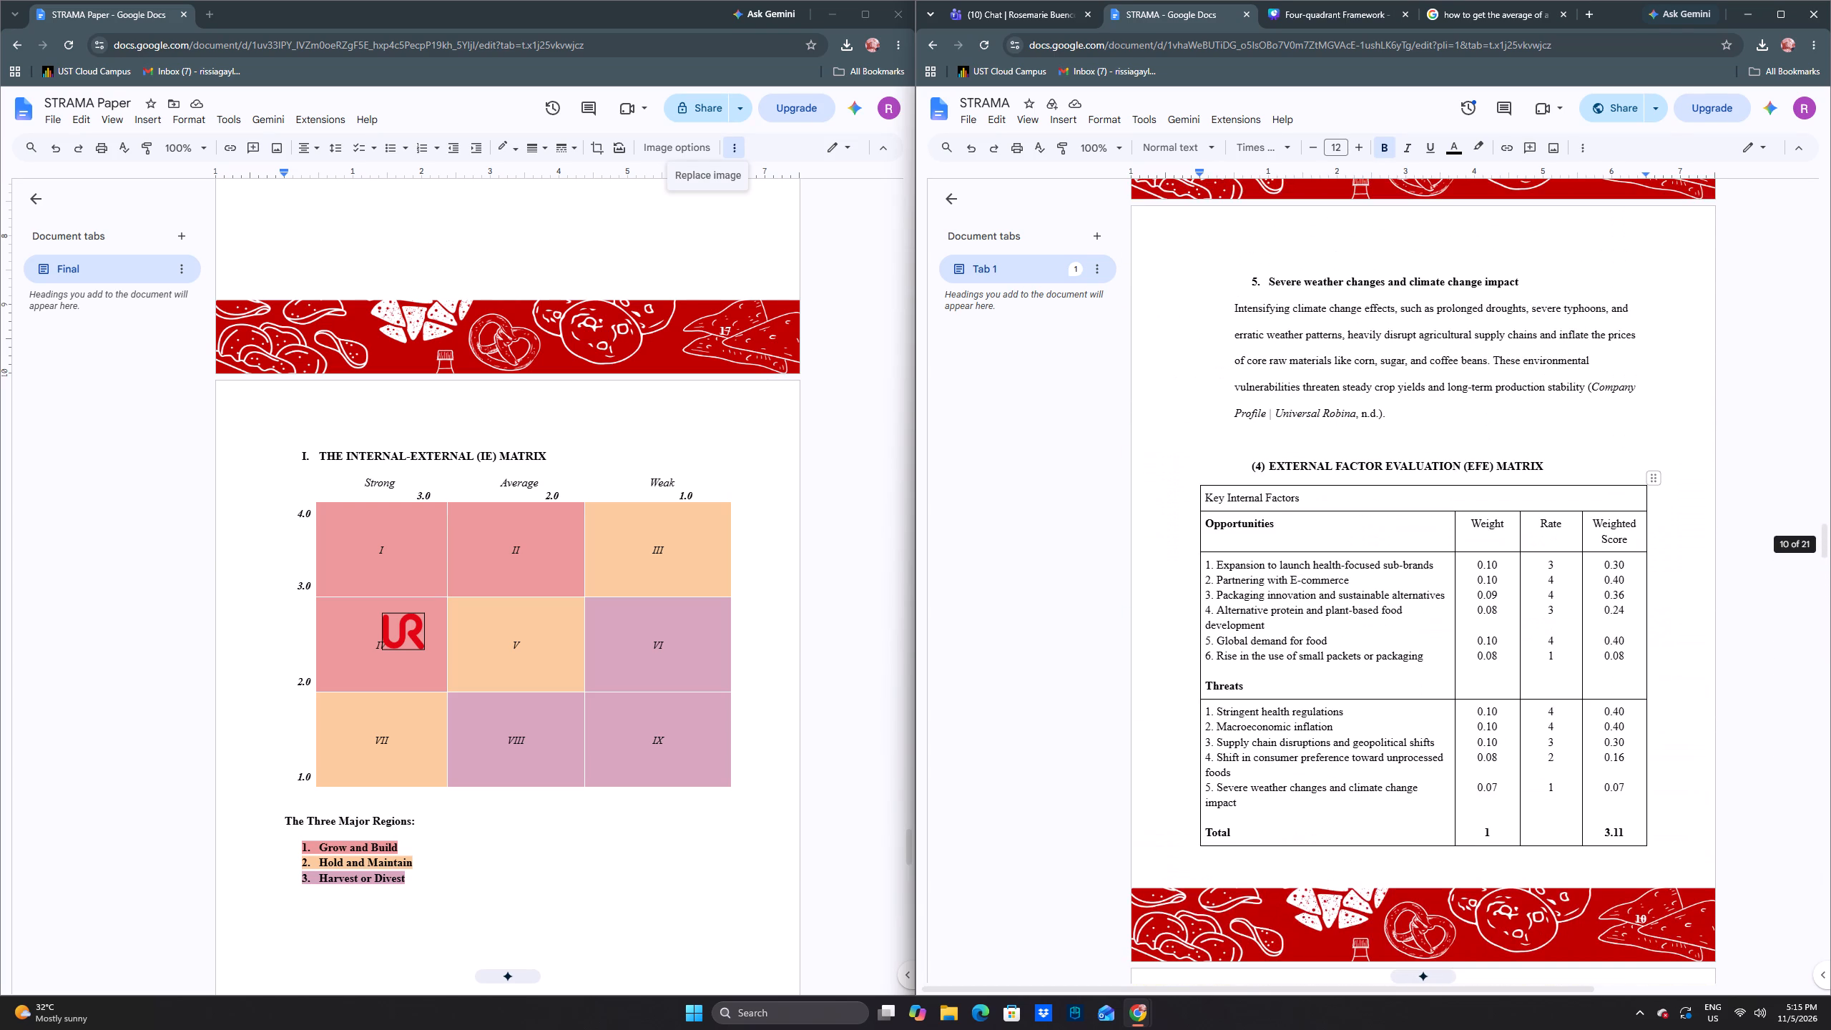
{"action": "scroll", "coordinate": [1456, 634], "scroll_direction": "up", "scroll_amount": 2}
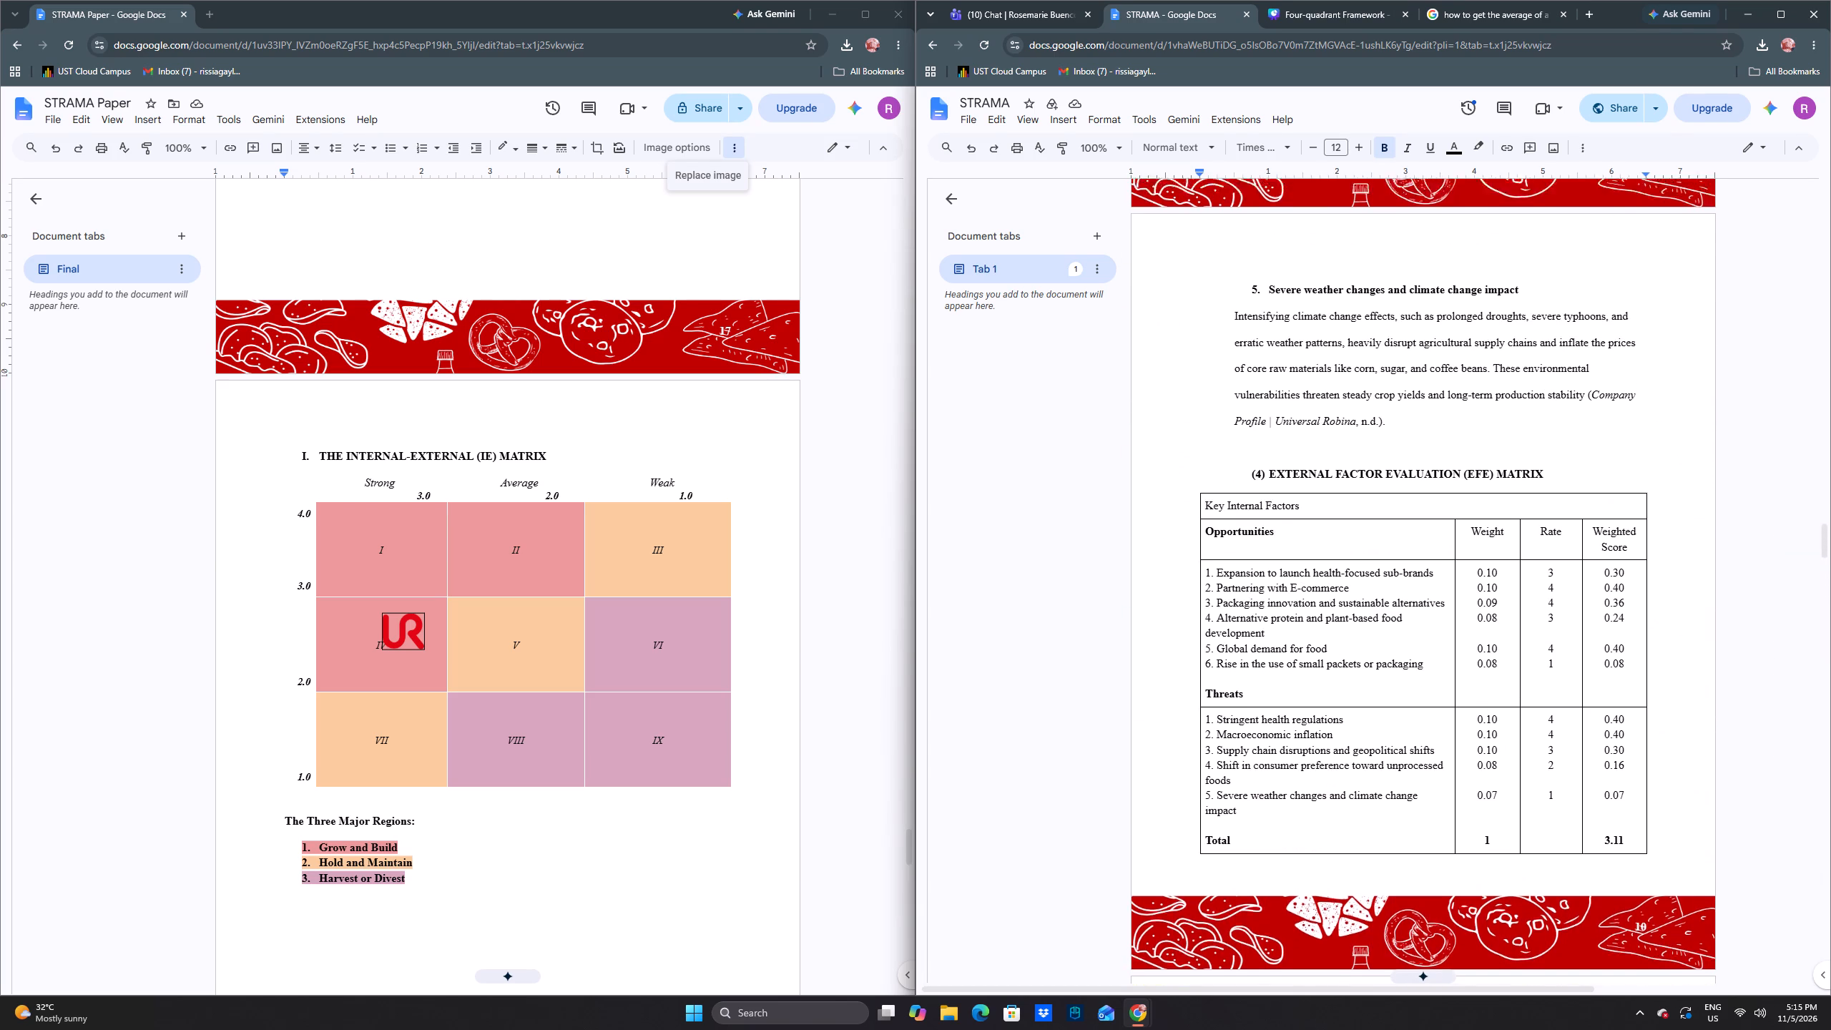
{"action": "scroll", "coordinate": [1456, 634], "scroll_direction": "up", "scroll_amount": 20}
{"action": "scroll", "coordinate": [1456, 634], "scroll_direction": "up", "scroll_amount": 16}
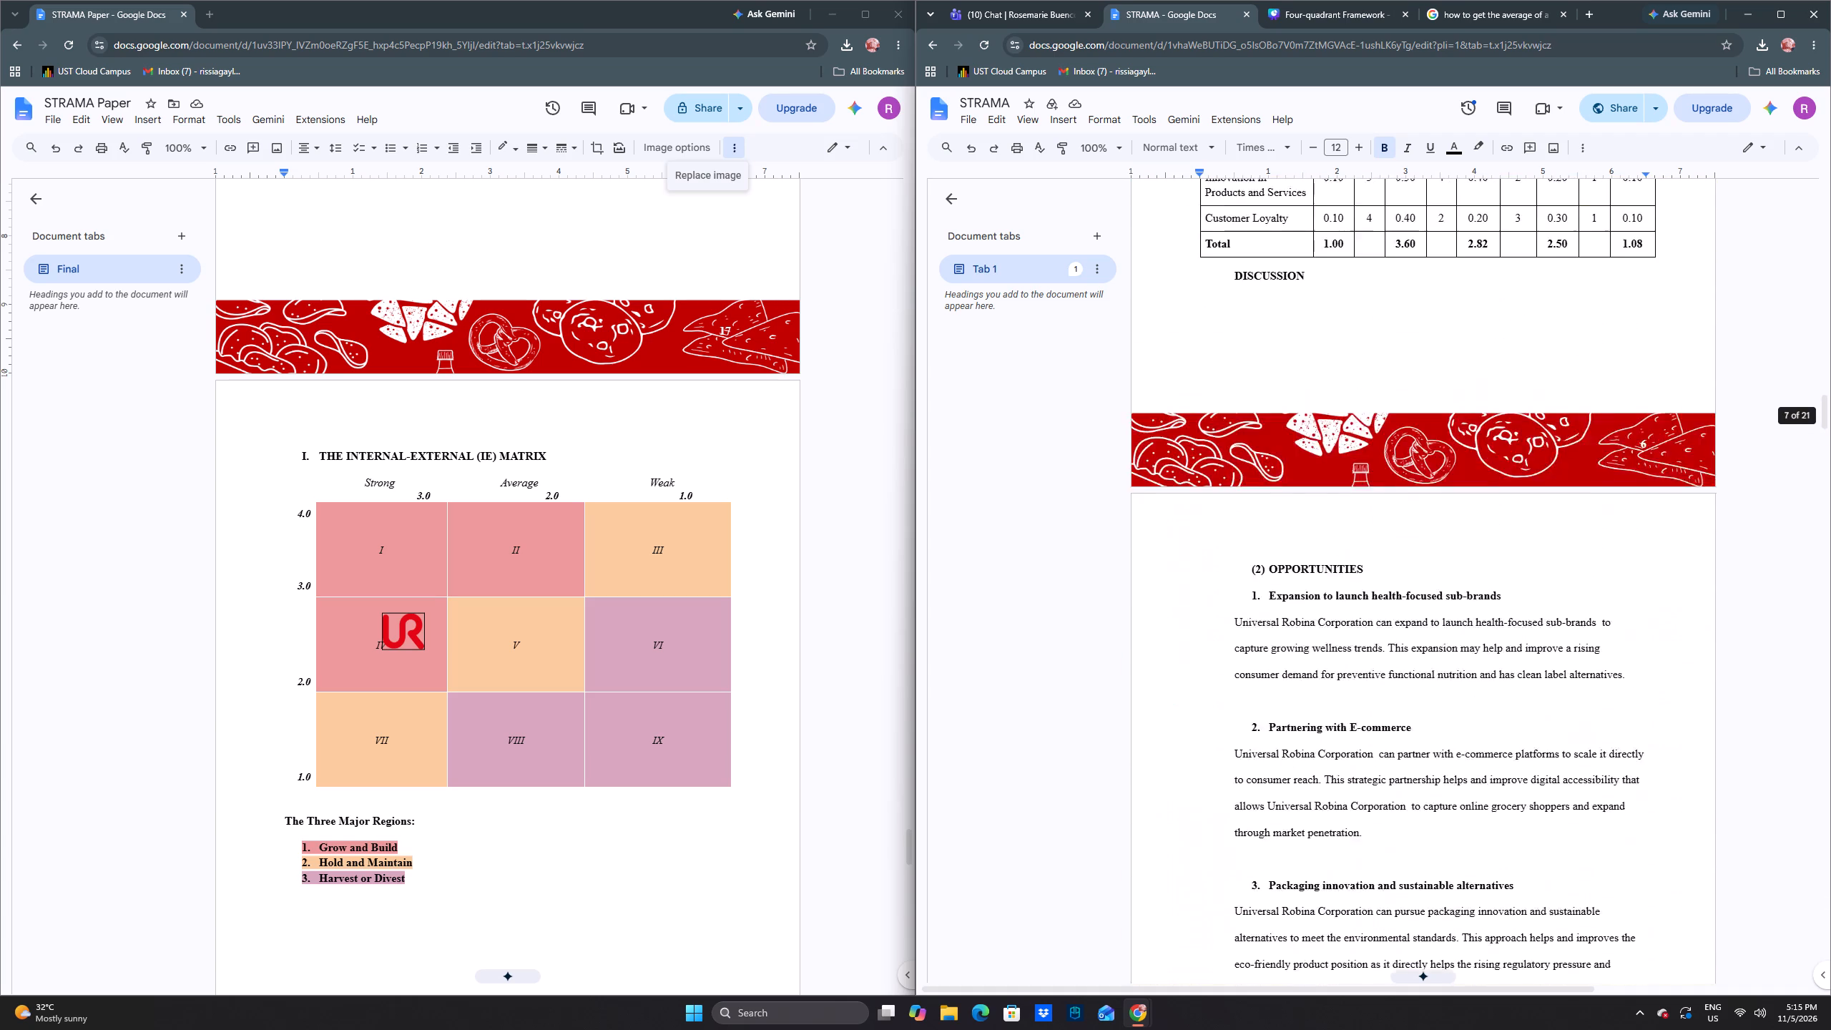
{"action": "scroll", "coordinate": [1448, 629], "scroll_direction": "up", "scroll_amount": 16}
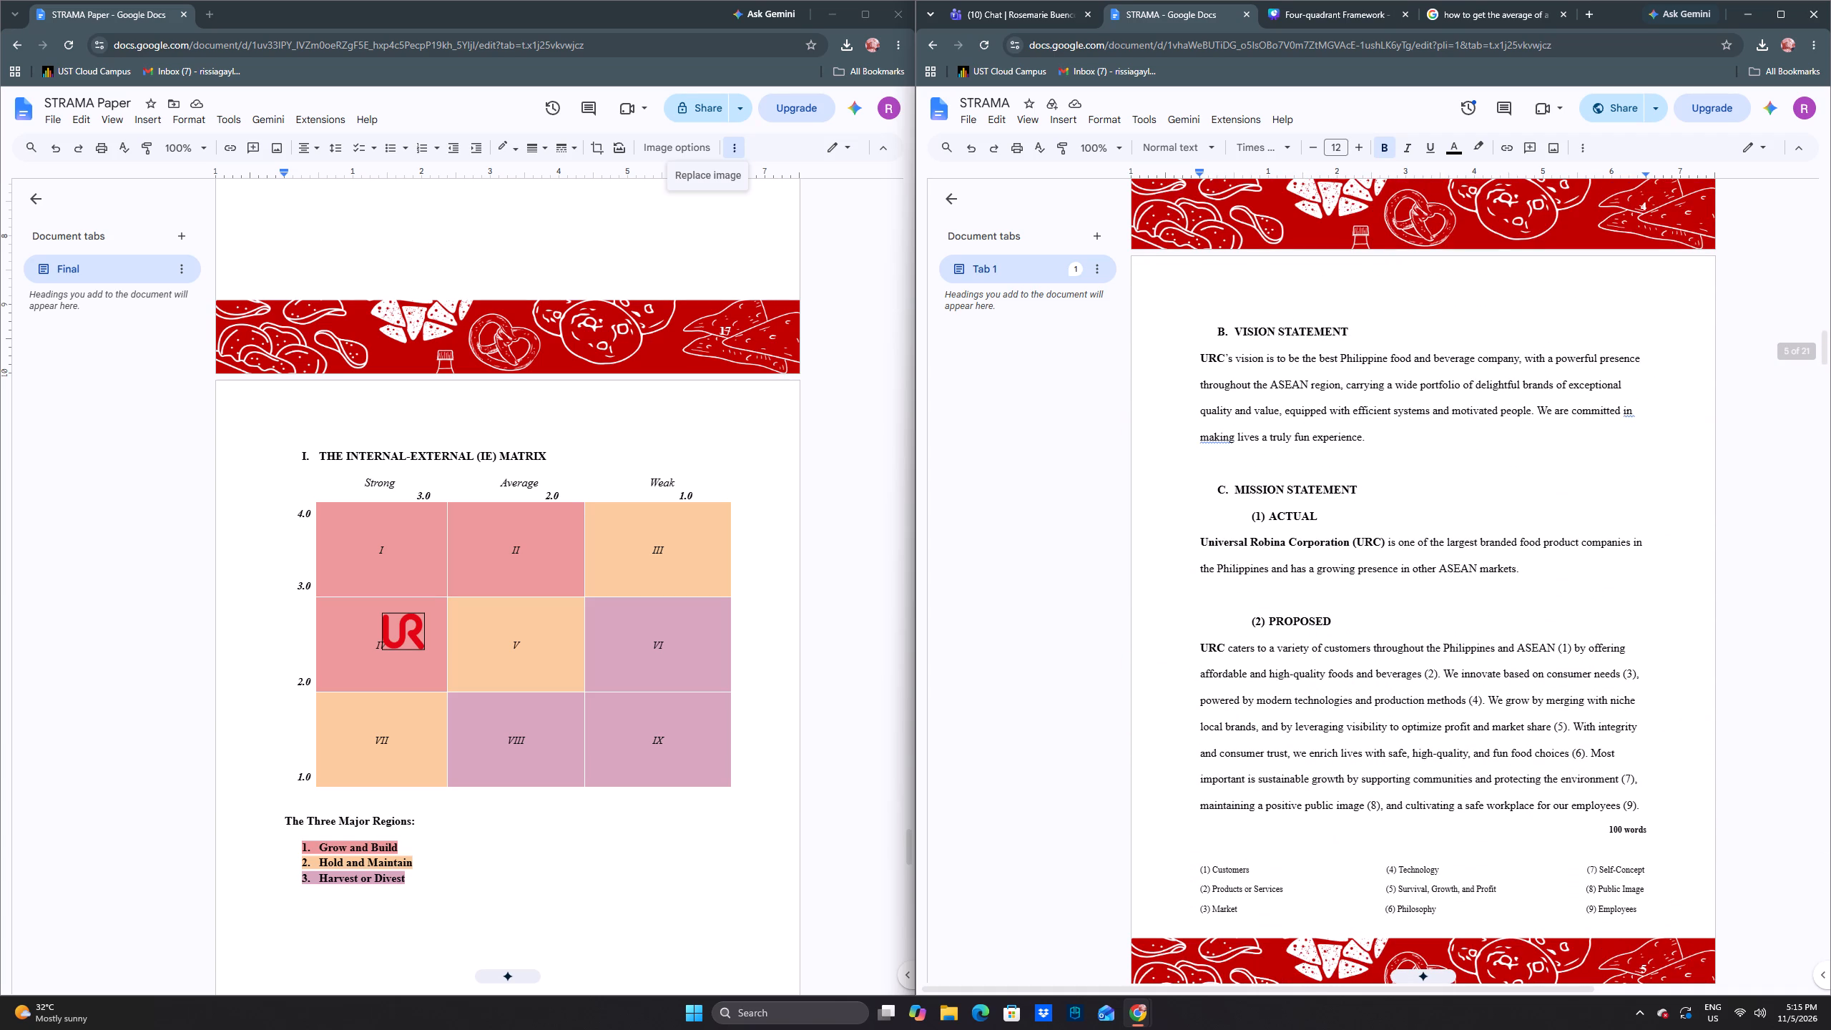
{"action": "scroll", "coordinate": [1521, 587], "scroll_direction": "up", "scroll_amount": 17}
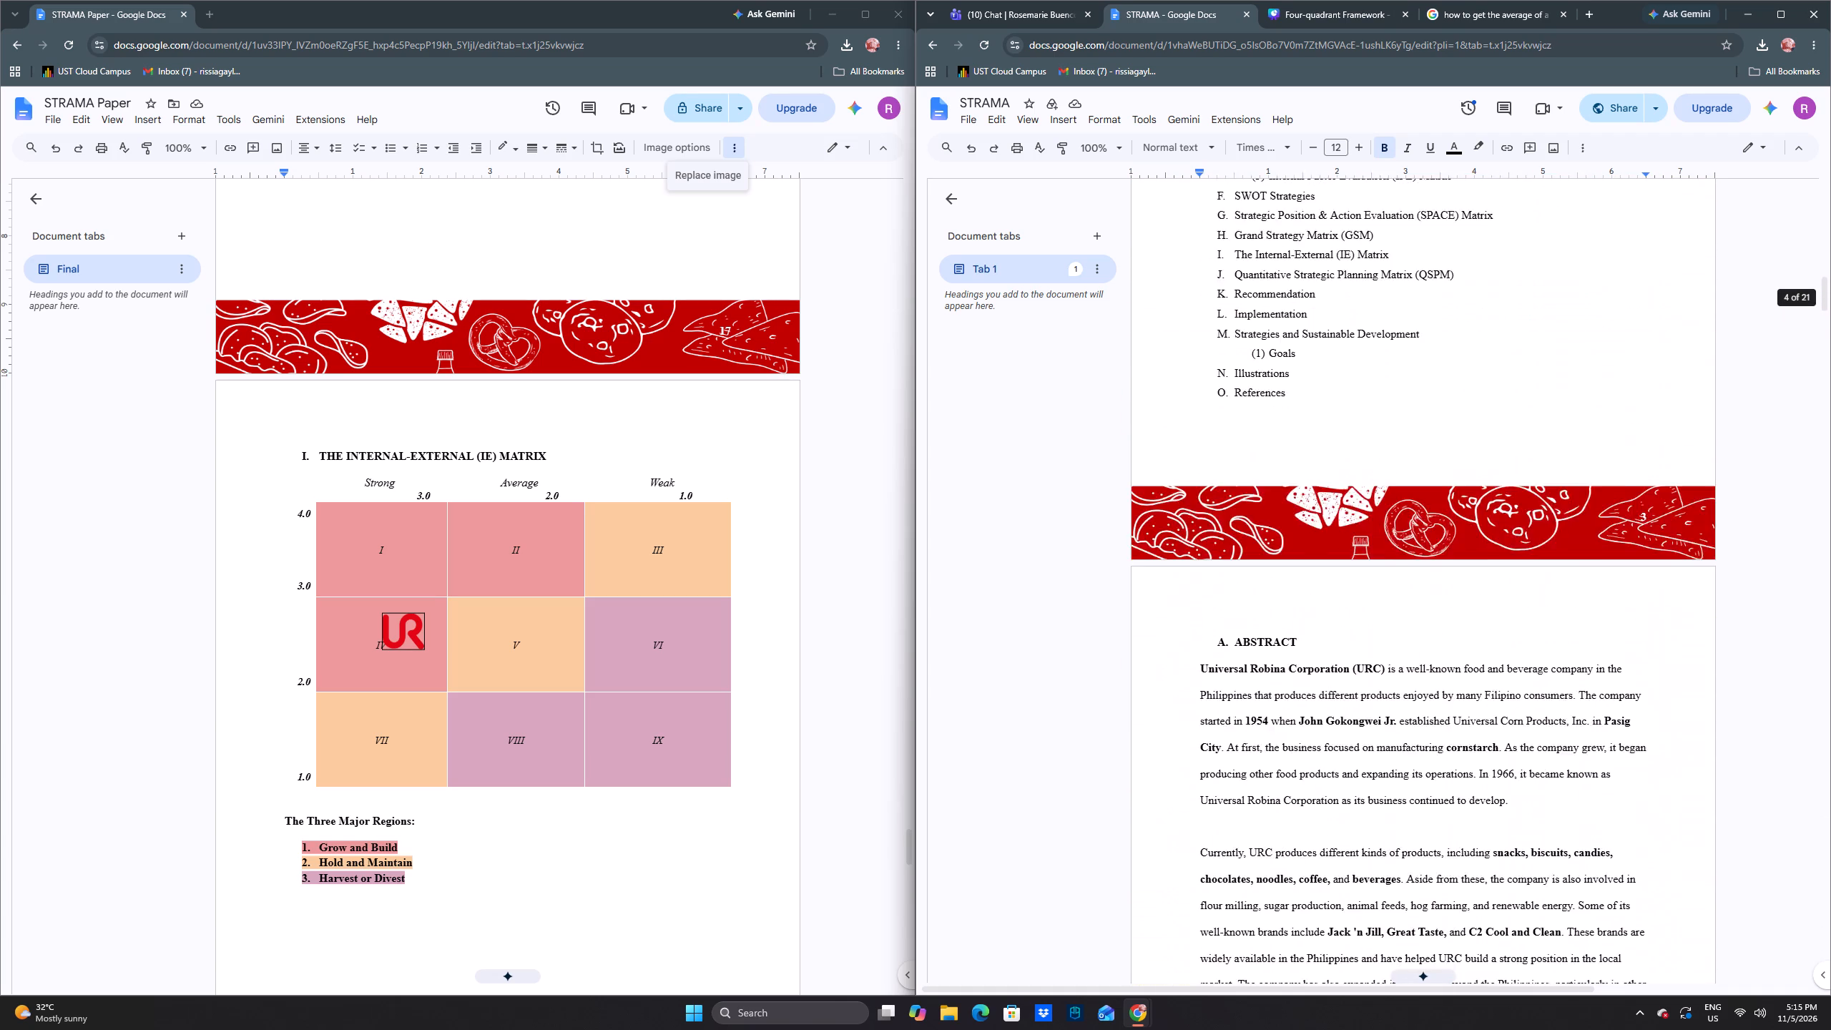
{"action": "scroll", "coordinate": [1521, 587], "scroll_direction": "up", "scroll_amount": 7}
Read through the STRAMA draft from the Abstract to the Internal-External (IE) Matrix and compare its logo placement with STRAMA Paper.
{"action": "scroll", "coordinate": [1521, 587], "scroll_direction": "down", "scroll_amount": 17}
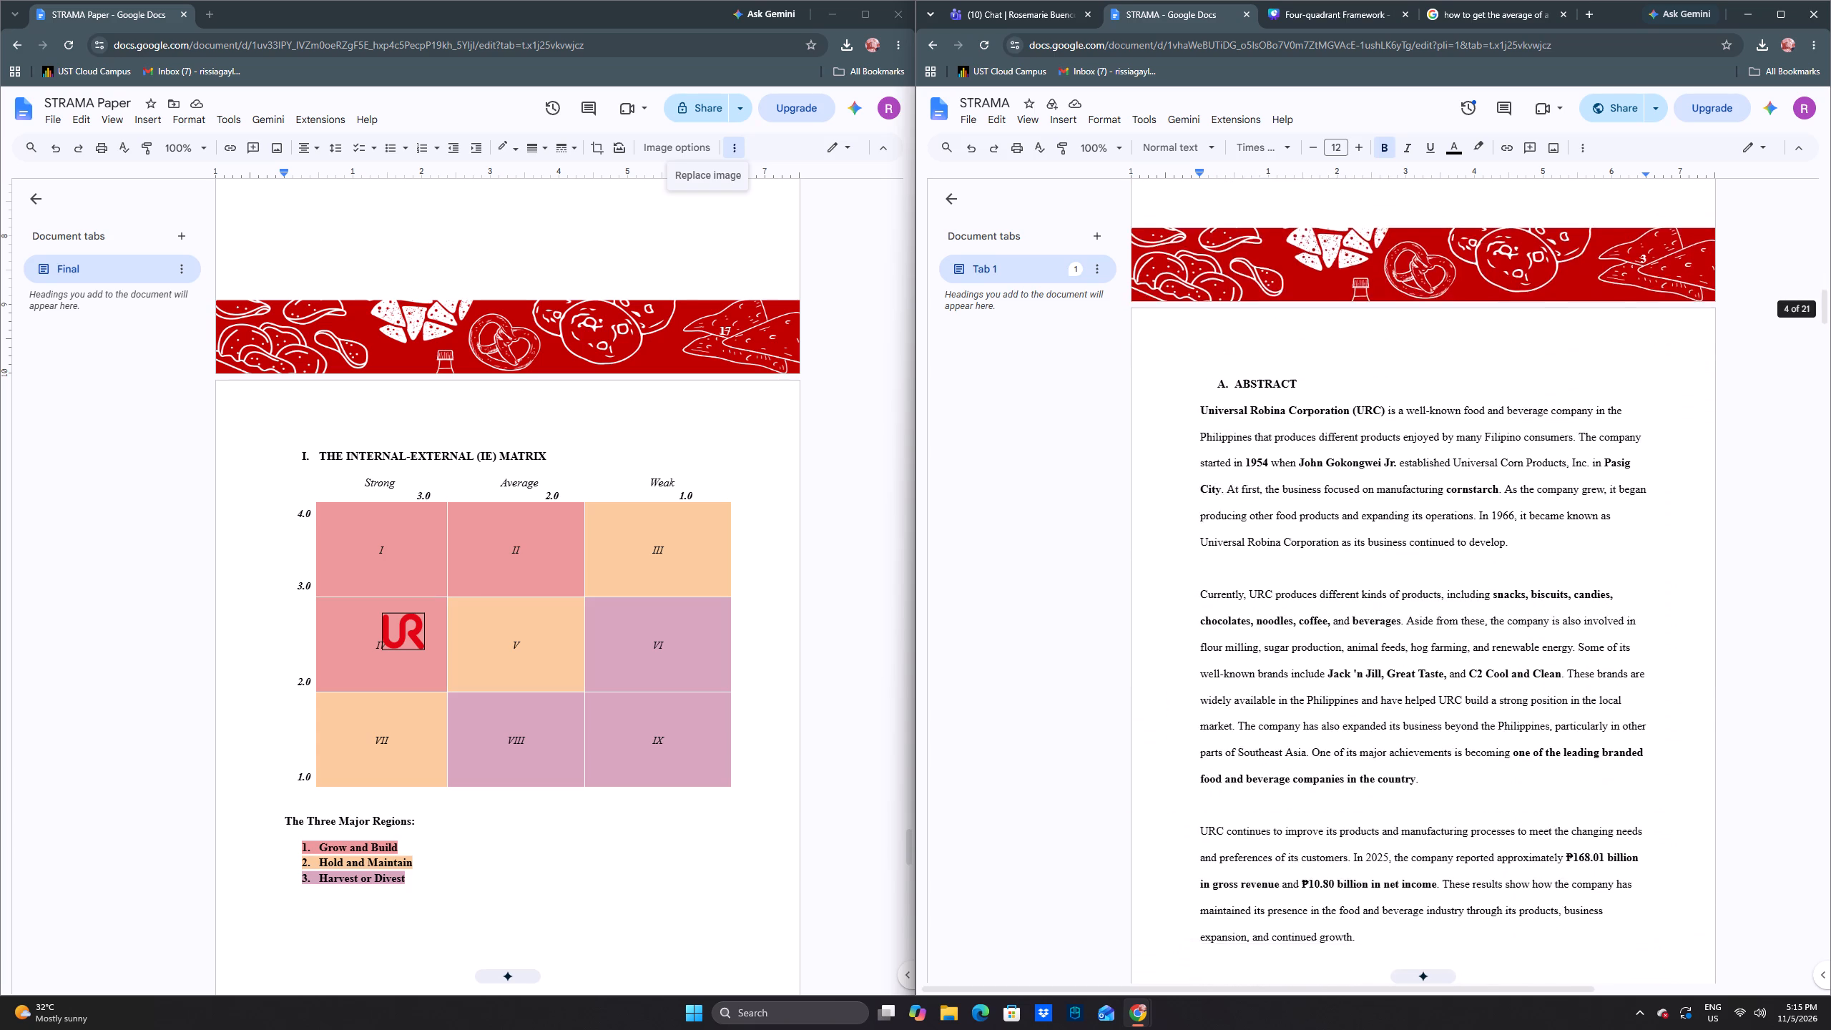
{"action": "scroll", "coordinate": [1521, 587], "scroll_direction": "down", "scroll_amount": 20}
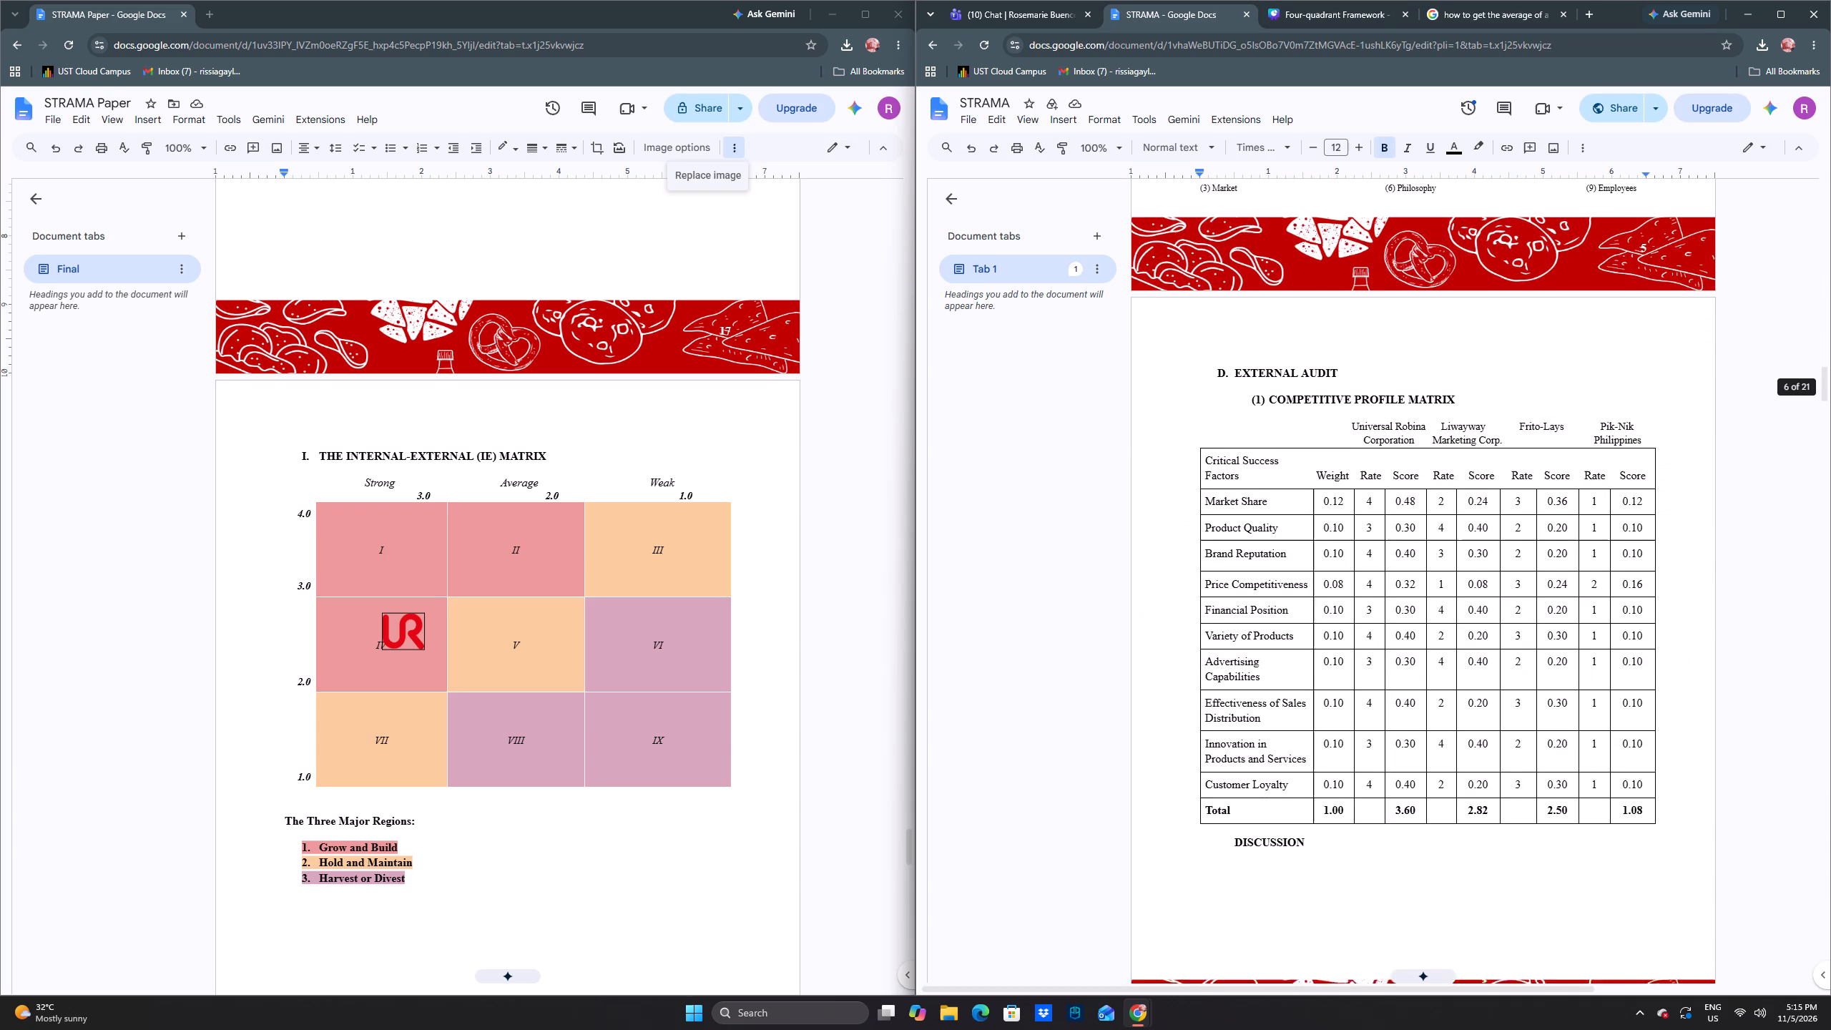
{"action": "scroll", "coordinate": [1521, 587], "scroll_direction": "down", "scroll_amount": 18}
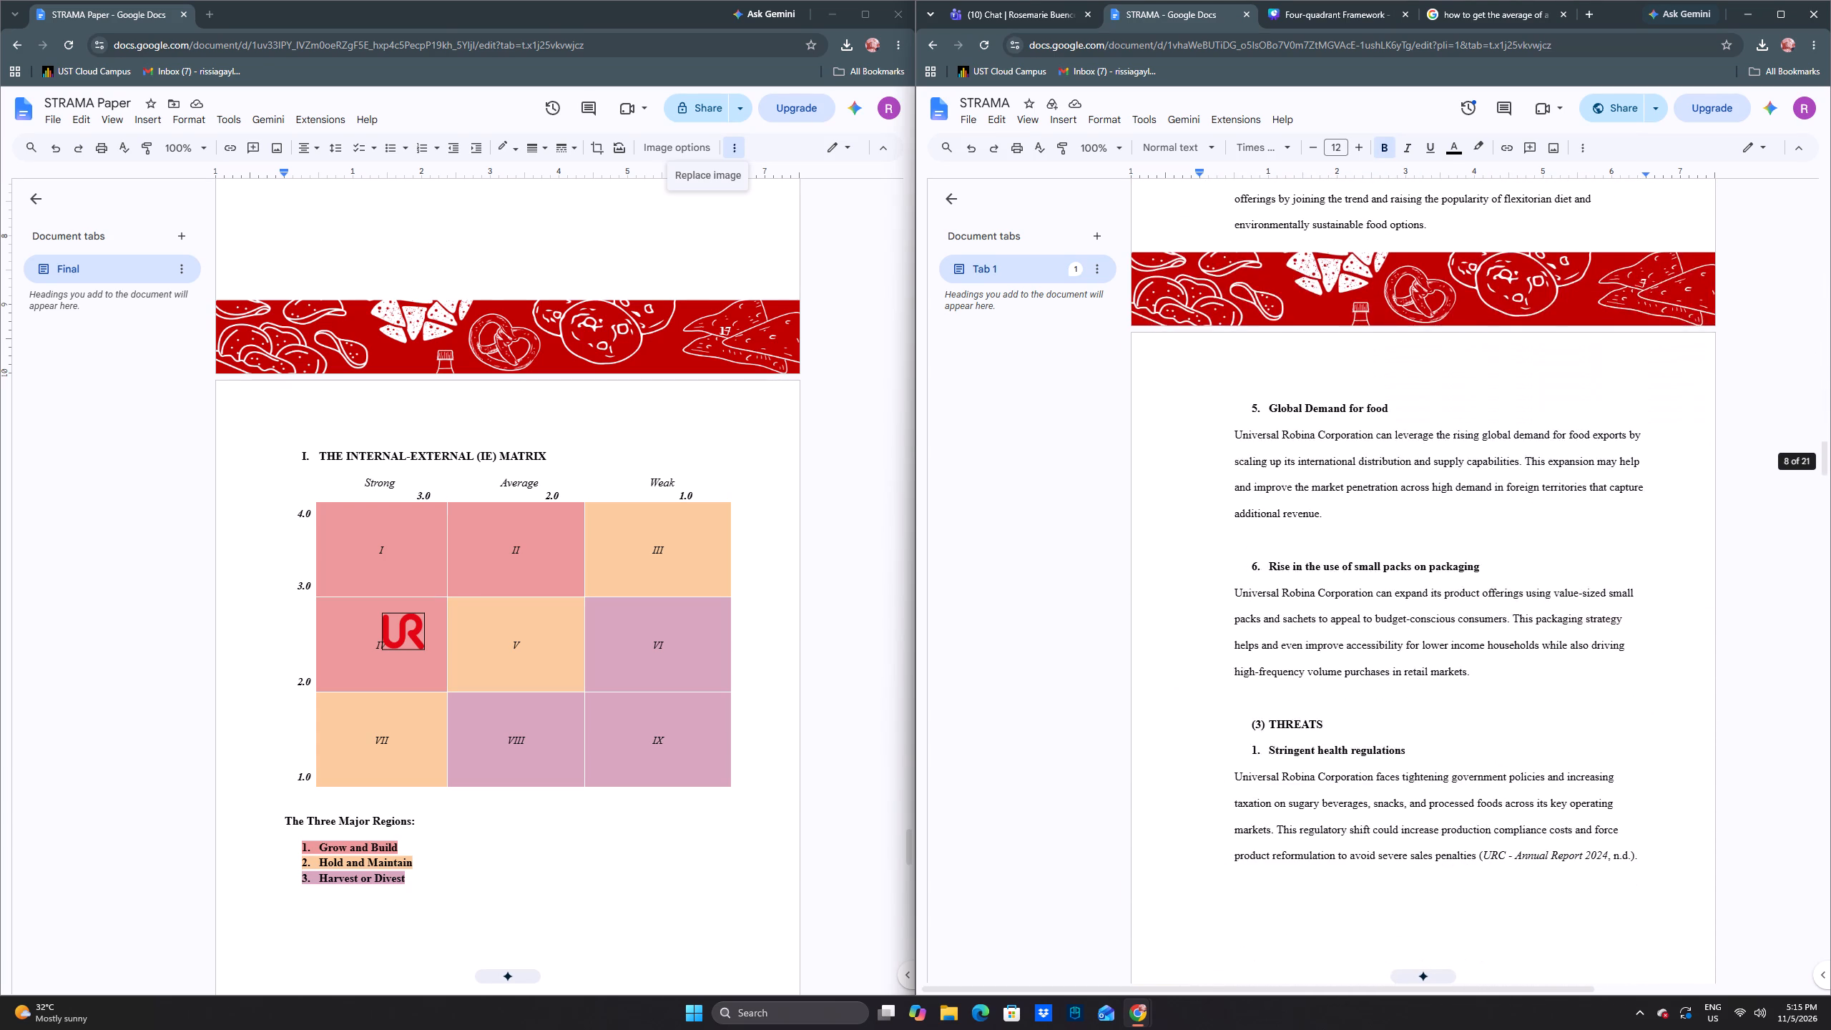
{"action": "scroll", "coordinate": [1512, 570], "scroll_direction": "down", "scroll_amount": 15}
{"action": "scroll", "coordinate": [1512, 570], "scroll_direction": "down", "scroll_amount": 15}
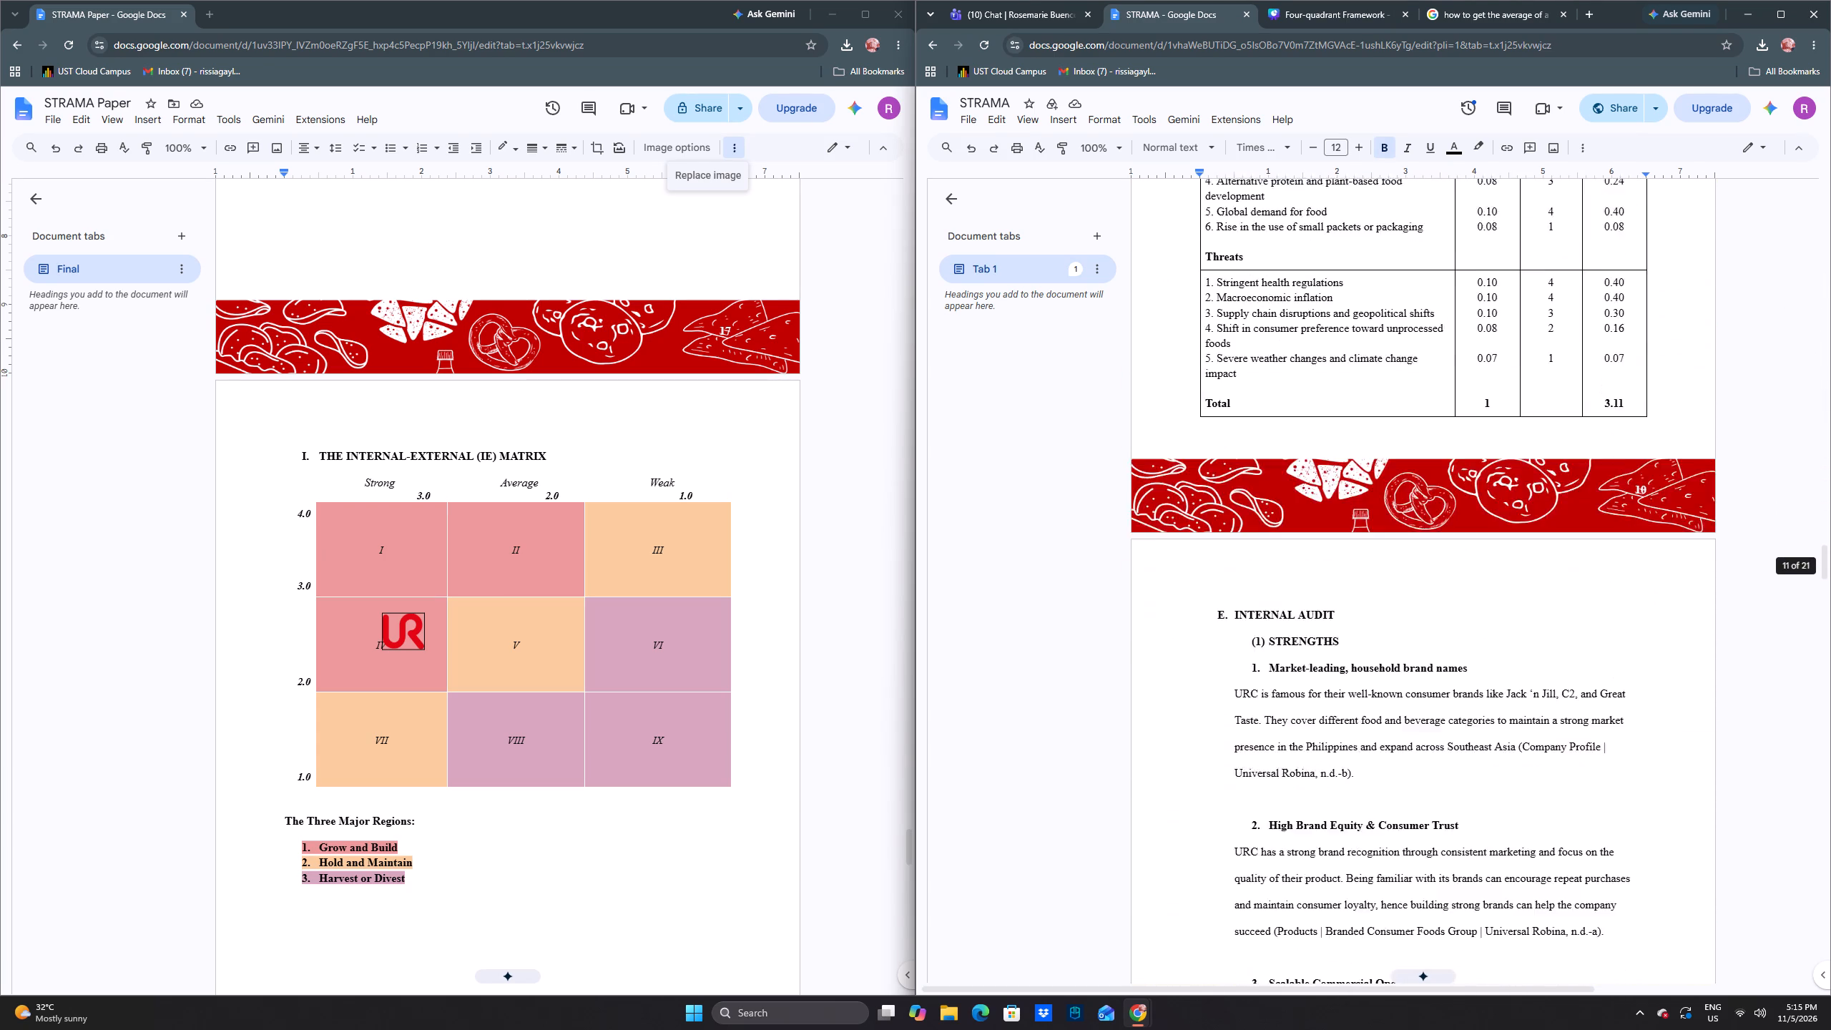
{"action": "scroll", "coordinate": [1512, 570], "scroll_direction": "down", "scroll_amount": 20}
{"action": "scroll", "coordinate": [1512, 570], "scroll_direction": "down", "scroll_amount": 20}
{"action": "scroll", "coordinate": [1512, 570], "scroll_direction": "down", "scroll_amount": 12}
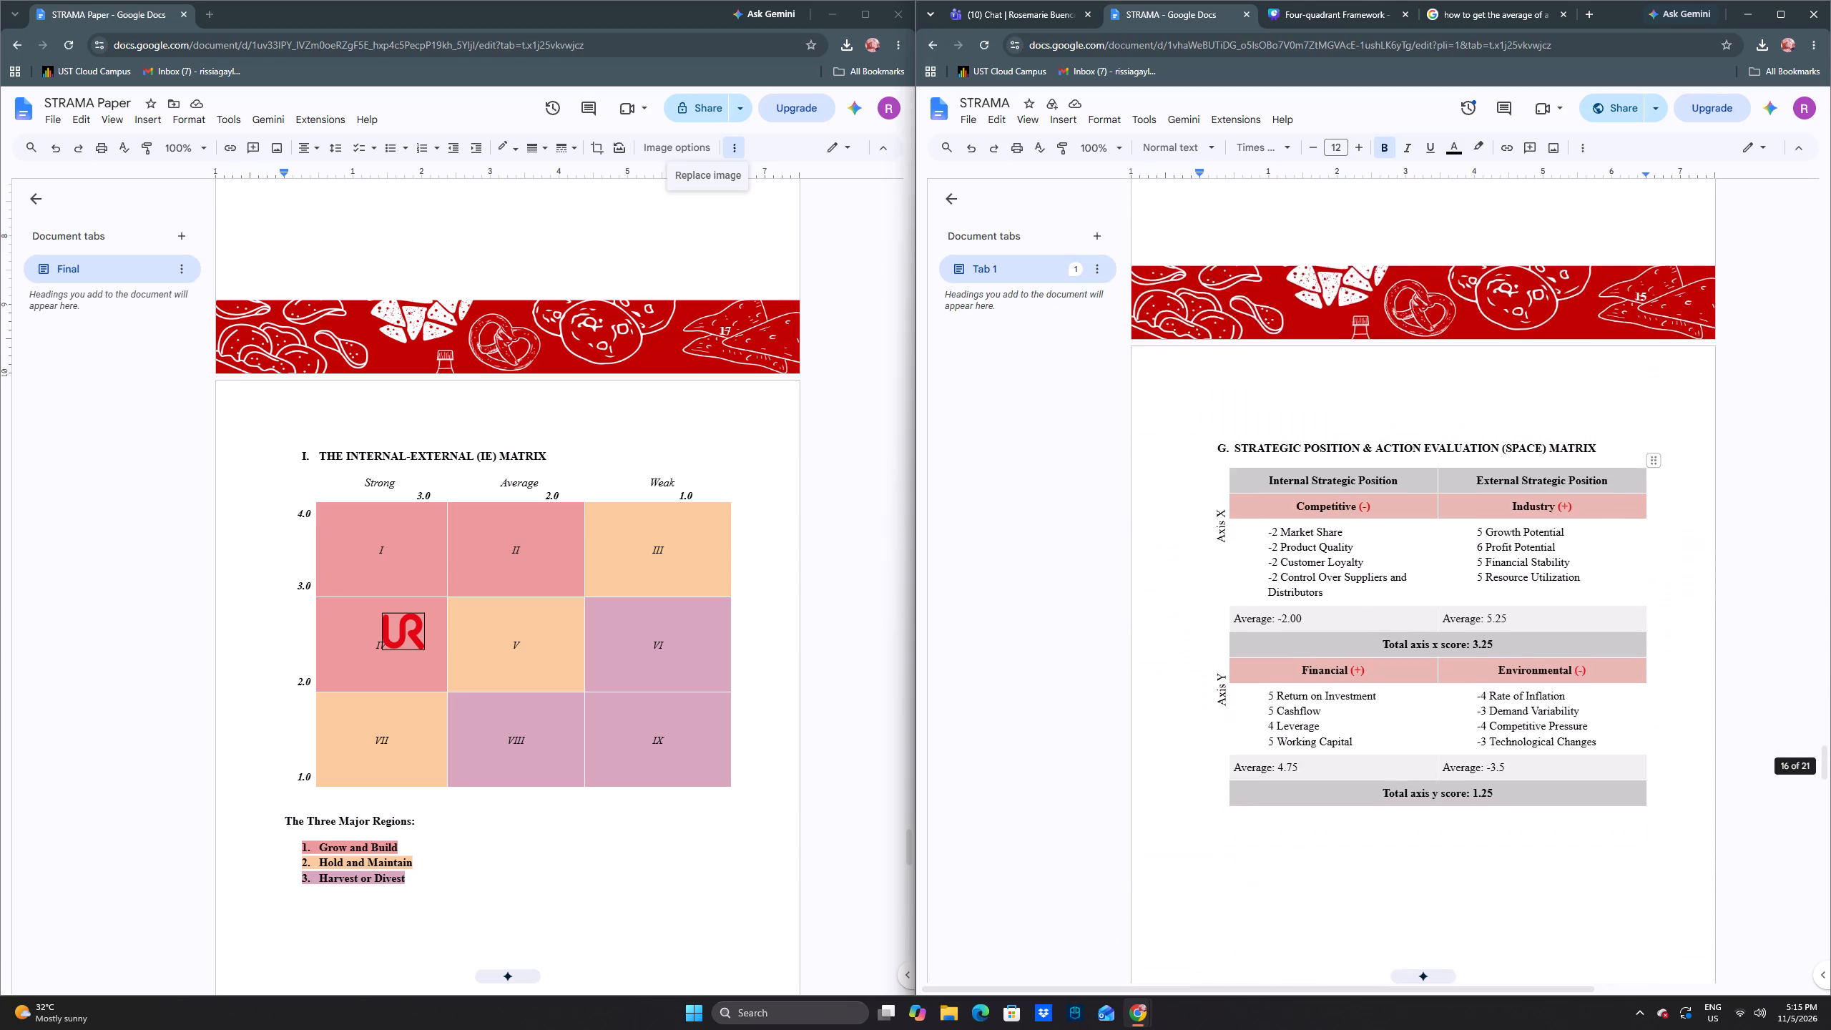
{"action": "scroll", "coordinate": [1485, 544], "scroll_direction": "down", "scroll_amount": 20}
{"action": "scroll", "coordinate": [1485, 544], "scroll_direction": "down", "scroll_amount": 11}
{"action": "scroll", "coordinate": [1485, 544], "scroll_direction": "up", "scroll_amount": 5}
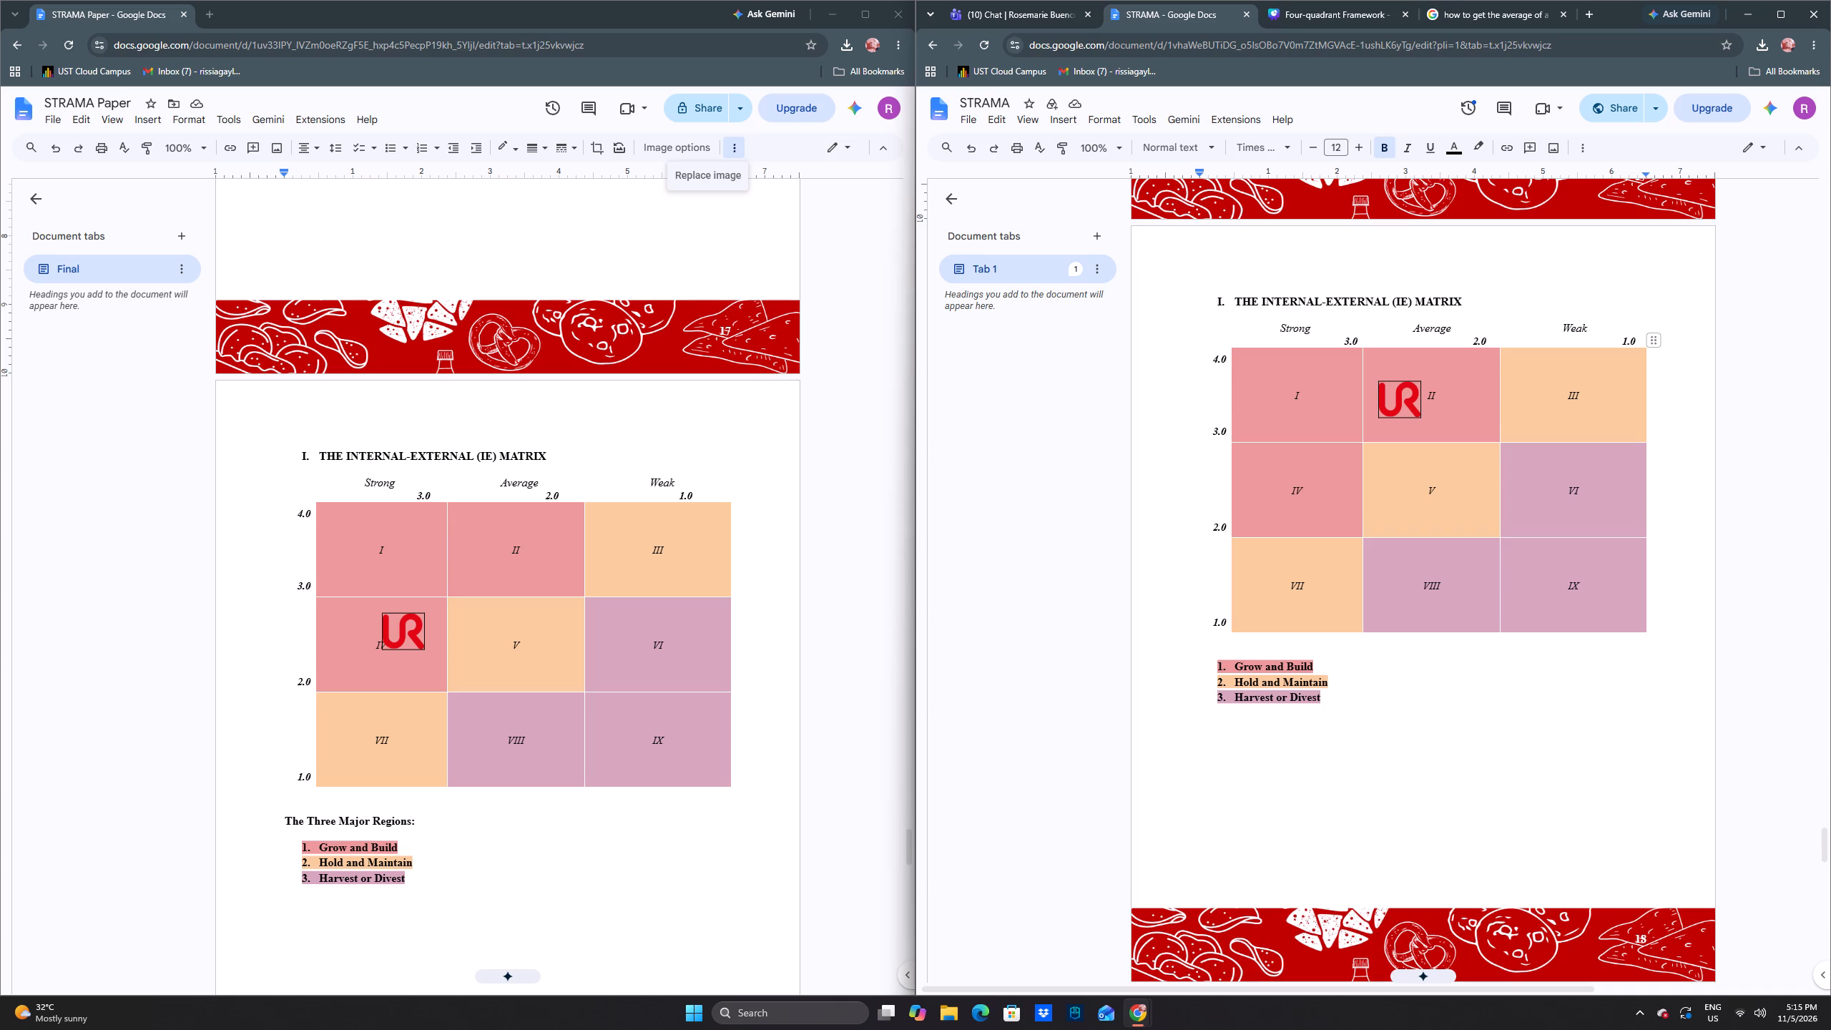
{"action": "scroll", "coordinate": [1484, 547], "scroll_direction": "up", "scroll_amount": 3}
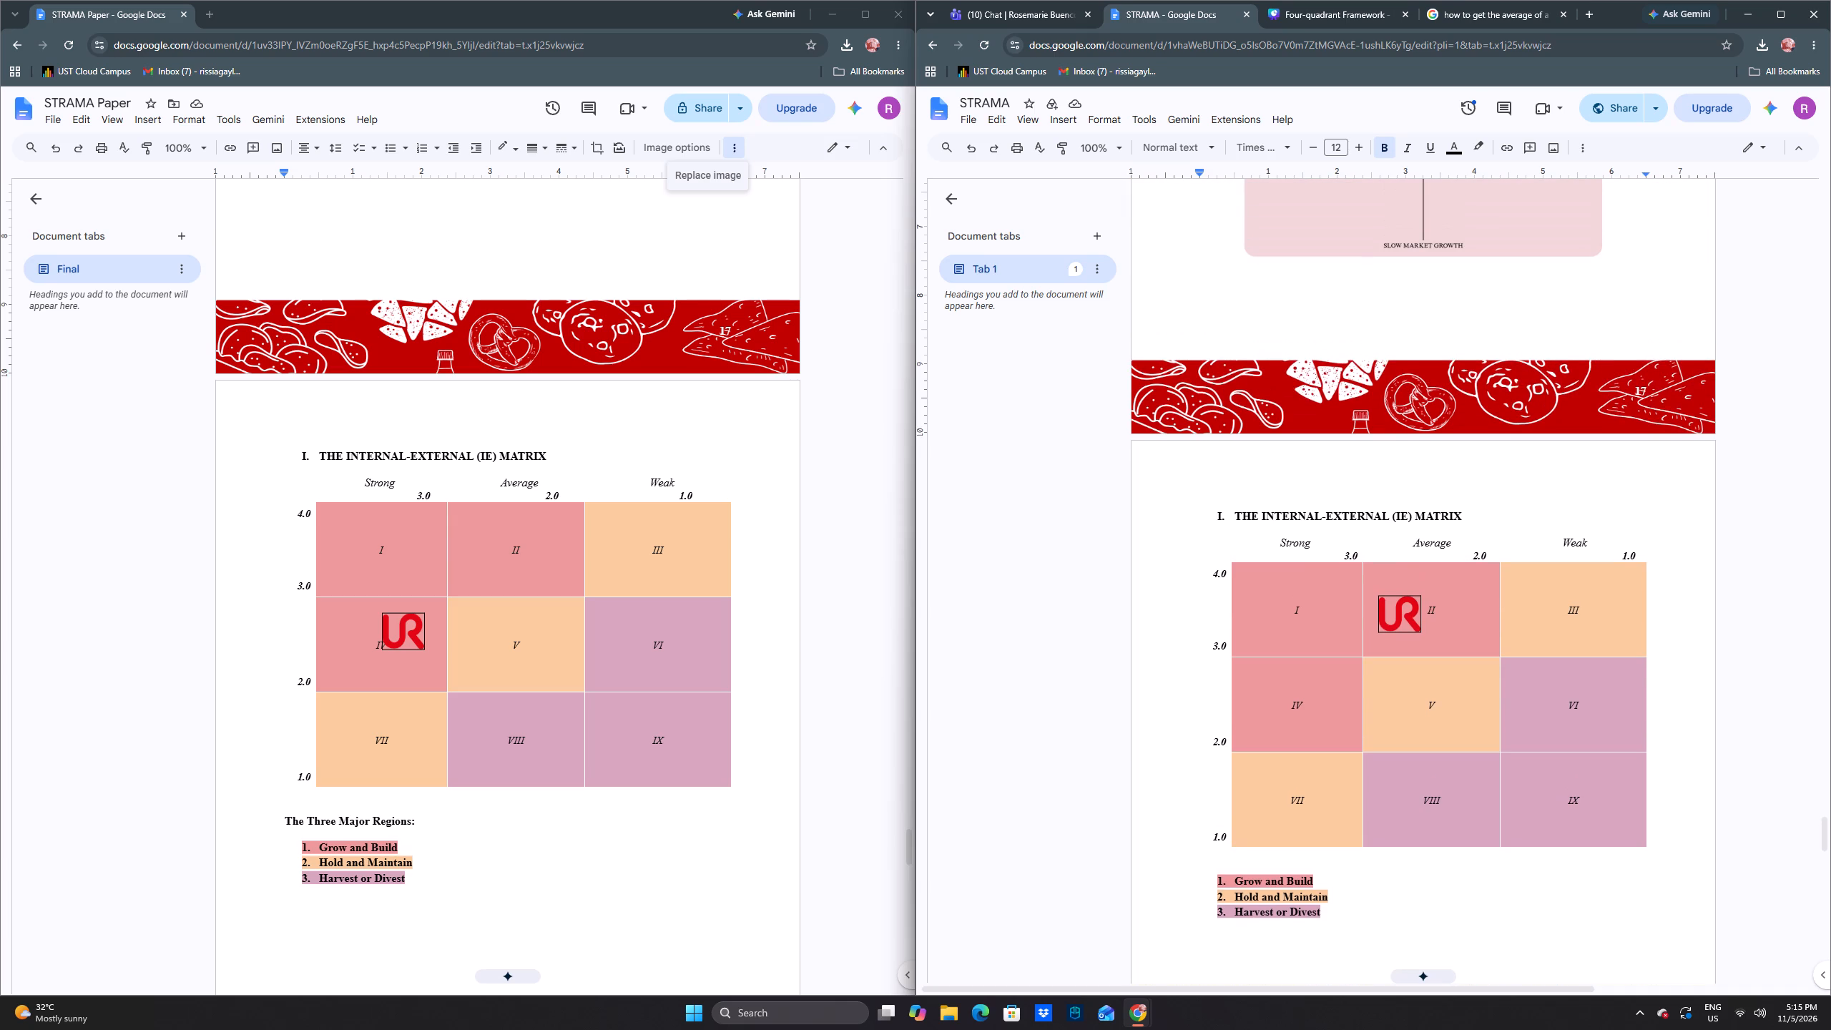
{"action": "scroll", "coordinate": [1484, 547], "scroll_direction": "down", "scroll_amount": 4}
{"action": "scroll", "coordinate": [1484, 547], "scroll_direction": "up", "scroll_amount": 1}
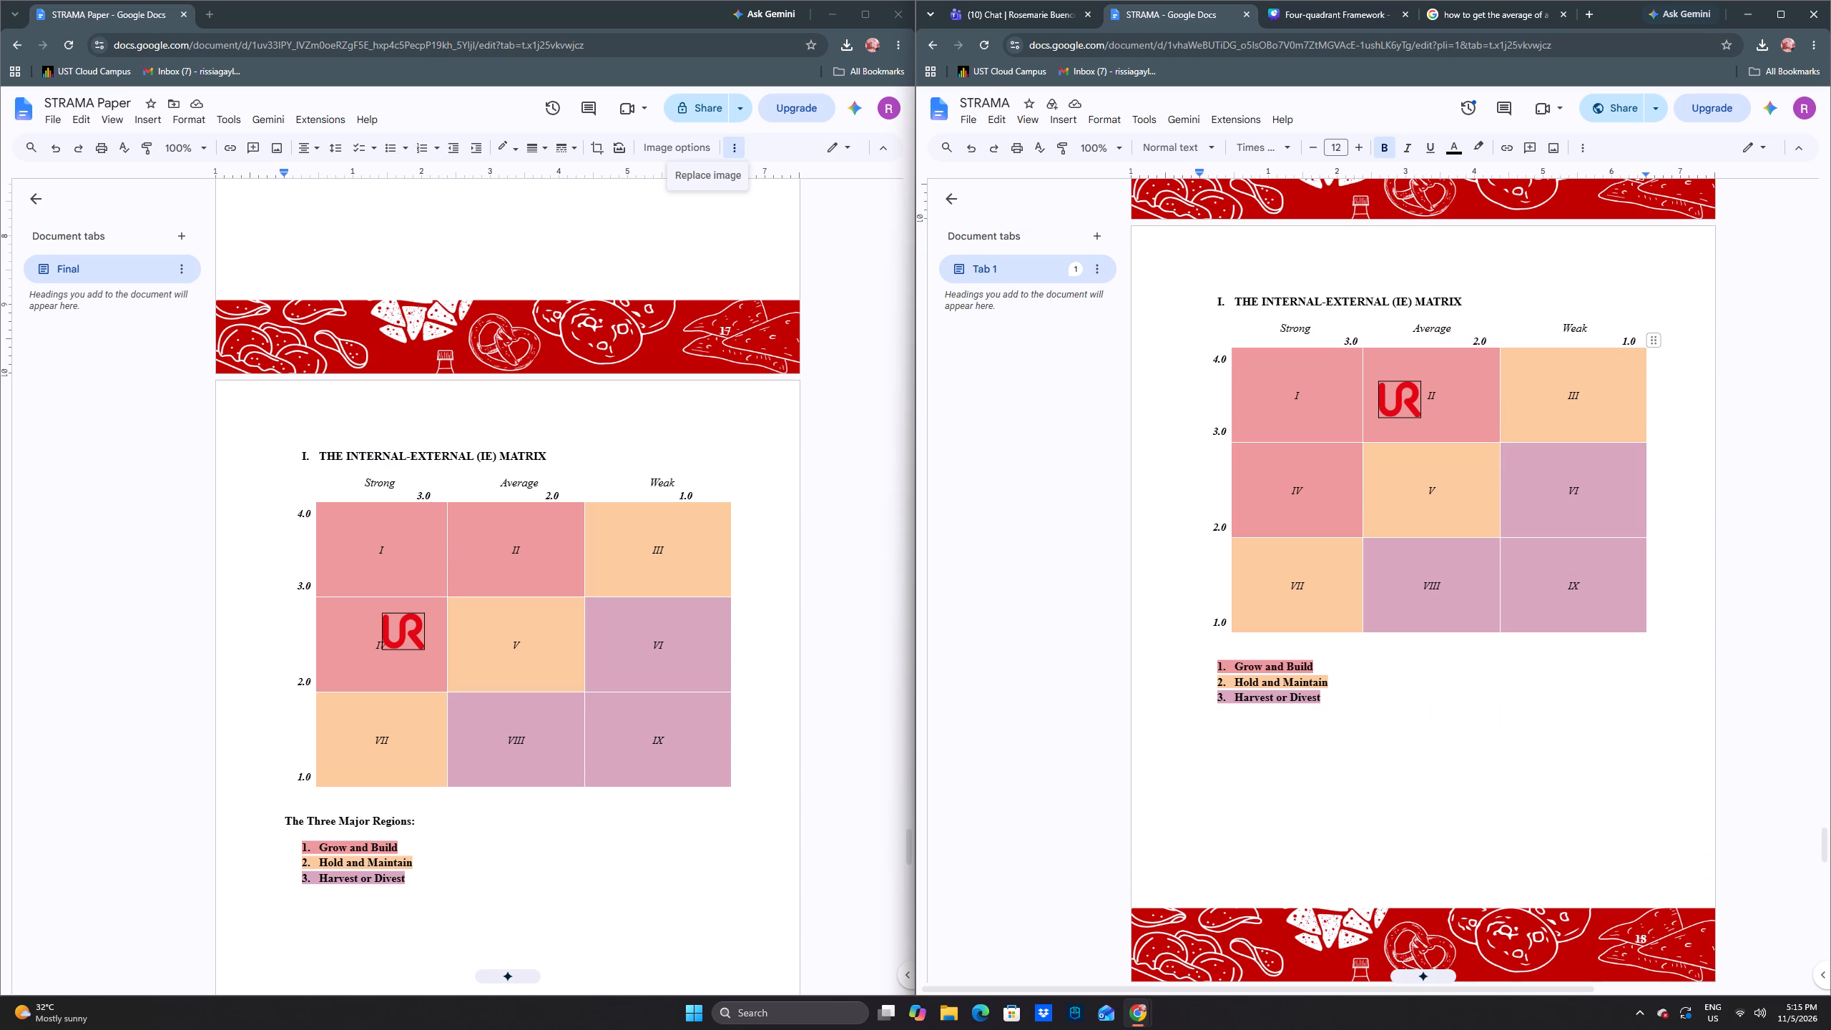
Examine the Internal Factor Evaluation (IFE) Matrix scores and the SWOT strategies table in the STRAMA draft.
{"action": "scroll", "coordinate": [1484, 547], "scroll_direction": "up", "scroll_amount": 7}
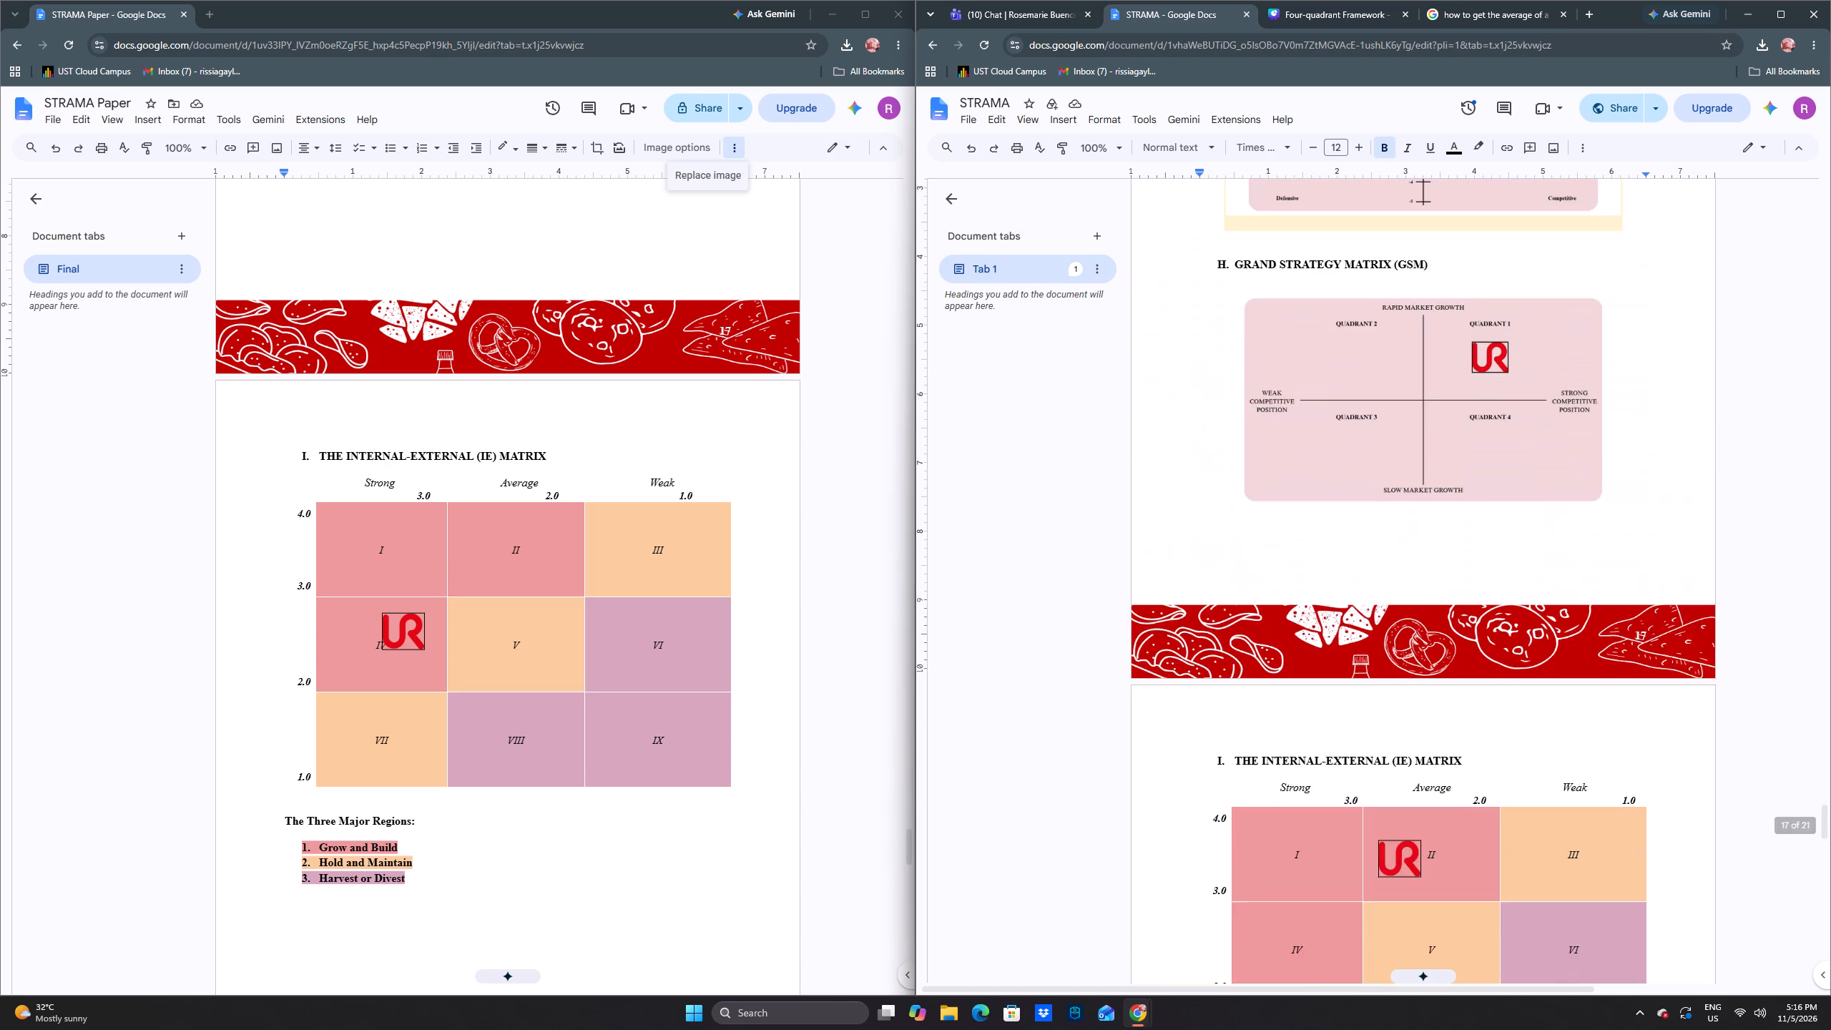
{"action": "scroll", "coordinate": [1484, 547], "scroll_direction": "up", "scroll_amount": 17}
{"action": "scroll", "coordinate": [1484, 547], "scroll_direction": "up", "scroll_amount": 6}
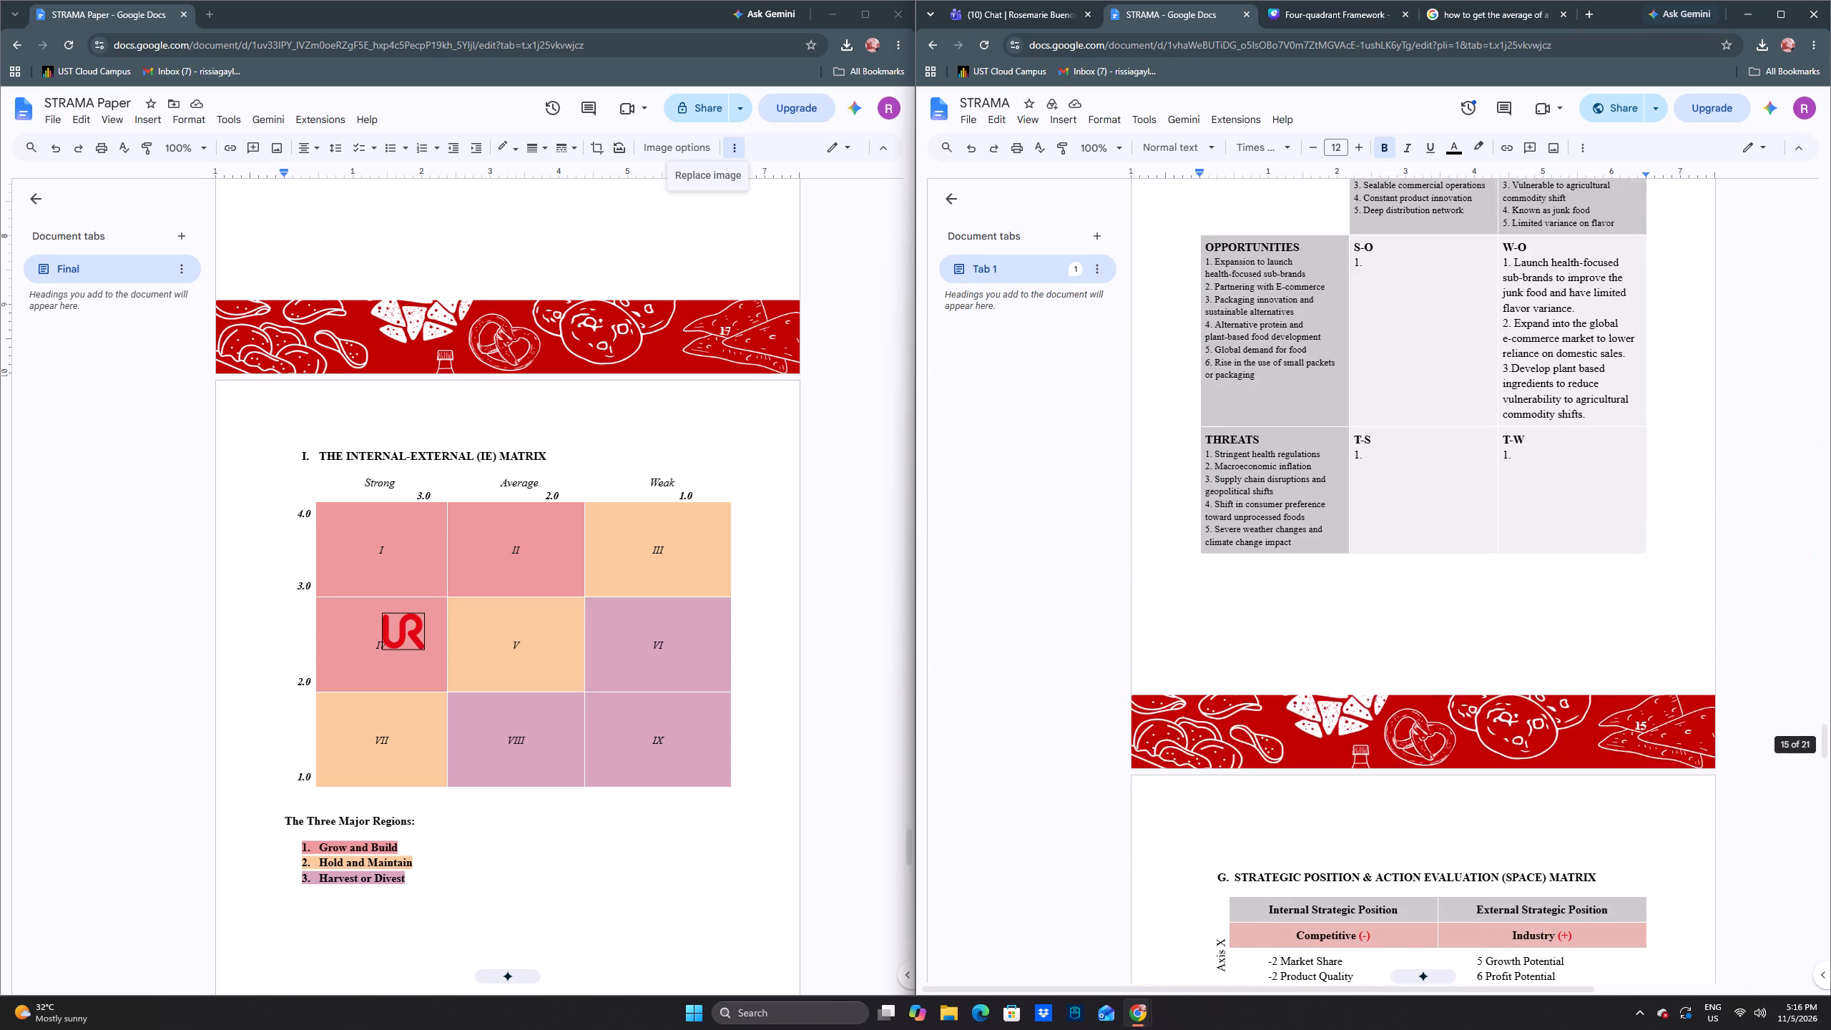
{"action": "scroll", "coordinate": [1484, 547], "scroll_direction": "up", "scroll_amount": 13}
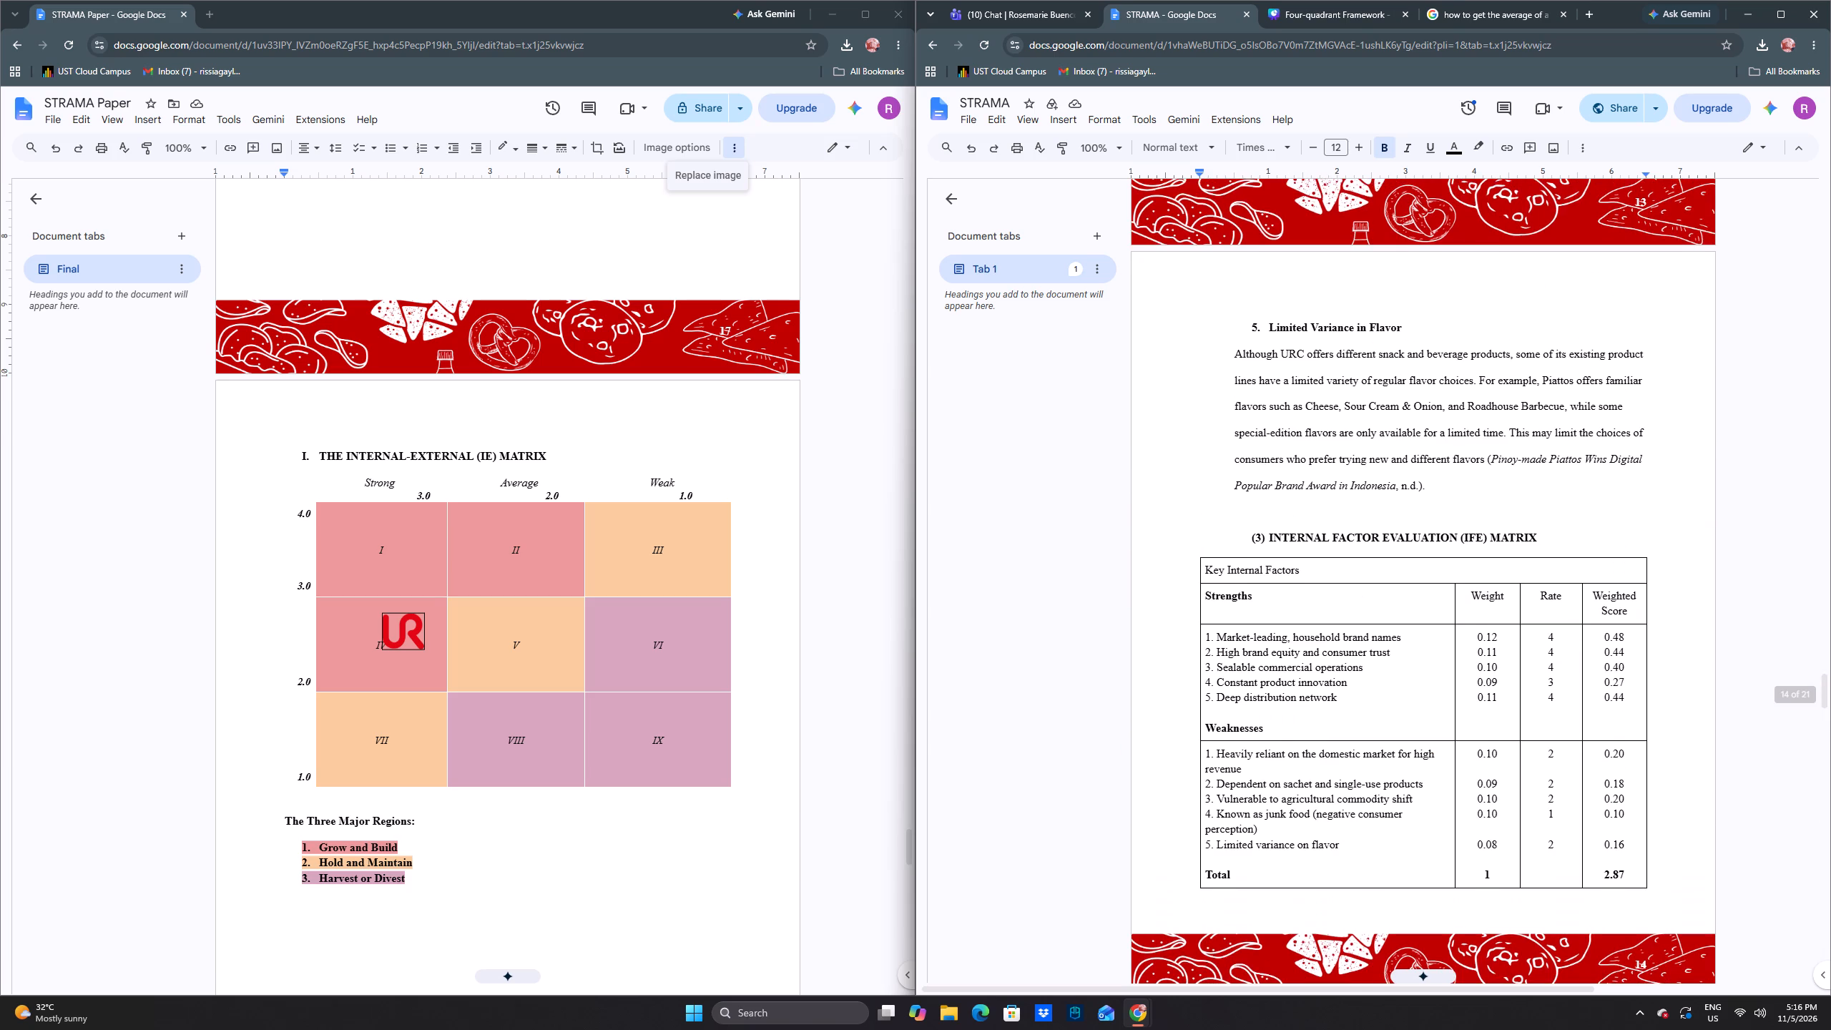
{"action": "scroll", "coordinate": [1484, 546], "scroll_direction": "down", "scroll_amount": 9}
{"action": "scroll", "coordinate": [1492, 536], "scroll_direction": "up", "scroll_amount": 4}
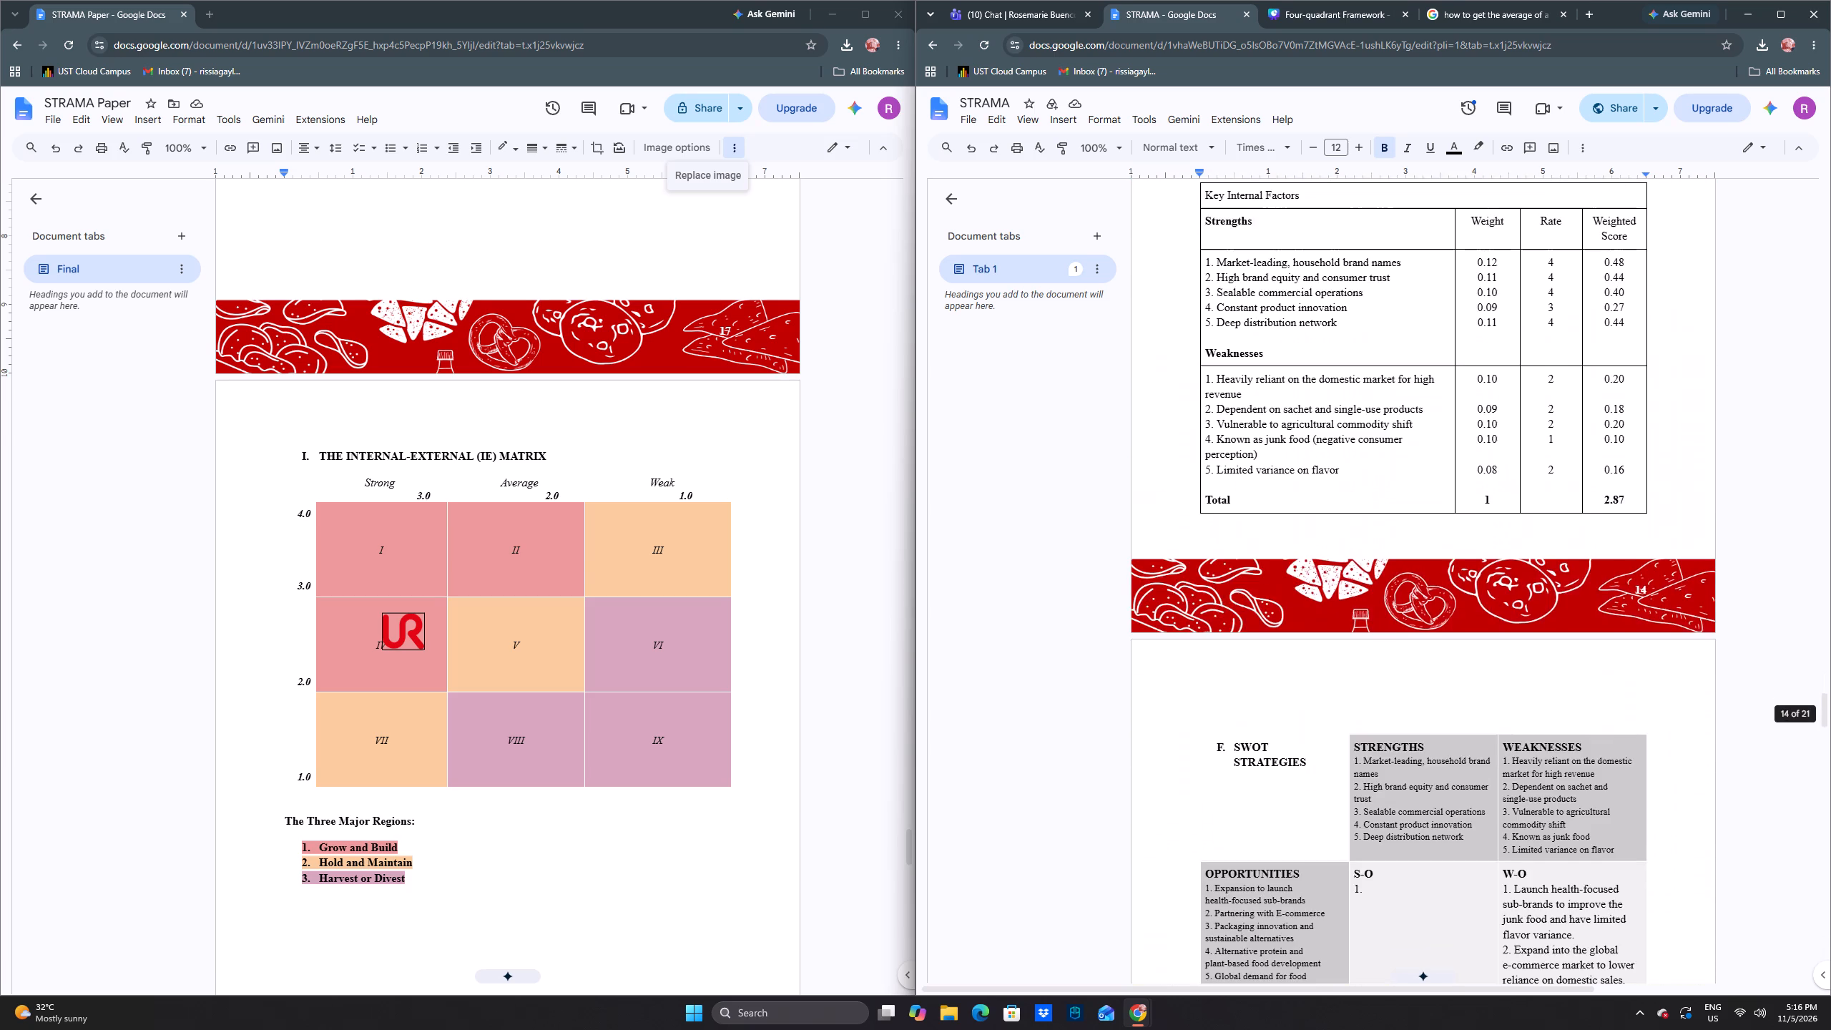
{"action": "scroll", "coordinate": [1492, 536], "scroll_direction": "up", "scroll_amount": 4}
{"action": "scroll", "coordinate": [1300, 397], "scroll_direction": "down", "scroll_amount": 1}
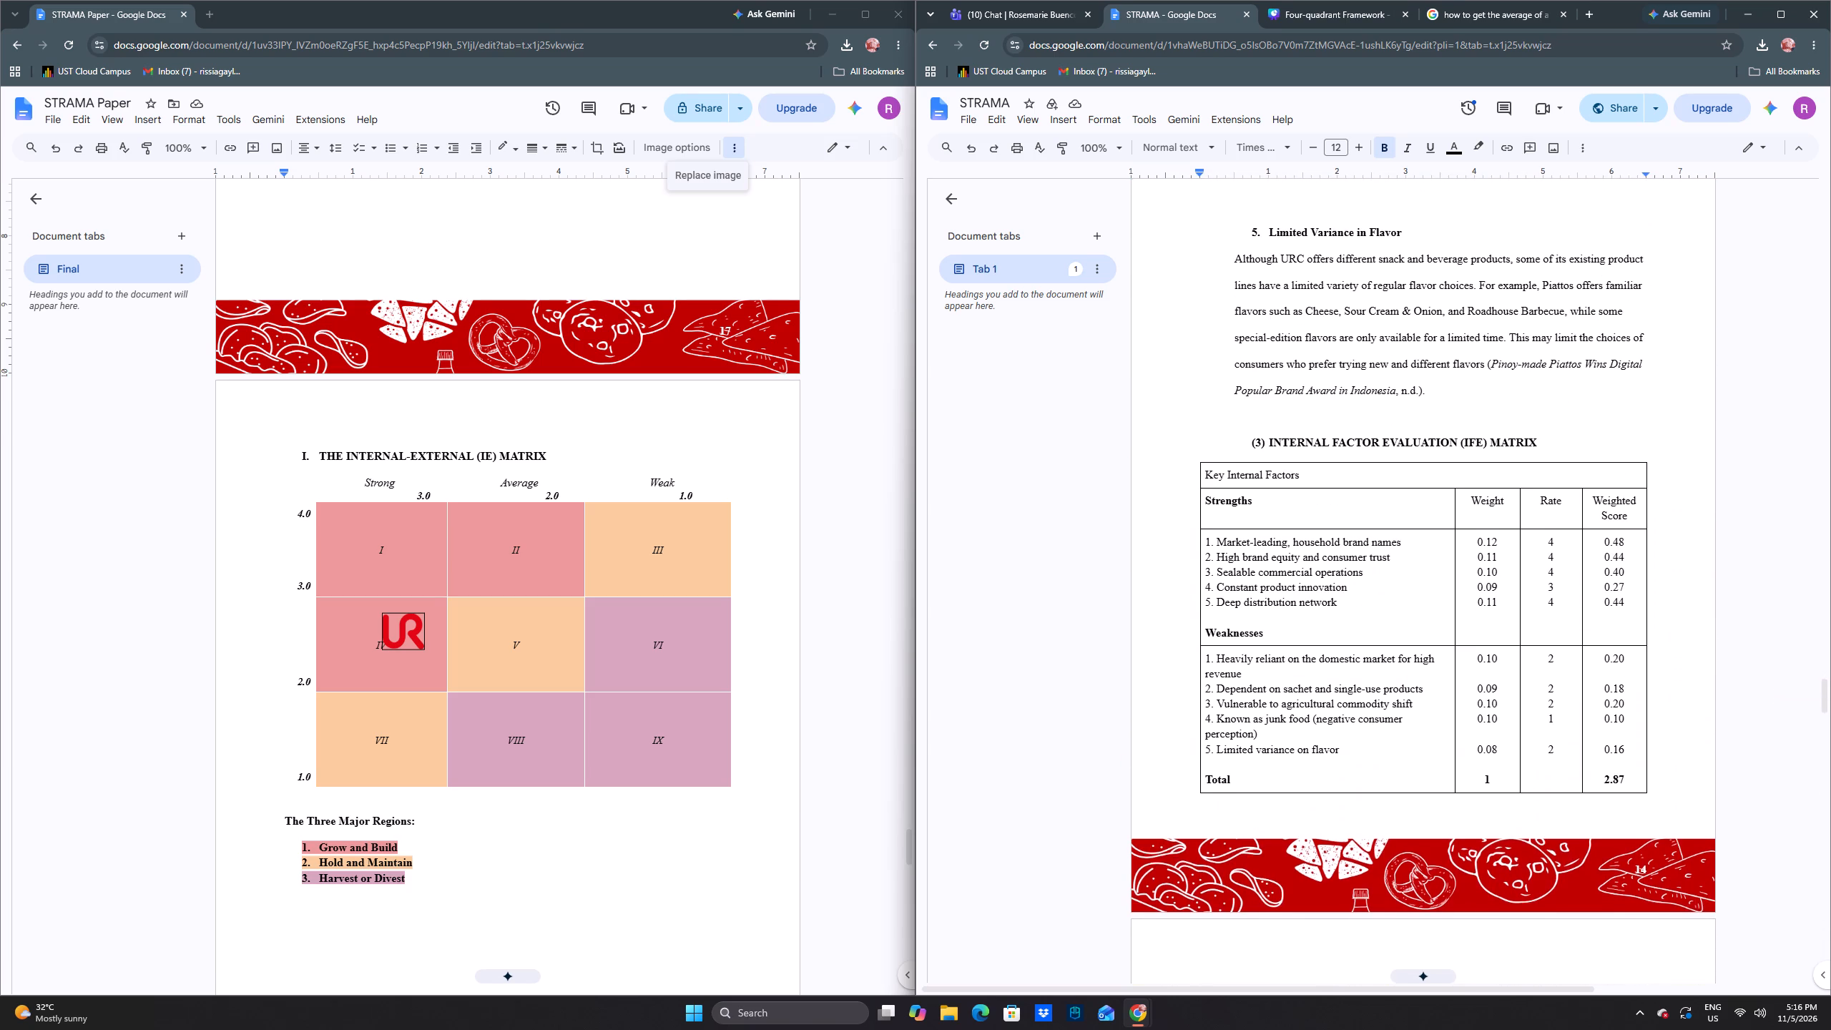
{"action": "scroll", "coordinate": [1477, 414], "scroll_direction": "up", "scroll_amount": 2}
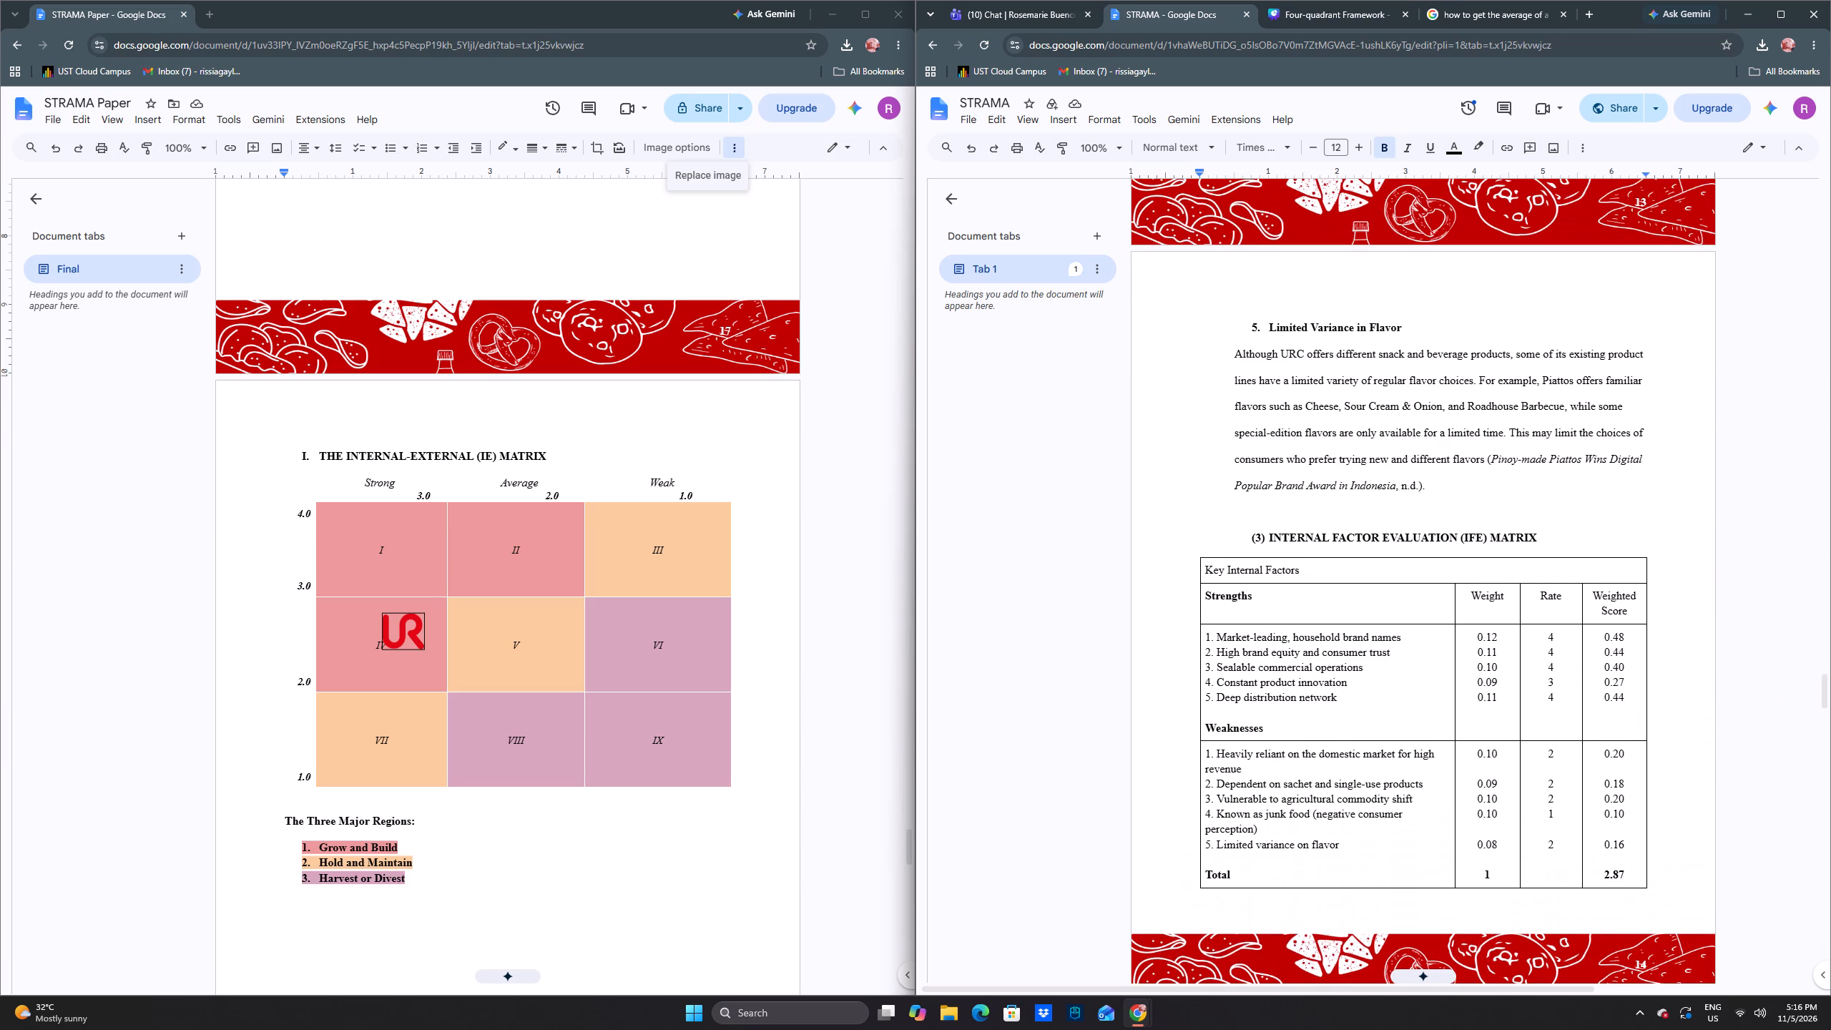
{"action": "scroll", "coordinate": [1478, 433], "scroll_direction": "up", "scroll_amount": 9}
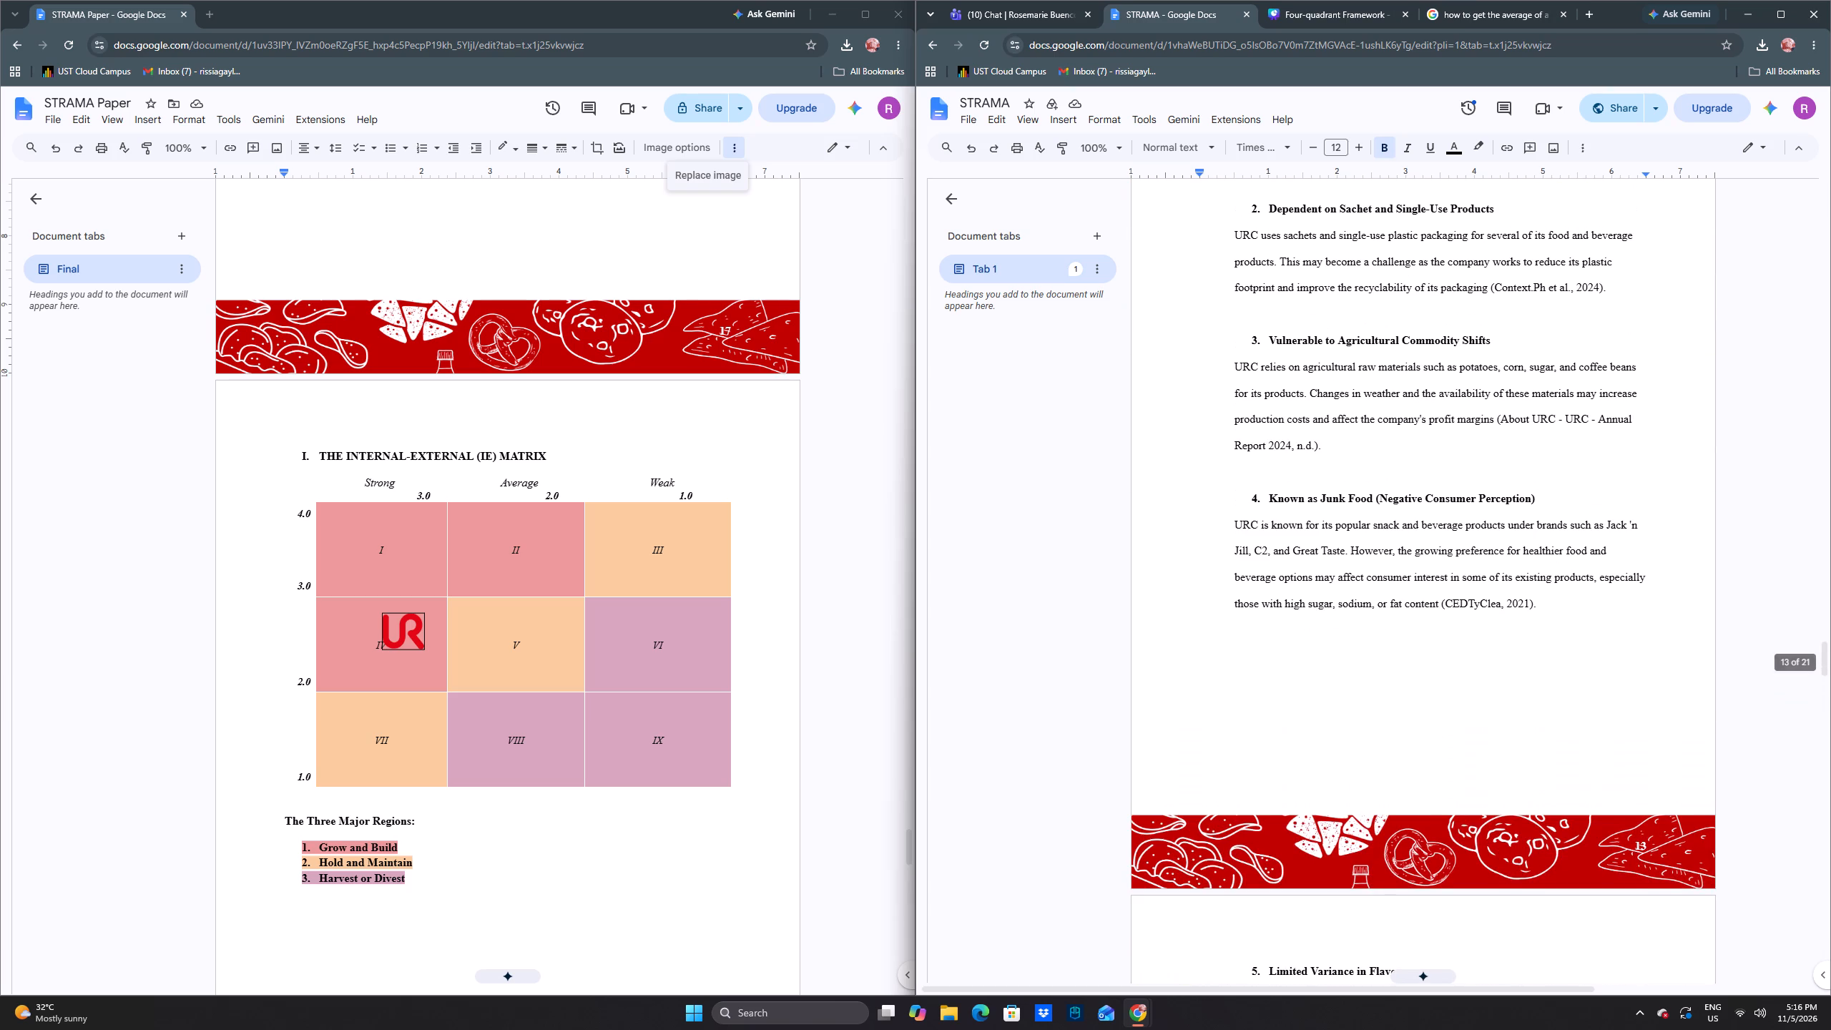
{"action": "scroll", "coordinate": [1478, 433], "scroll_direction": "down", "scroll_amount": 18}
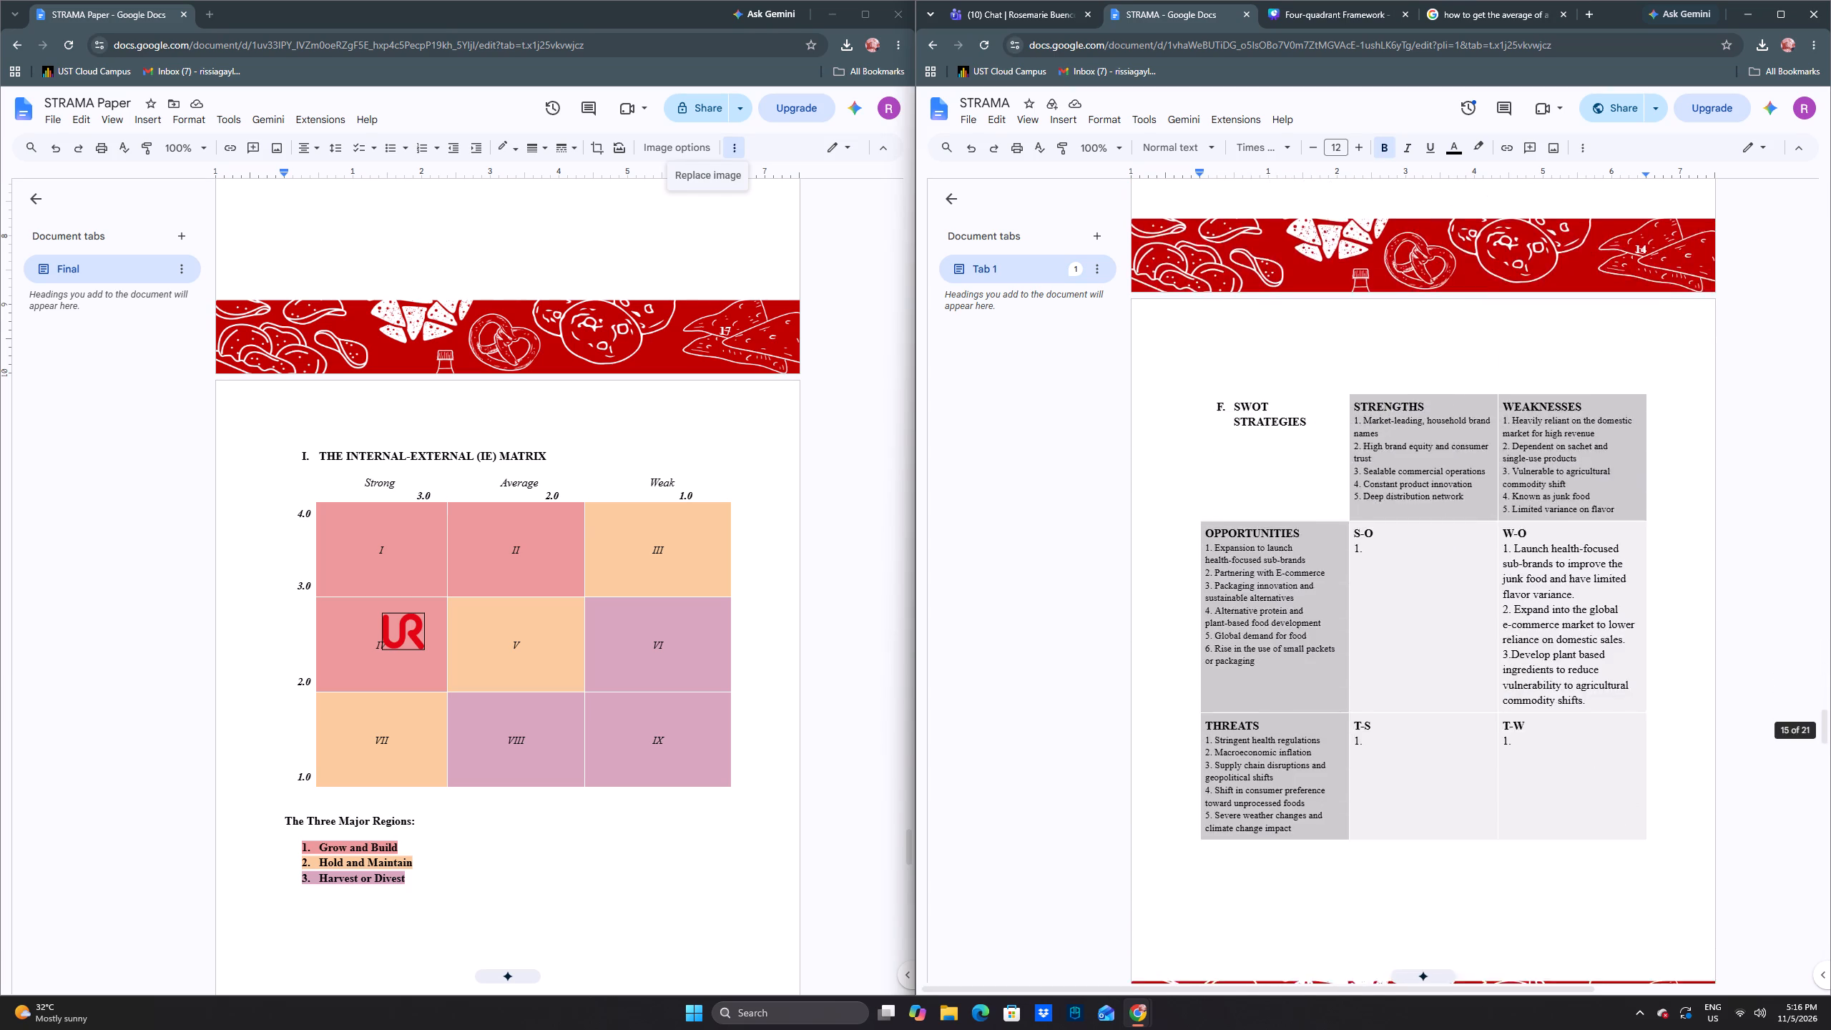
Check the UR logo placement in the STRAMA draft's Grand Strategy Matrix, IE Matrix and SPACE graph against the SPACE axis scores.
{"action": "scroll", "coordinate": [1450, 462], "scroll_direction": "down", "scroll_amount": 20}
{"action": "scroll", "coordinate": [1450, 462], "scroll_direction": "down", "scroll_amount": 7}
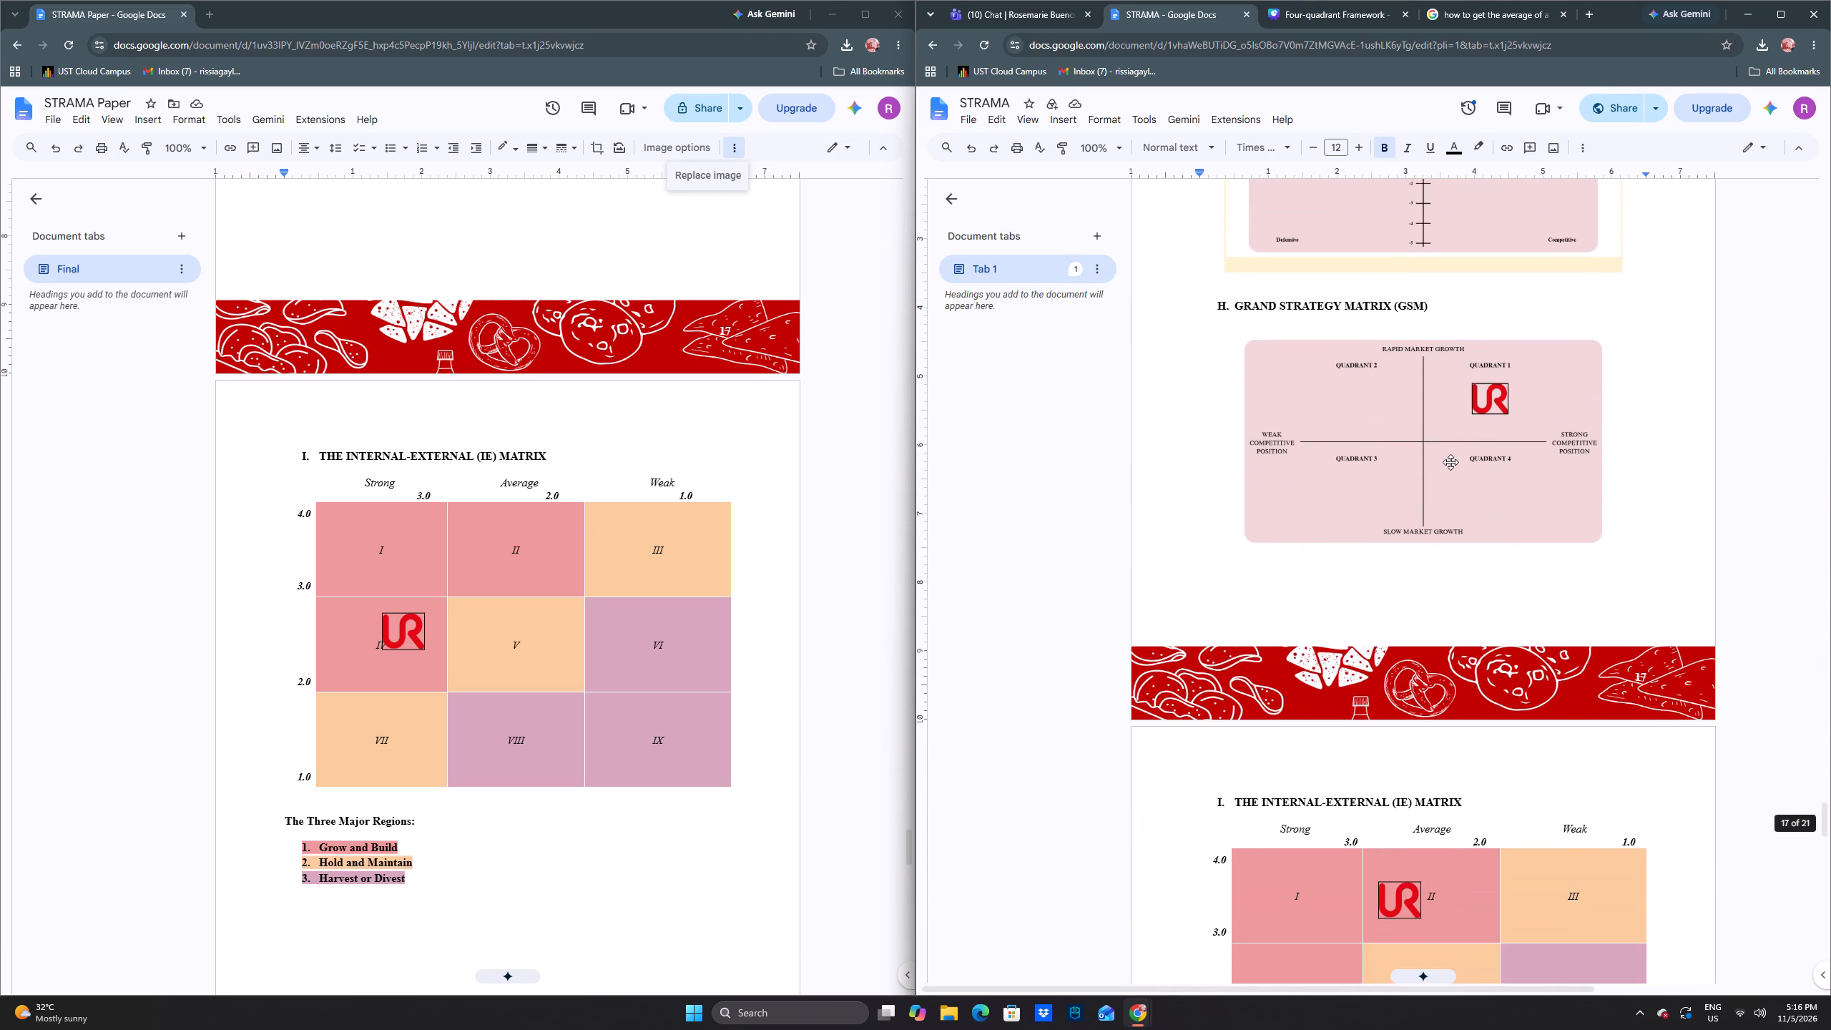
{"action": "scroll", "coordinate": [1457, 462], "scroll_direction": "down", "scroll_amount": 4}
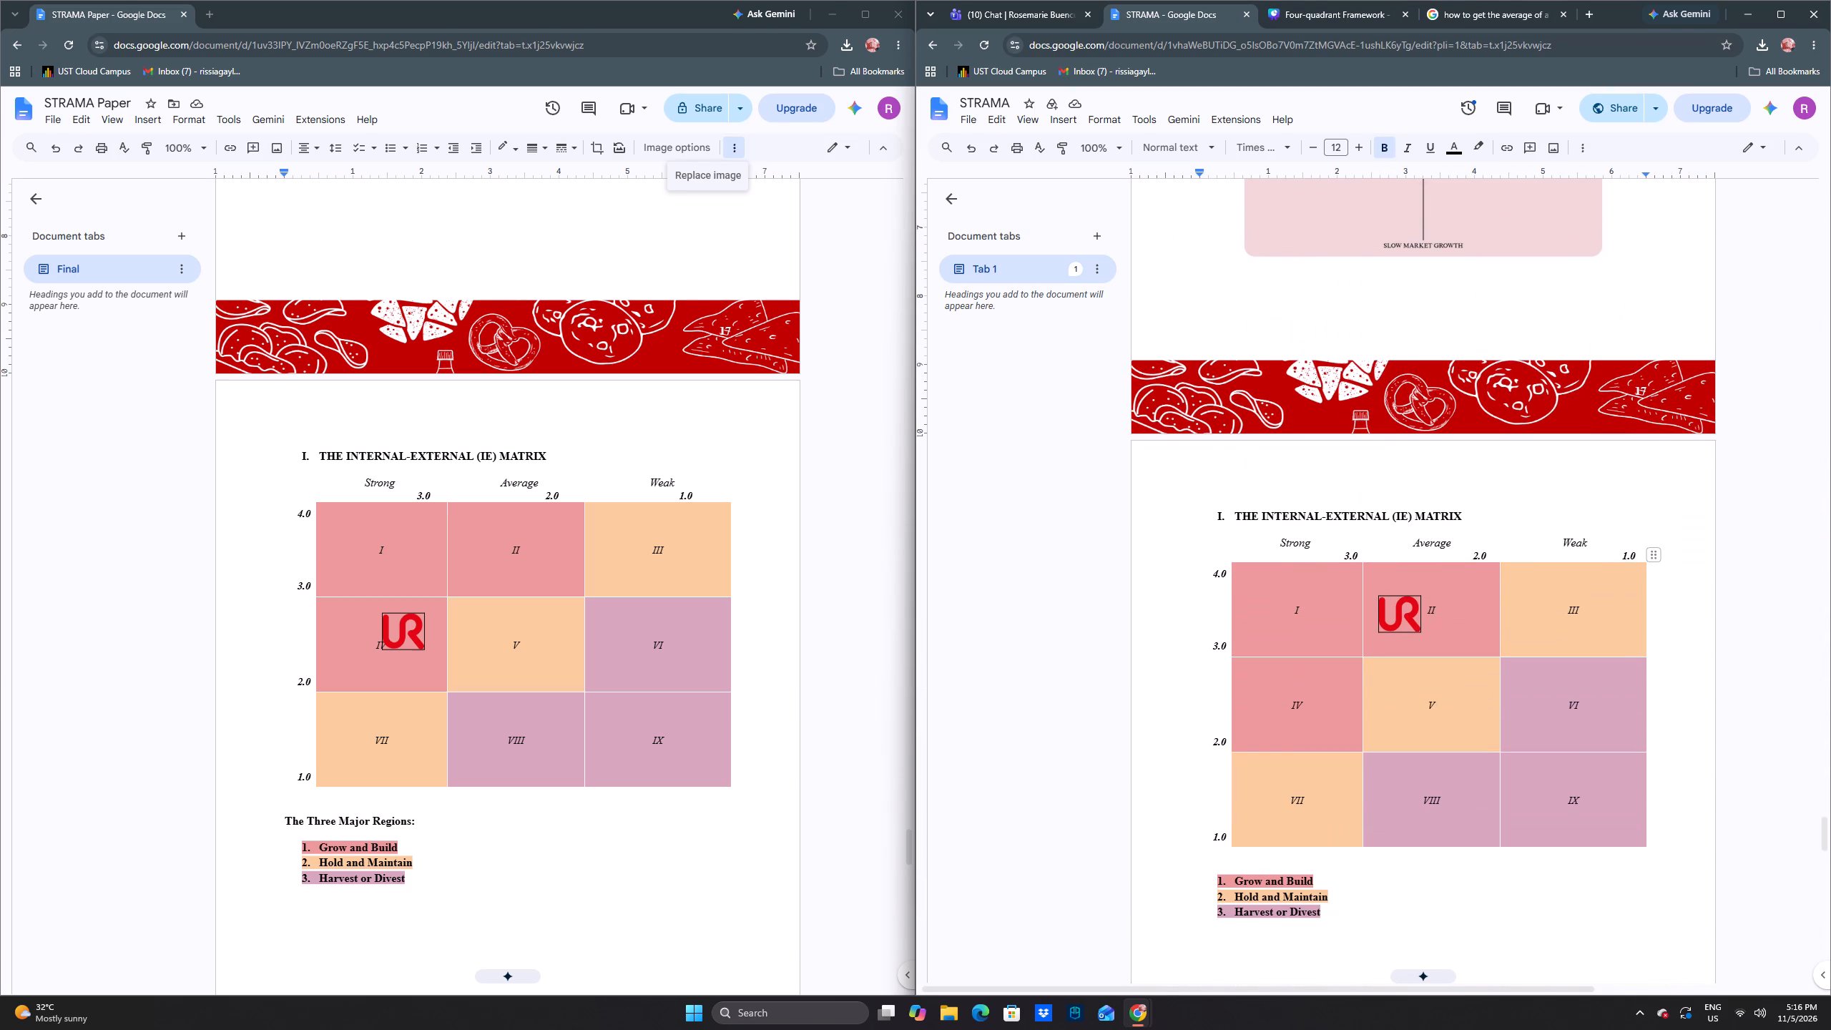
{"action": "scroll", "coordinate": [1521, 532], "scroll_direction": "up", "scroll_amount": 8}
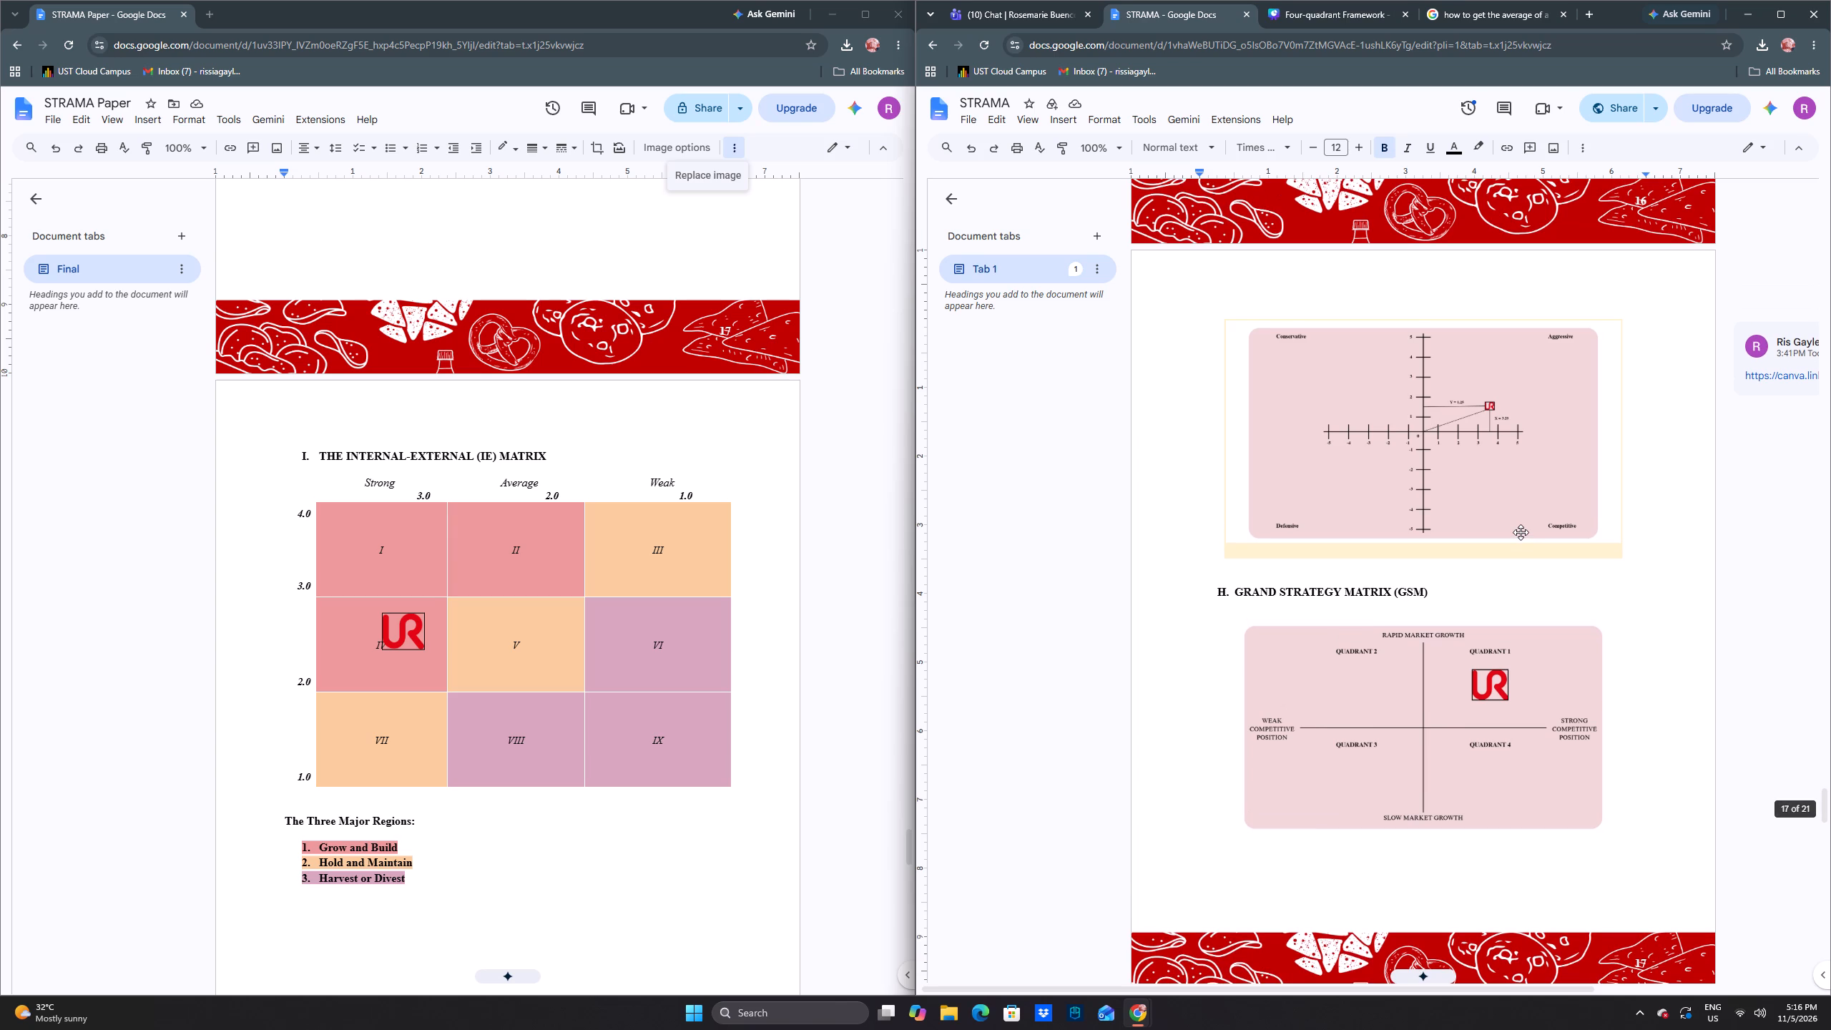
{"action": "scroll", "coordinate": [1521, 532], "scroll_direction": "up", "scroll_amount": 2}
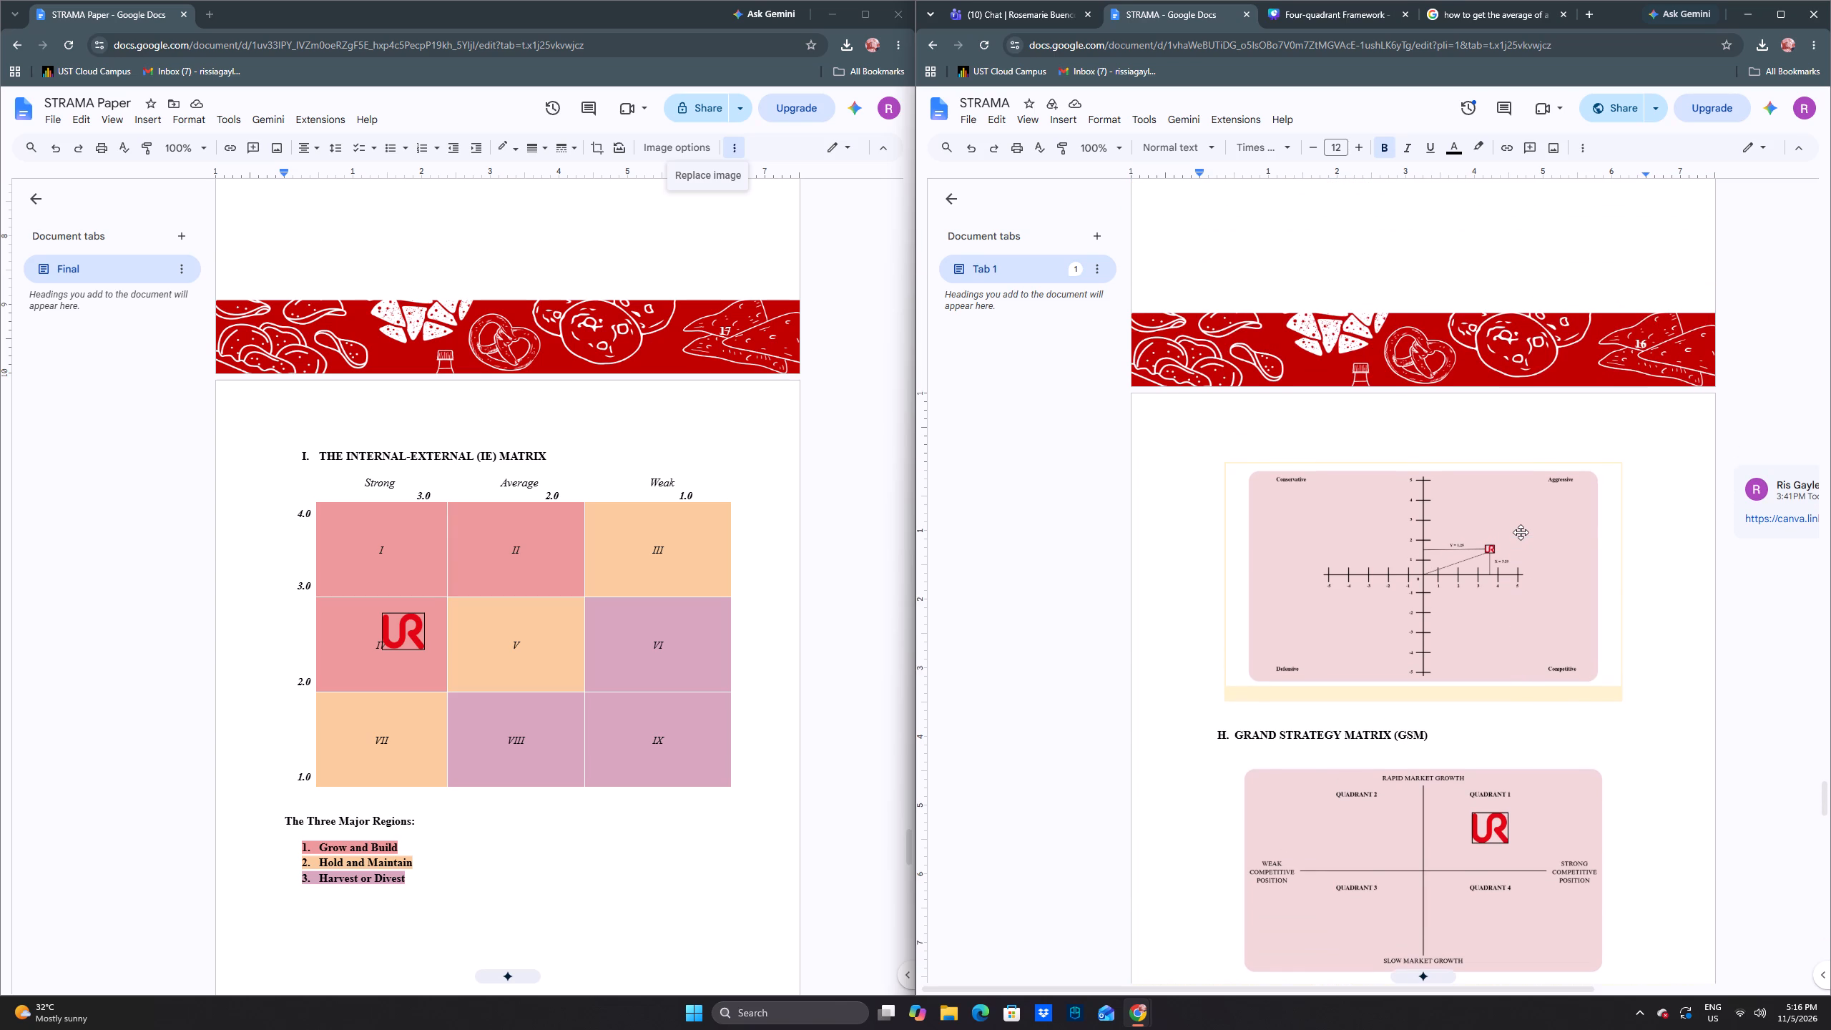
{"action": "scroll", "coordinate": [1521, 532], "scroll_direction": "up", "scroll_amount": 9}
{"action": "scroll", "coordinate": [1521, 532], "scroll_direction": "down", "scroll_amount": 6}
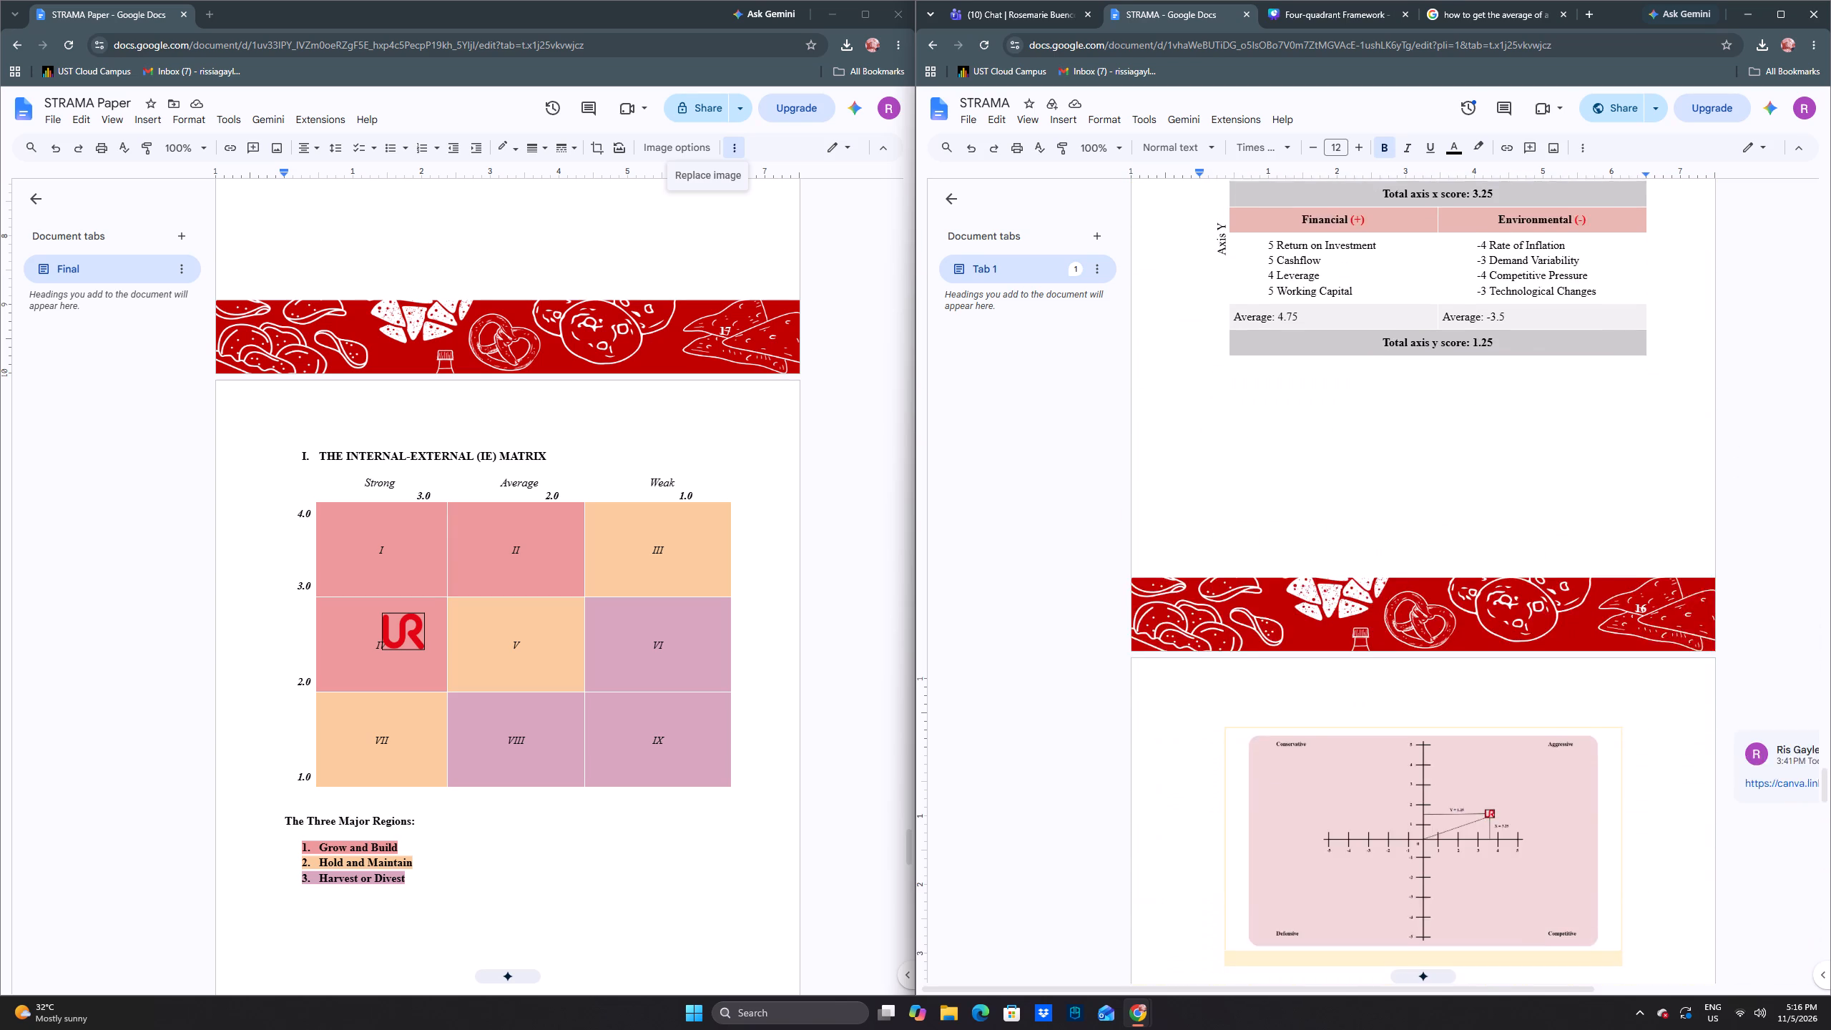
{"action": "scroll", "coordinate": [1521, 532], "scroll_direction": "up", "scroll_amount": 18}
Skim the STRAMA draft backwards from the weaknesses section through the EFE Matrix and opportunities to the company background.
{"action": "scroll", "coordinate": [1521, 531], "scroll_direction": "up", "scroll_amount": 20}
{"action": "scroll", "coordinate": [1521, 531], "scroll_direction": "up", "scroll_amount": 2}
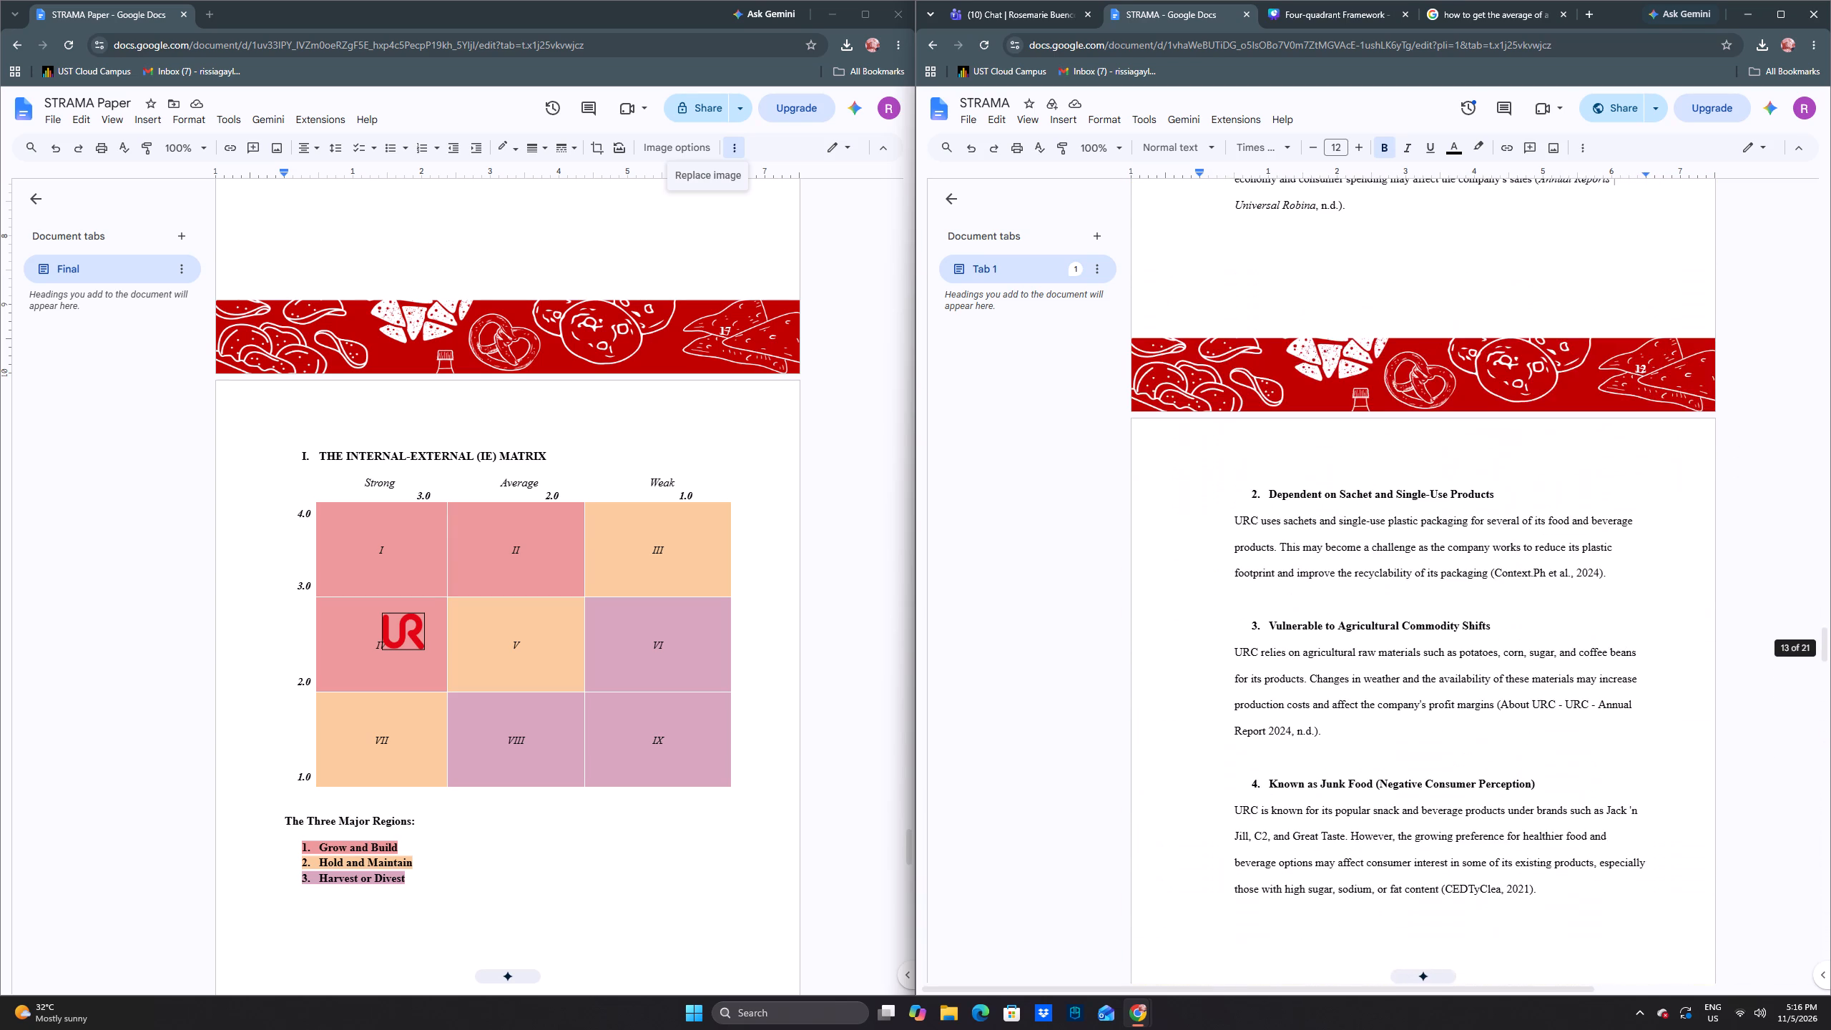
{"action": "scroll", "coordinate": [1521, 531], "scroll_direction": "up", "scroll_amount": 8}
{"action": "scroll", "coordinate": [1521, 531], "scroll_direction": "up", "scroll_amount": 17}
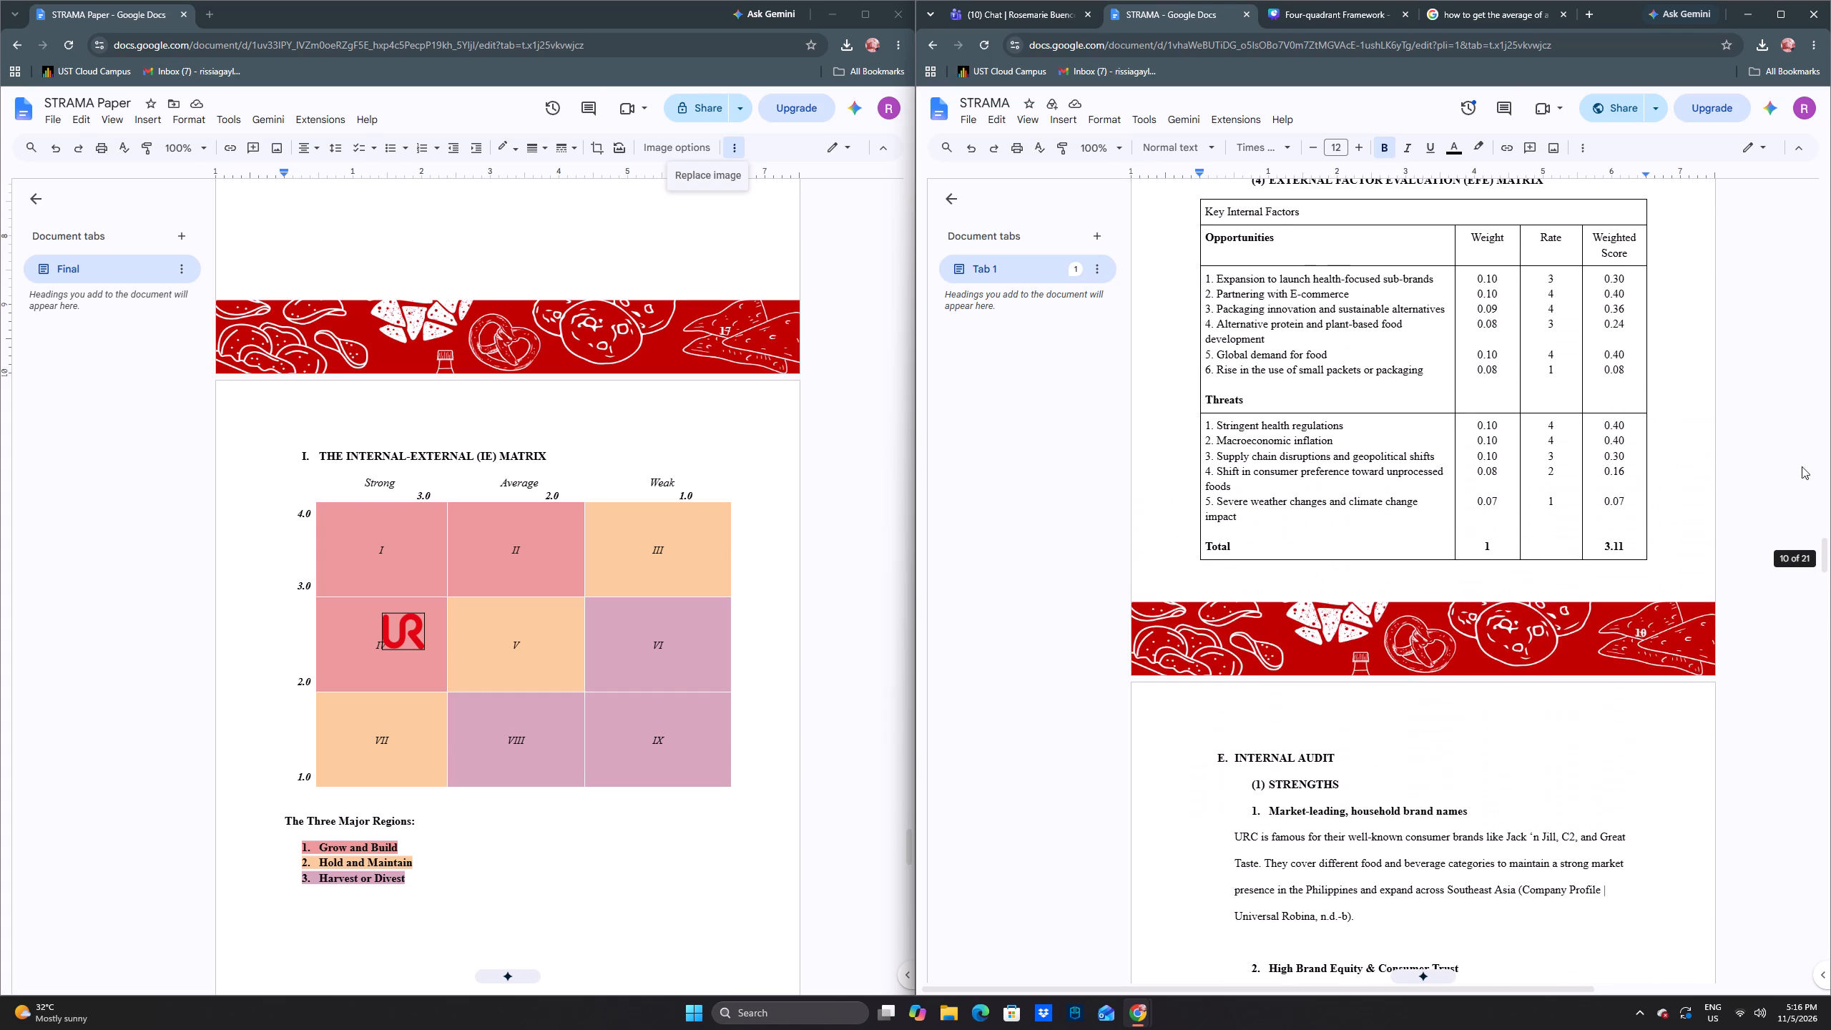
{"action": "left_click_drag", "start_coordinate": [1828, 562], "coordinate": [1809, 424]}
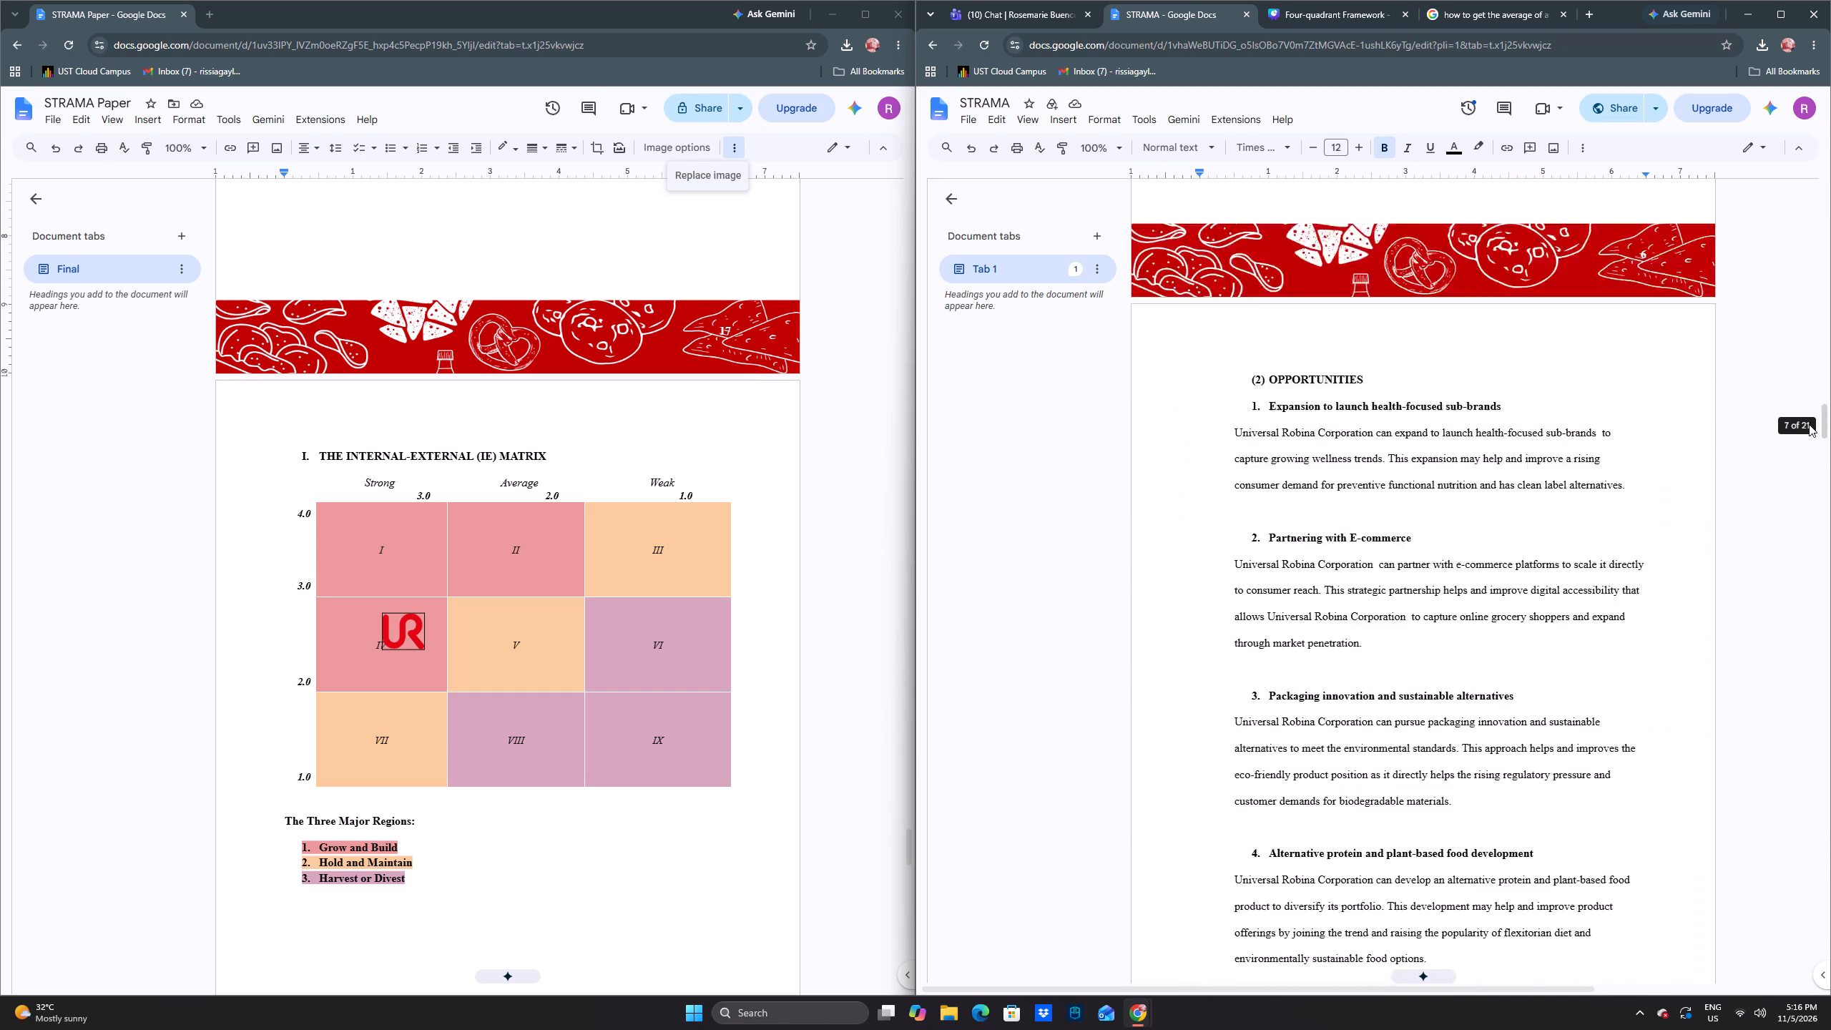
{"action": "left_click_drag", "start_coordinate": [1809, 424], "coordinate": [1795, 335]}
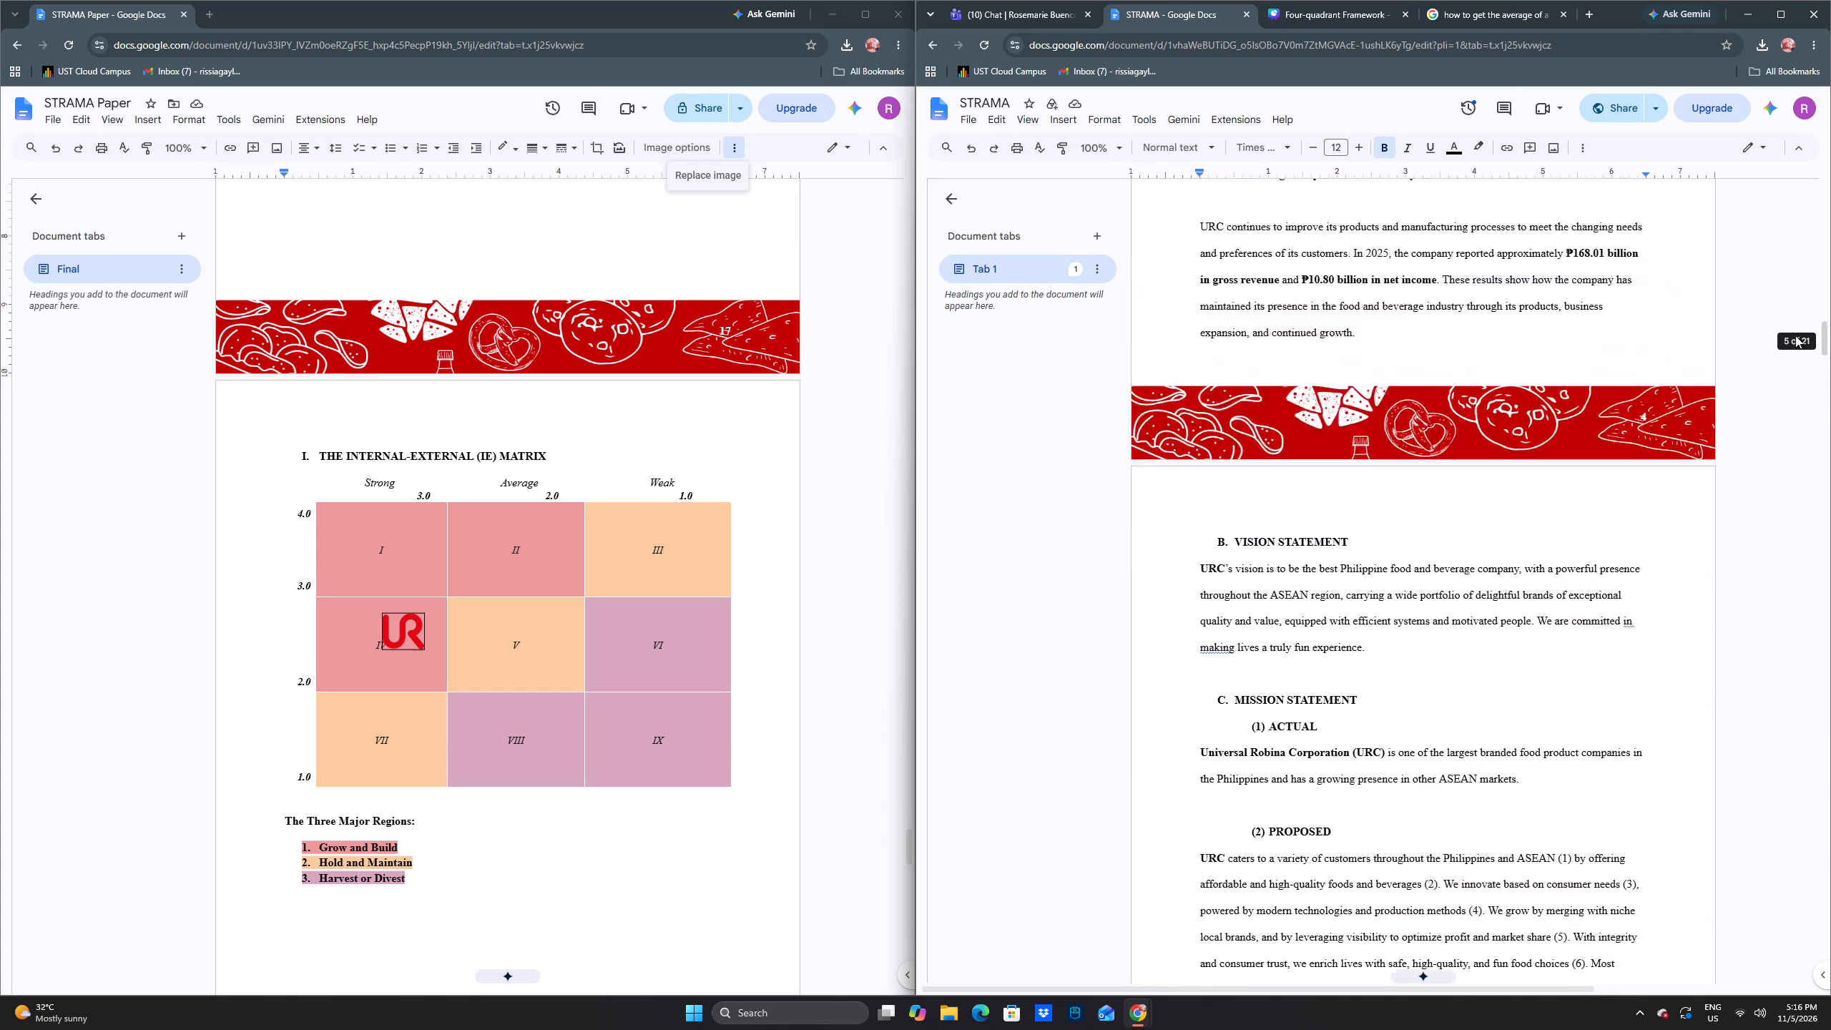
{"action": "left_click_drag", "start_coordinate": [1795, 335], "coordinate": [1786, 328]}
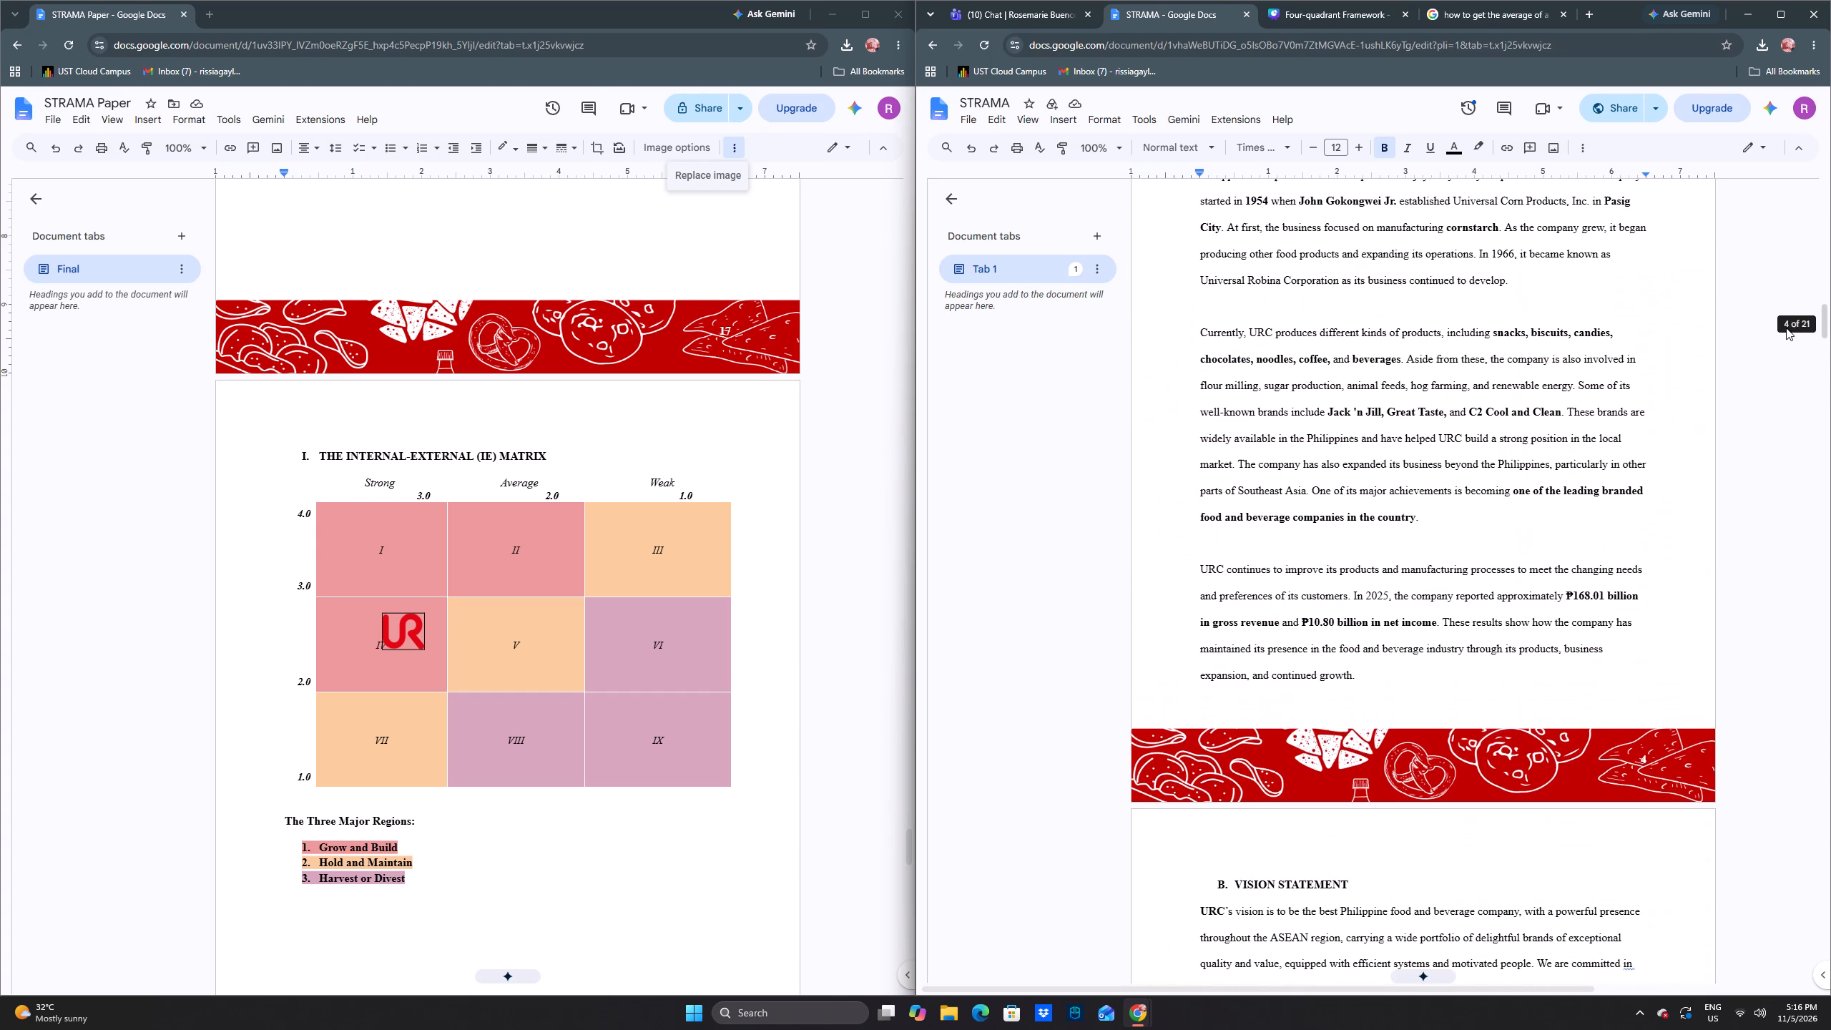
{"action": "left_click_drag", "start_coordinate": [1786, 328], "coordinate": [1805, 493]}
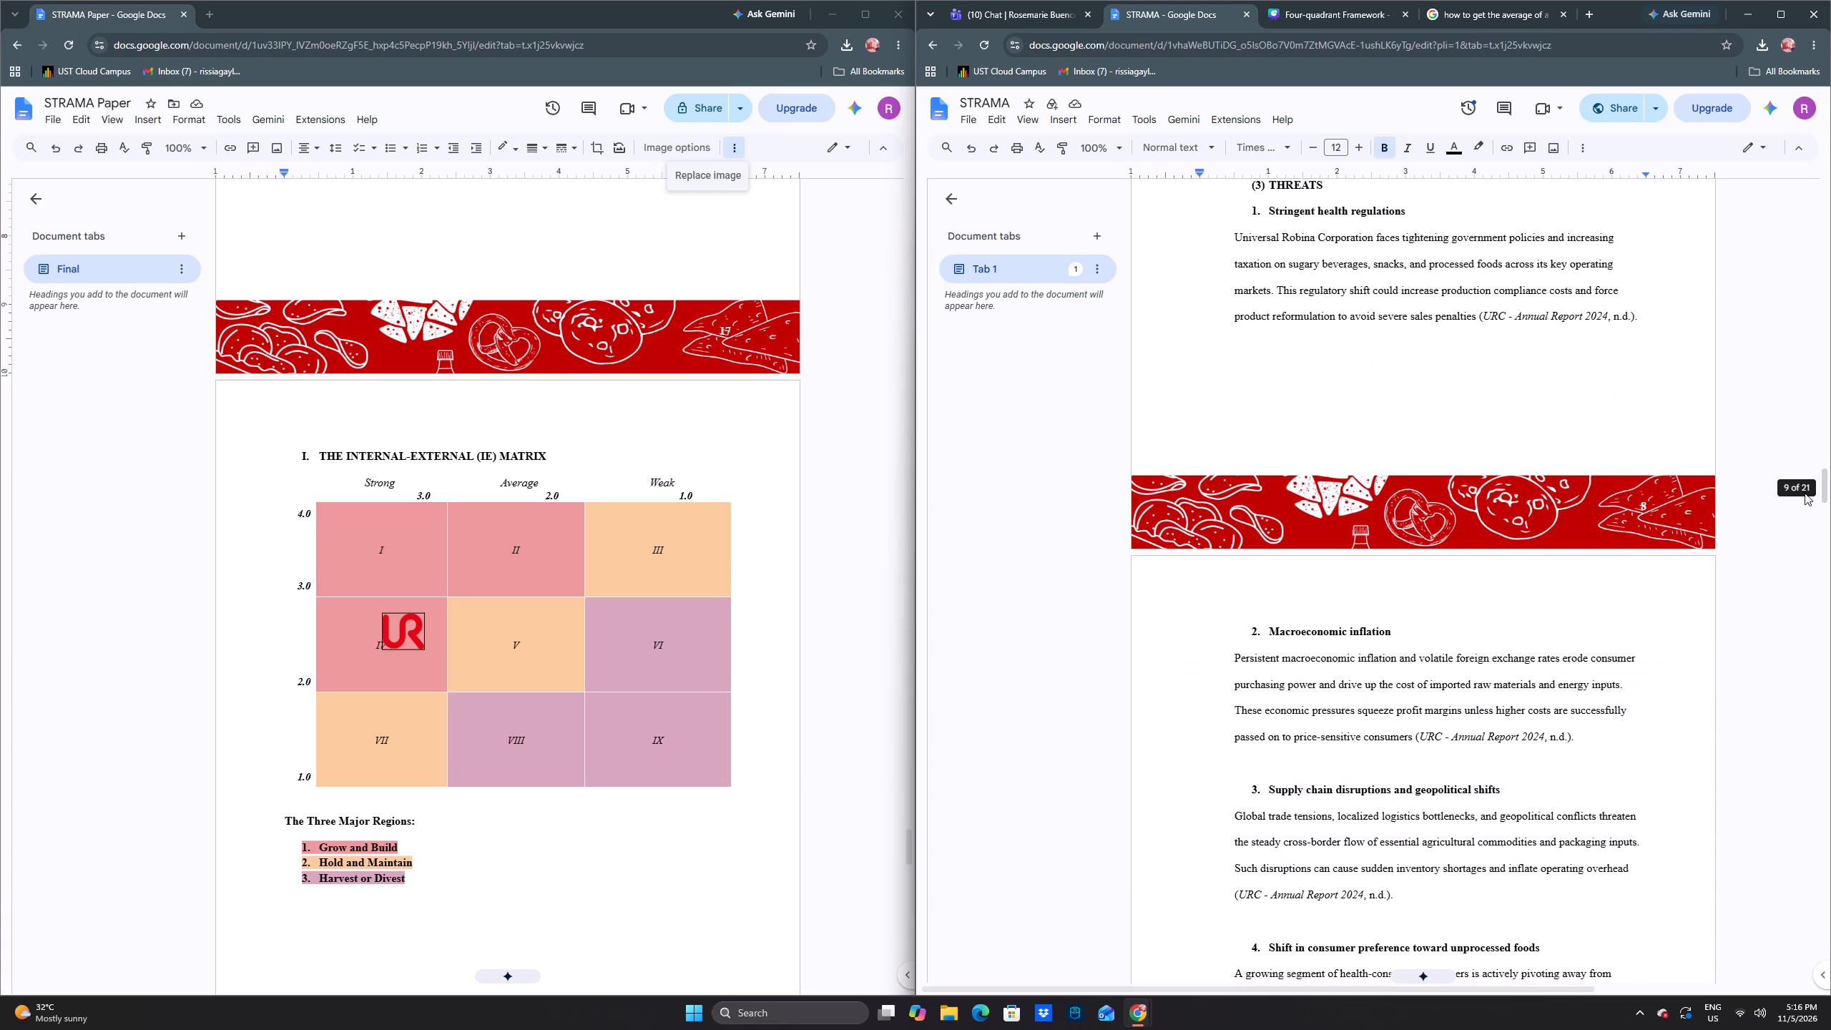
Examine the weights, rates and weighted scores in the STRAMA draft's External Factor Evaluation (EFE) Matrix.
{"action": "left_click_drag", "start_coordinate": [1805, 493], "coordinate": [1815, 535]}
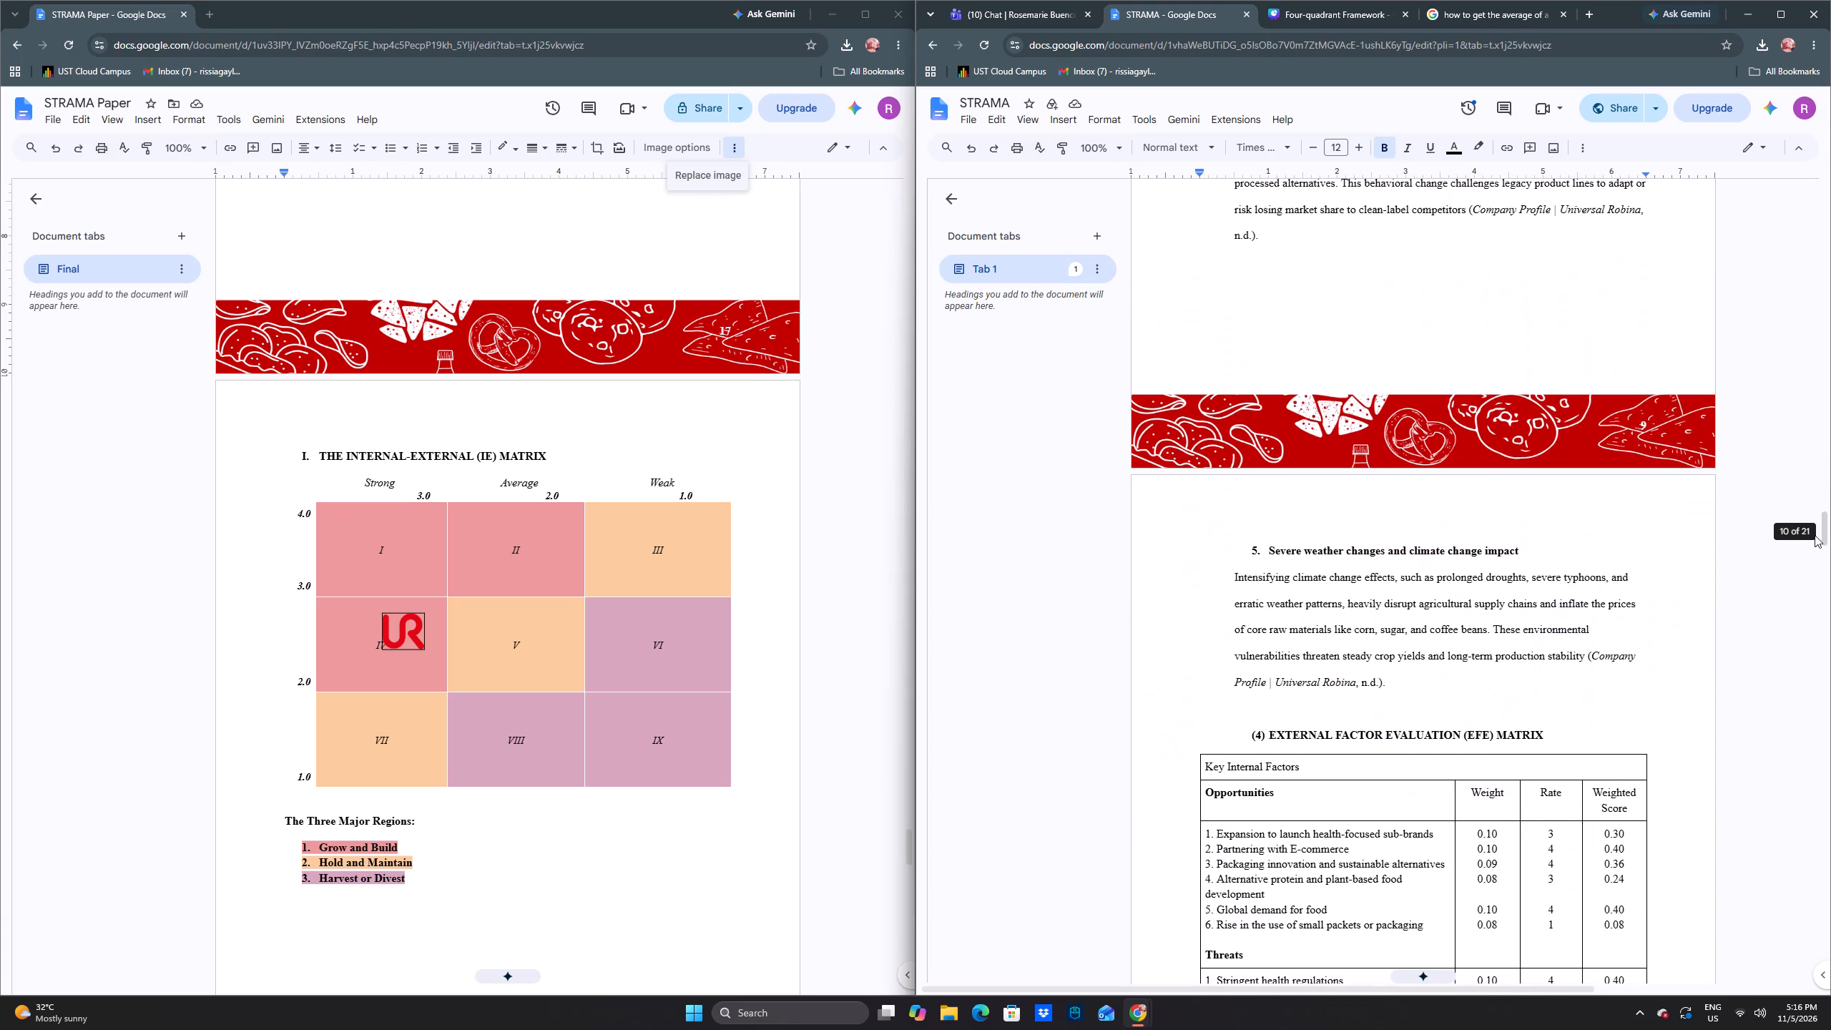
{"action": "left_click_drag", "start_coordinate": [1815, 535], "coordinate": [1815, 547]}
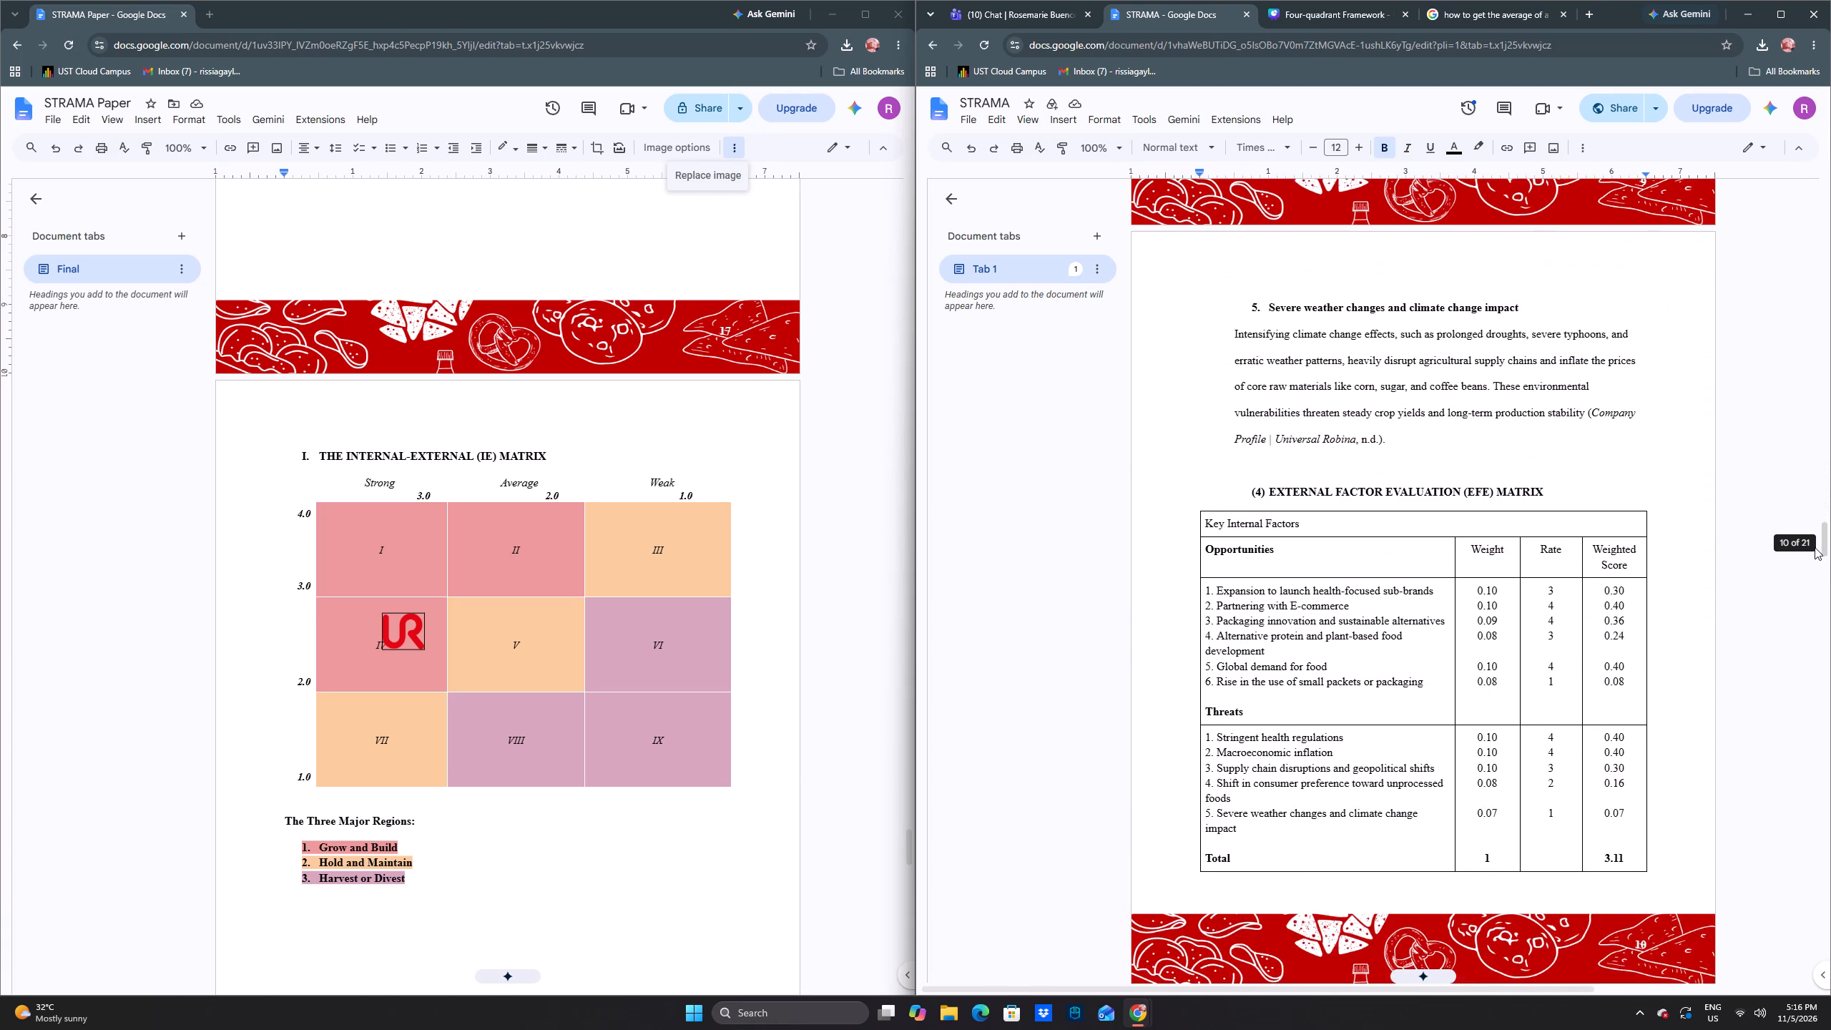
{"action": "left_click_drag", "start_coordinate": [1815, 547], "coordinate": [1819, 579]}
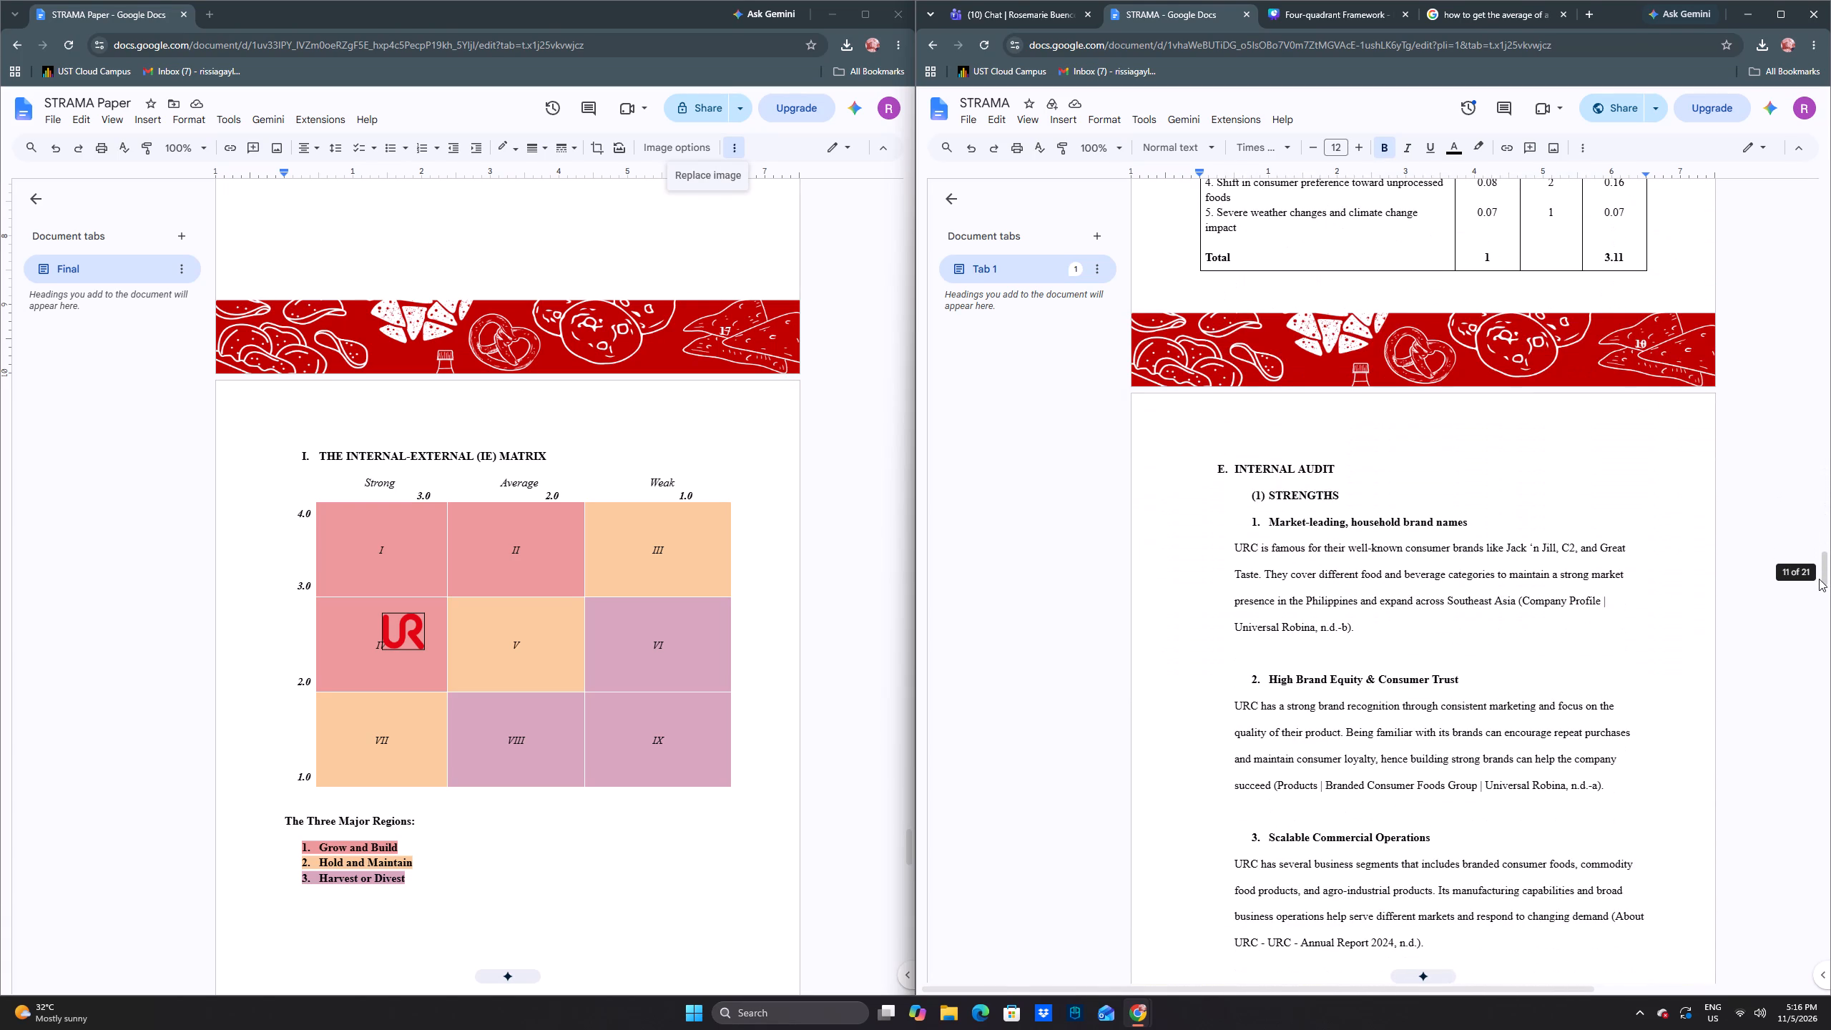
{"action": "left_click_drag", "start_coordinate": [1819, 579], "coordinate": [1820, 556]}
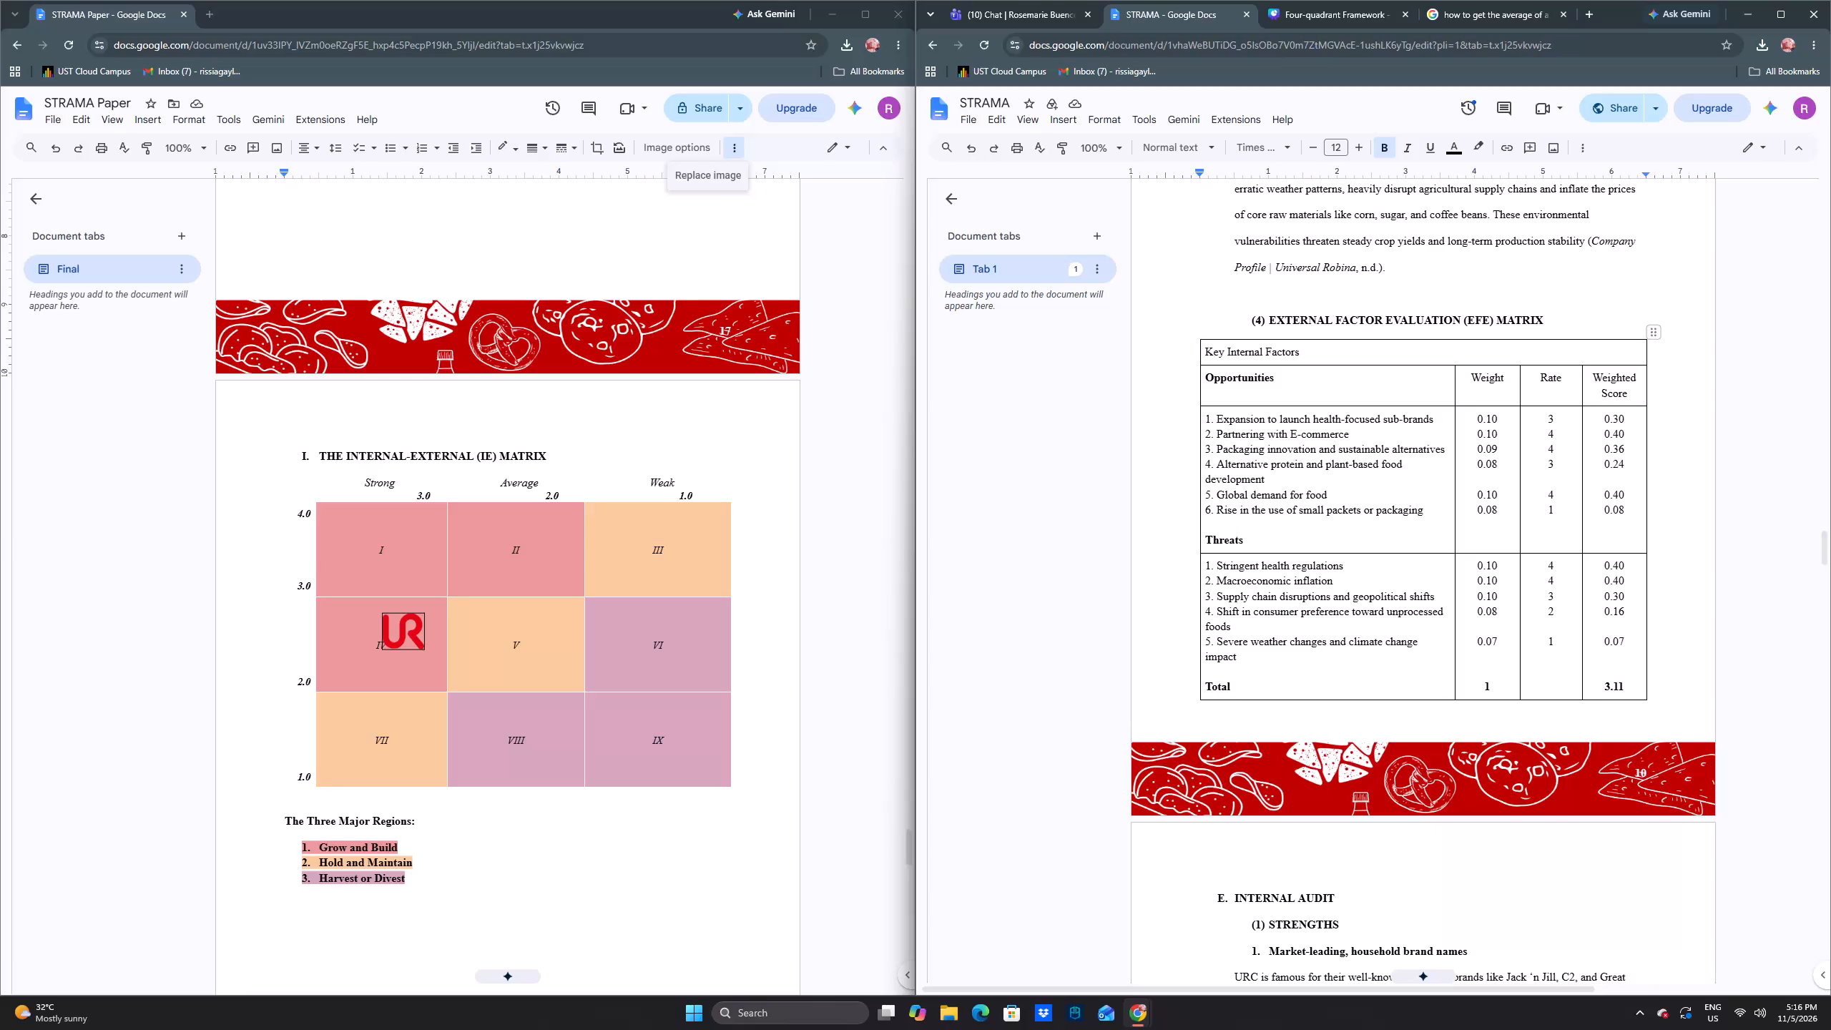
{"action": "scroll", "coordinate": [1529, 418], "scroll_direction": "up", "scroll_amount": 3}
{"action": "scroll", "coordinate": [1529, 418], "scroll_direction": "down", "scroll_amount": 1}
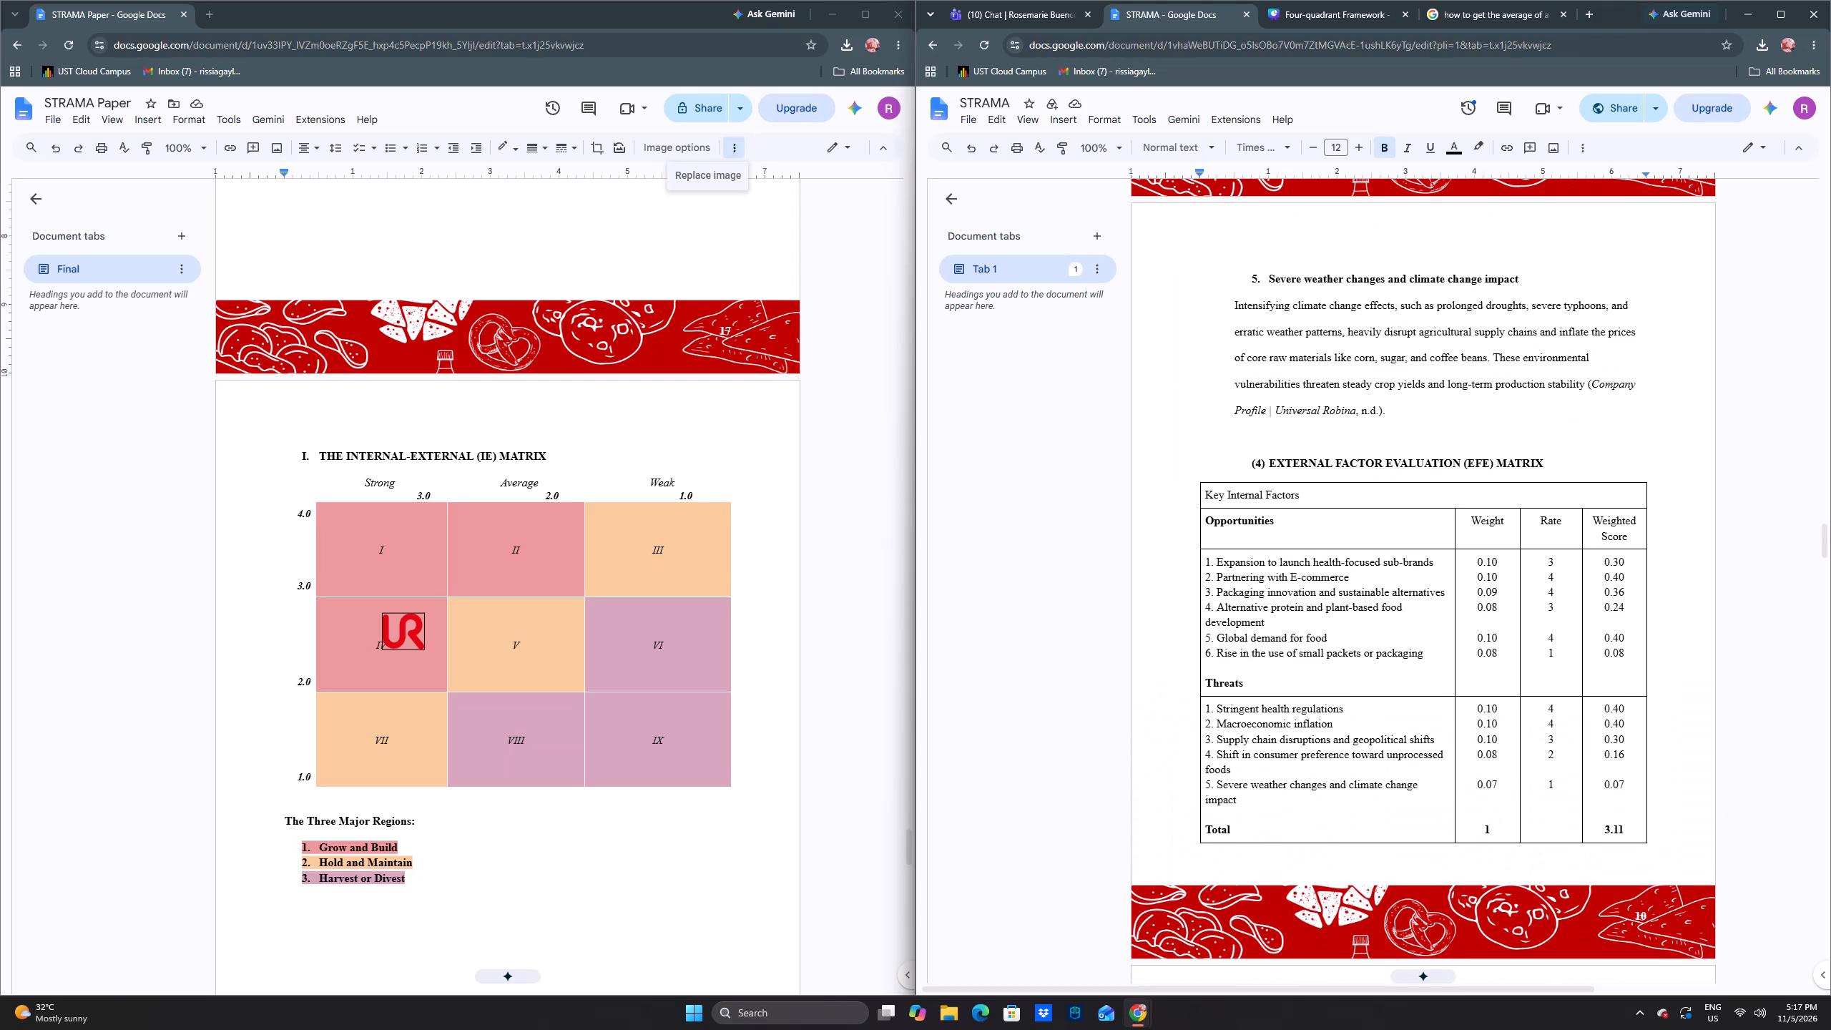
{"action": "scroll", "coordinate": [1529, 418], "scroll_direction": "down", "scroll_amount": 1}
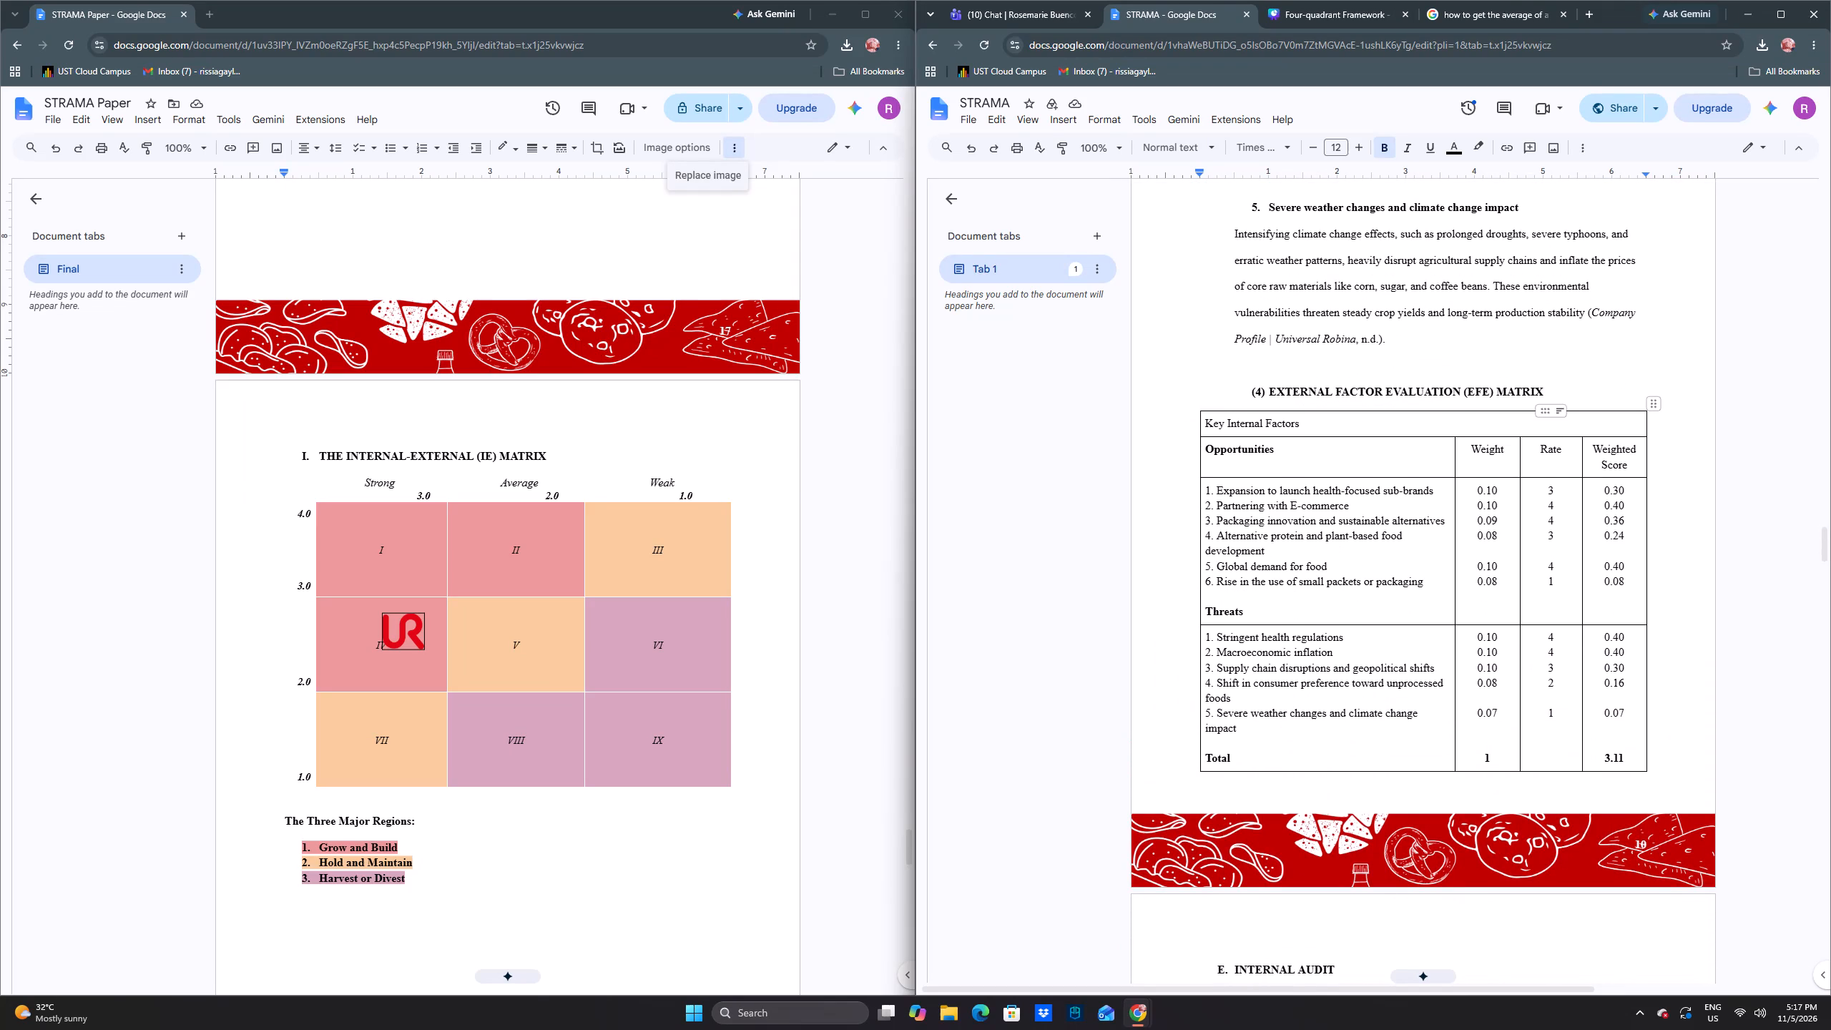
{"action": "scroll", "coordinate": [1529, 418], "scroll_direction": "up", "scroll_amount": 3}
{"action": "scroll", "coordinate": [1529, 418], "scroll_direction": "down", "scroll_amount": 5}
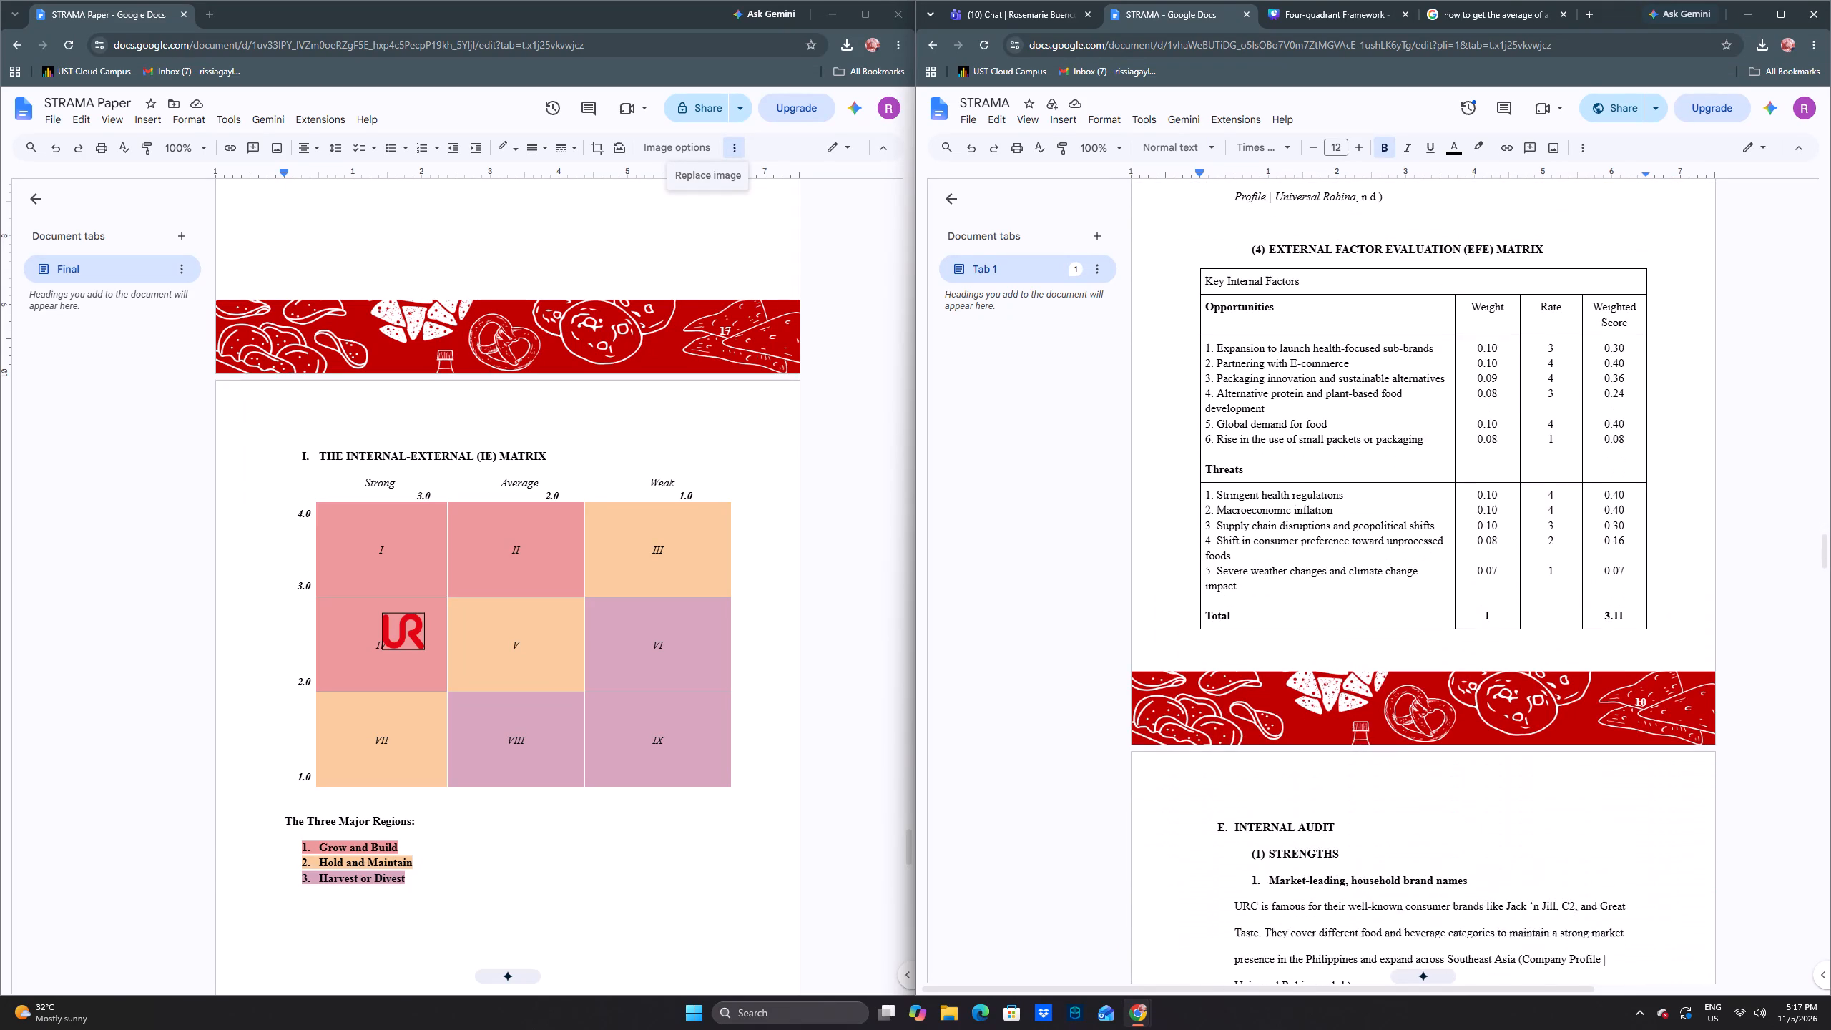
Review the STRAMA draft from the Internal Audit through the IFE Matrix to the QSPM, and return to the SPACE Matrix table.
{"action": "scroll", "coordinate": [1529, 418], "scroll_direction": "down", "scroll_amount": 14}
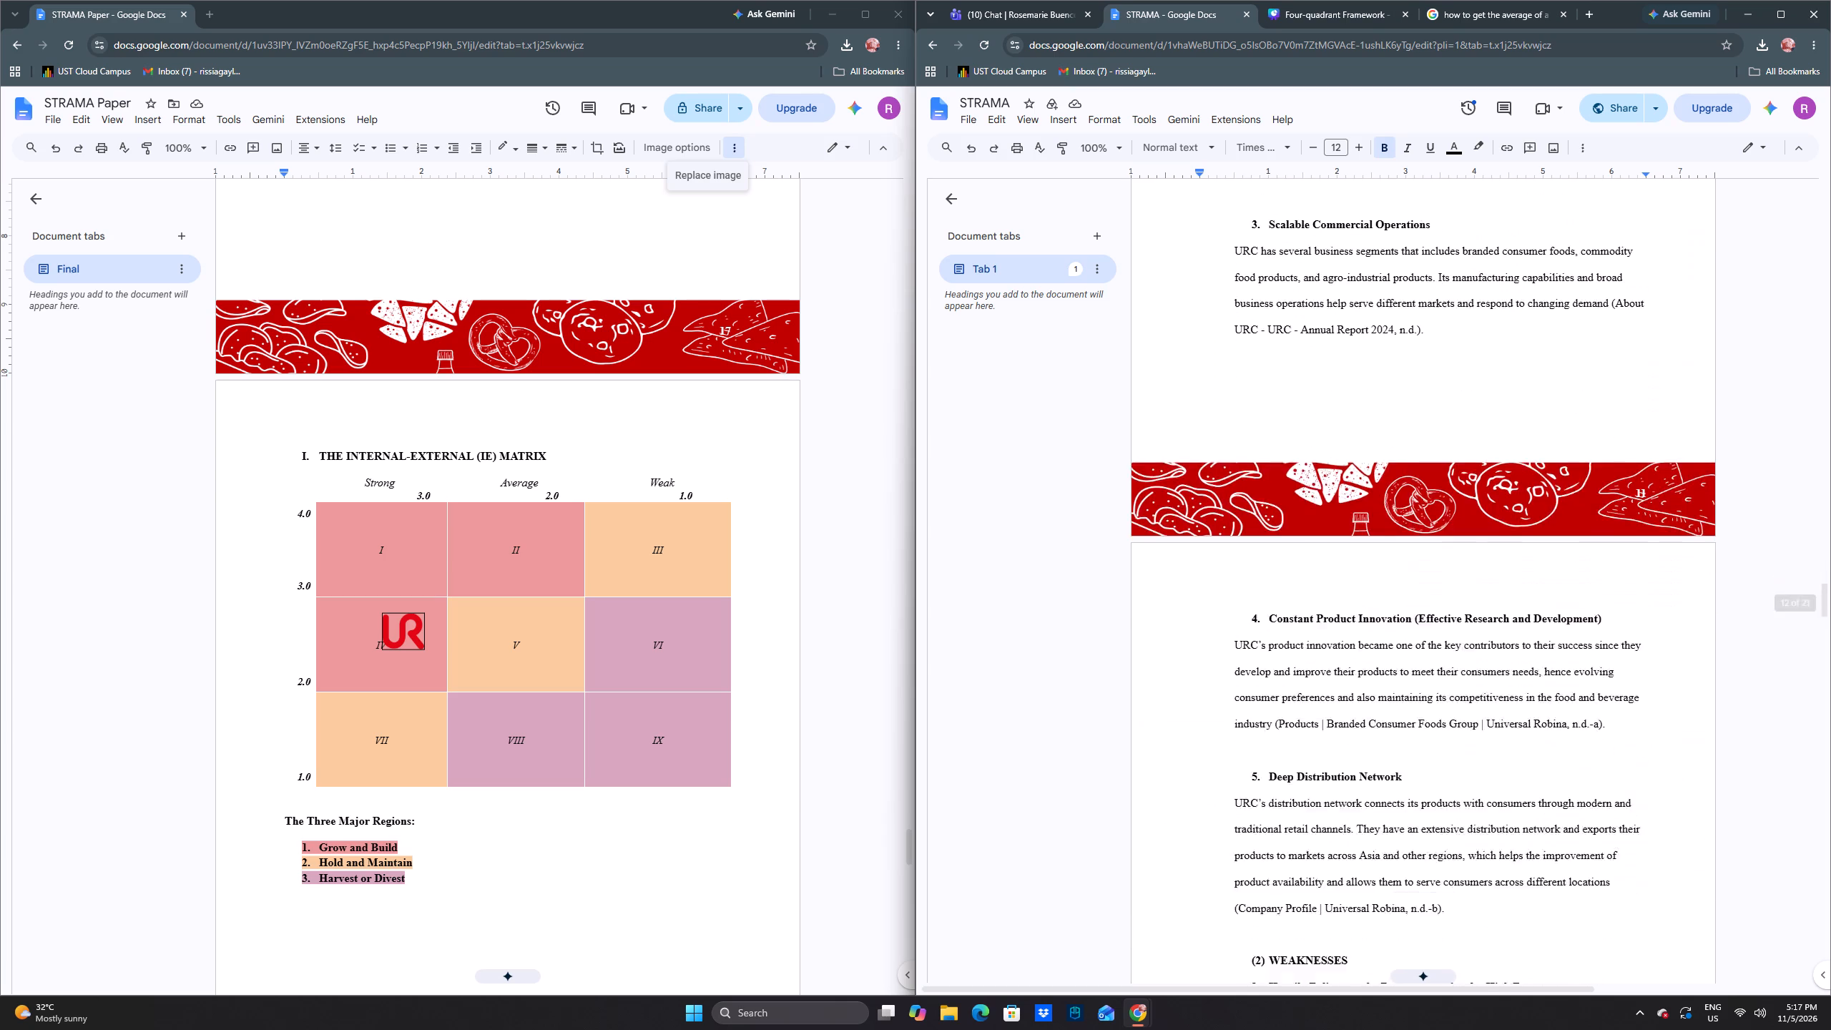
{"action": "scroll", "coordinate": [1529, 418], "scroll_direction": "down", "scroll_amount": 6}
{"action": "left_click_drag", "start_coordinate": [1825, 617], "coordinate": [1829, 632]}
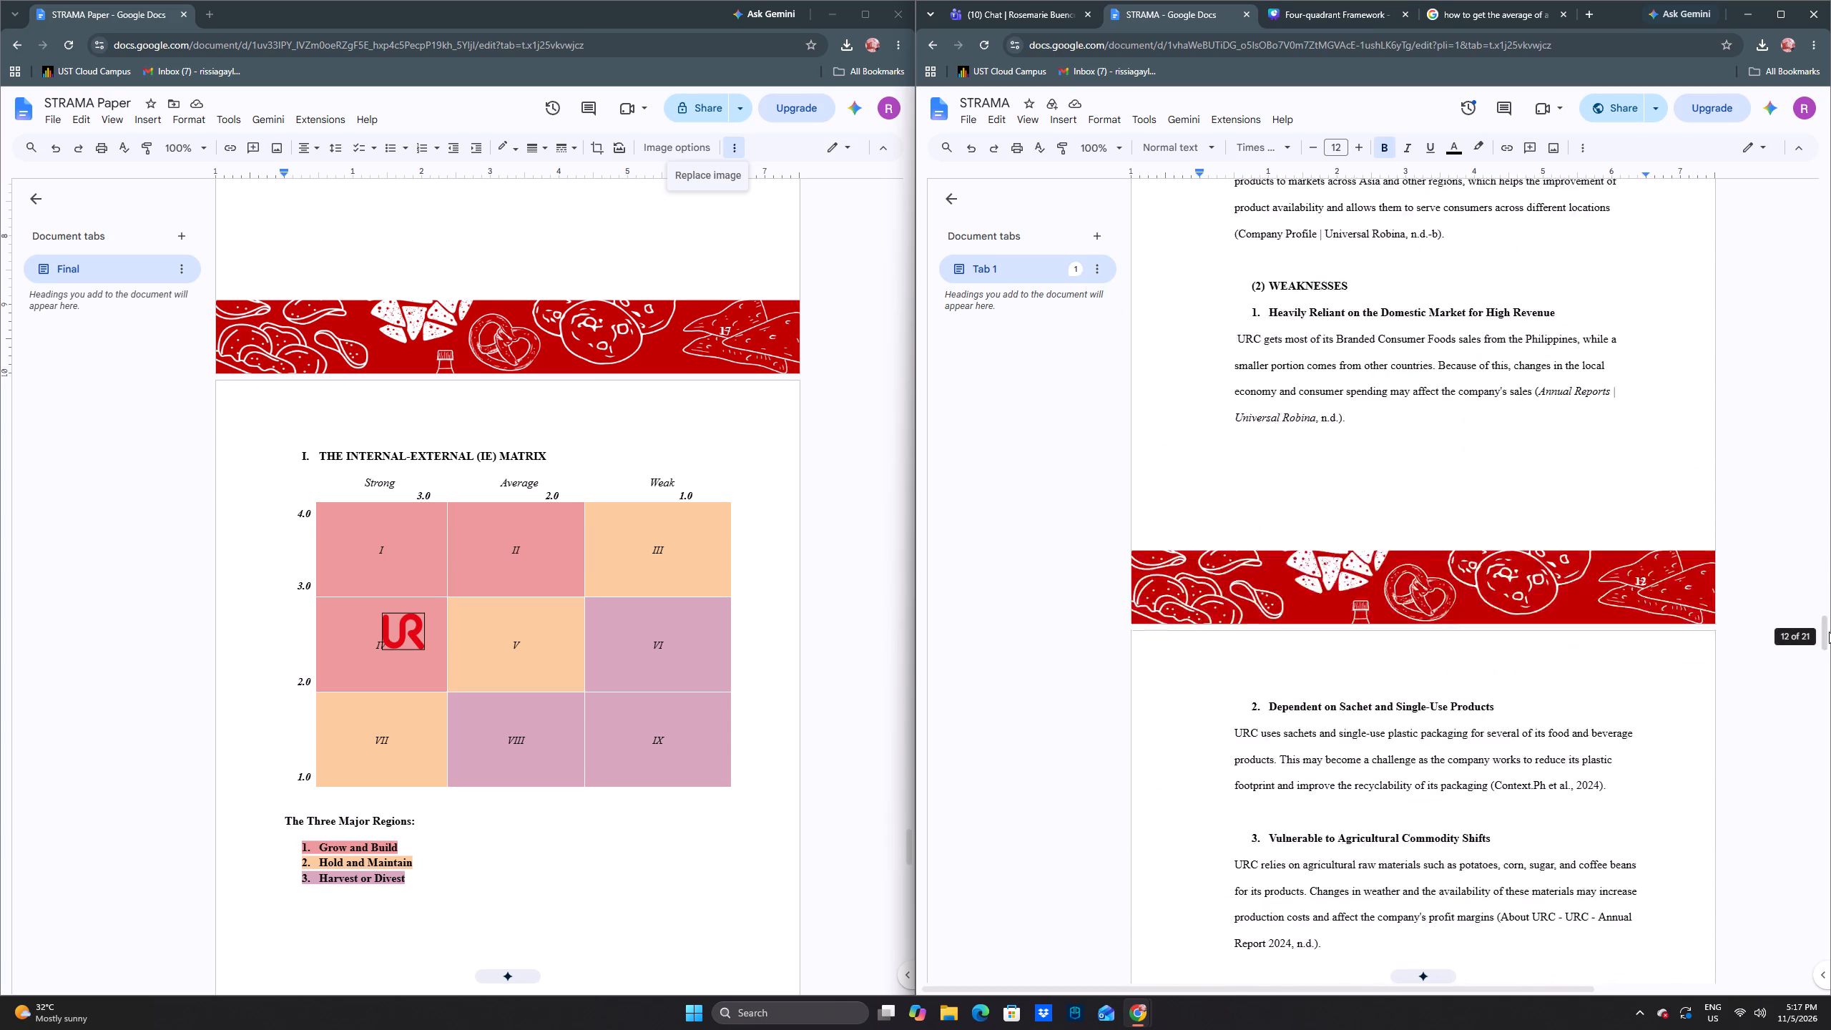
{"action": "left_click_drag", "start_coordinate": [1829, 632], "coordinate": [1830, 692]}
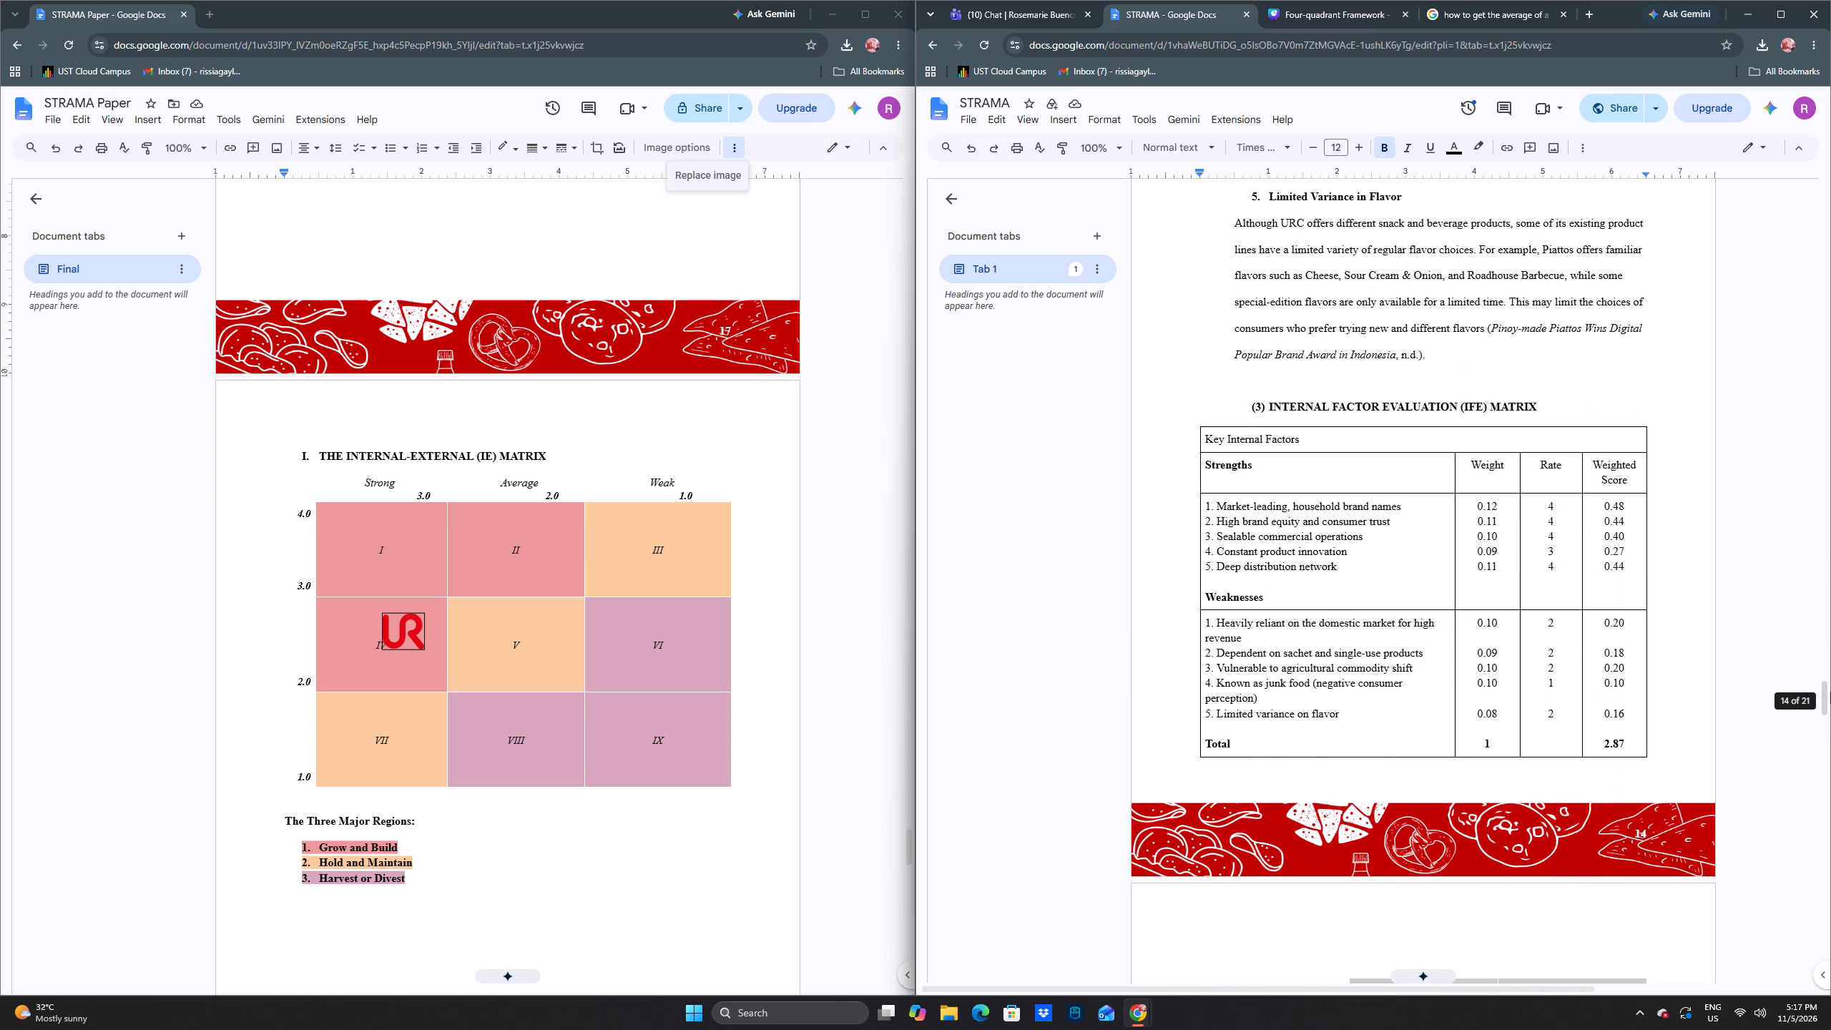
{"action": "left_click_drag", "start_coordinate": [1830, 692], "coordinate": [1830, 883]}
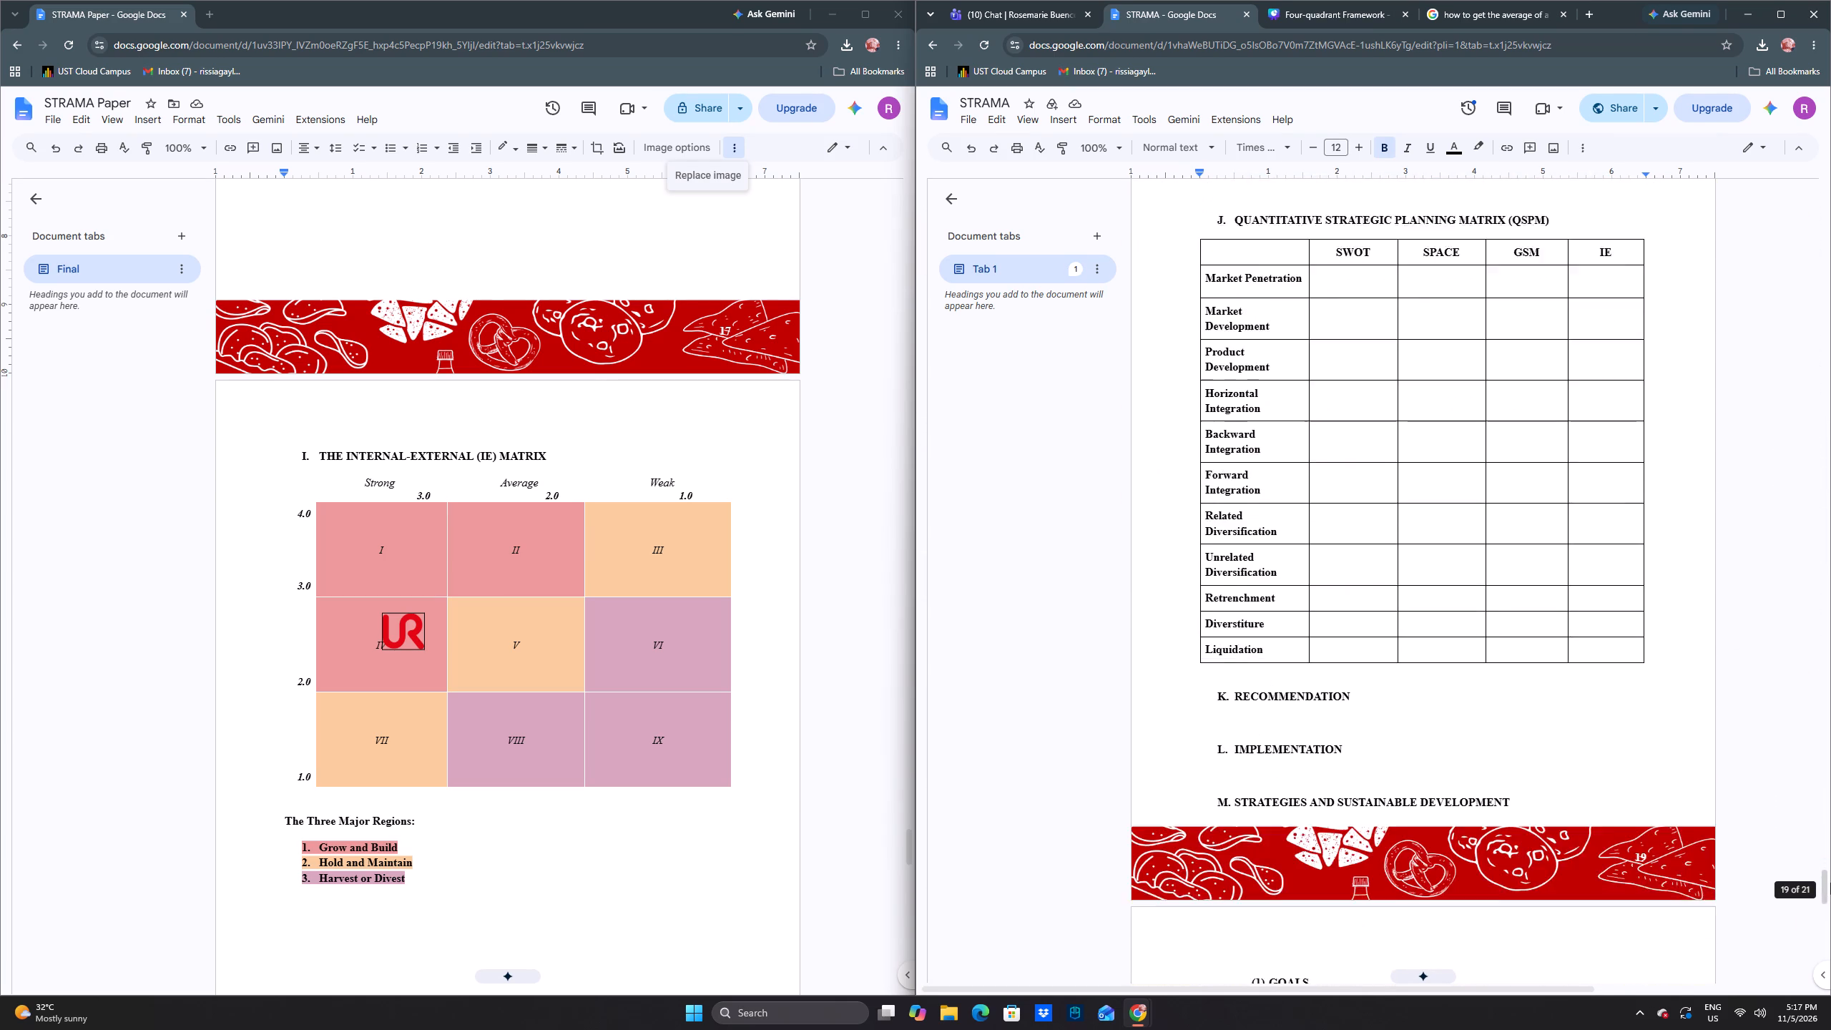
{"action": "left_click_drag", "start_coordinate": [1830, 883], "coordinate": [1812, 848]}
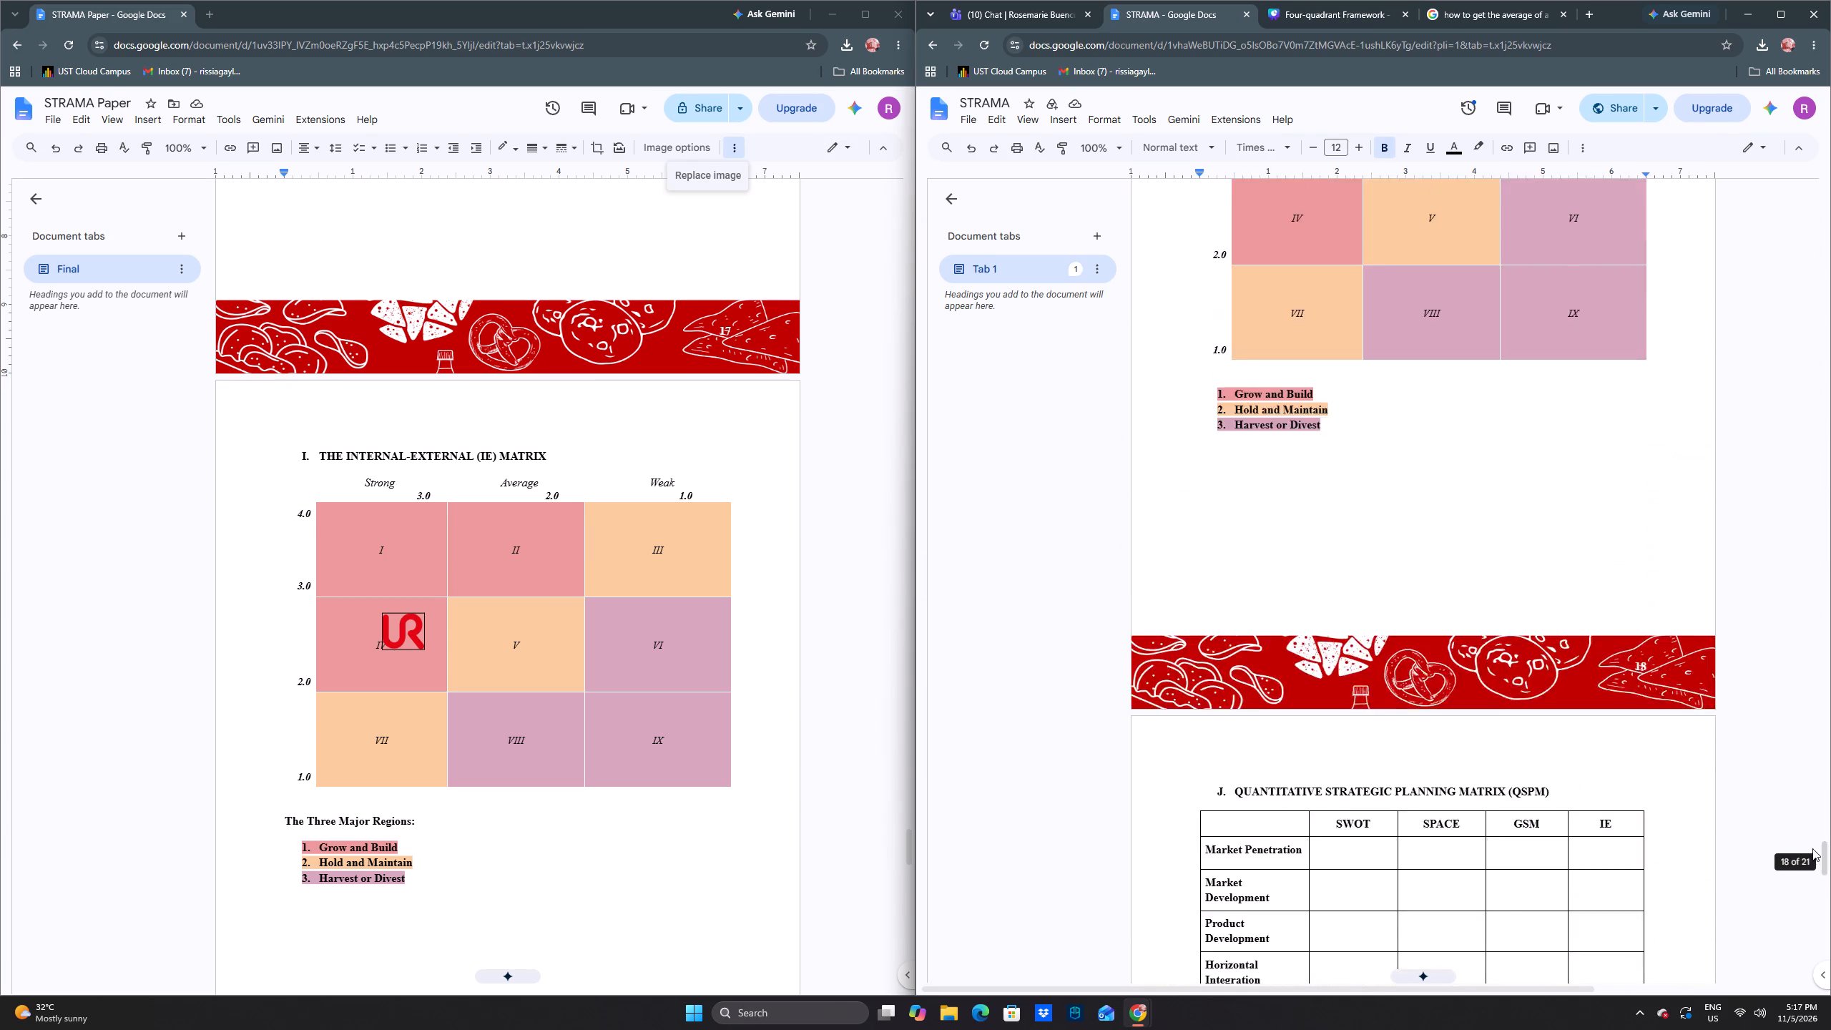
{"action": "left_click_drag", "start_coordinate": [1812, 848], "coordinate": [1793, 805]}
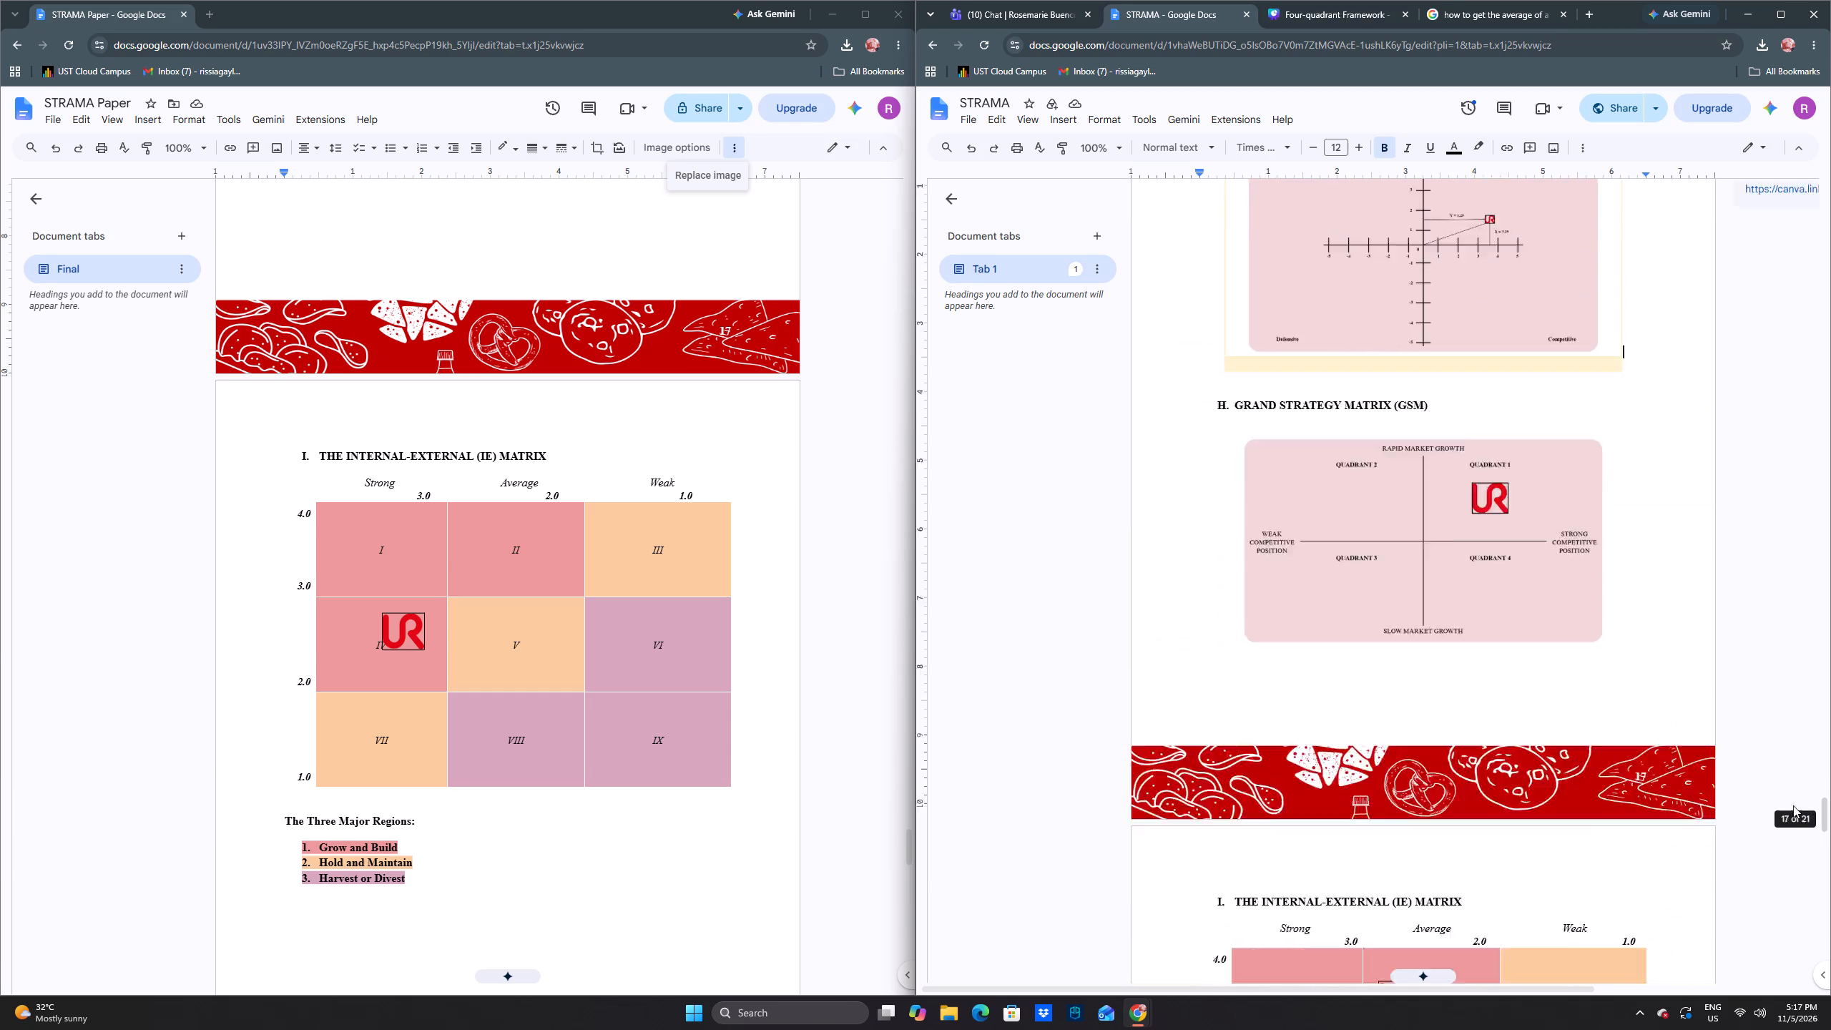
{"action": "left_click_drag", "start_coordinate": [1793, 805], "coordinate": [1766, 755]}
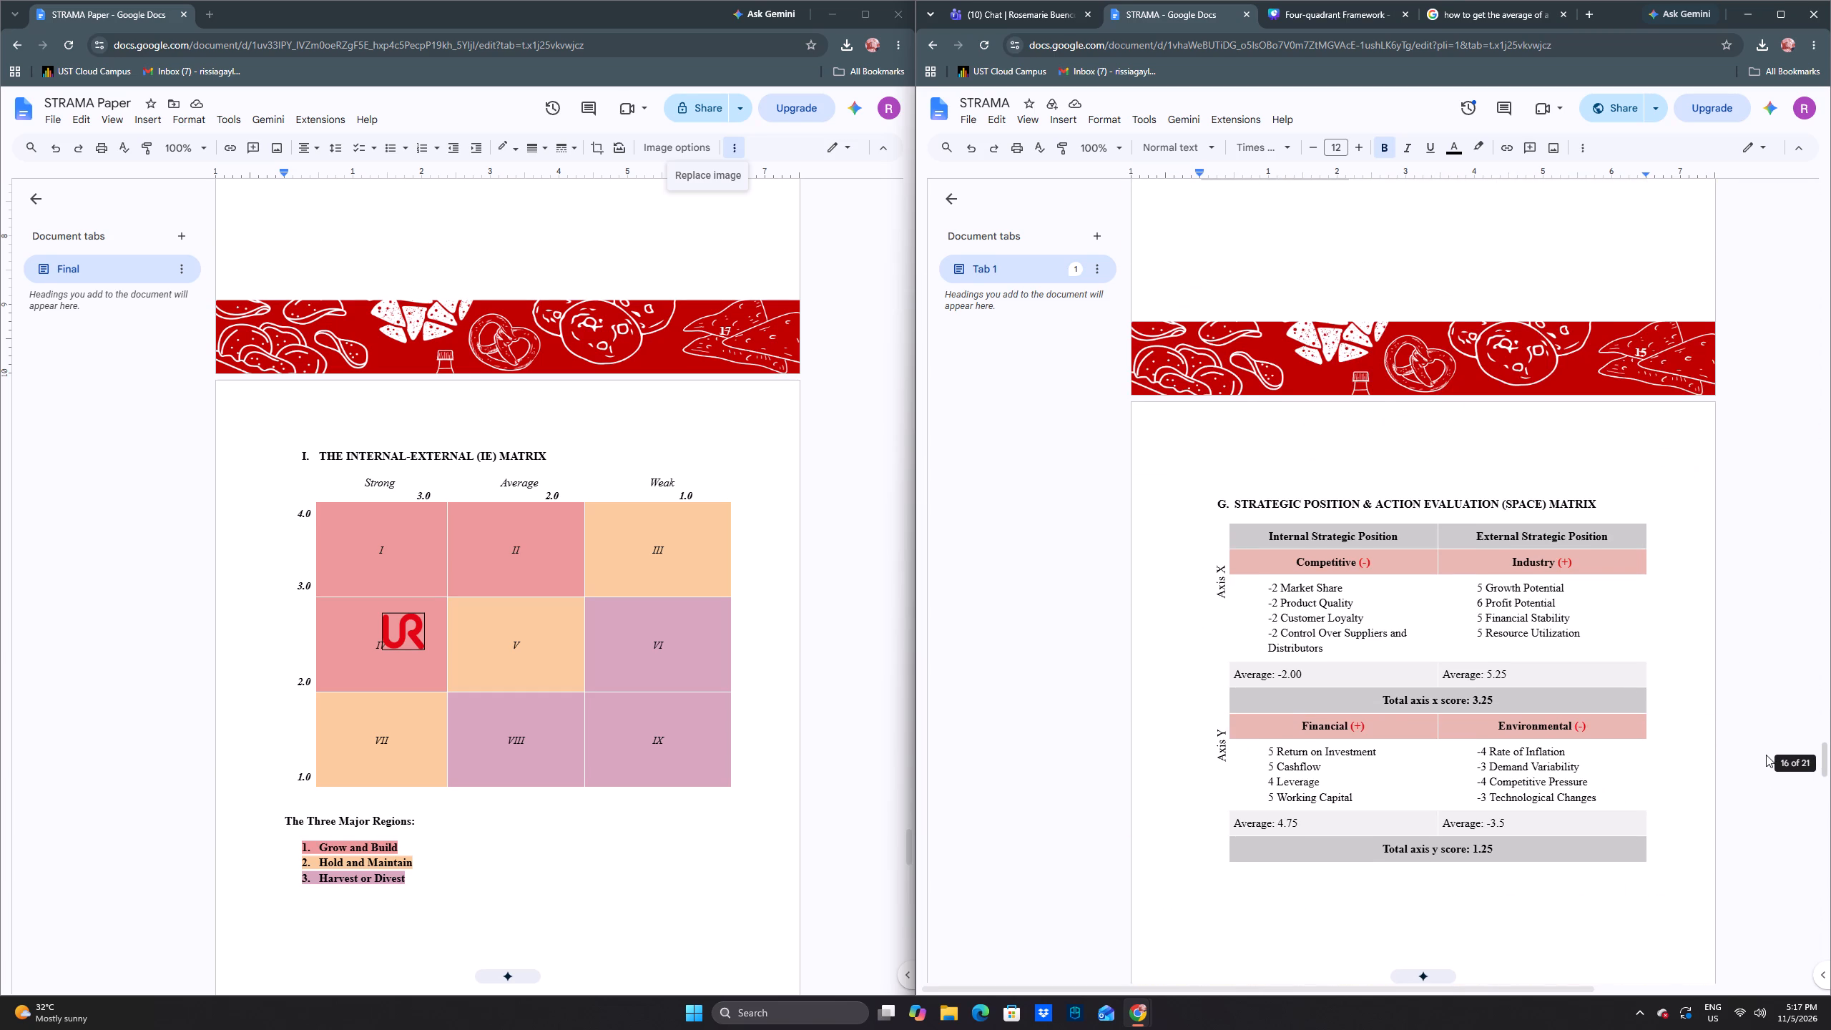
{"action": "left_click_drag", "start_coordinate": [1766, 755], "coordinate": [1769, 760]}
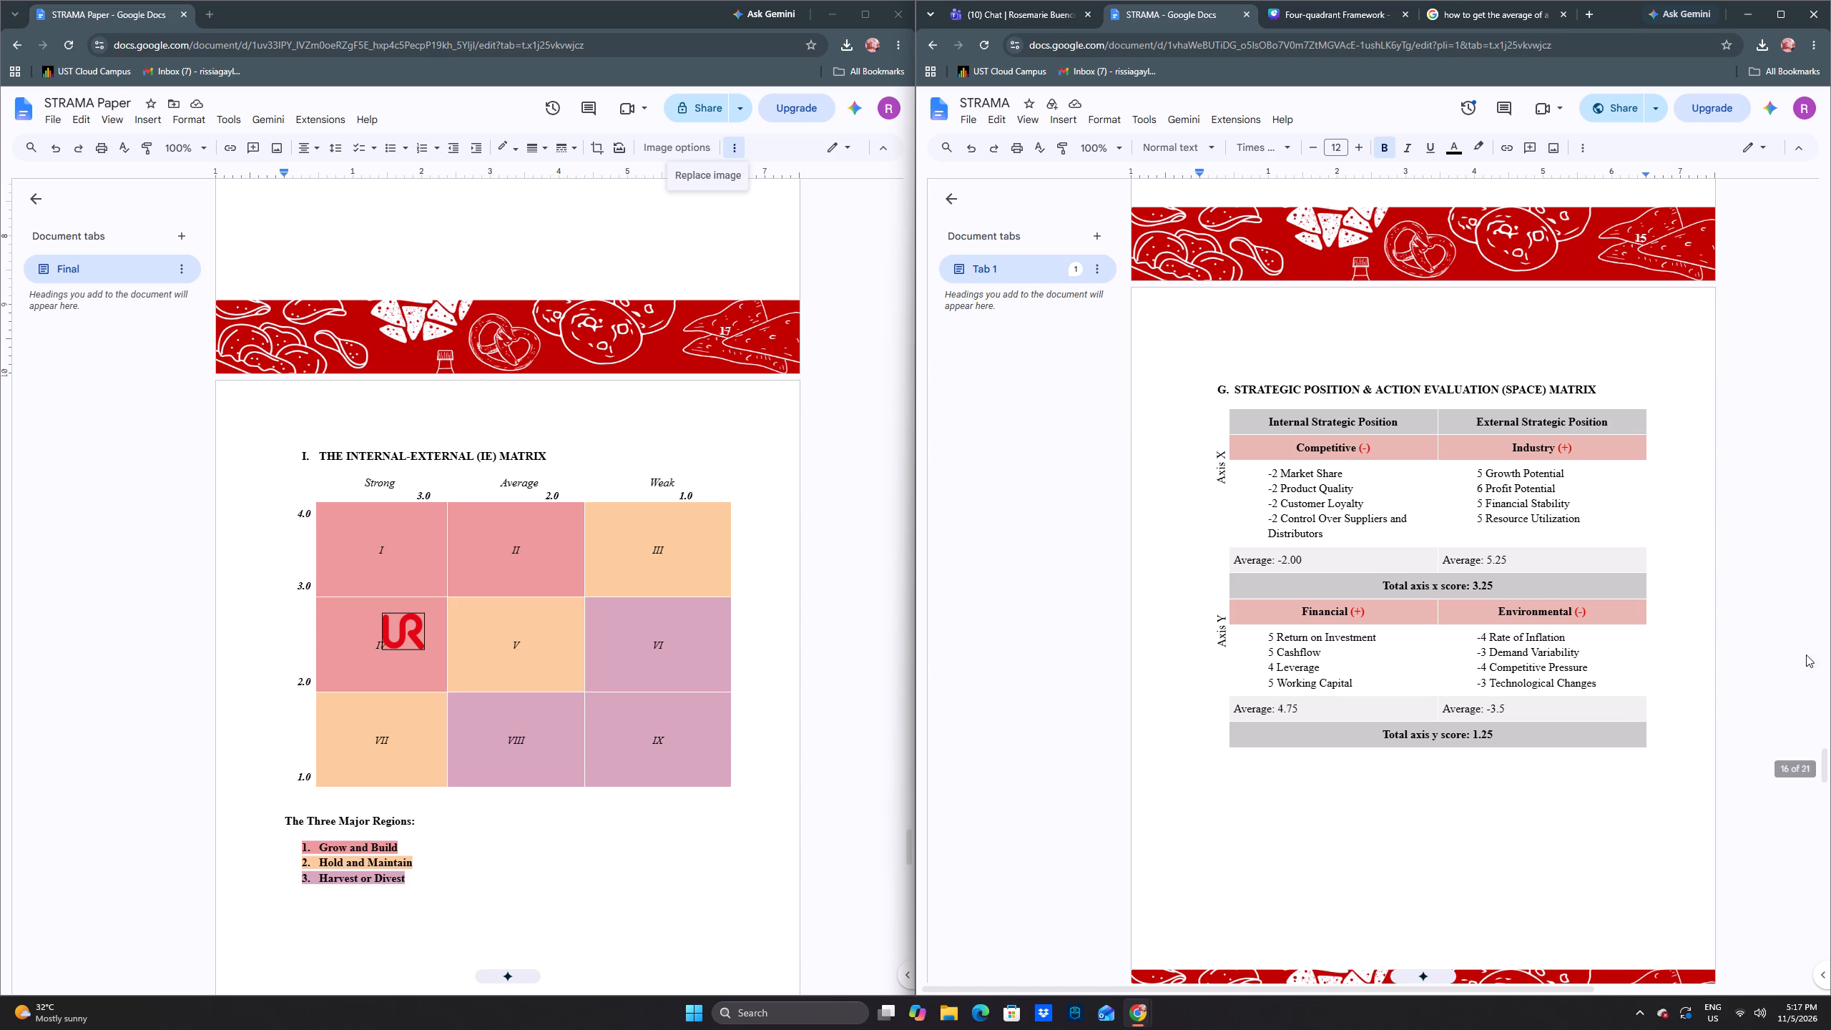
Examine the Internal Factor Evaluation (IFE) Matrix scores and the SWOT strategies table in the STRAMA draft.
{"action": "scroll", "coordinate": [1758, 646], "scroll_direction": "up", "scroll_amount": 20}
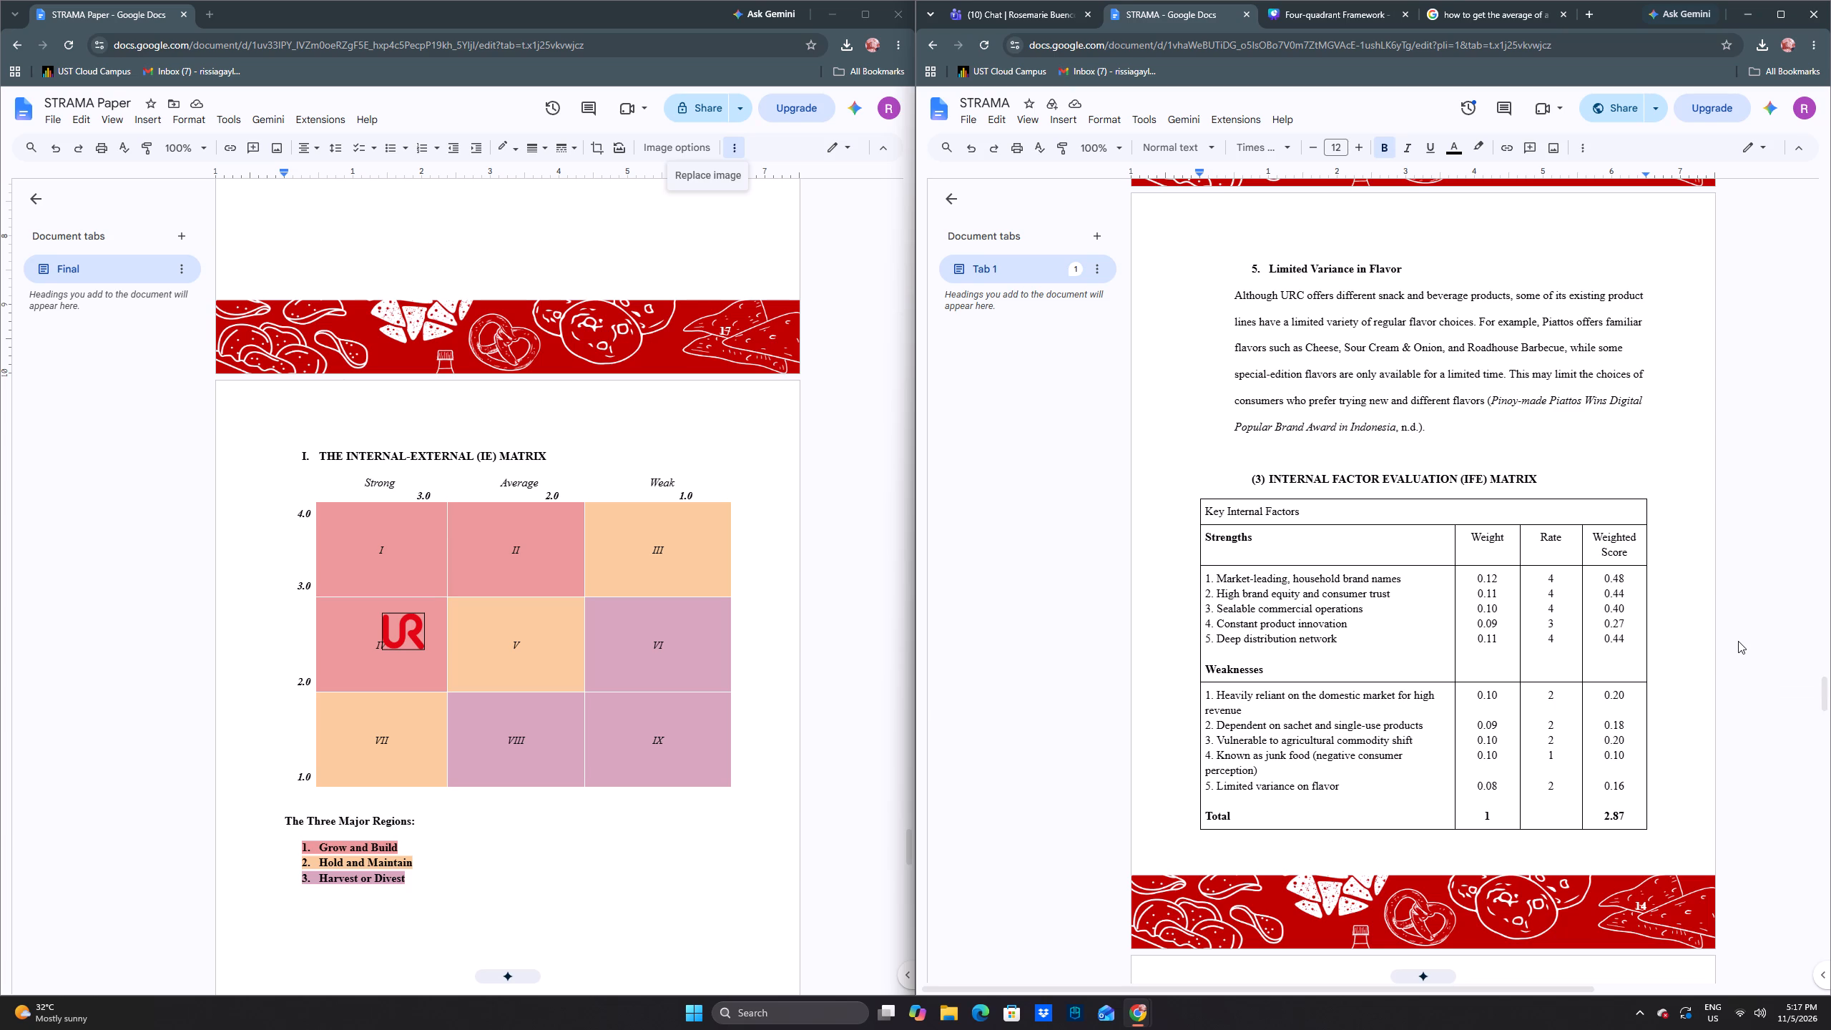
{"action": "scroll", "coordinate": [1735, 642], "scroll_direction": "down", "scroll_amount": 8}
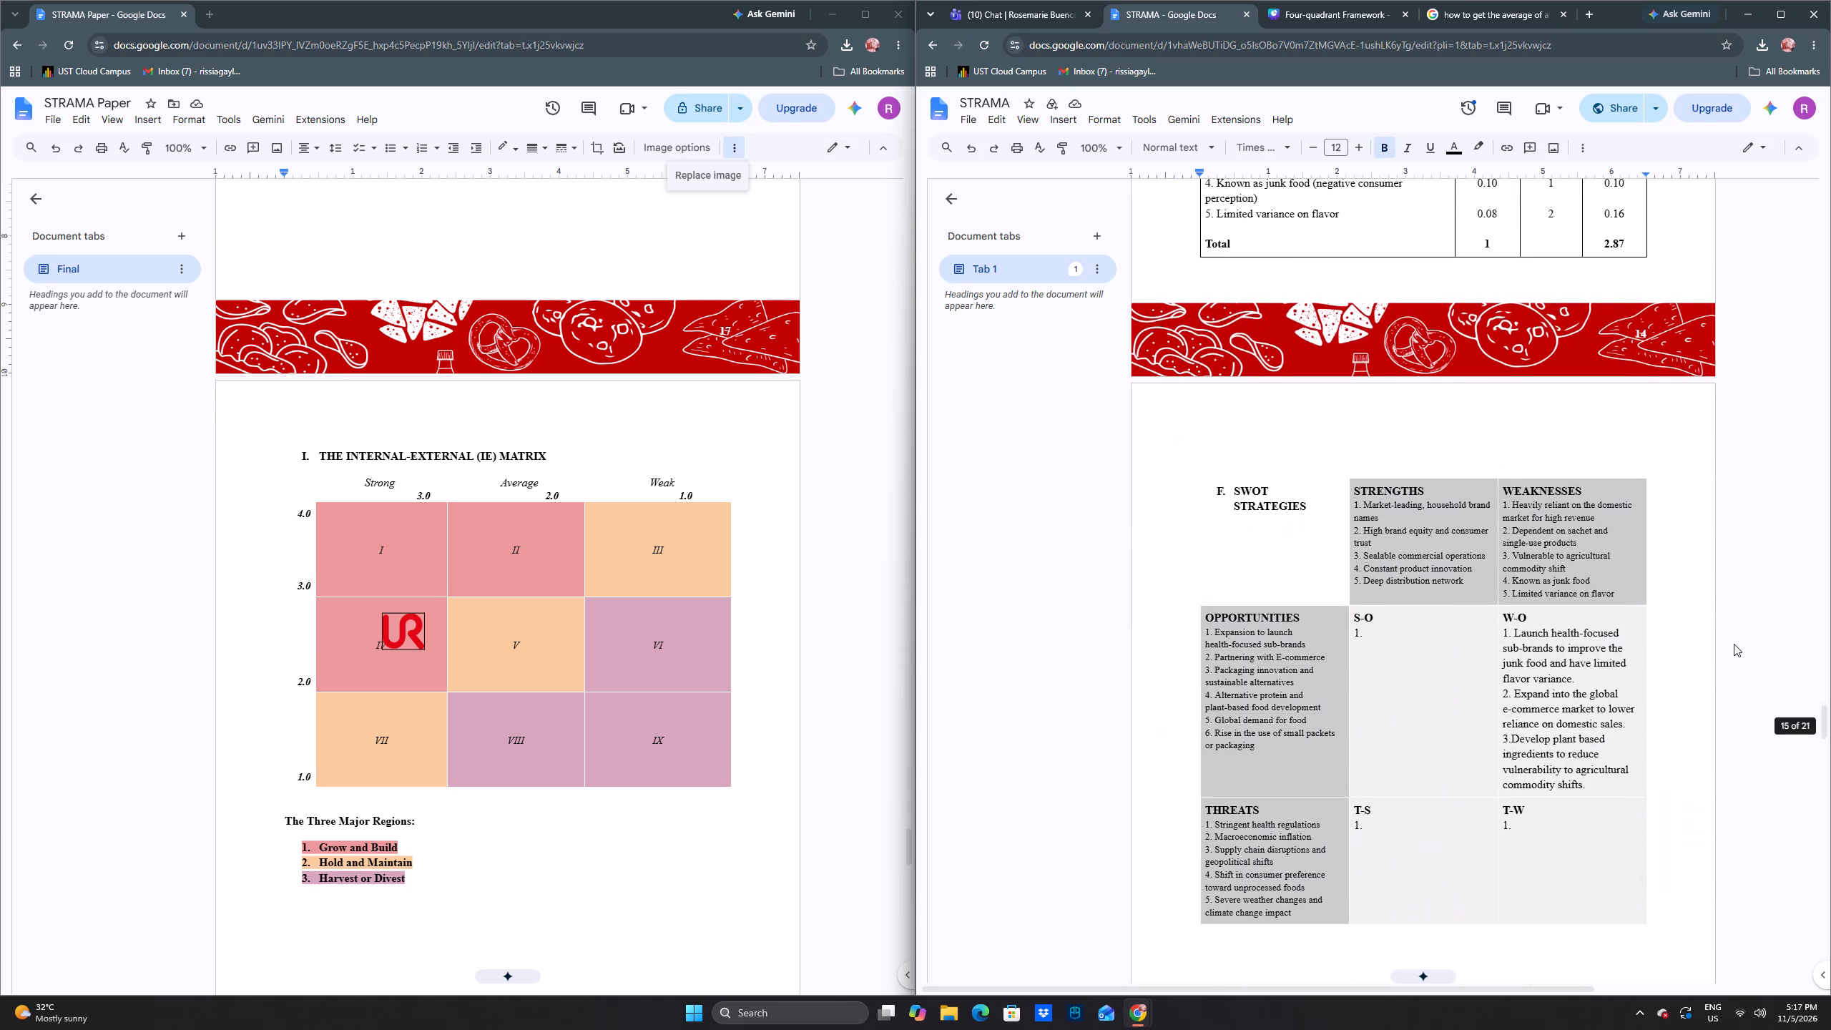
Recheck the STRAMA draft's SPACE axis scores and graph, Grand Strategy Matrix, and logo placement in the IE Matrix.
{"action": "scroll", "coordinate": [1734, 644], "scroll_direction": "down", "scroll_amount": 19}
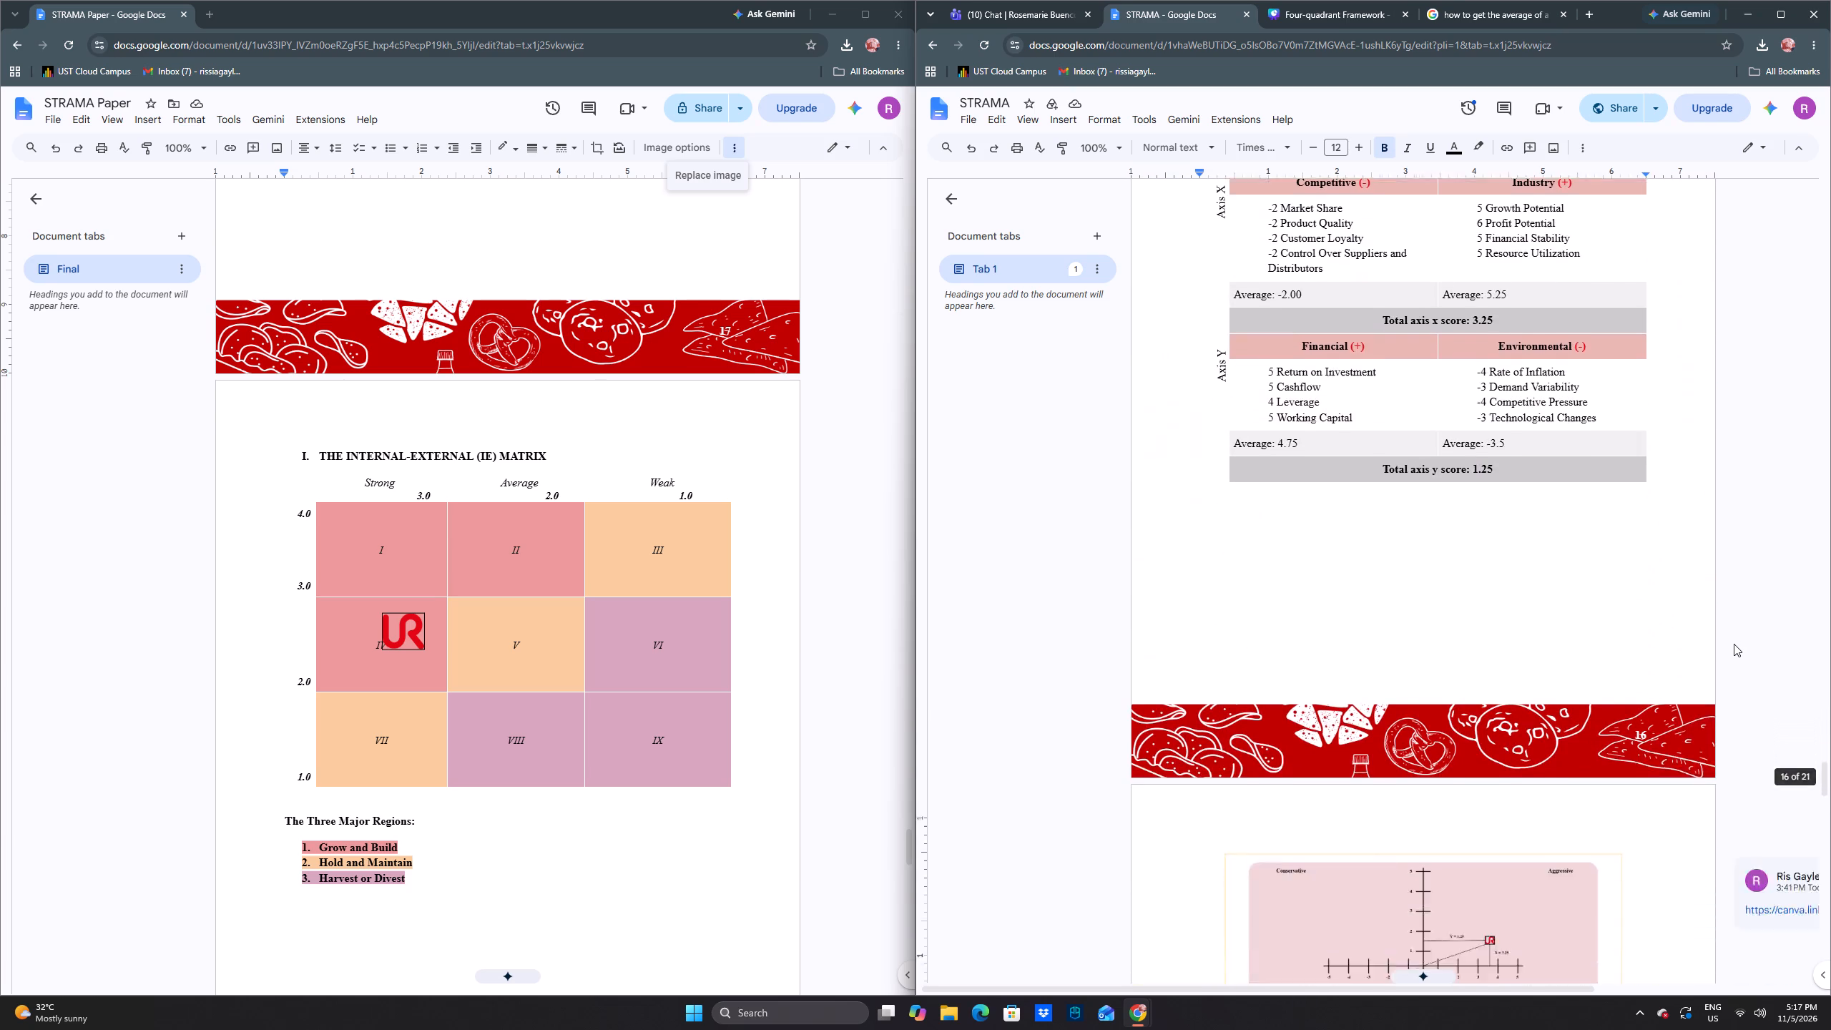
{"action": "scroll", "coordinate": [1734, 644], "scroll_direction": "down", "scroll_amount": 5}
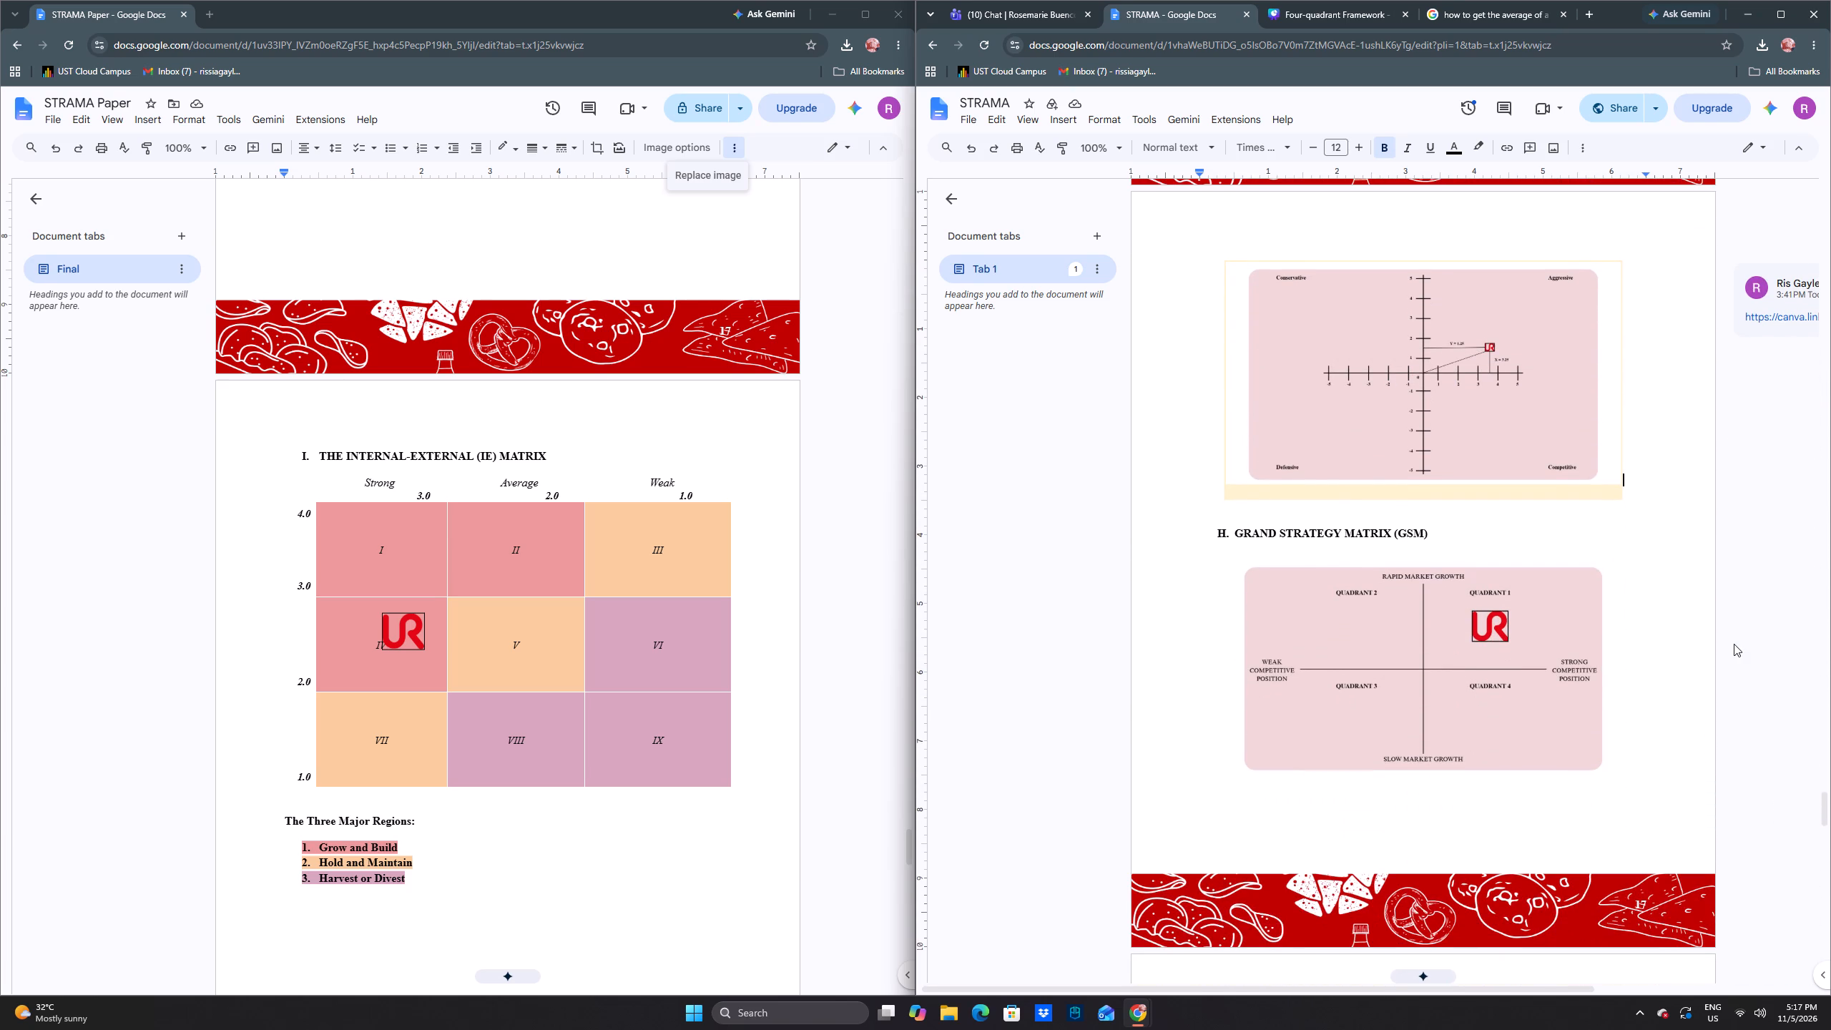
{"action": "scroll", "coordinate": [1635, 470], "scroll_direction": "down", "scroll_amount": 6}
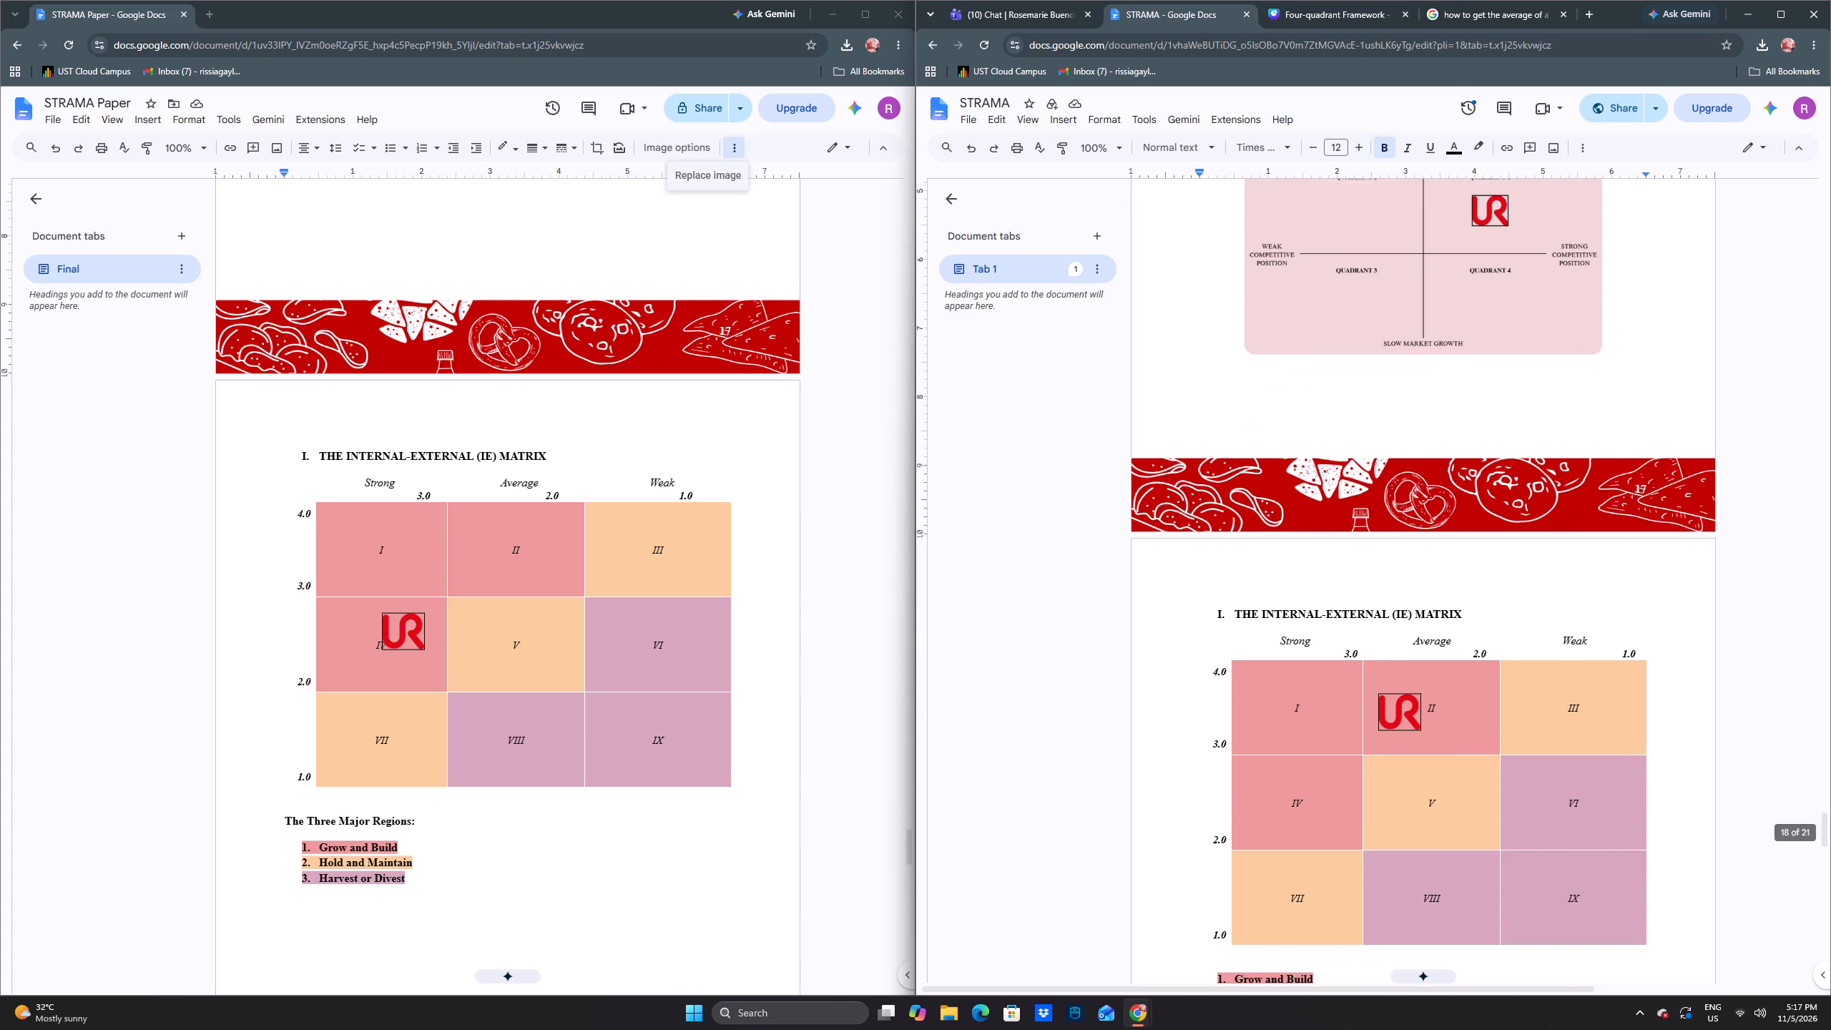
{"action": "scroll", "coordinate": [1635, 470], "scroll_direction": "down", "scroll_amount": 3}
{"action": "scroll", "coordinate": [1635, 470], "scroll_direction": "up", "scroll_amount": 5}
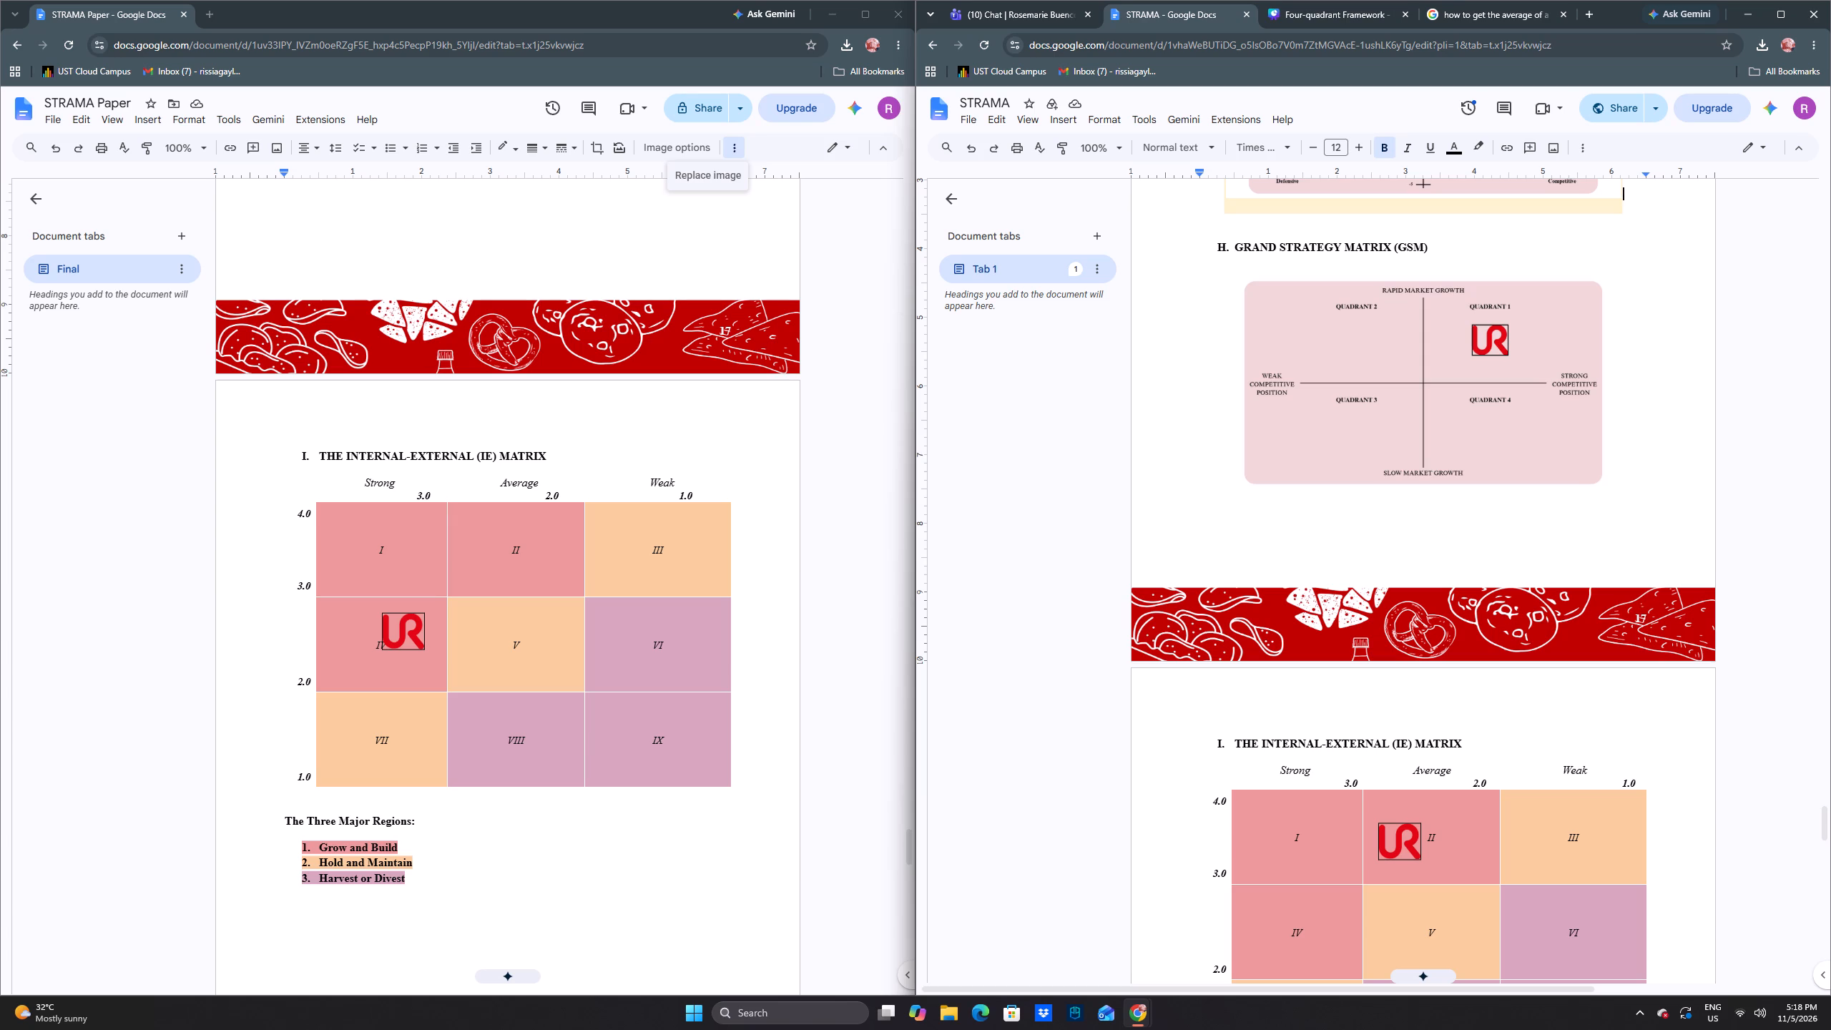
{"action": "scroll", "coordinate": [1635, 470], "scroll_direction": "down", "scroll_amount": 5}
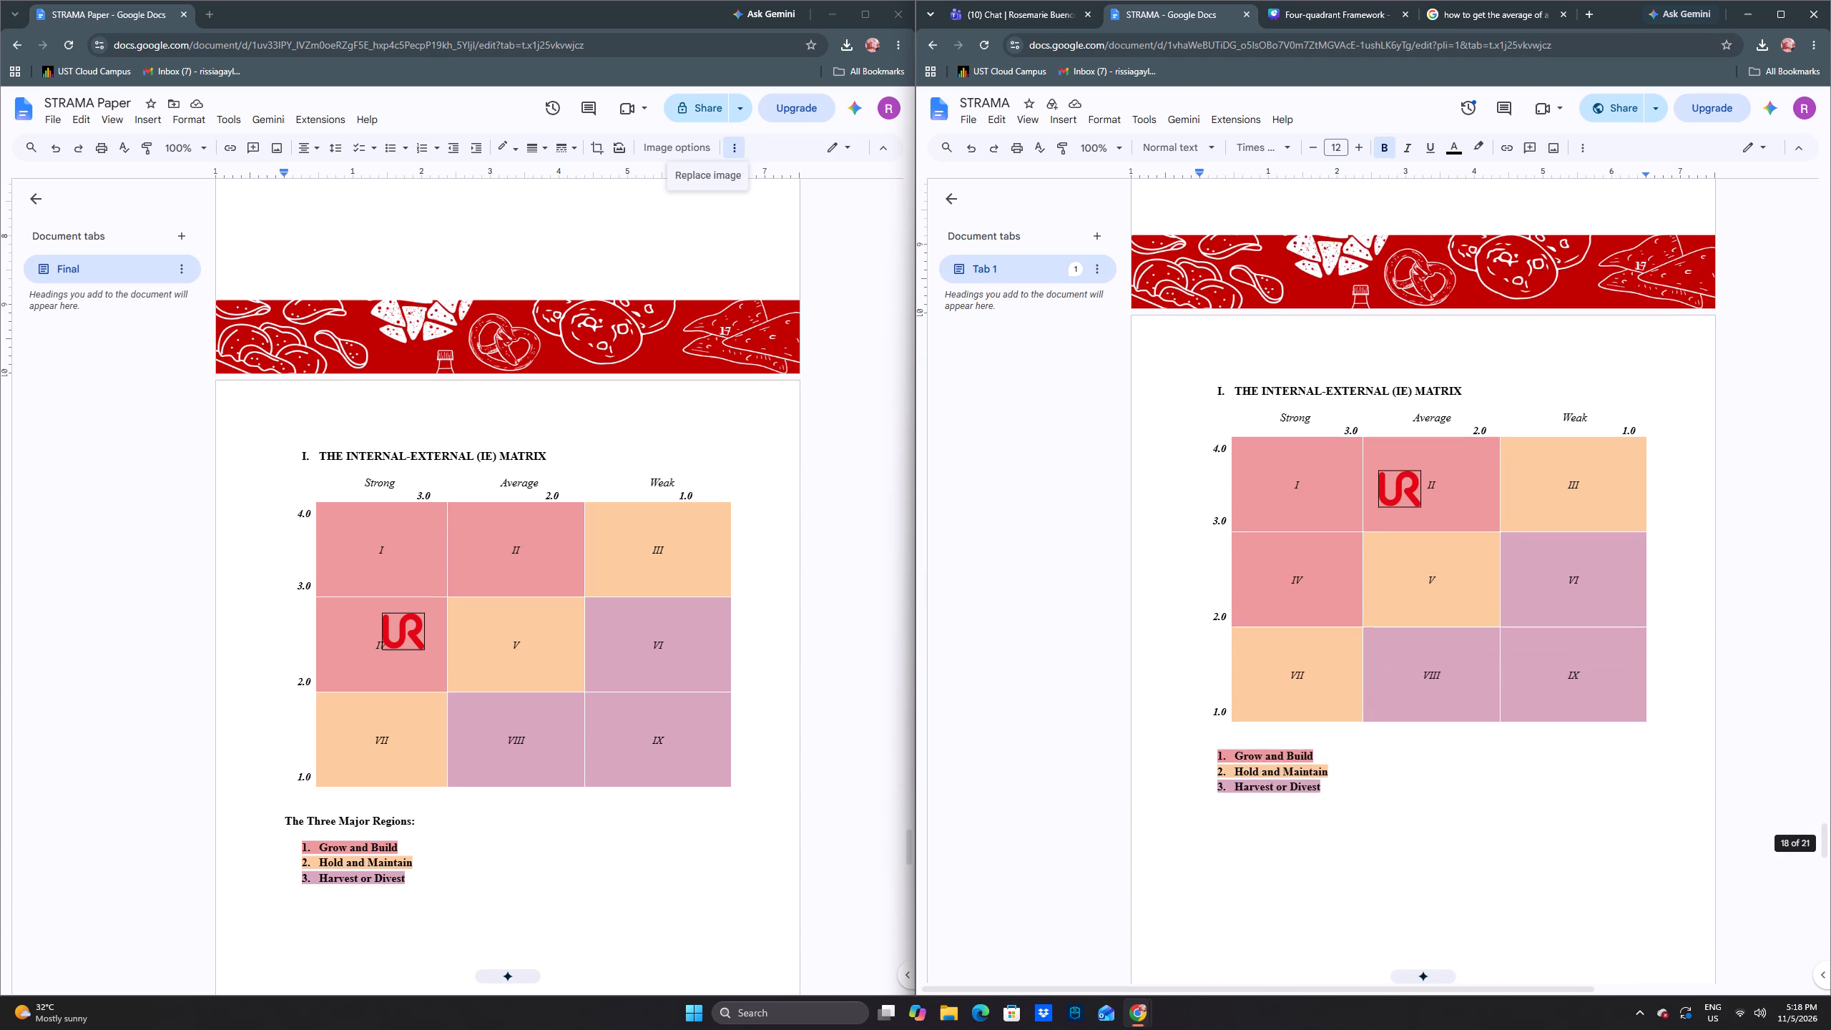
Look through the STRAMA draft's remaining sections after the IE Matrix, from the QSPM to the references.
{"action": "scroll", "coordinate": [1635, 470], "scroll_direction": "down", "scroll_amount": 17}
{"action": "scroll", "coordinate": [1635, 470], "scroll_direction": "down", "scroll_amount": 4}
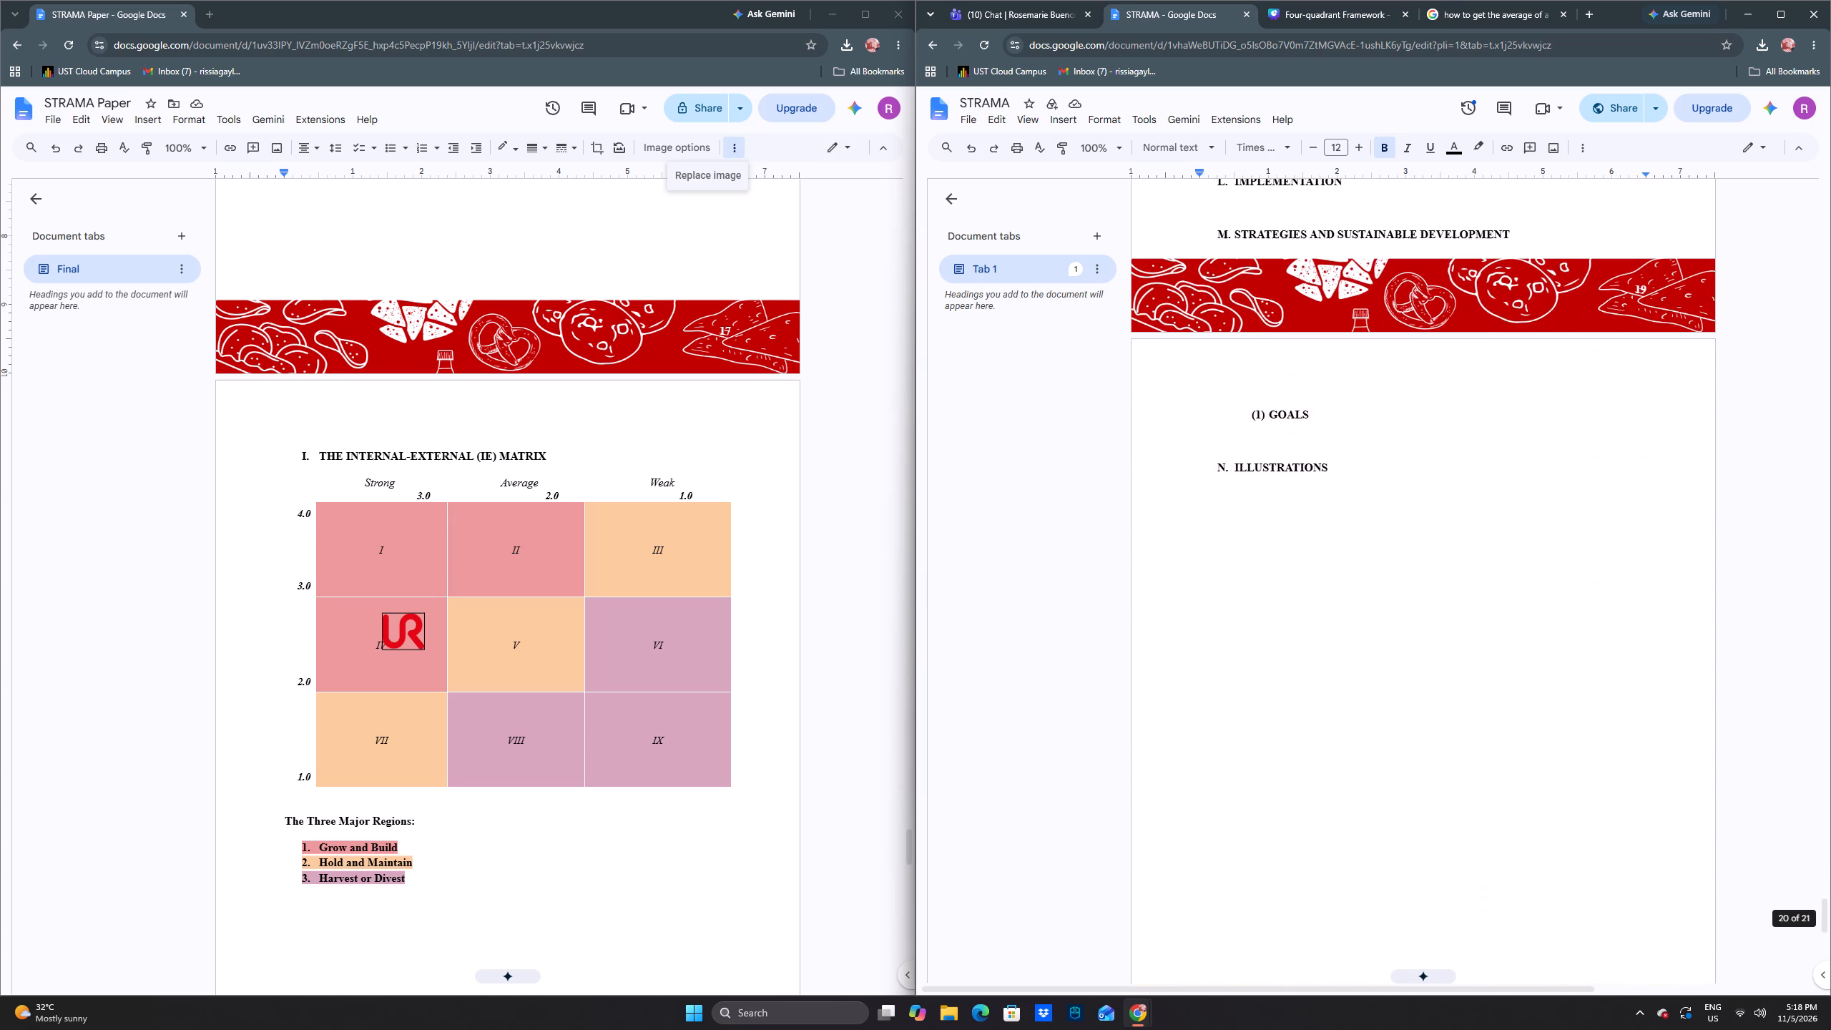
{"action": "scroll", "coordinate": [1635, 470], "scroll_direction": "up", "scroll_amount": 4}
{"action": "scroll", "coordinate": [1635, 470], "scroll_direction": "down", "scroll_amount": 17}
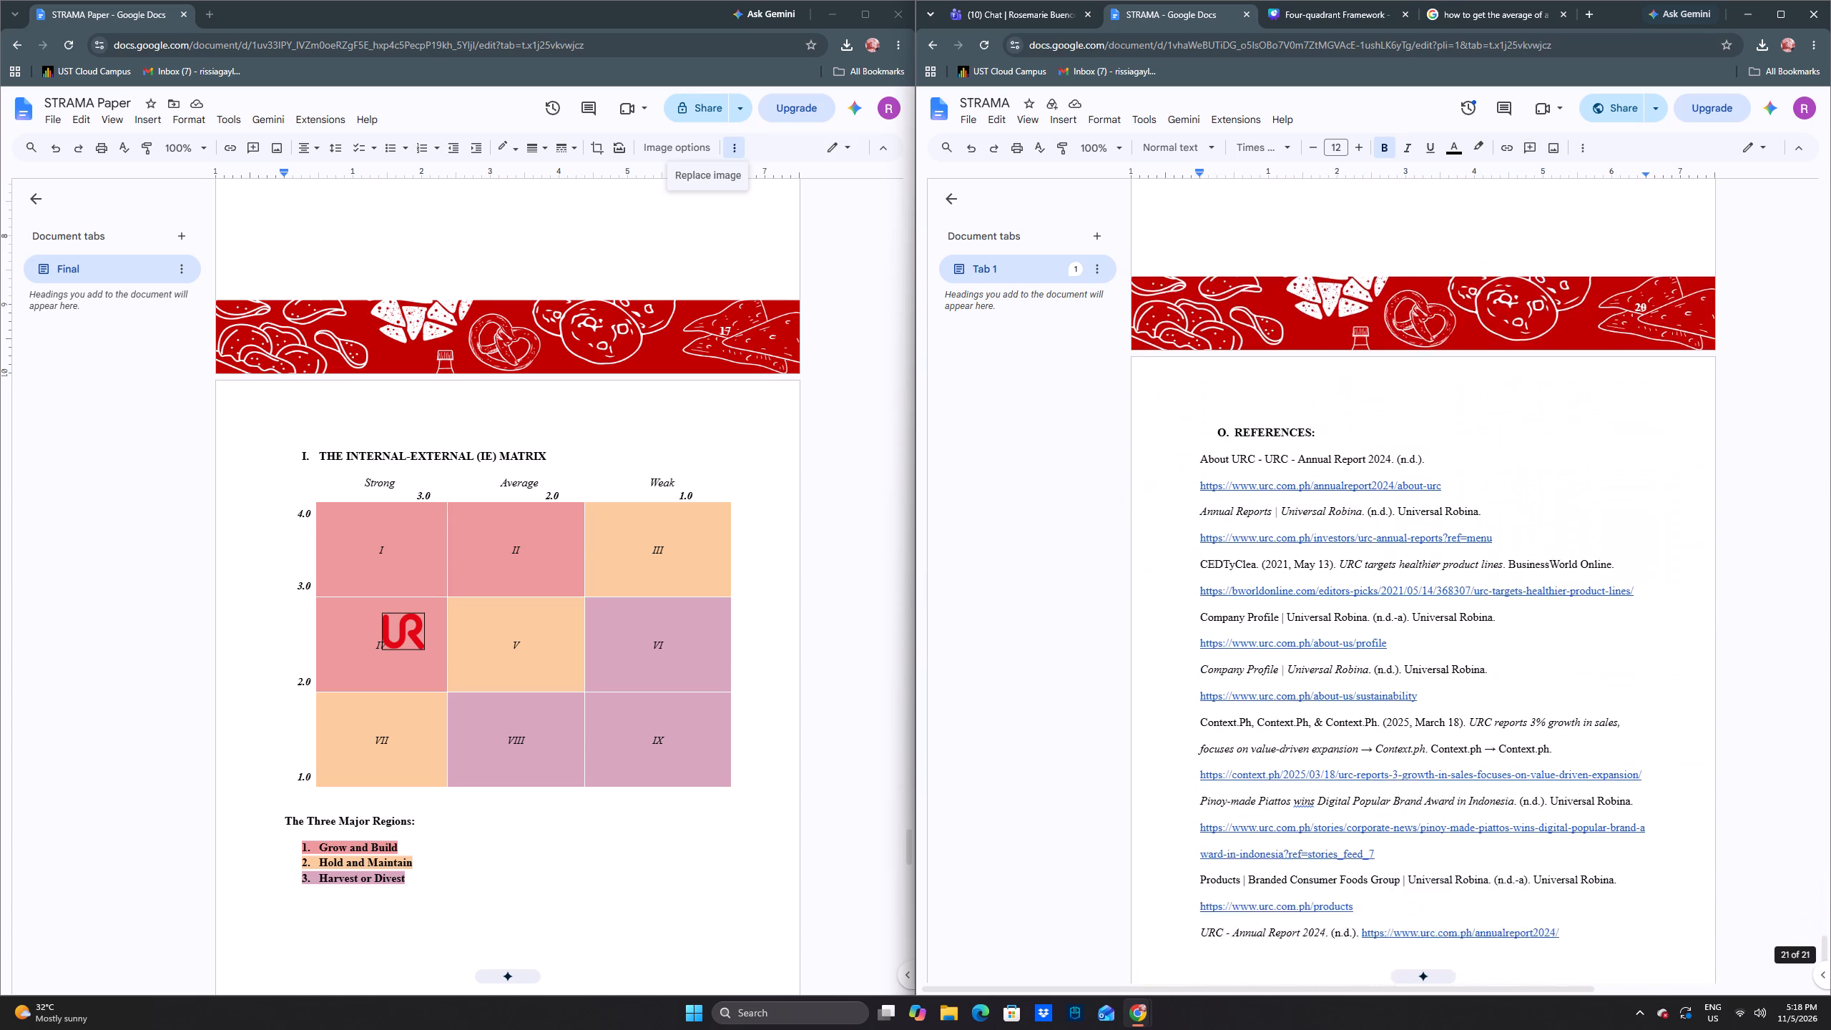
Review the STRAMA draft's IE Matrix, SWOT strategies table and SPACE axis scores, ending at the SPACE graph.
{"action": "scroll", "coordinate": [1635, 470], "scroll_direction": "down", "scroll_amount": 1}
{"action": "scroll", "coordinate": [1635, 470], "scroll_direction": "up", "scroll_amount": 20}
{"action": "scroll", "coordinate": [1635, 470], "scroll_direction": "up", "scroll_amount": 12}
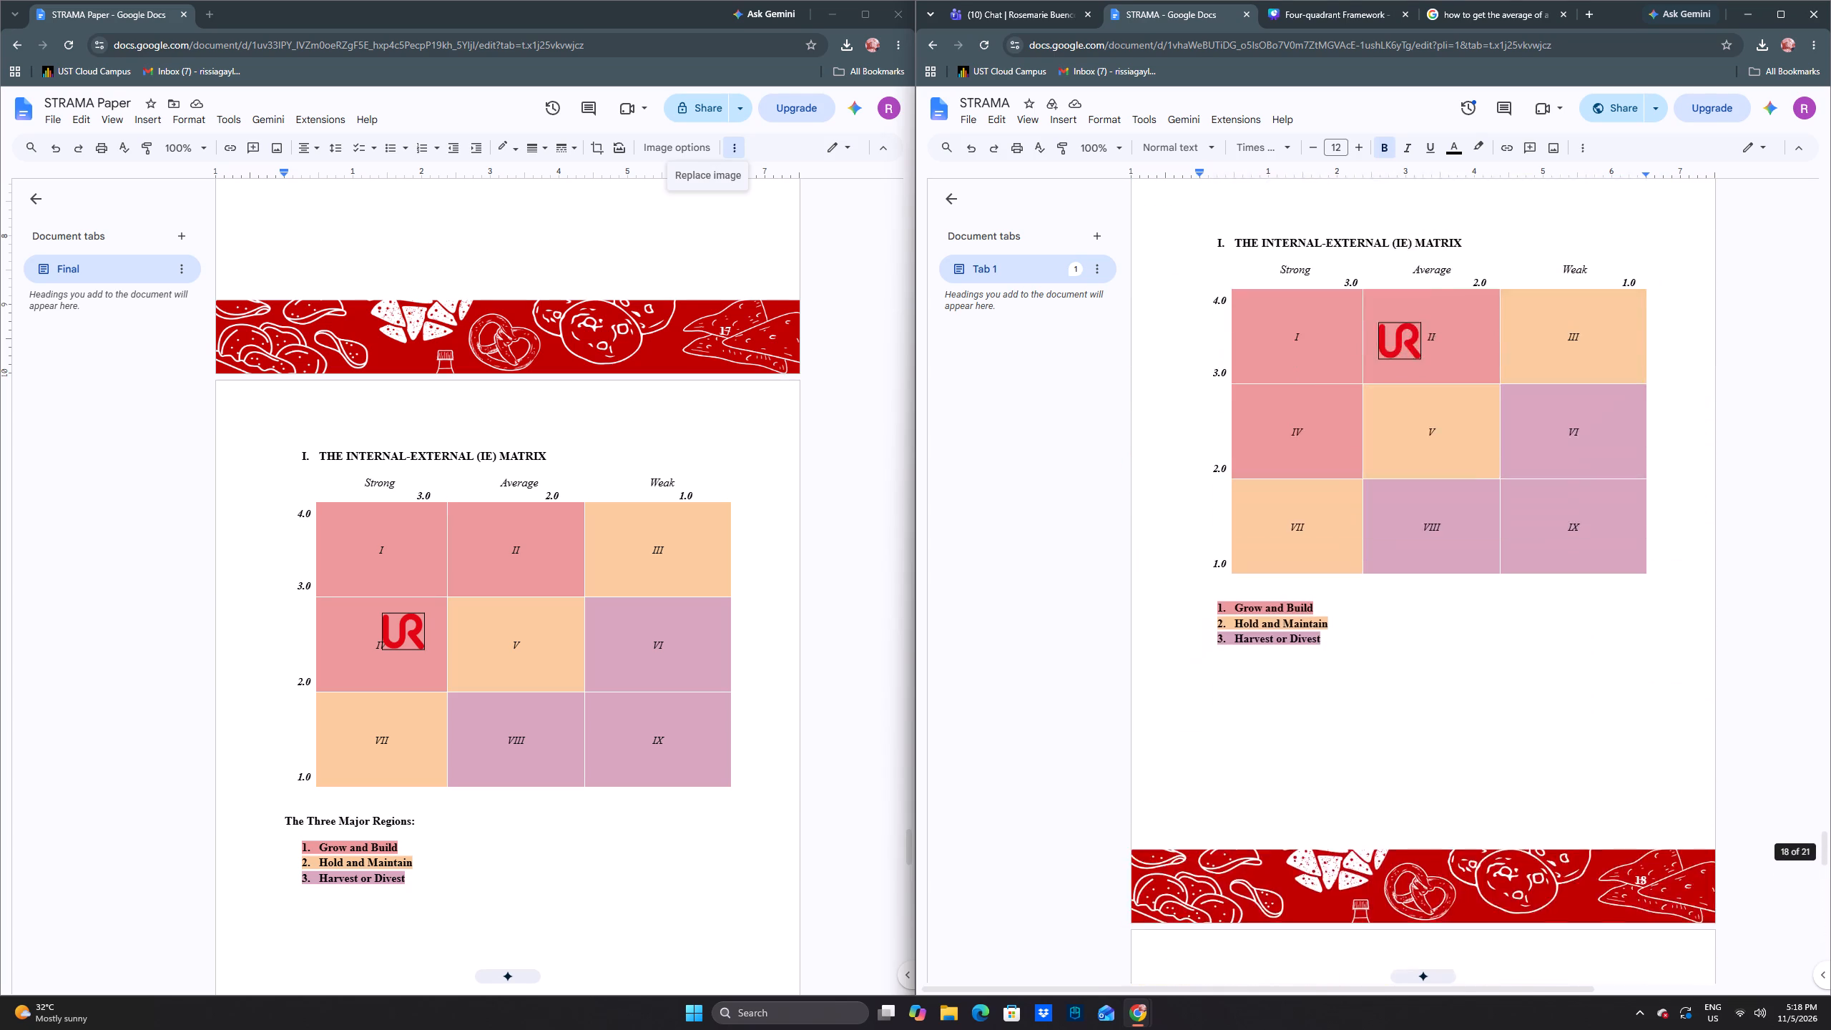
{"action": "scroll", "coordinate": [1635, 470], "scroll_direction": "up", "scroll_amount": 20}
{"action": "scroll", "coordinate": [1635, 470], "scroll_direction": "up", "scroll_amount": 9}
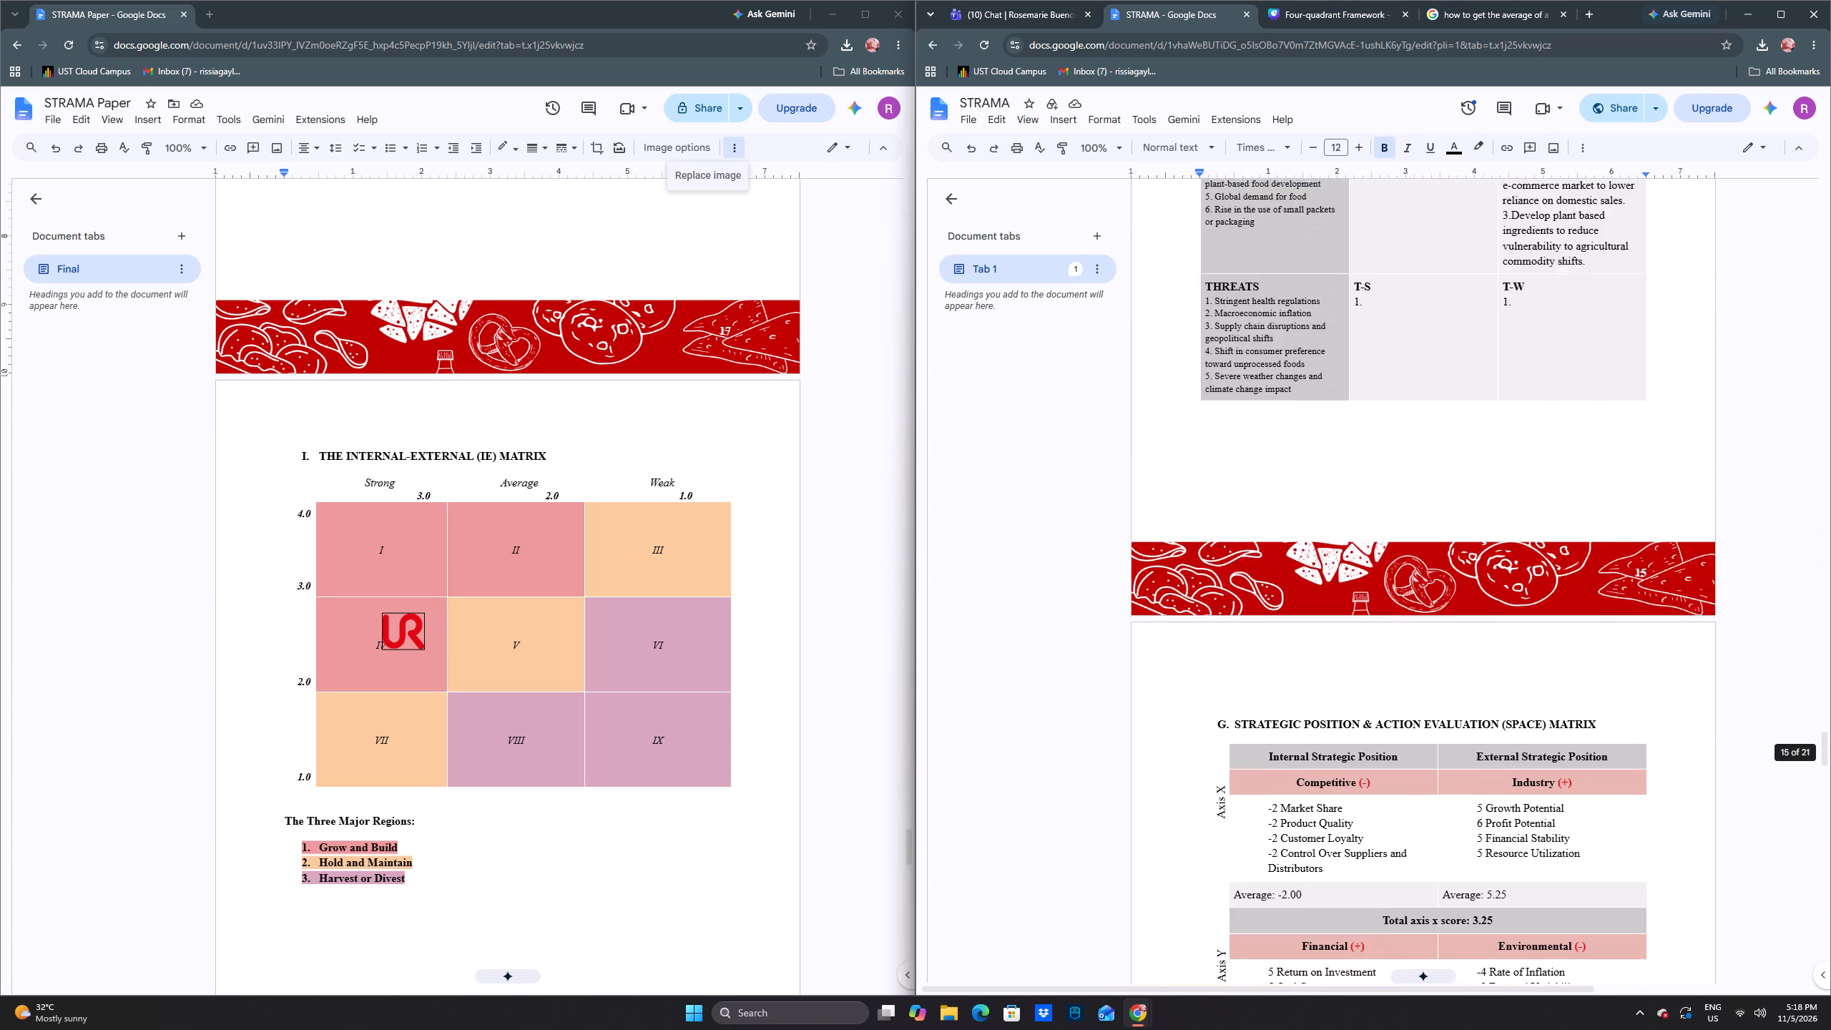
{"action": "scroll", "coordinate": [1634, 469], "scroll_direction": "up", "scroll_amount": 8}
{"action": "scroll", "coordinate": [1634, 469], "scroll_direction": "down", "scroll_amount": 6}
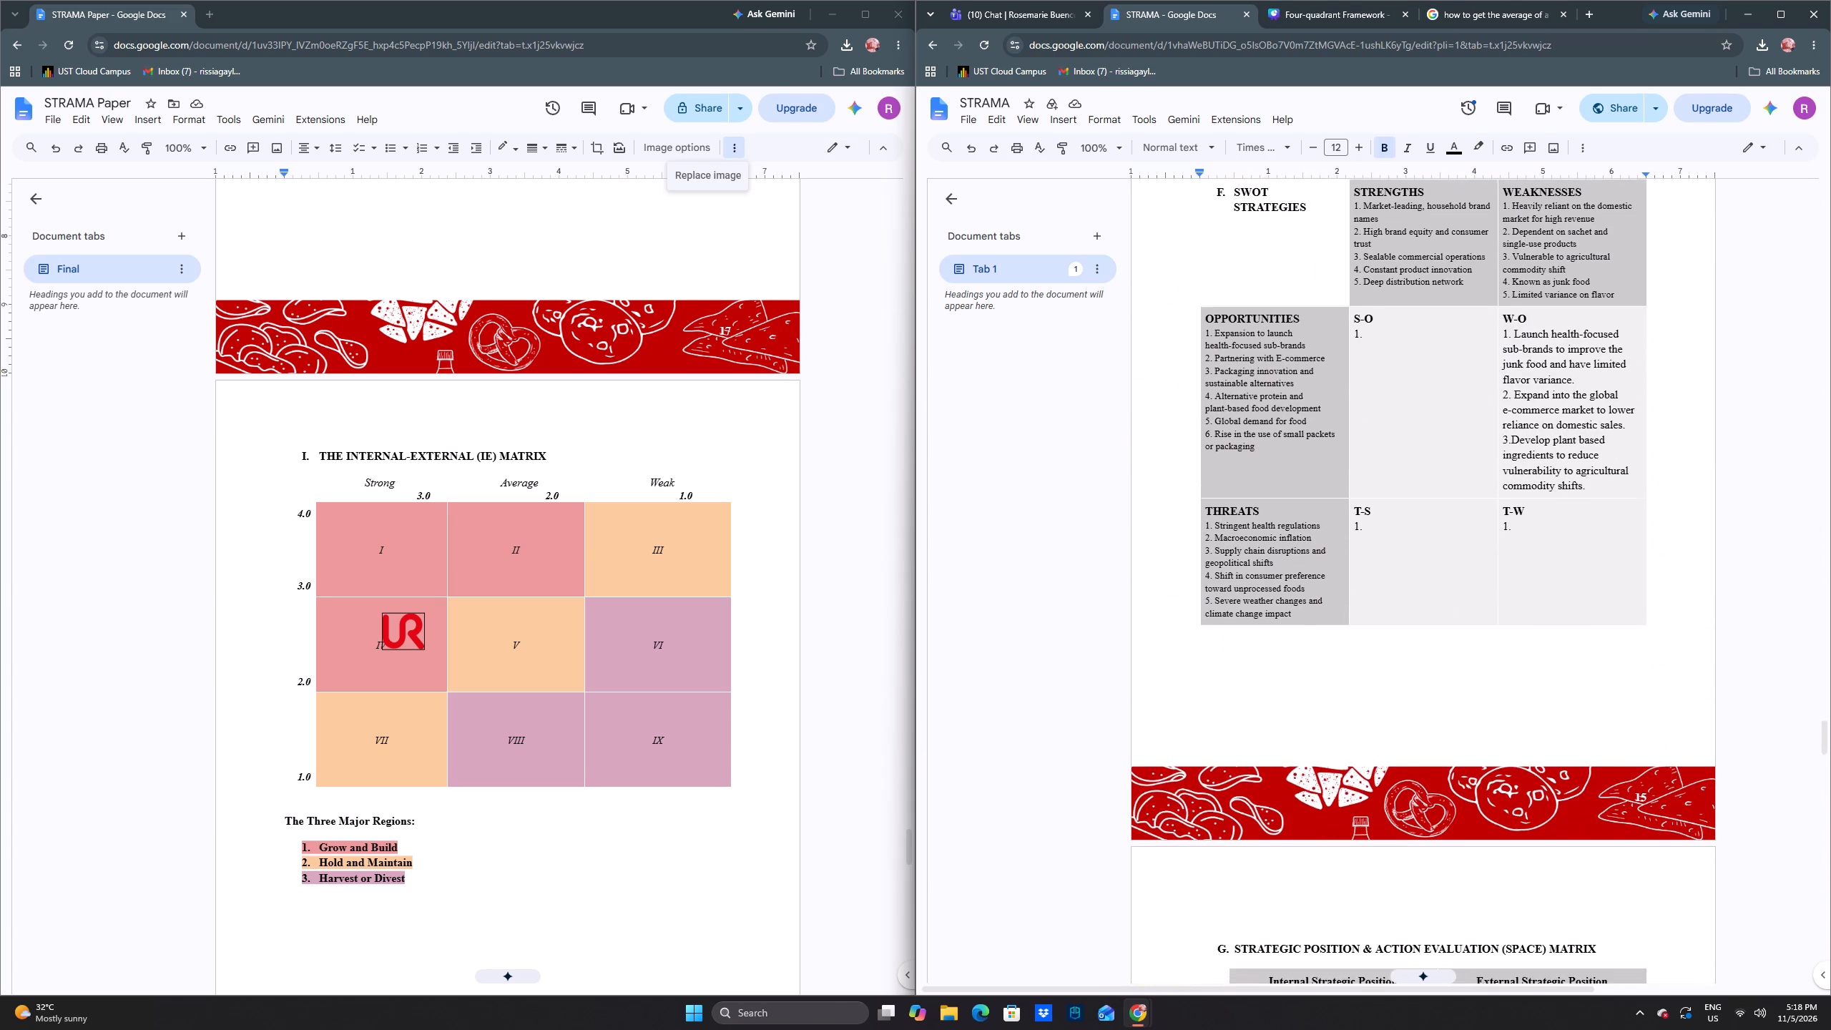
{"action": "scroll", "coordinate": [1634, 469], "scroll_direction": "down", "scroll_amount": 11}
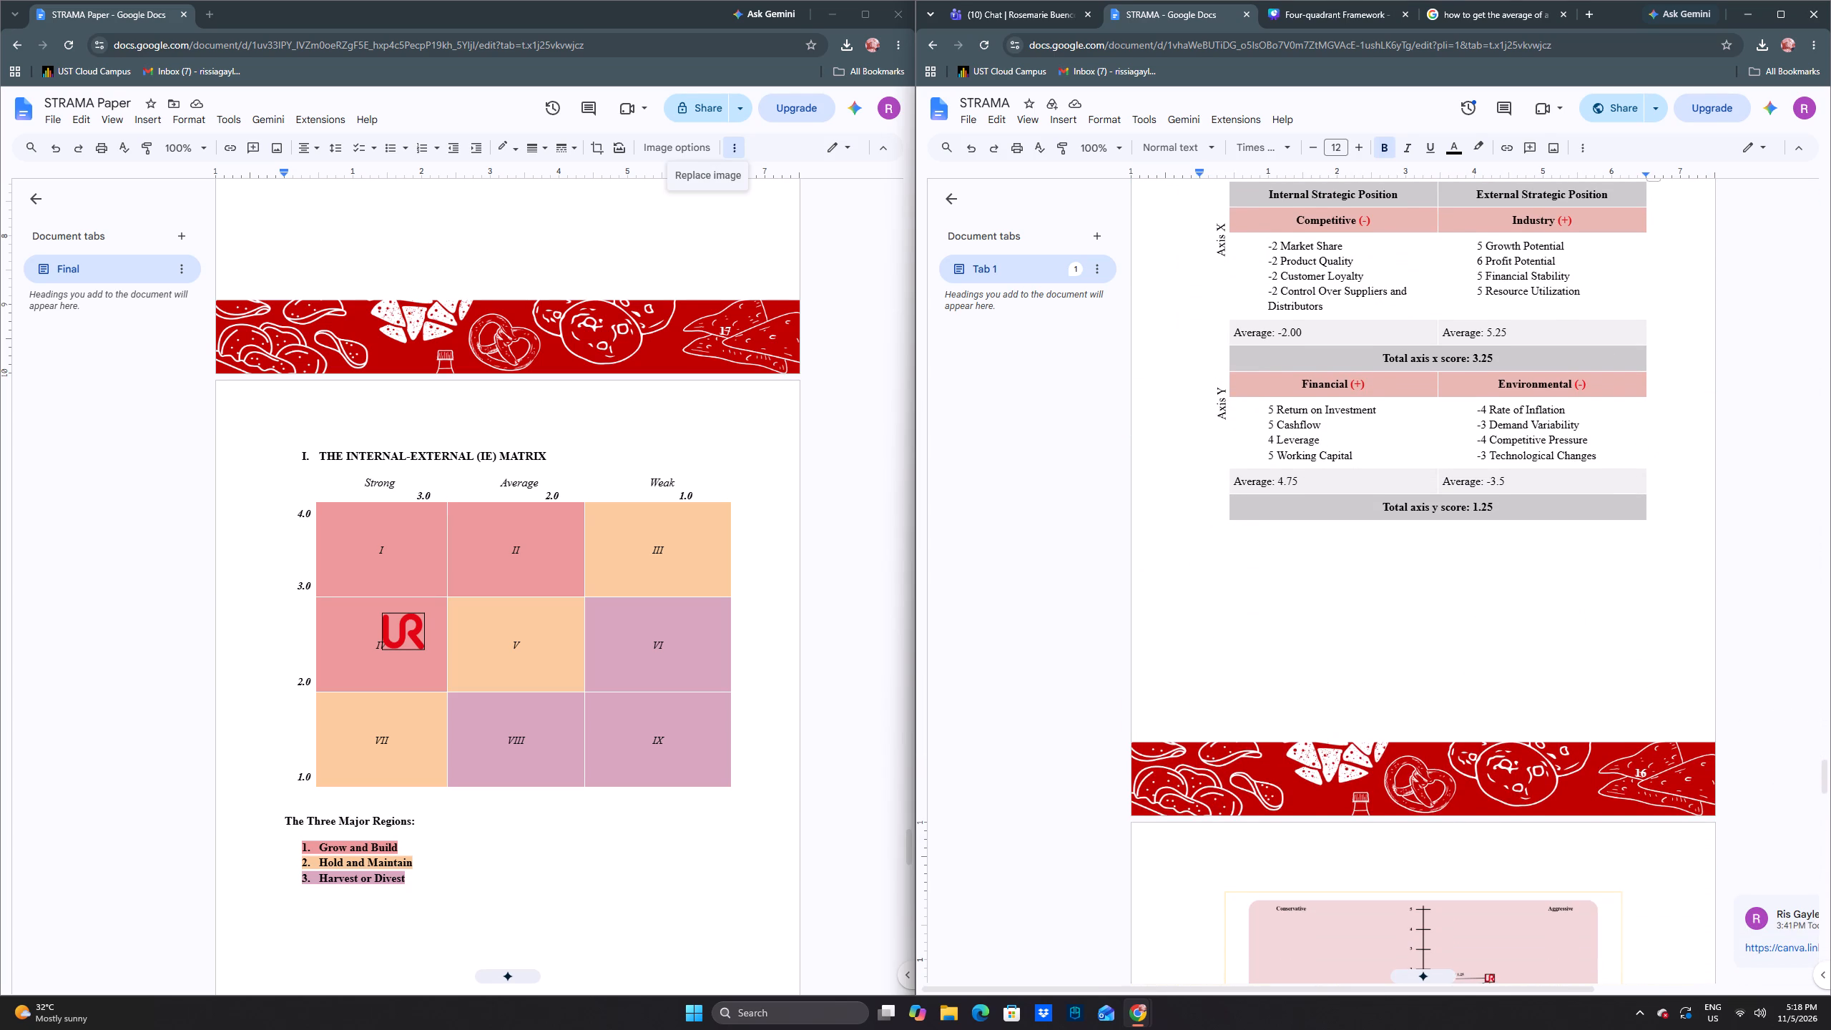
{"action": "scroll", "coordinate": [1513, 461], "scroll_direction": "up", "scroll_amount": 2}
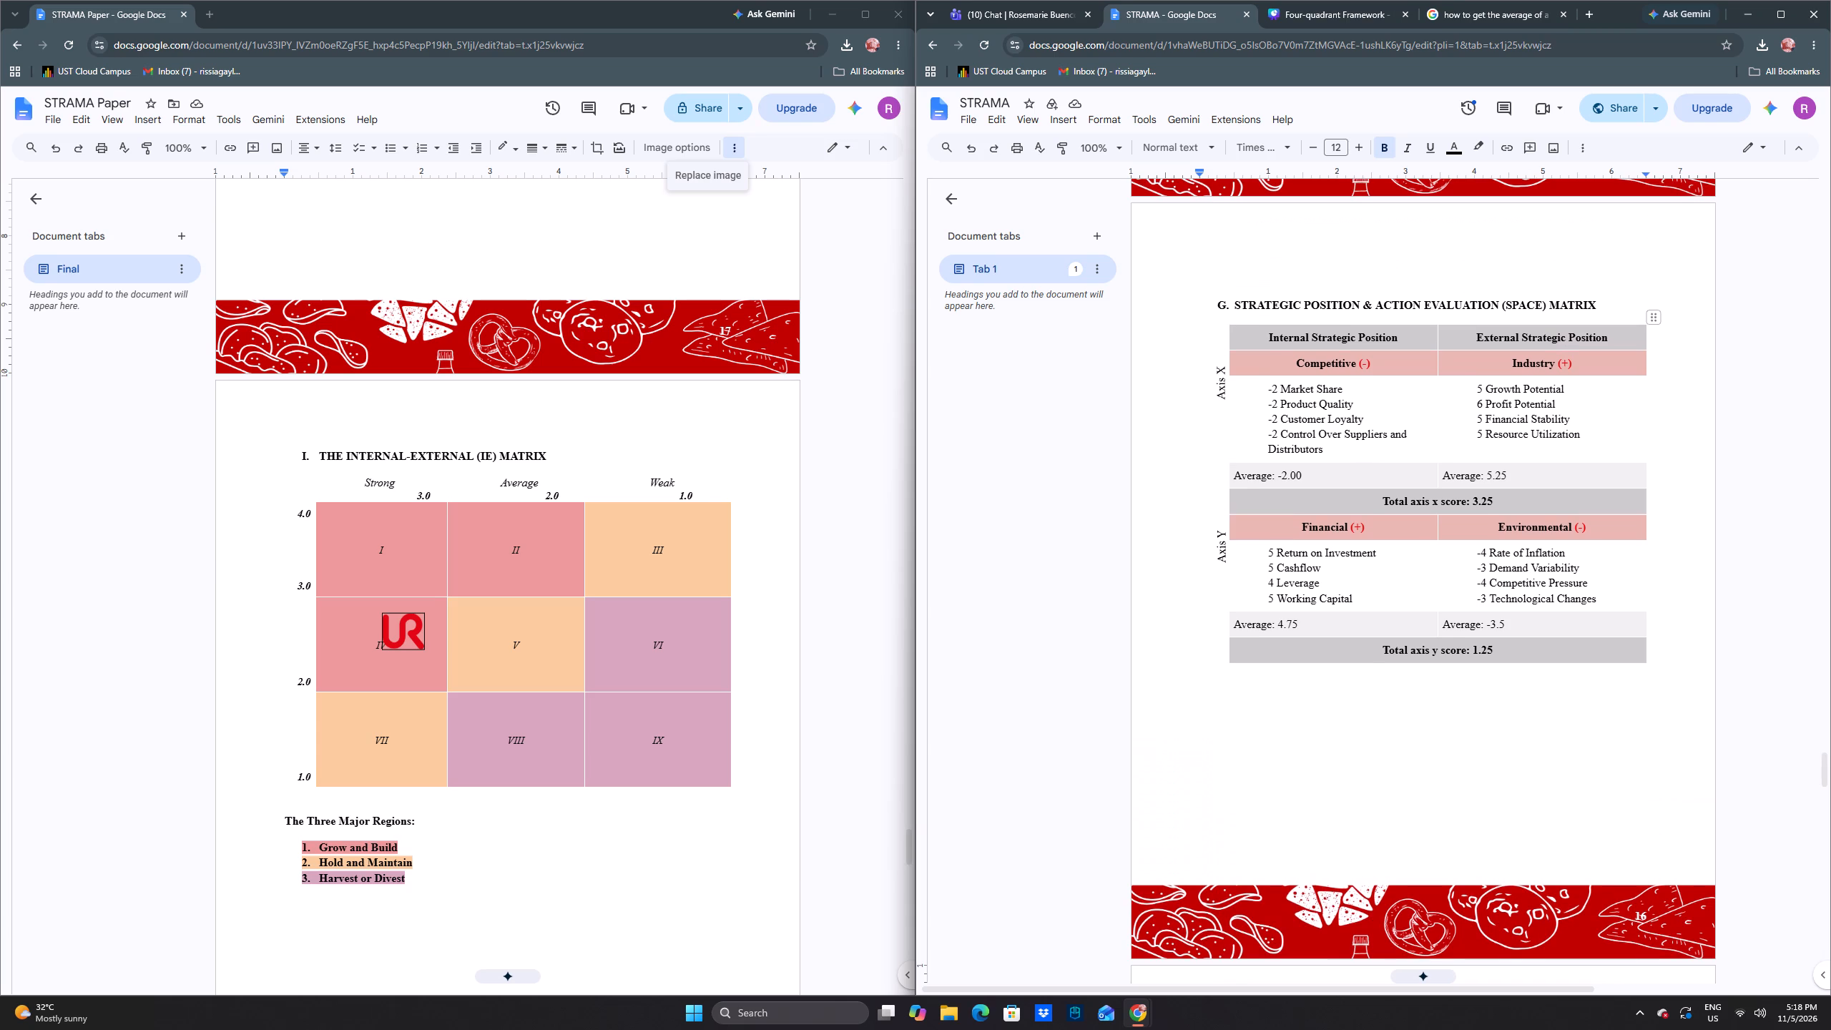
{"action": "scroll", "coordinate": [1513, 460], "scroll_direction": "down", "scroll_amount": 10}
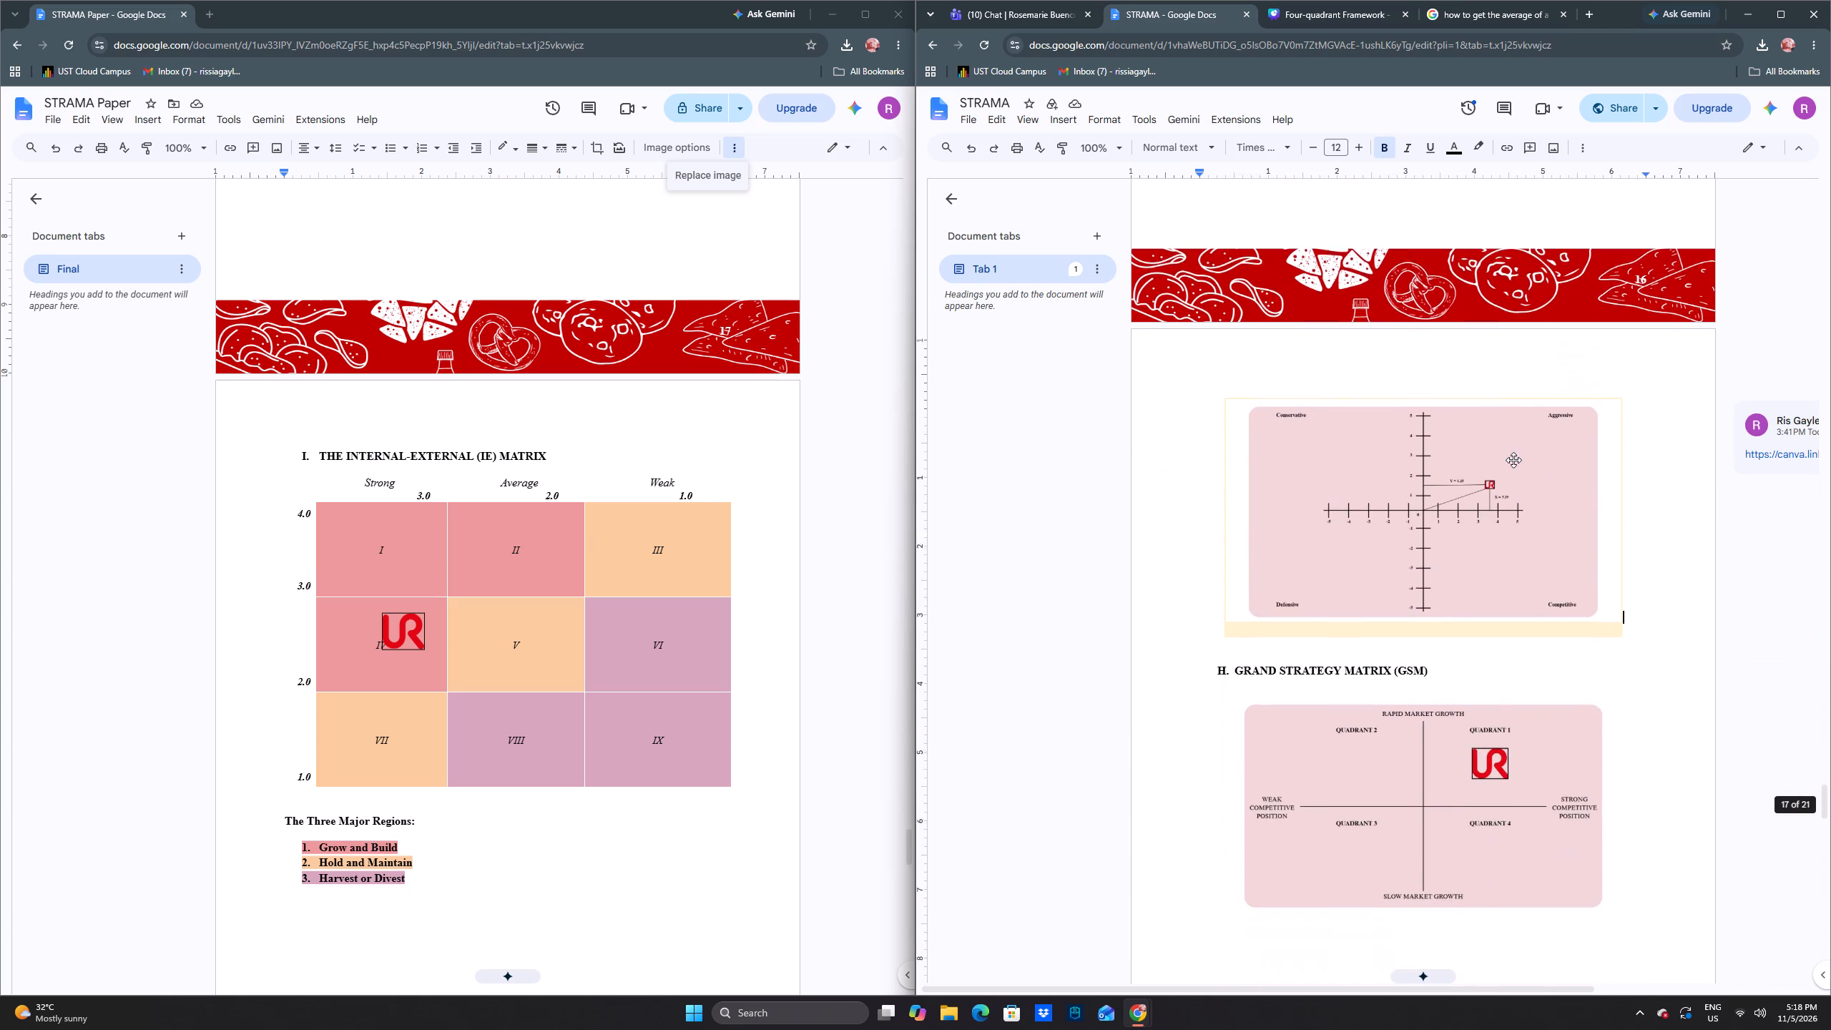
Replace the SPACE graph image in the STRAMA draft with the Four-quadrant Framework PNG from the Downloads folder.
{"action": "scroll", "coordinate": [1513, 460], "scroll_direction": "down", "scroll_amount": 1}
{"action": "left_click", "coordinate": [1513, 410]}
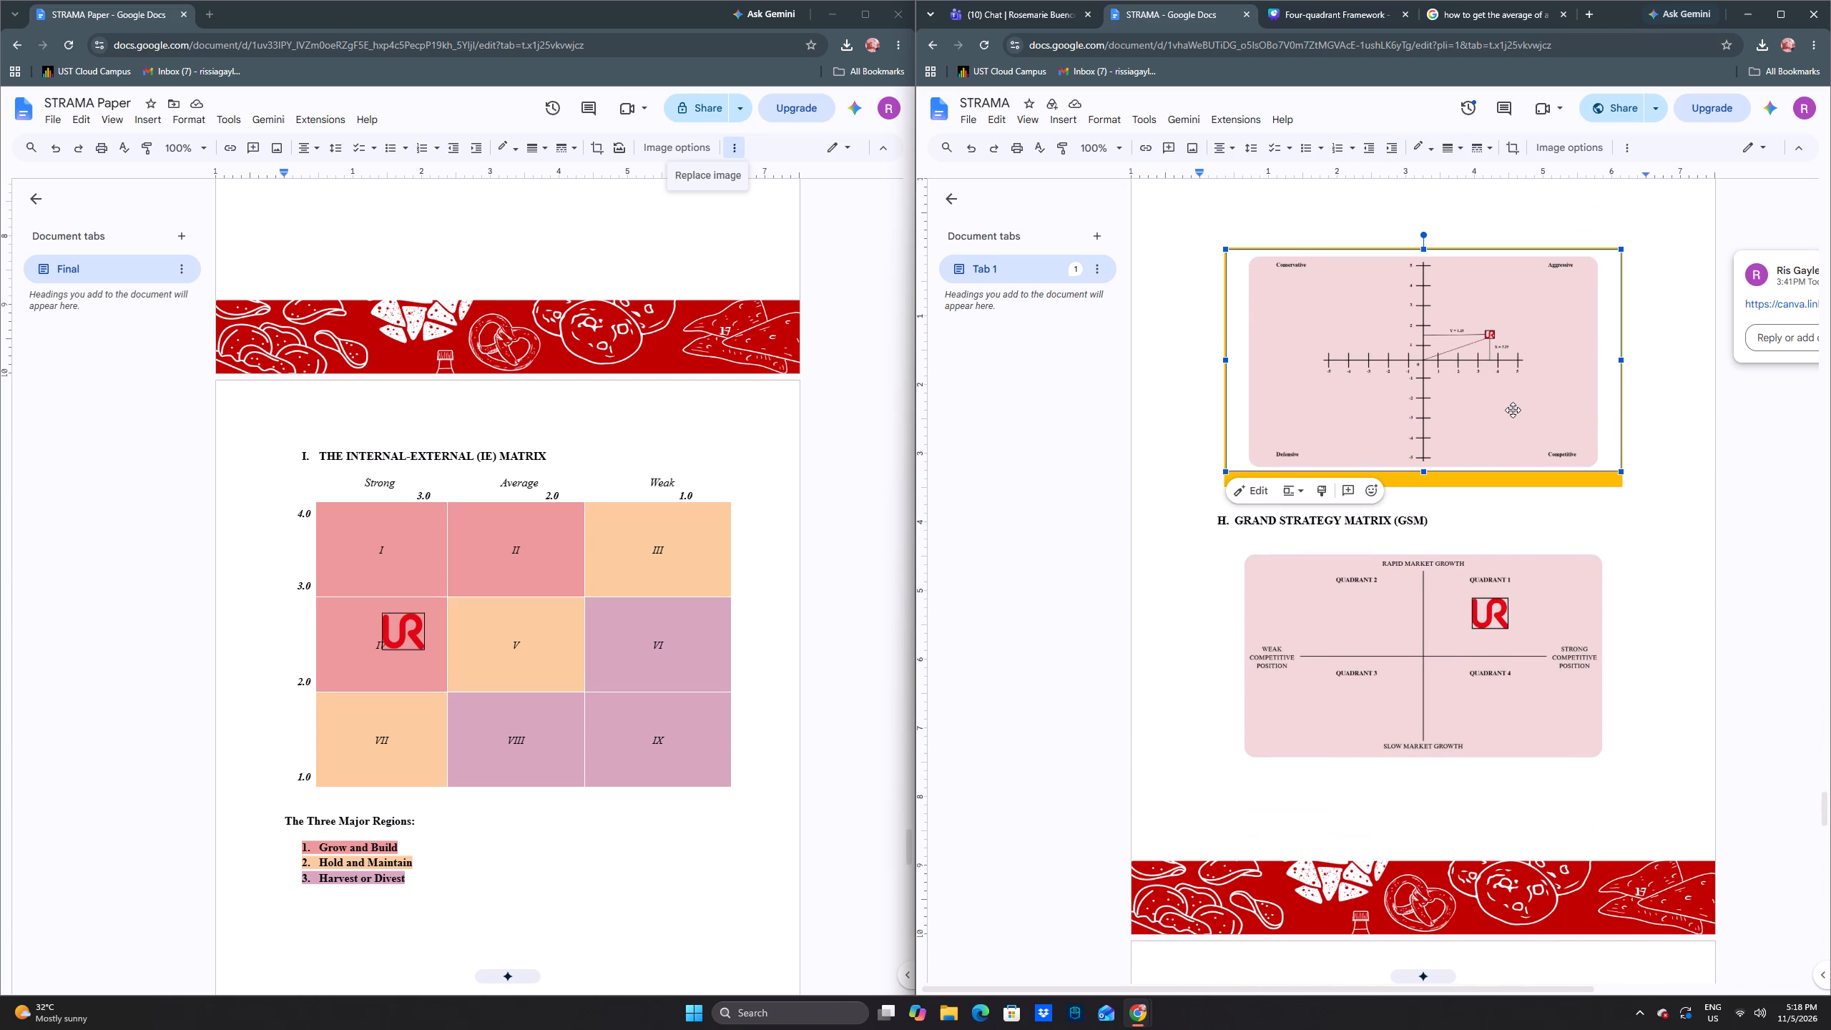
{"action": "left_click", "coordinate": [1573, 142]}
{"action": "left_click", "coordinate": [1576, 142]}
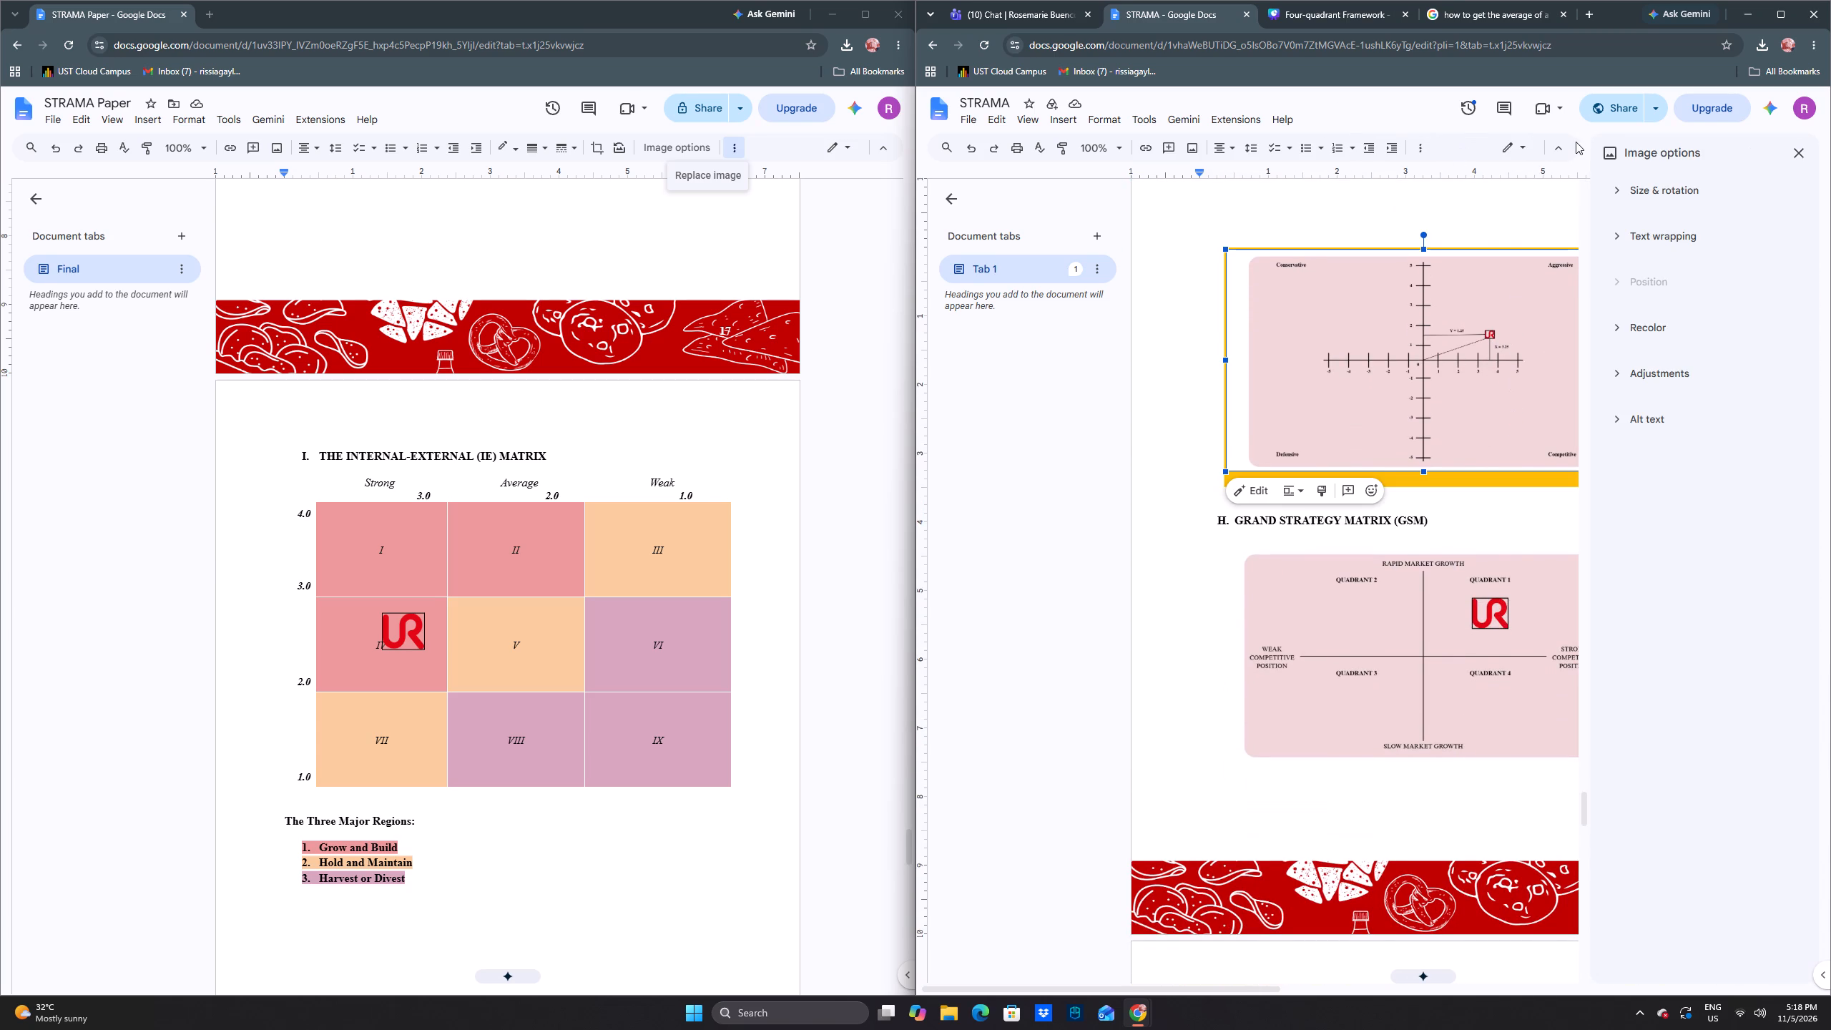
{"action": "left_click", "coordinate": [1800, 149]}
{"action": "left_click", "coordinate": [1630, 147]}
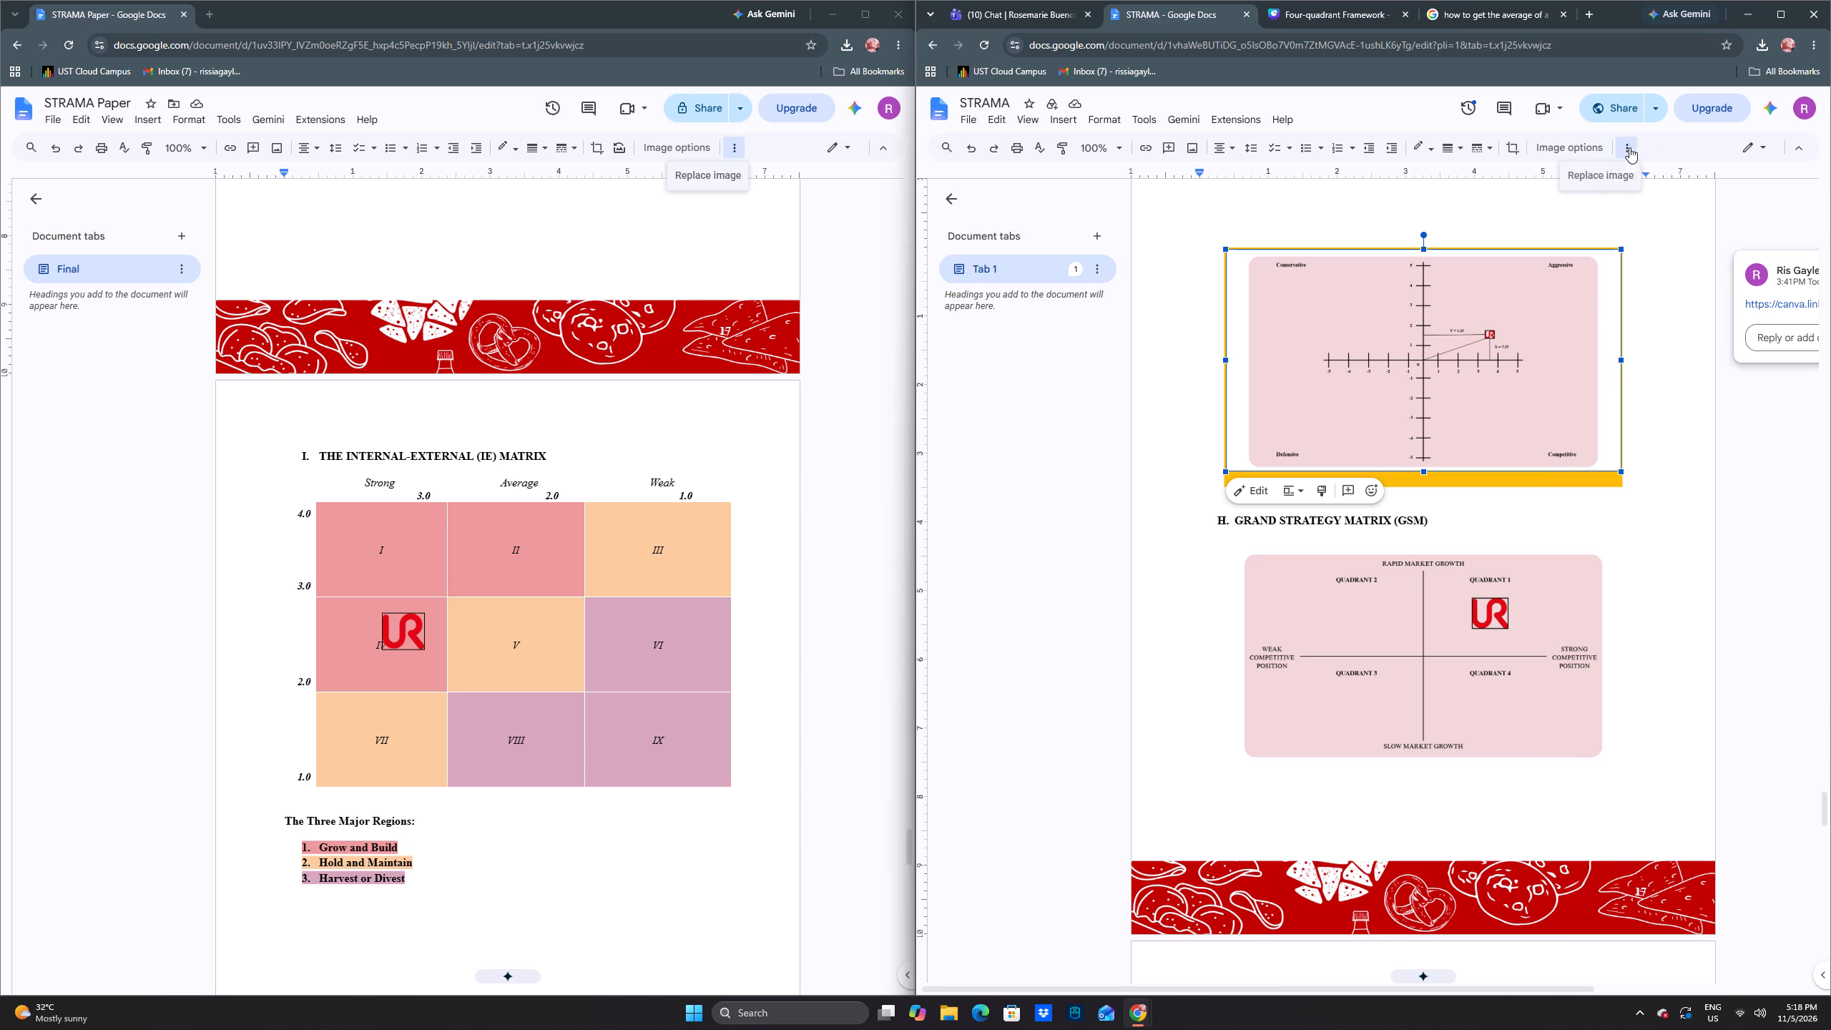
{"action": "left_click", "coordinate": [1603, 167]}
{"action": "left_click", "coordinate": [1623, 230]}
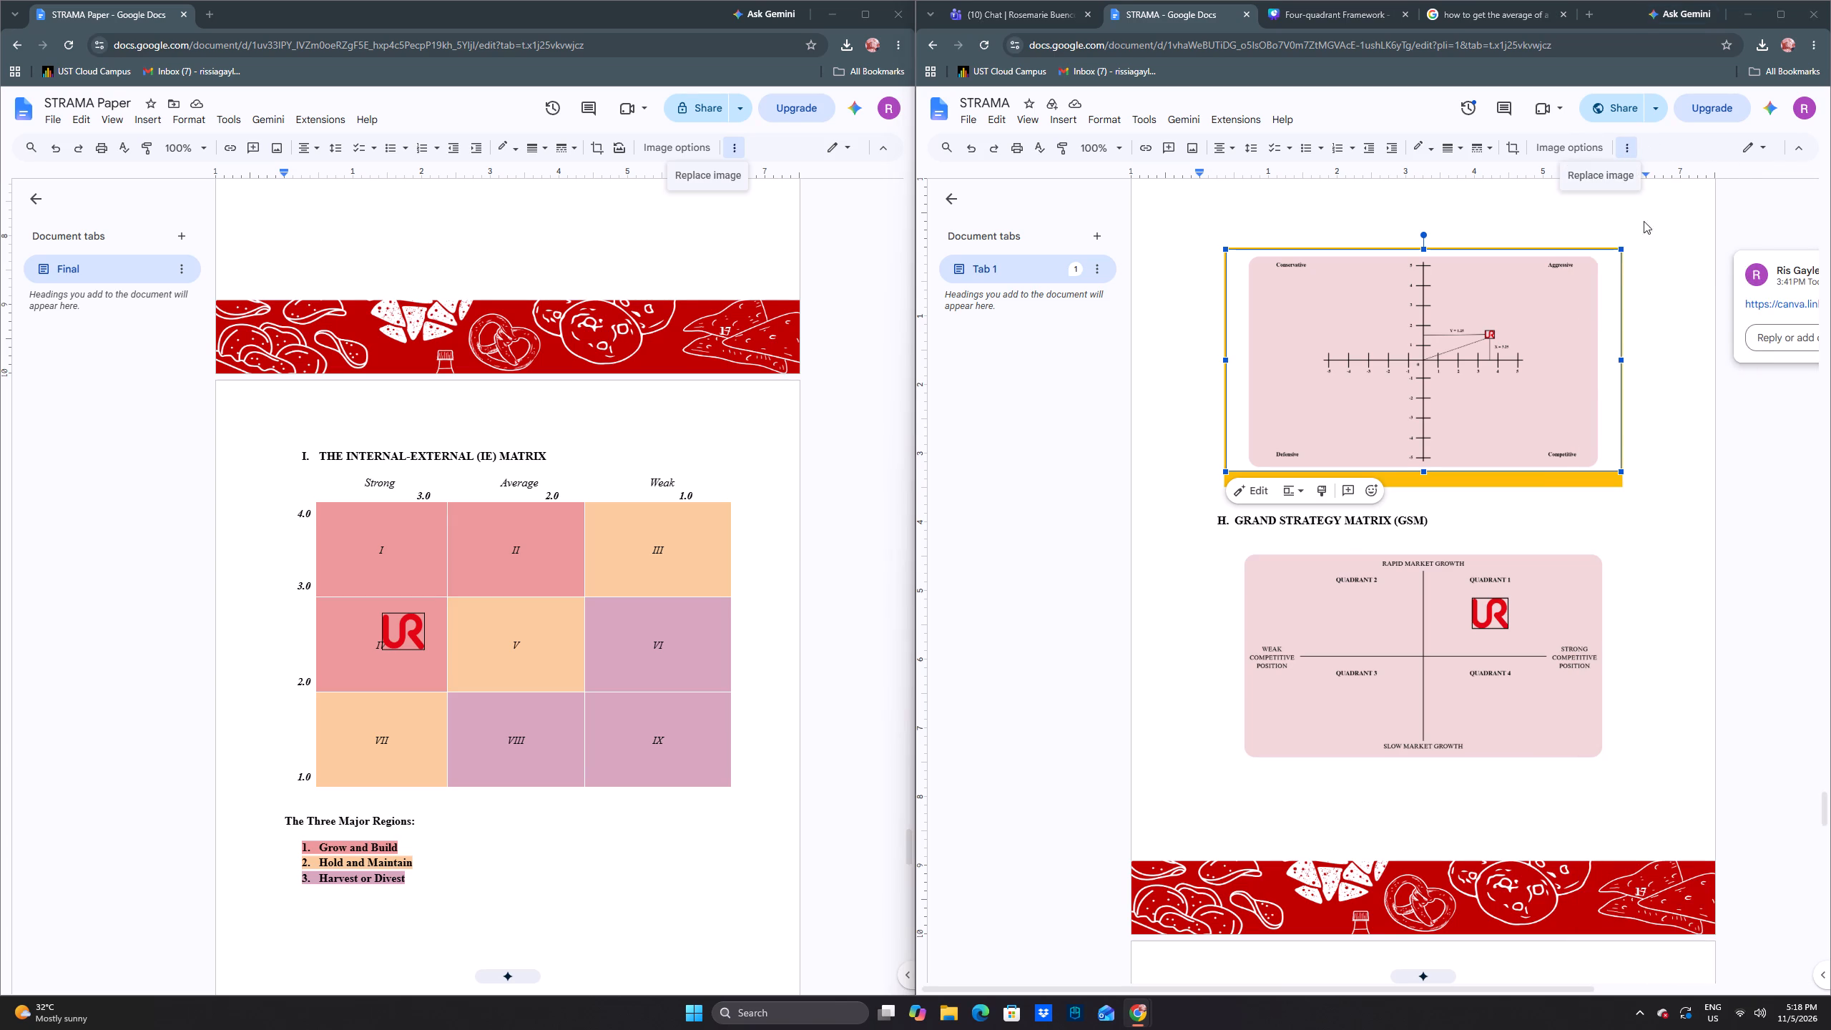
{"action": "left_click", "coordinate": [1116, 141]}
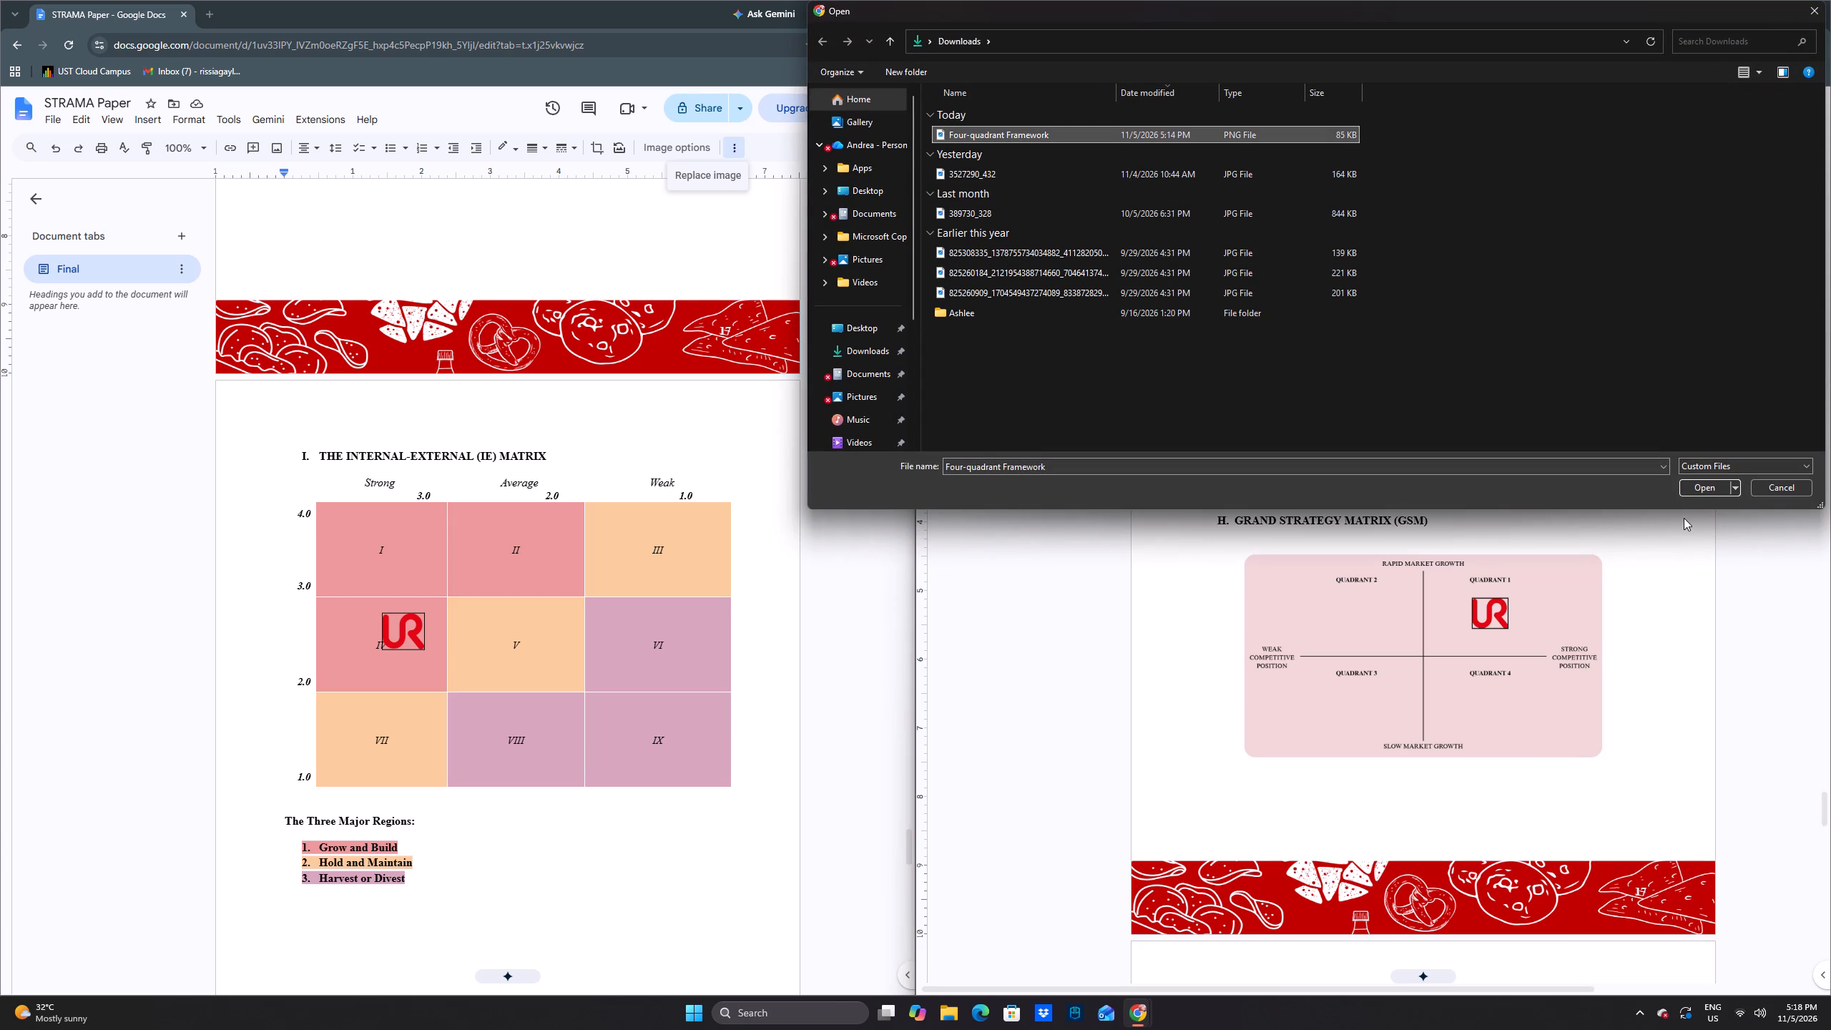
{"action": "left_click", "coordinate": [1701, 489]}
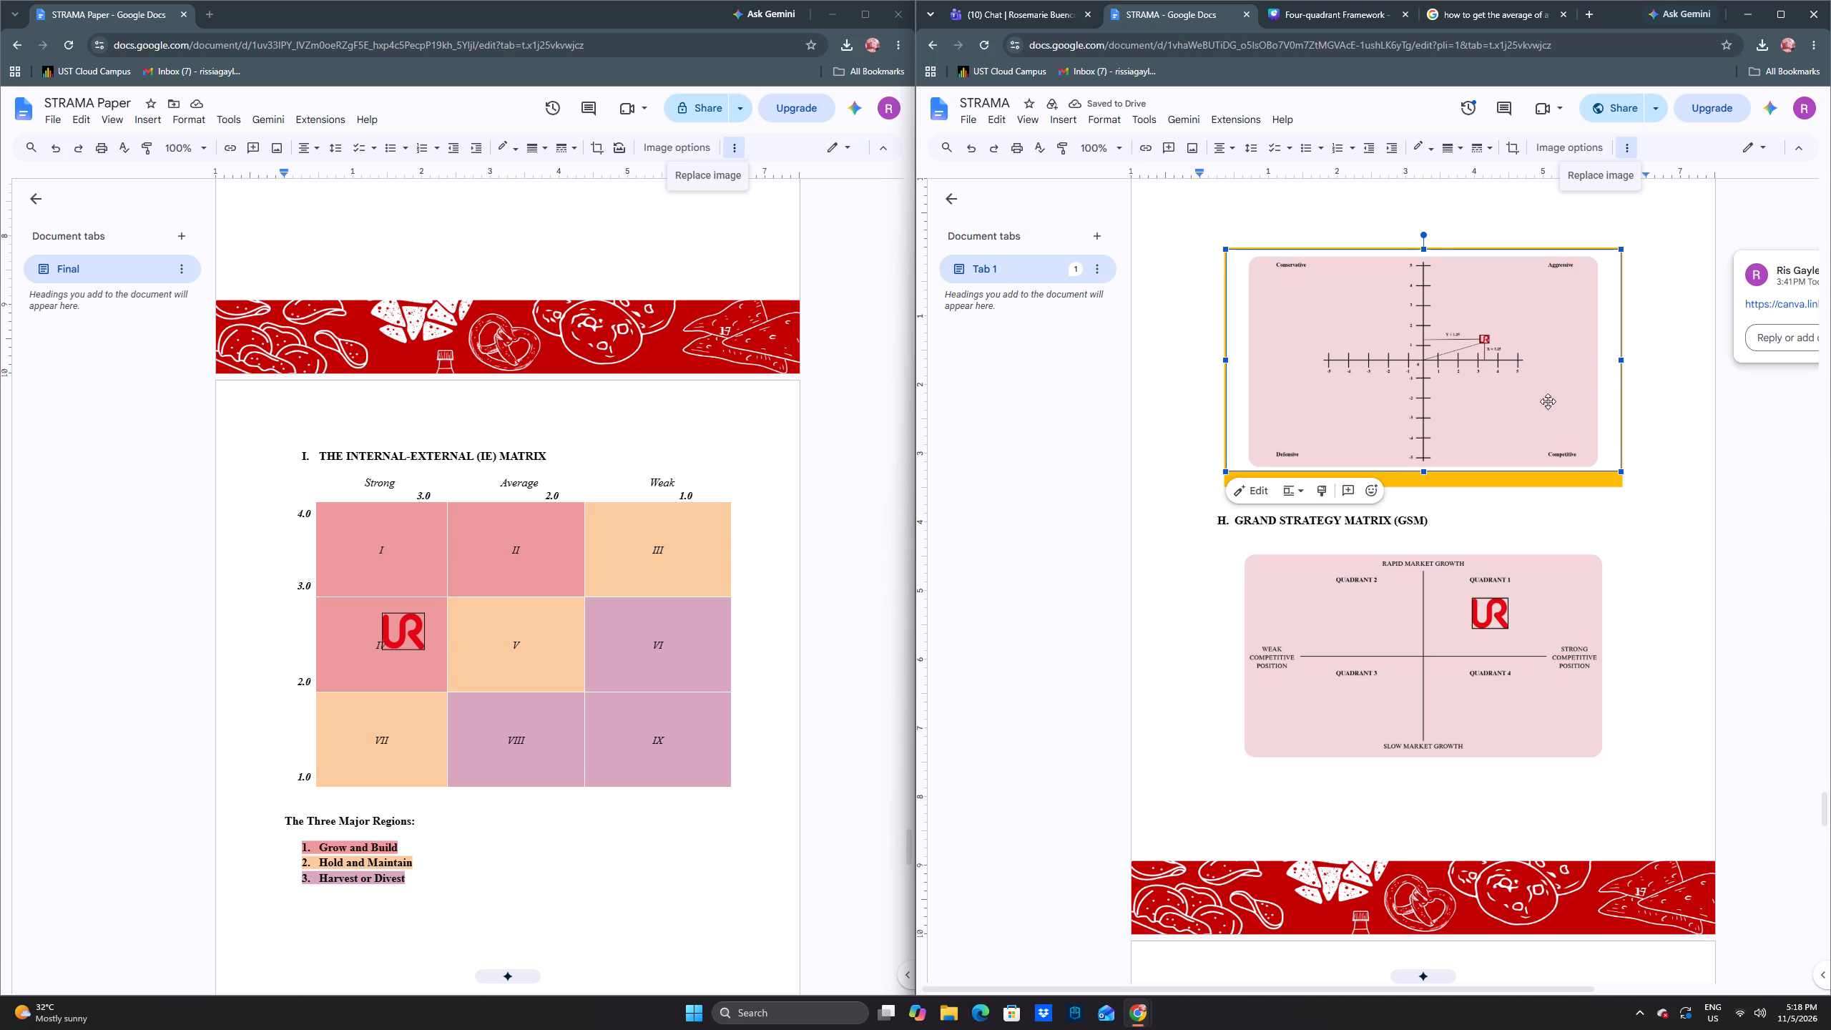
Check the STRAMA draft's SPACE graph against the Four-quadrant Framework design in Canva, and return to the draft.
{"action": "scroll", "coordinate": [1459, 438], "scroll_direction": "up", "scroll_amount": 1}
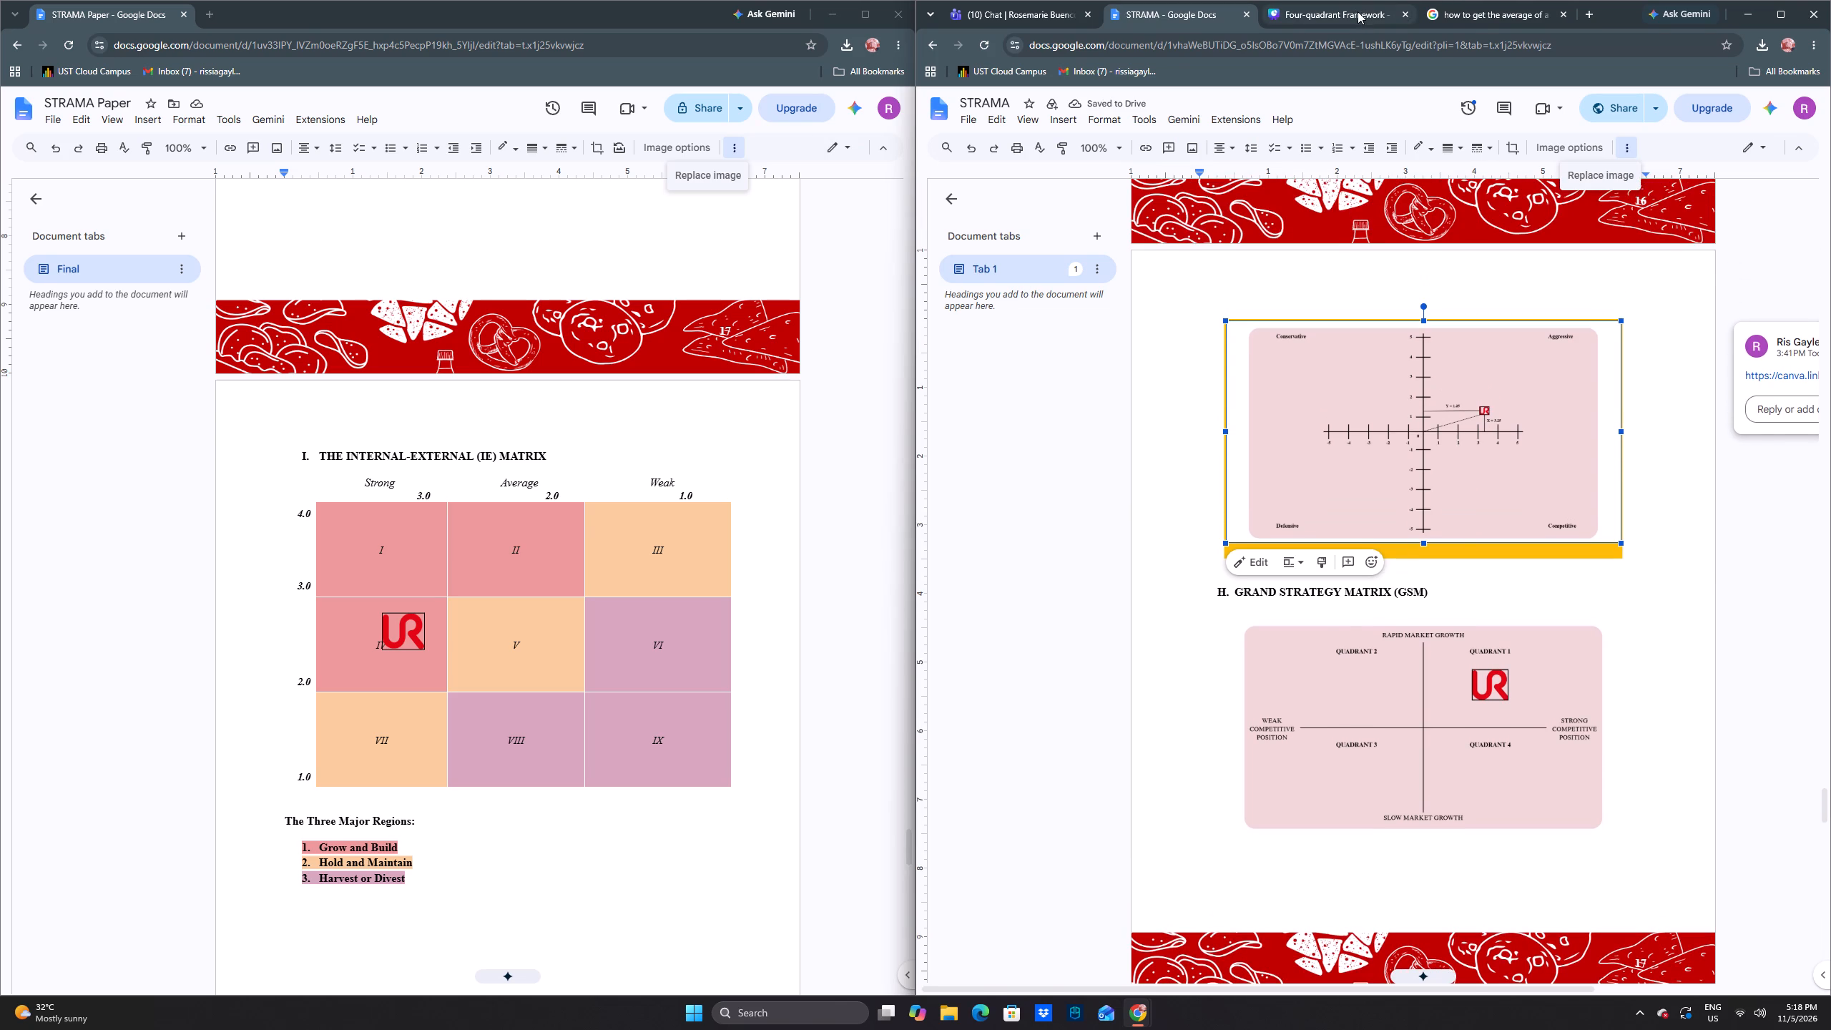
{"action": "left_click", "coordinate": [1355, 11]}
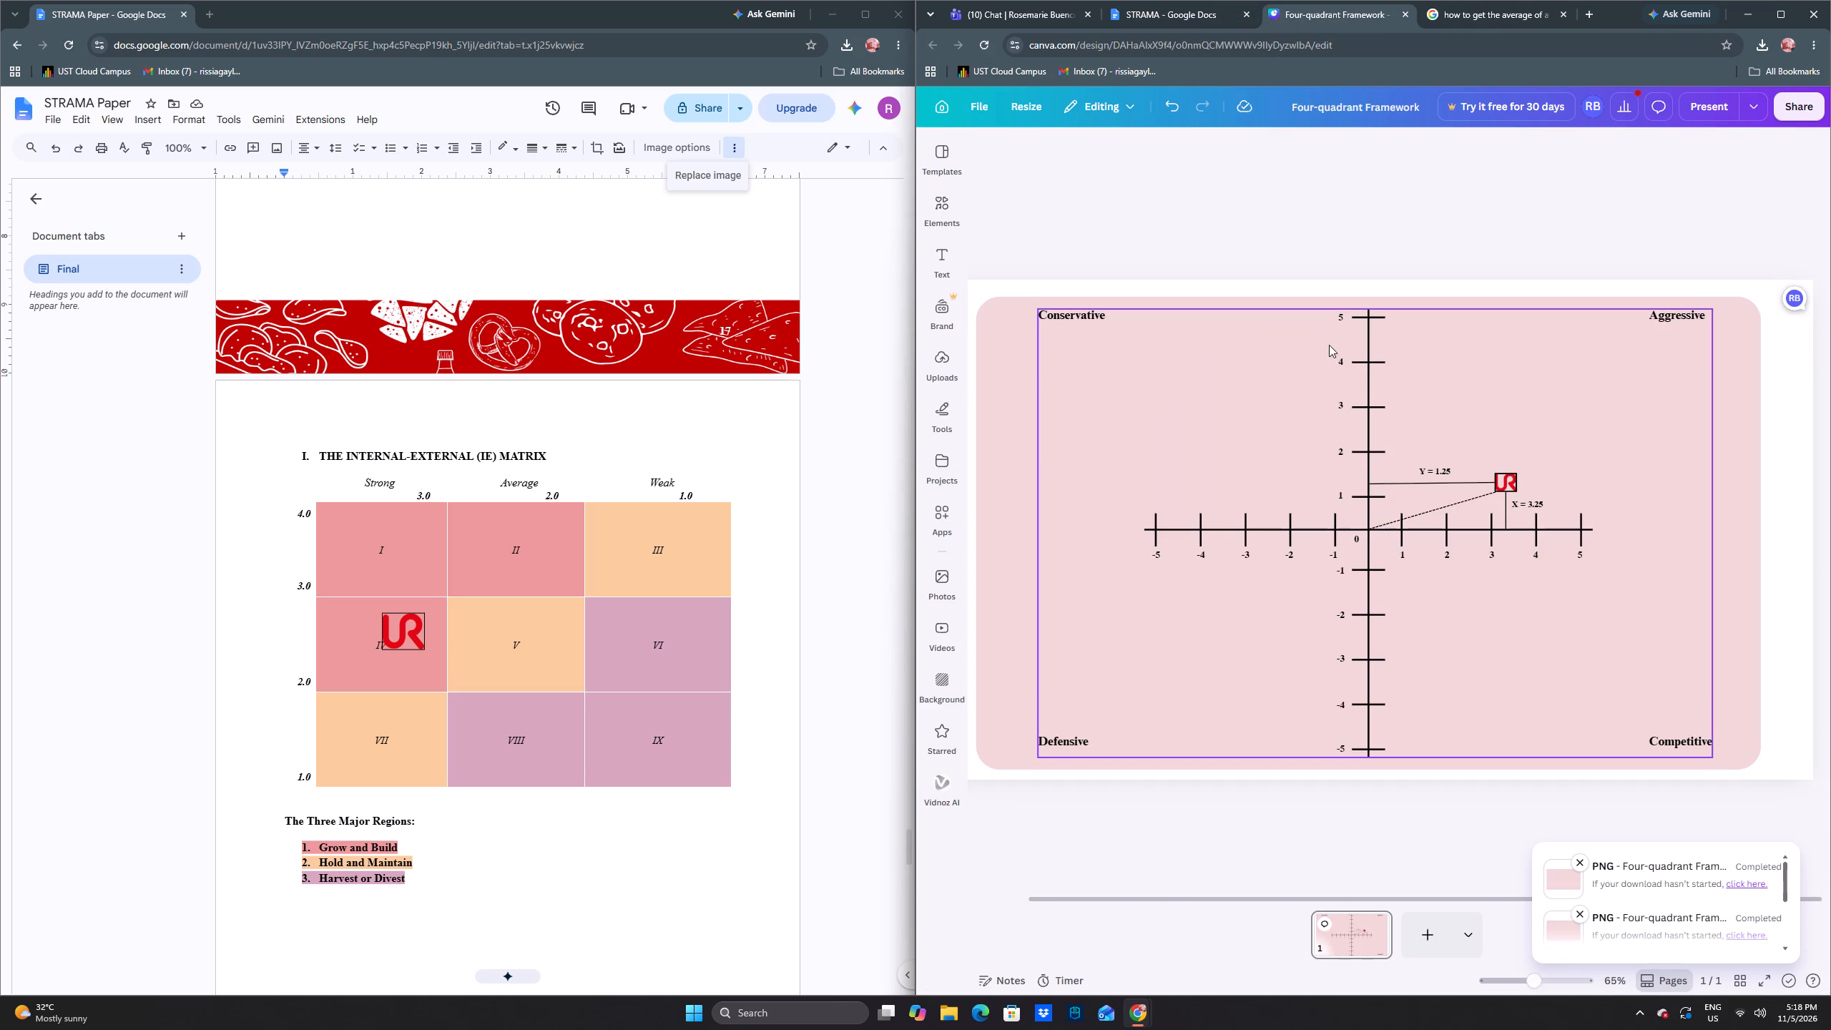
{"action": "left_click", "coordinate": [1197, 16]}
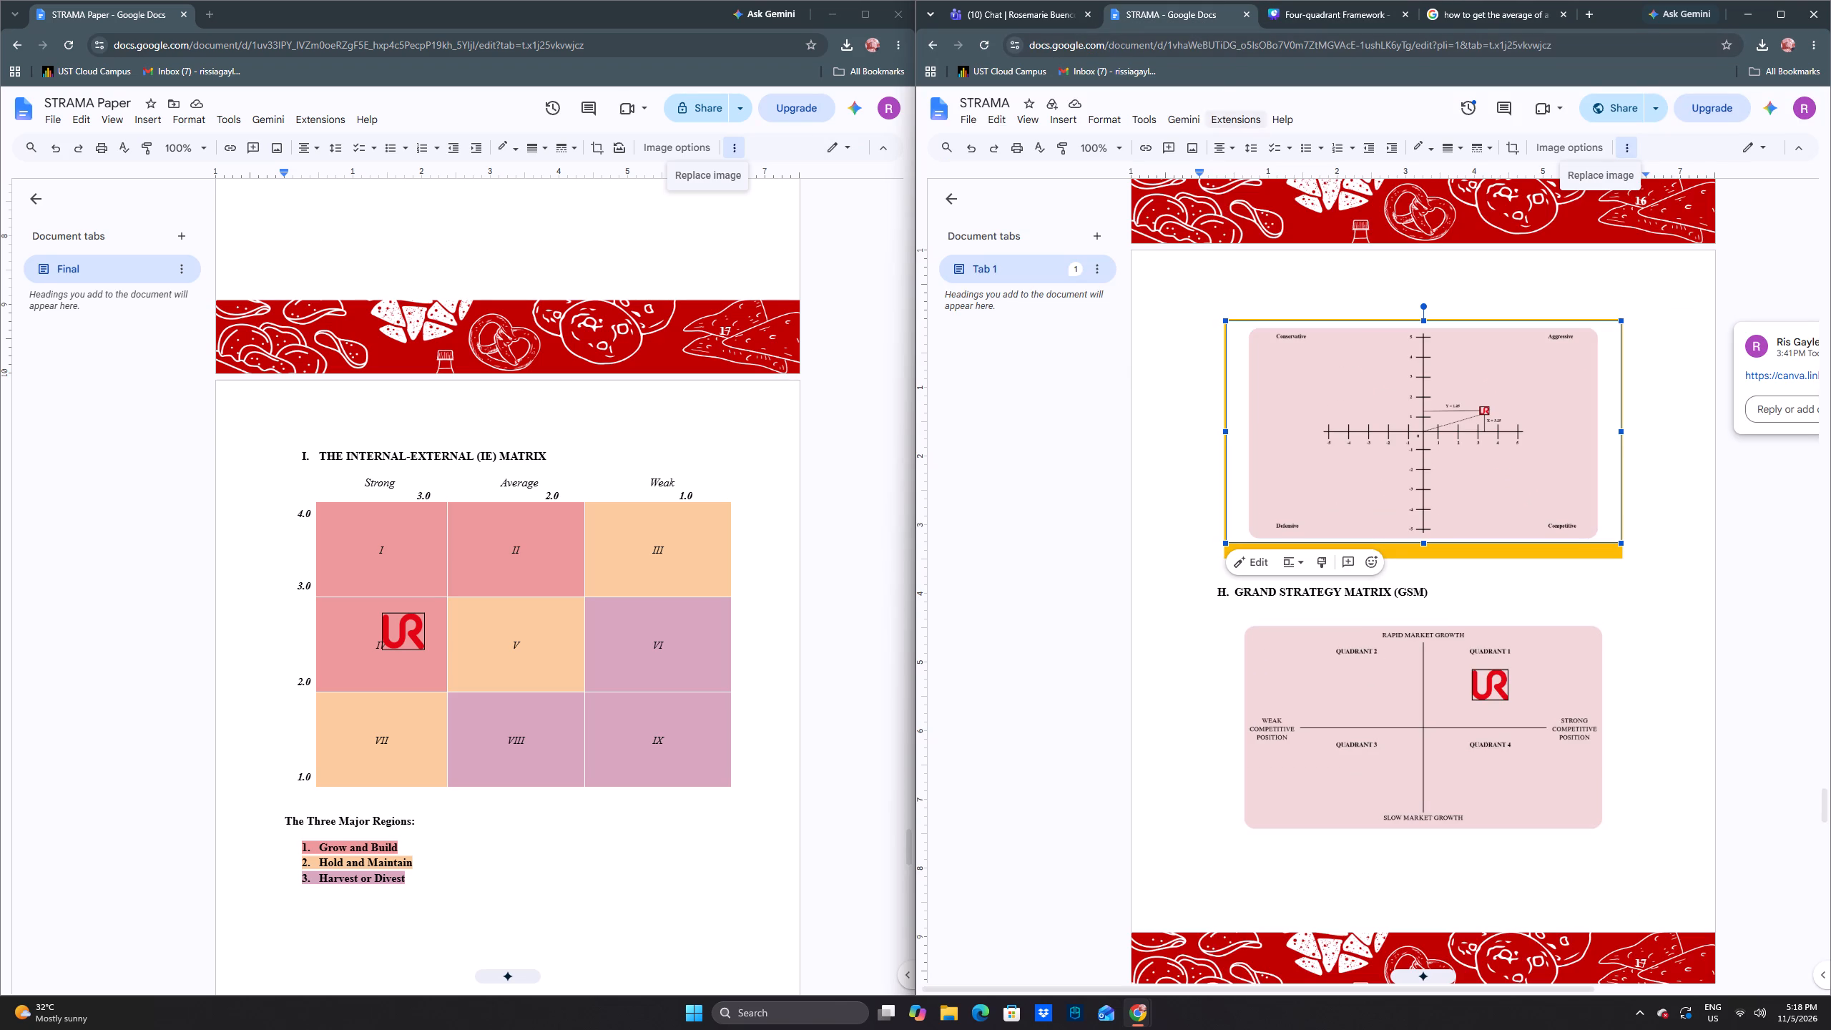
Replace the SPACE graph image above the Grand Strategy Matrix in STRAMA Paper with the Four-quadrant Framework PNG from Downloads.
{"action": "scroll", "coordinate": [722, 577], "scroll_direction": "up", "scroll_amount": 9}
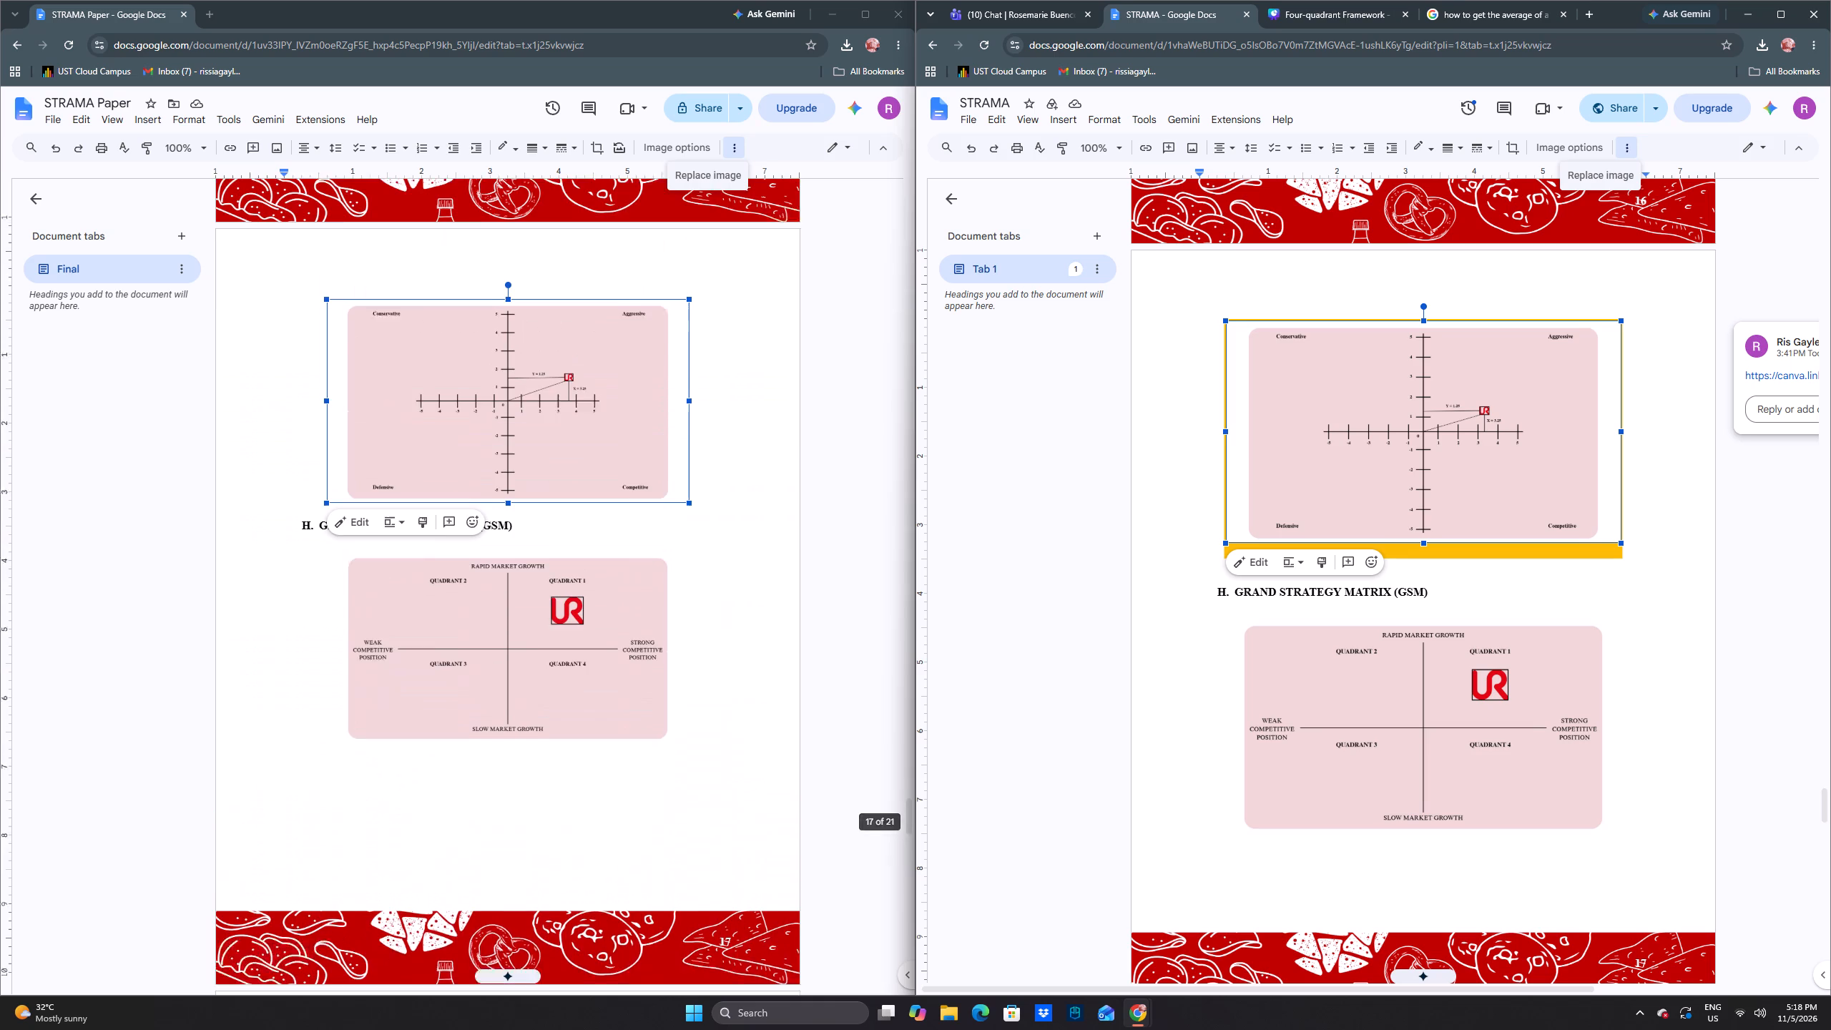
{"action": "left_click", "coordinate": [610, 465]}
{"action": "left_click", "coordinate": [715, 175]}
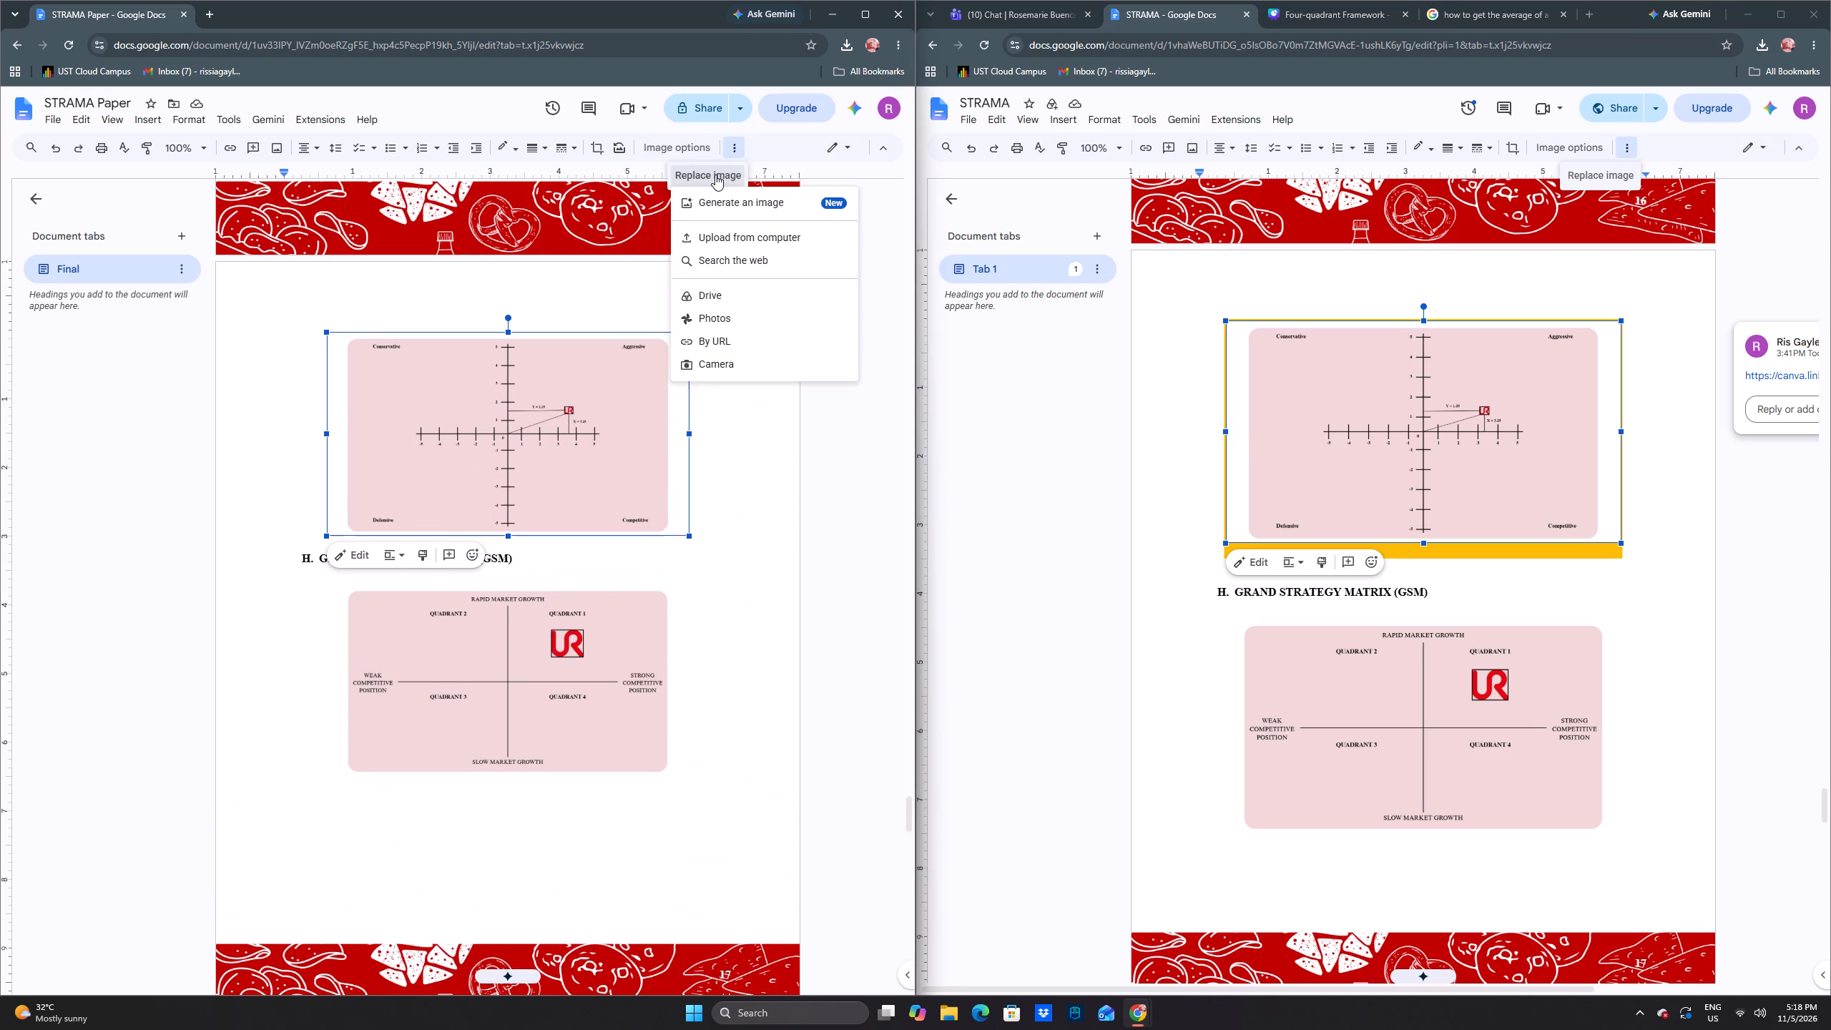
{"action": "left_click", "coordinate": [741, 236]}
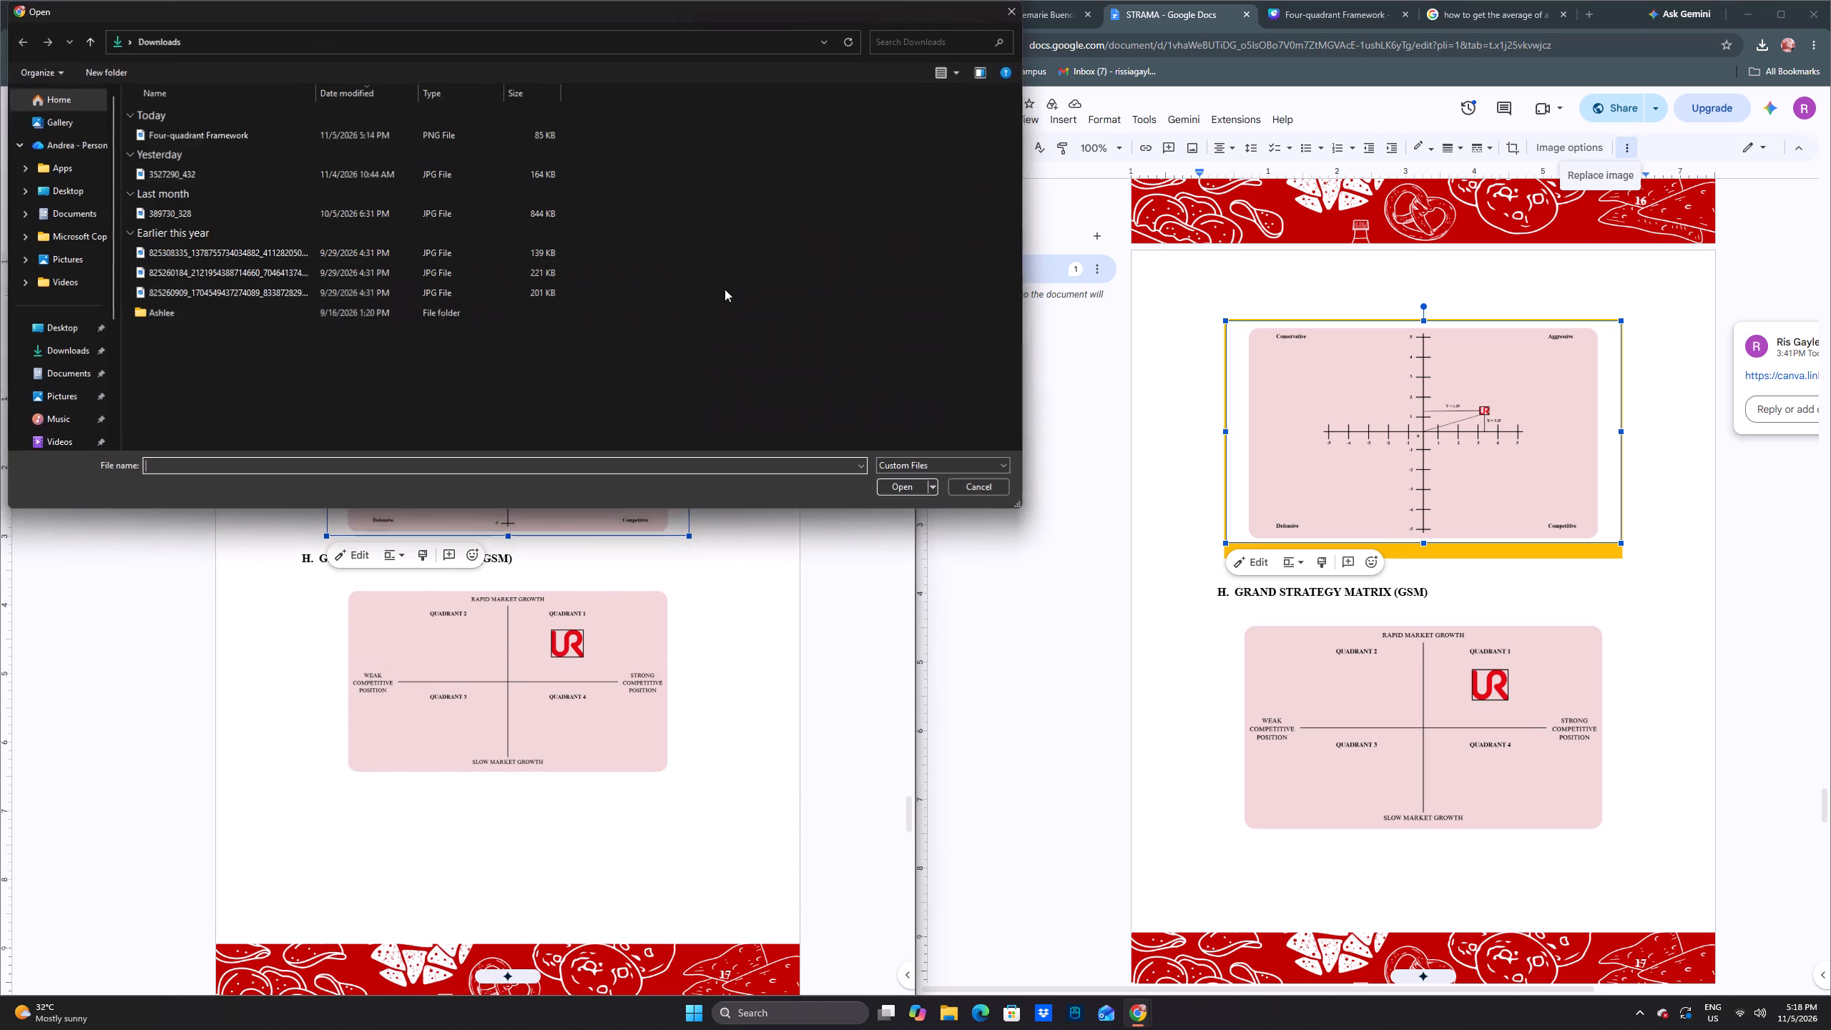
{"action": "left_click", "coordinate": [546, 130]}
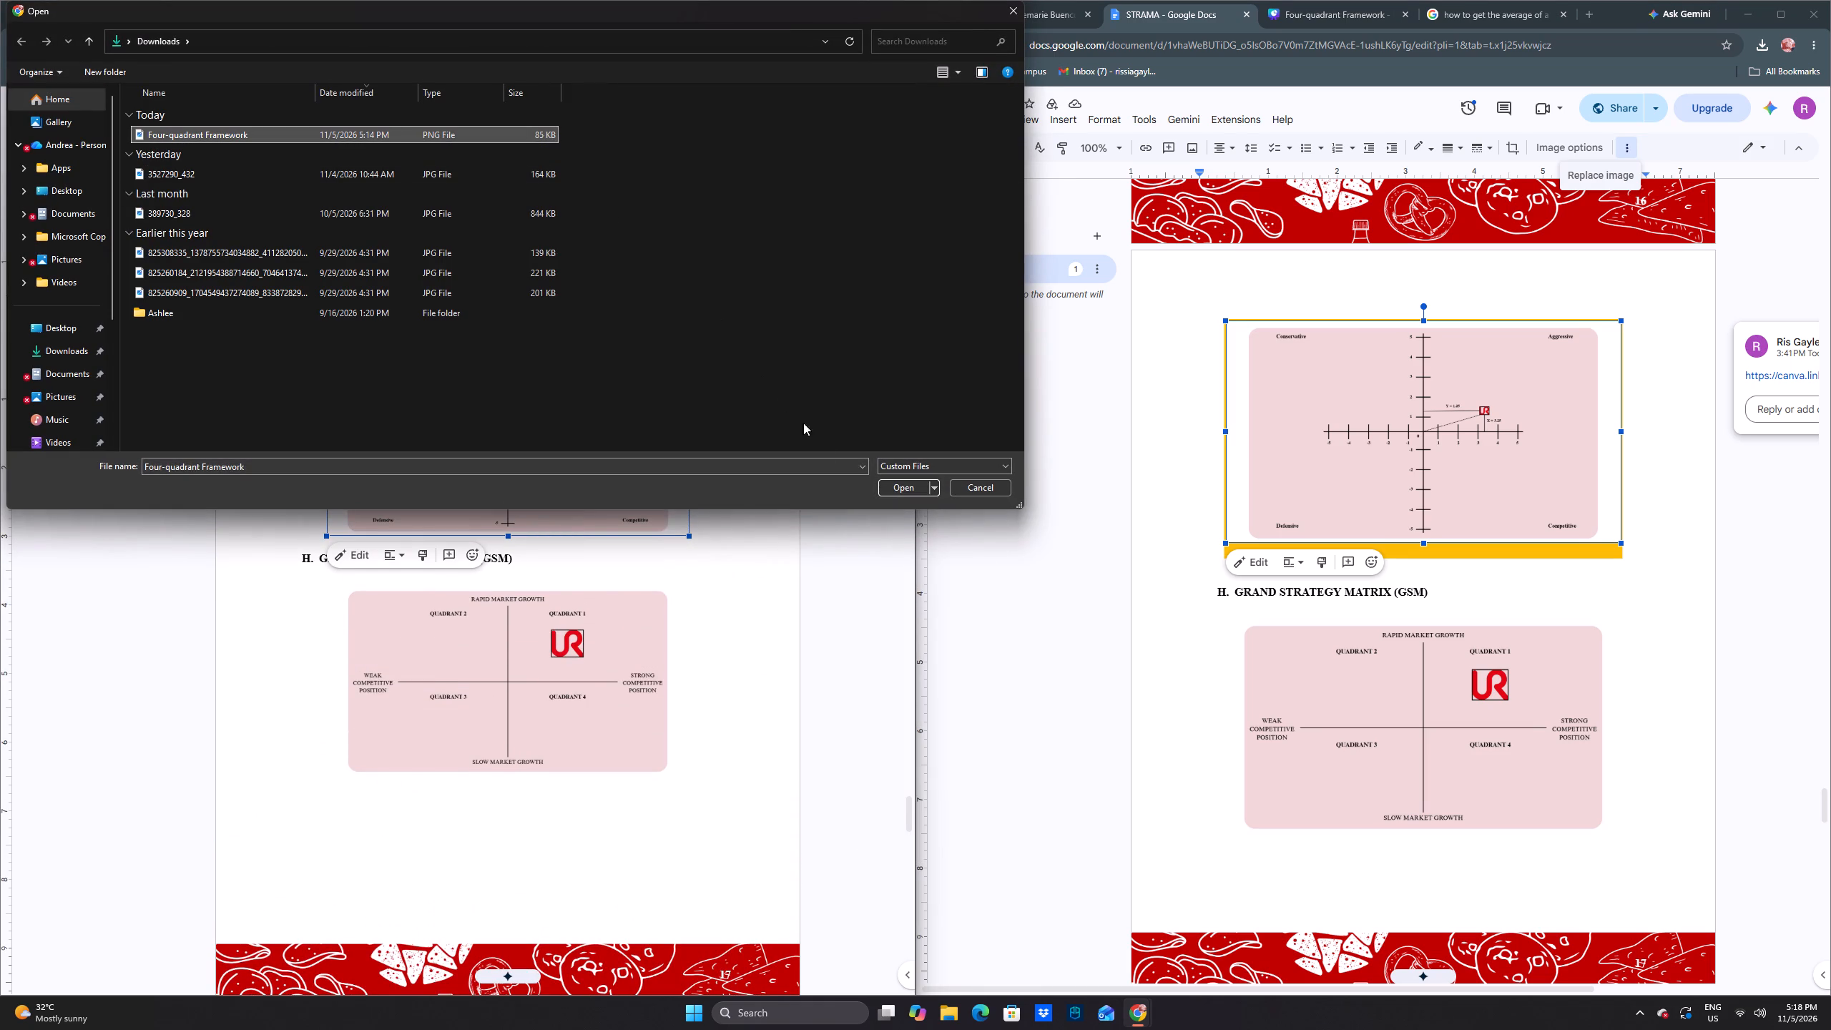
{"action": "left_click", "coordinate": [885, 490]}
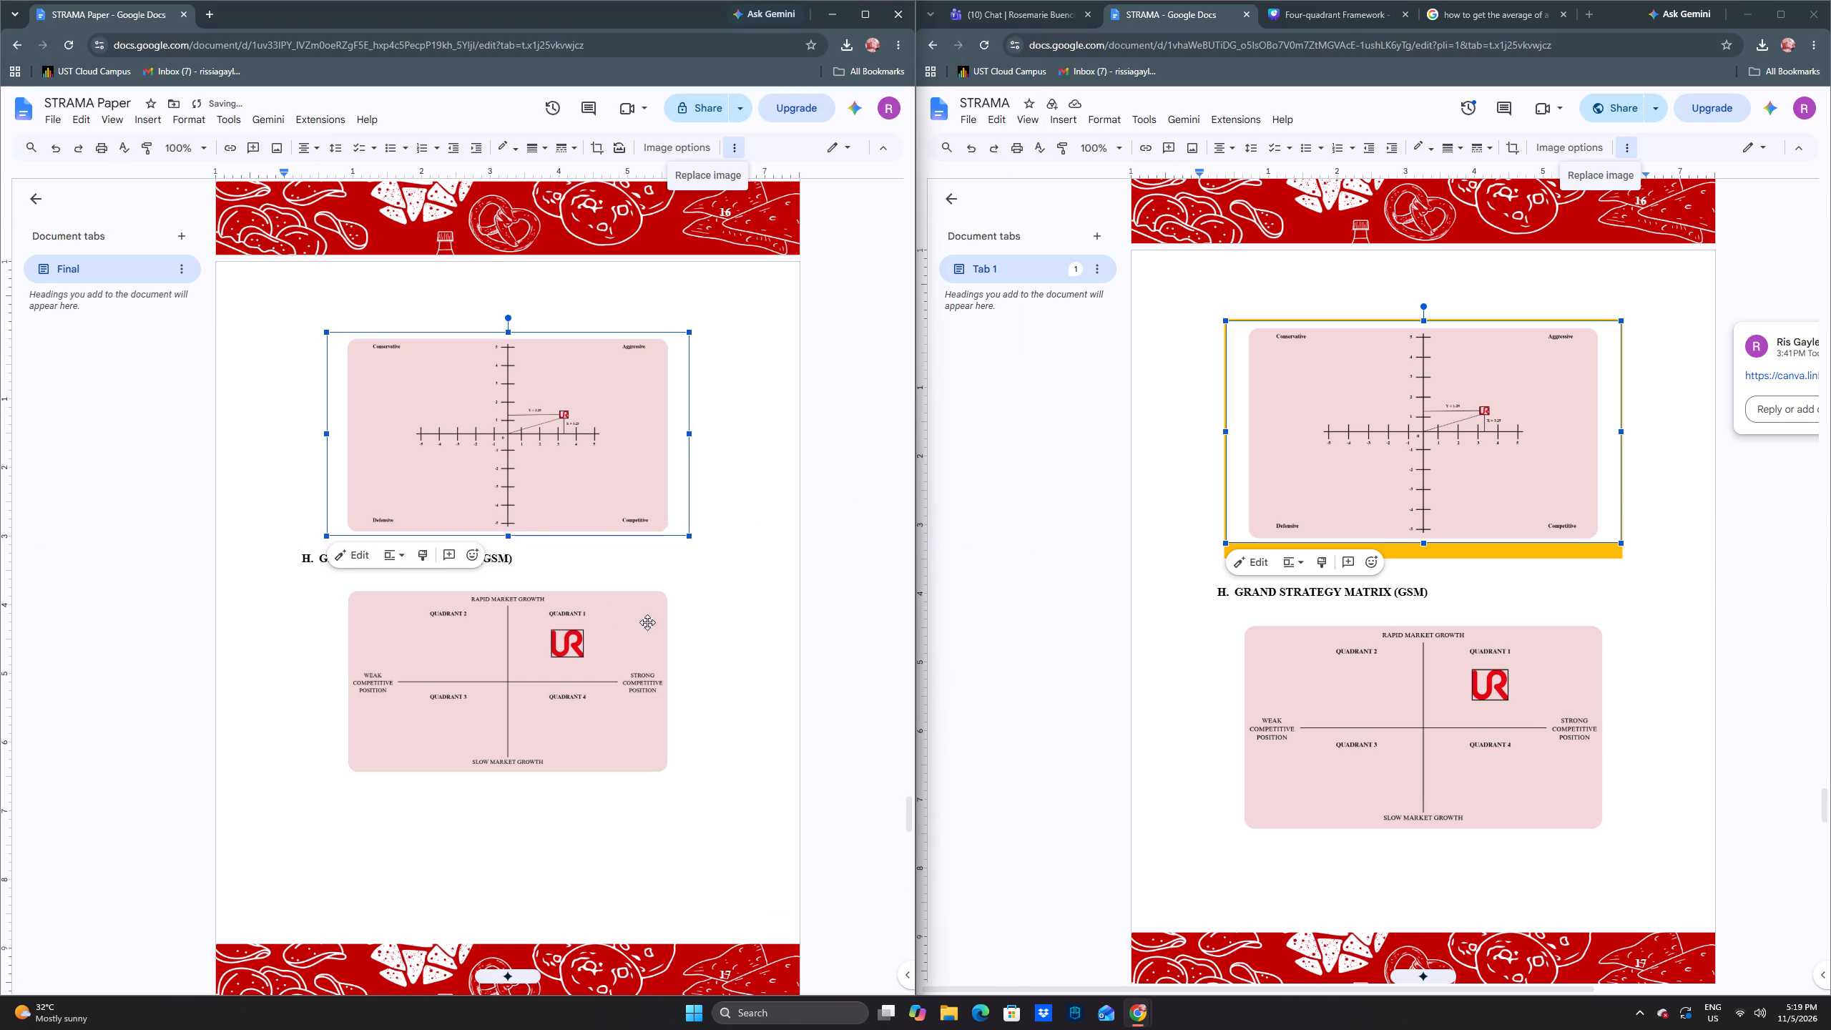
{"action": "left_click", "coordinate": [682, 611]}
{"action": "left_click", "coordinate": [735, 544]}
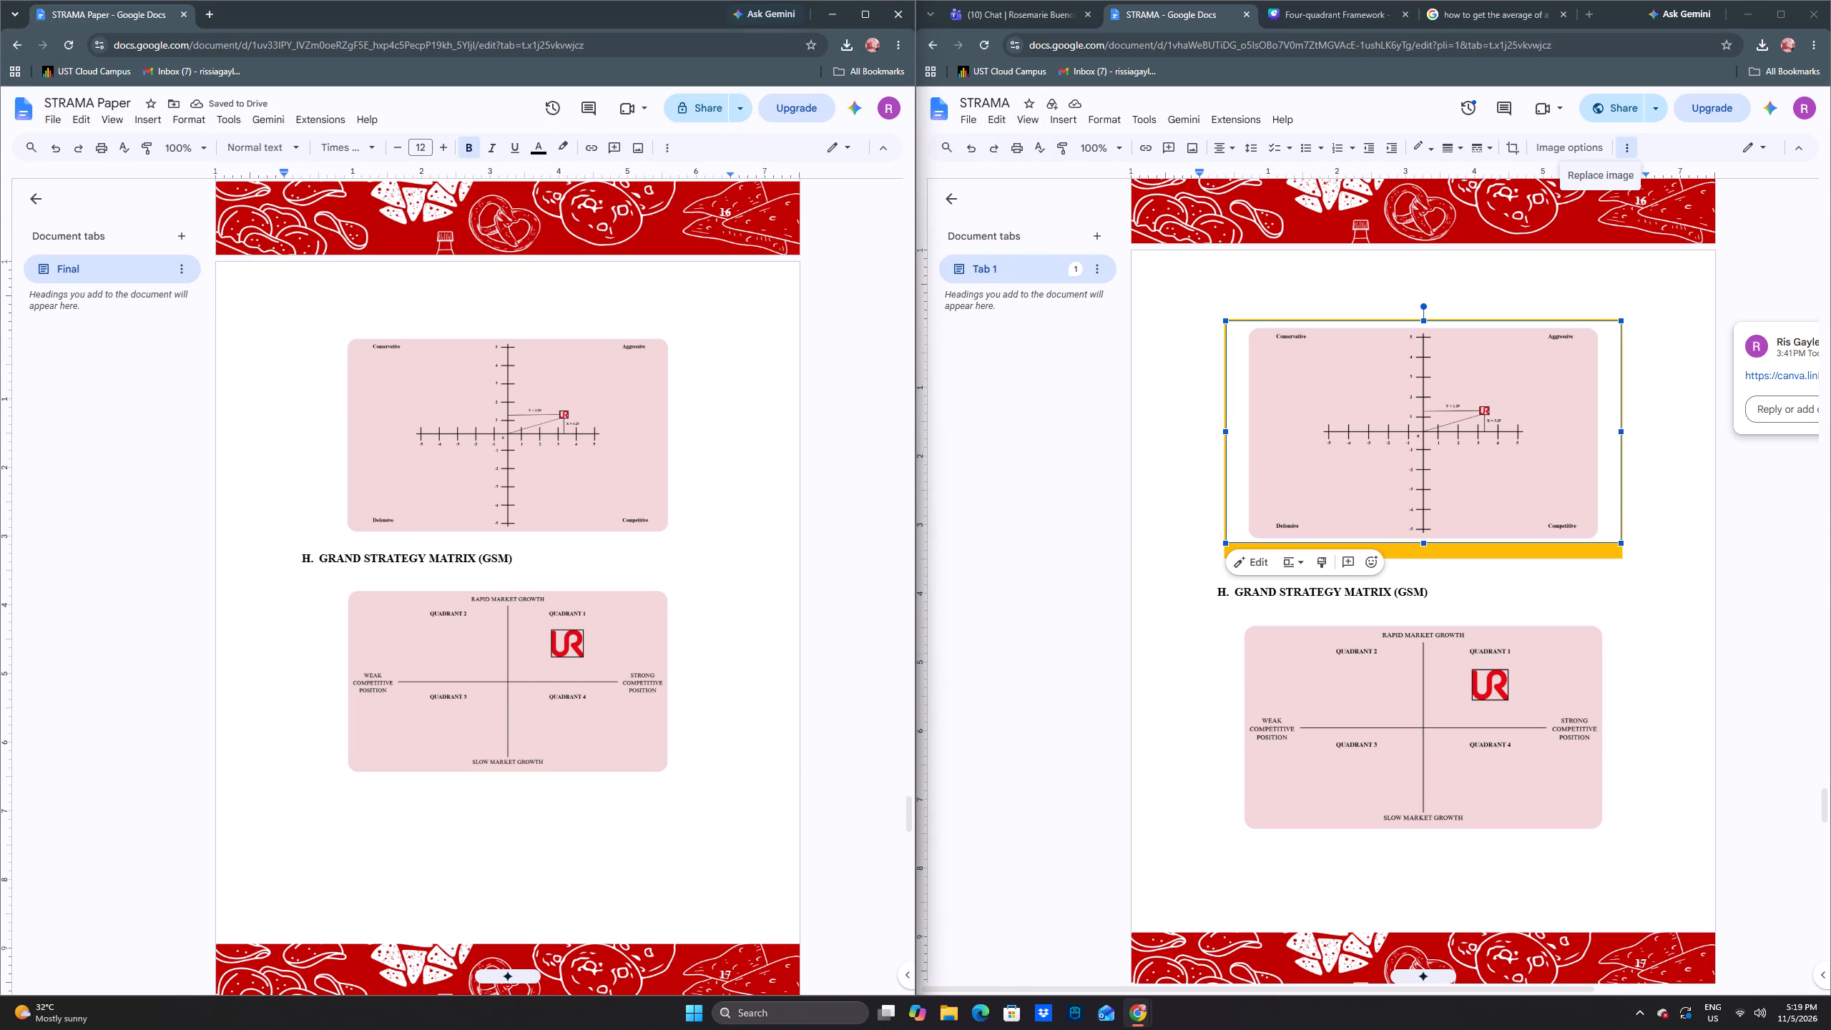
Check STRAMA Paper's SPACE axis scores against its SPACE graph, and look over the Grand Strategy Matrix.
{"action": "scroll", "coordinate": [782, 615], "scroll_direction": "up", "scroll_amount": 7}
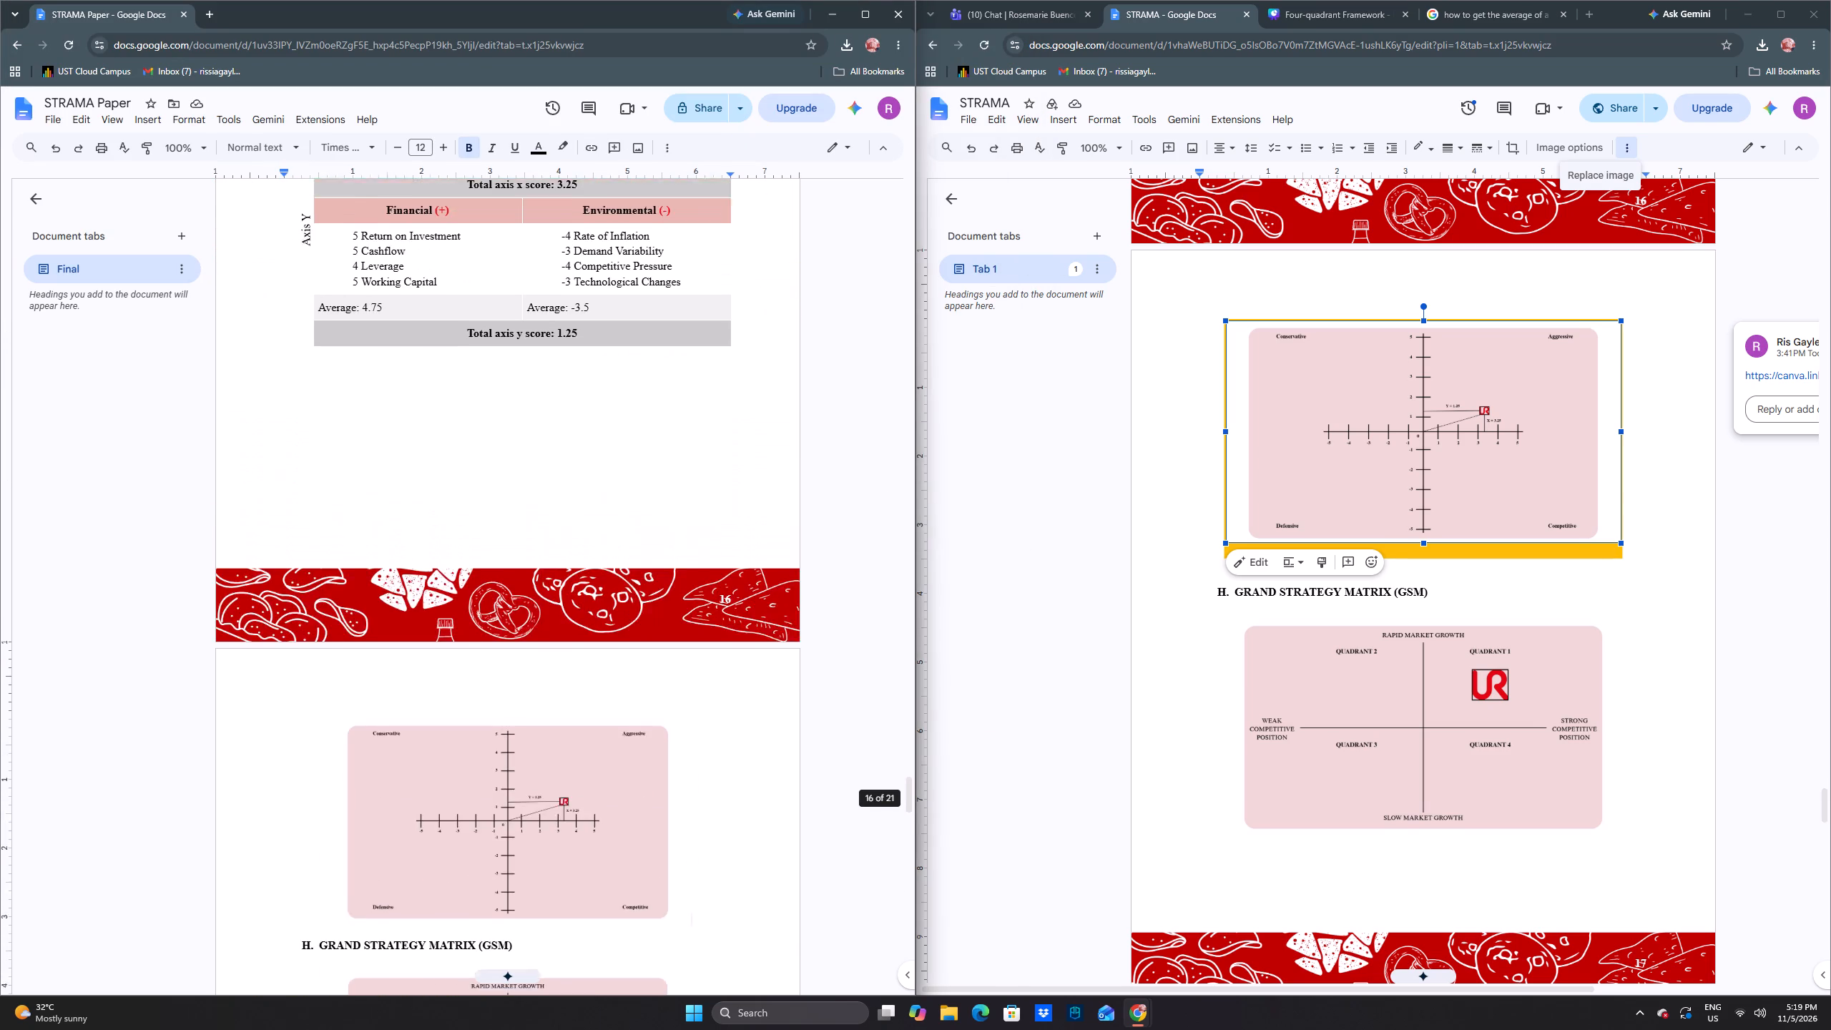
{"action": "scroll", "coordinate": [782, 615], "scroll_direction": "up", "scroll_amount": 4}
{"action": "scroll", "coordinate": [782, 615], "scroll_direction": "down", "scroll_amount": 4}
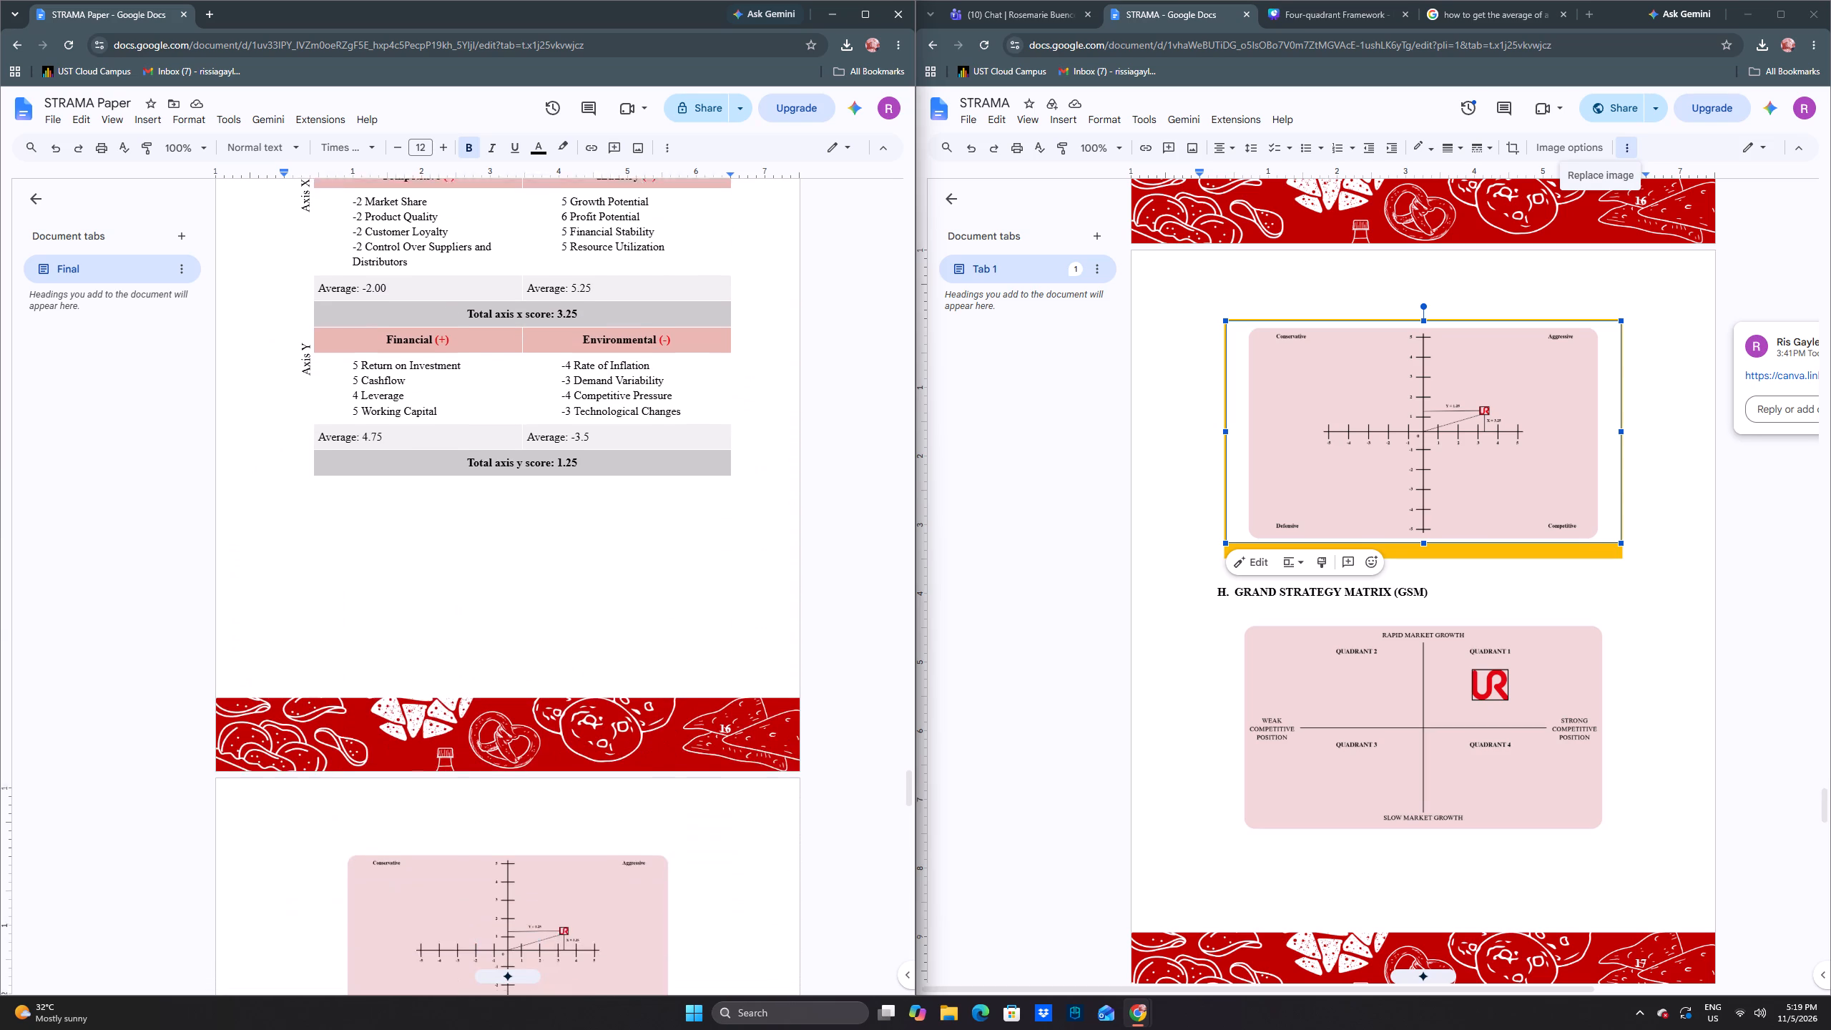
{"action": "scroll", "coordinate": [782, 615], "scroll_direction": "down", "scroll_amount": 10}
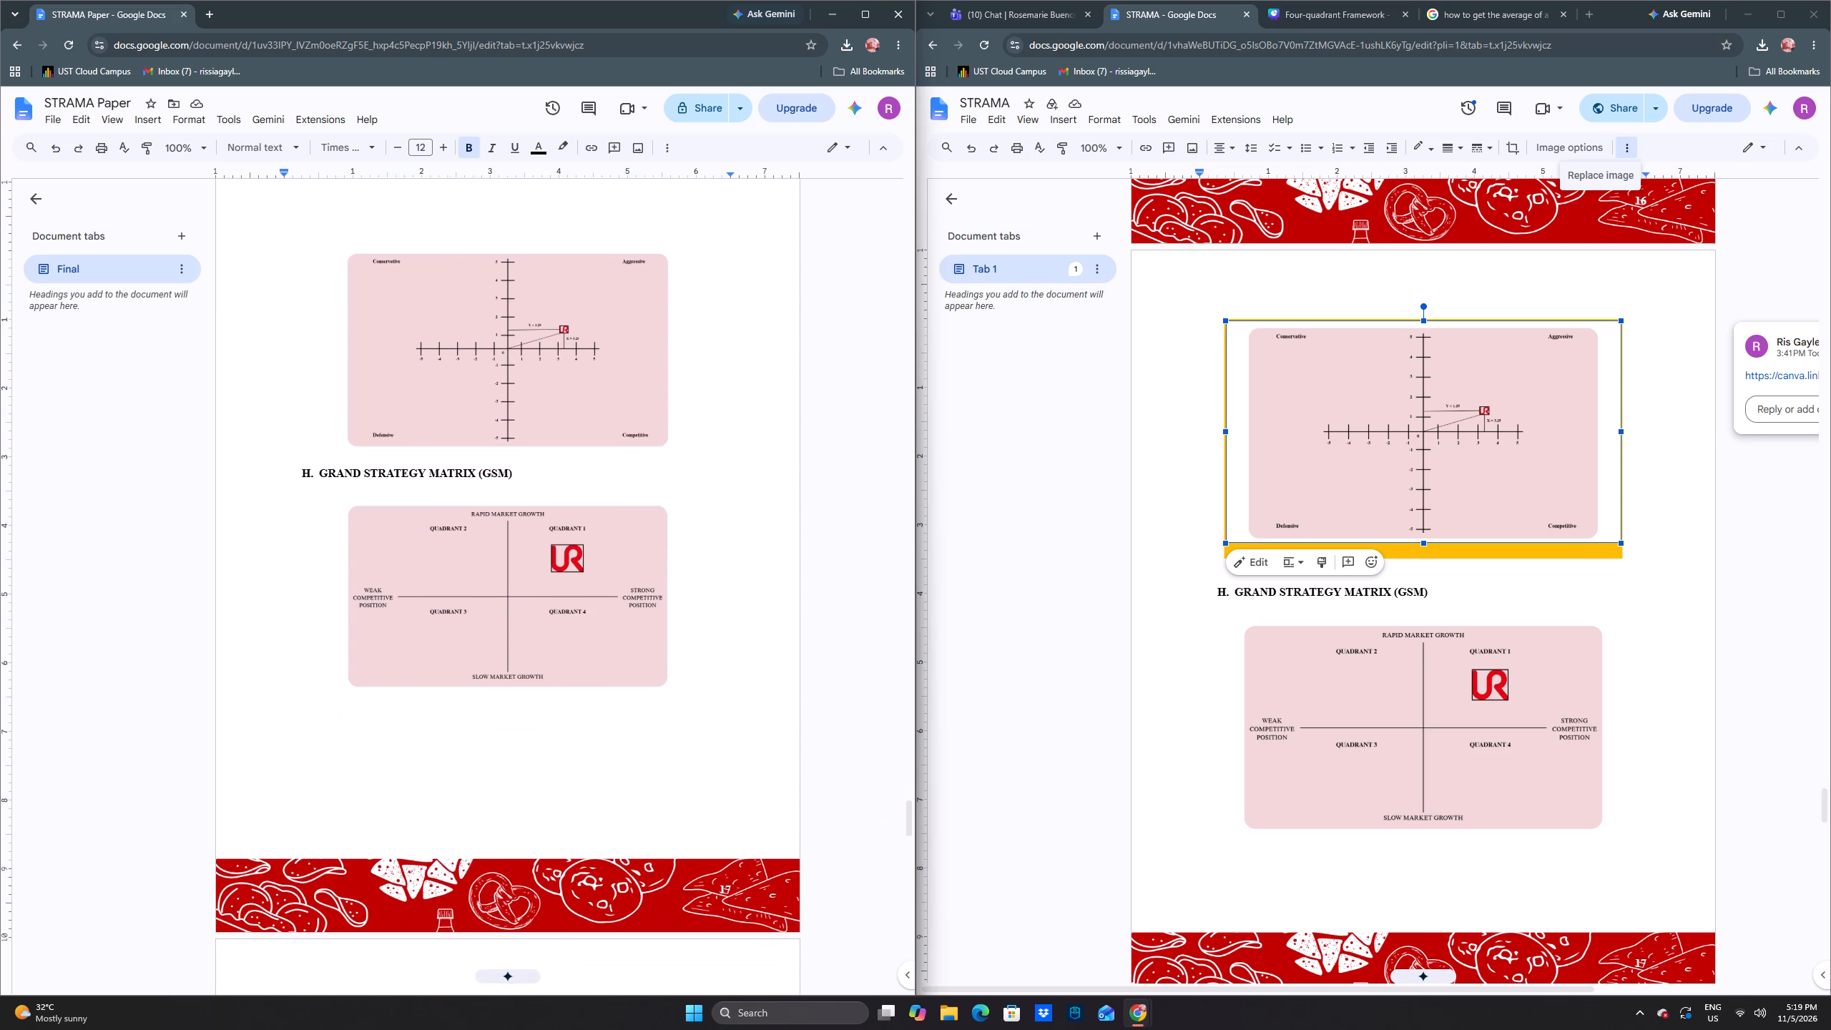
{"action": "scroll", "coordinate": [782, 615], "scroll_direction": "down", "scroll_amount": 2}
{"action": "scroll", "coordinate": [782, 615], "scroll_direction": "up", "scroll_amount": 6}
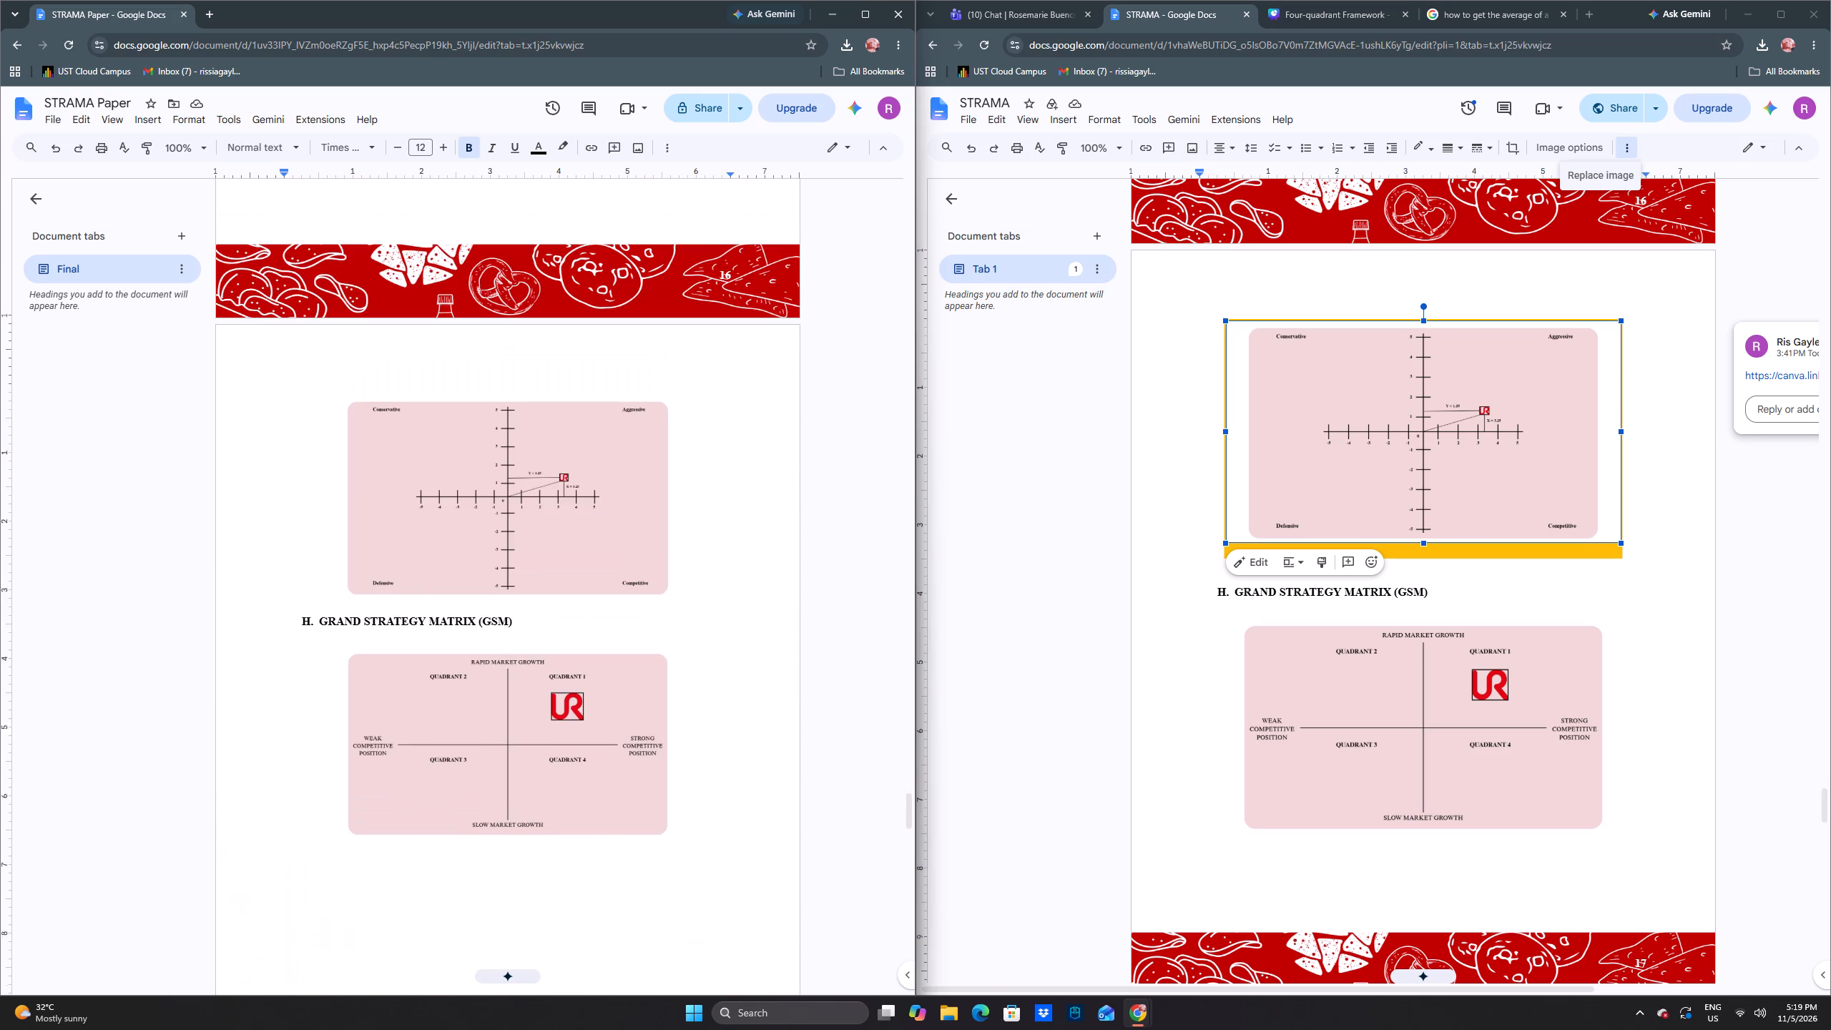
{"action": "scroll", "coordinate": [782, 615], "scroll_direction": "up", "scroll_amount": 10}
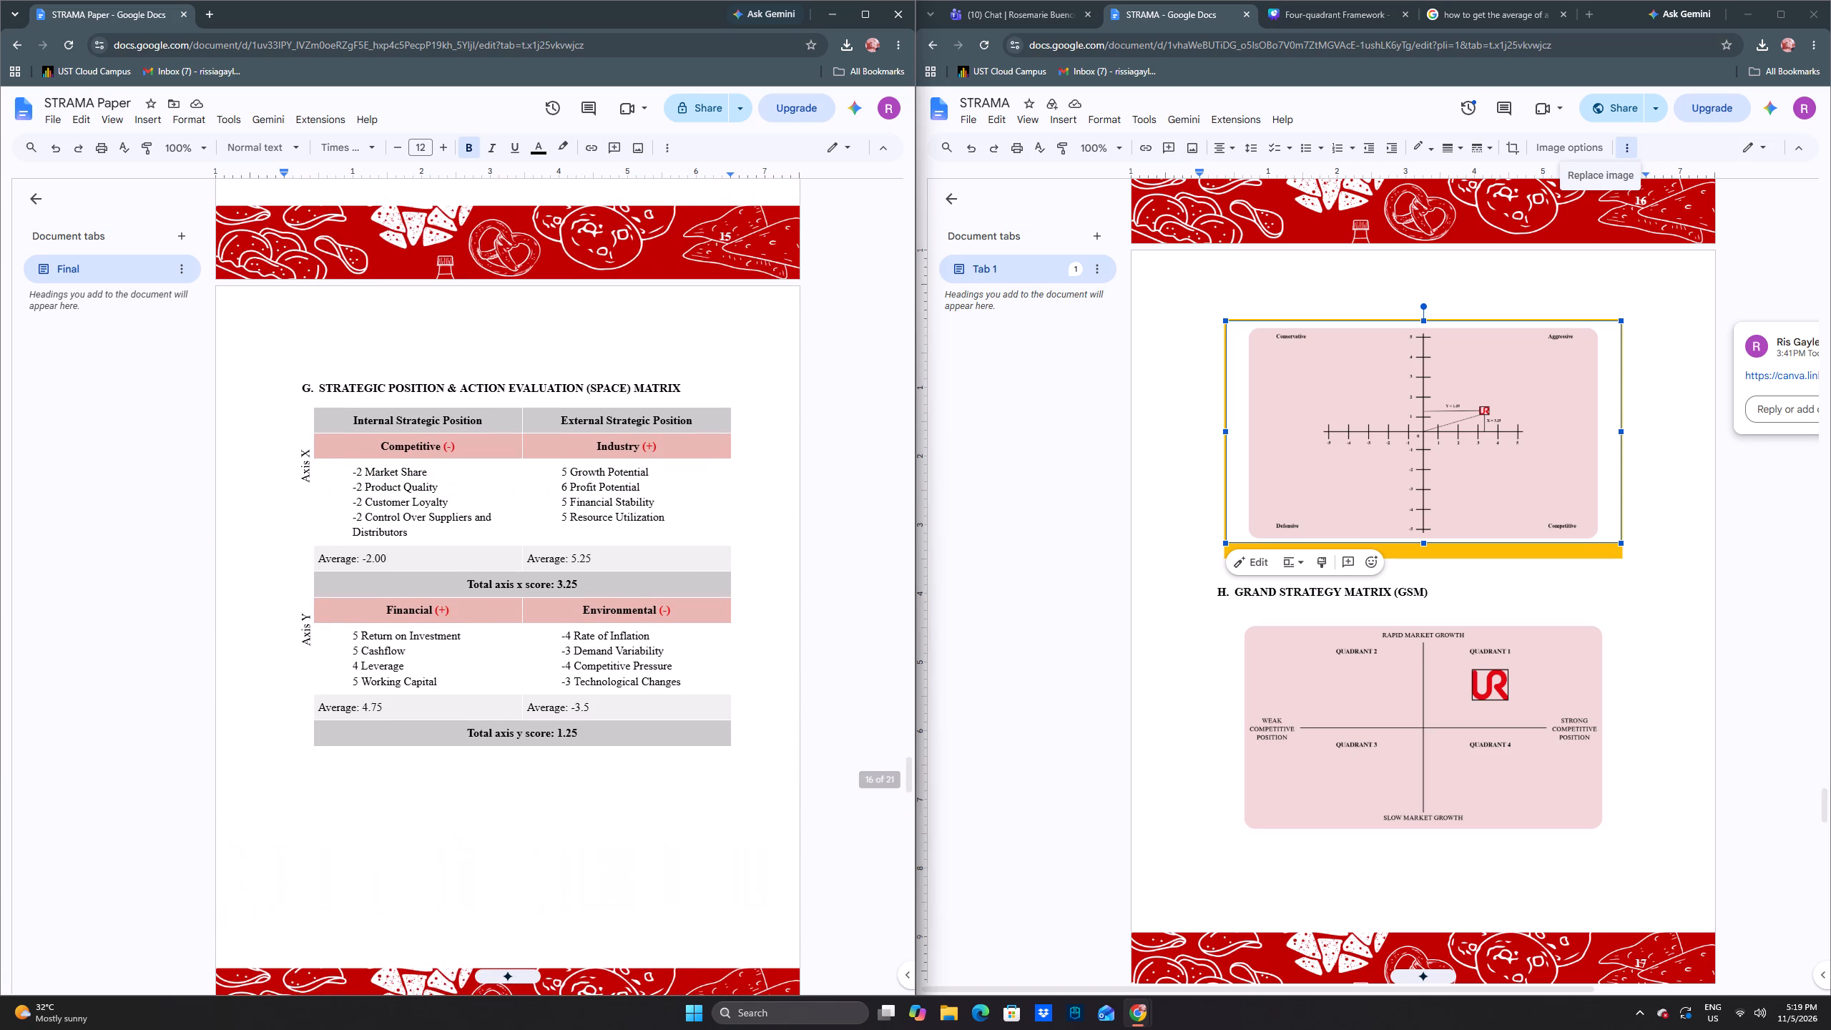
{"action": "scroll", "coordinate": [782, 615], "scroll_direction": "up", "scroll_amount": 4}
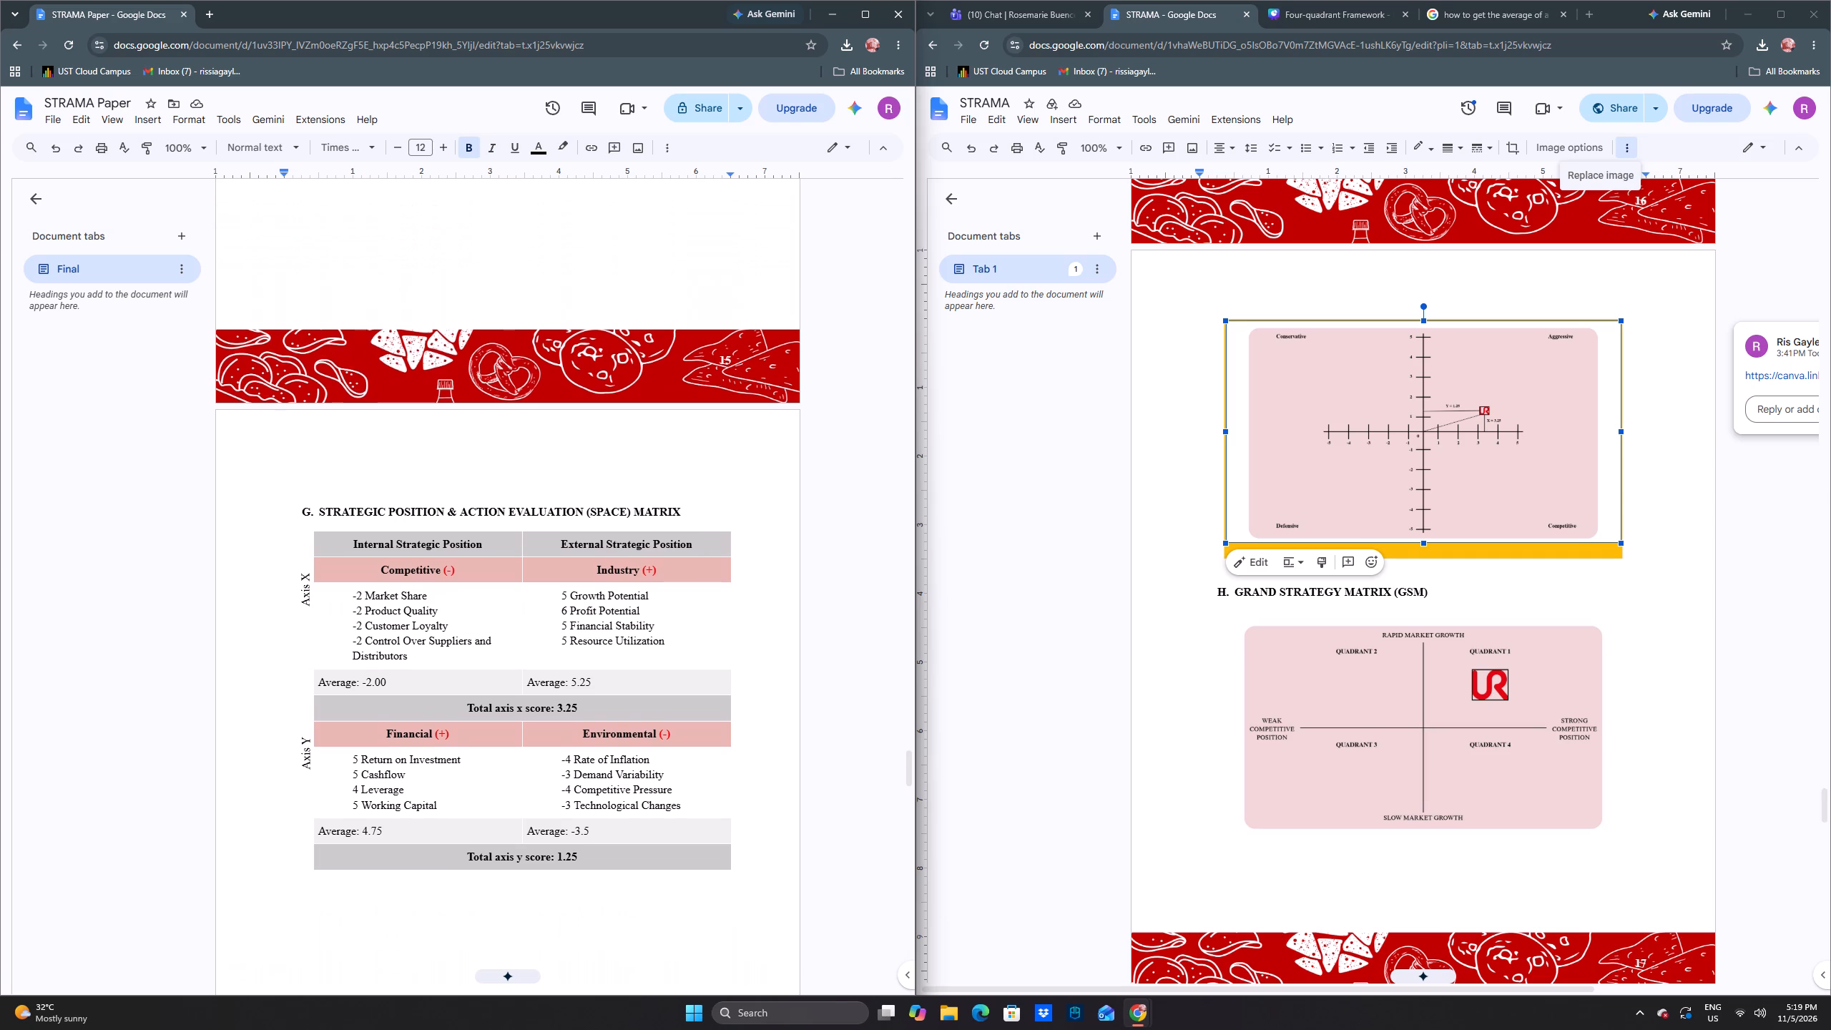
Examine STRAMA Paper's Internal Factor Evaluation scores and SWOT strategies table, and return to the SPACE graph.
{"action": "scroll", "coordinate": [782, 615], "scroll_direction": "up", "scroll_amount": 11}
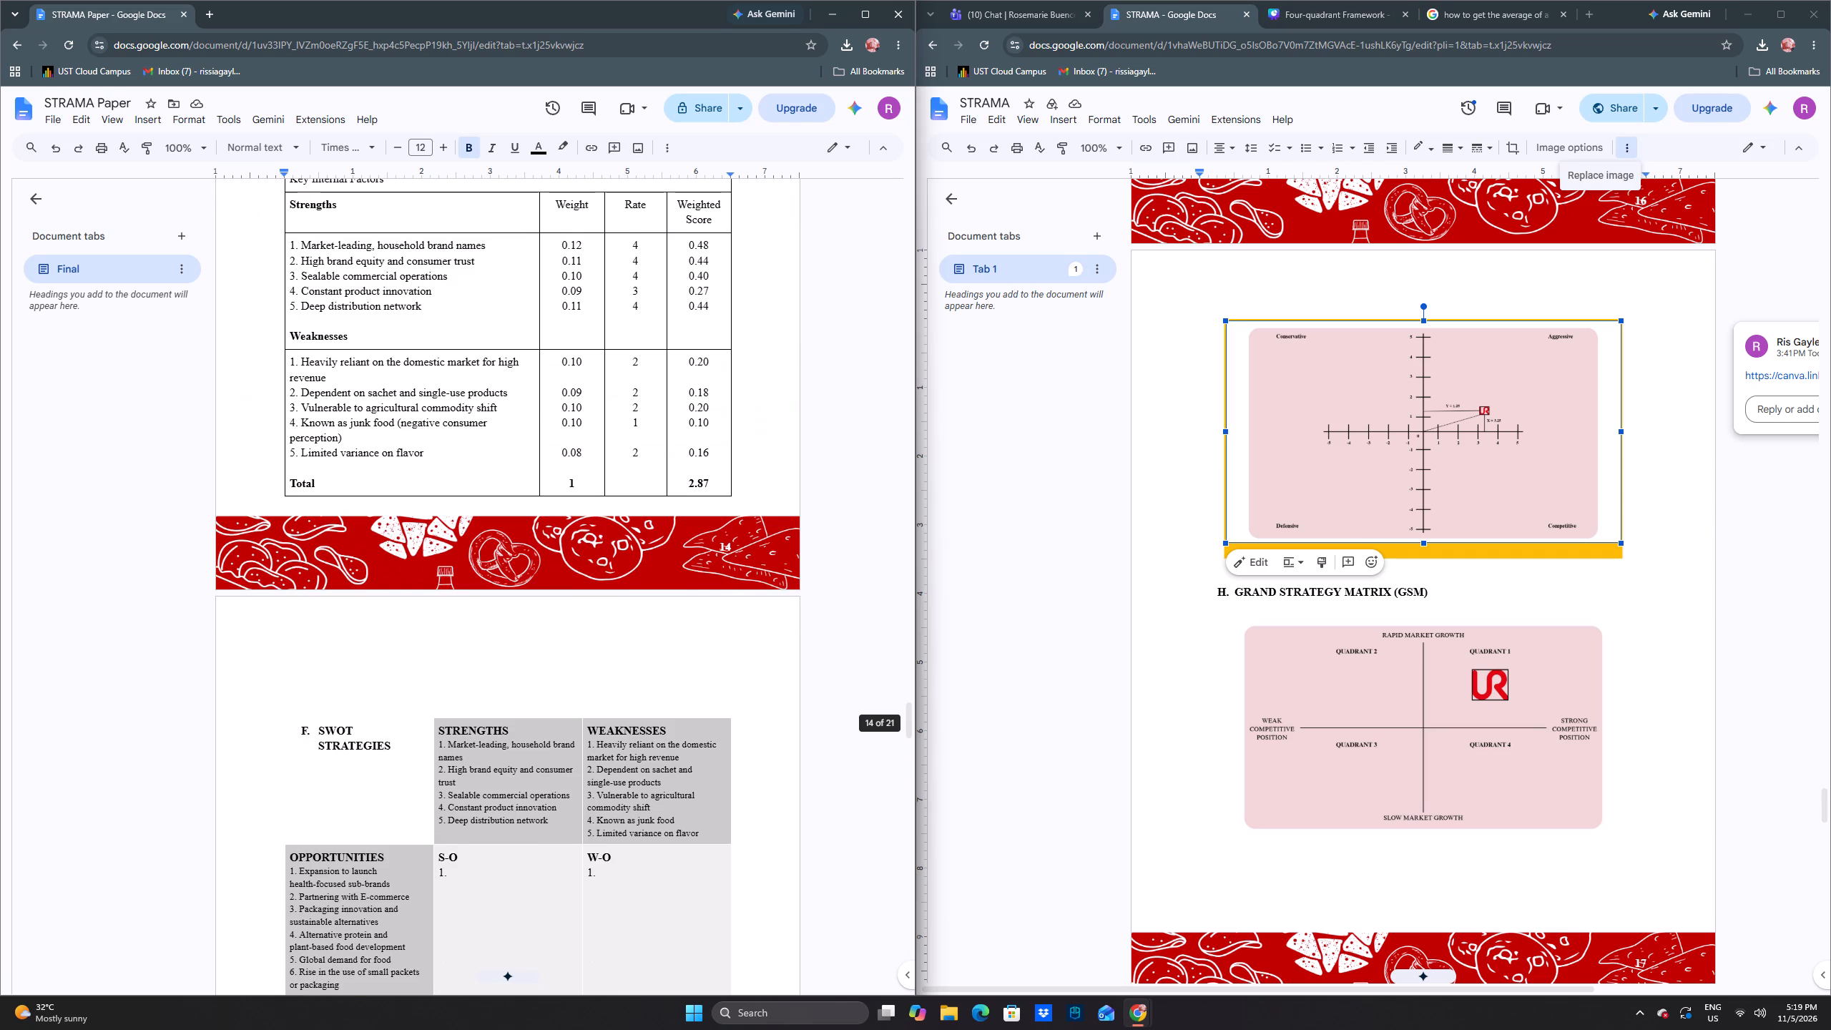
{"action": "scroll", "coordinate": [782, 615], "scroll_direction": "up", "scroll_amount": 2}
{"action": "scroll", "coordinate": [782, 615], "scroll_direction": "down", "scroll_amount": 5}
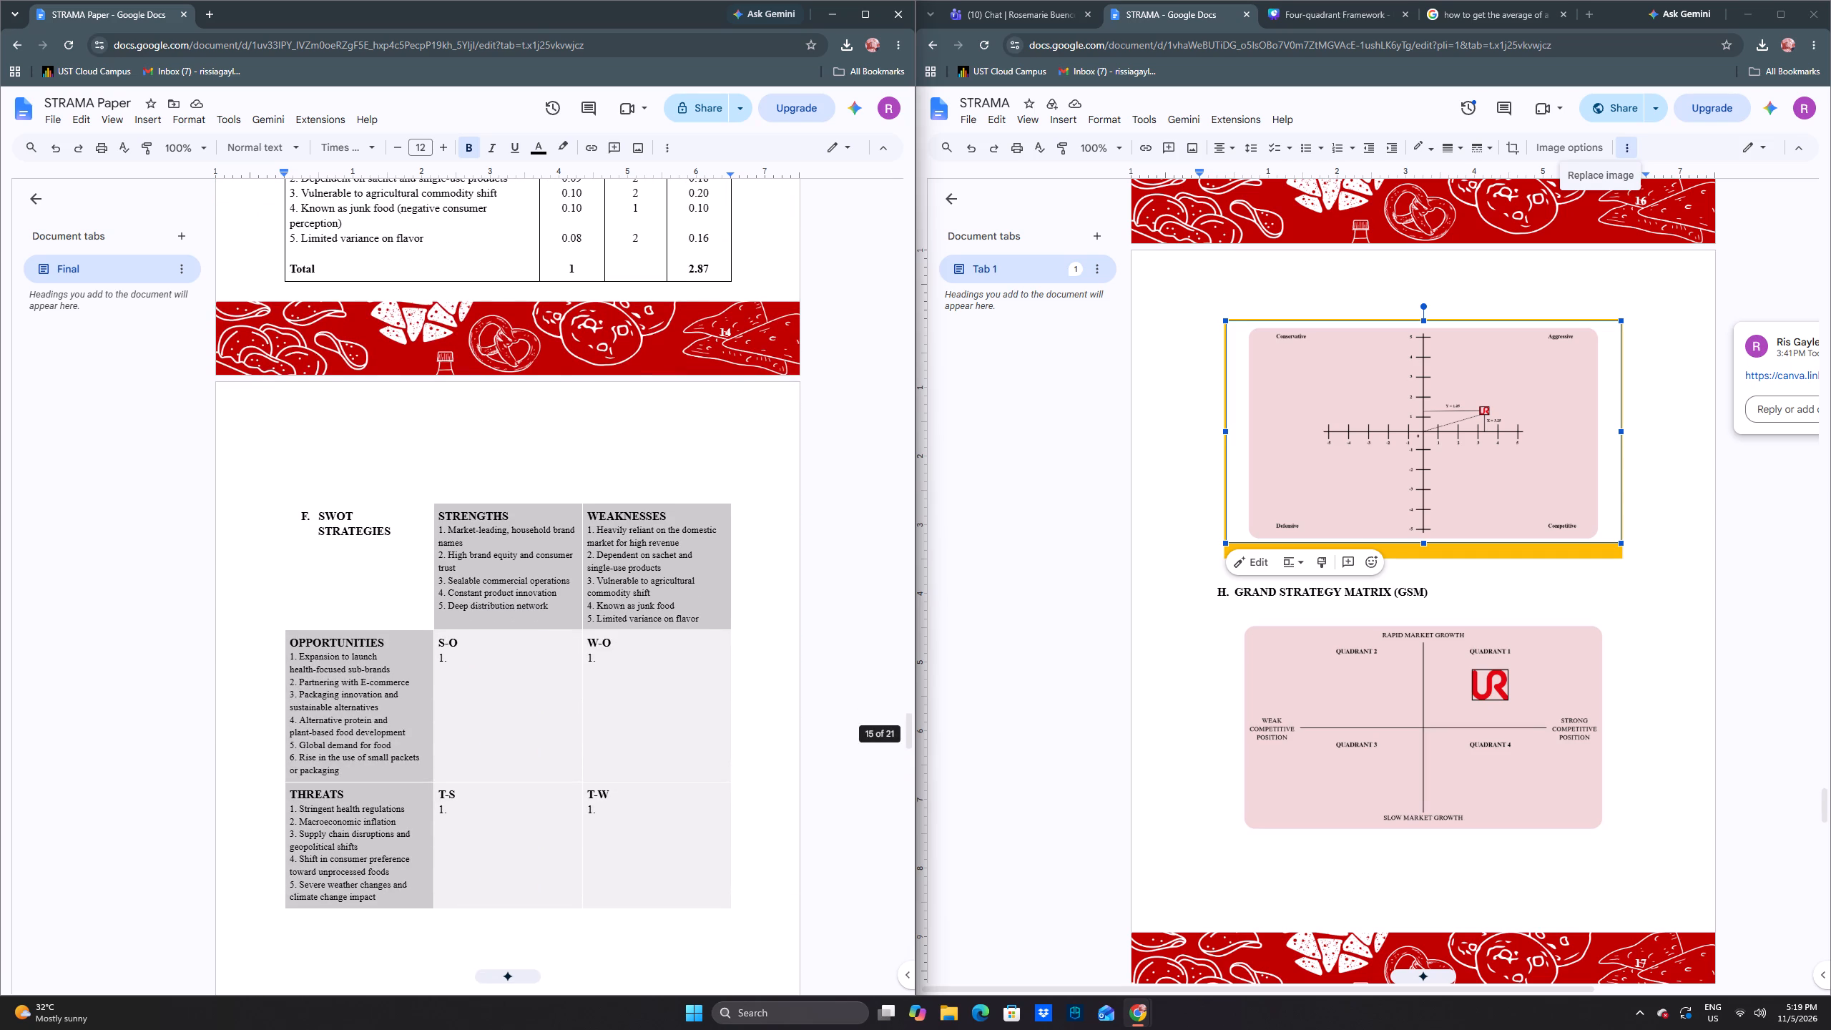
{"action": "scroll", "coordinate": [782, 615], "scroll_direction": "down", "scroll_amount": 3}
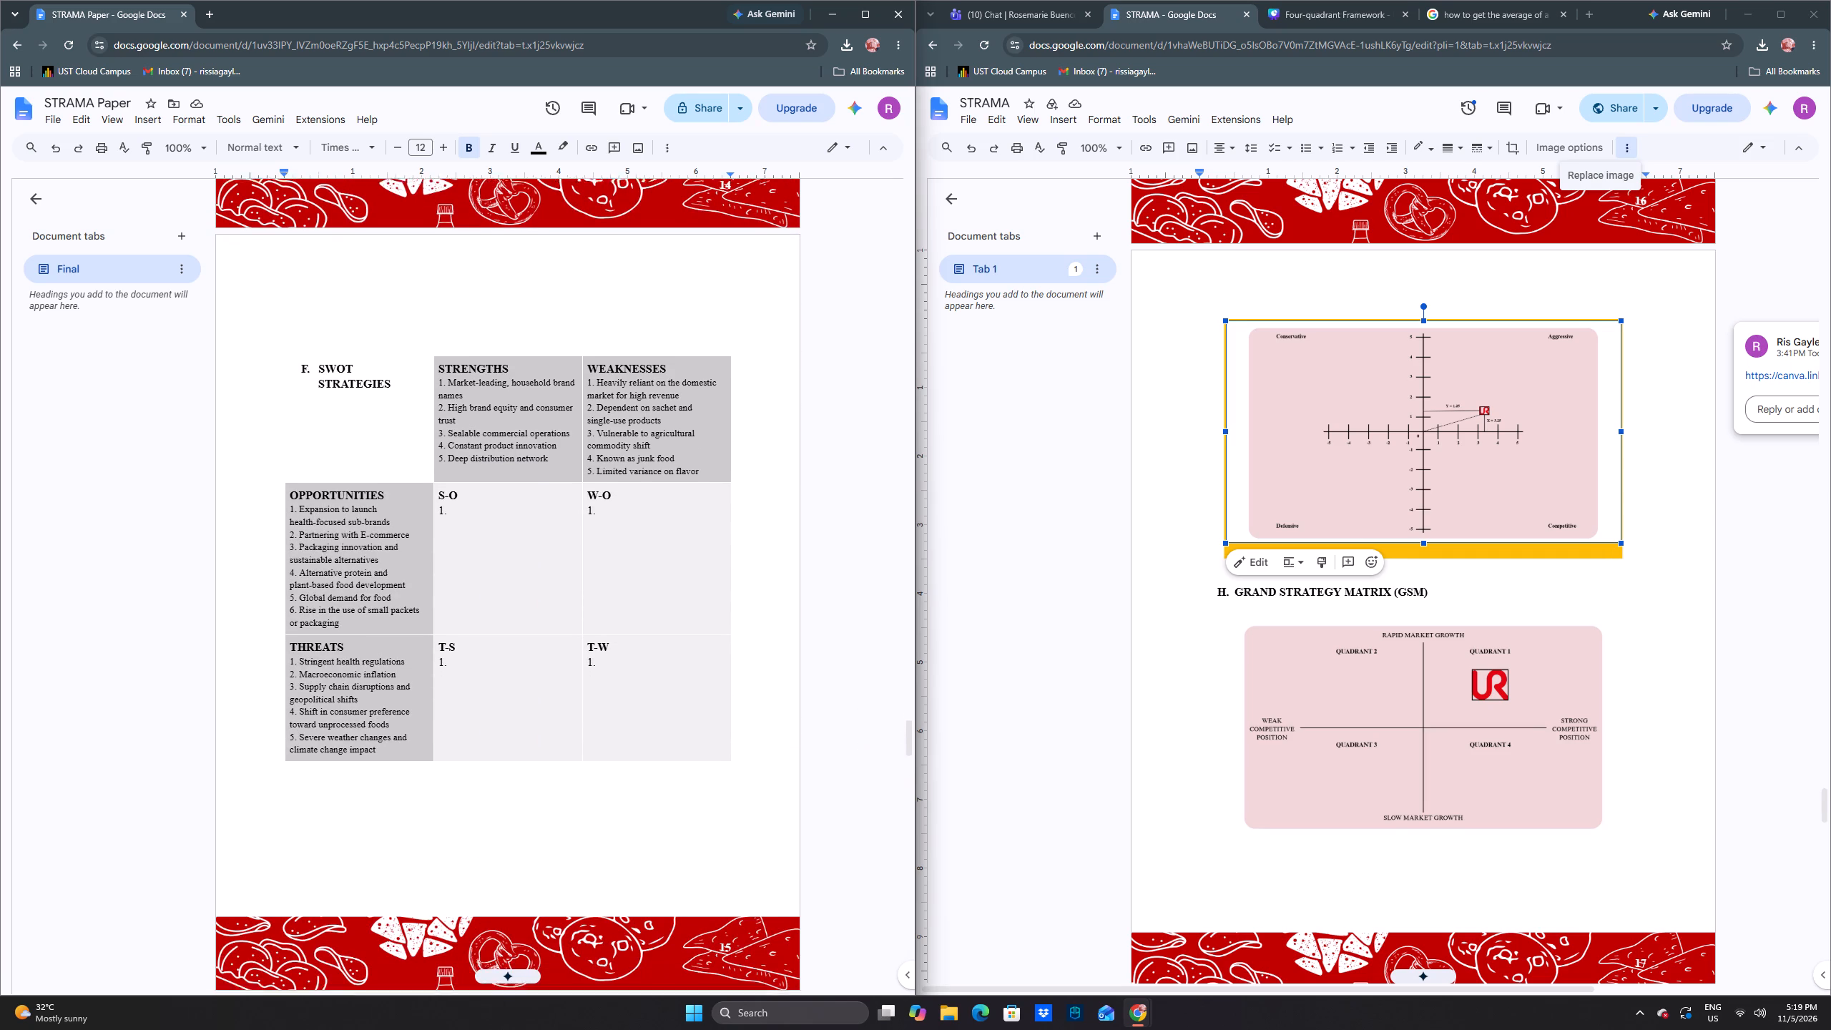
{"action": "scroll", "coordinate": [782, 615], "scroll_direction": "down", "scroll_amount": 20}
{"action": "scroll", "coordinate": [782, 615], "scroll_direction": "down", "scroll_amount": 3}
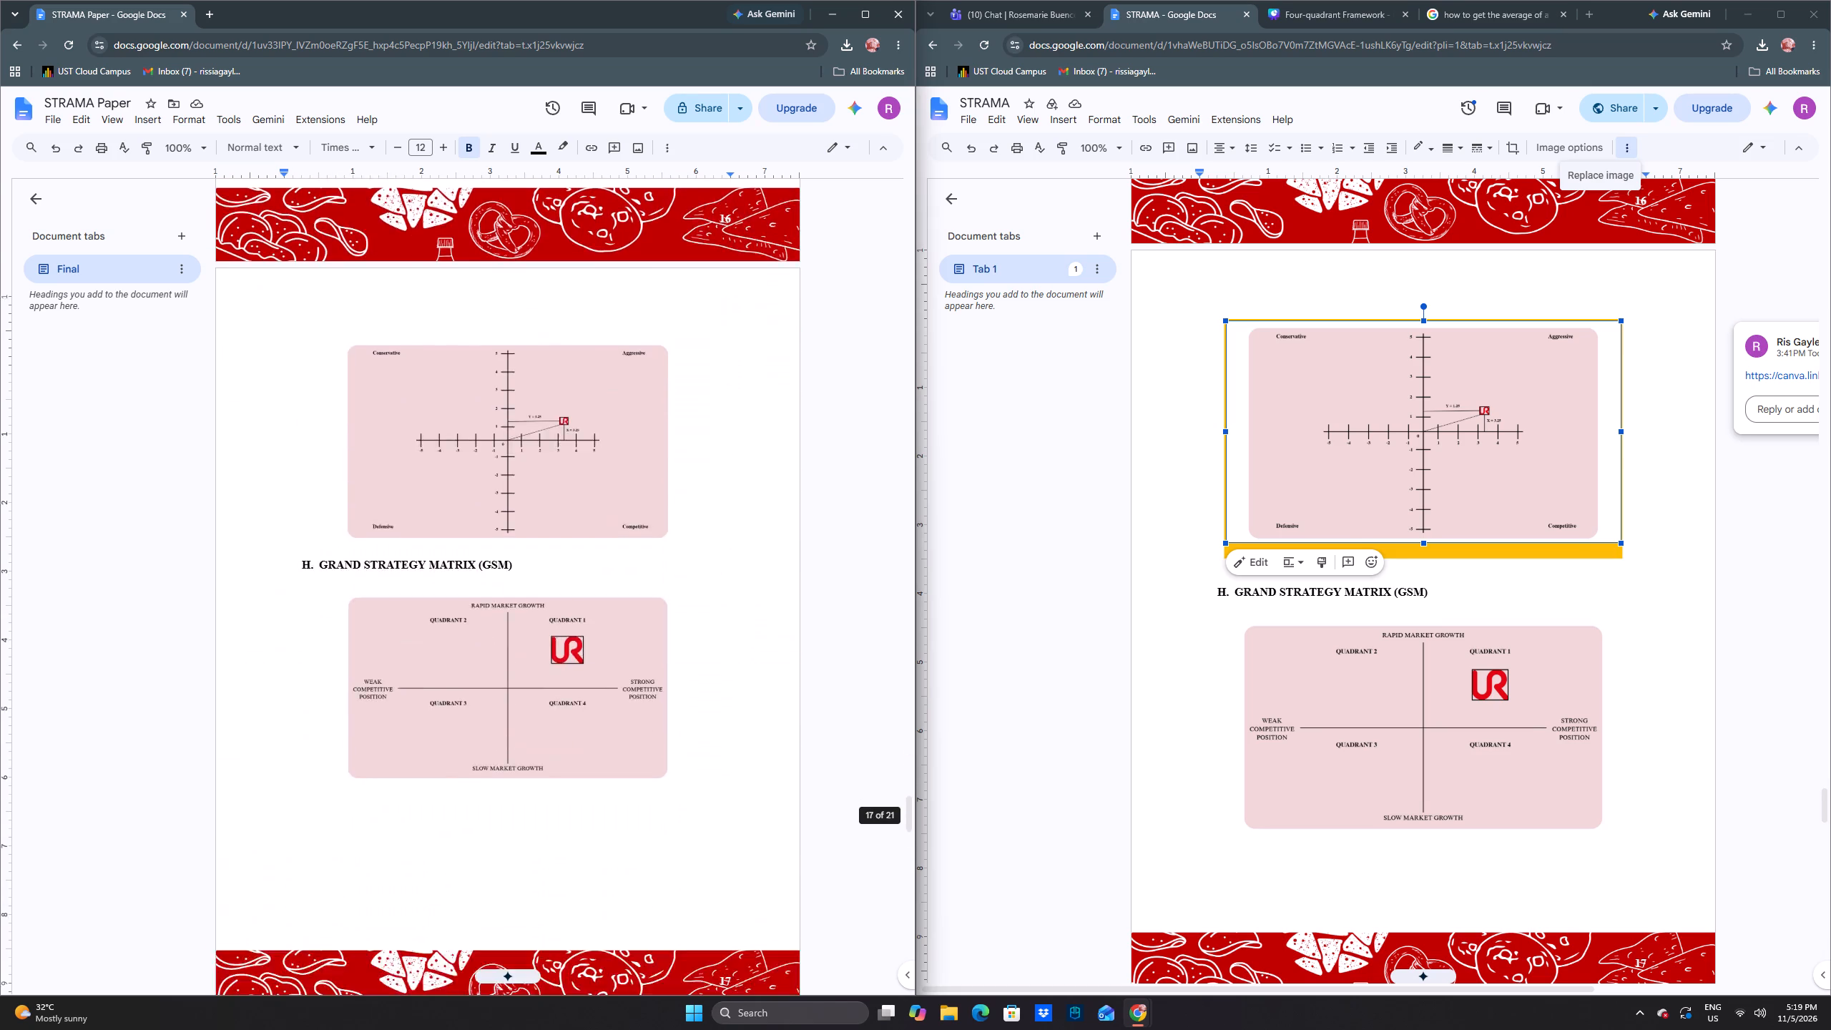
Look through STRAMA Paper's later sections, including the QSPM and IE Matrix, and return to the SPACE Matrix.
{"action": "scroll", "coordinate": [782, 615], "scroll_direction": "down", "scroll_amount": 20}
{"action": "scroll", "coordinate": [782, 615], "scroll_direction": "down", "scroll_amount": 15}
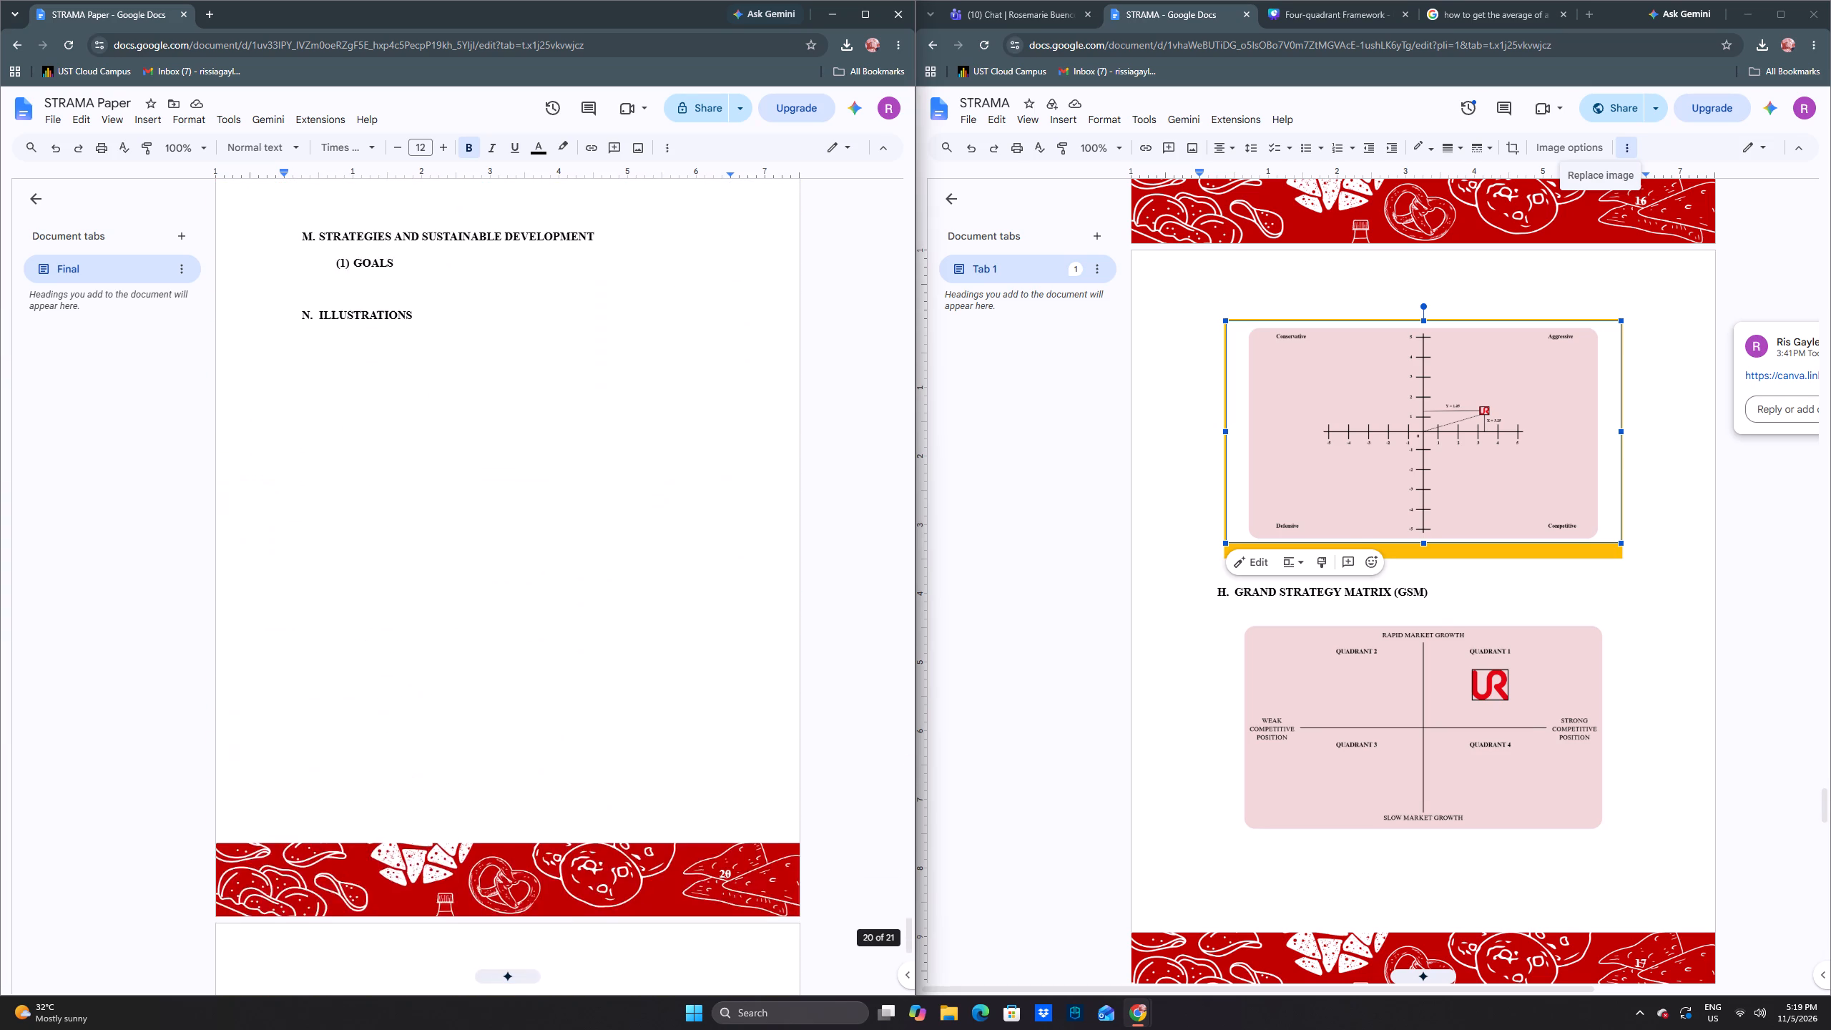
{"action": "scroll", "coordinate": [782, 615], "scroll_direction": "up", "scroll_amount": 10}
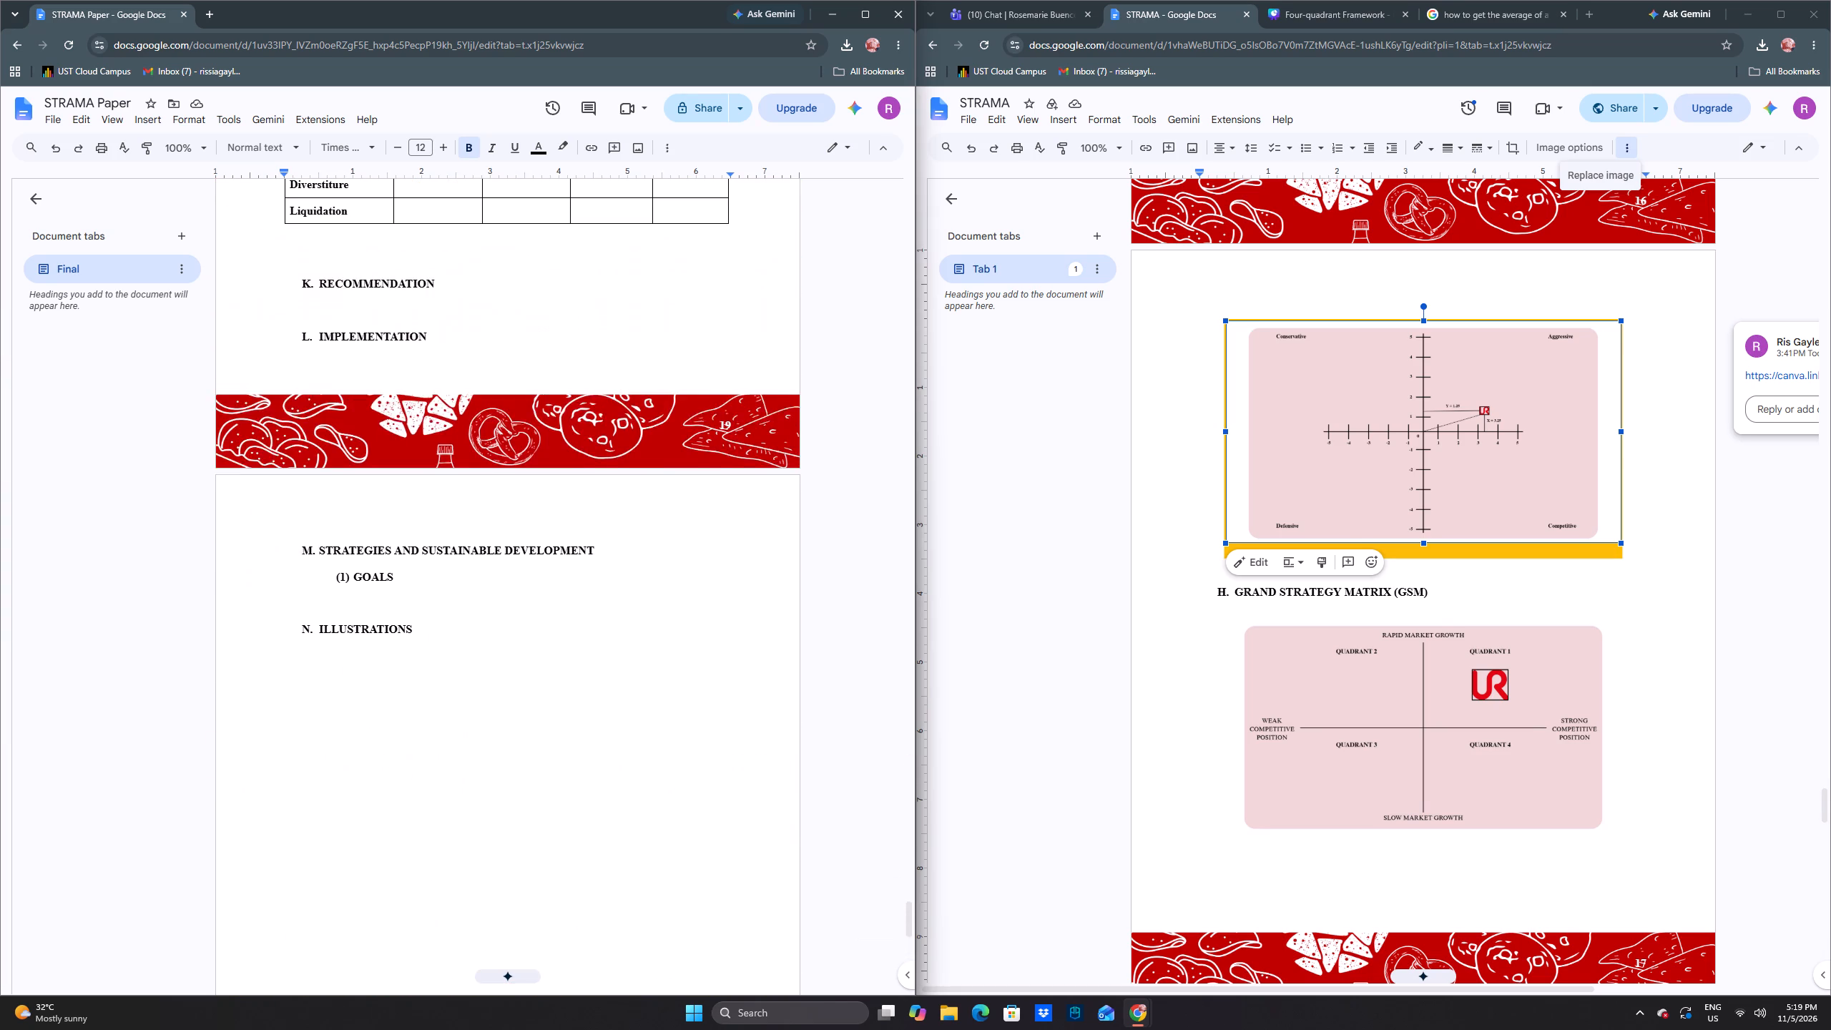
{"action": "scroll", "coordinate": [782, 615], "scroll_direction": "up", "scroll_amount": 18}
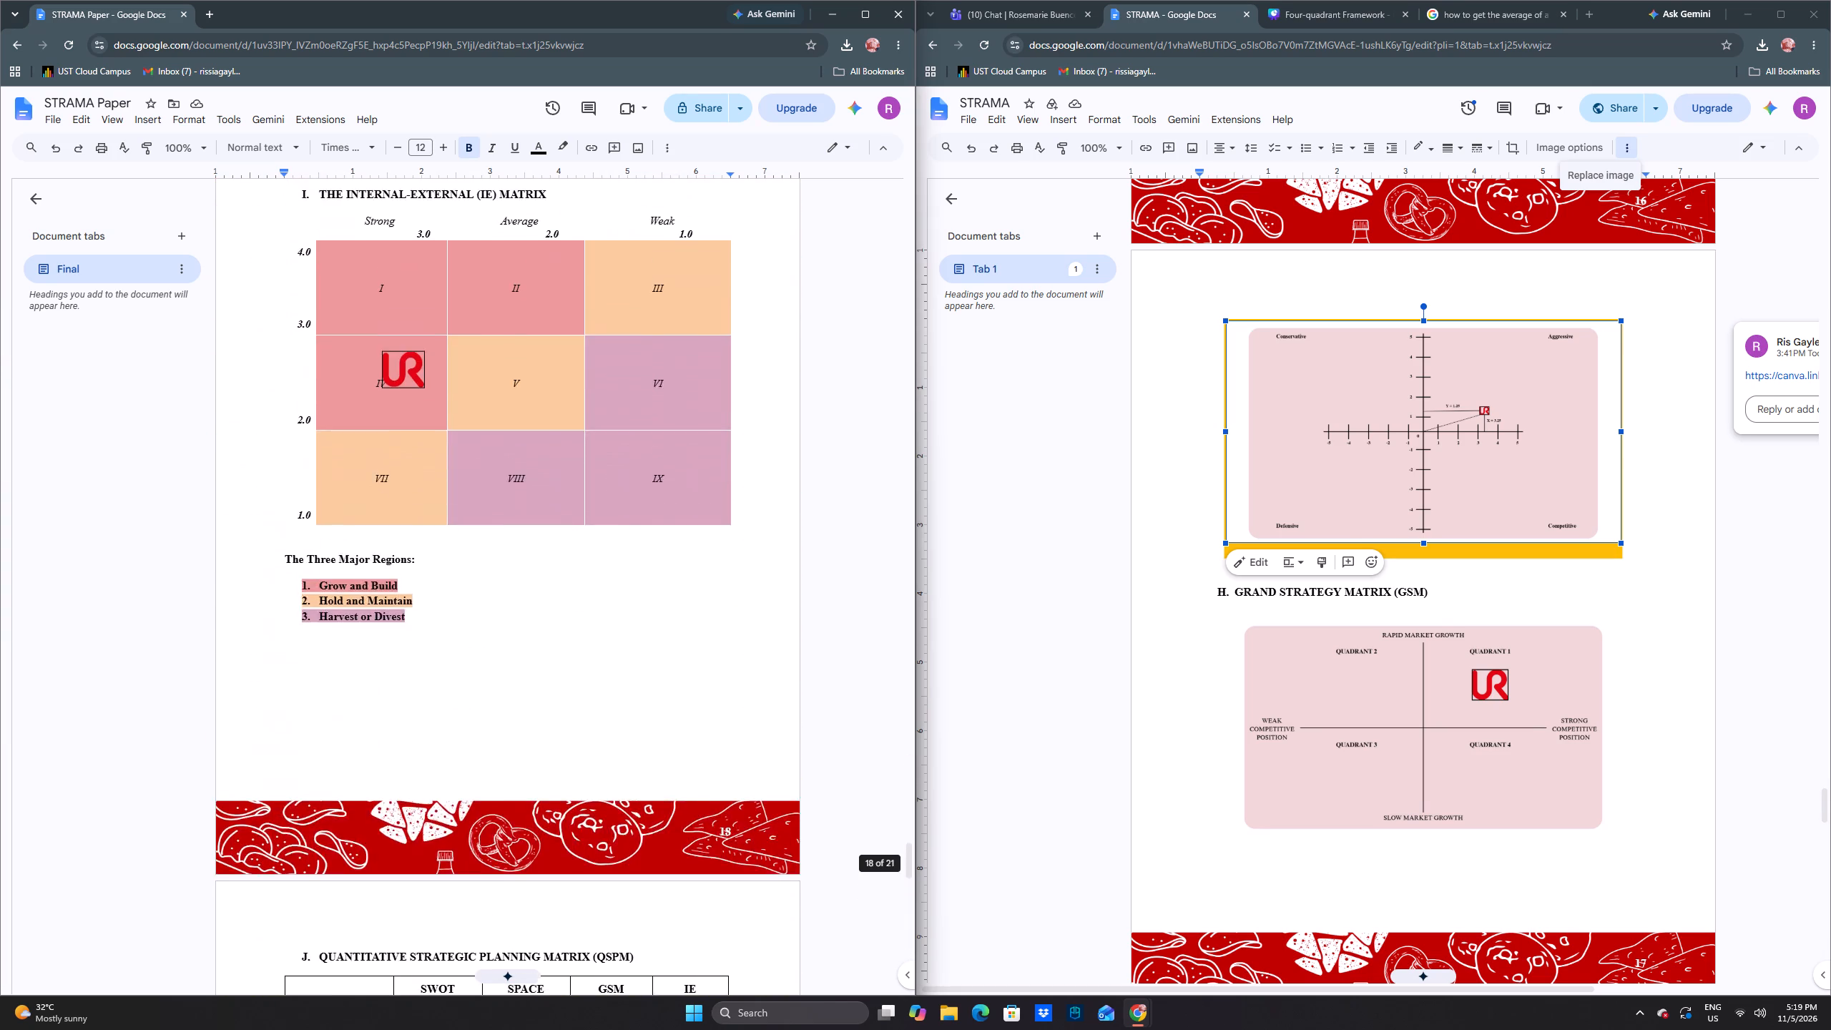
{"action": "scroll", "coordinate": [782, 615], "scroll_direction": "up", "scroll_amount": 17}
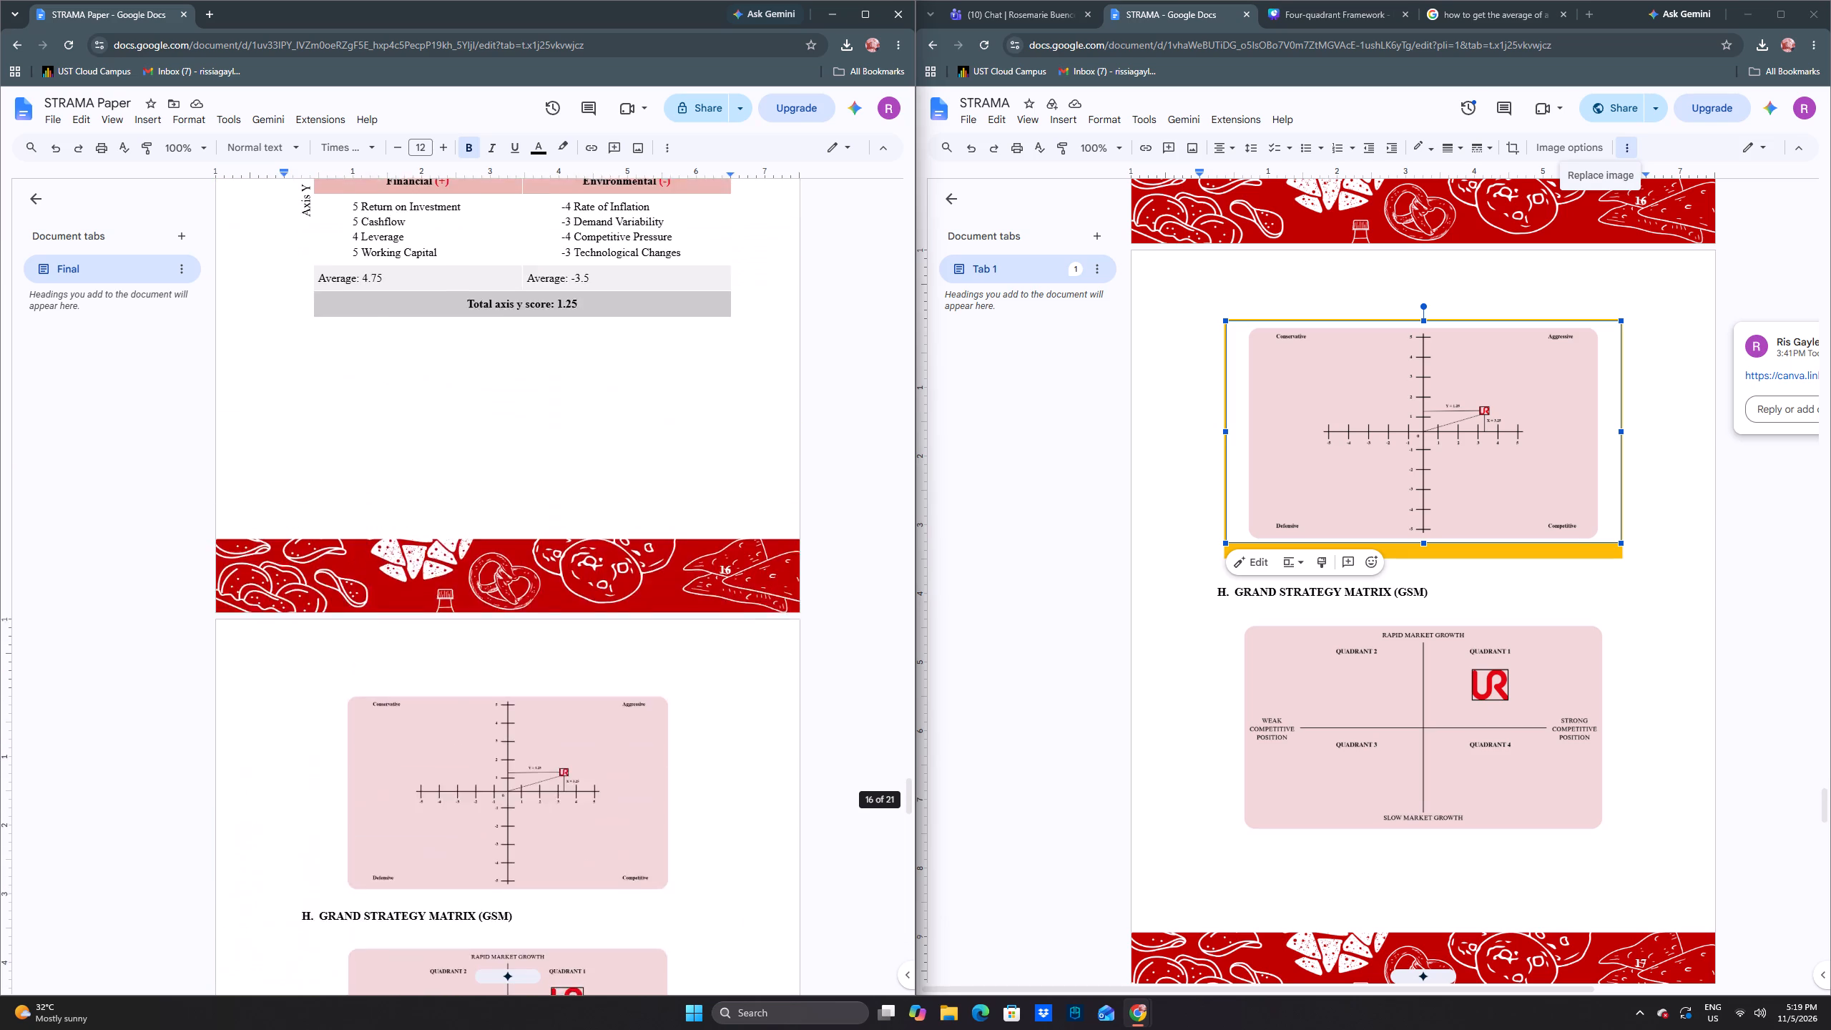
Return STRAMA Paper to its cover page.
{"action": "scroll", "coordinate": [782, 615], "scroll_direction": "up", "scroll_amount": 14}
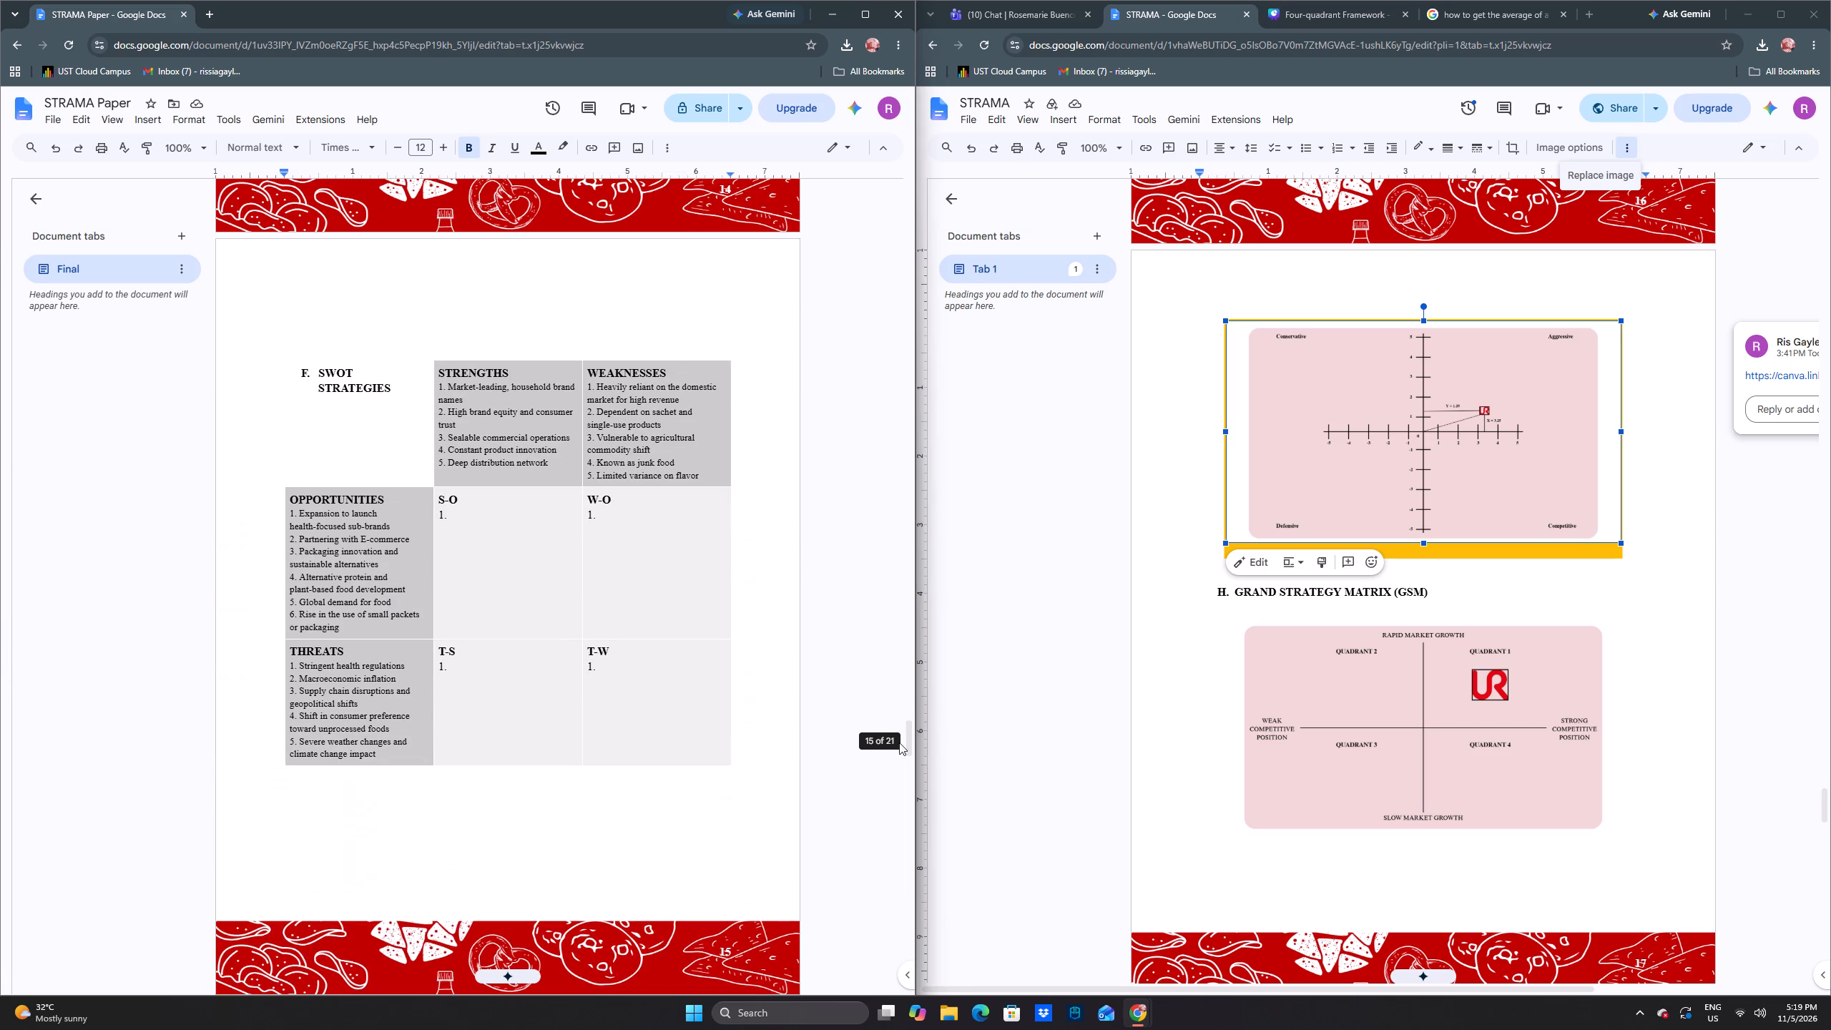
{"action": "left_click_drag", "start_coordinate": [905, 737], "coordinate": [847, 206]}
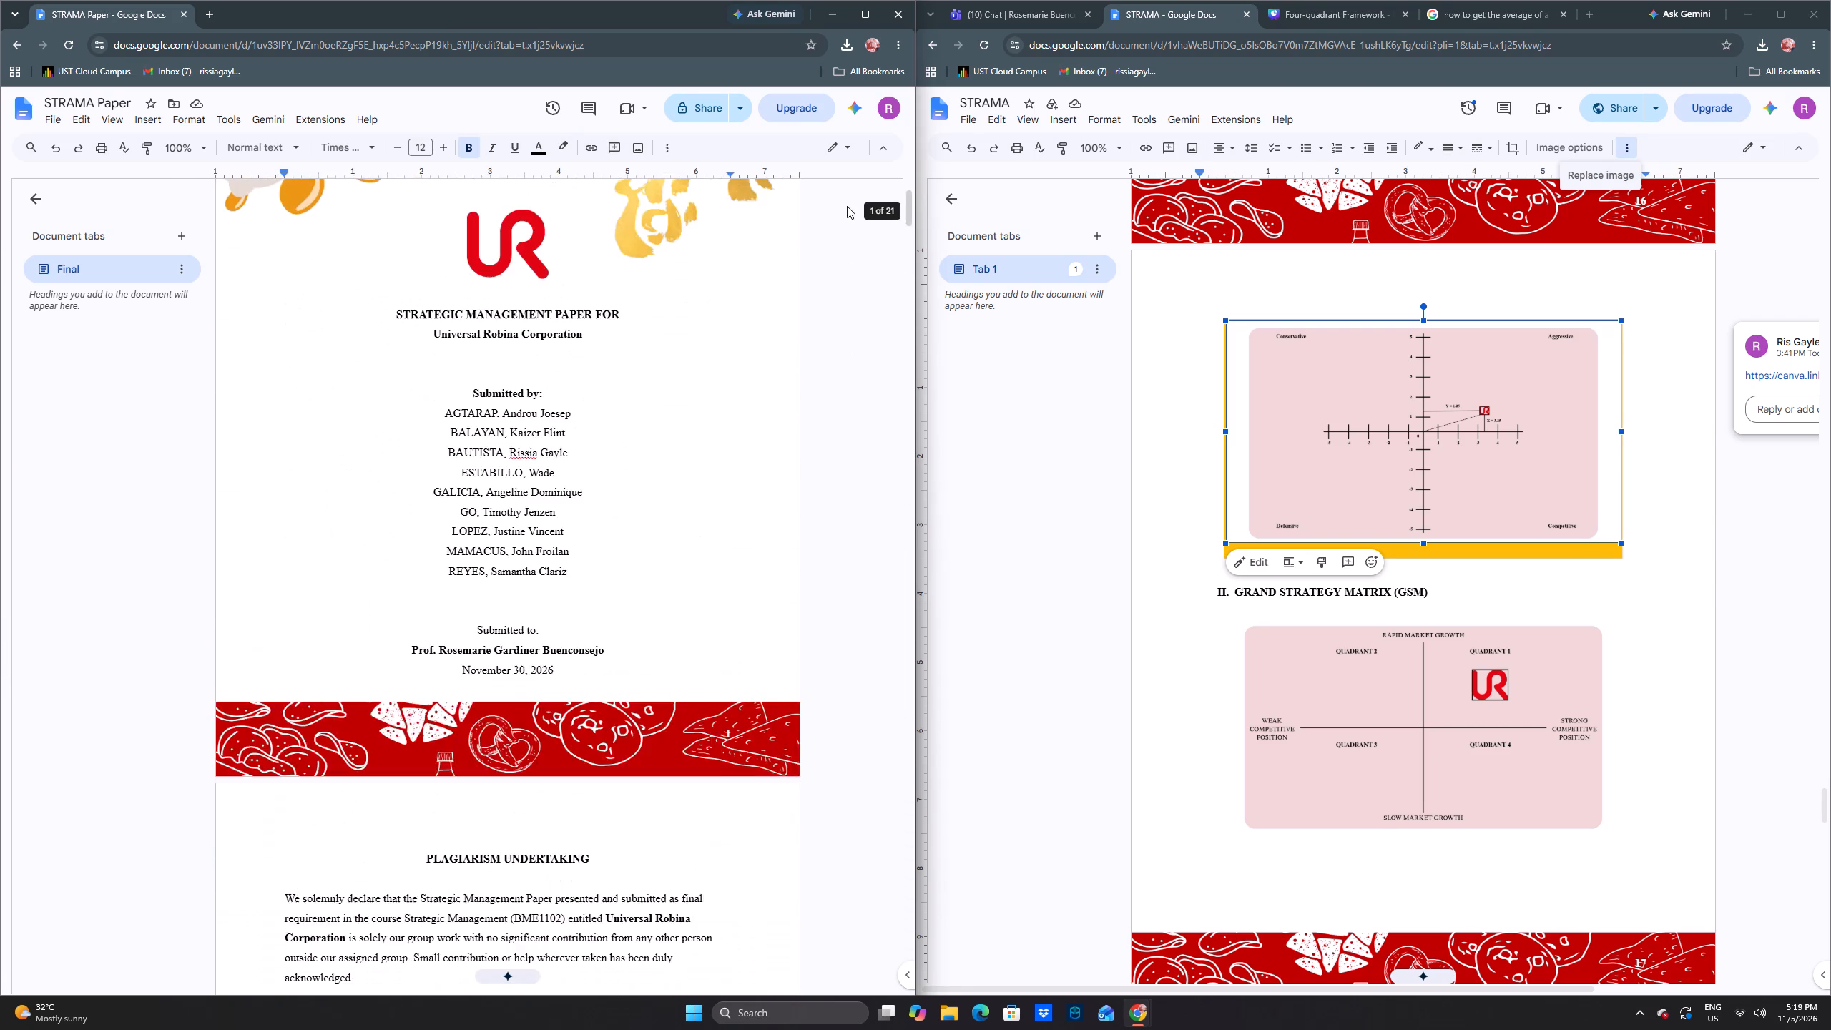
{"action": "left_click_drag", "start_coordinate": [847, 206], "coordinate": [845, 176]}
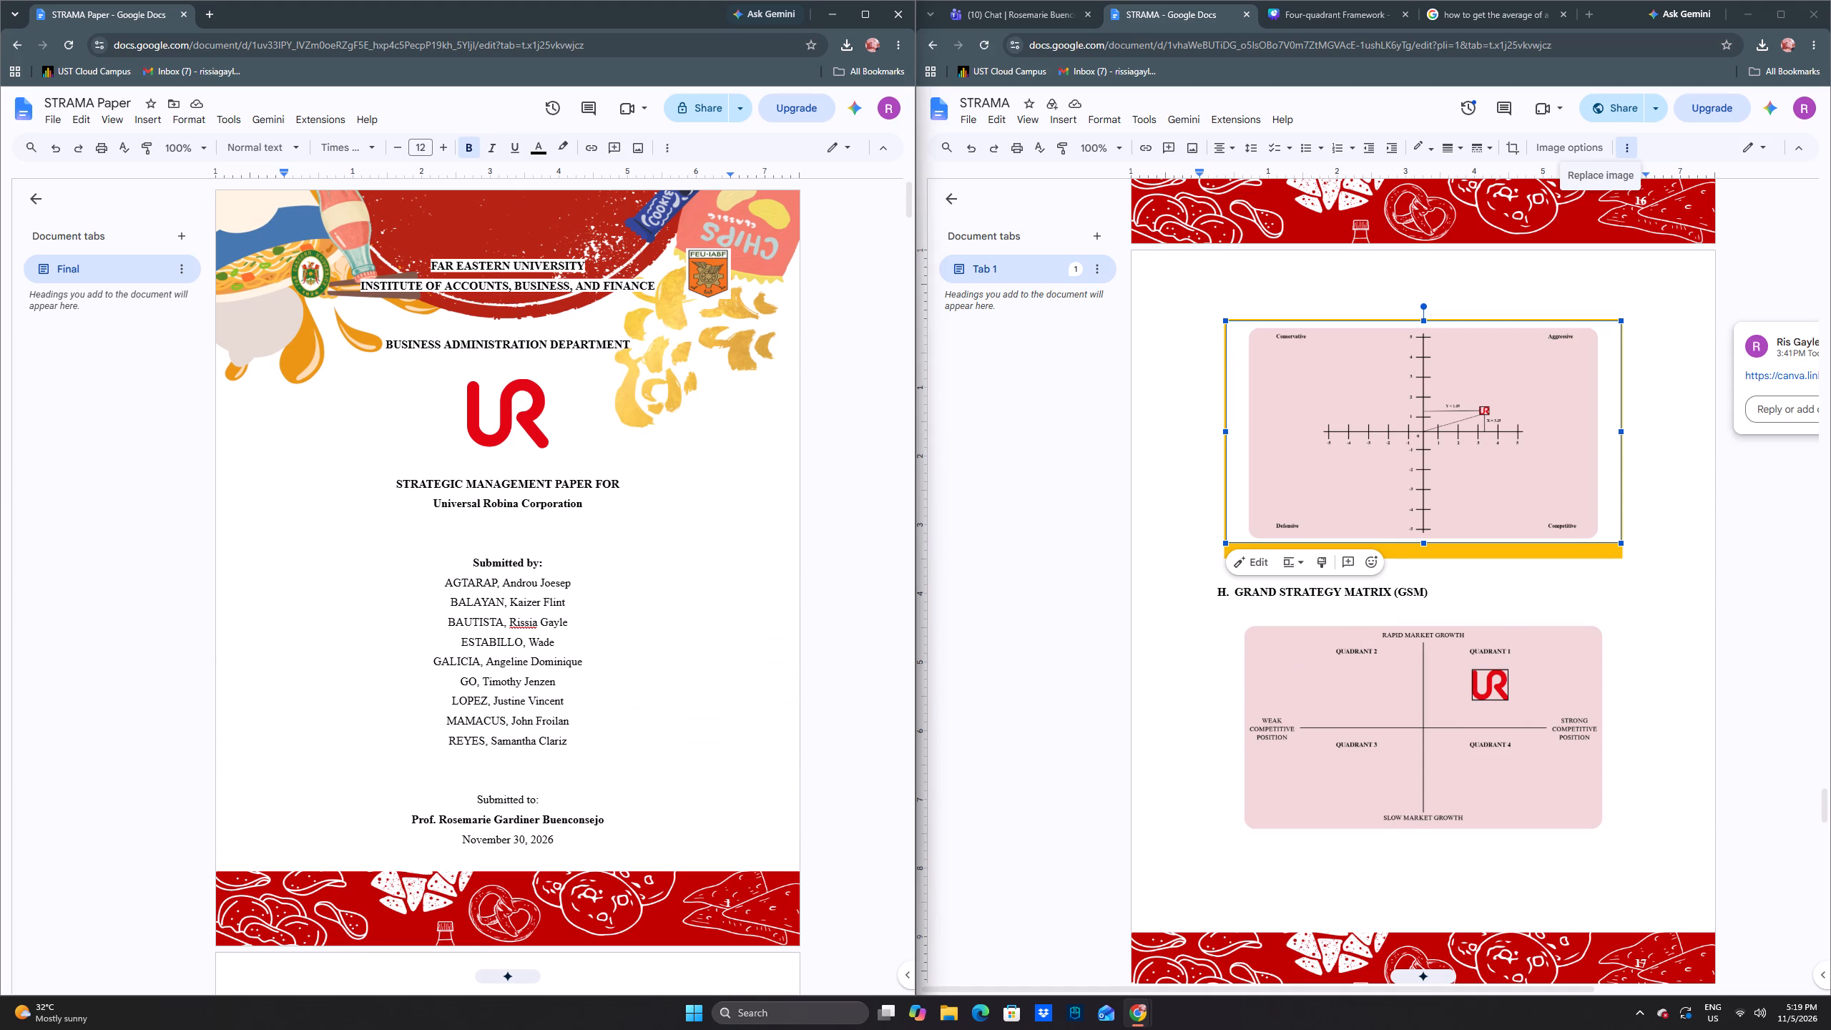
Deselect the SPACE graph in STRAMA and examine the SPACE Matrix, SWOT strategies table and IE Matrix.
{"action": "left_click", "coordinate": [1502, 629]}
{"action": "left_click", "coordinate": [1475, 579]}
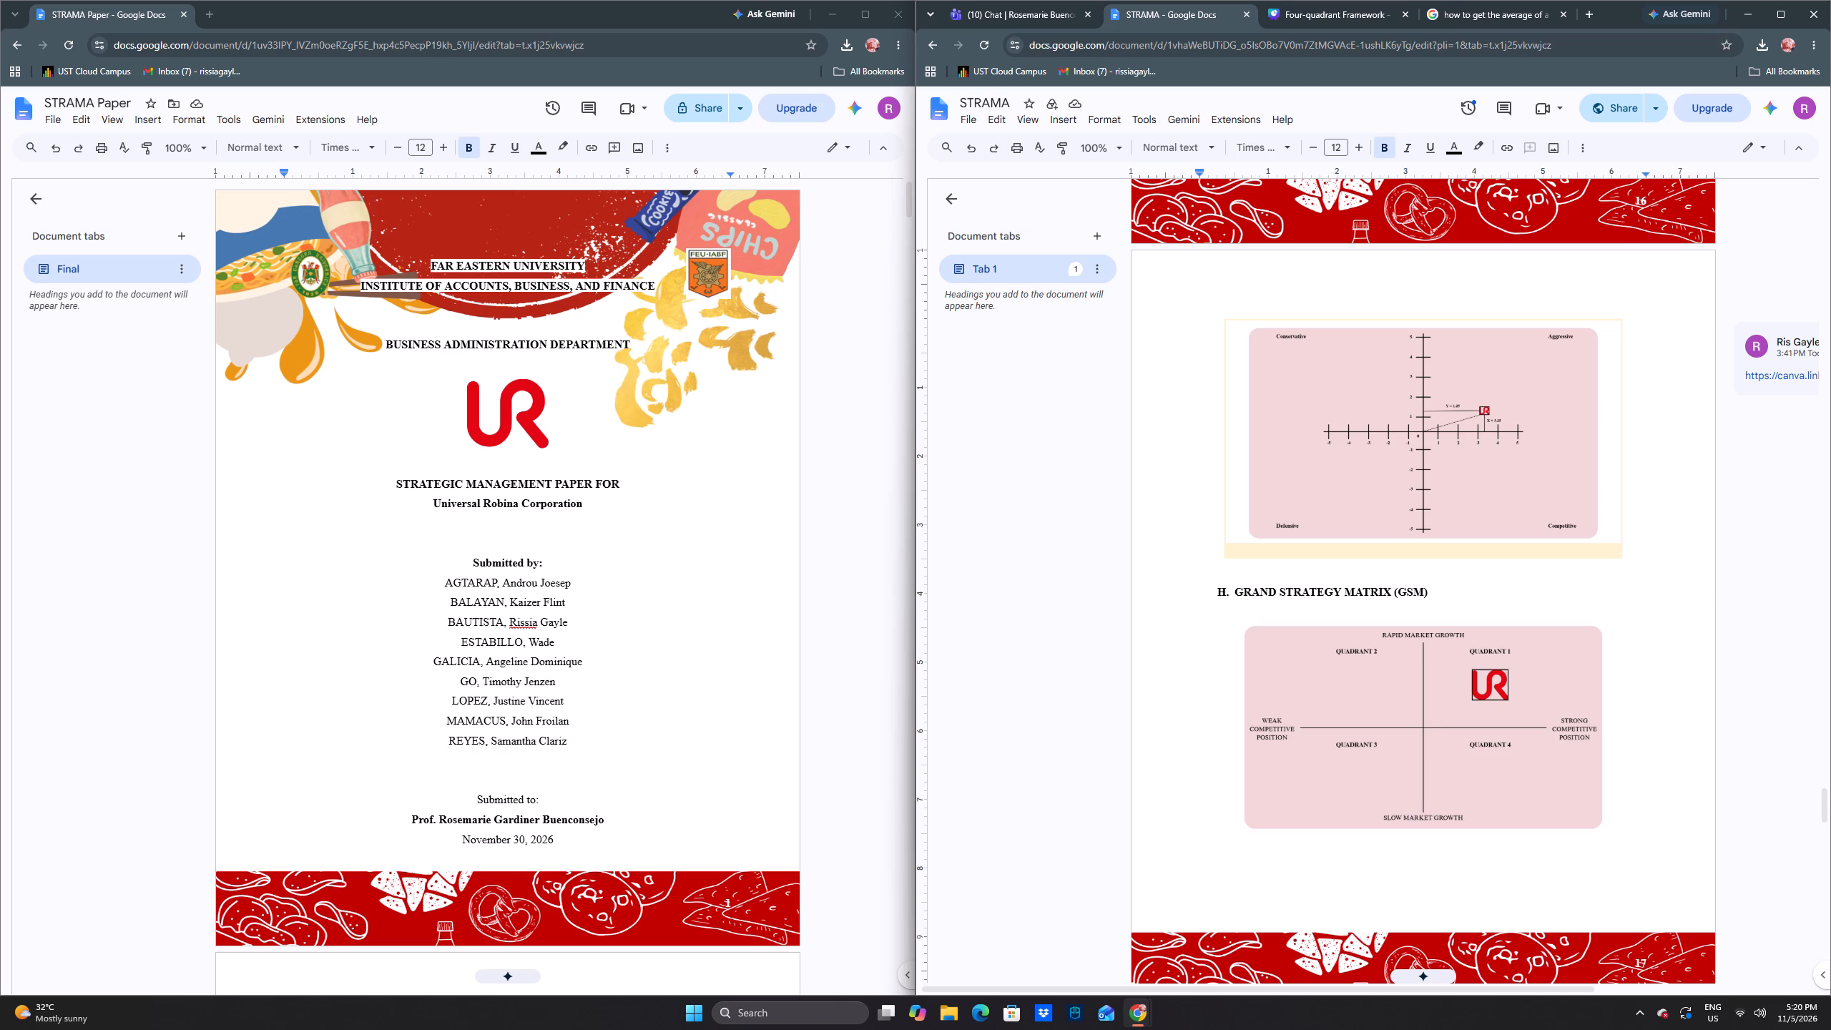
{"action": "scroll", "coordinate": [1475, 579], "scroll_direction": "up", "scroll_amount": 14}
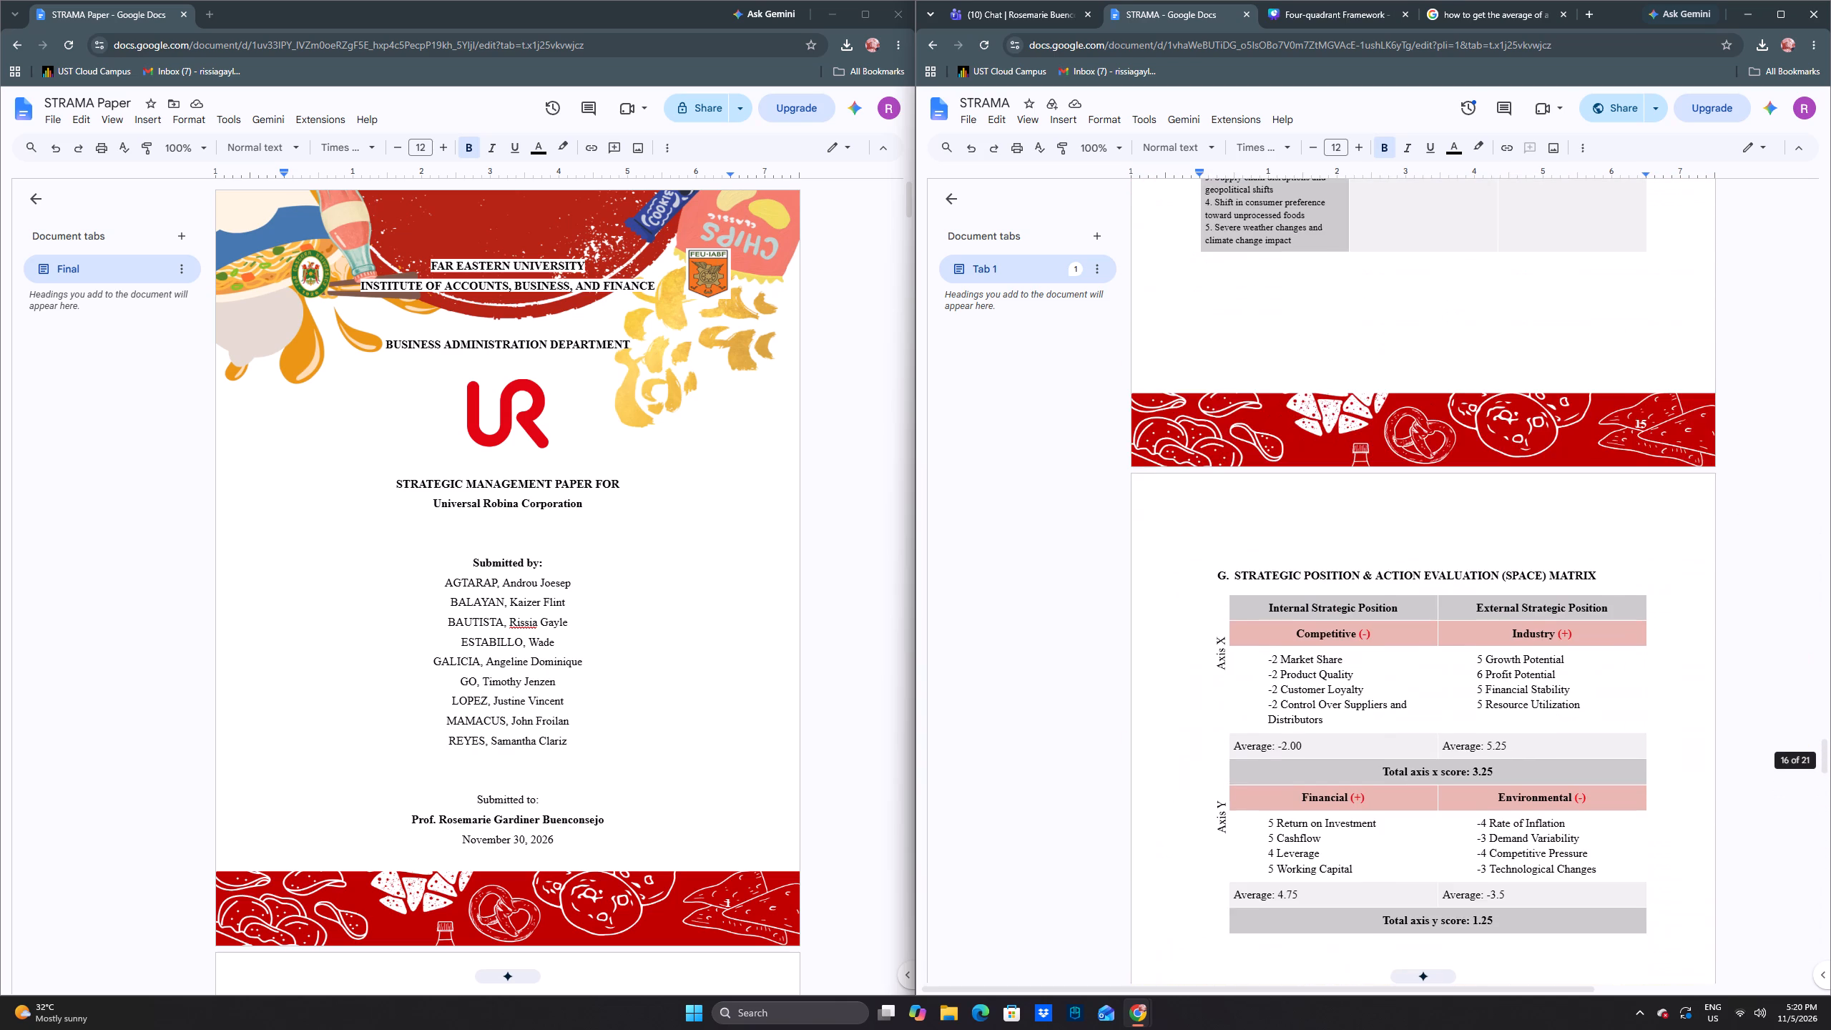
{"action": "scroll", "coordinate": [1475, 579], "scroll_direction": "up", "scroll_amount": 10}
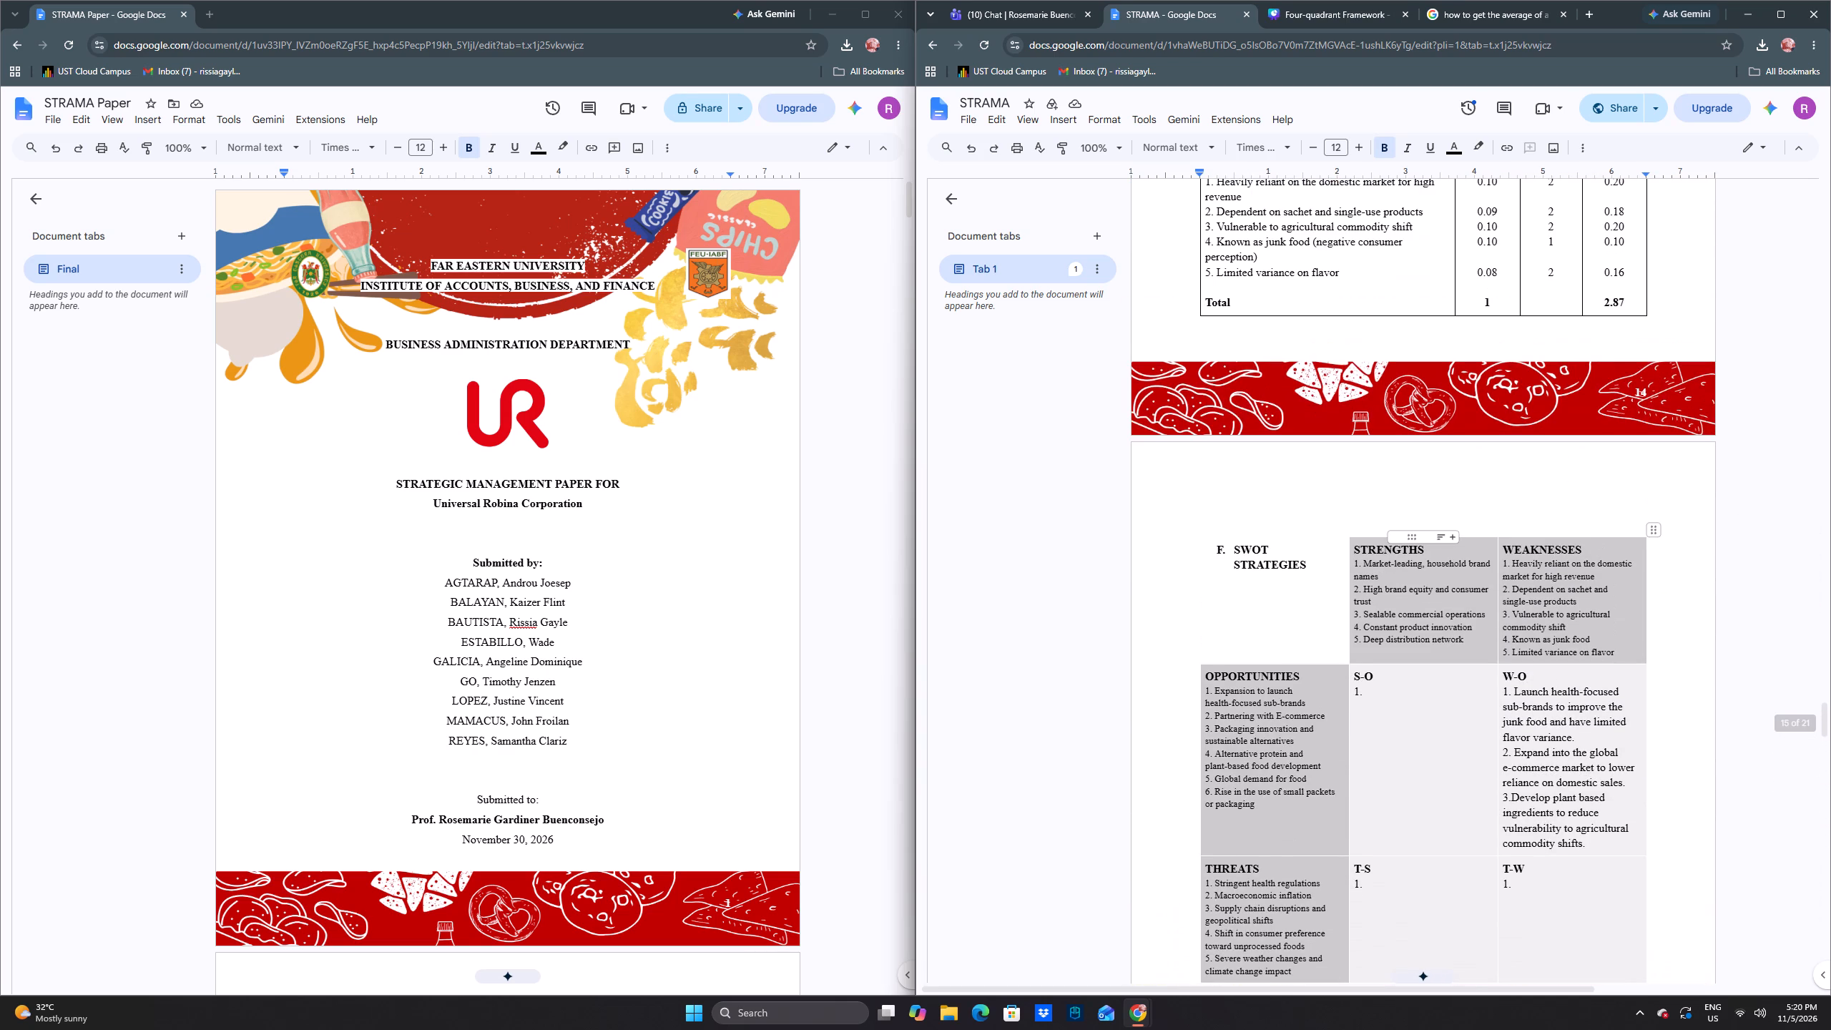
{"action": "scroll", "coordinate": [1739, 653], "scroll_direction": "down", "scroll_amount": 3}
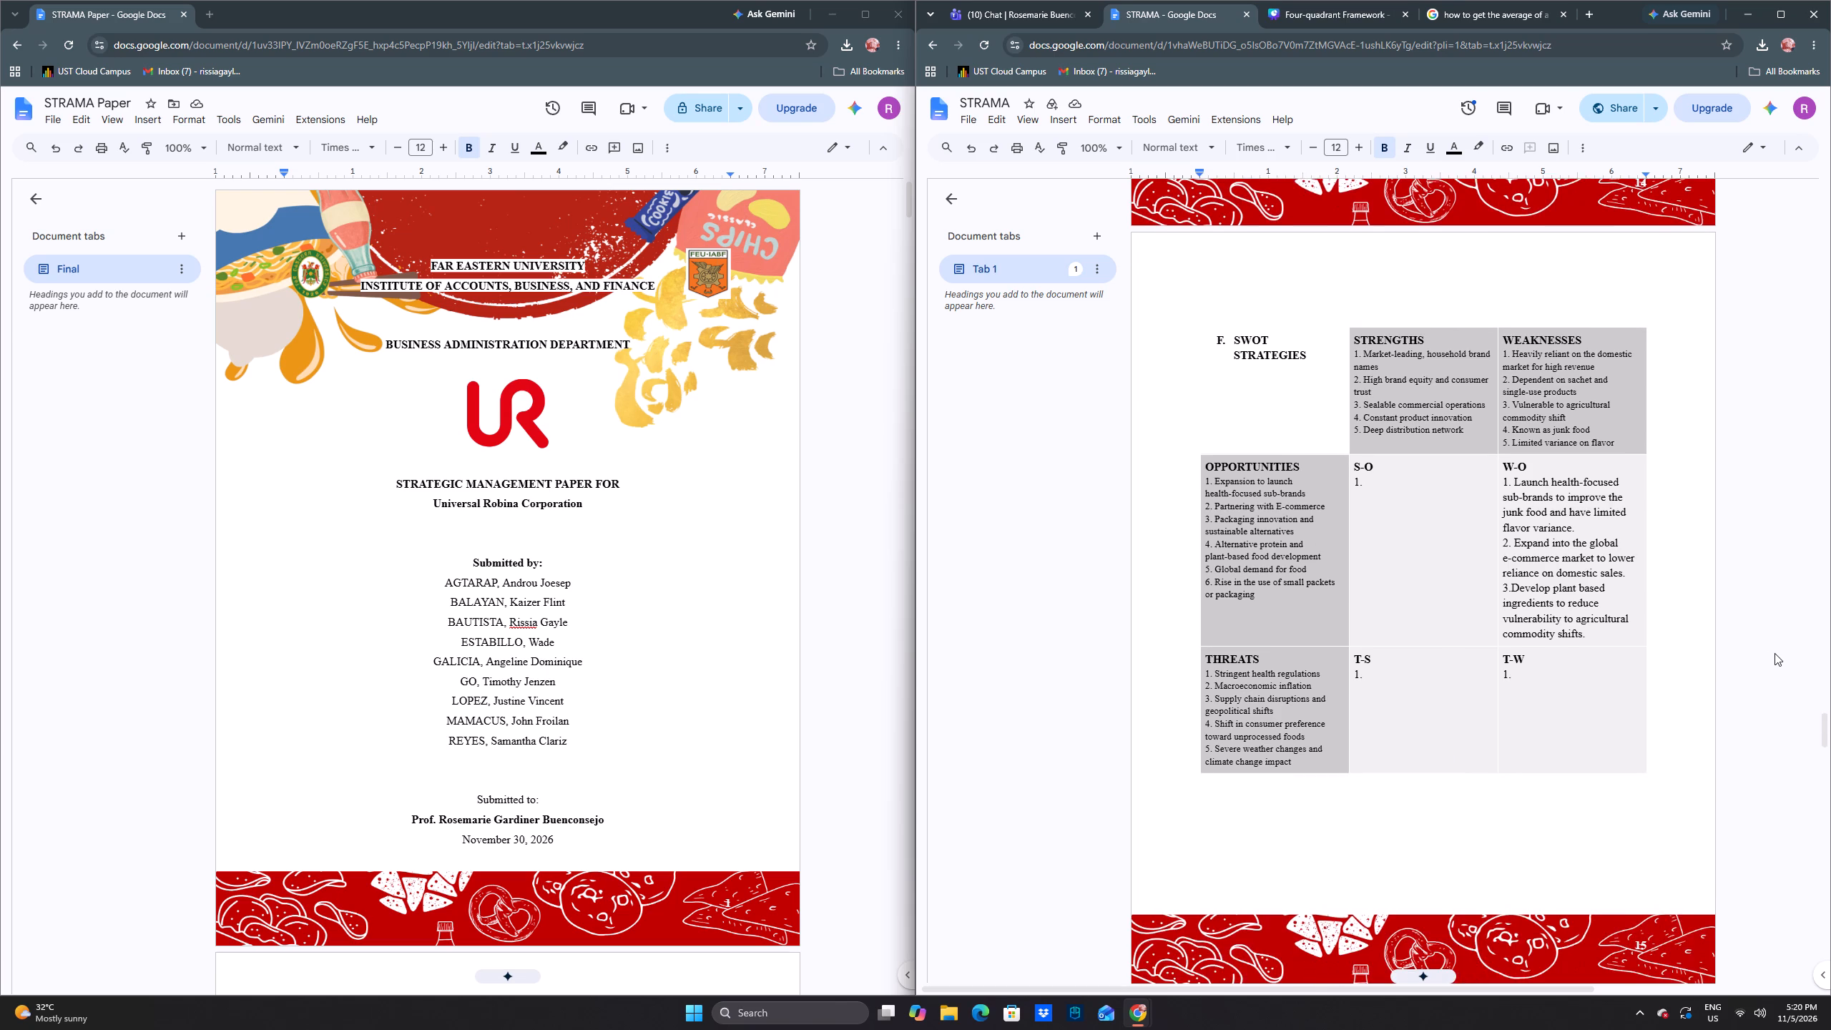
{"action": "scroll", "coordinate": [1779, 665], "scroll_direction": "down", "scroll_amount": 11}
{"action": "scroll", "coordinate": [1781, 677], "scroll_direction": "down", "scroll_amount": 17}
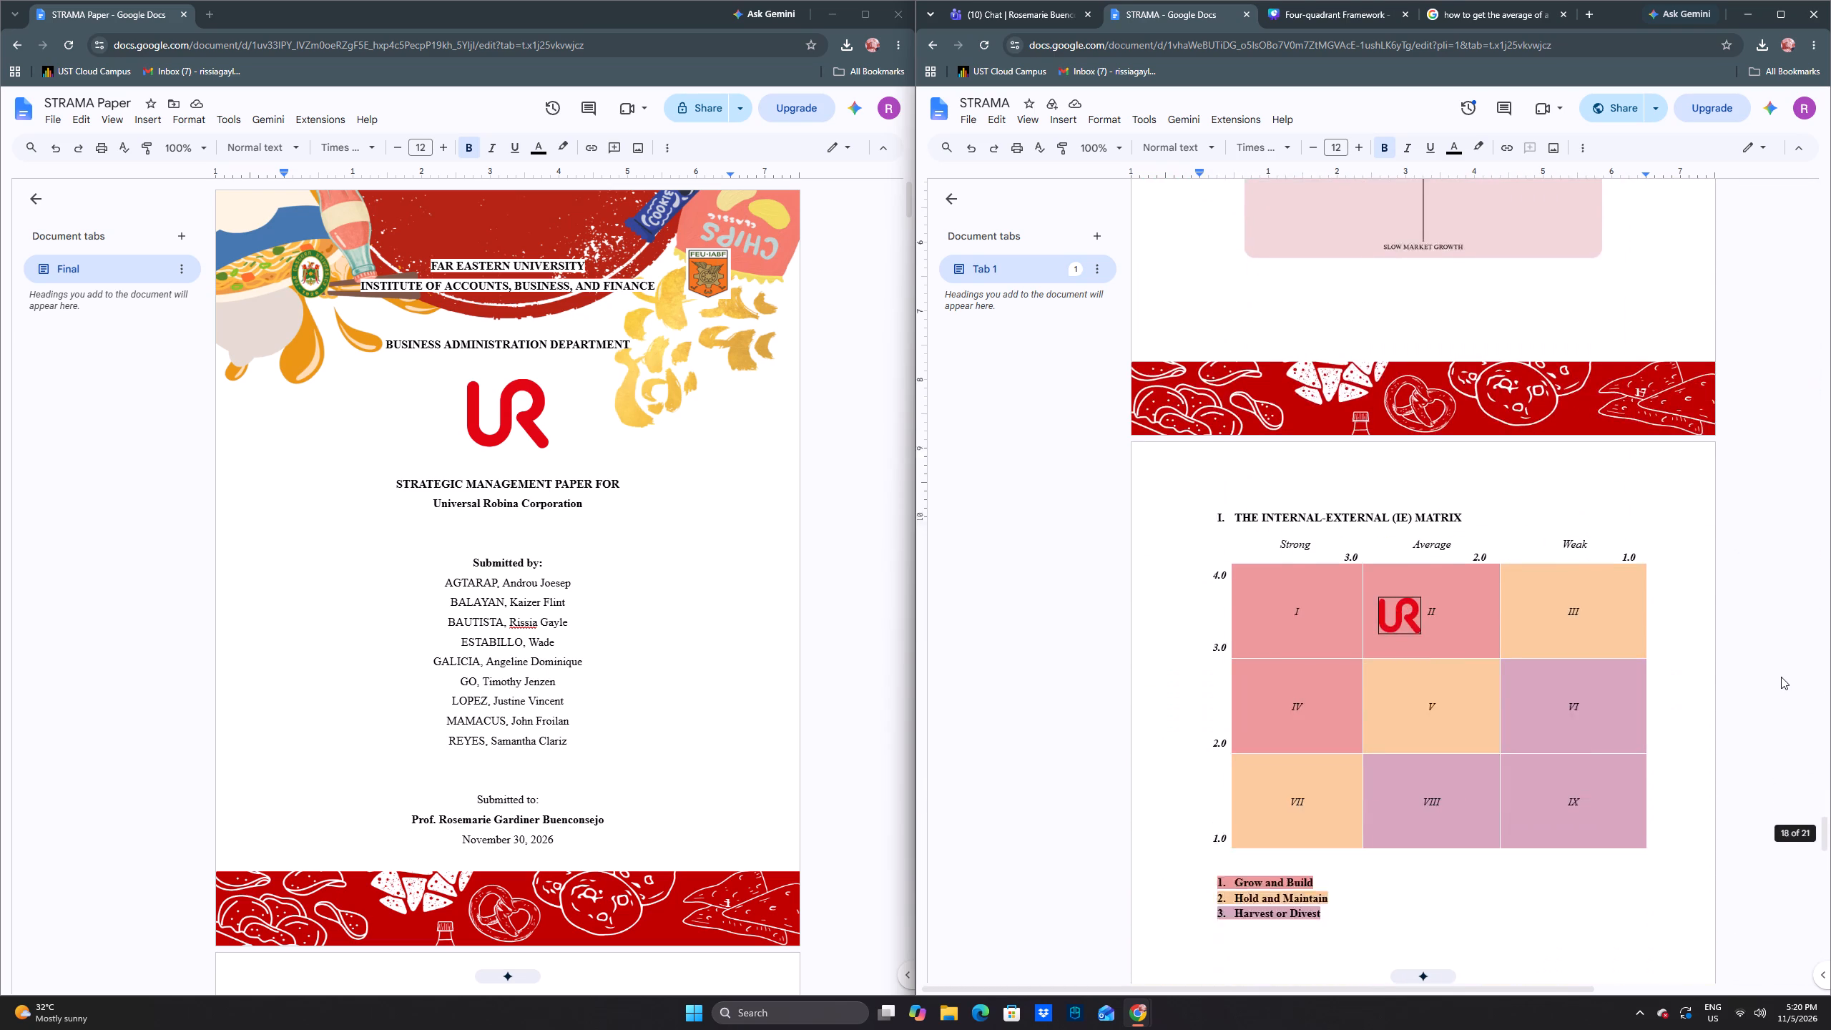
{"action": "scroll", "coordinate": [1781, 677], "scroll_direction": "down", "scroll_amount": 6}
{"action": "scroll", "coordinate": [1779, 677], "scroll_direction": "up", "scroll_amount": 1}
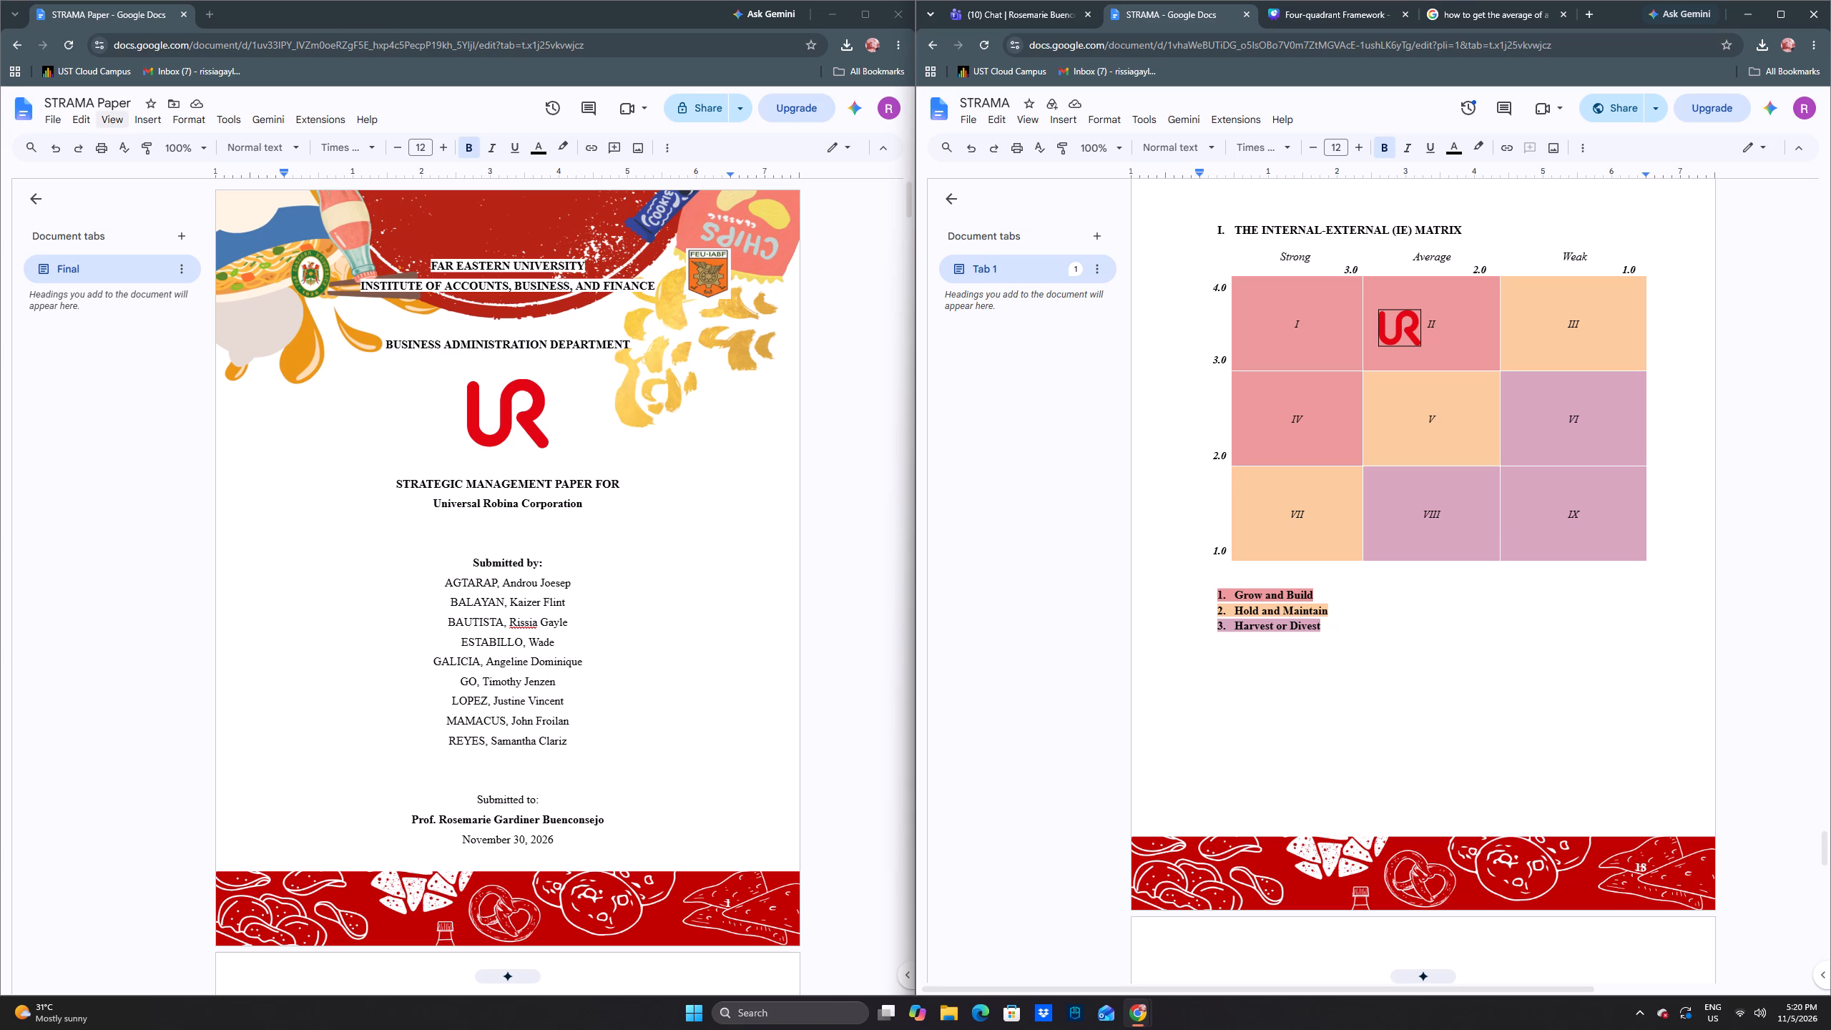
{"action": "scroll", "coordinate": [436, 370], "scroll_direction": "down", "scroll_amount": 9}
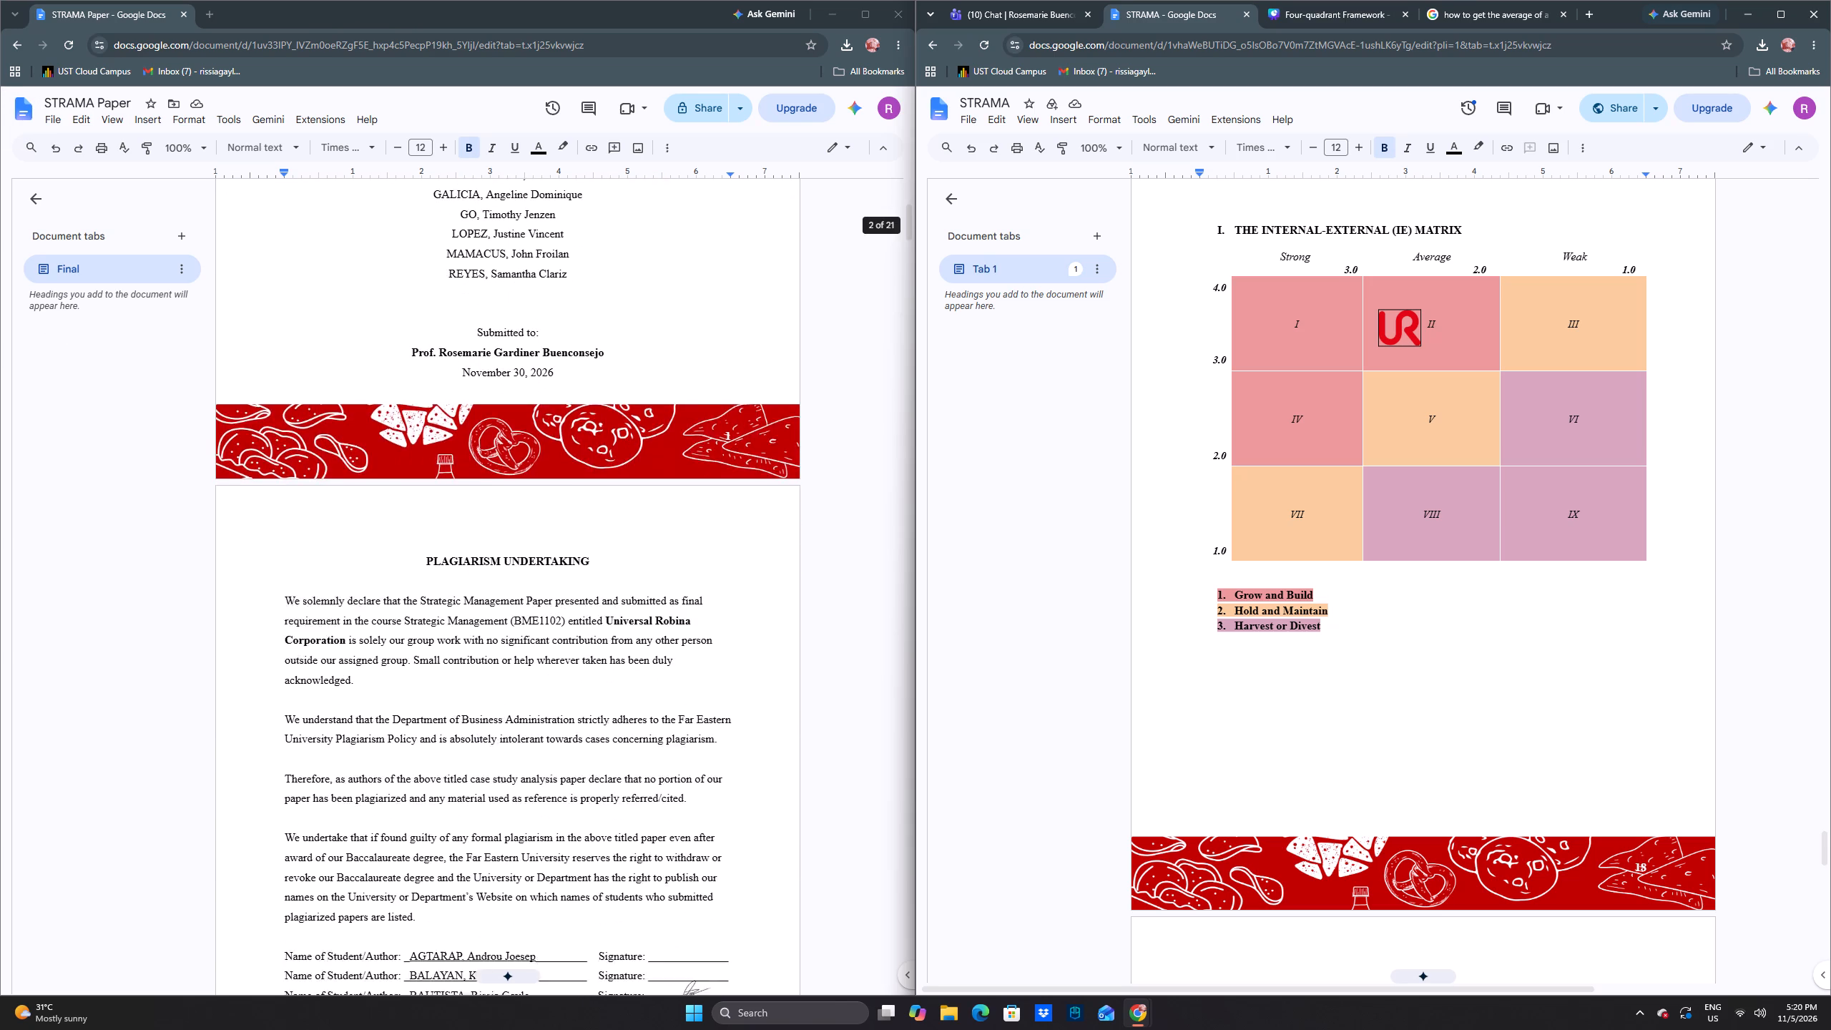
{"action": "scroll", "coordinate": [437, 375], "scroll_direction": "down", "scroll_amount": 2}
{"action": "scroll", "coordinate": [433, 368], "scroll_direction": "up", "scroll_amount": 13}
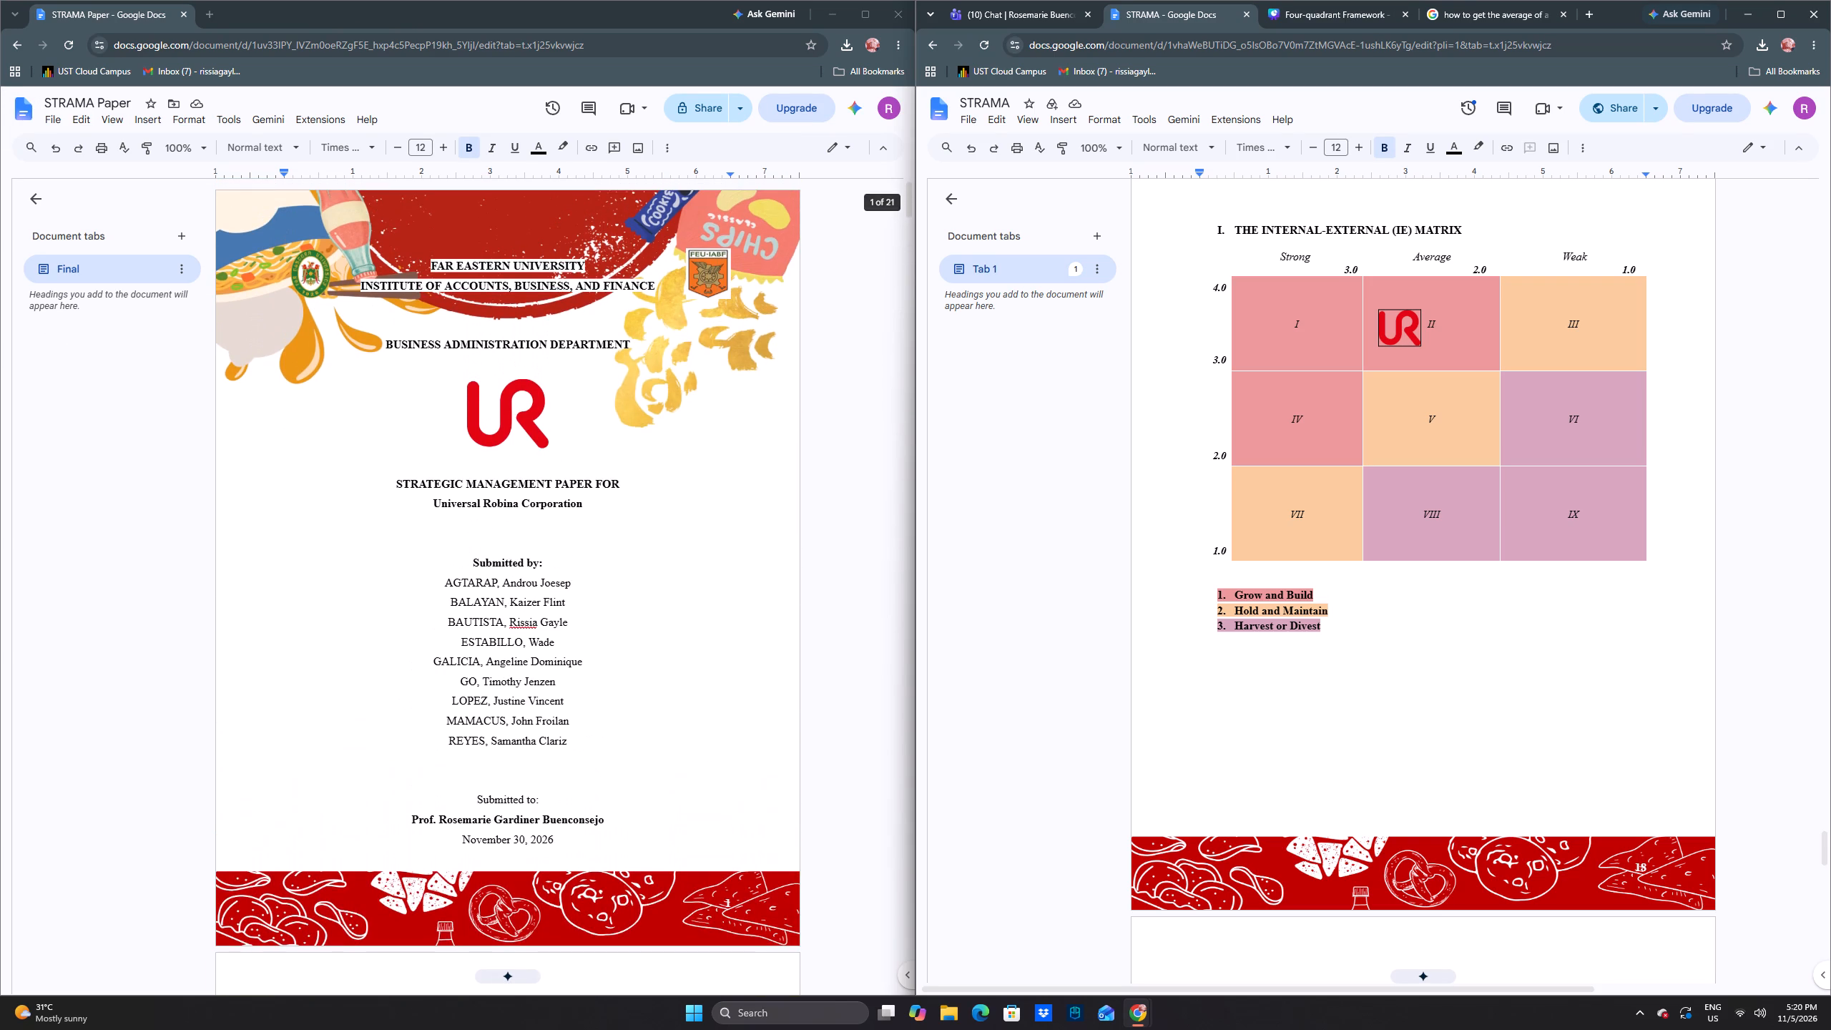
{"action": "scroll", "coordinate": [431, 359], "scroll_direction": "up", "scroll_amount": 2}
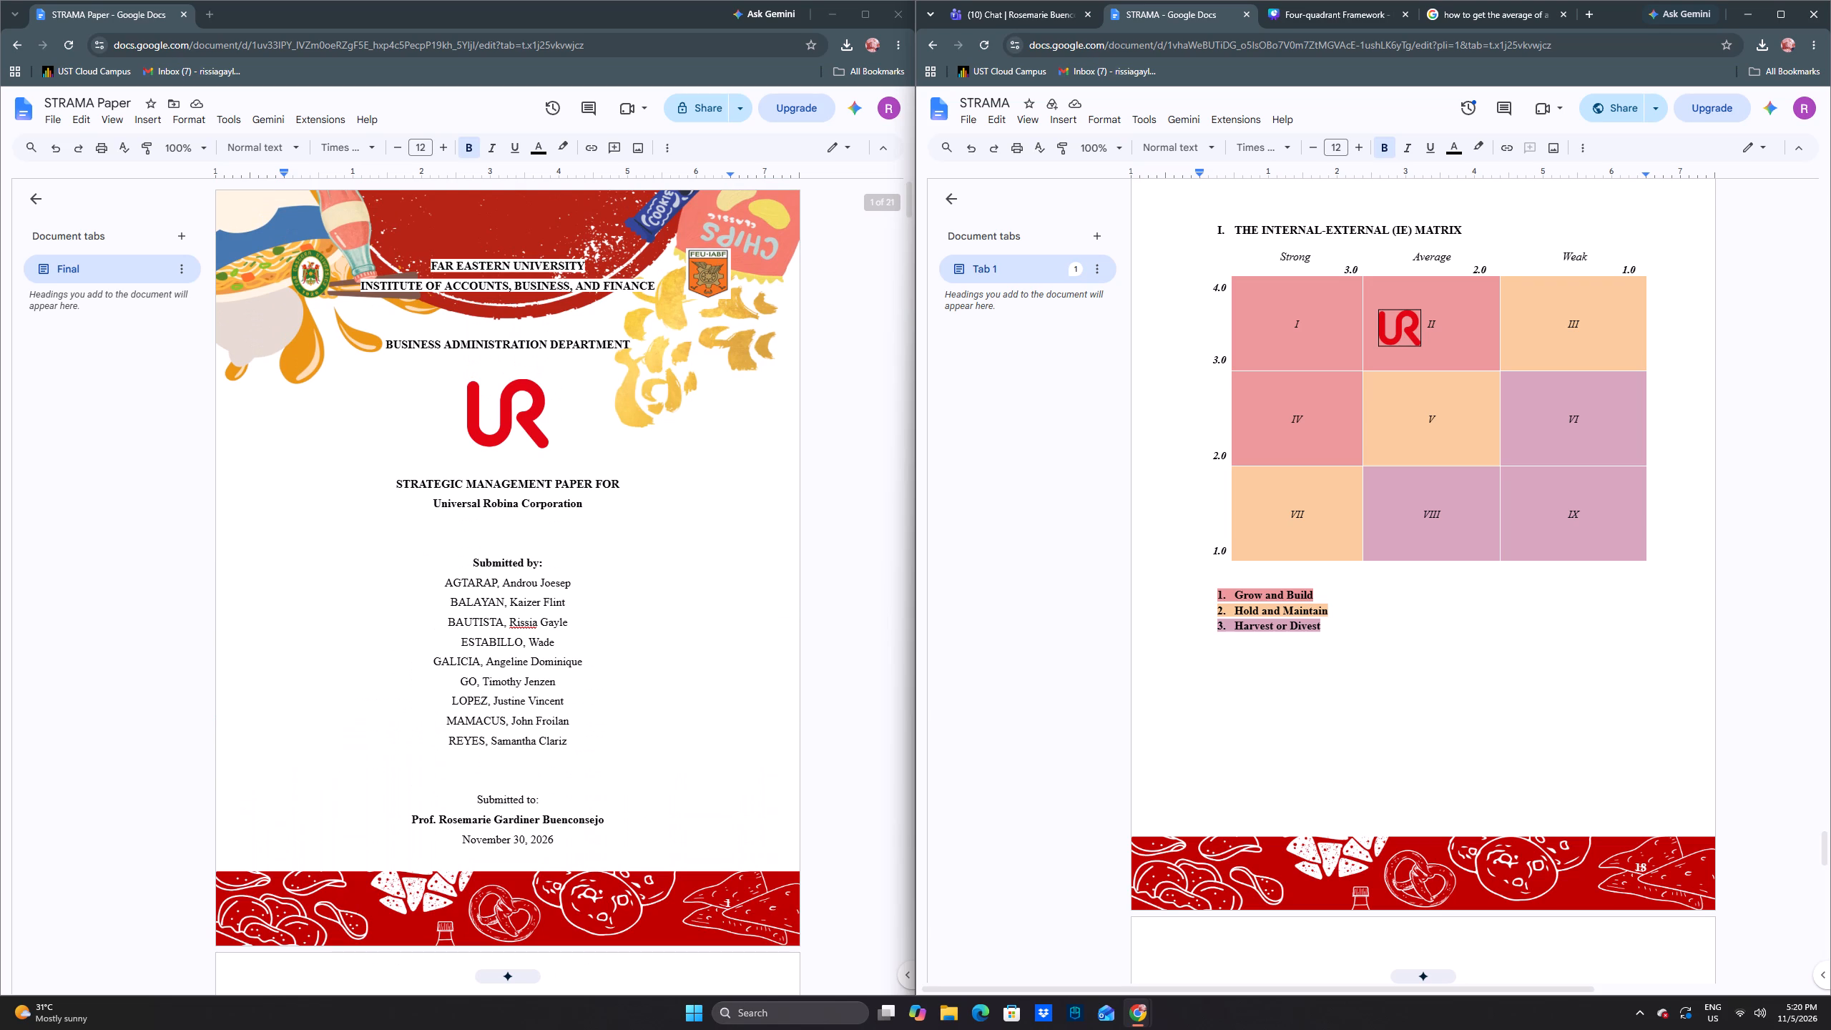
Go back from STRAMA's IE Matrix to the SPACE Matrix and review its axis scores.
{"action": "scroll", "coordinate": [1265, 507], "scroll_direction": "up", "scroll_amount": 3}
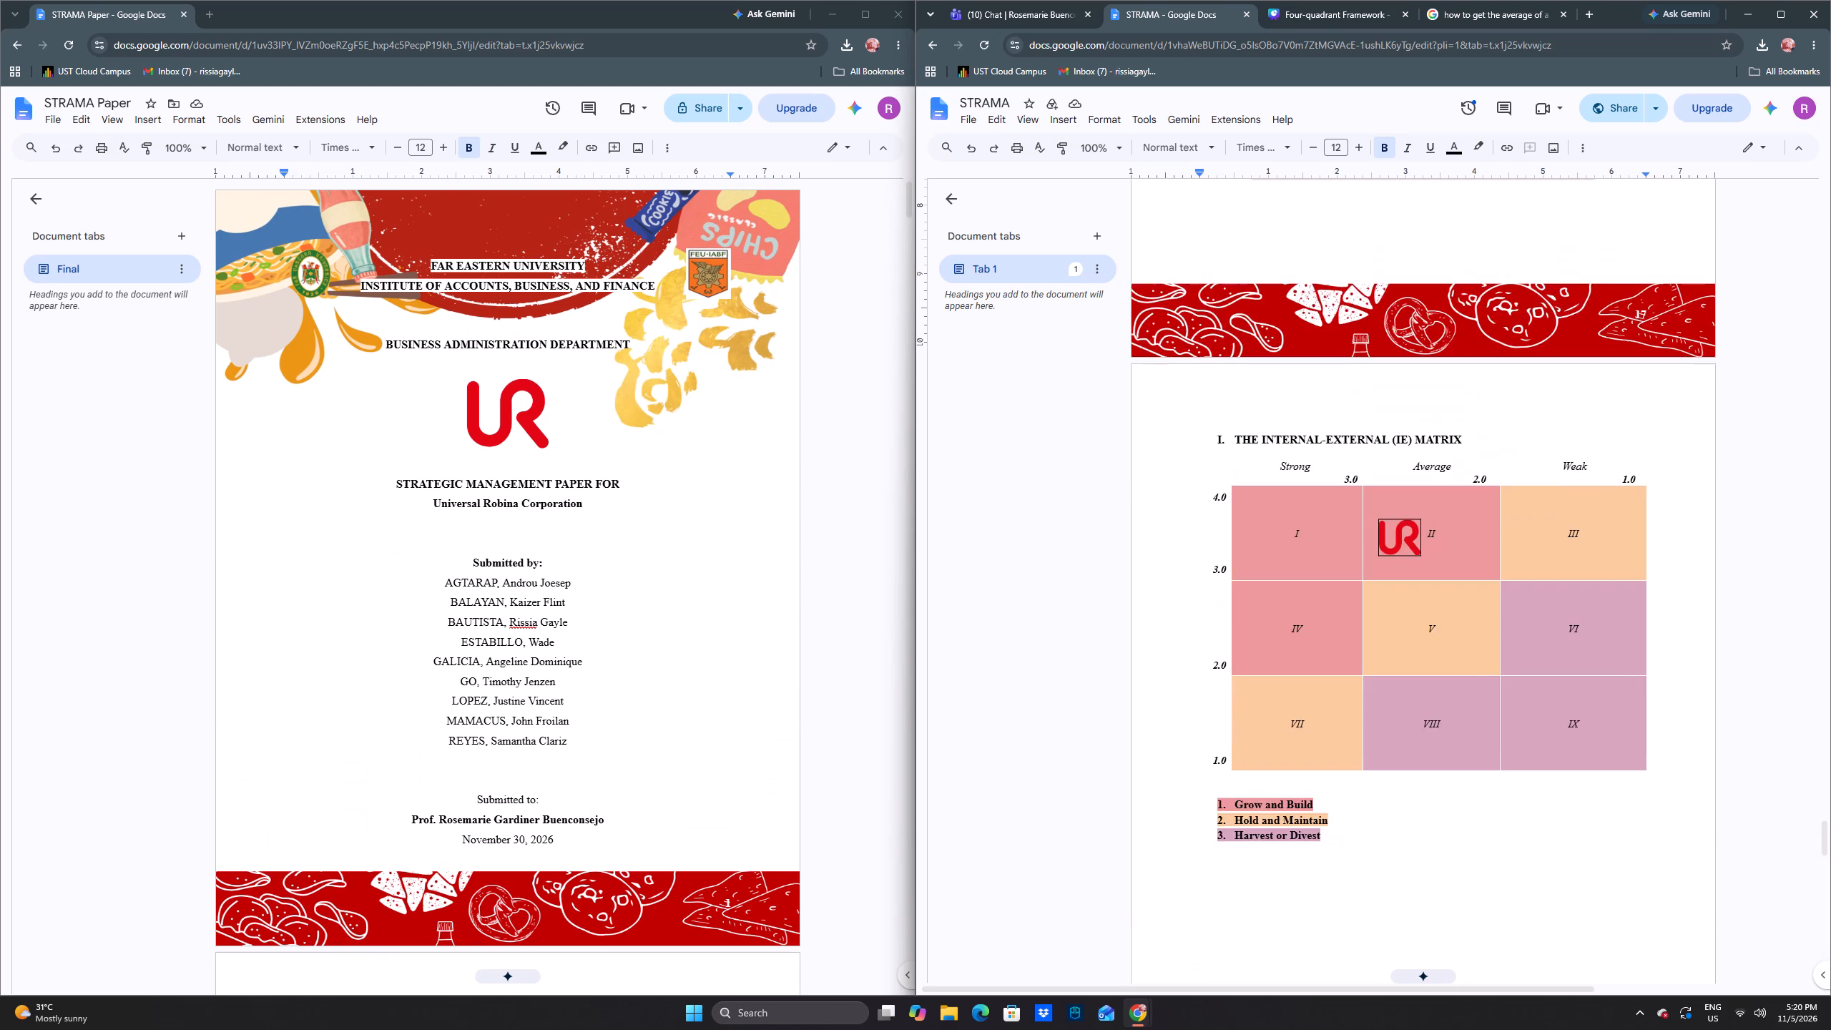
{"action": "scroll", "coordinate": [1265, 507], "scroll_direction": "up", "scroll_amount": 16}
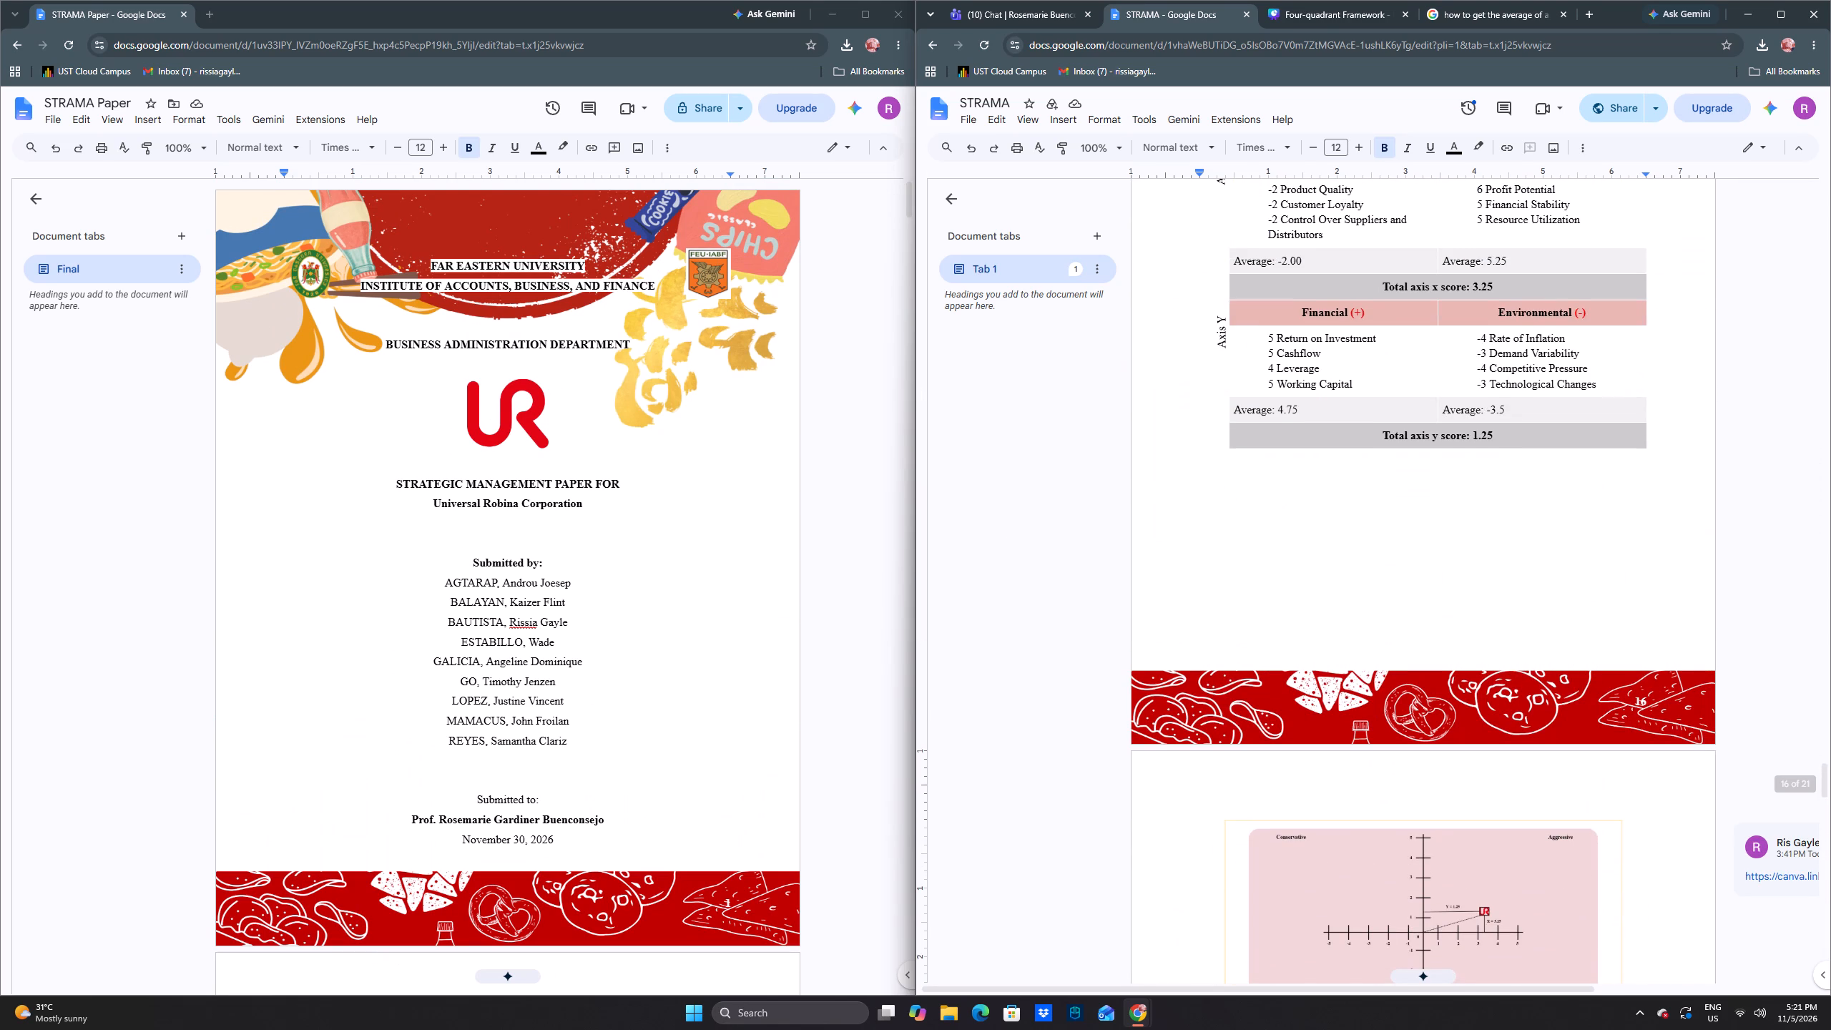
{"action": "scroll", "coordinate": [1274, 501], "scroll_direction": "up", "scroll_amount": 4}
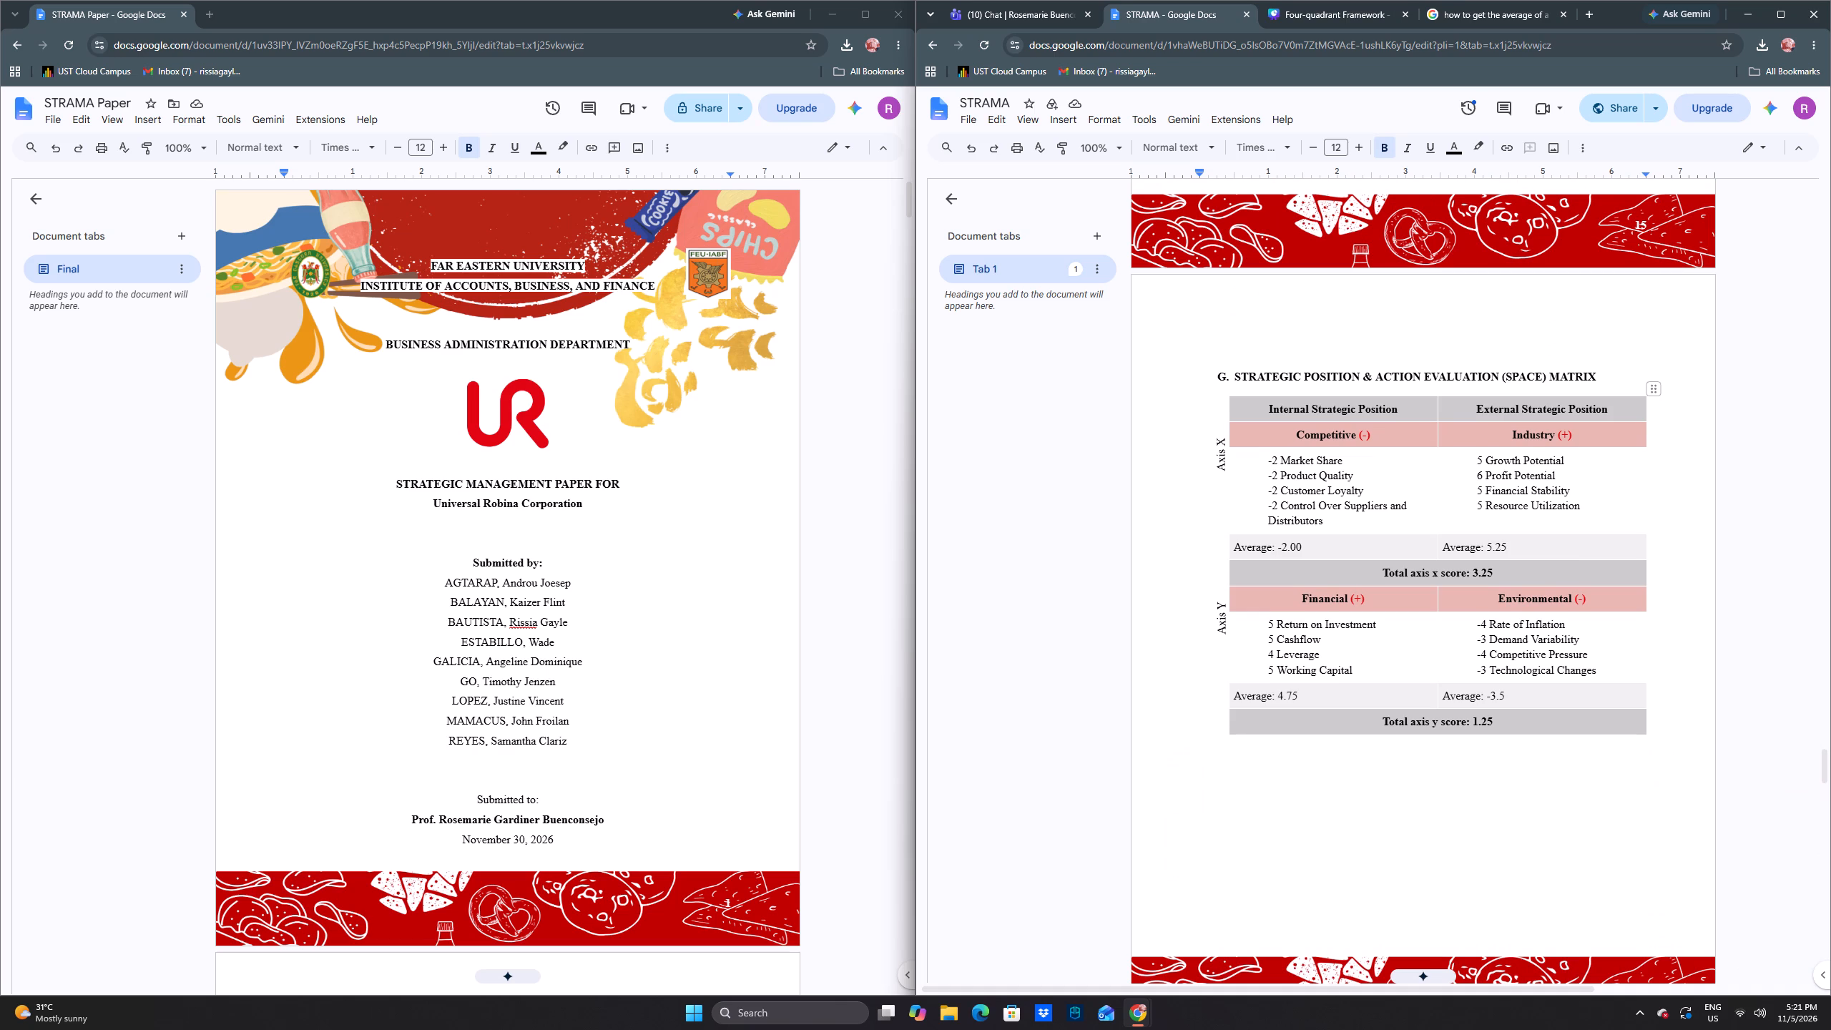
Look through STRAMA's later sections down to the References and return to the QSPM table.
{"action": "scroll", "coordinate": [1260, 482], "scroll_direction": "down", "scroll_amount": 20}
{"action": "scroll", "coordinate": [1260, 482], "scroll_direction": "down", "scroll_amount": 4}
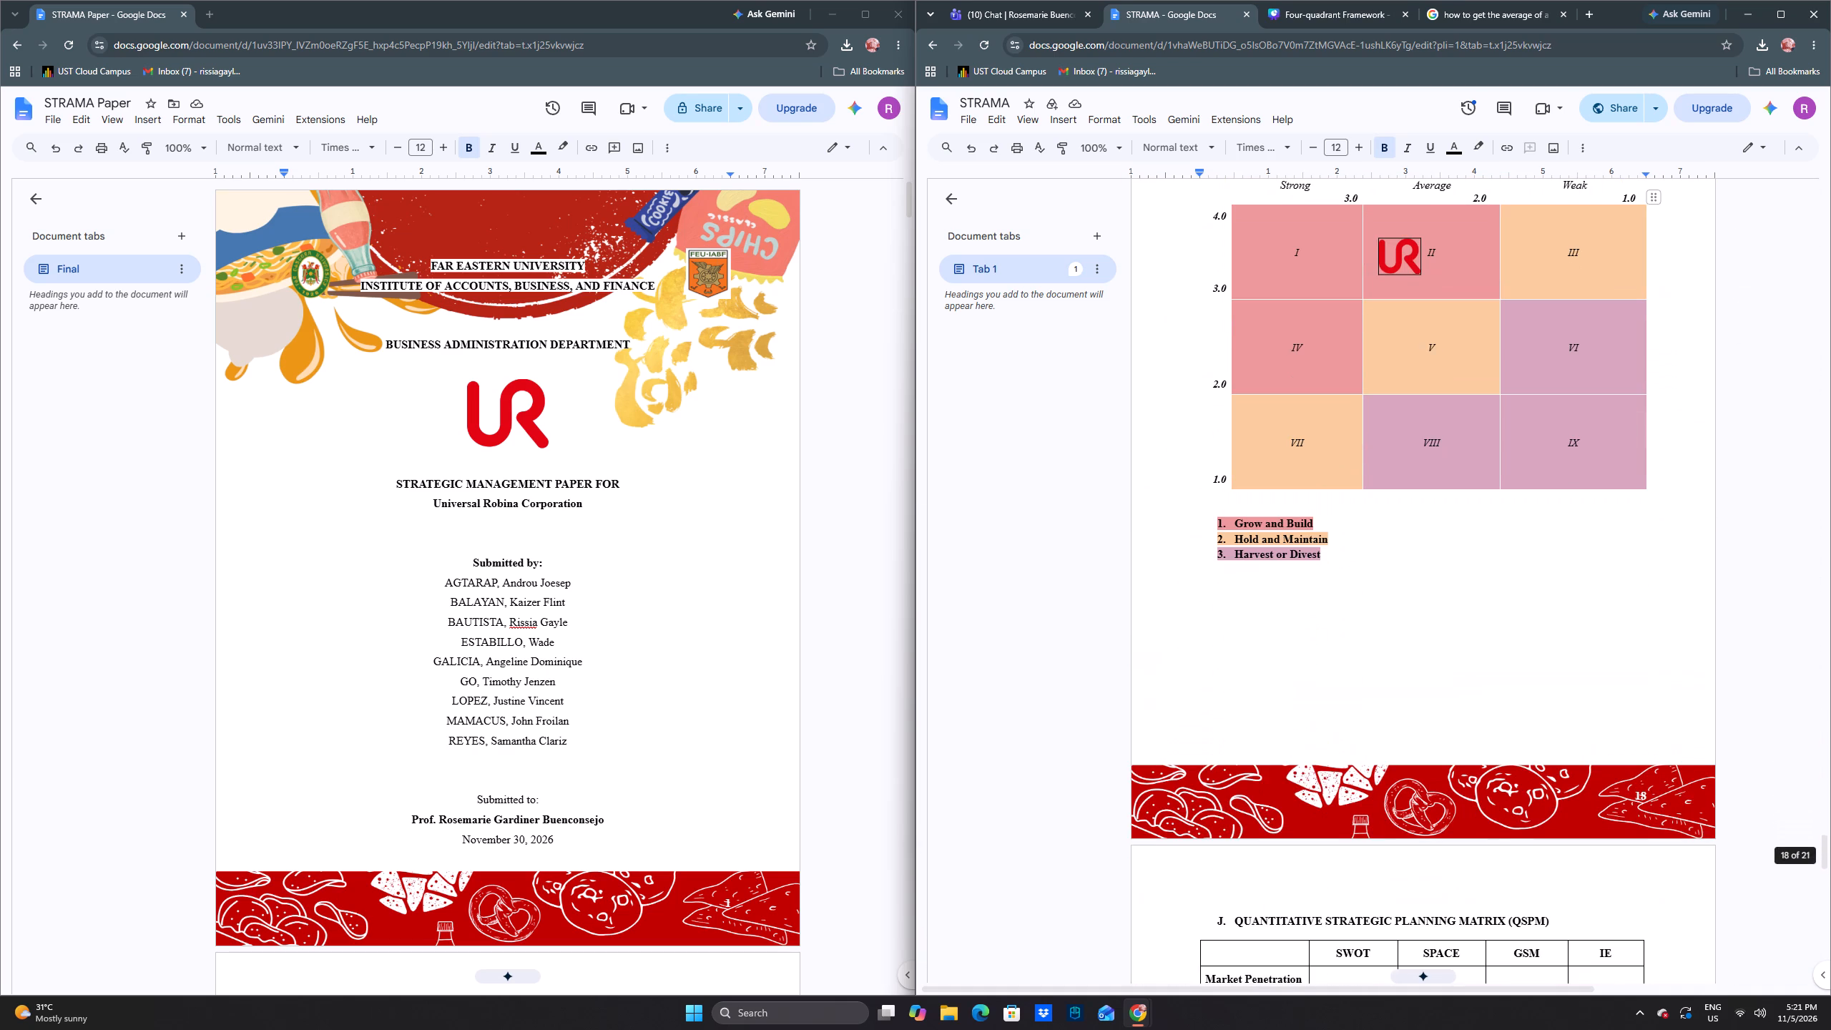
{"action": "scroll", "coordinate": [1252, 481], "scroll_direction": "down", "scroll_amount": 20}
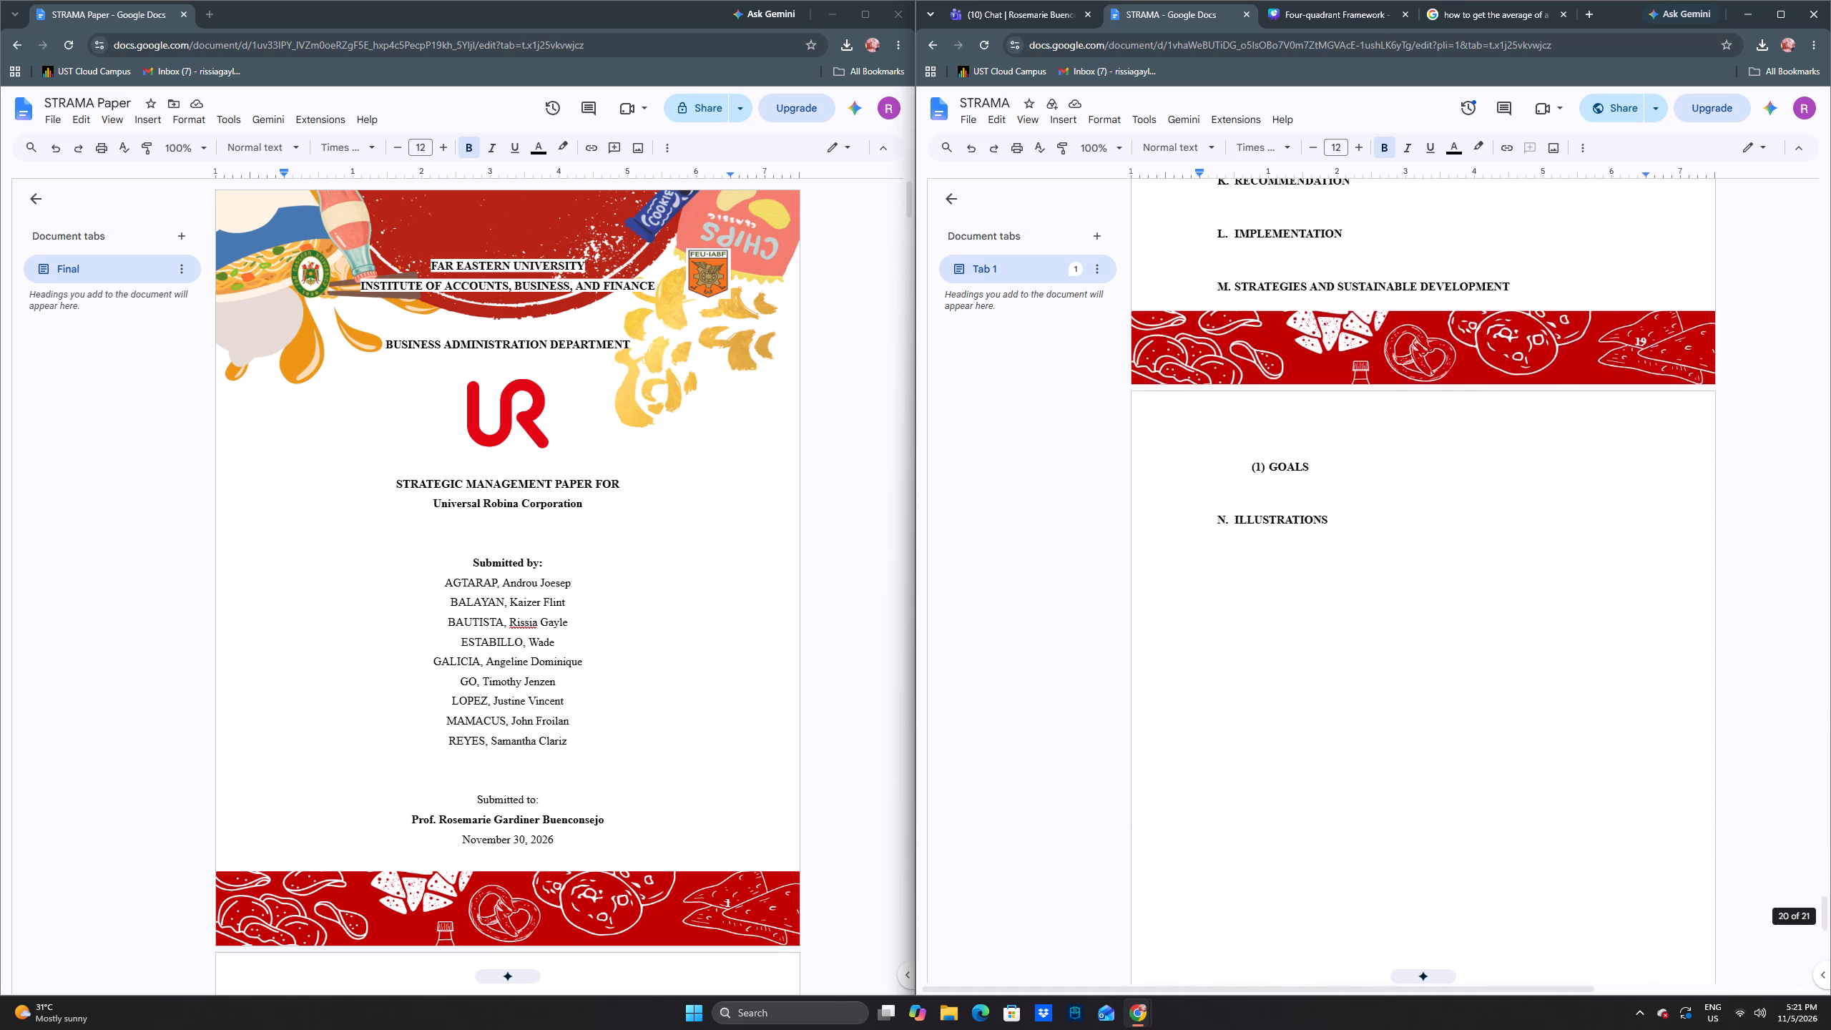
{"action": "scroll", "coordinate": [1246, 478], "scroll_direction": "down", "scroll_amount": 2}
{"action": "scroll", "coordinate": [1242, 474], "scroll_direction": "up", "scroll_amount": 4}
{"action": "scroll", "coordinate": [1230, 465], "scroll_direction": "down", "scroll_amount": 16}
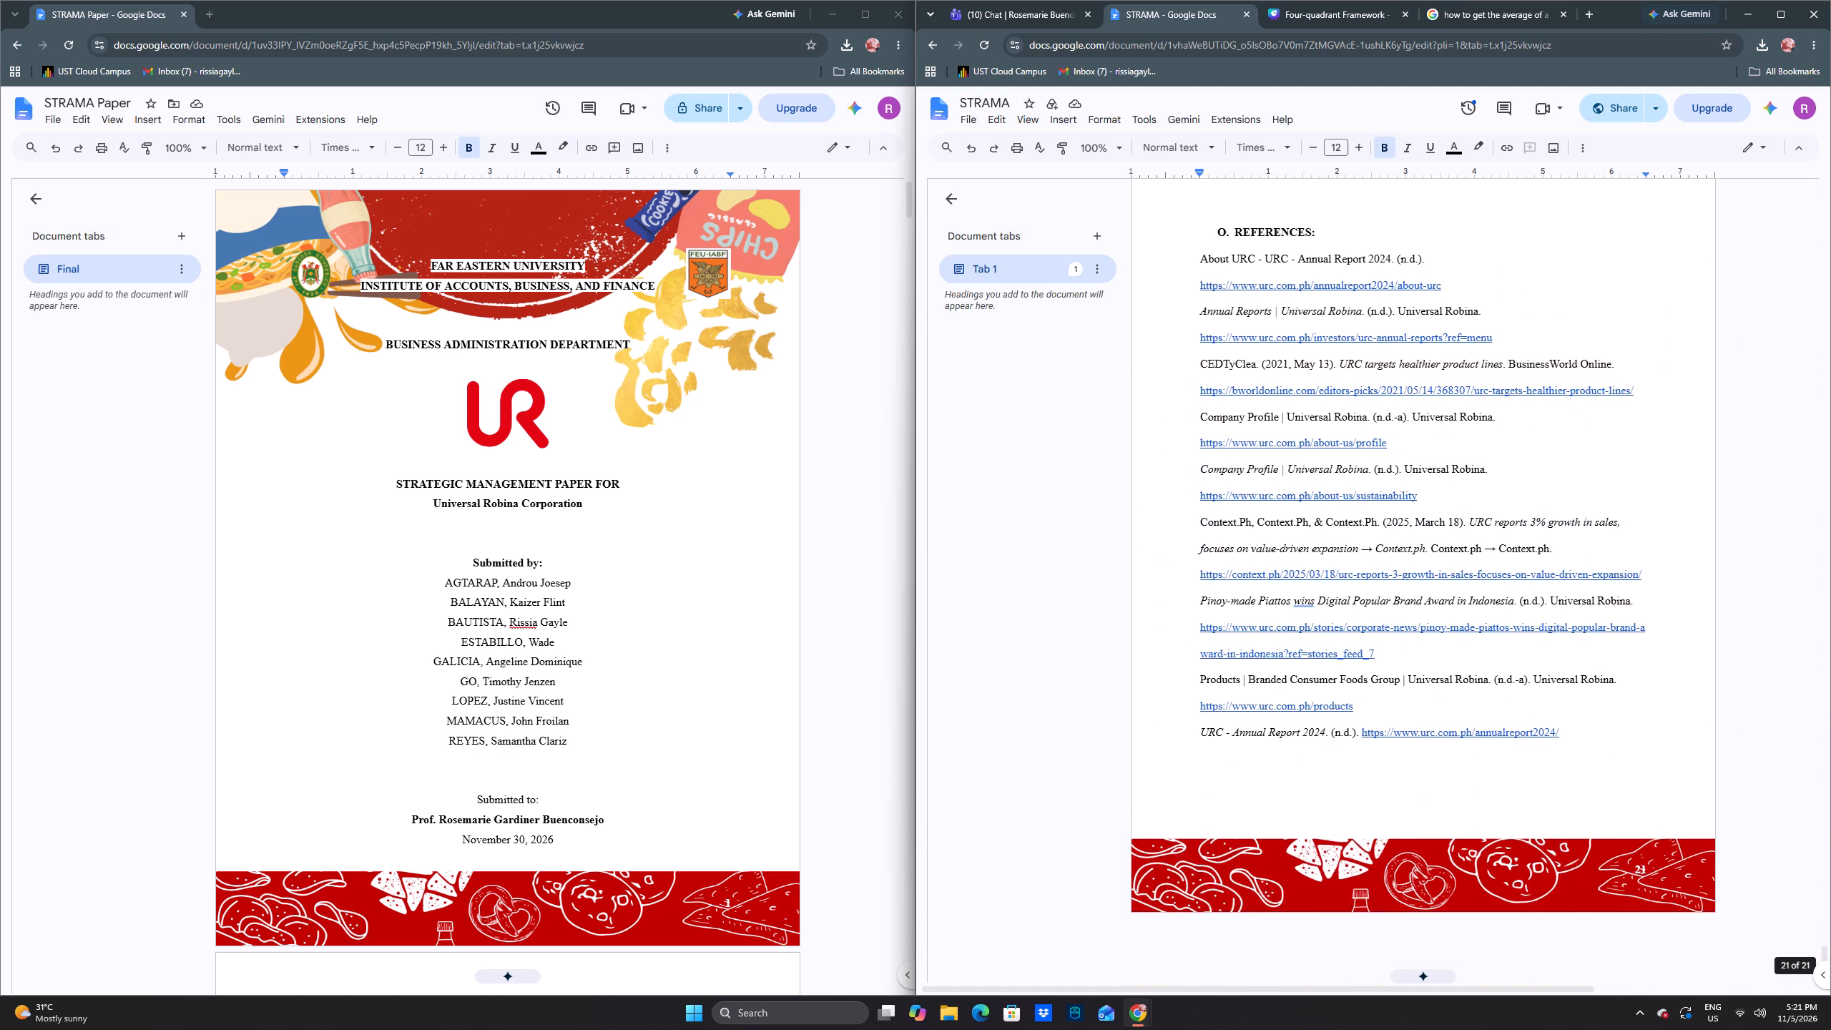
{"action": "scroll", "coordinate": [1229, 465], "scroll_direction": "up", "scroll_amount": 16}
{"action": "scroll", "coordinate": [1227, 463], "scroll_direction": "up", "scroll_amount": 5}
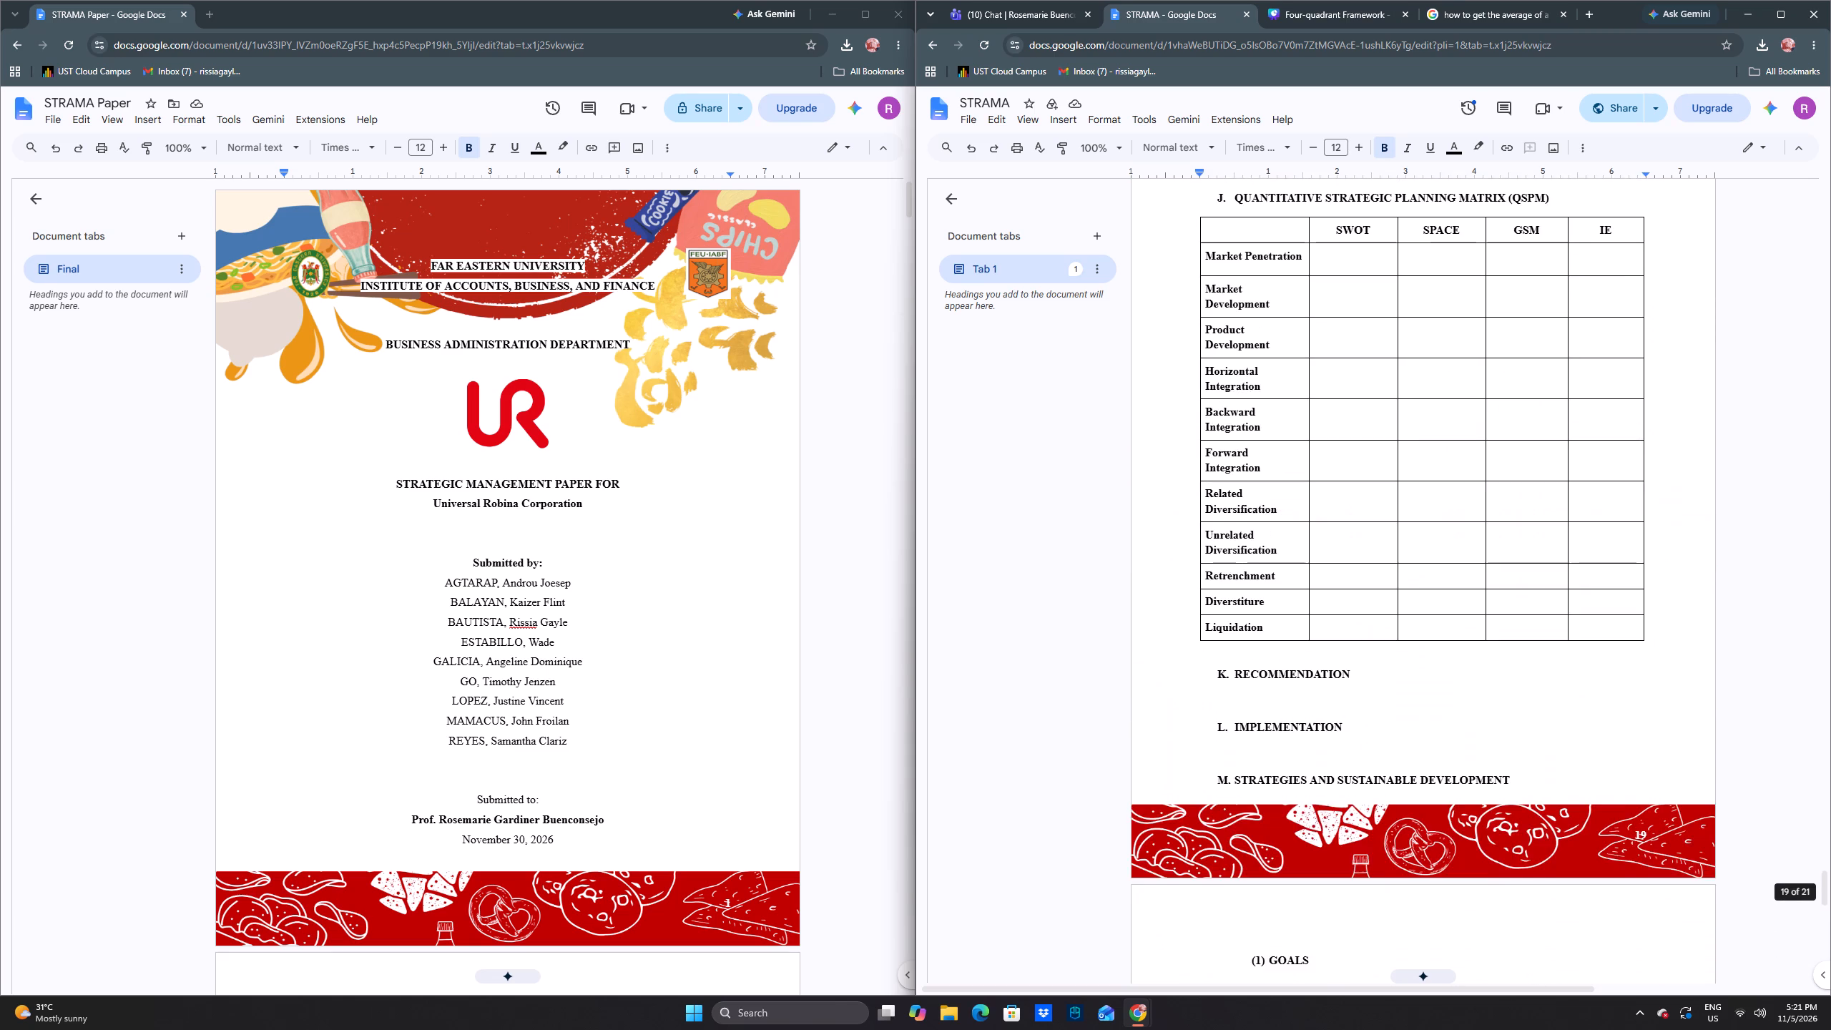
Review STRAMA's IE Matrix, Grand Strategy Matrix, SPACE graph and SPACE Matrix, going back to the SWOT strategies table.
{"action": "scroll", "coordinate": [1226, 460], "scroll_direction": "up", "scroll_amount": 13}
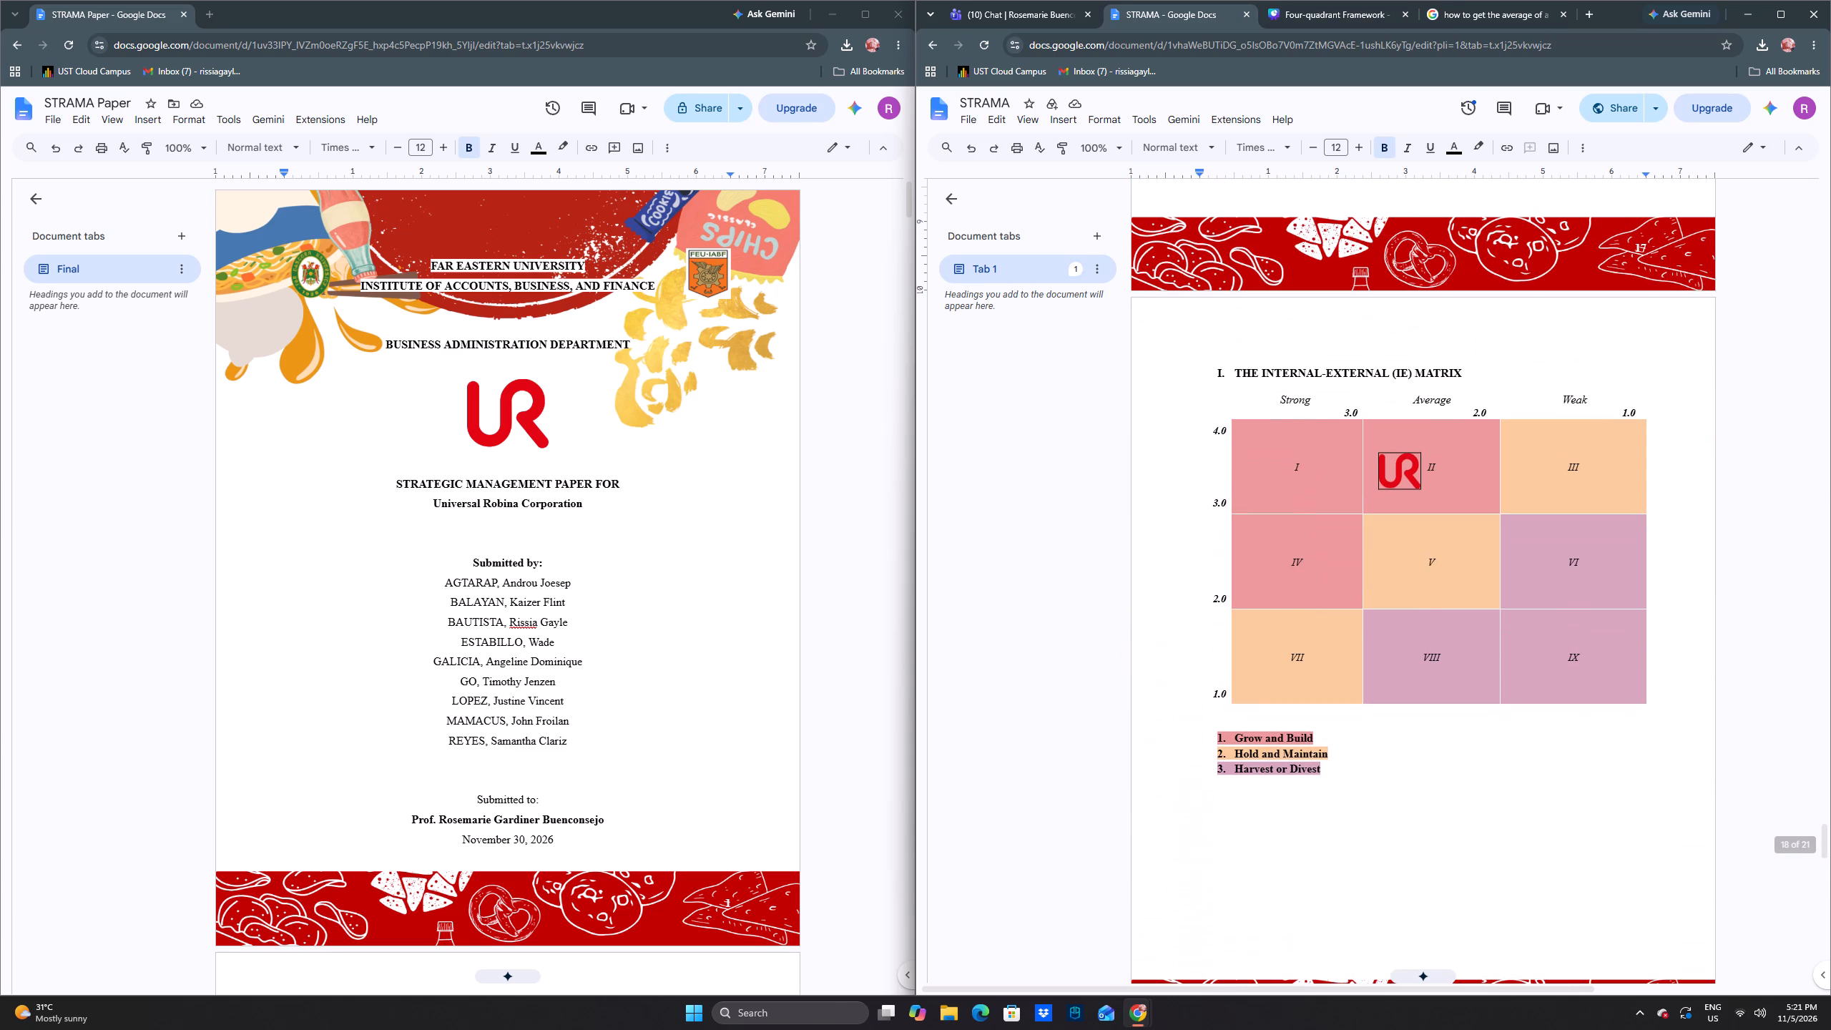
{"action": "scroll", "coordinate": [1318, 430], "scroll_direction": "up", "scroll_amount": 5}
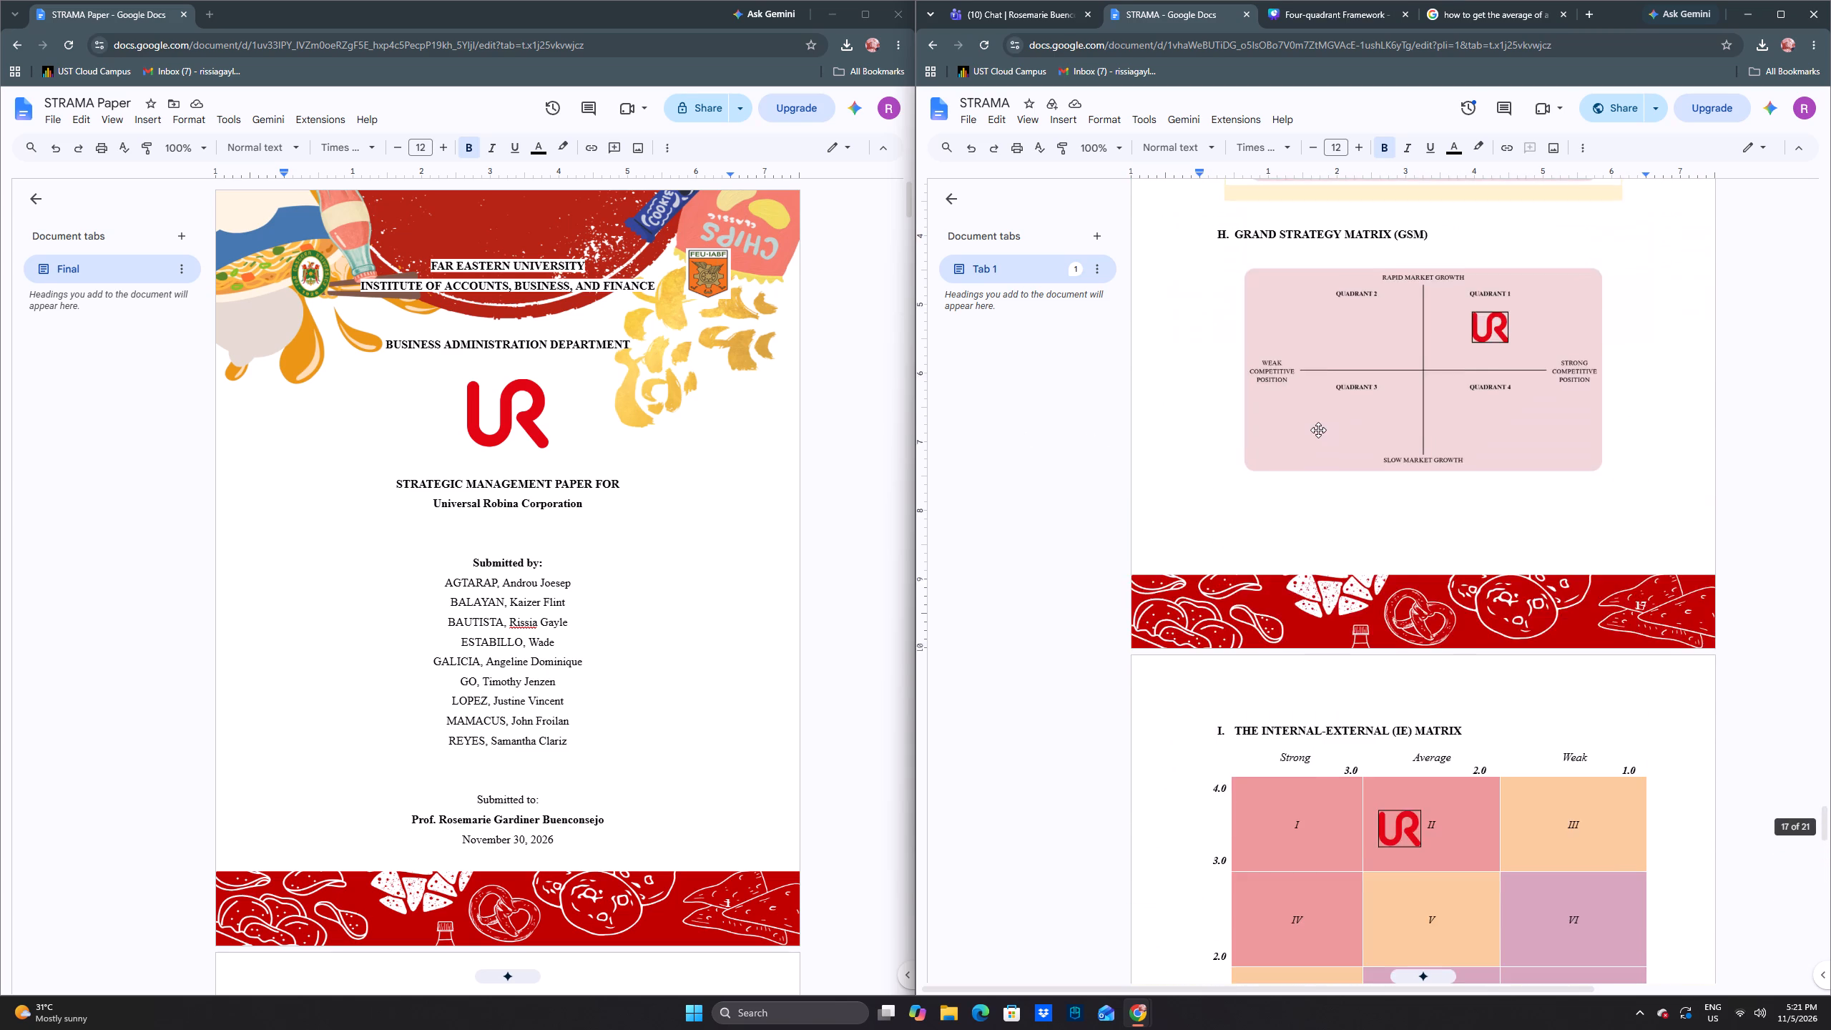
{"action": "scroll", "coordinate": [1318, 430], "scroll_direction": "up", "scroll_amount": 6}
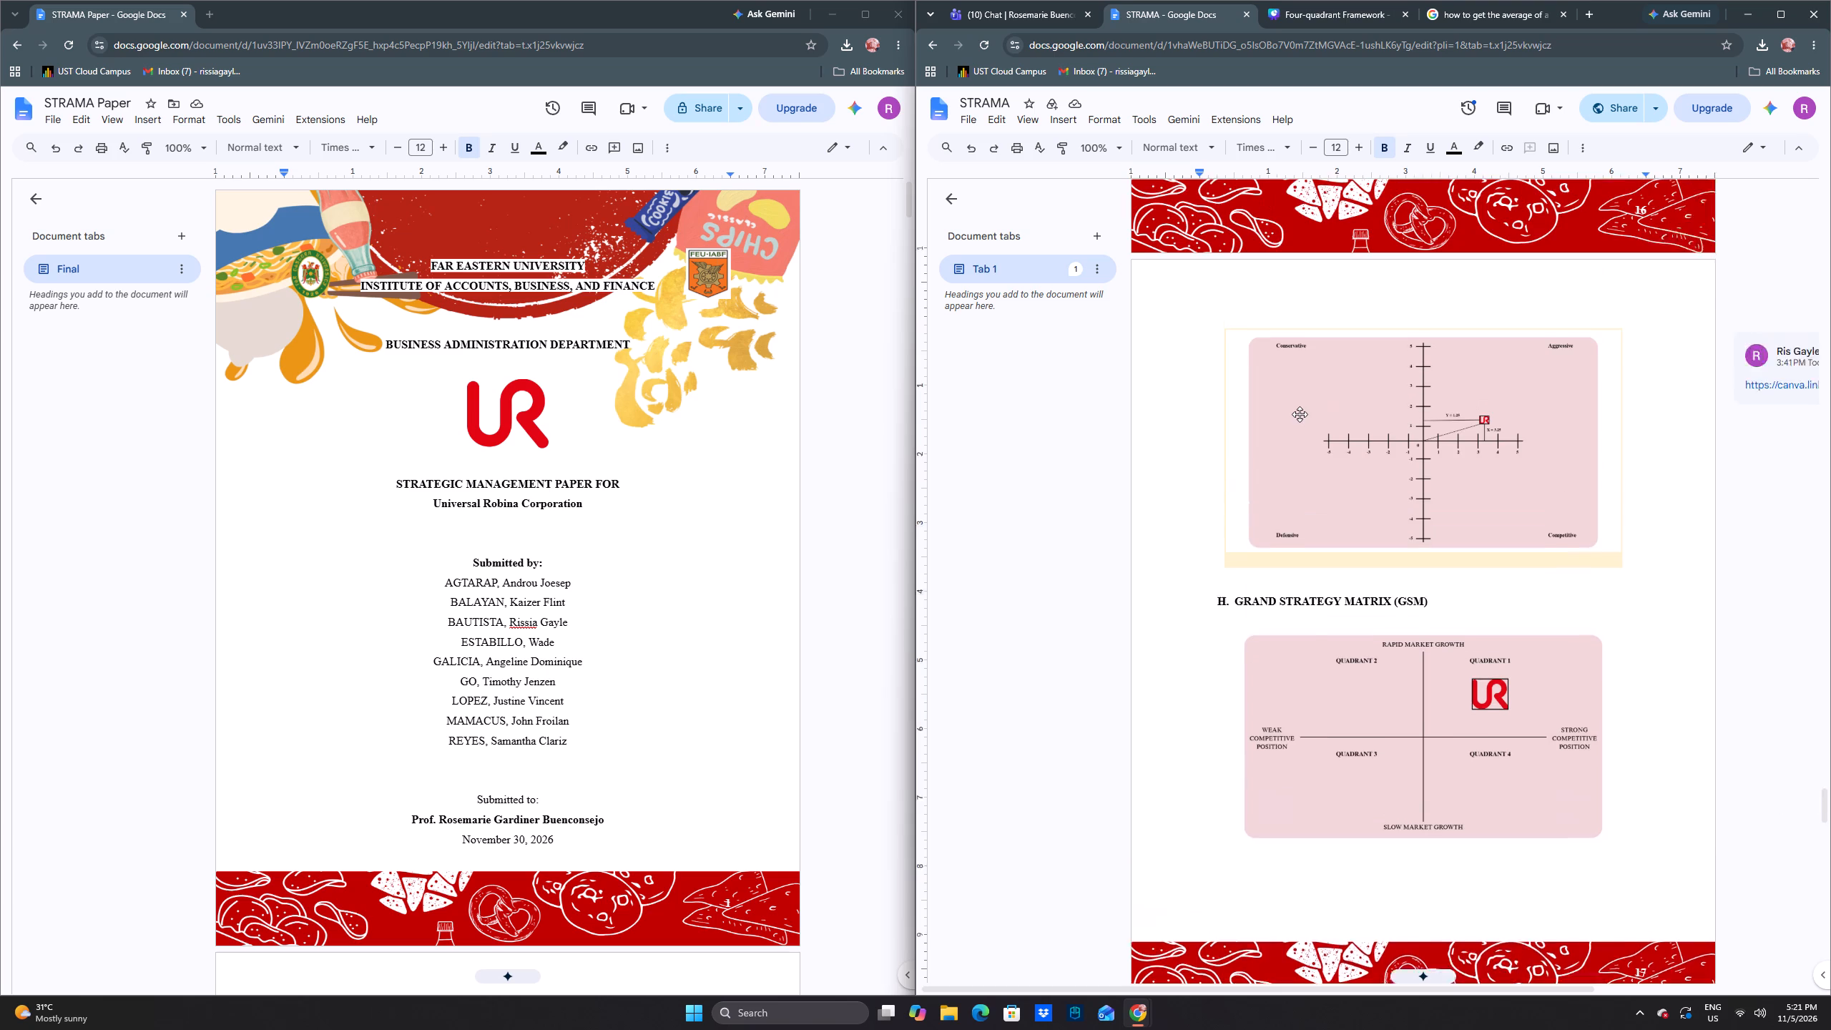
{"action": "scroll", "coordinate": [1280, 405], "scroll_direction": "up", "scroll_amount": 4}
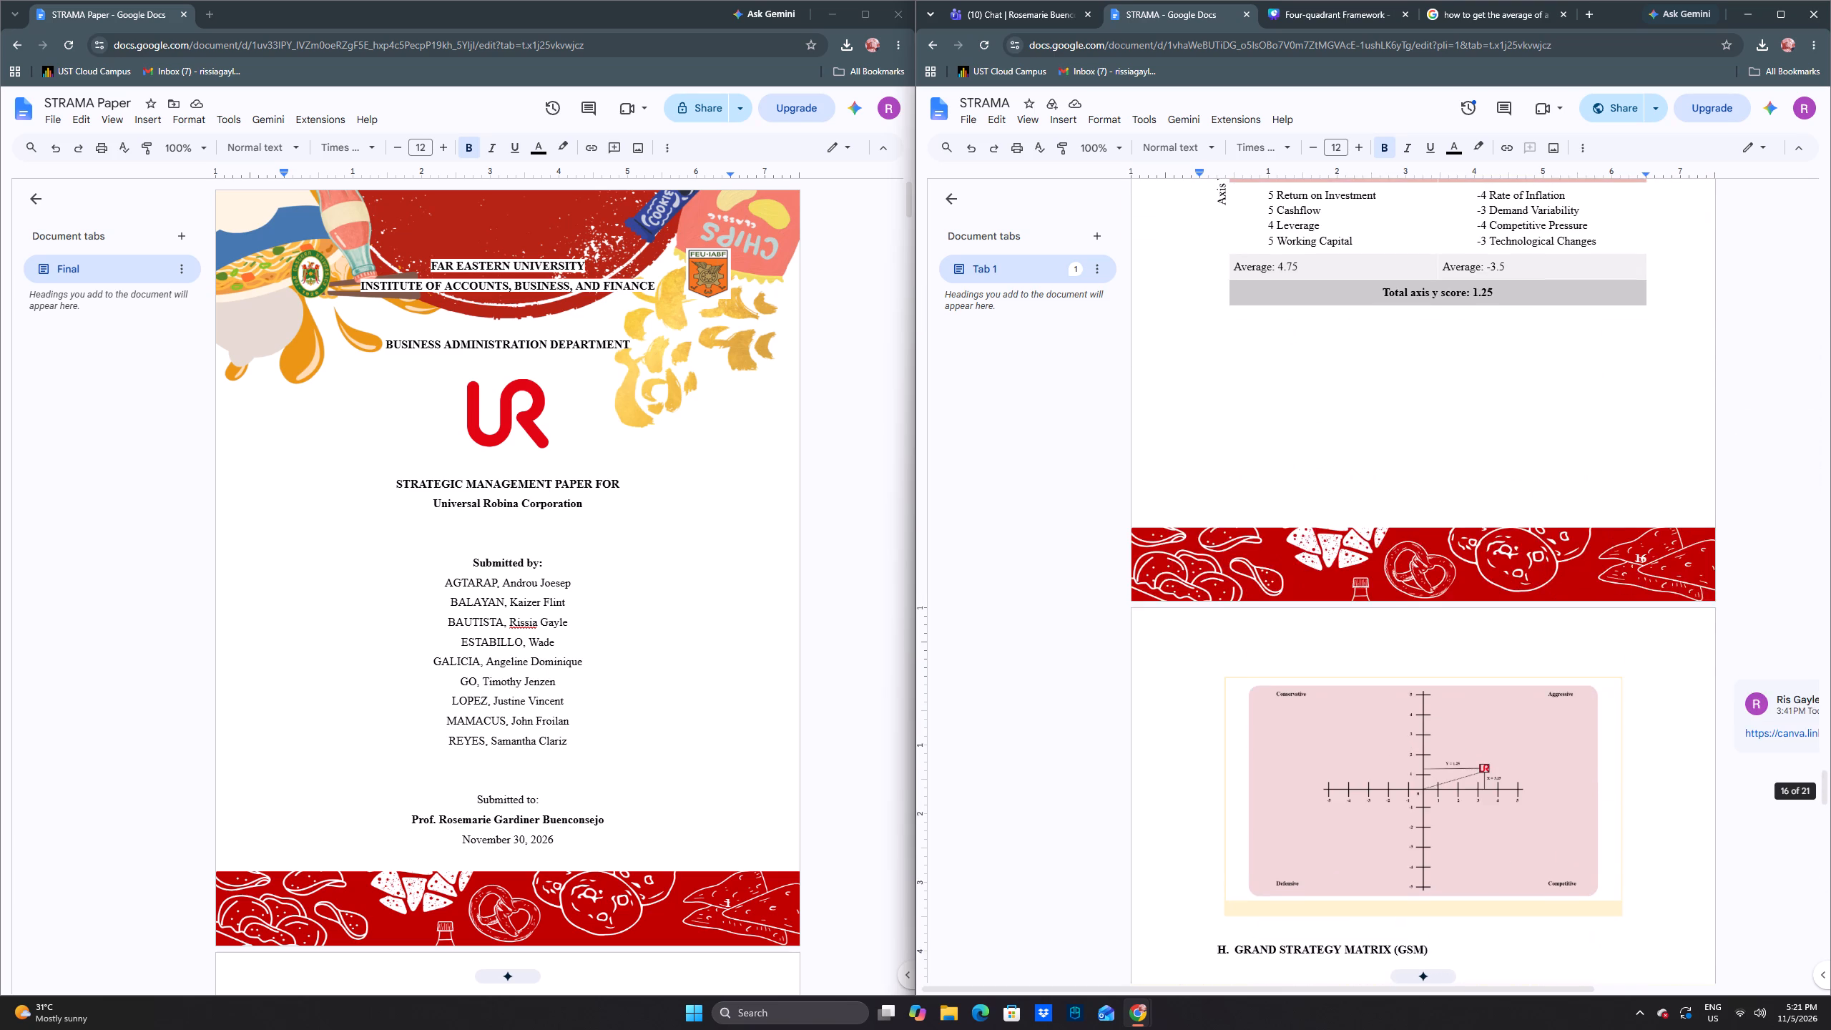
{"action": "scroll", "coordinate": [1271, 396], "scroll_direction": "up", "scroll_amount": 12}
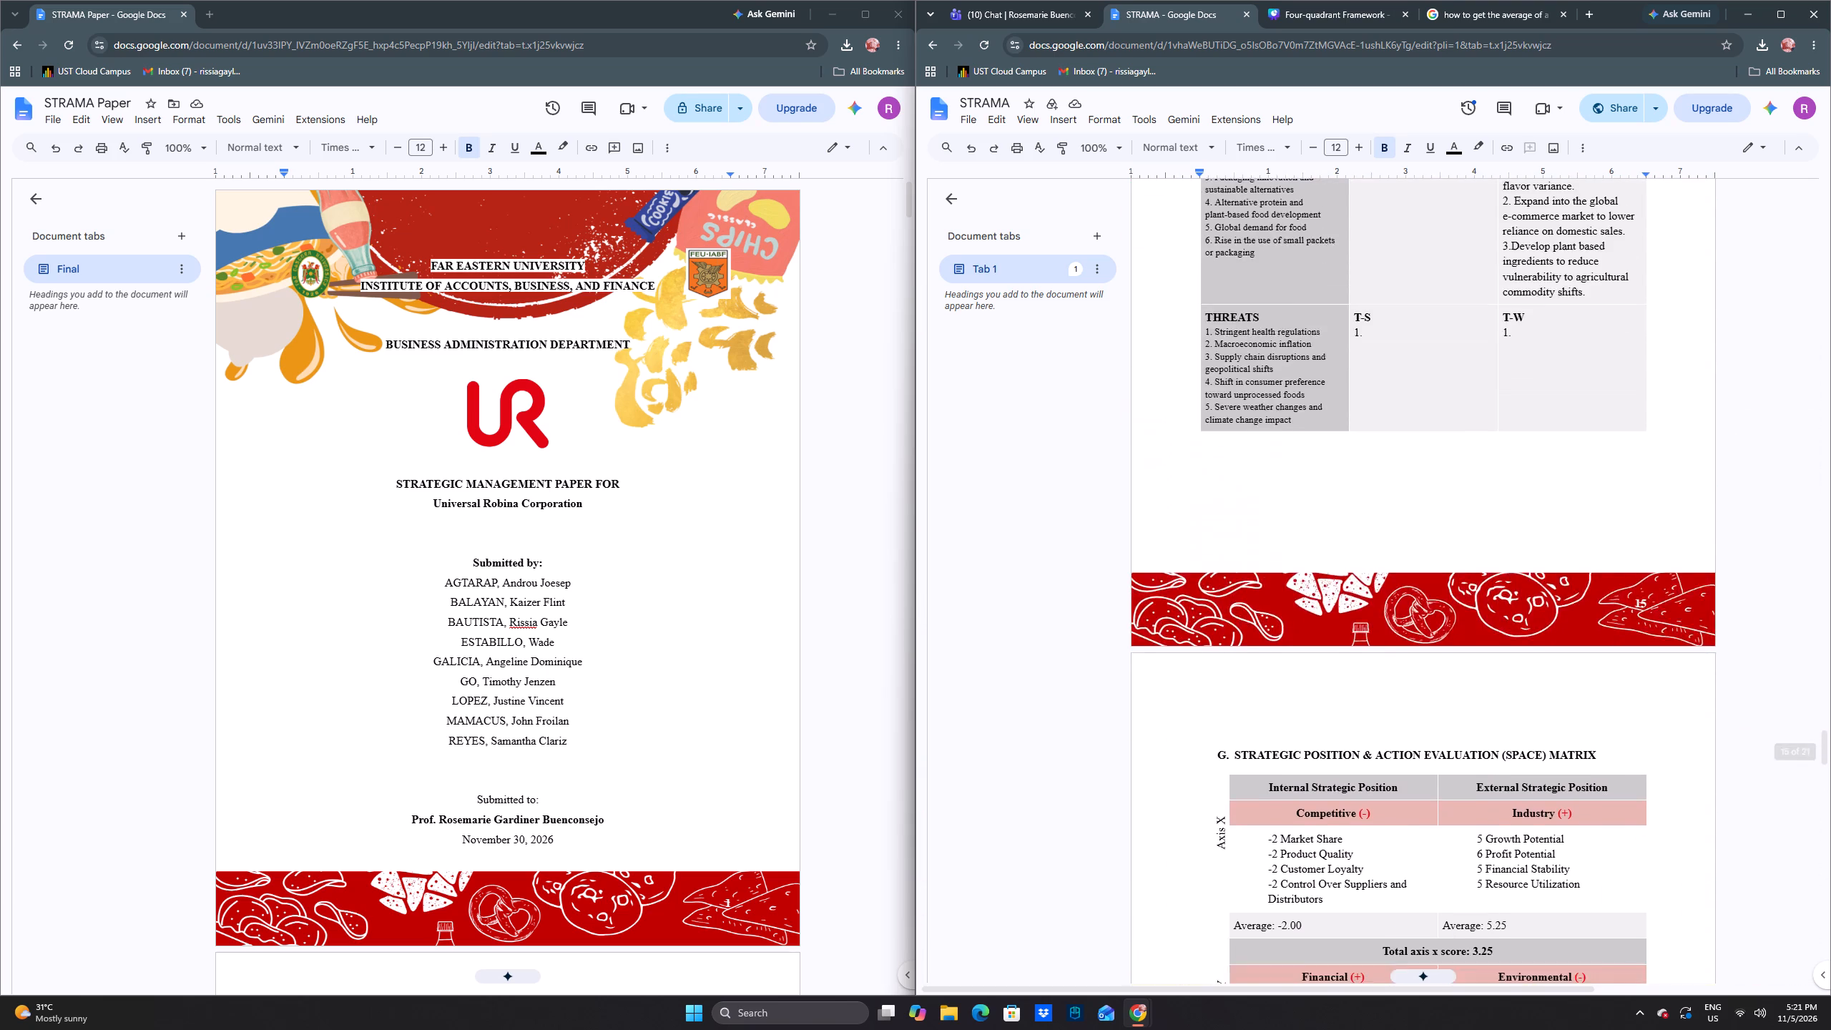
{"action": "scroll", "coordinate": [1287, 398], "scroll_direction": "up", "scroll_amount": 3}
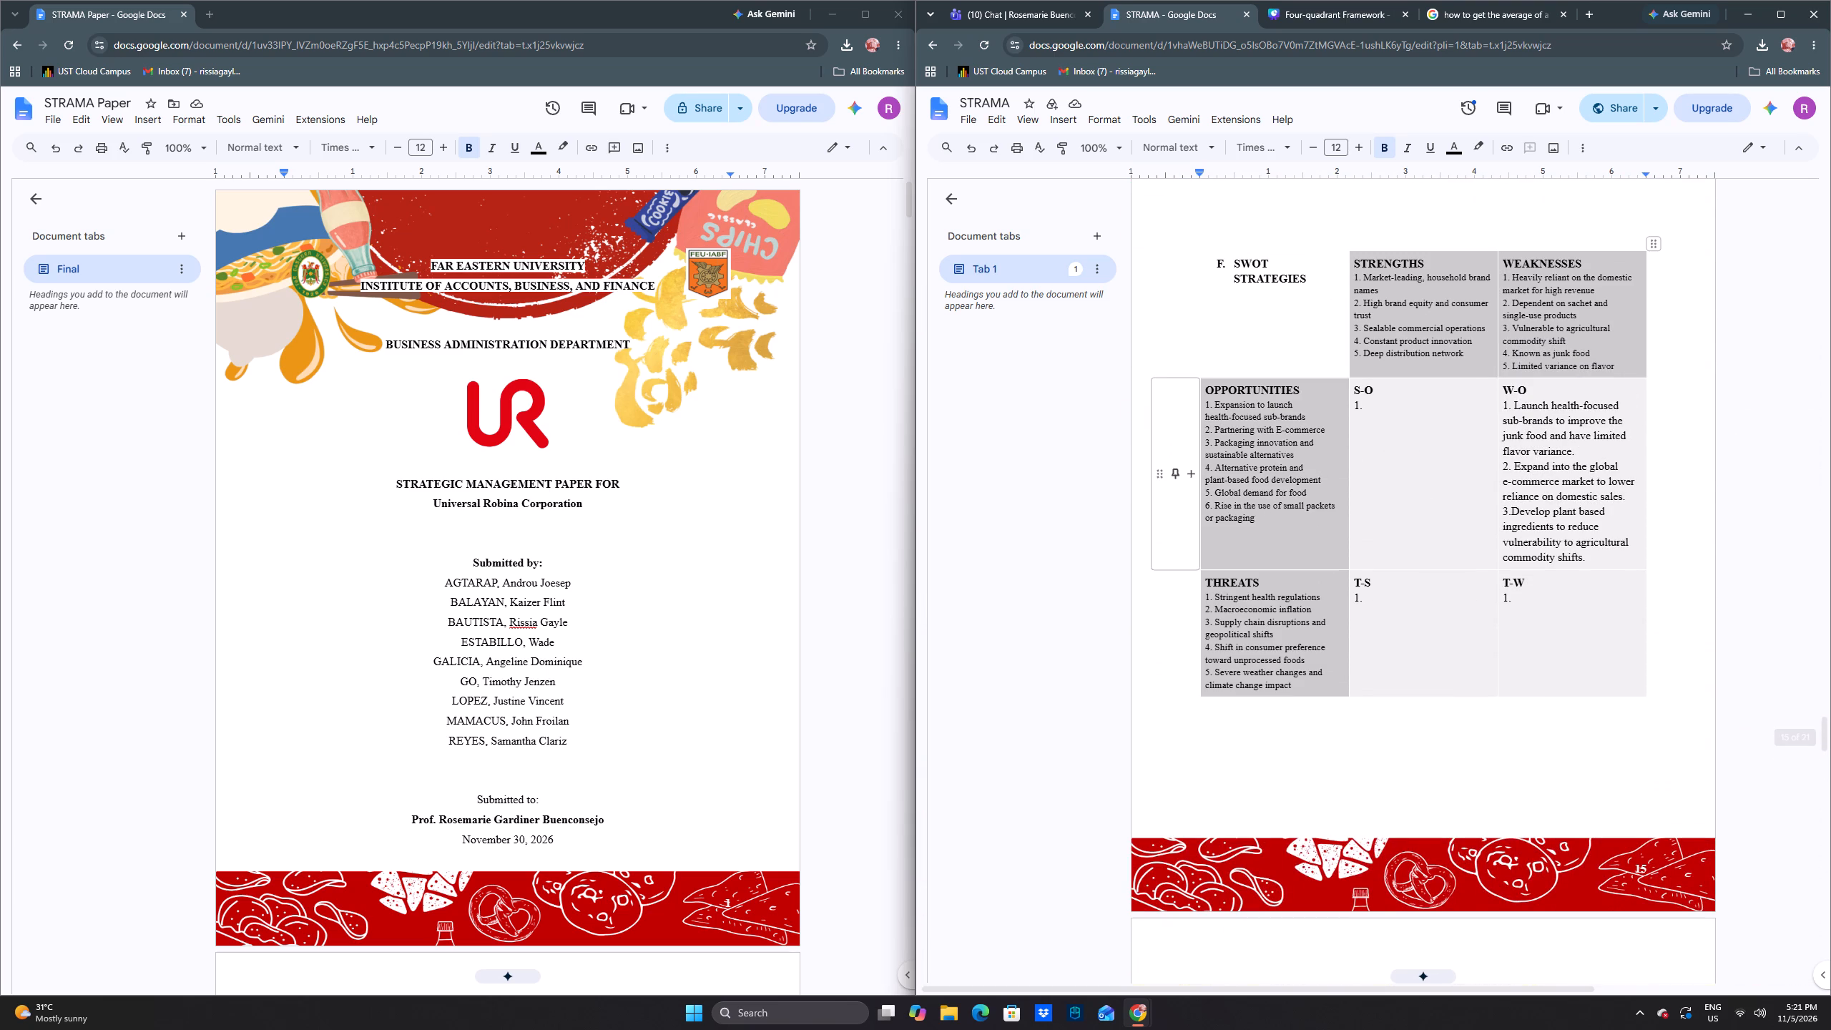
Examine the S-O and W-O cells and the remaining quadrants of STRAMA's SWOT strategies table.
{"action": "left_click", "coordinate": [1595, 434]}
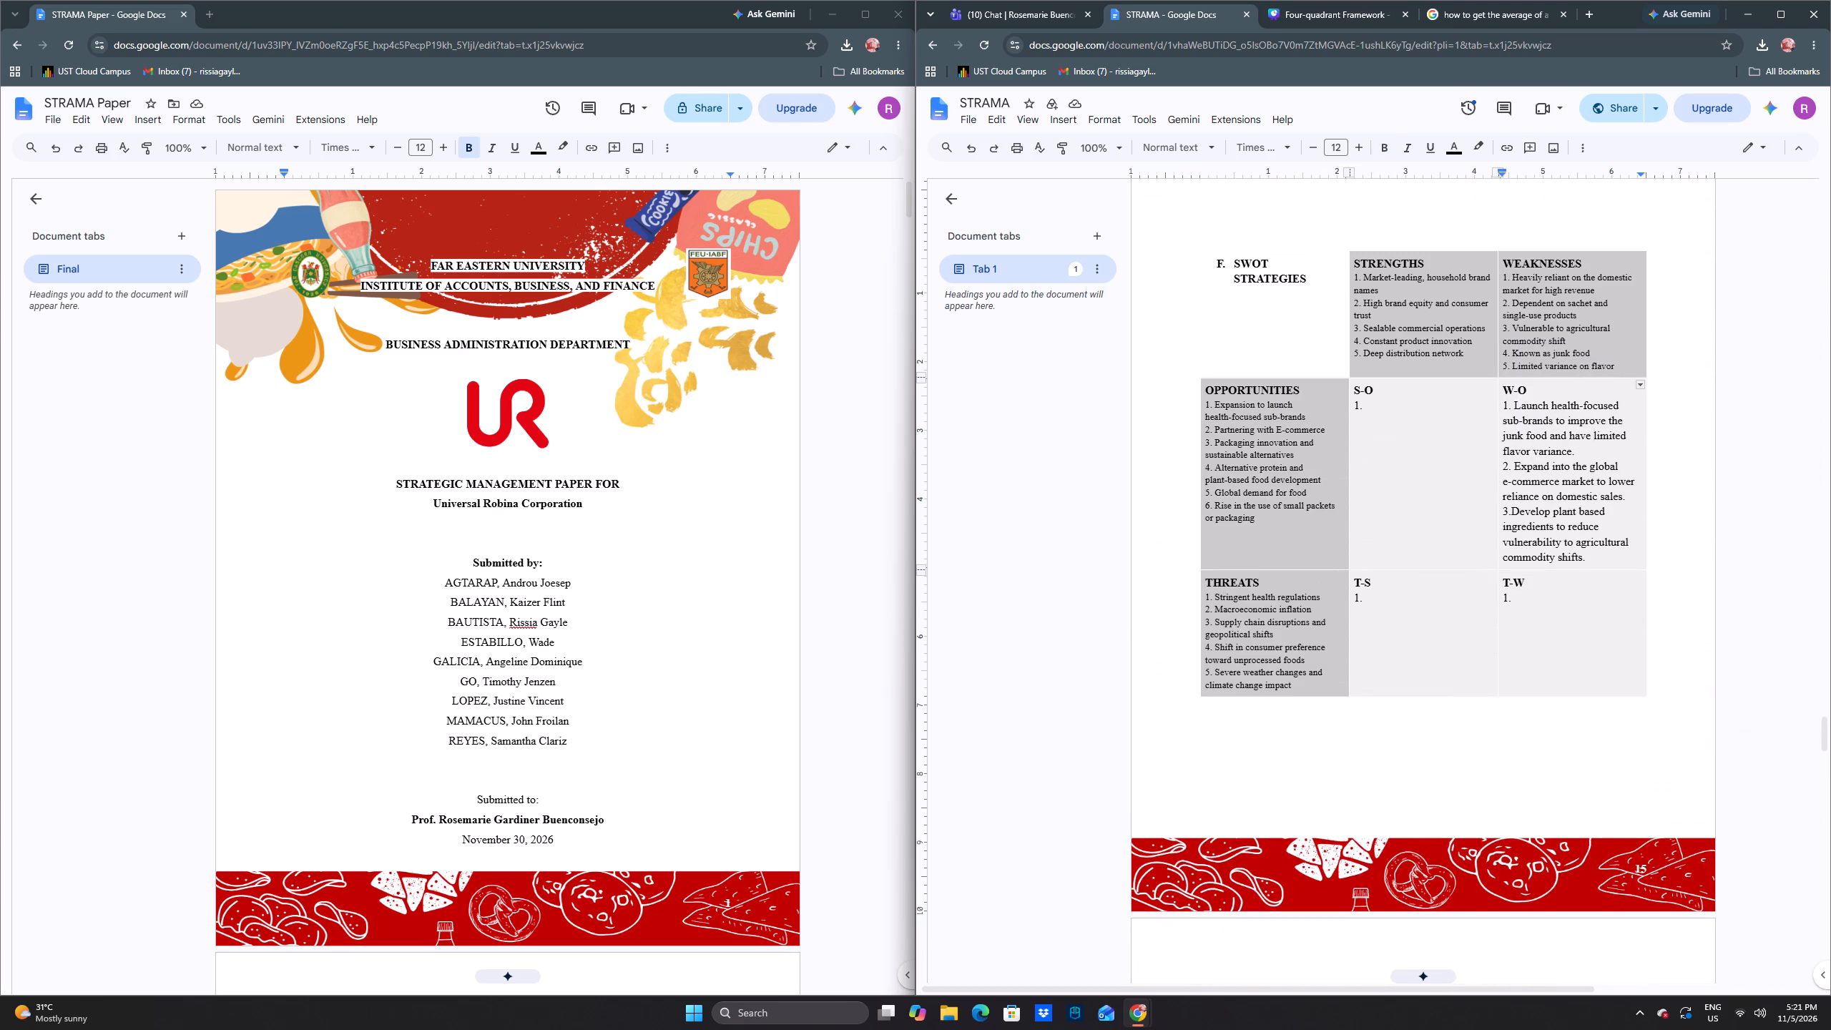
{"action": "left_click", "coordinate": [1287, 443]}
{"action": "left_click", "coordinate": [1402, 436]}
{"action": "left_click", "coordinate": [1551, 446]}
{"action": "scroll", "coordinate": [1421, 427], "scroll_direction": "up", "scroll_amount": 4}
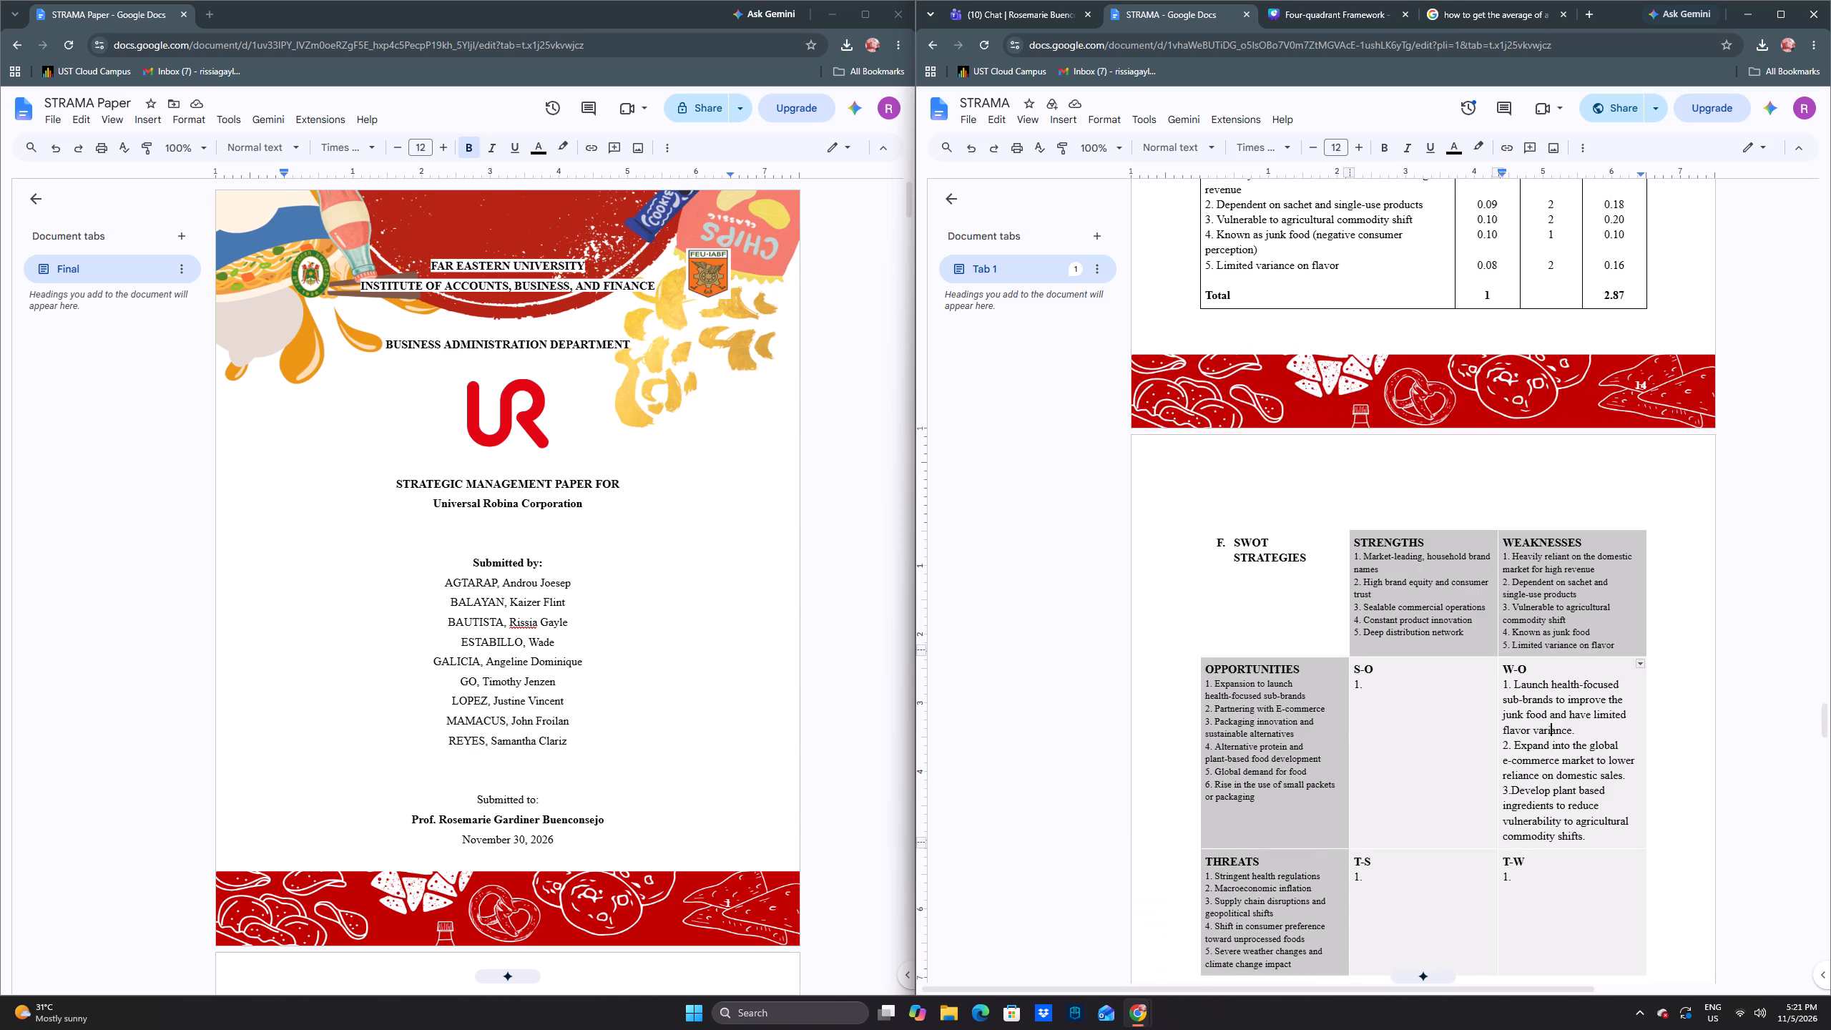
{"action": "scroll", "coordinate": [1420, 424], "scroll_direction": "up", "scroll_amount": 4}
{"action": "scroll", "coordinate": [1420, 424], "scroll_direction": "down", "scroll_amount": 9}
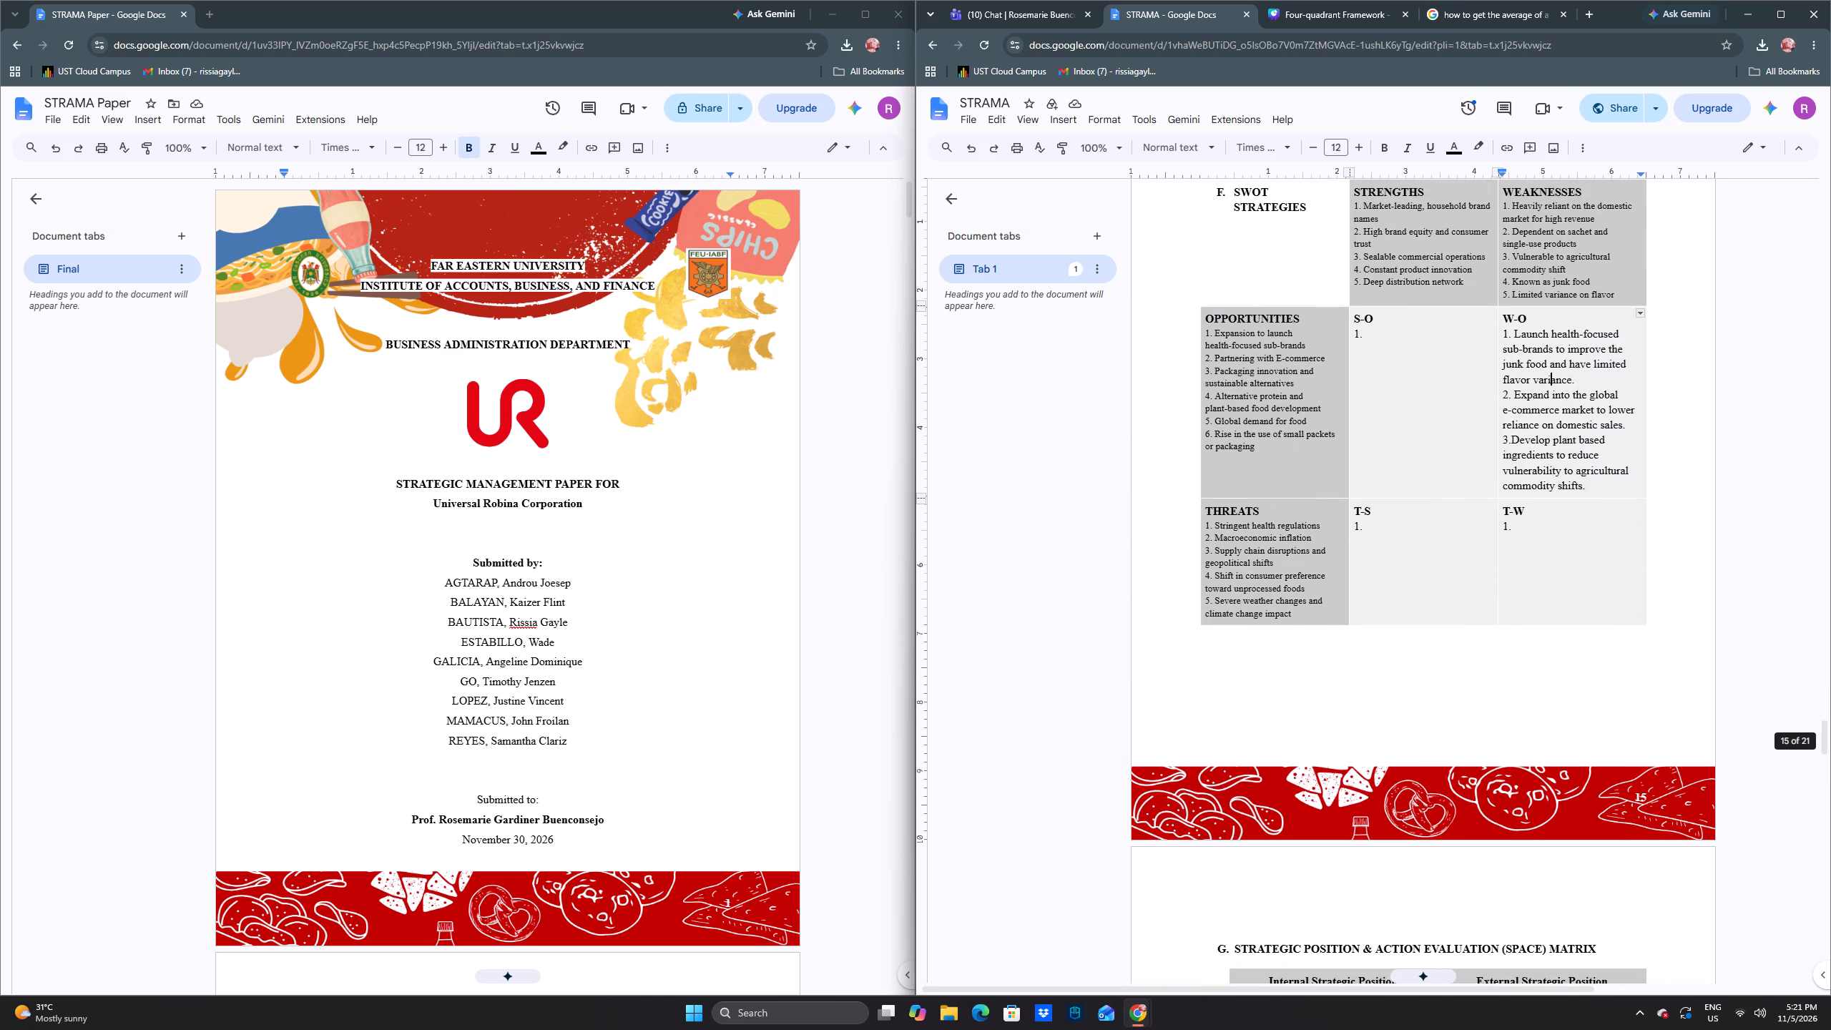
{"action": "scroll", "coordinate": [1483, 423], "scroll_direction": "down", "scroll_amount": 2}
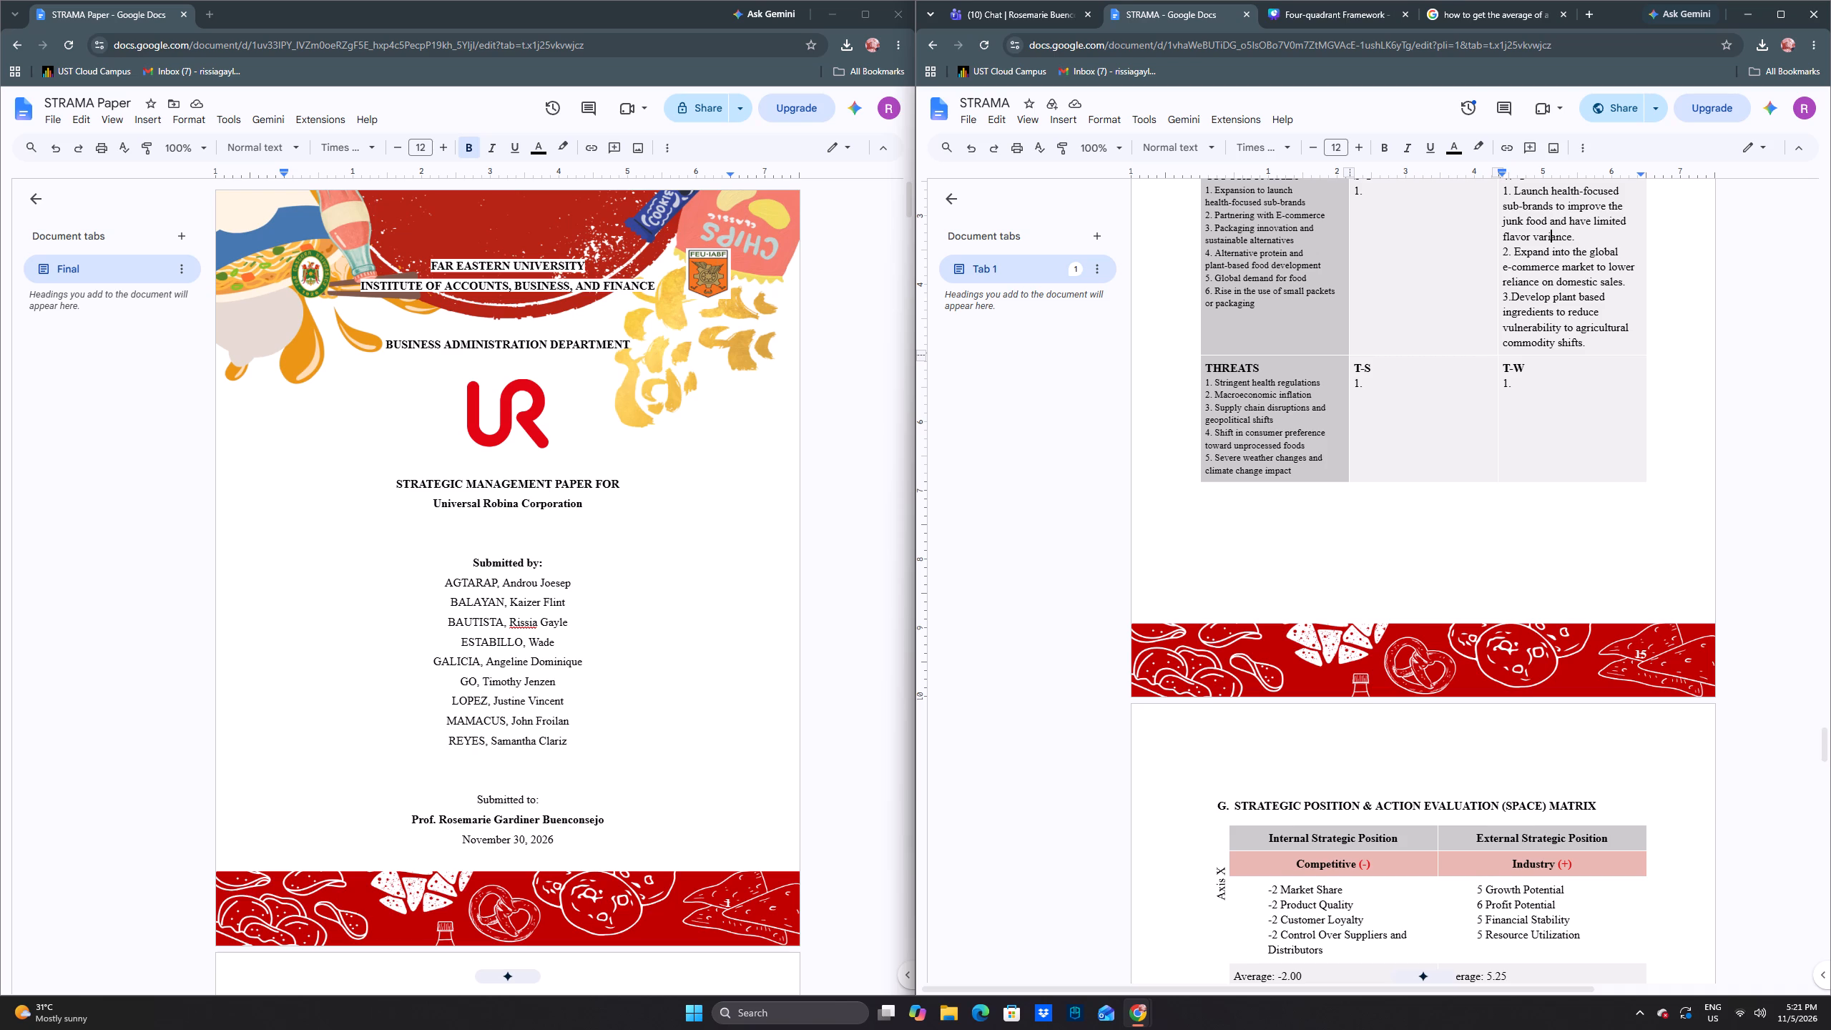
{"action": "scroll", "coordinate": [1428, 371], "scroll_direction": "up", "scroll_amount": 2}
{"action": "scroll", "coordinate": [1457, 464], "scroll_direction": "down", "scroll_amount": 2}
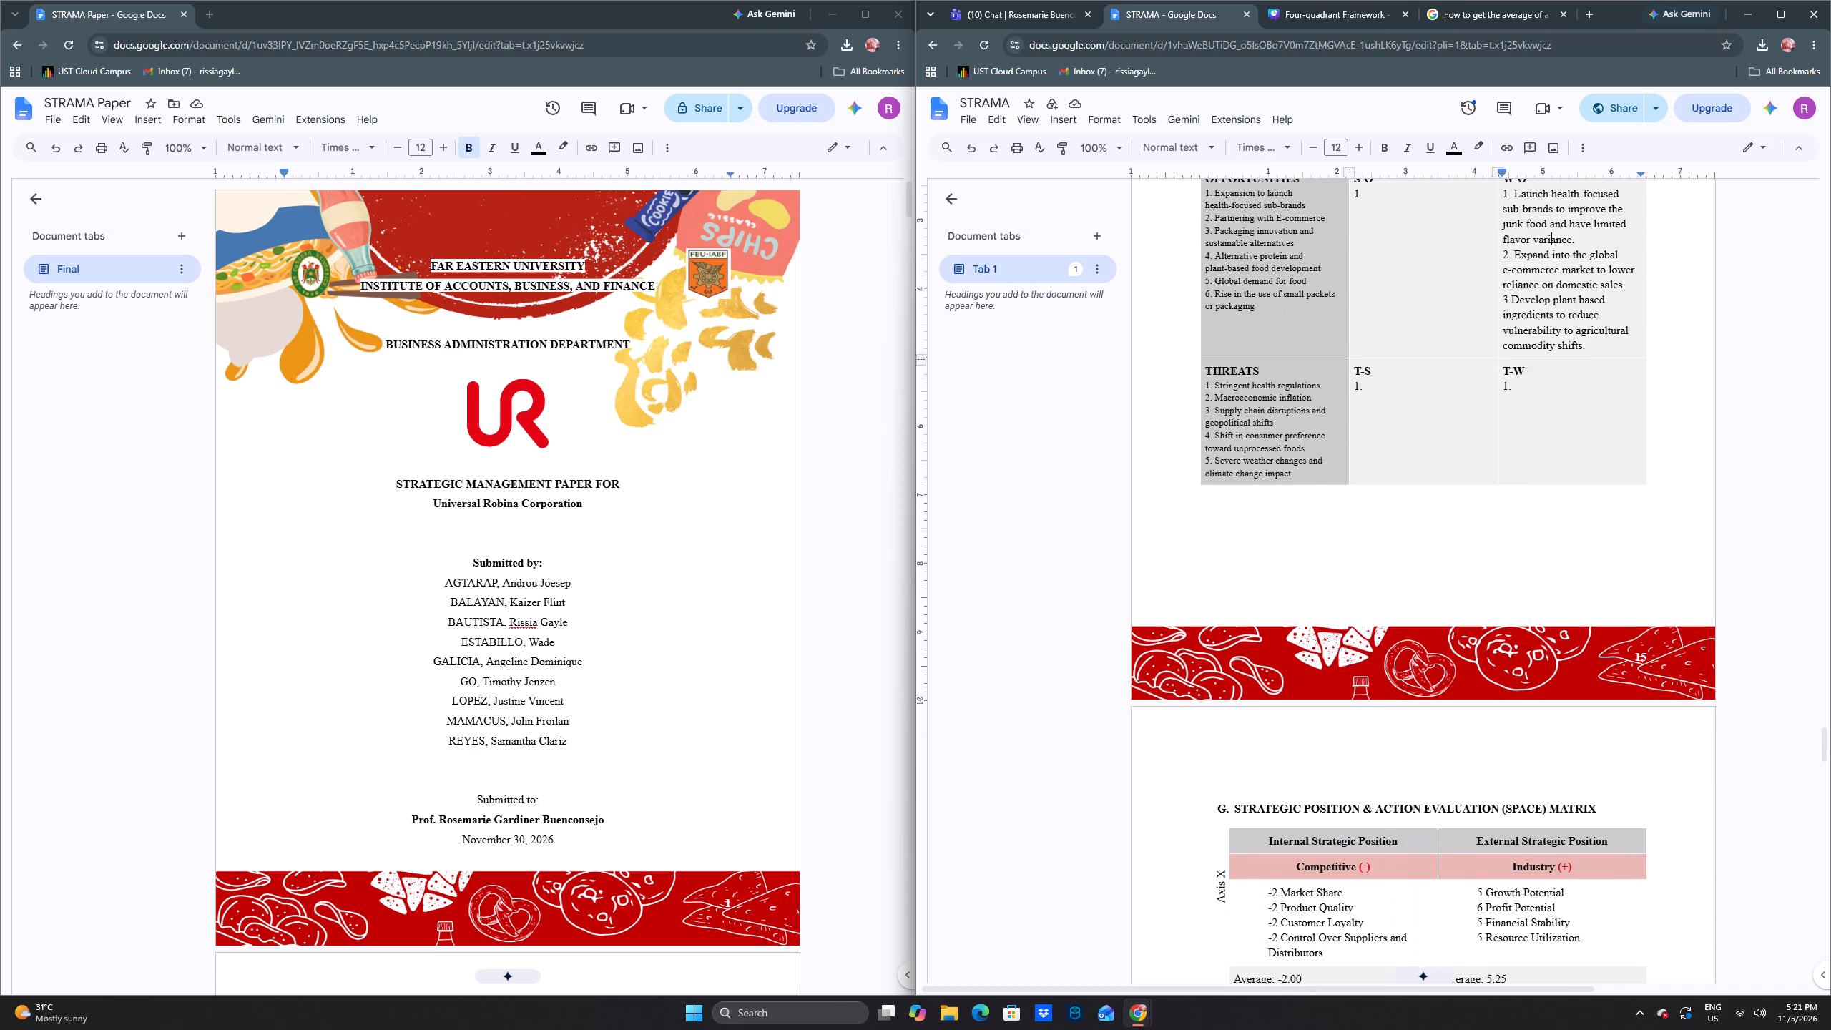
Look through STRAMA from the SPACE Matrix to the Illustrations section, and return to the SPACE Matrix.
{"action": "scroll", "coordinate": [1446, 460], "scroll_direction": "down", "scroll_amount": 12}
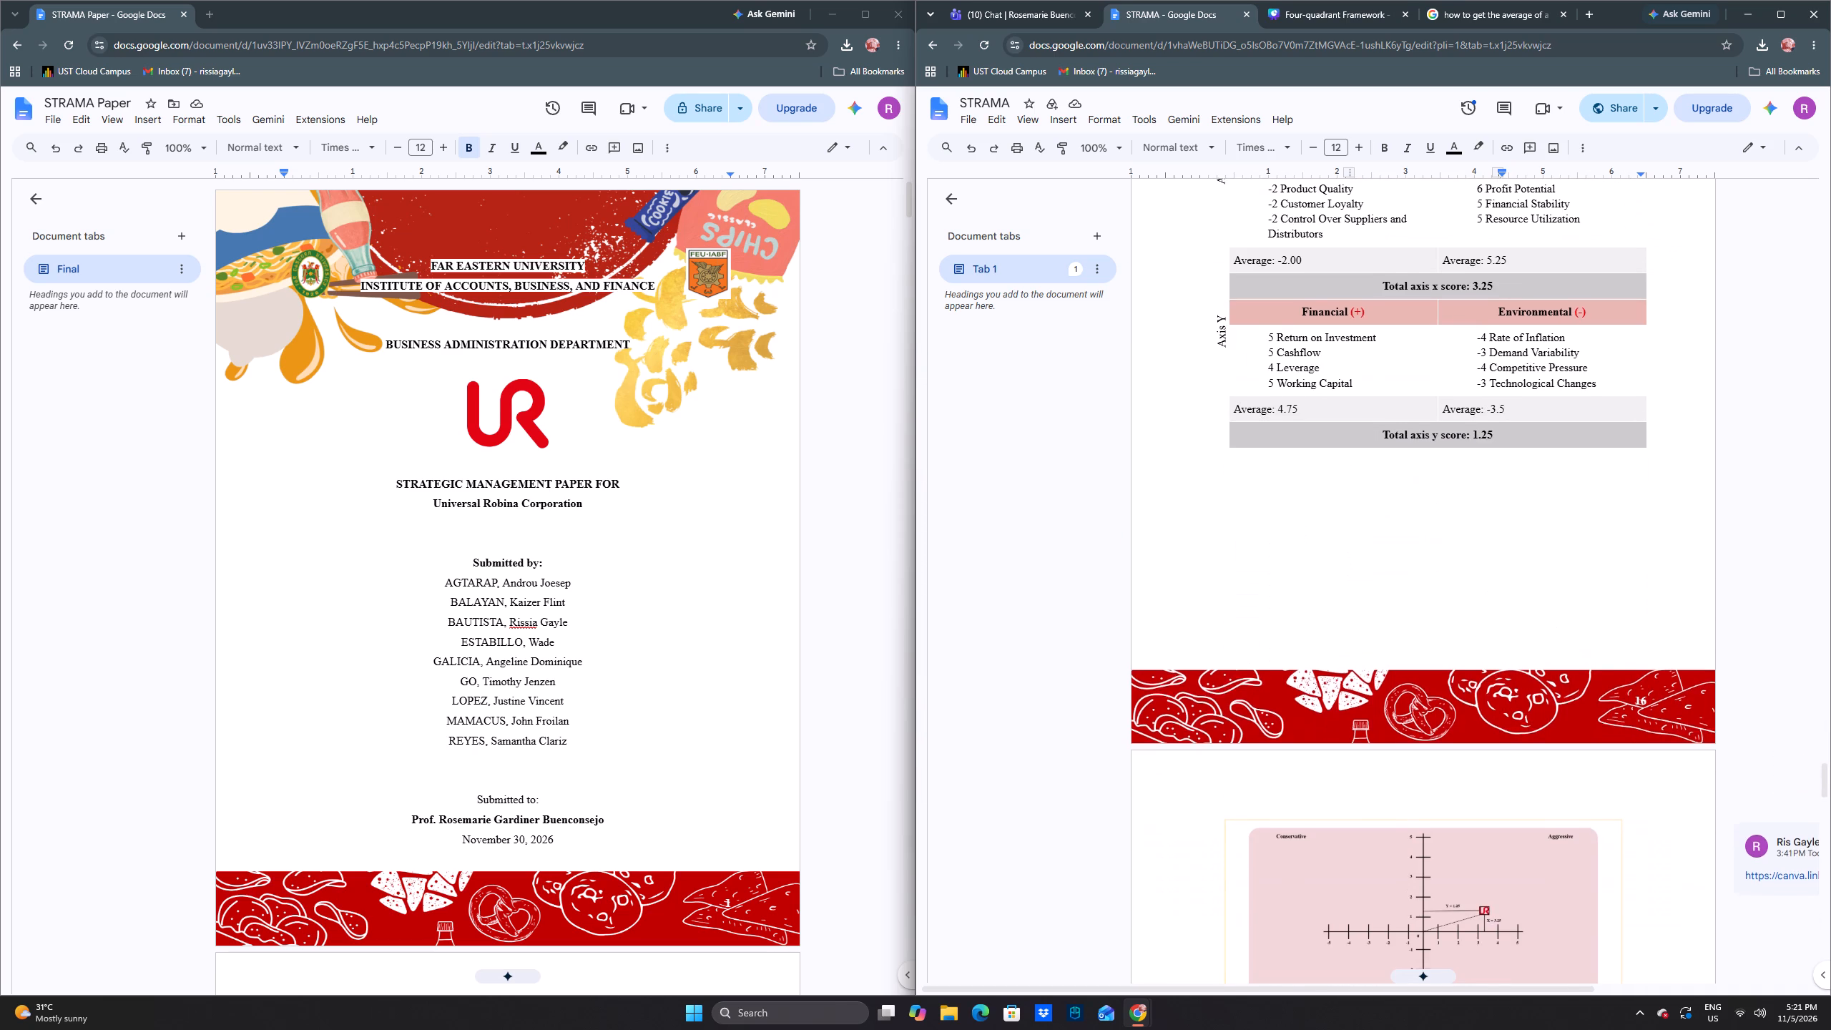
{"action": "scroll", "coordinate": [1434, 442], "scroll_direction": "down", "scroll_amount": 17}
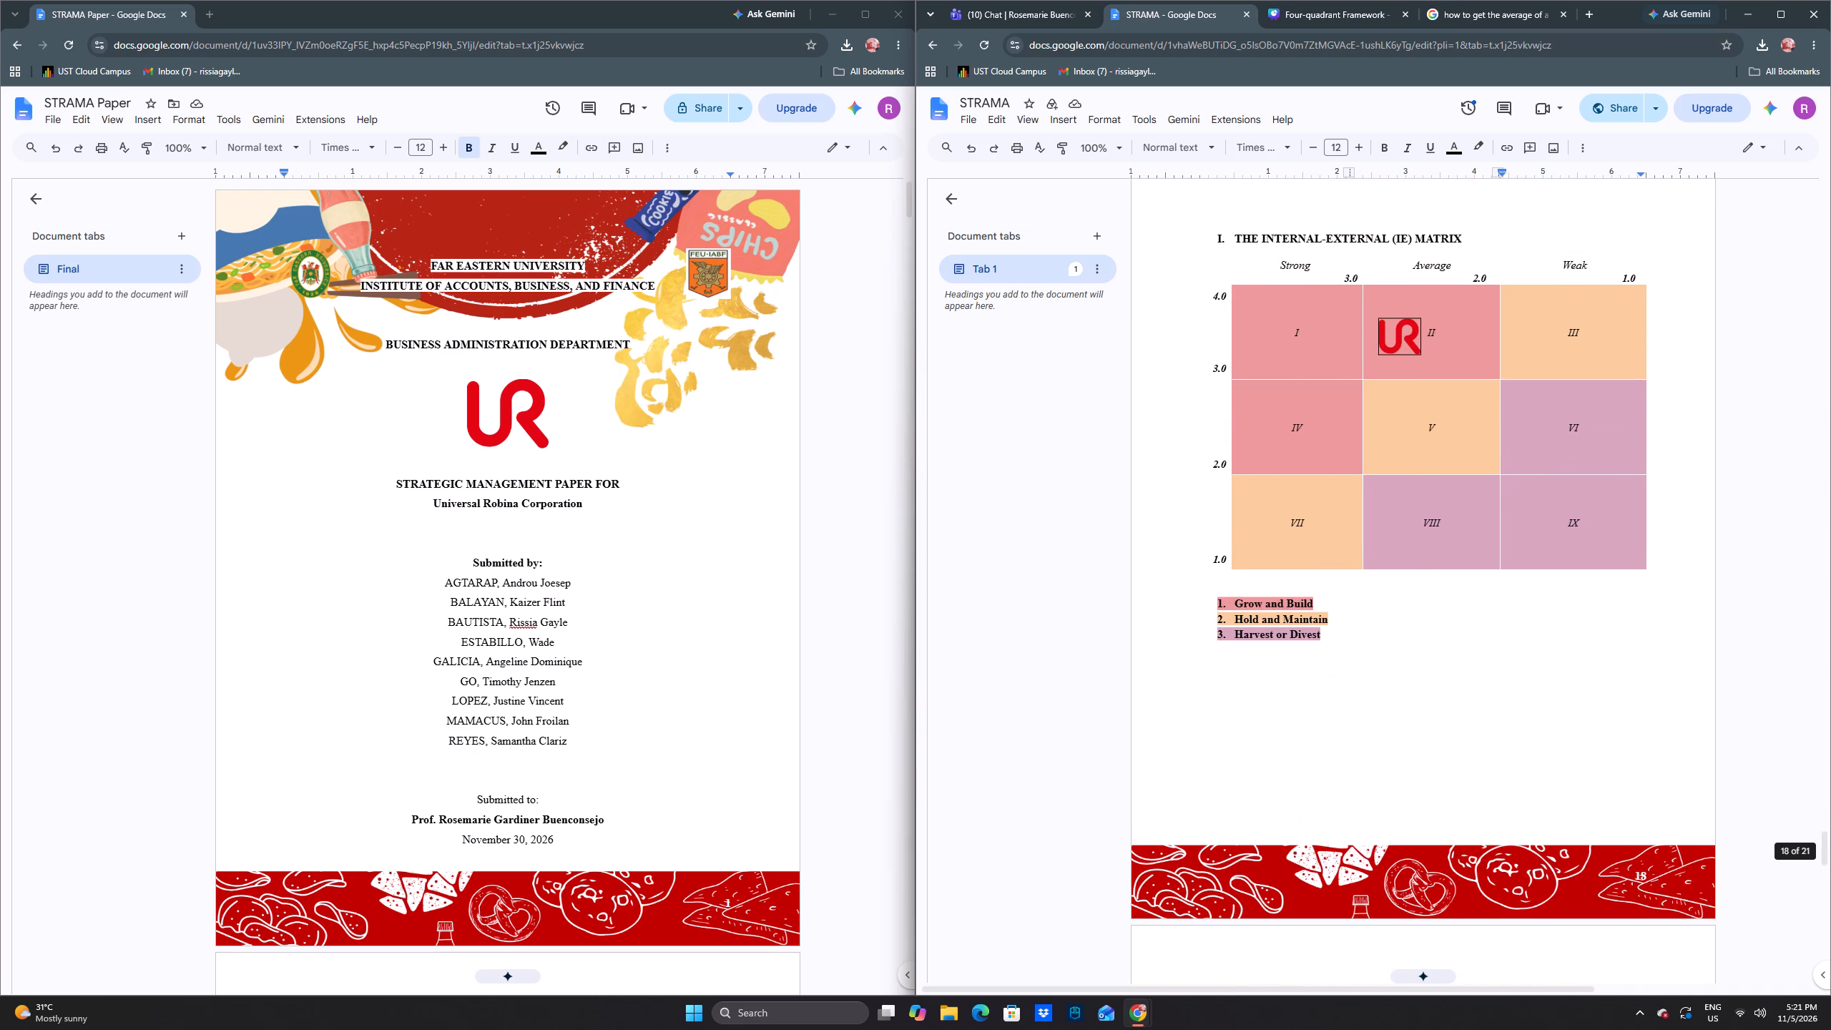
{"action": "scroll", "coordinate": [1414, 441], "scroll_direction": "down", "scroll_amount": 18}
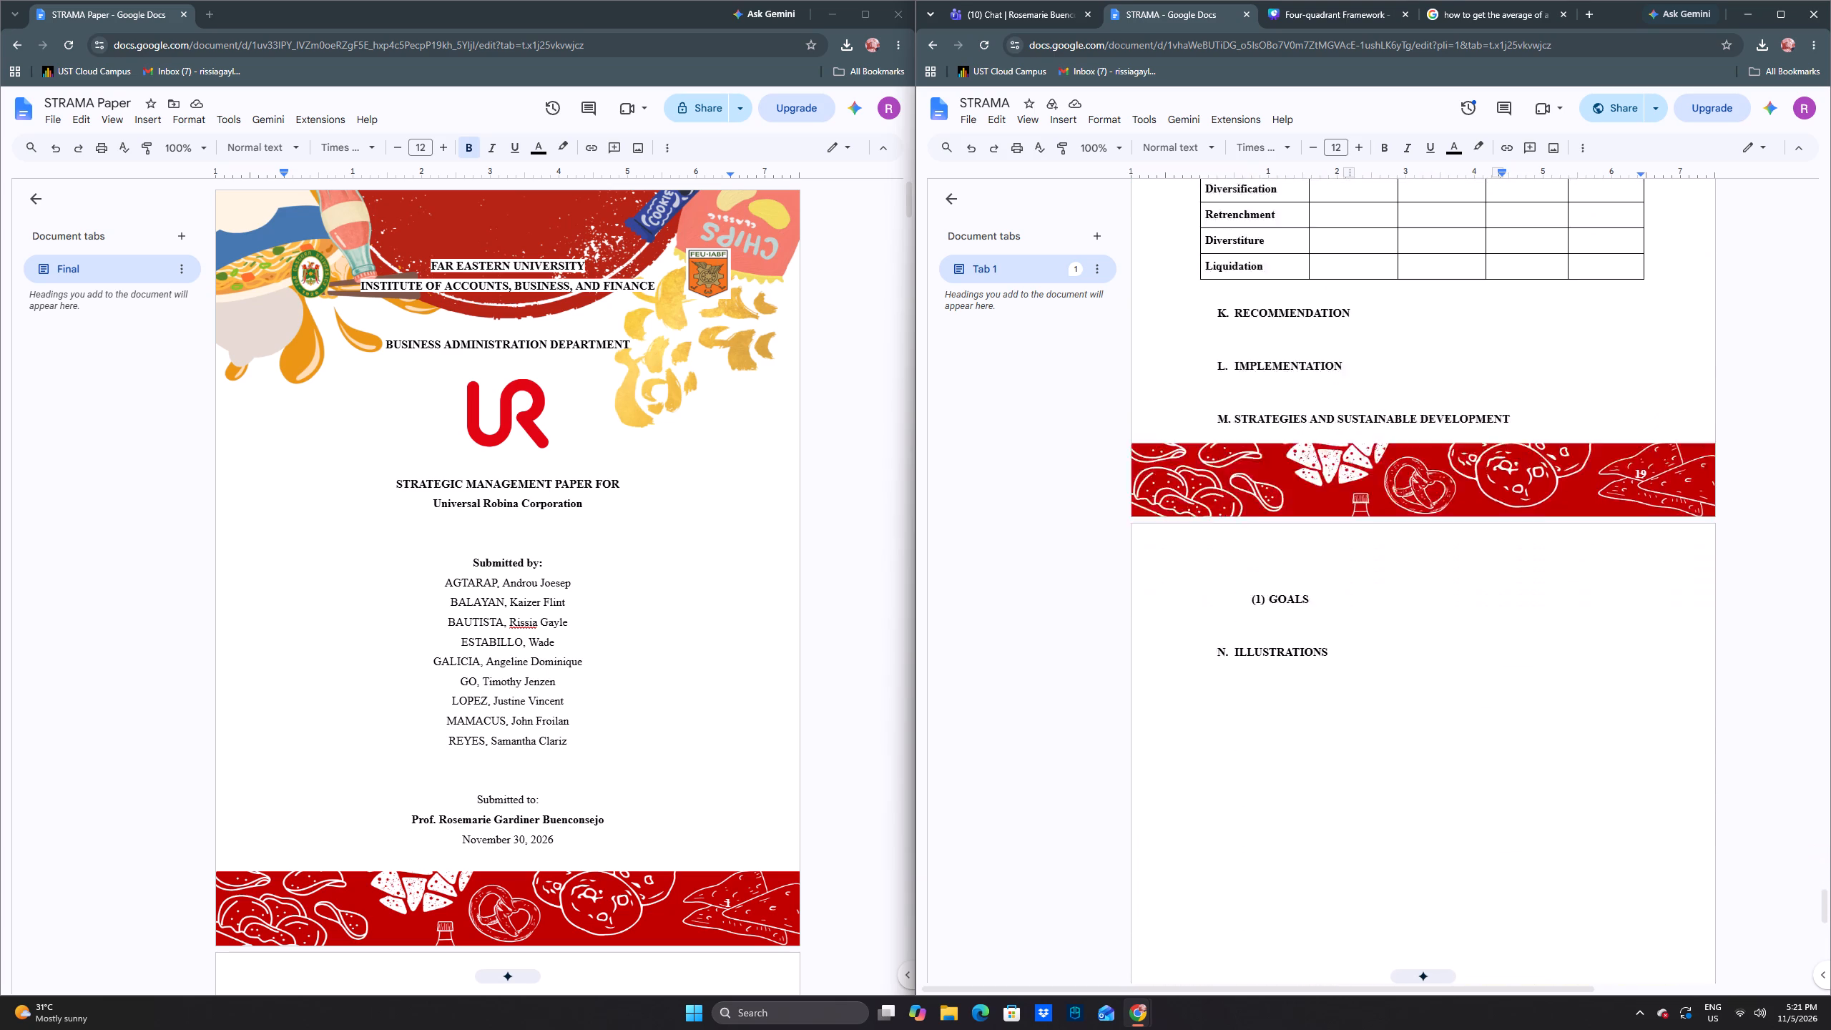
{"action": "scroll", "coordinate": [1394, 426], "scroll_direction": "up", "scroll_amount": 15}
{"action": "scroll", "coordinate": [1405, 385], "scroll_direction": "up", "scroll_amount": 20}
{"action": "scroll", "coordinate": [1426, 290], "scroll_direction": "up", "scroll_amount": 4}
{"action": "scroll", "coordinate": [1423, 406], "scroll_direction": "up", "scroll_amount": 1}
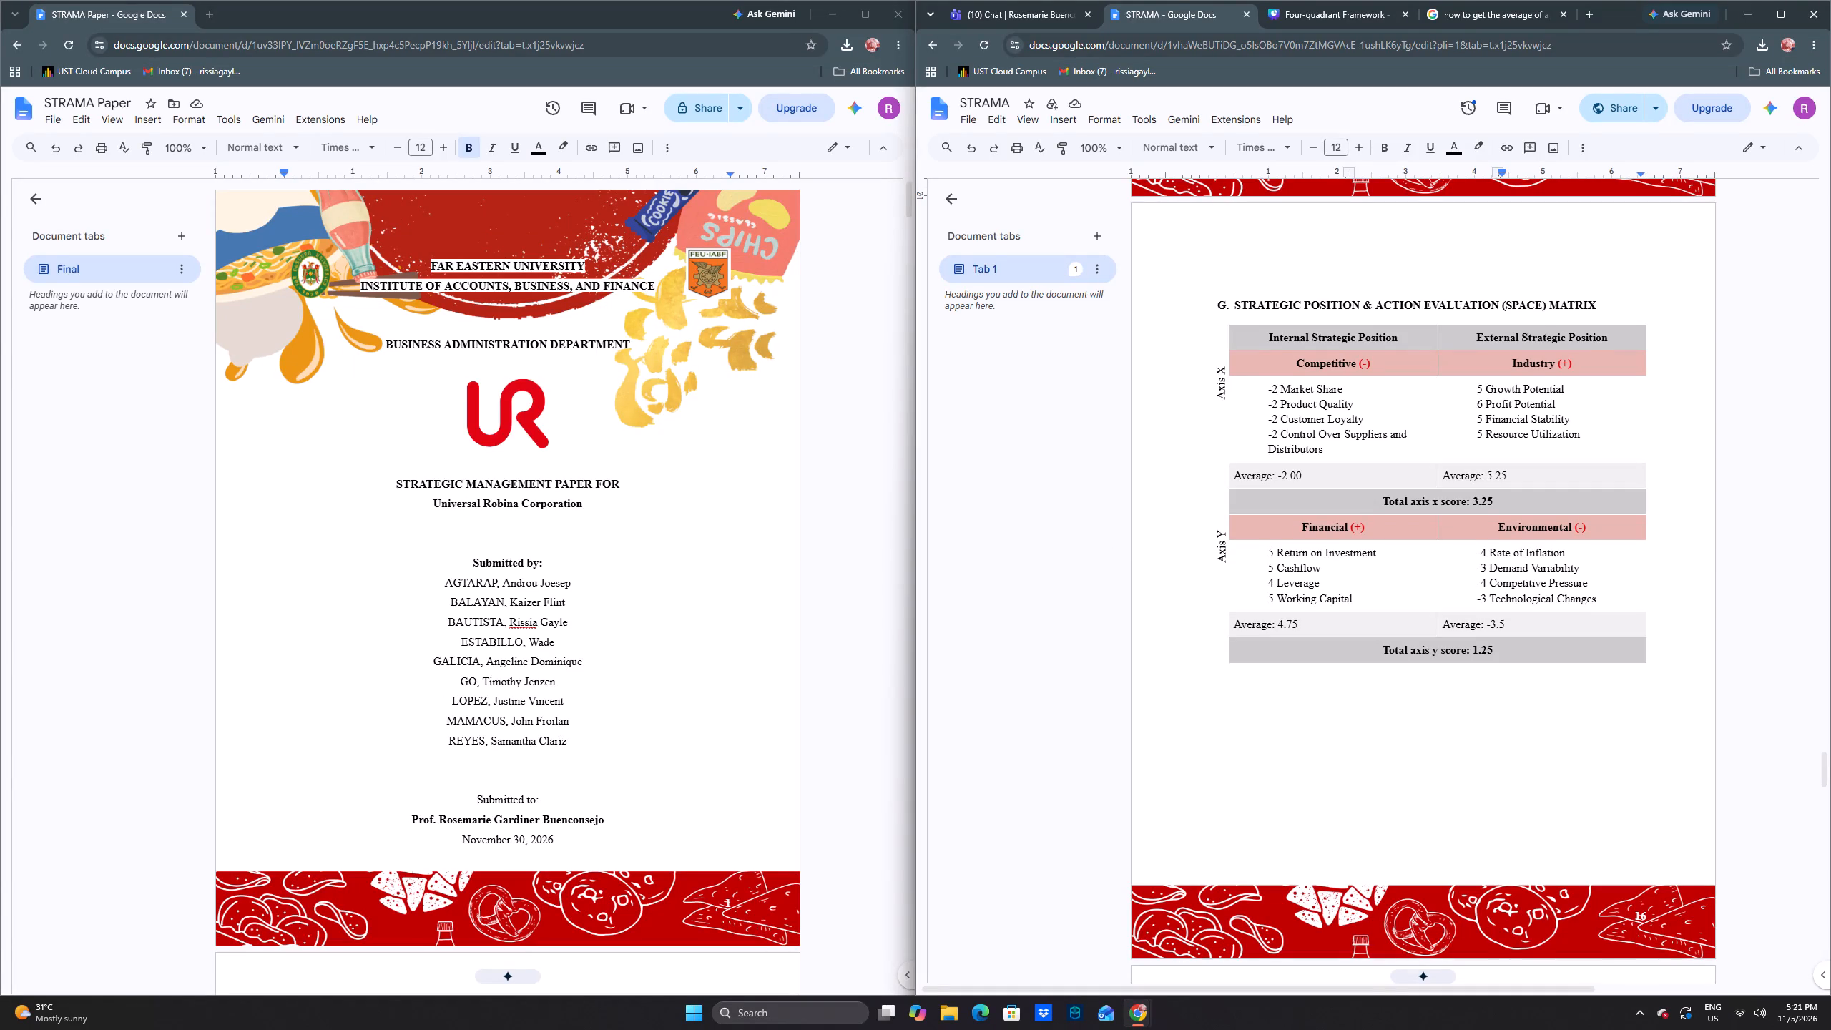
Look through STRAMA from the SPACE Matrix to the QSPM table, and go back up to the SWOT strategies table.
{"action": "scroll", "coordinate": [1553, 416], "scroll_direction": "down", "scroll_amount": 9}
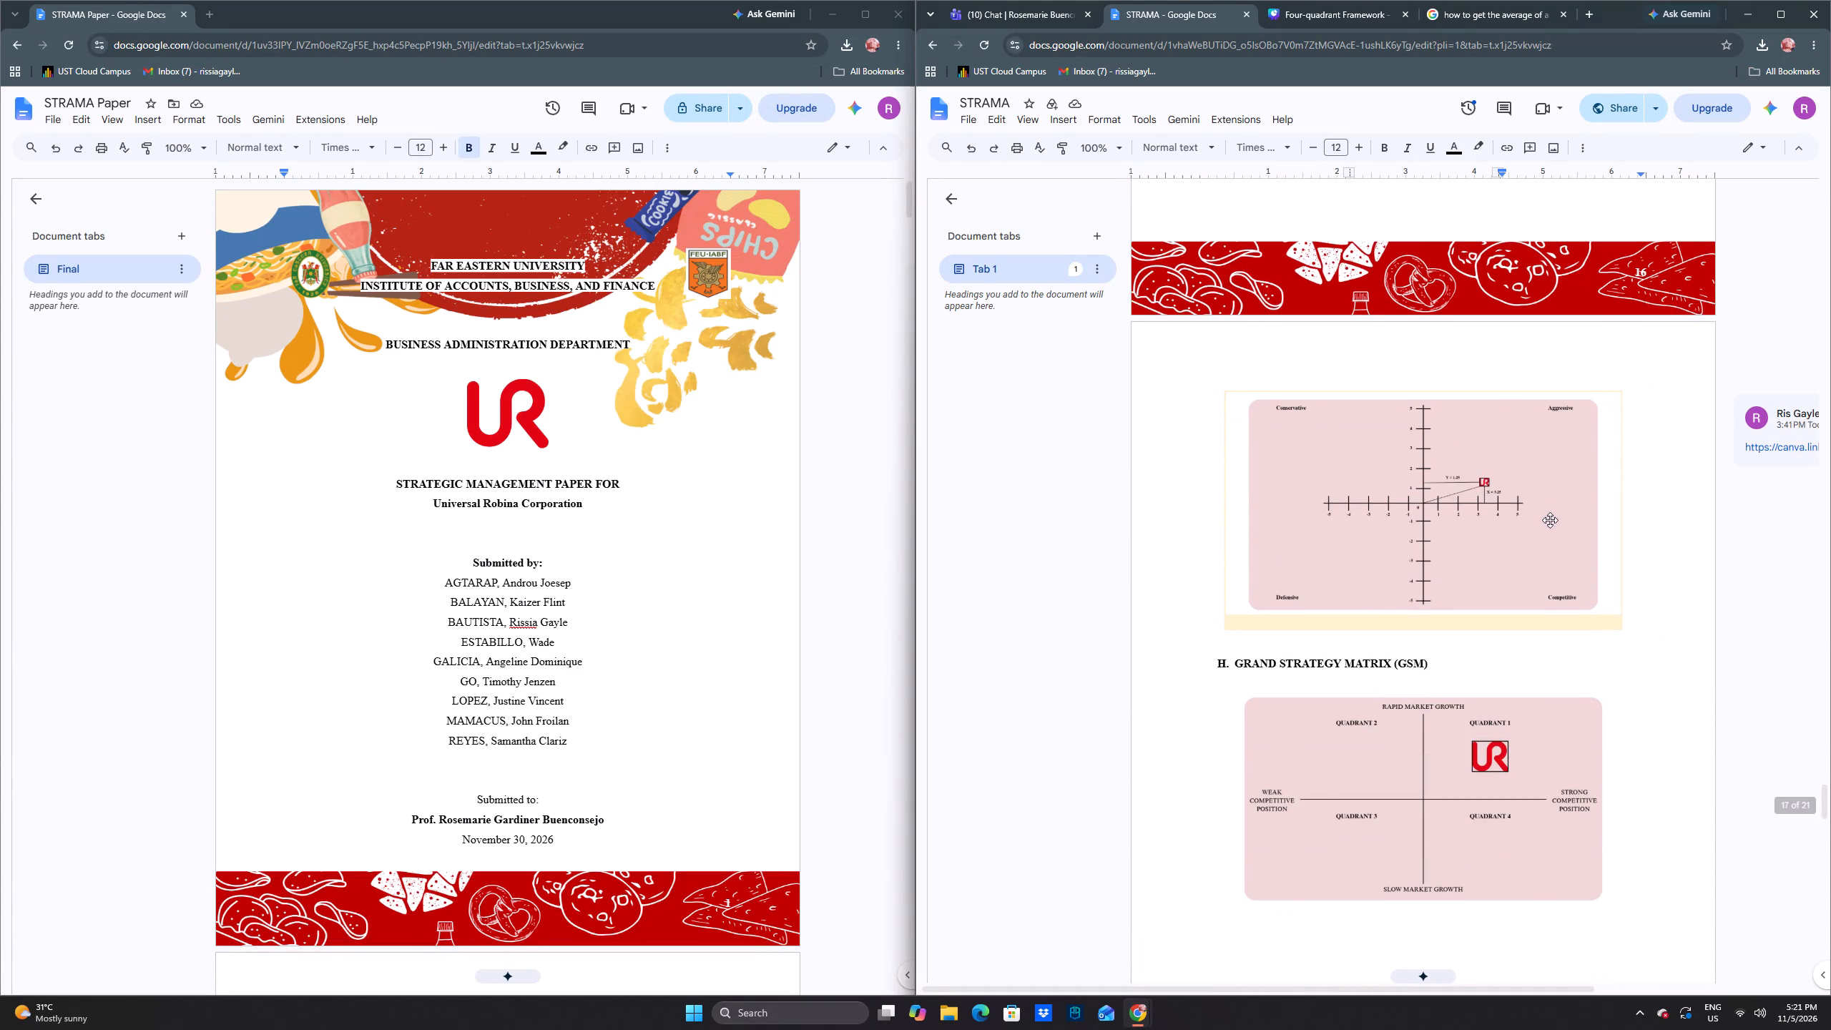
{"action": "scroll", "coordinate": [1537, 516], "scroll_direction": "down", "scroll_amount": 16}
{"action": "scroll", "coordinate": [1519, 493], "scroll_direction": "down", "scroll_amount": 5}
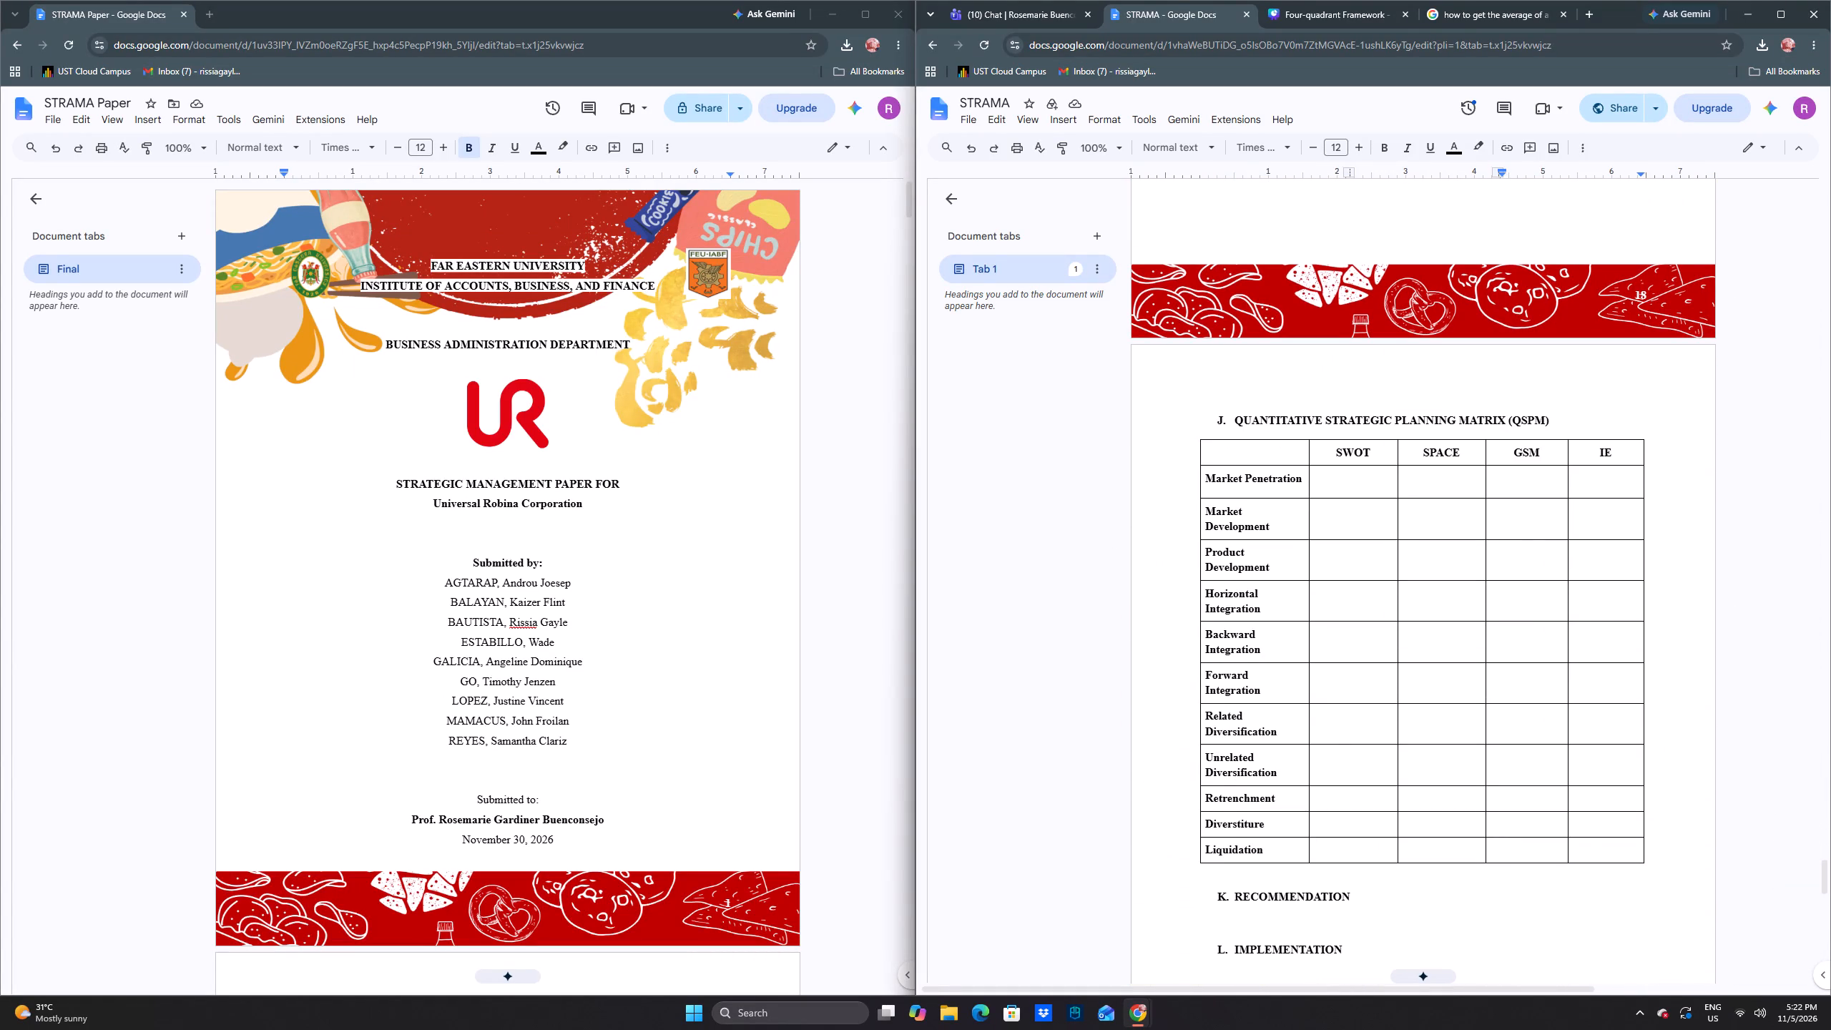
{"action": "scroll", "coordinate": [1500, 461], "scroll_direction": "up", "scroll_amount": 14}
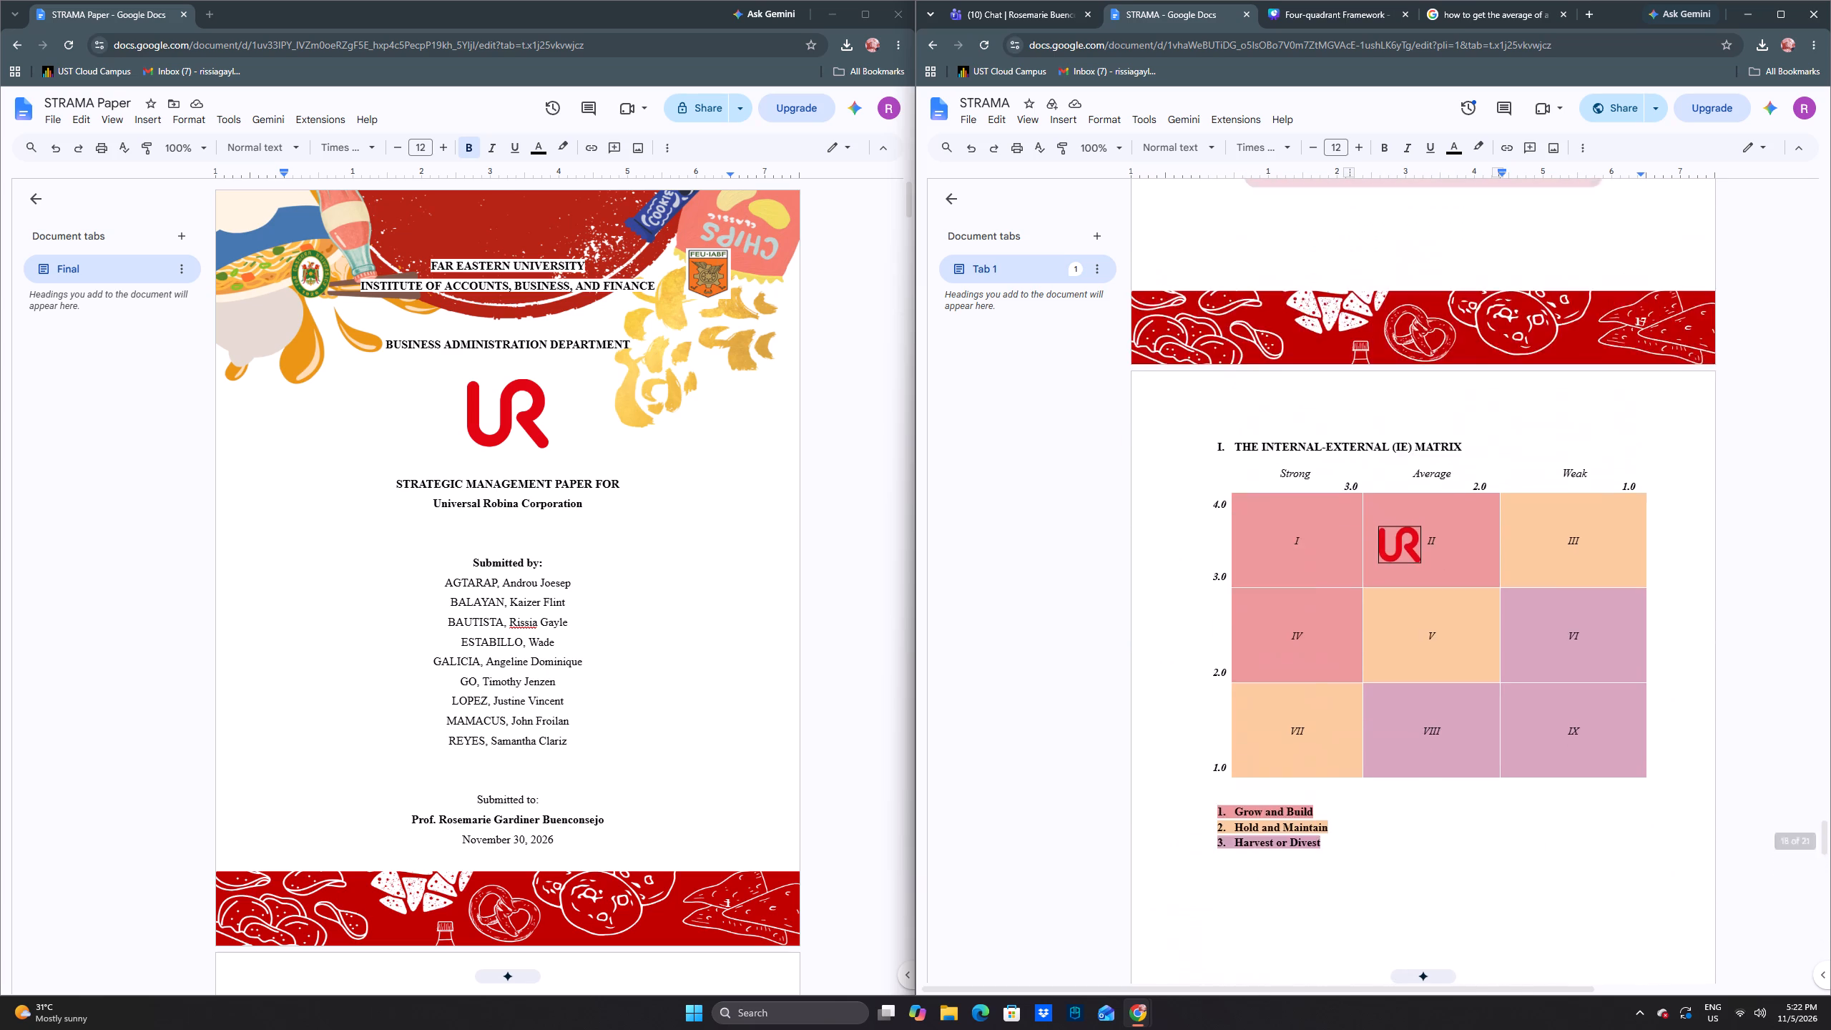
{"action": "scroll", "coordinate": [1524, 433], "scroll_direction": "up", "scroll_amount": 20}
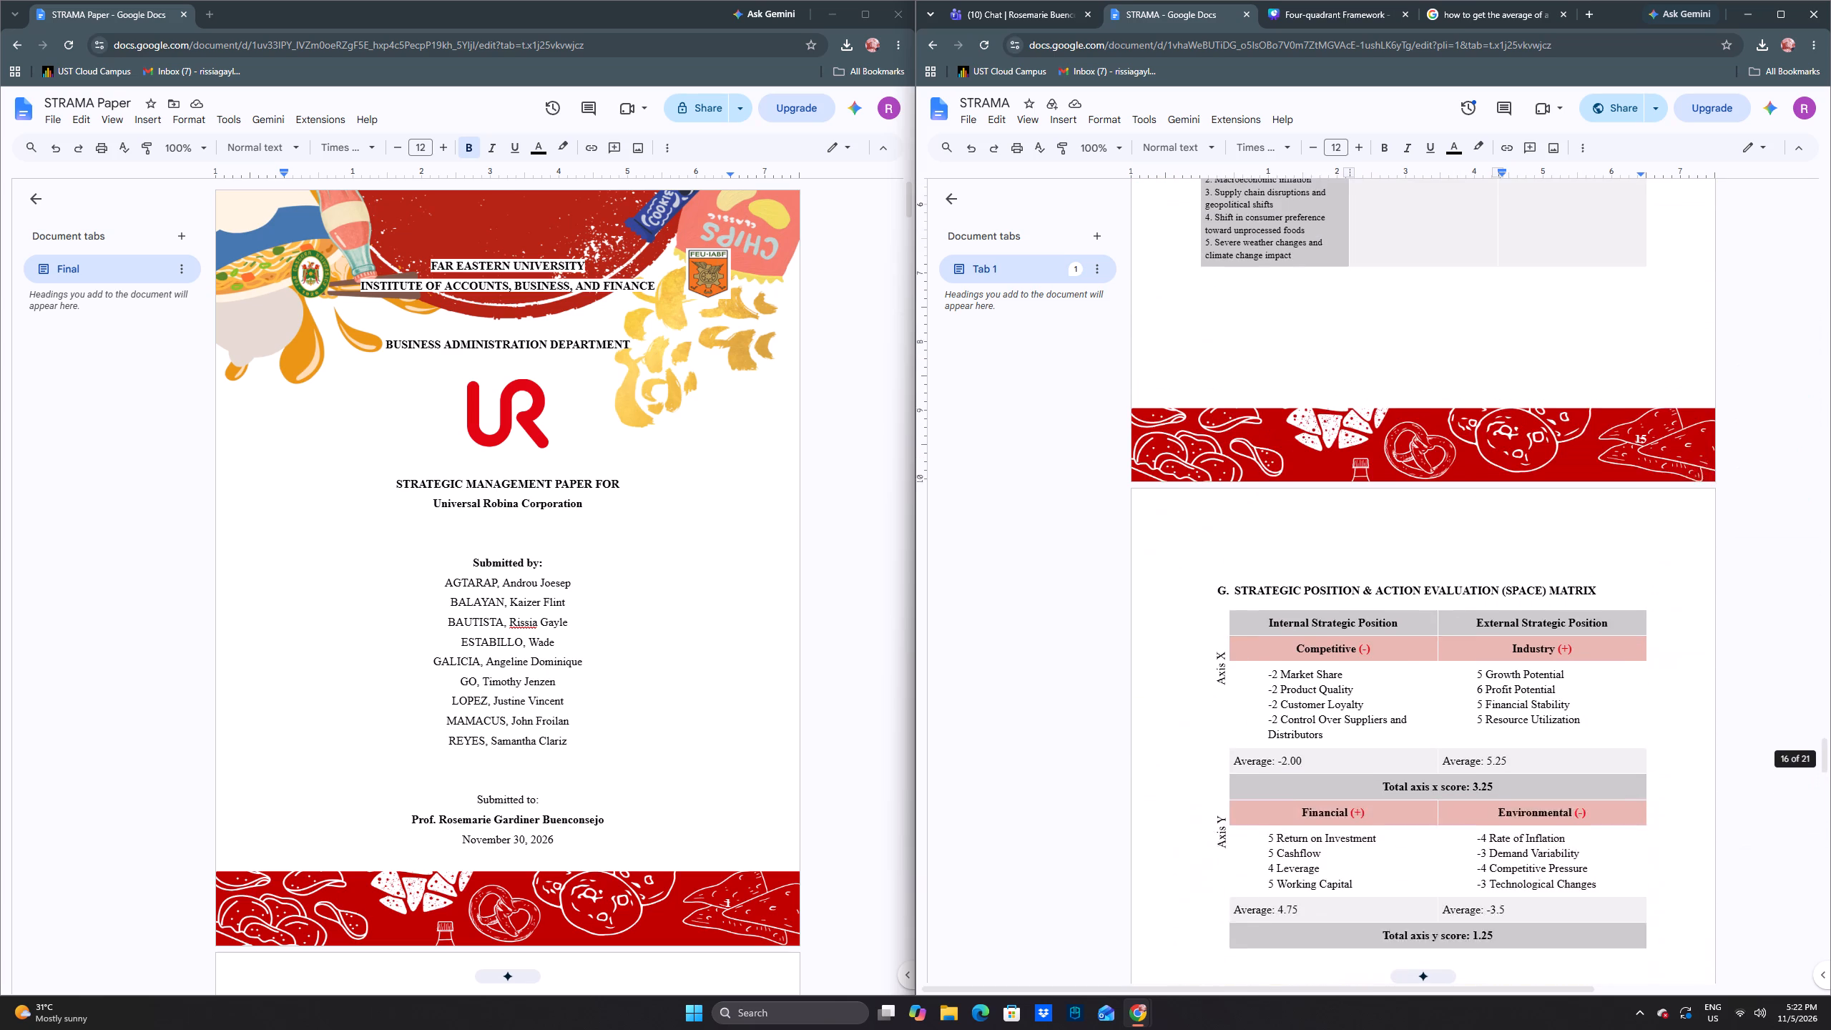
{"action": "scroll", "coordinate": [1514, 431], "scroll_direction": "up", "scroll_amount": 6}
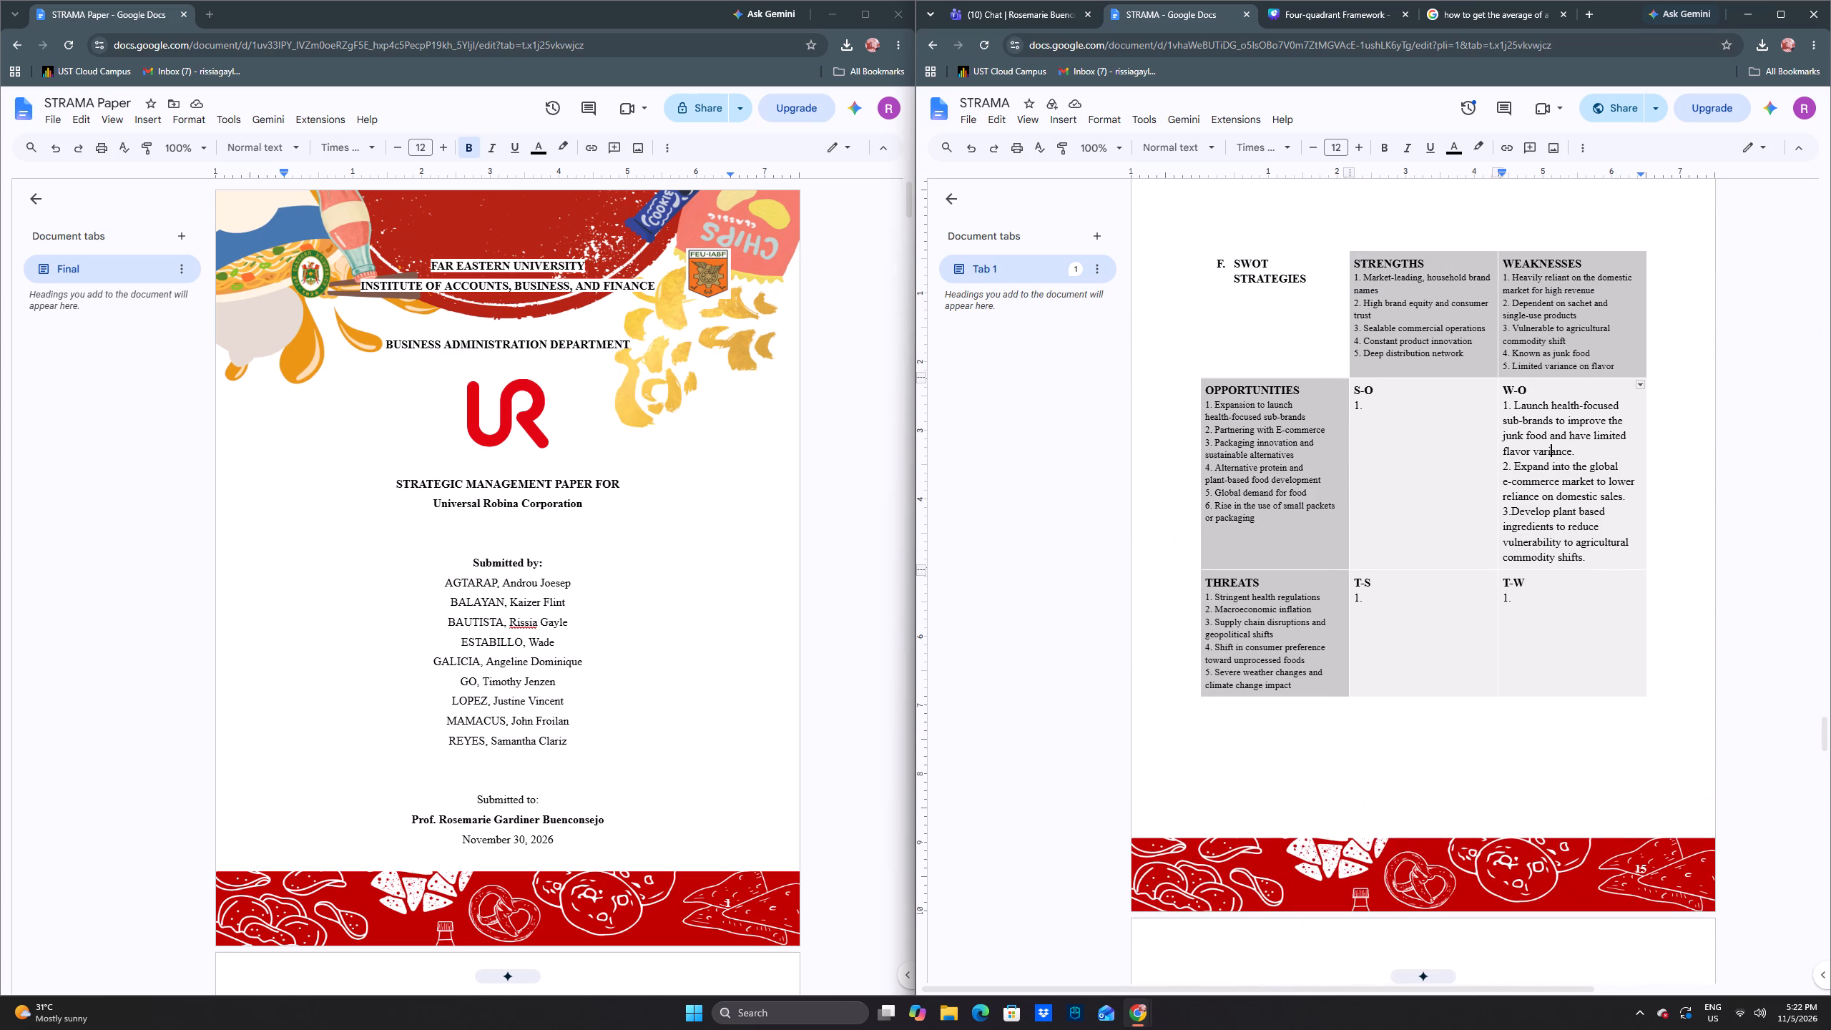
Examine STRAMA's QSPM table, the headings below it, and the Internal-External (IE) Matrix.
{"action": "scroll", "coordinate": [1470, 406], "scroll_direction": "down", "scroll_amount": 20}
{"action": "scroll", "coordinate": [1470, 406], "scroll_direction": "down", "scroll_amount": 19}
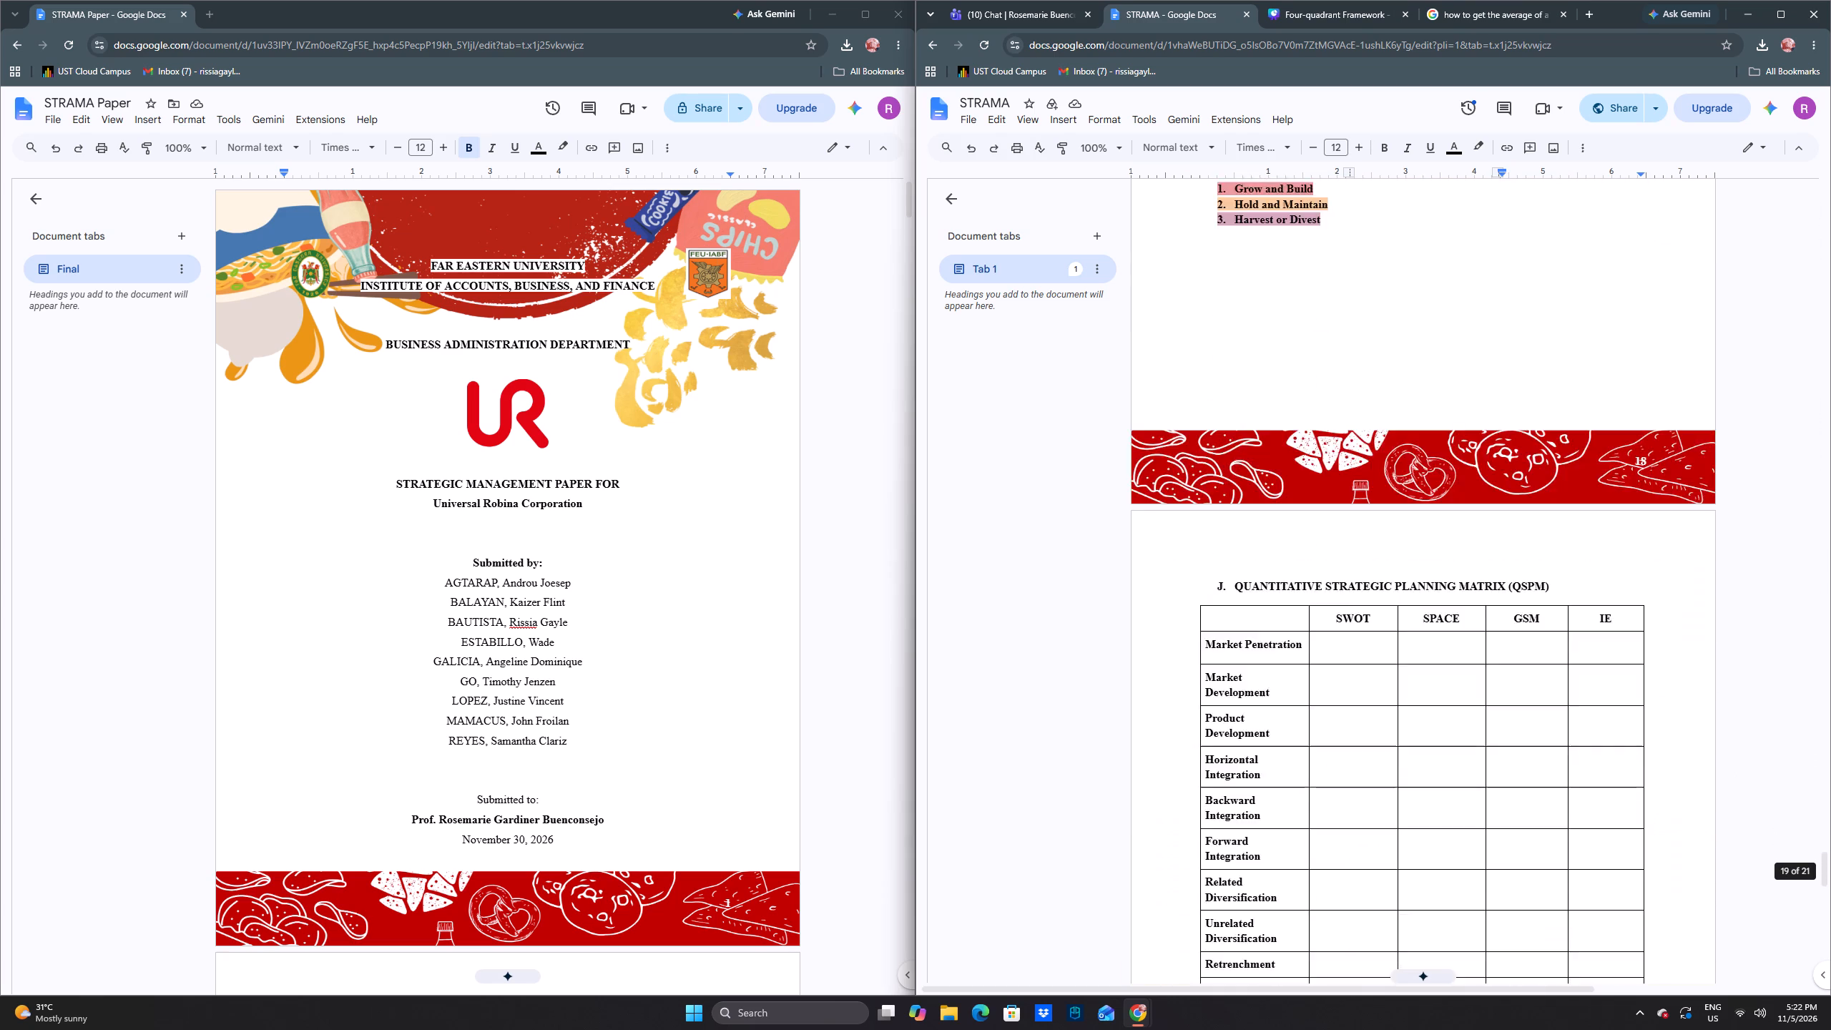
{"action": "scroll", "coordinate": [1433, 381], "scroll_direction": "down", "scroll_amount": 5}
{"action": "scroll", "coordinate": [1433, 381], "scroll_direction": "up", "scroll_amount": 2}
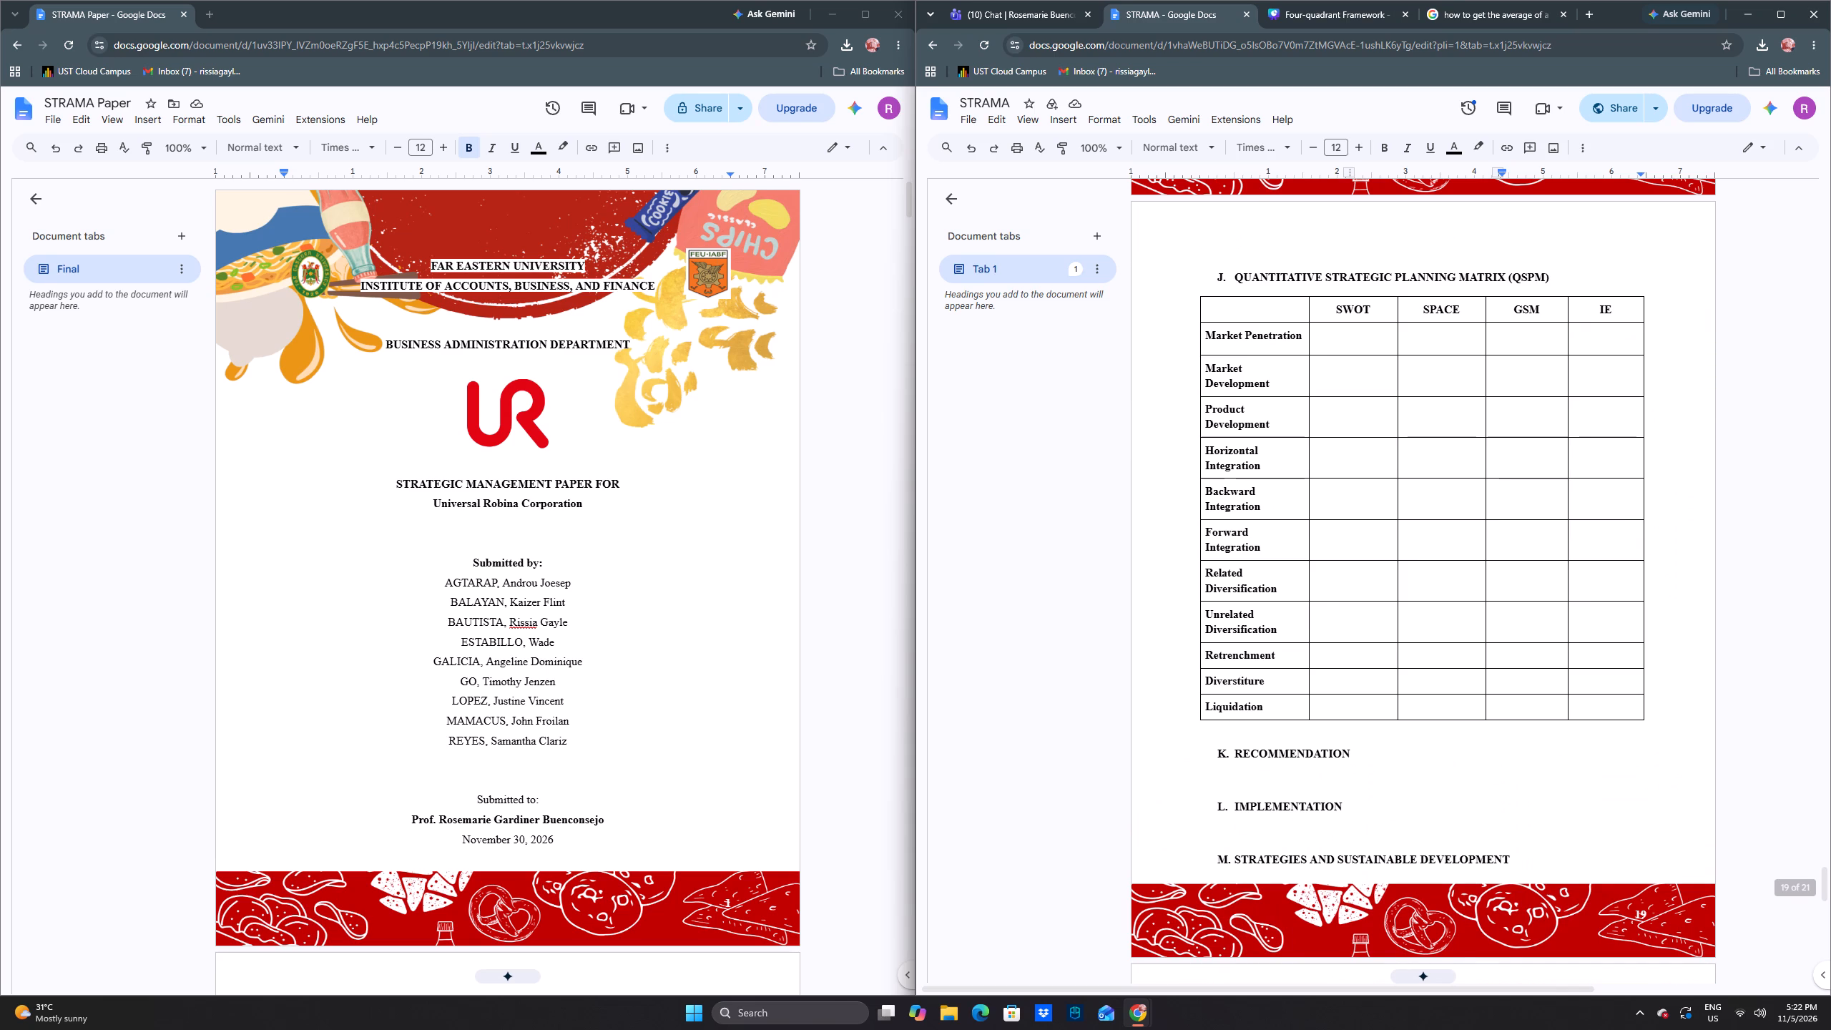
{"action": "scroll", "coordinate": [1409, 354], "scroll_direction": "down", "scroll_amount": 2}
{"action": "scroll", "coordinate": [1409, 354], "scroll_direction": "up", "scroll_amount": 2}
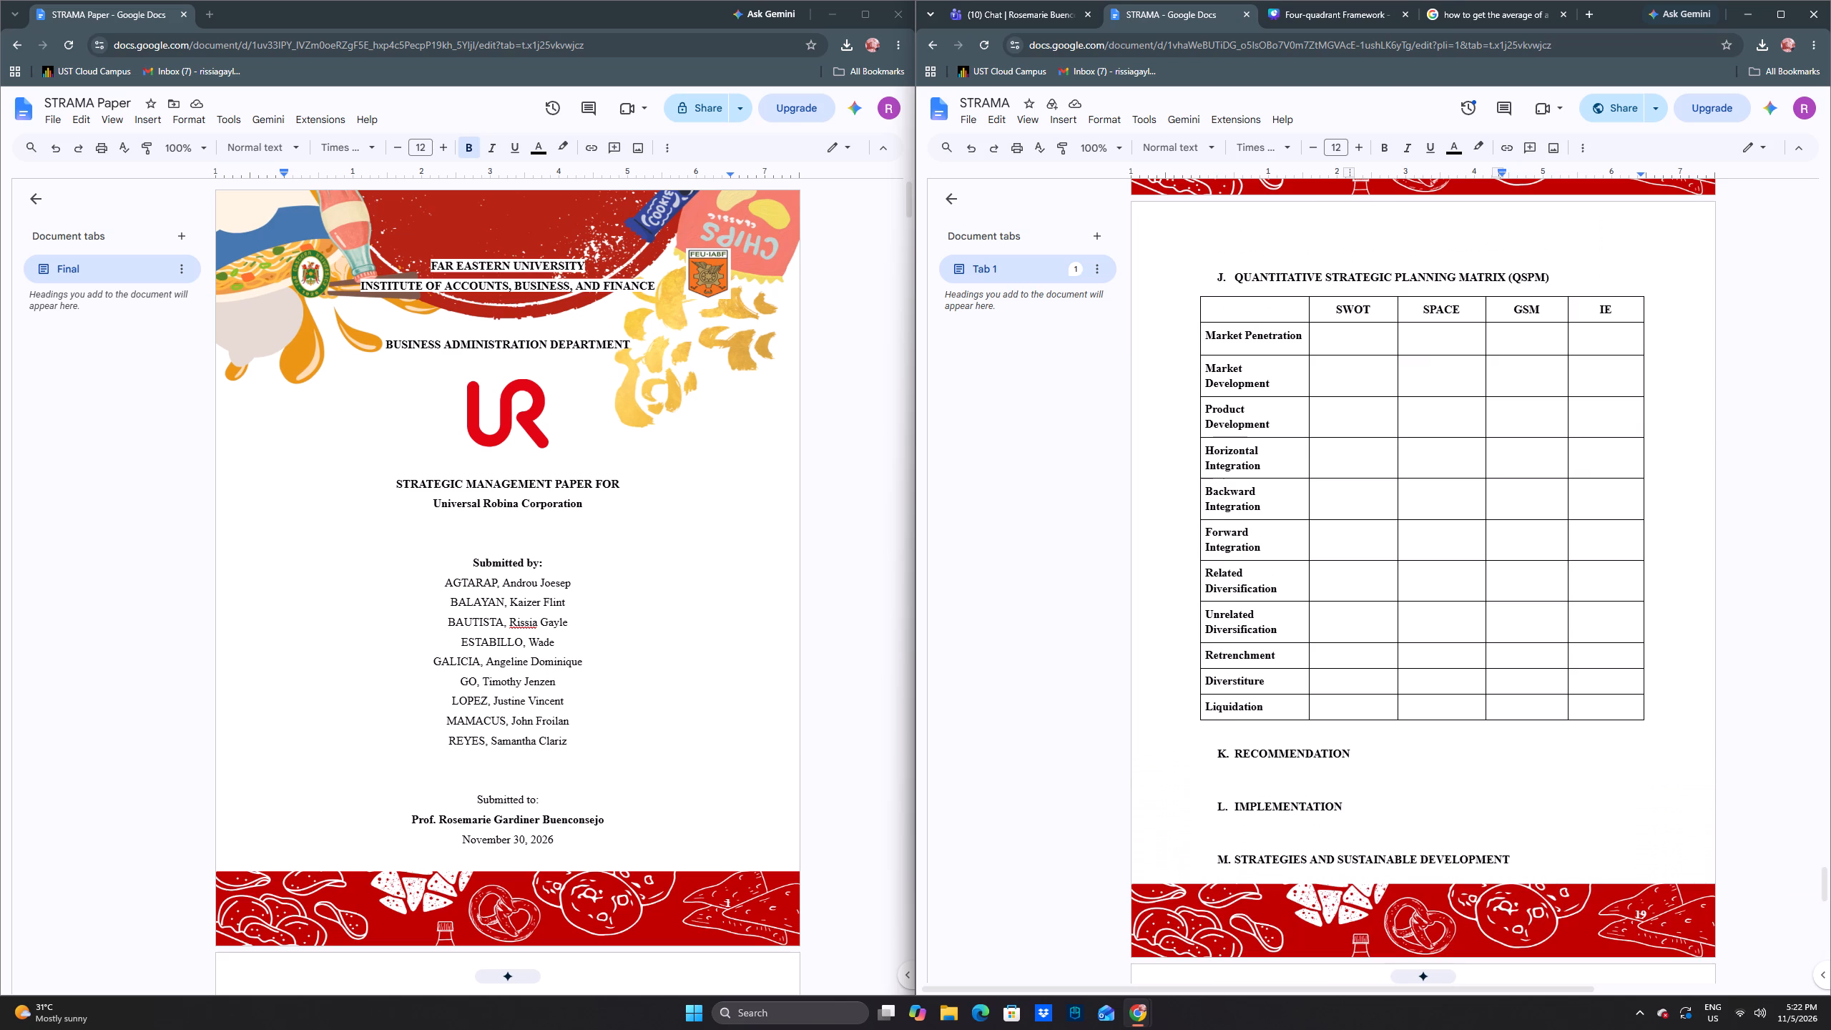
{"action": "scroll", "coordinate": [1400, 342], "scroll_direction": "up", "scroll_amount": 13}
{"action": "scroll", "coordinate": [1399, 340], "scroll_direction": "down", "scroll_amount": 3}
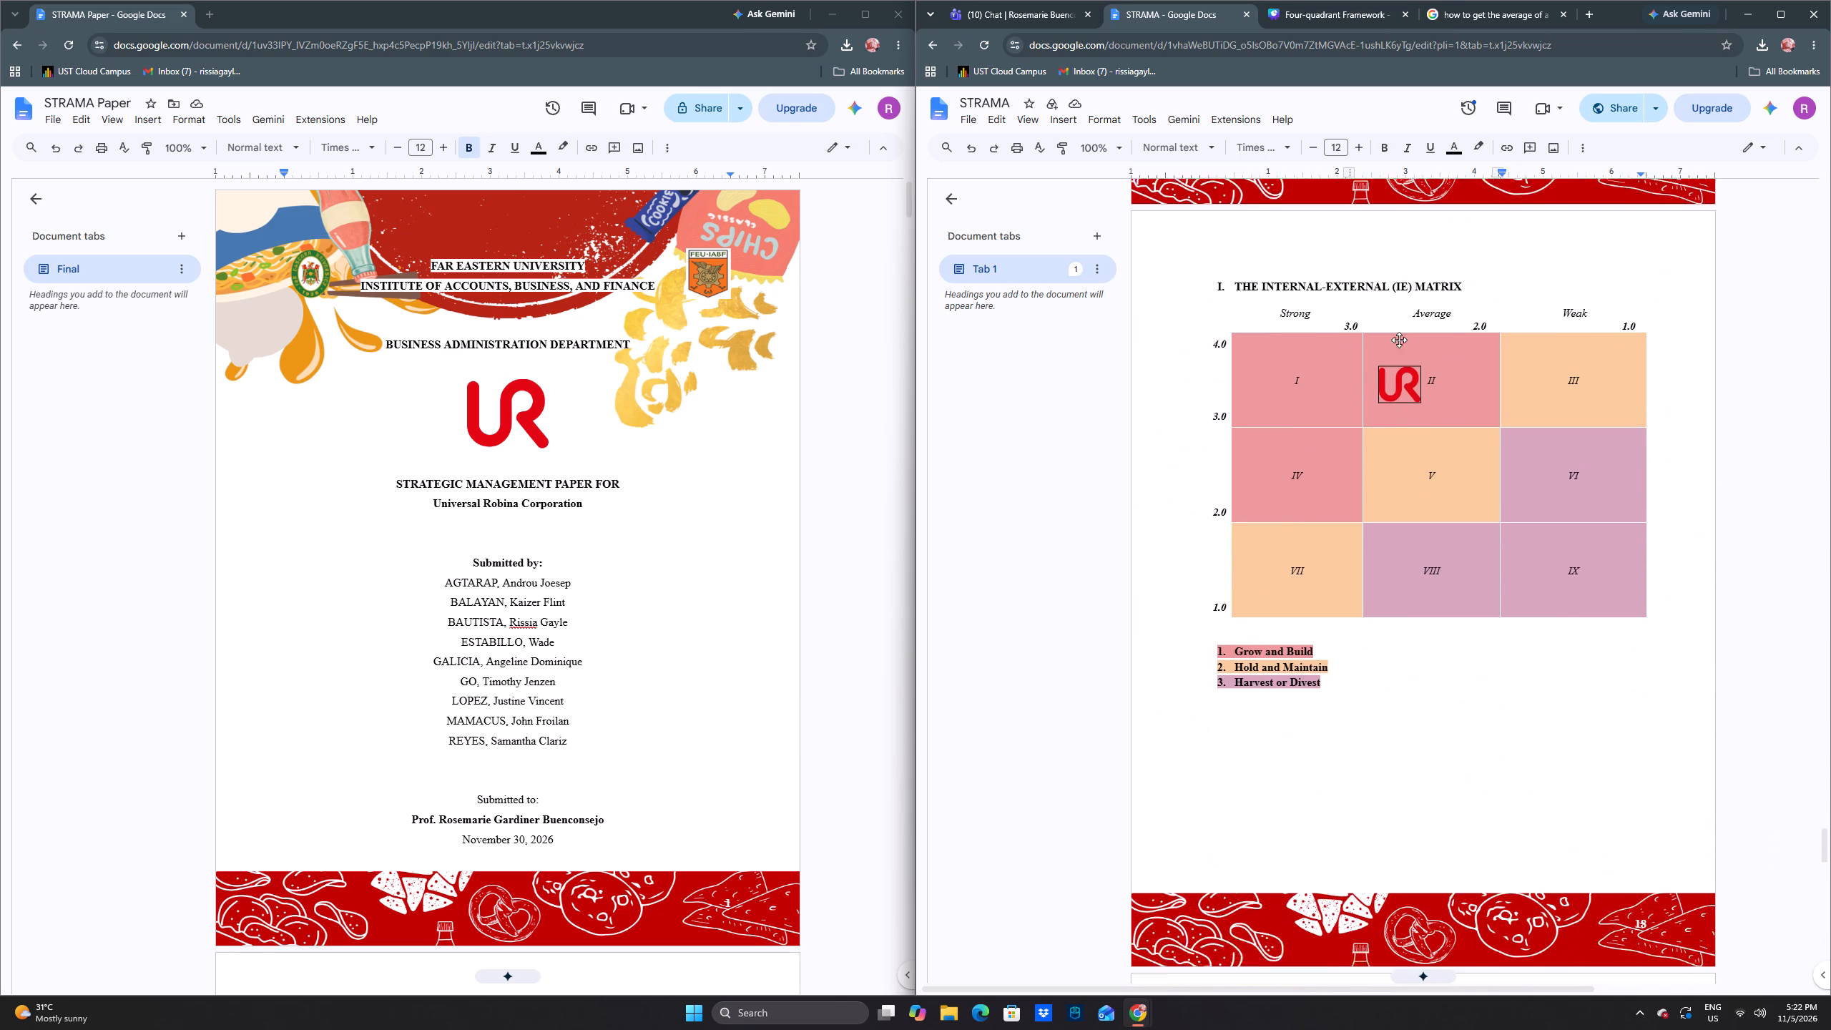
{"action": "scroll", "coordinate": [1399, 340], "scroll_direction": "up", "scroll_amount": 6}
{"action": "scroll", "coordinate": [1394, 335], "scroll_direction": "down", "scroll_amount": 1}
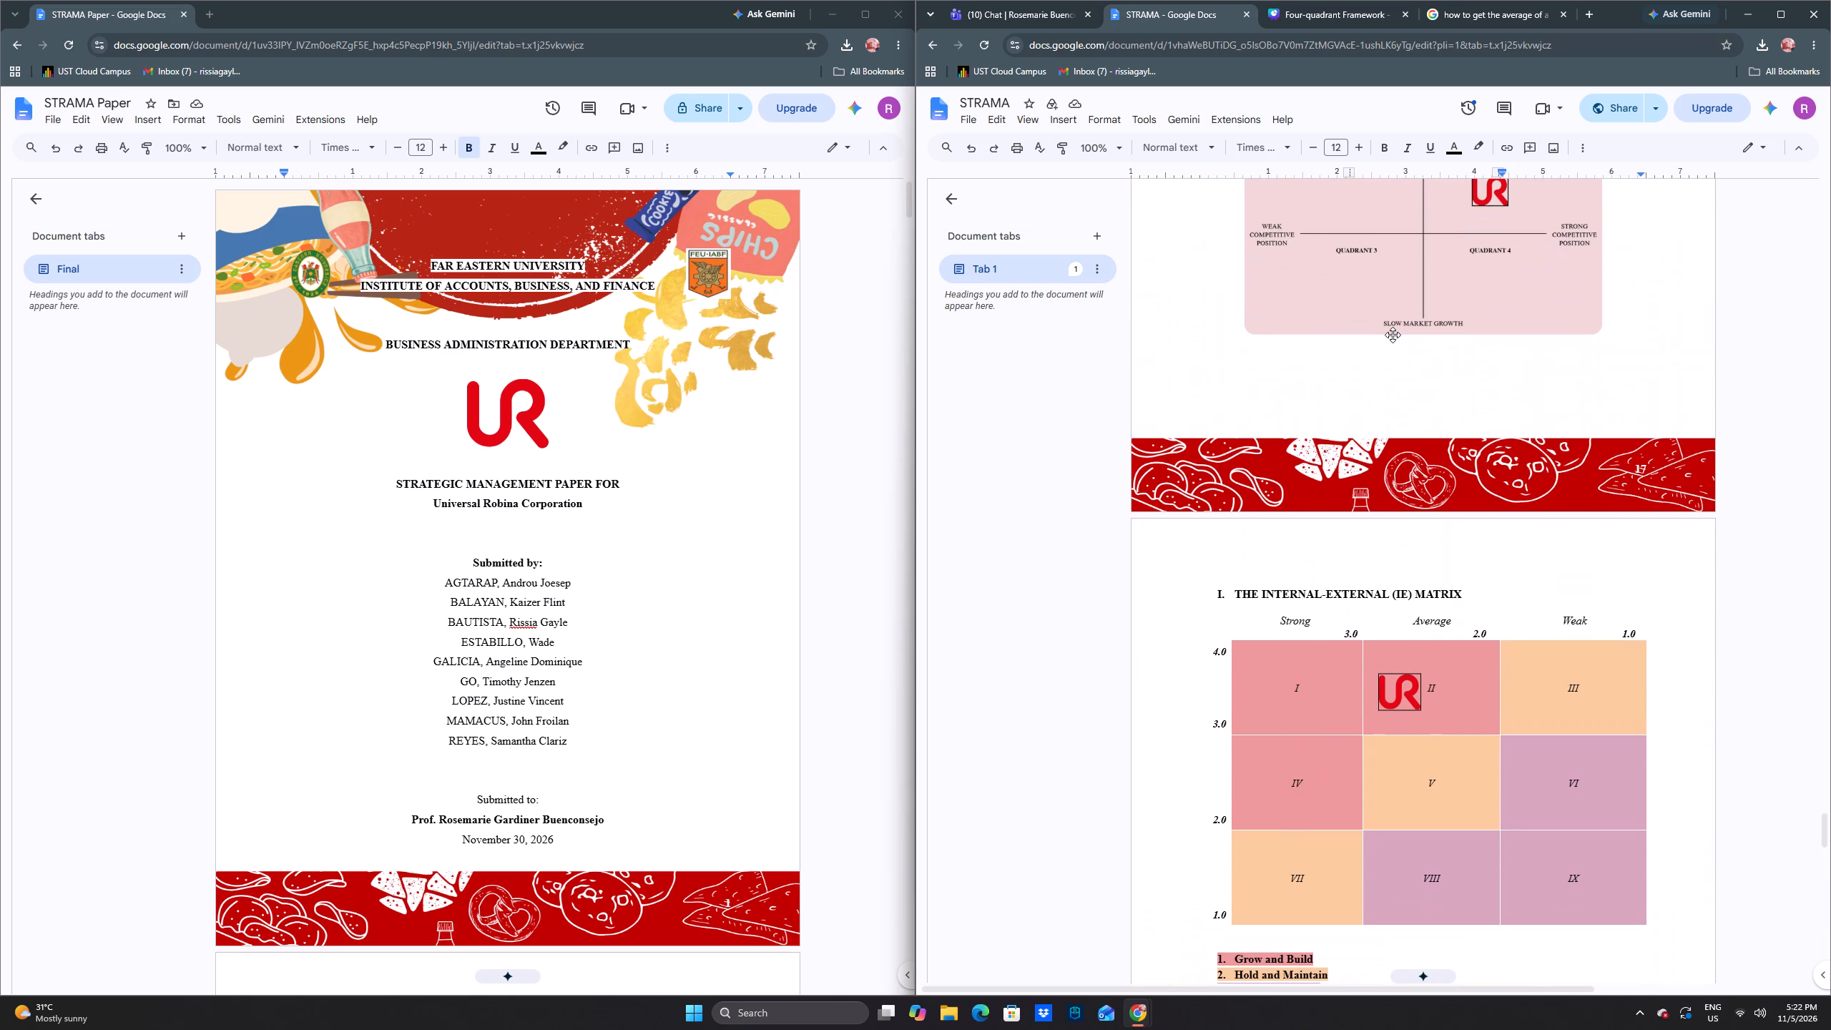
{"action": "scroll", "coordinate": [1365, 355], "scroll_direction": "down", "scroll_amount": 4}
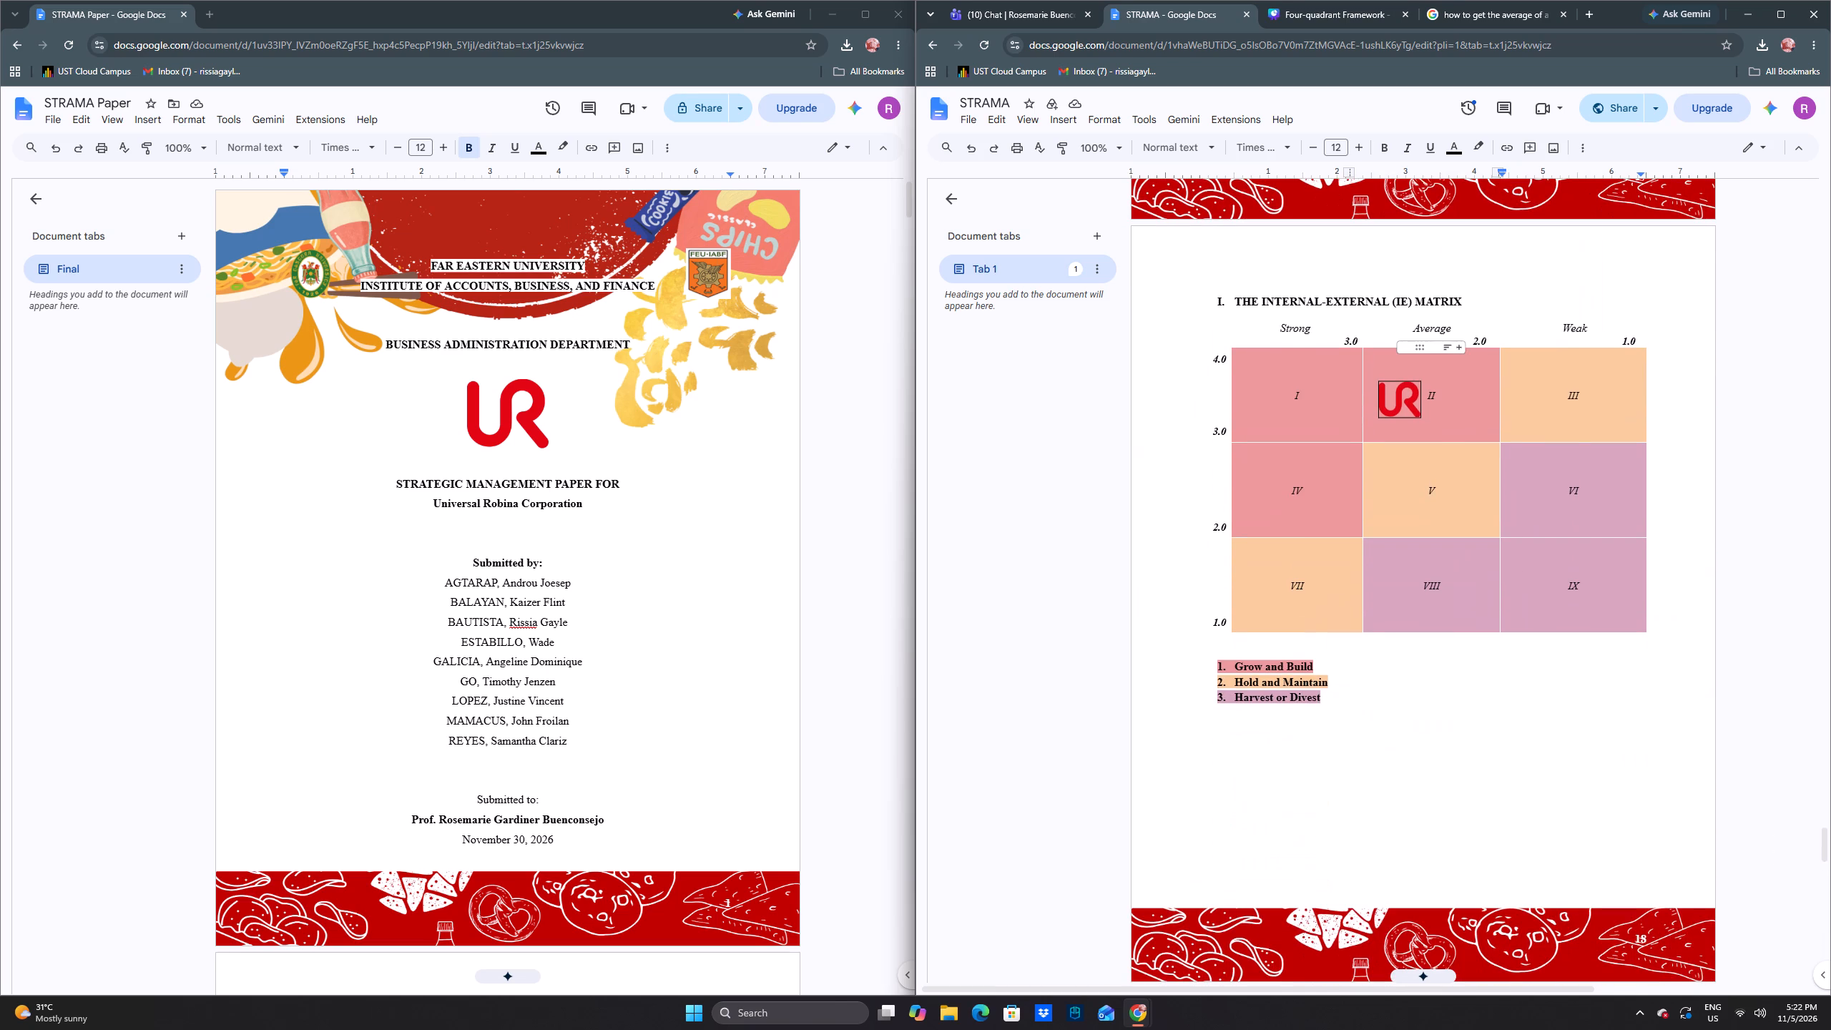
Insert three spaces before the 2.0 axis label above STRAMA's IE Matrix to shift it toward the column edge.
{"action": "left_click", "coordinate": [1466, 339]}
{"action": "key", "text": "space"}
{"action": "key", "text": "space"}
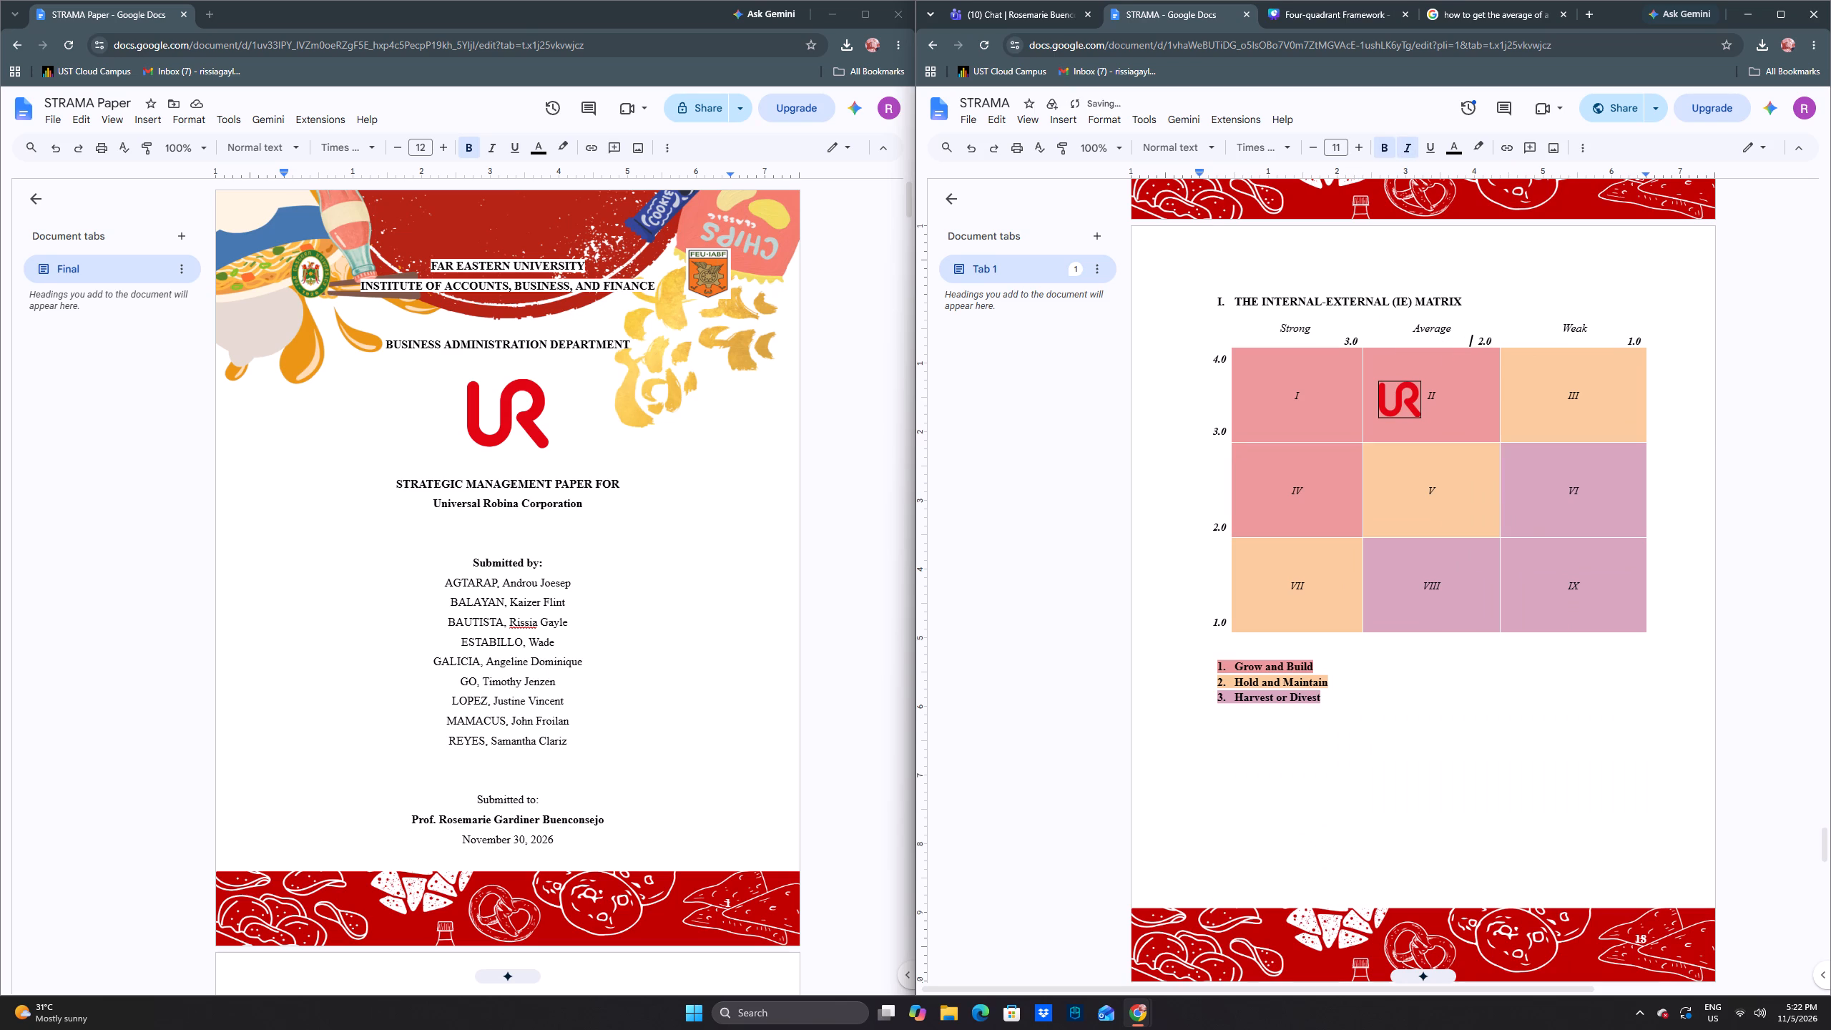
{"action": "key", "text": "space"}
Look through STRAMA's sections after the IE Matrix down to Illustrations, and return to the QSPM table.
{"action": "scroll", "coordinate": [1560, 168], "scroll_direction": "down", "scroll_amount": 6}
{"action": "scroll", "coordinate": [1507, 443], "scroll_direction": "down", "scroll_amount": 13}
{"action": "scroll", "coordinate": [1529, 438], "scroll_direction": "down", "scroll_amount": 12}
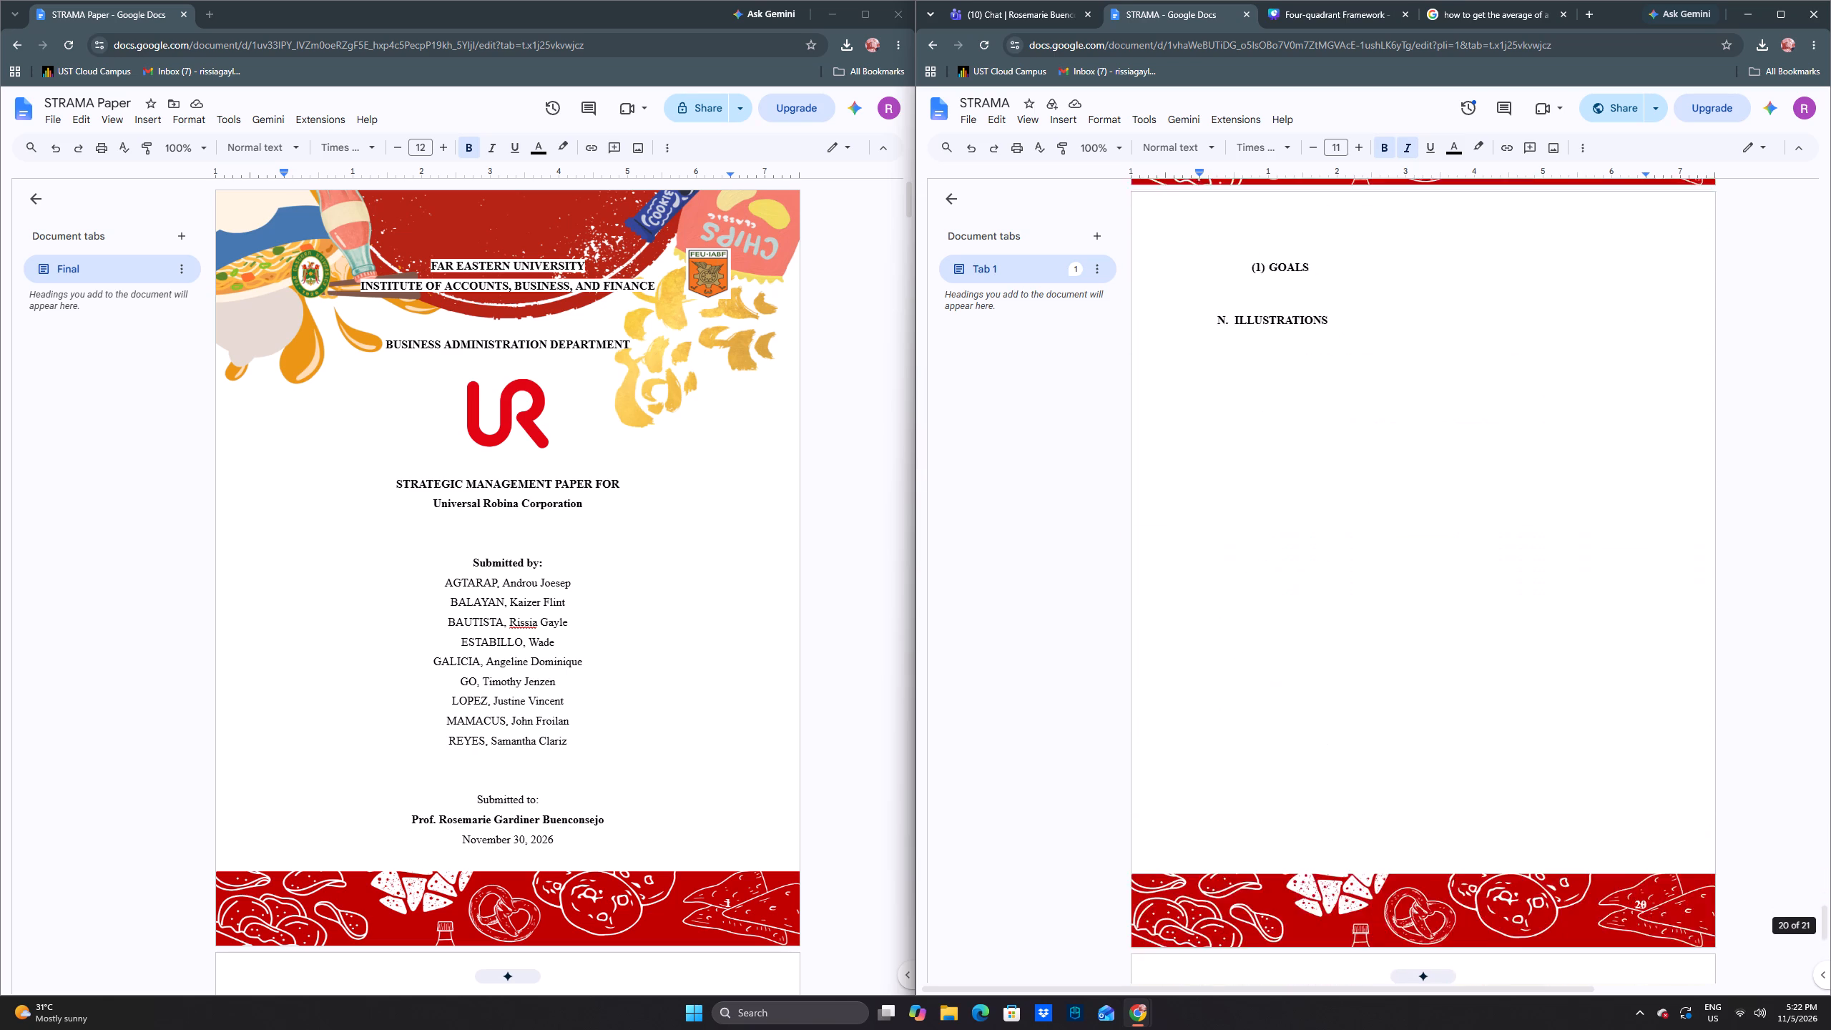
{"action": "scroll", "coordinate": [1529, 438], "scroll_direction": "down", "scroll_amount": 5}
{"action": "scroll", "coordinate": [1529, 432], "scroll_direction": "up", "scroll_amount": 14}
{"action": "scroll", "coordinate": [1520, 415], "scroll_direction": "down", "scroll_amount": 2}
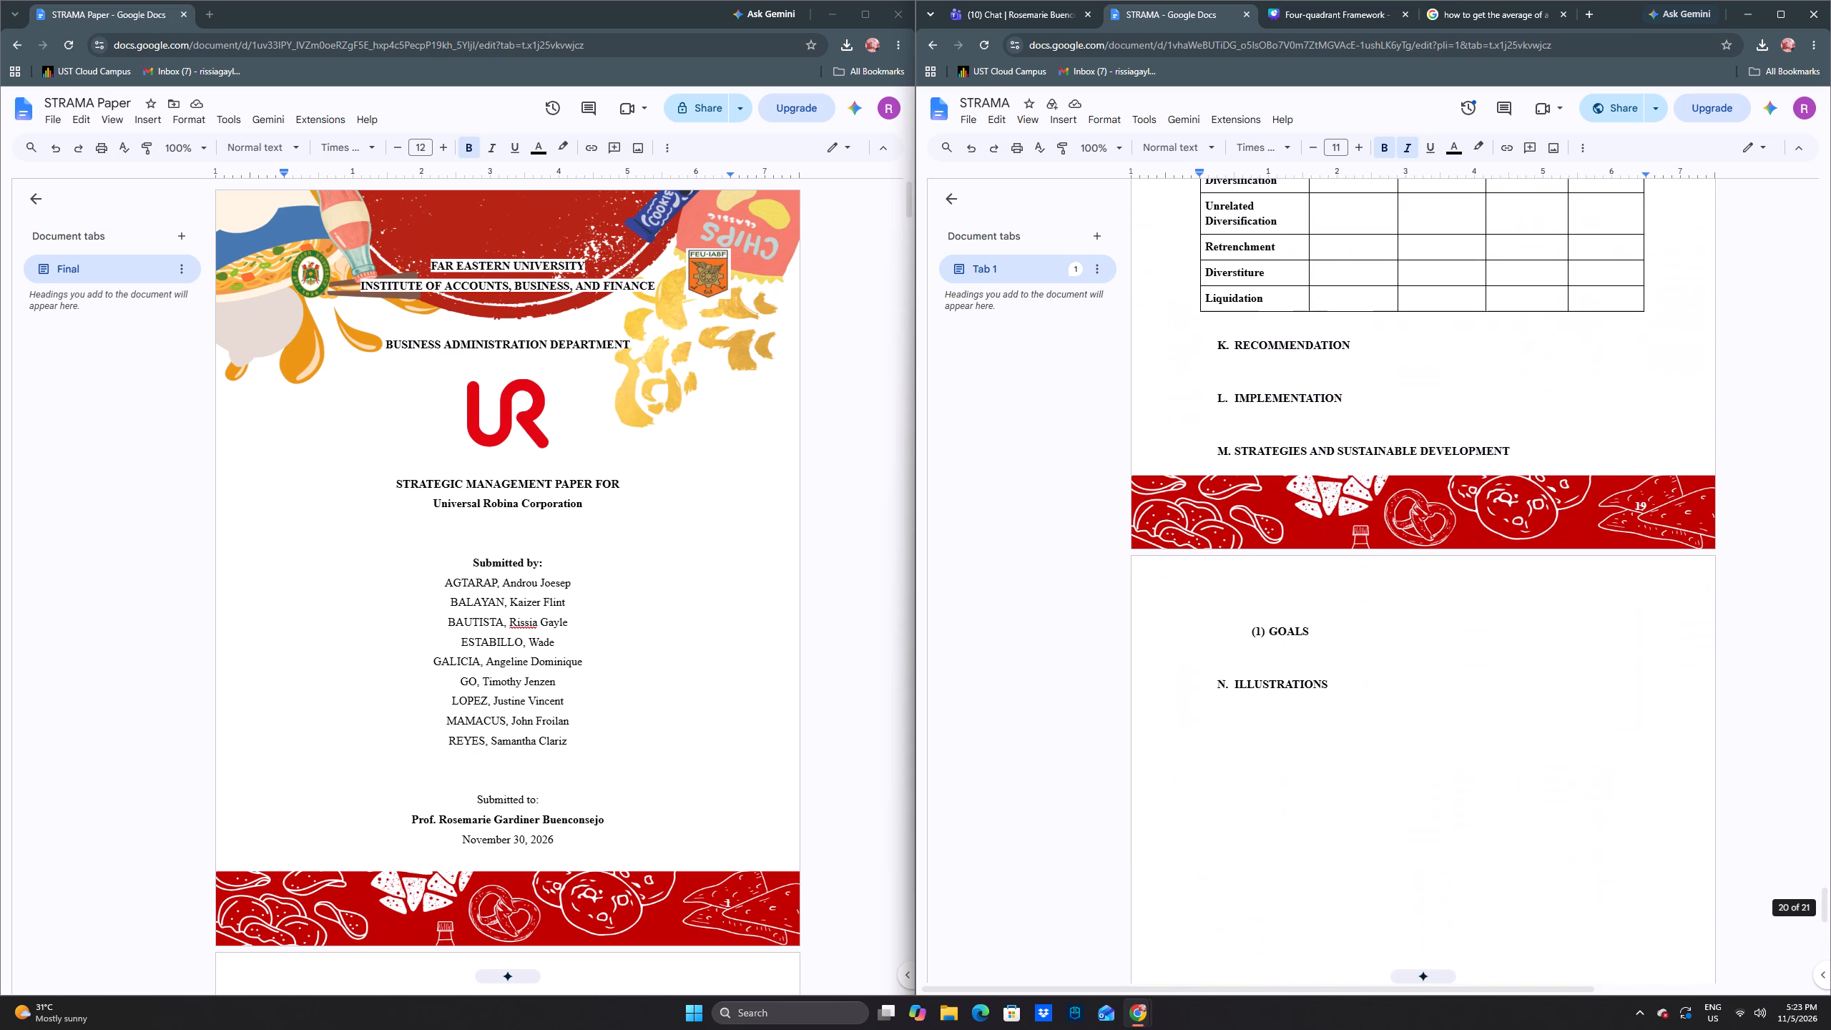
{"action": "scroll", "coordinate": [1520, 415], "scroll_direction": "down", "scroll_amount": 2}
{"action": "scroll", "coordinate": [1516, 409], "scroll_direction": "up", "scroll_amount": 12}
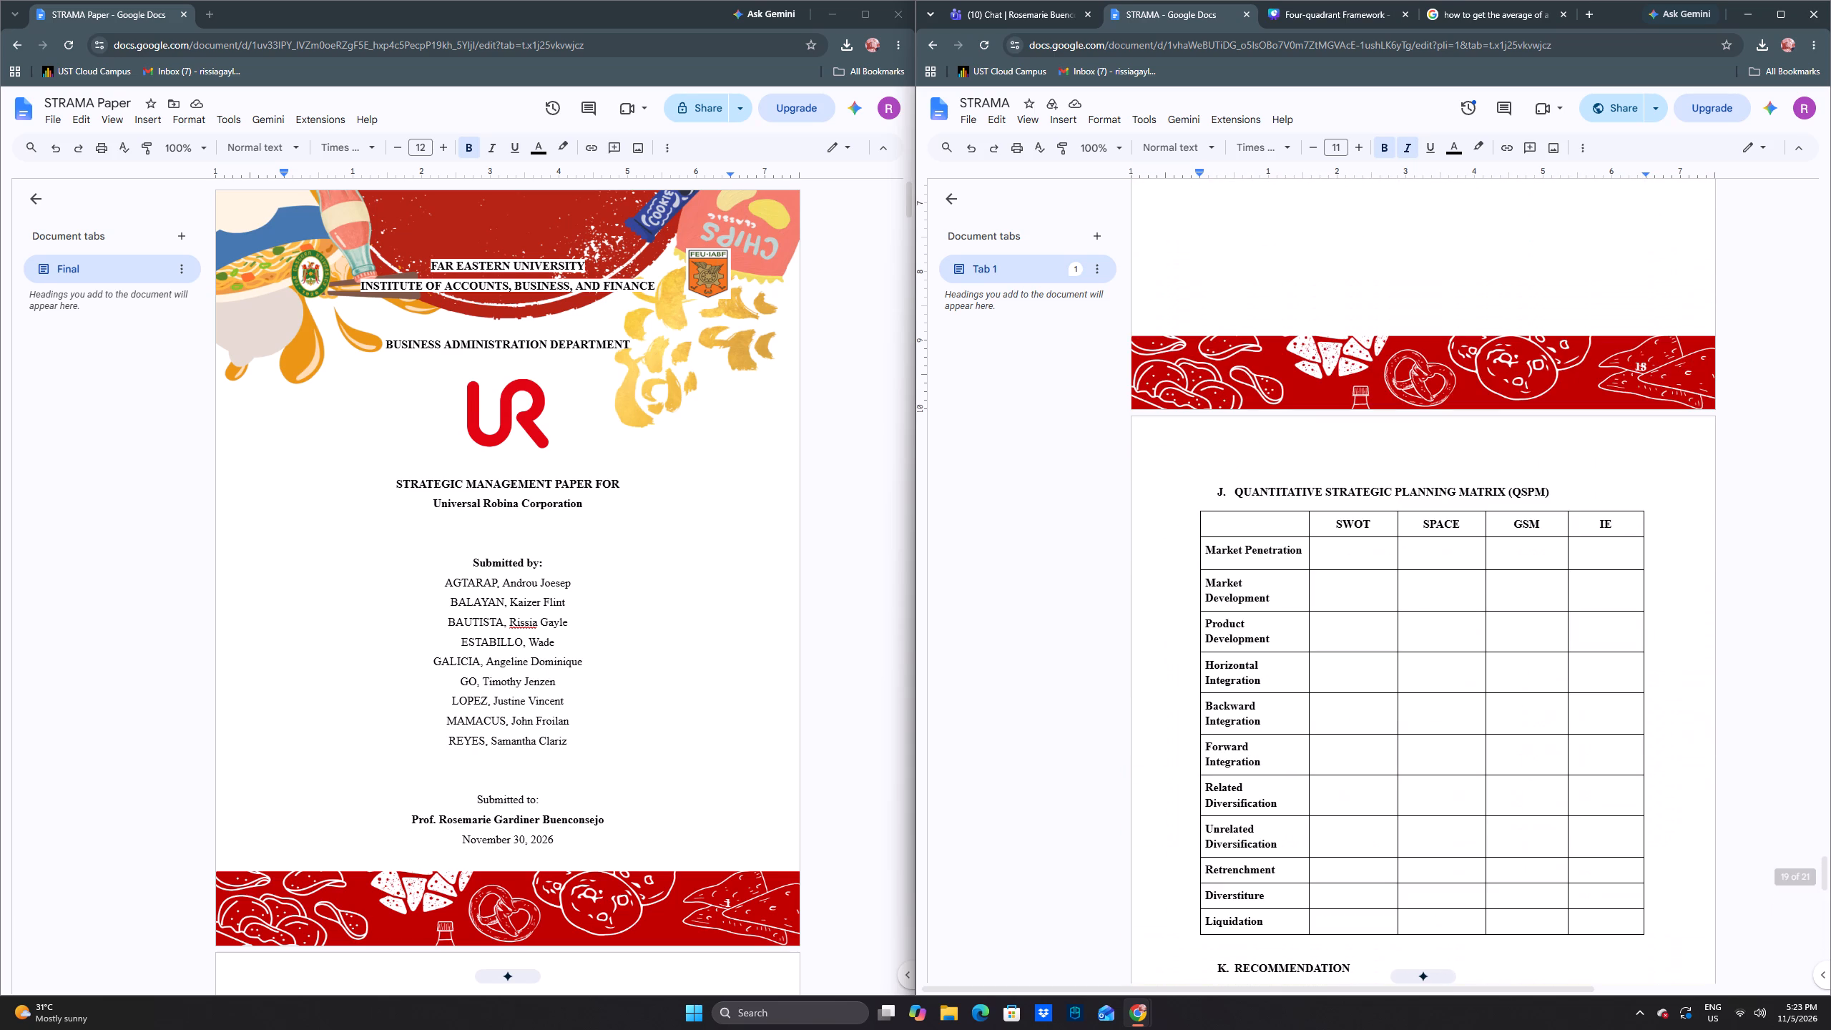
{"action": "scroll", "coordinate": [546, 373], "scroll_direction": "down", "scroll_amount": 20}
{"action": "scroll", "coordinate": [546, 373], "scroll_direction": "down", "scroll_amount": 3}
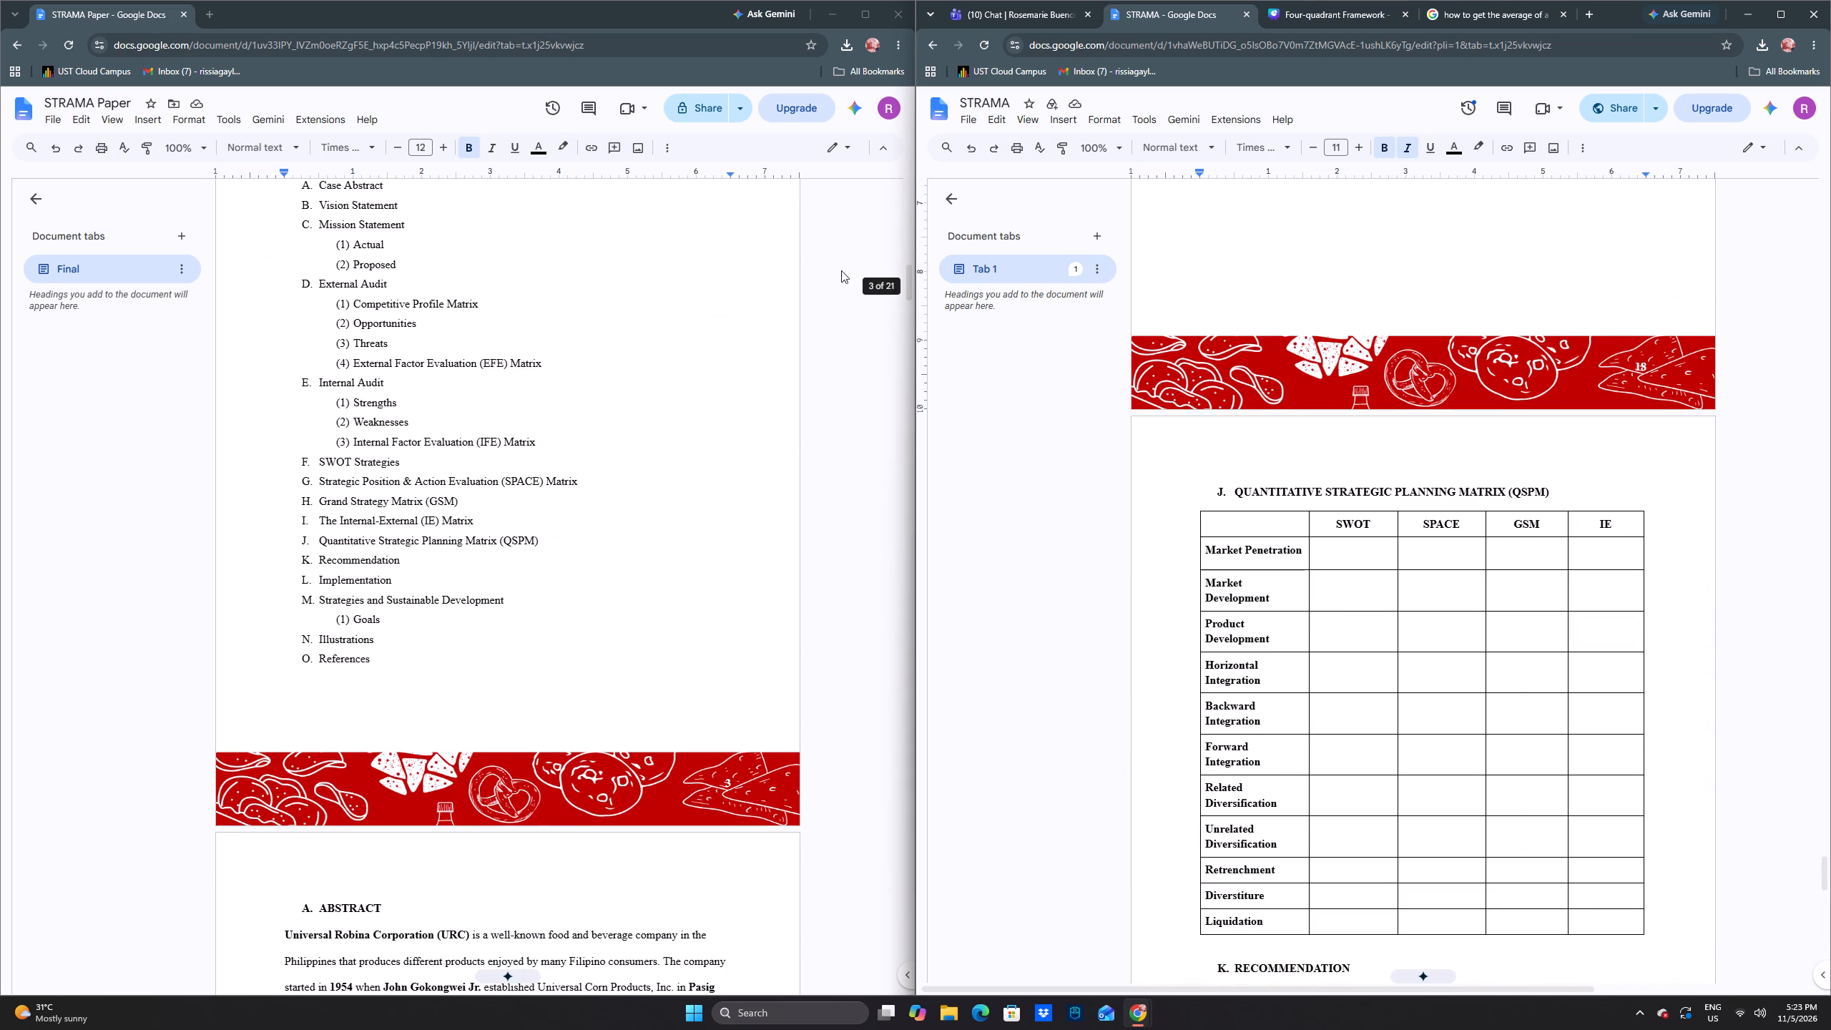
Bring up the IE Matrix in both documents and copy STRAMA's whole matrix with its axis labels.
{"action": "left_click_drag", "start_coordinate": [908, 284], "coordinate": [888, 539]}
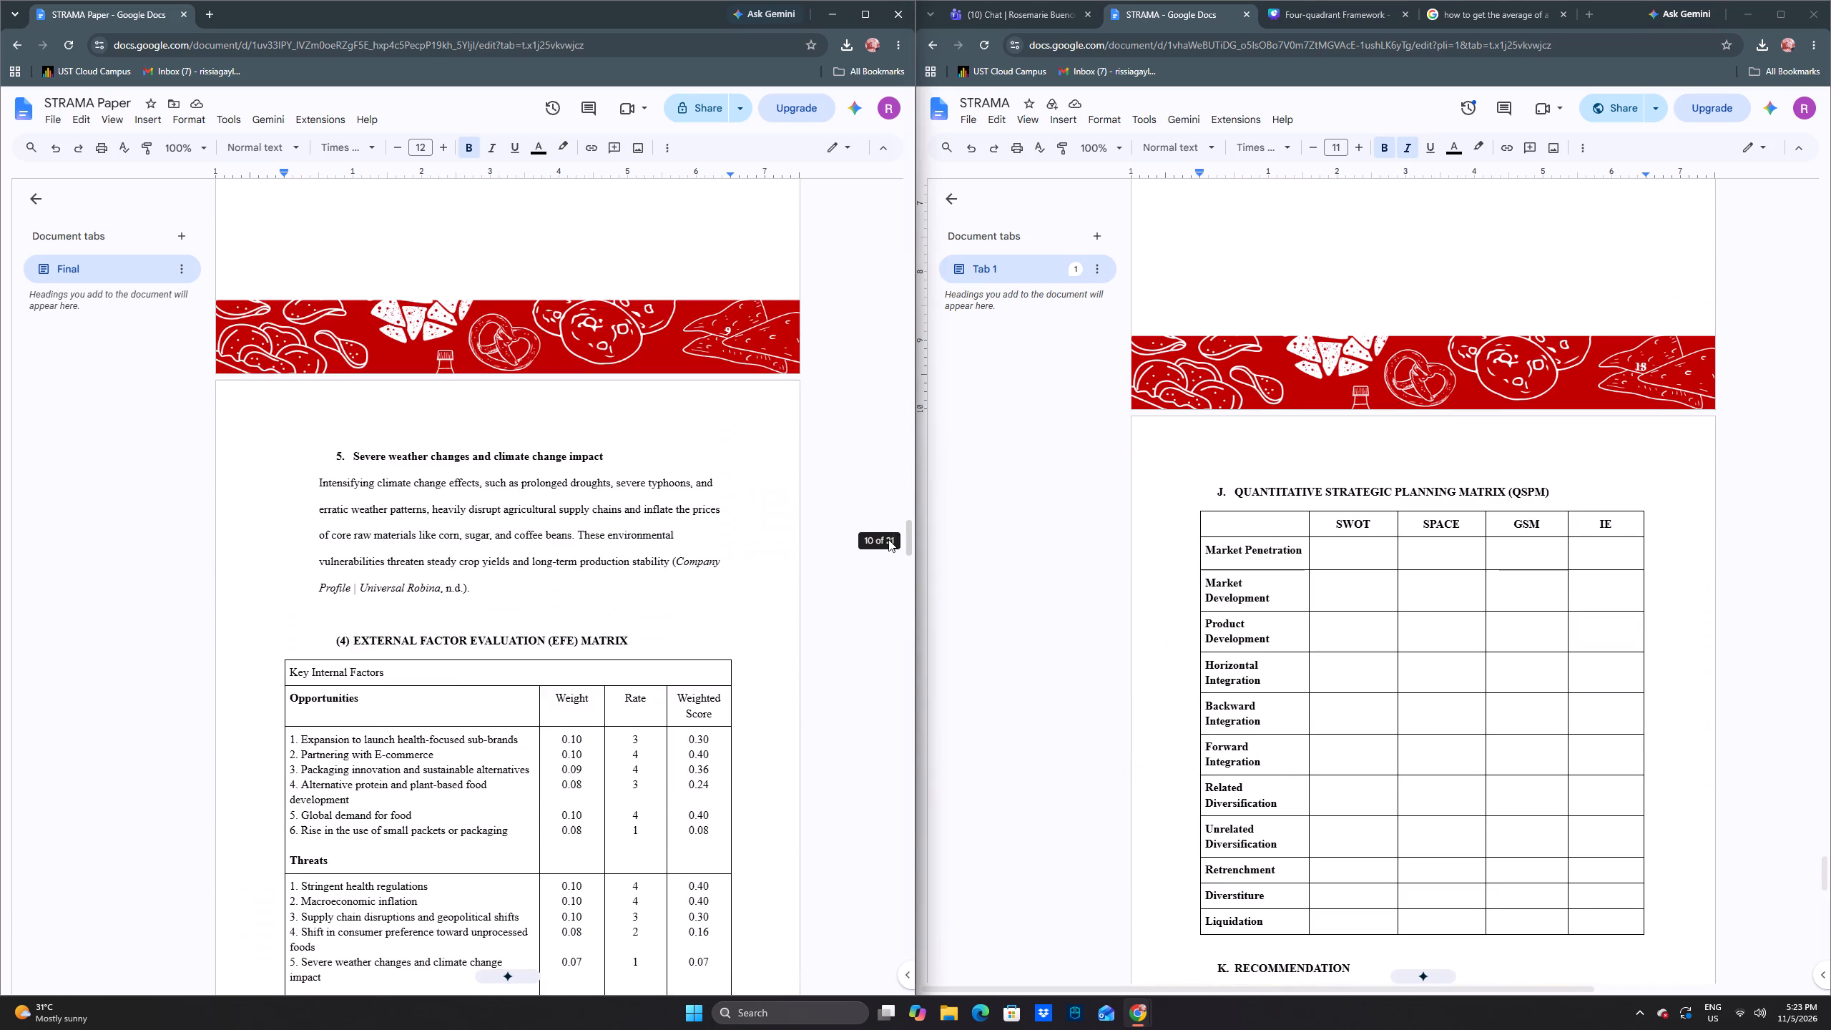
{"action": "left_click_drag", "start_coordinate": [888, 539], "coordinate": [923, 900]}
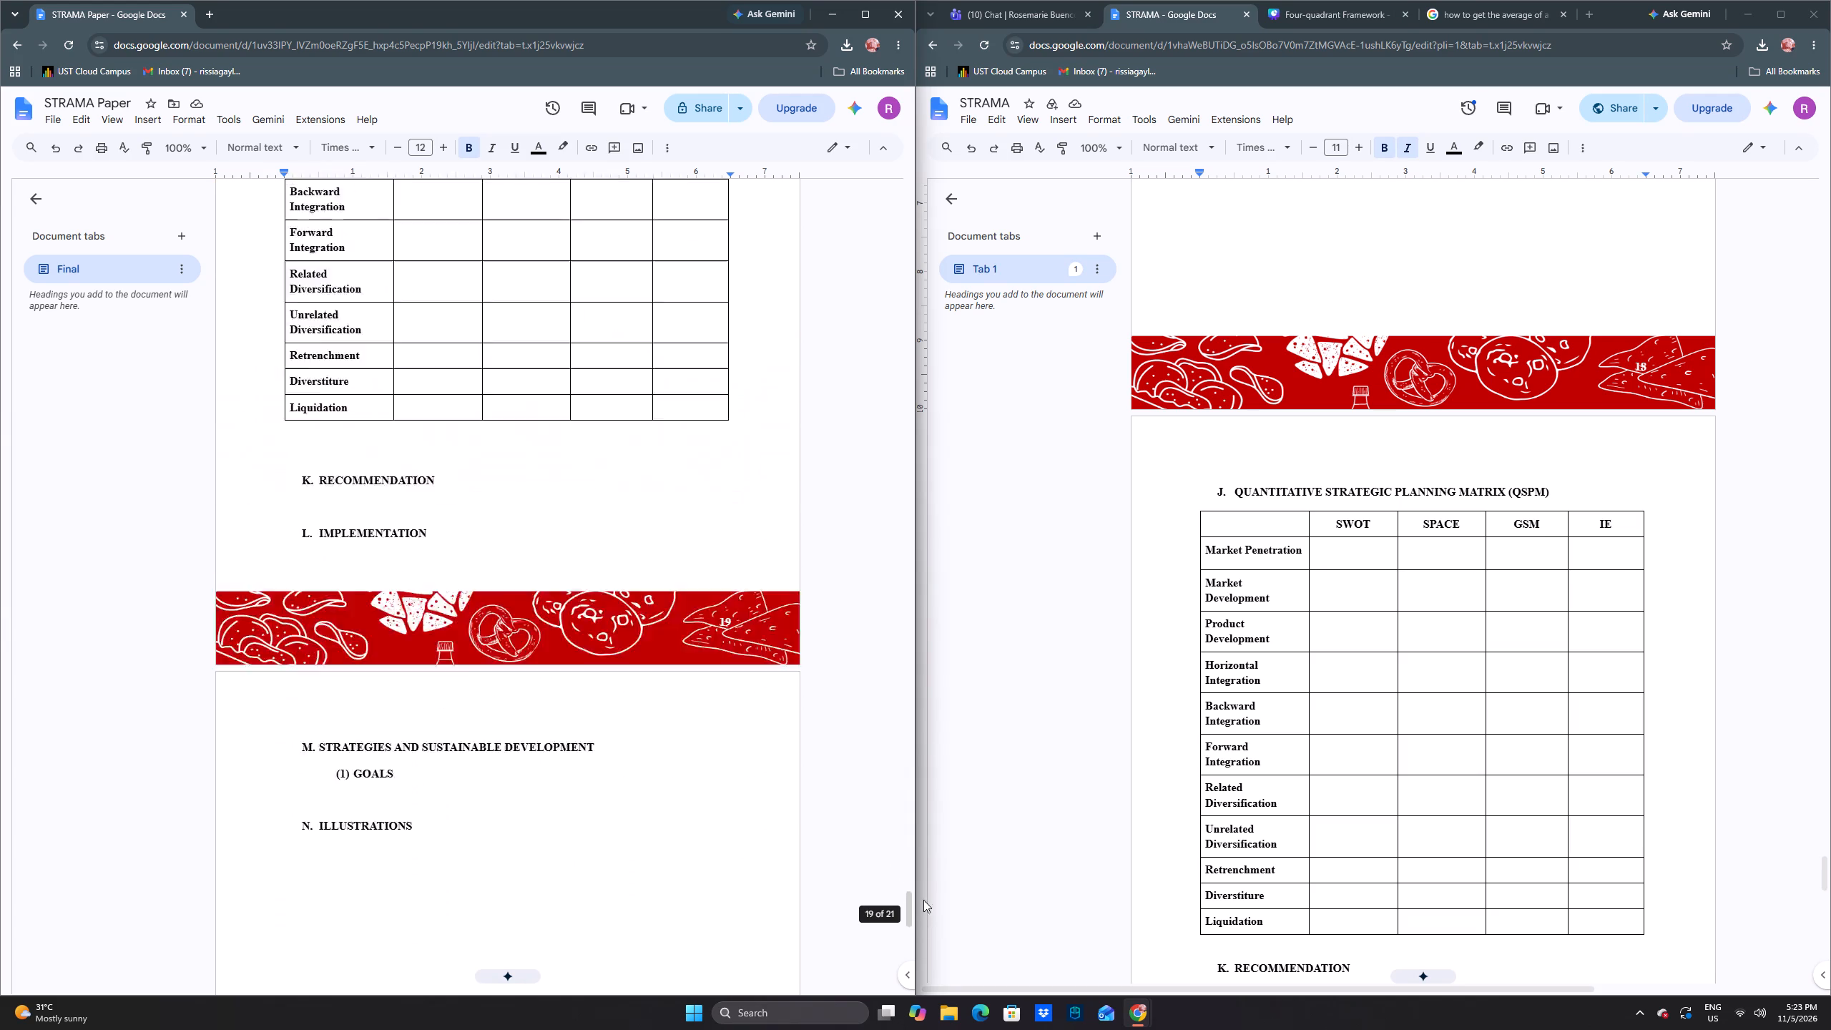
{"action": "left_click_drag", "start_coordinate": [923, 900], "coordinate": [902, 847]}
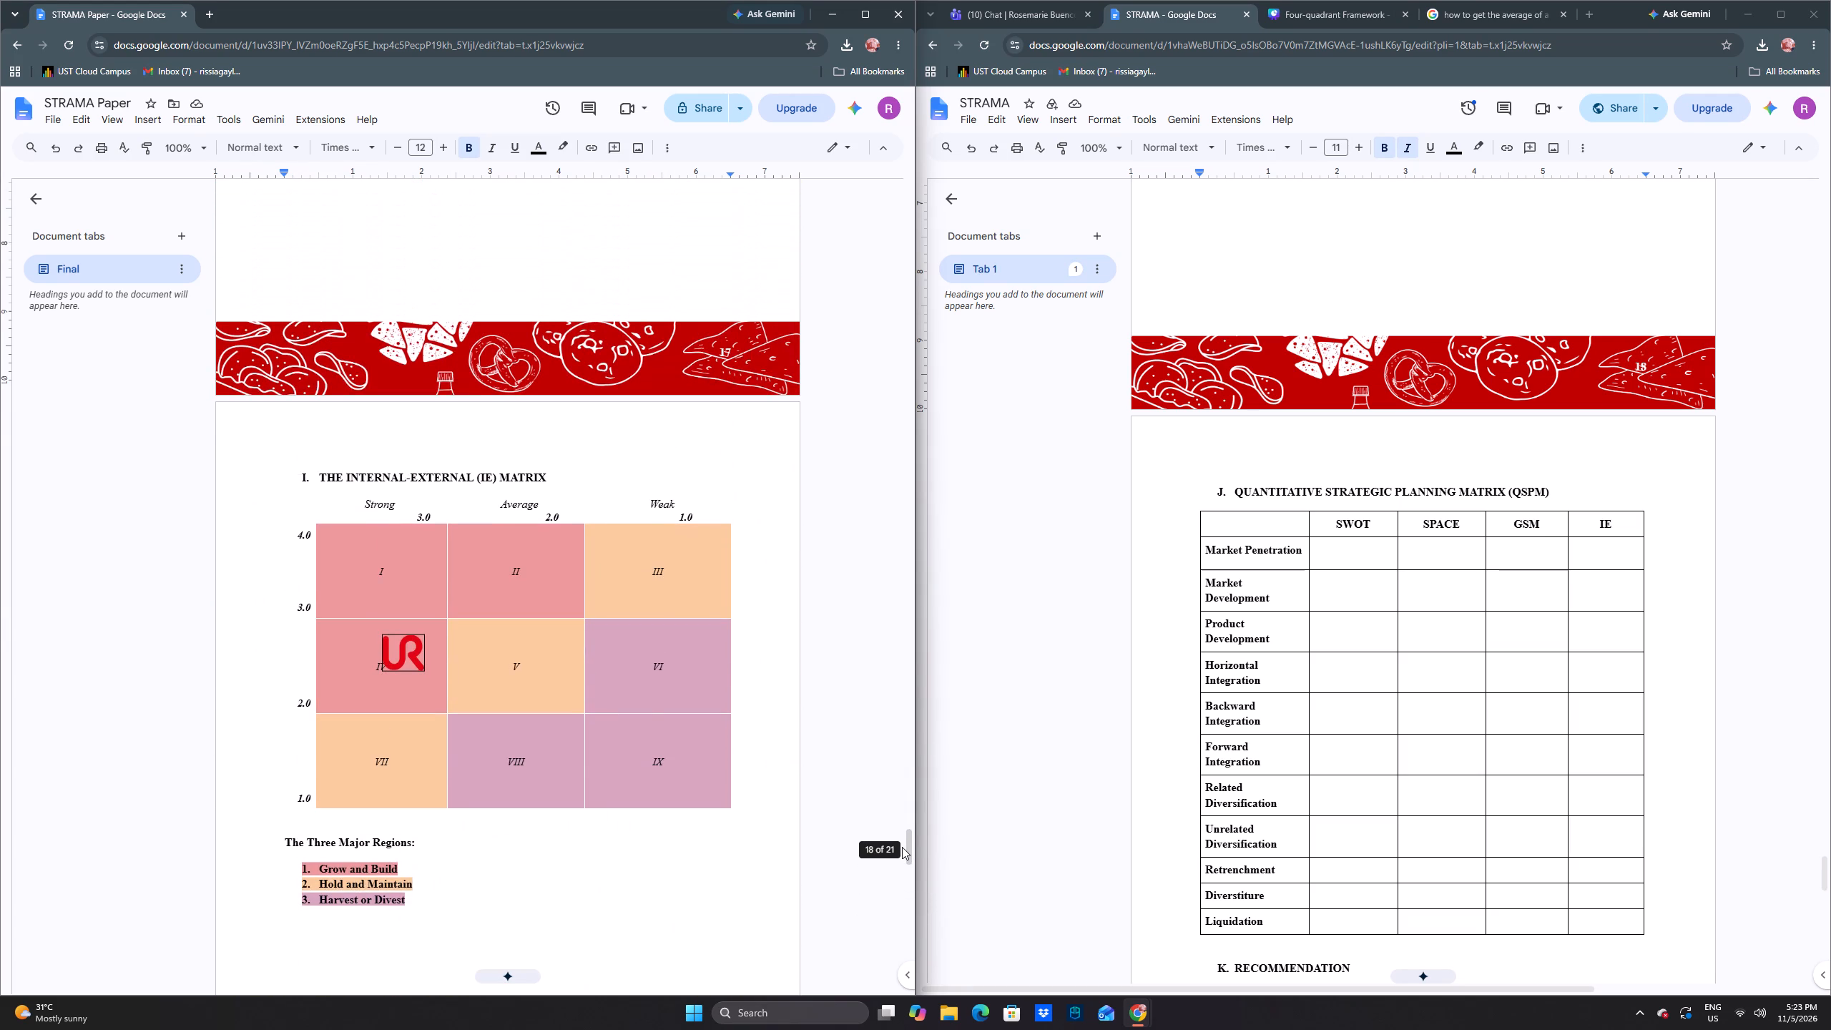
{"action": "left_click_drag", "start_coordinate": [902, 847], "coordinate": [904, 858]}
{"action": "scroll", "coordinate": [1251, 744], "scroll_direction": "down", "scroll_amount": 14}
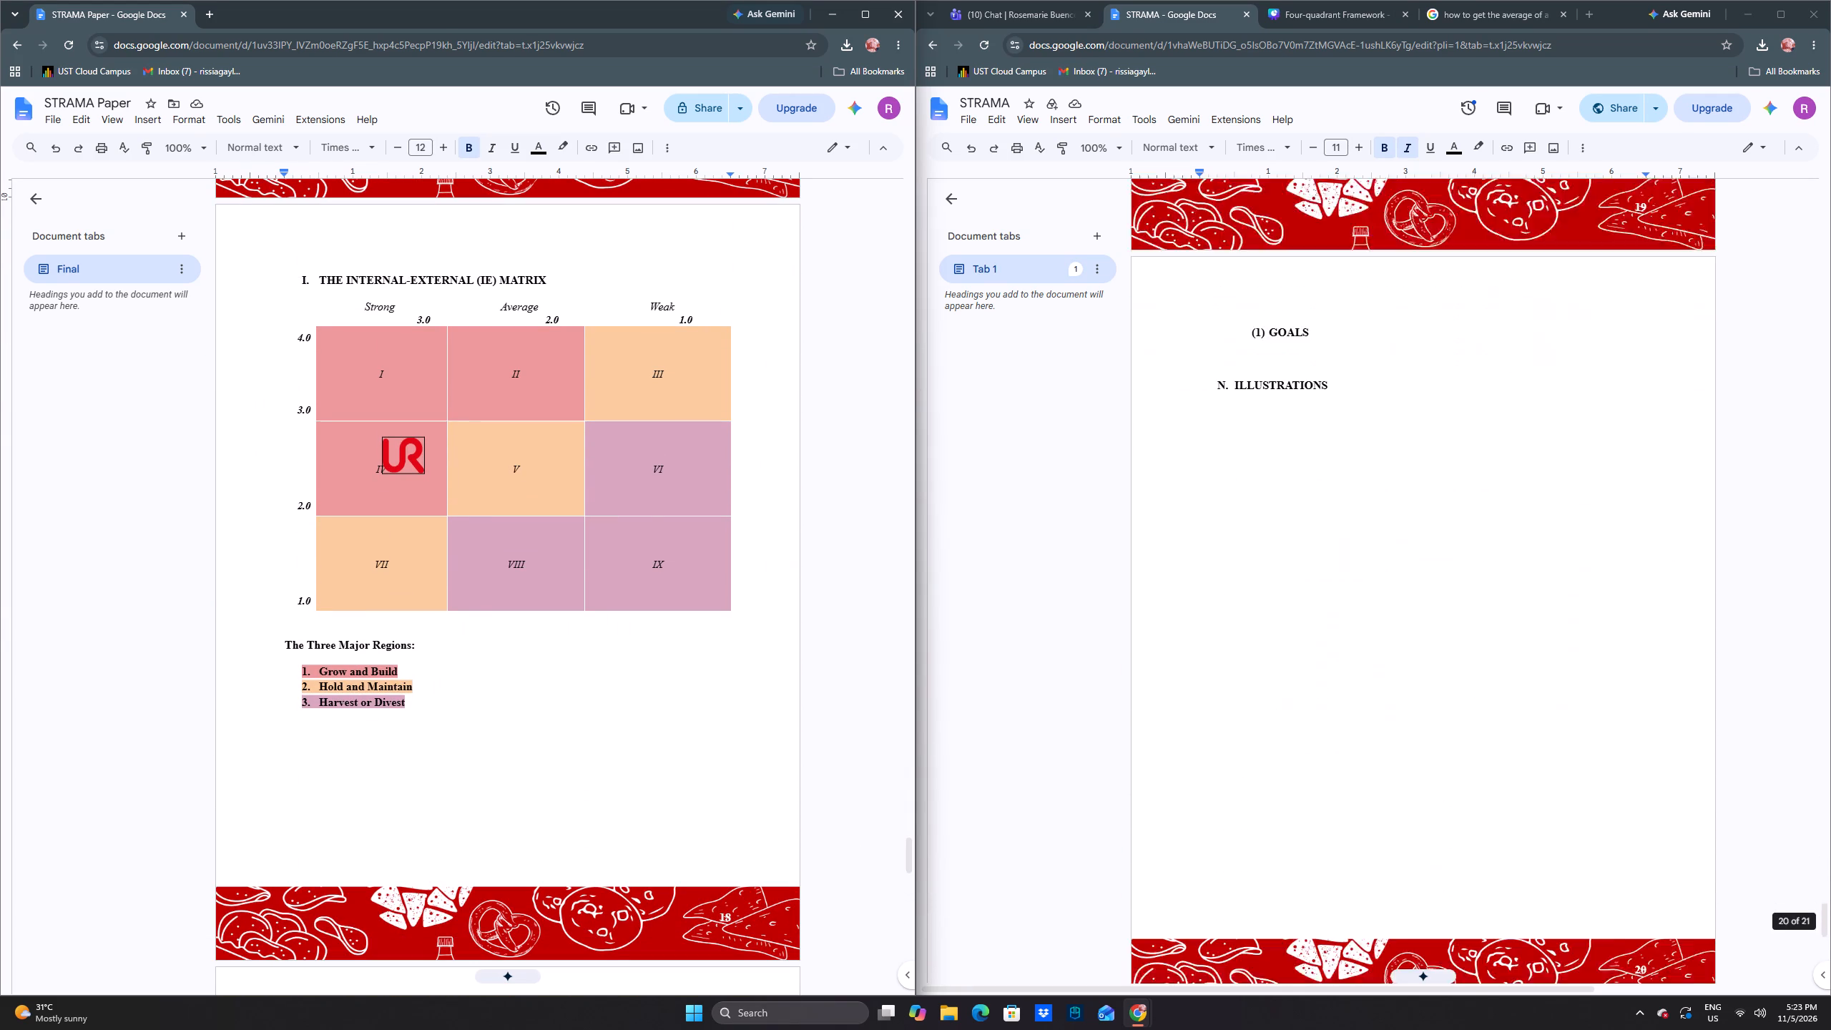
{"action": "scroll", "coordinate": [1245, 727], "scroll_direction": "up", "scroll_amount": 20}
{"action": "scroll", "coordinate": [1245, 727], "scroll_direction": "up", "scroll_amount": 3}
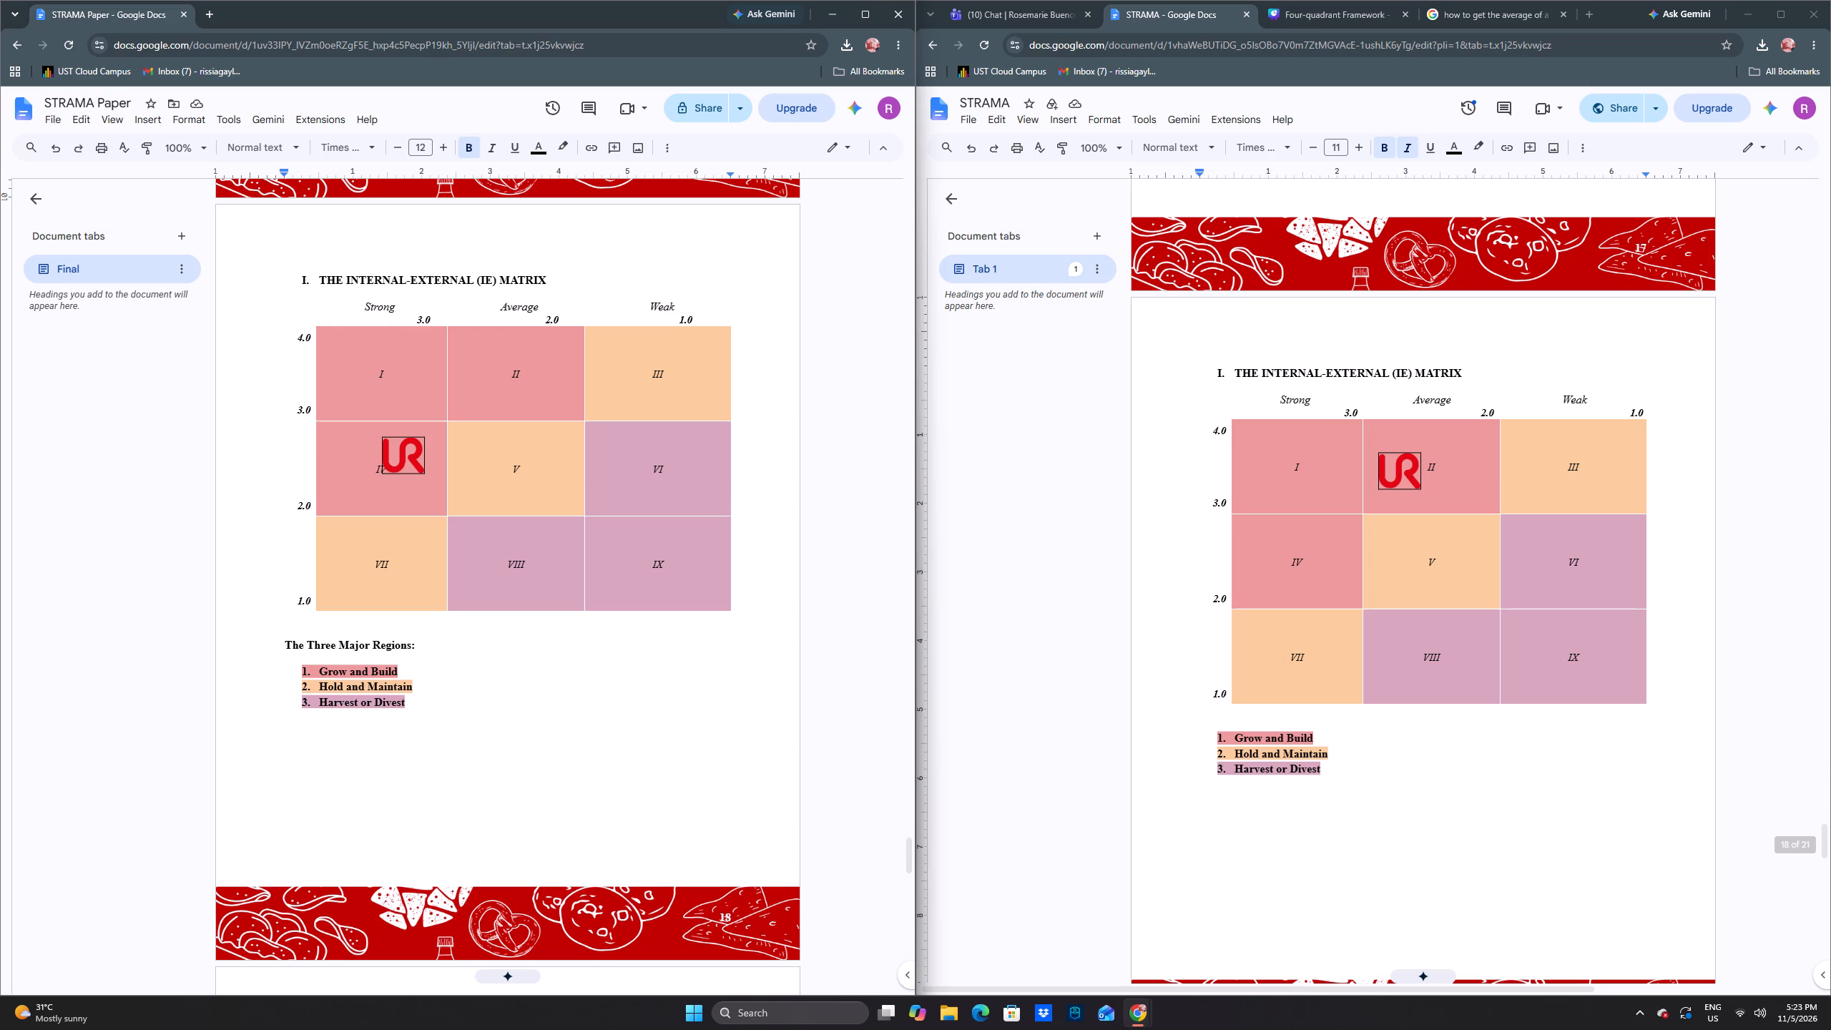
{"action": "left_click_drag", "start_coordinate": [1221, 401], "coordinate": [1330, 443]}
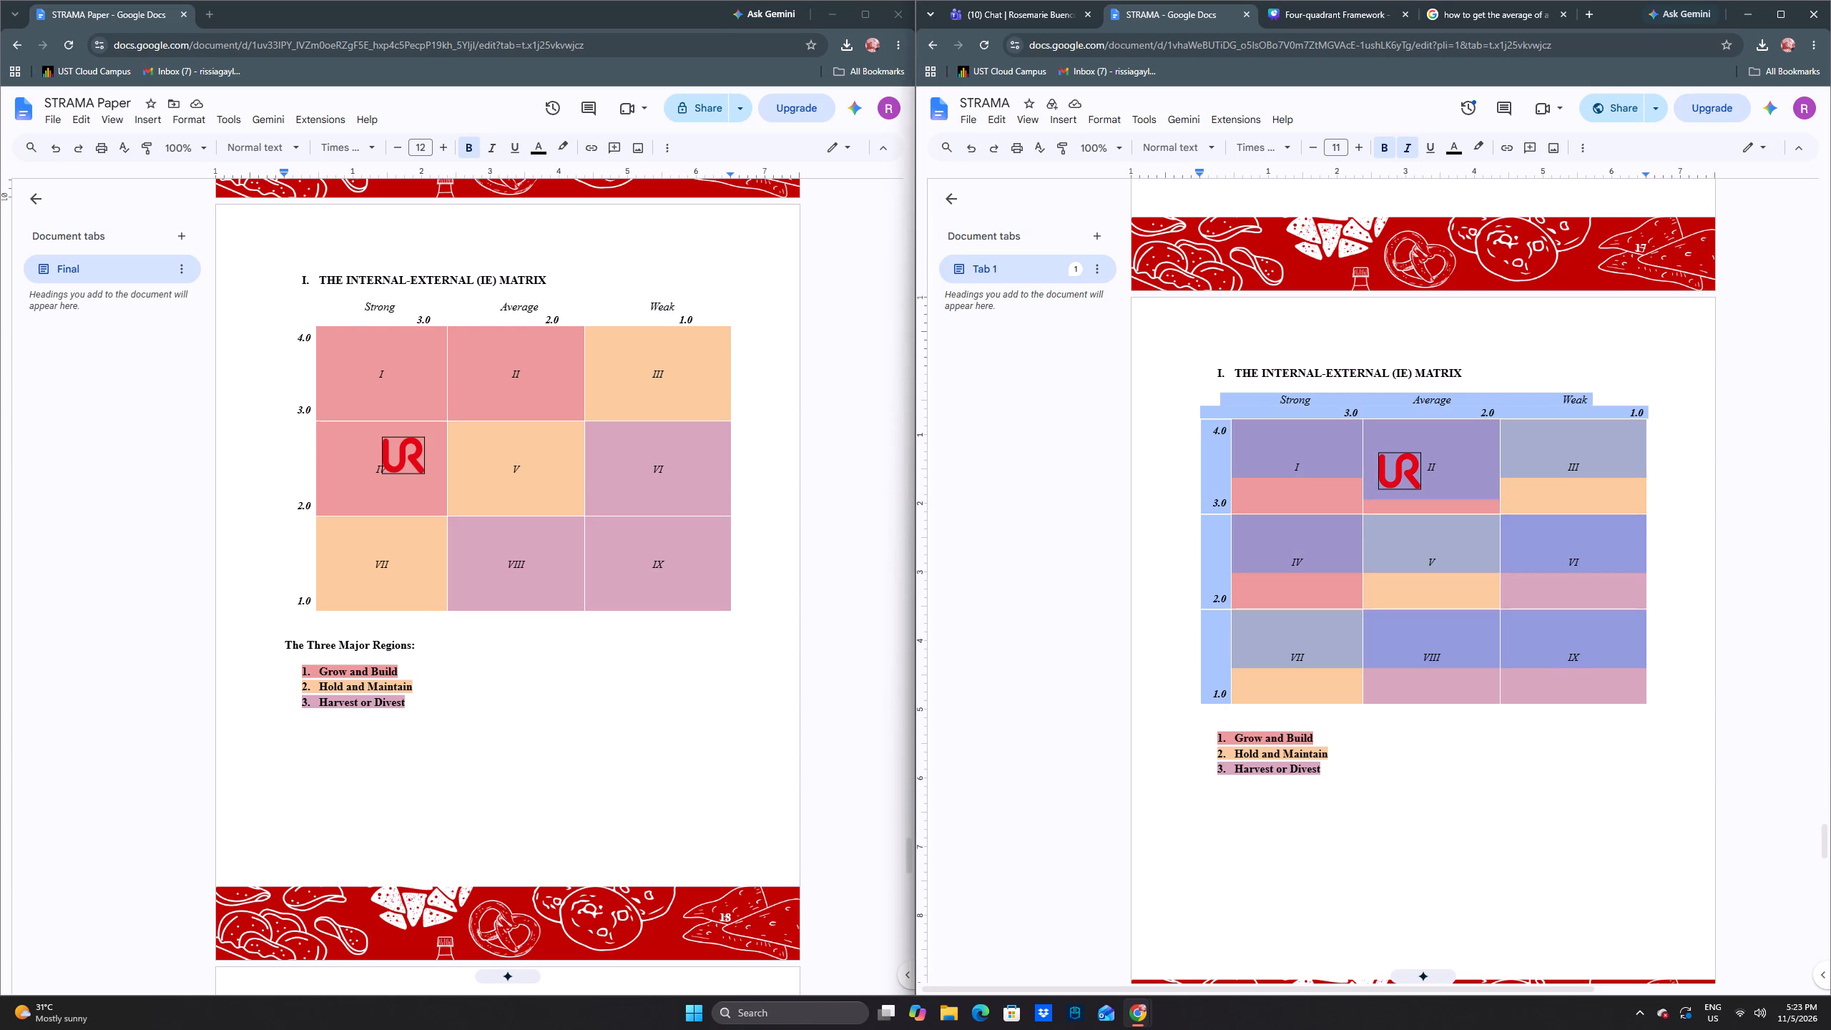
{"action": "left_click", "coordinate": [1183, 403]}
{"action": "left_click_drag", "start_coordinate": [1162, 400], "coordinate": [1427, 528]}
{"action": "left_click_drag", "start_coordinate": [1427, 528], "coordinate": [1627, 784]}
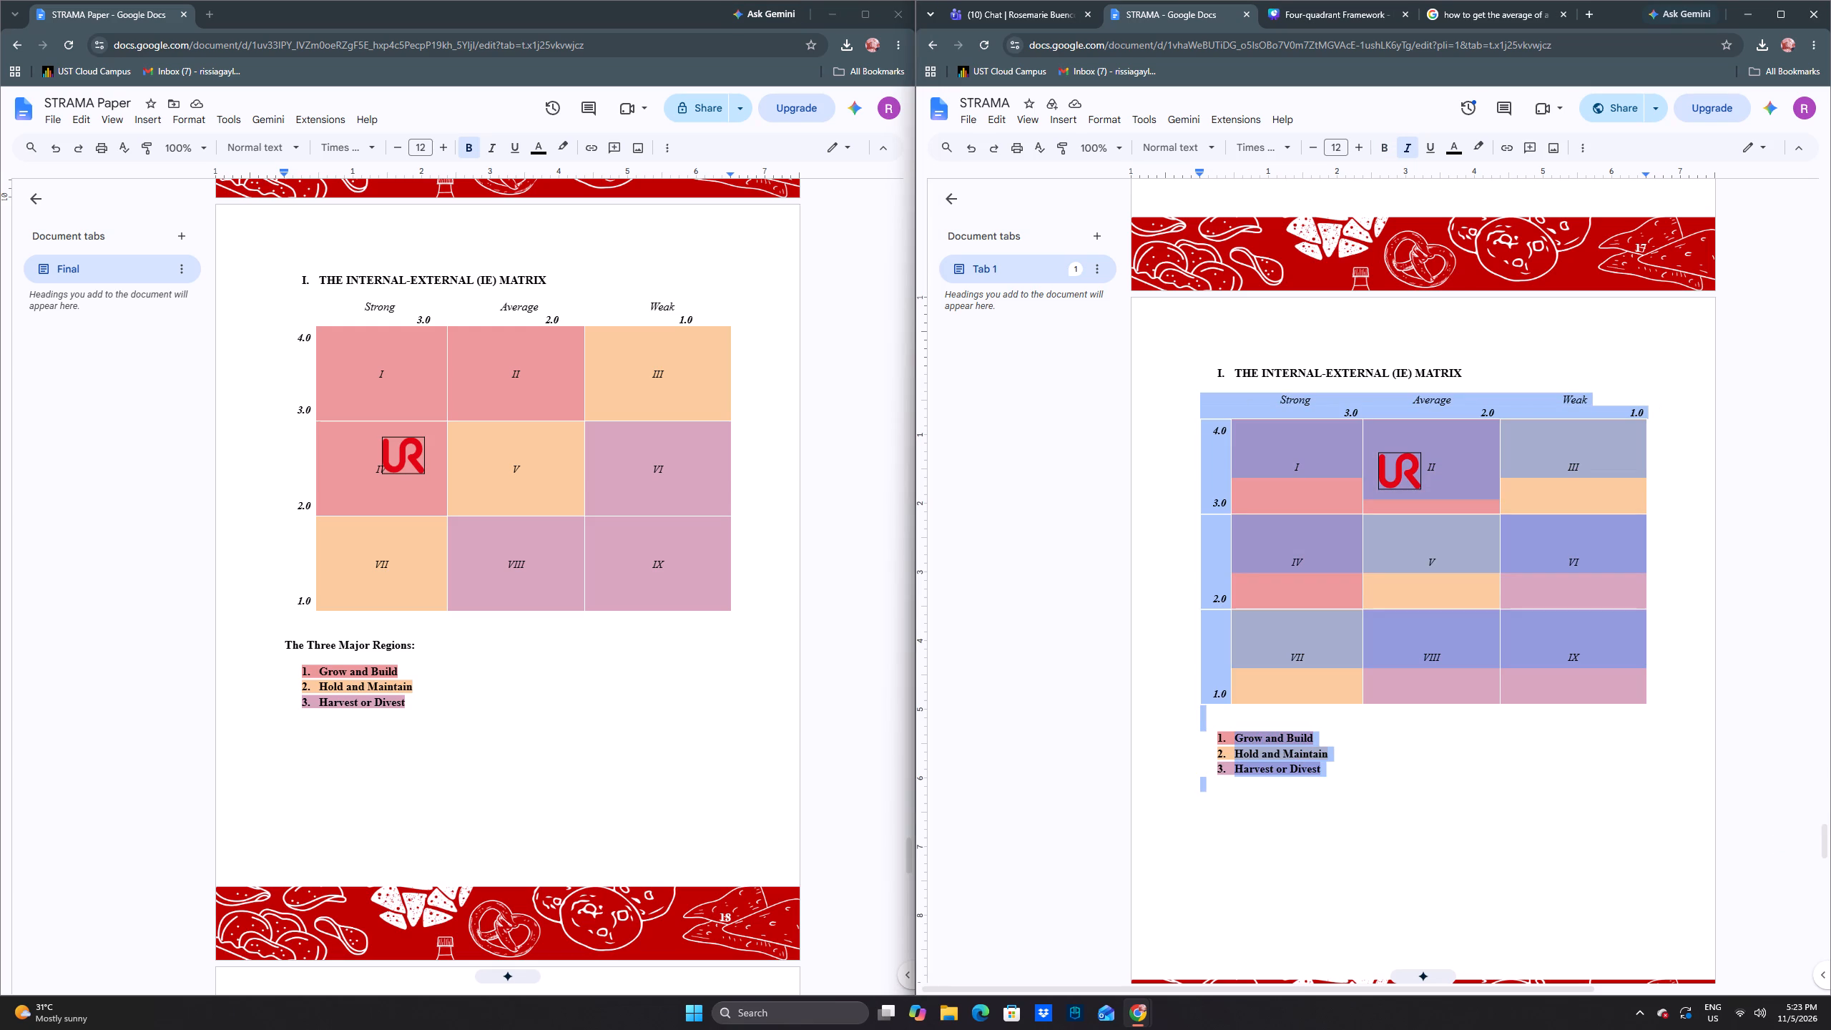
{"action": "left_click_drag", "start_coordinate": [1627, 784], "coordinate": [1627, 773]}
{"action": "left_click_drag", "start_coordinate": [1627, 773], "coordinate": [1645, 704]}
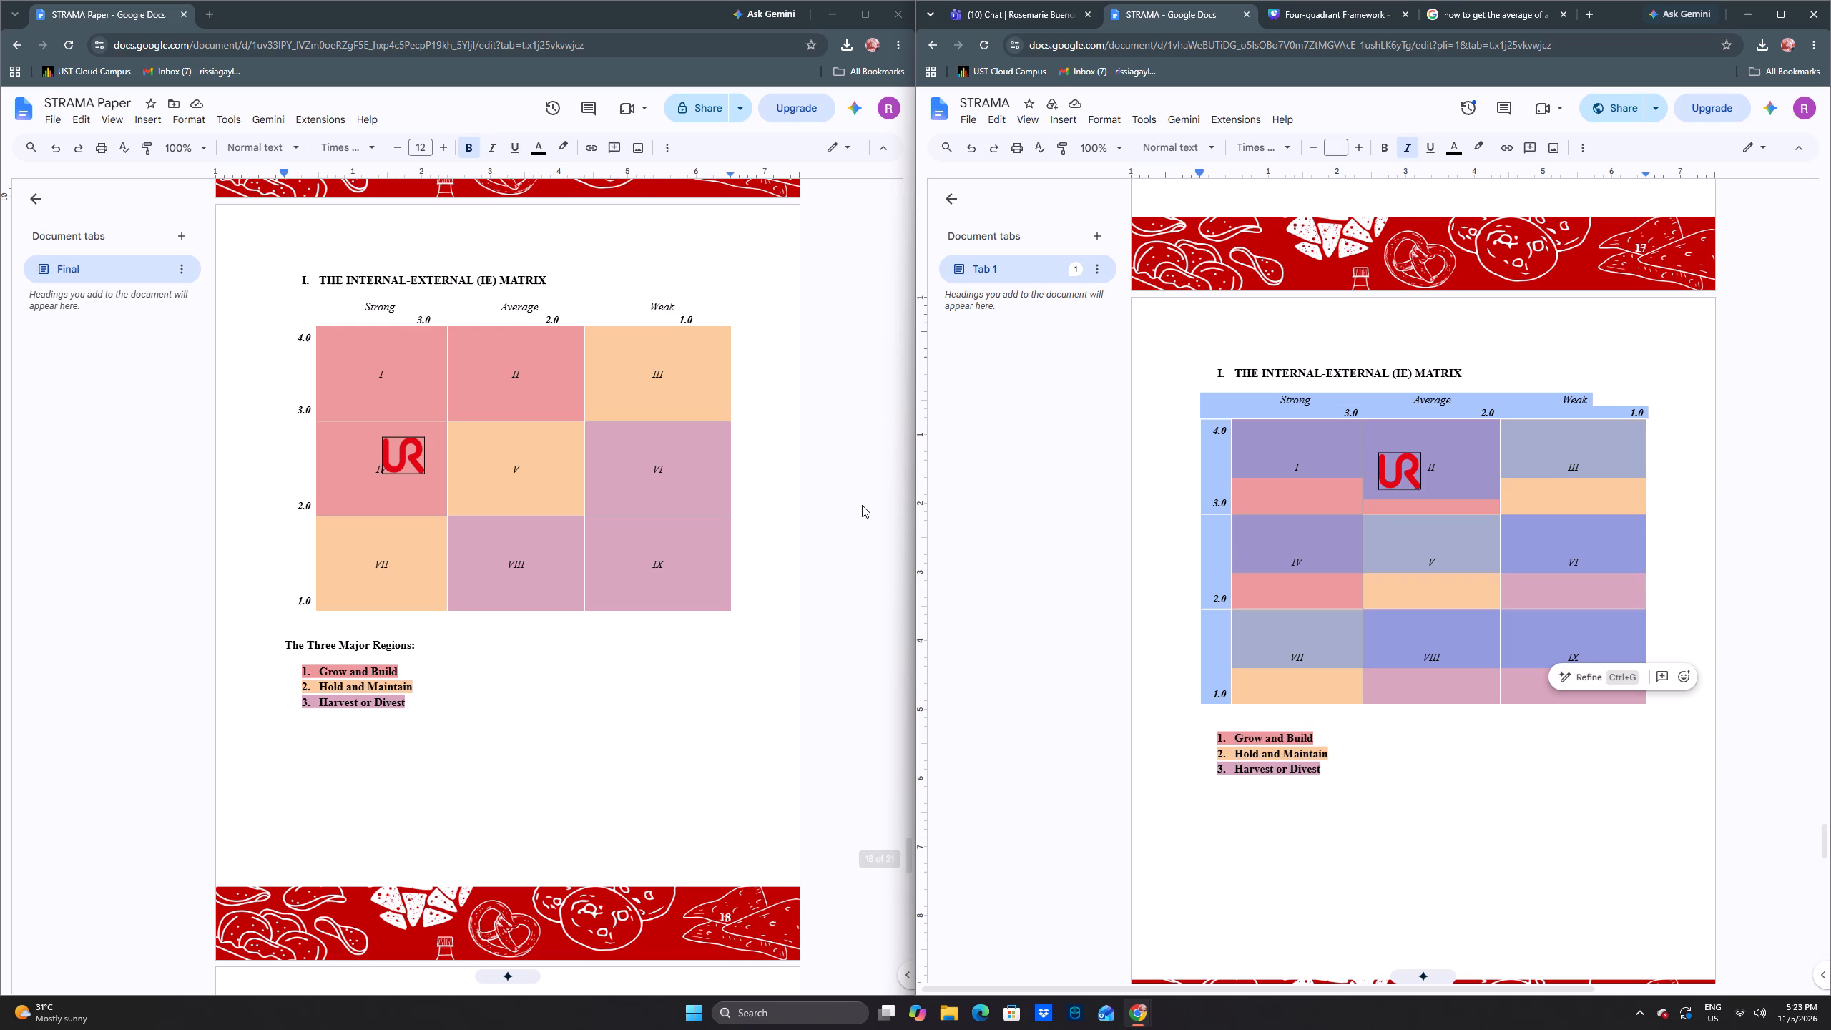
{"action": "key", "text": "ctrl+c"}
Replace the IE Matrix and its axis labels in STRAMA Paper with the copied version from STRAMA.
{"action": "left_click_drag", "start_coordinate": [288, 309], "coordinate": [452, 388]}
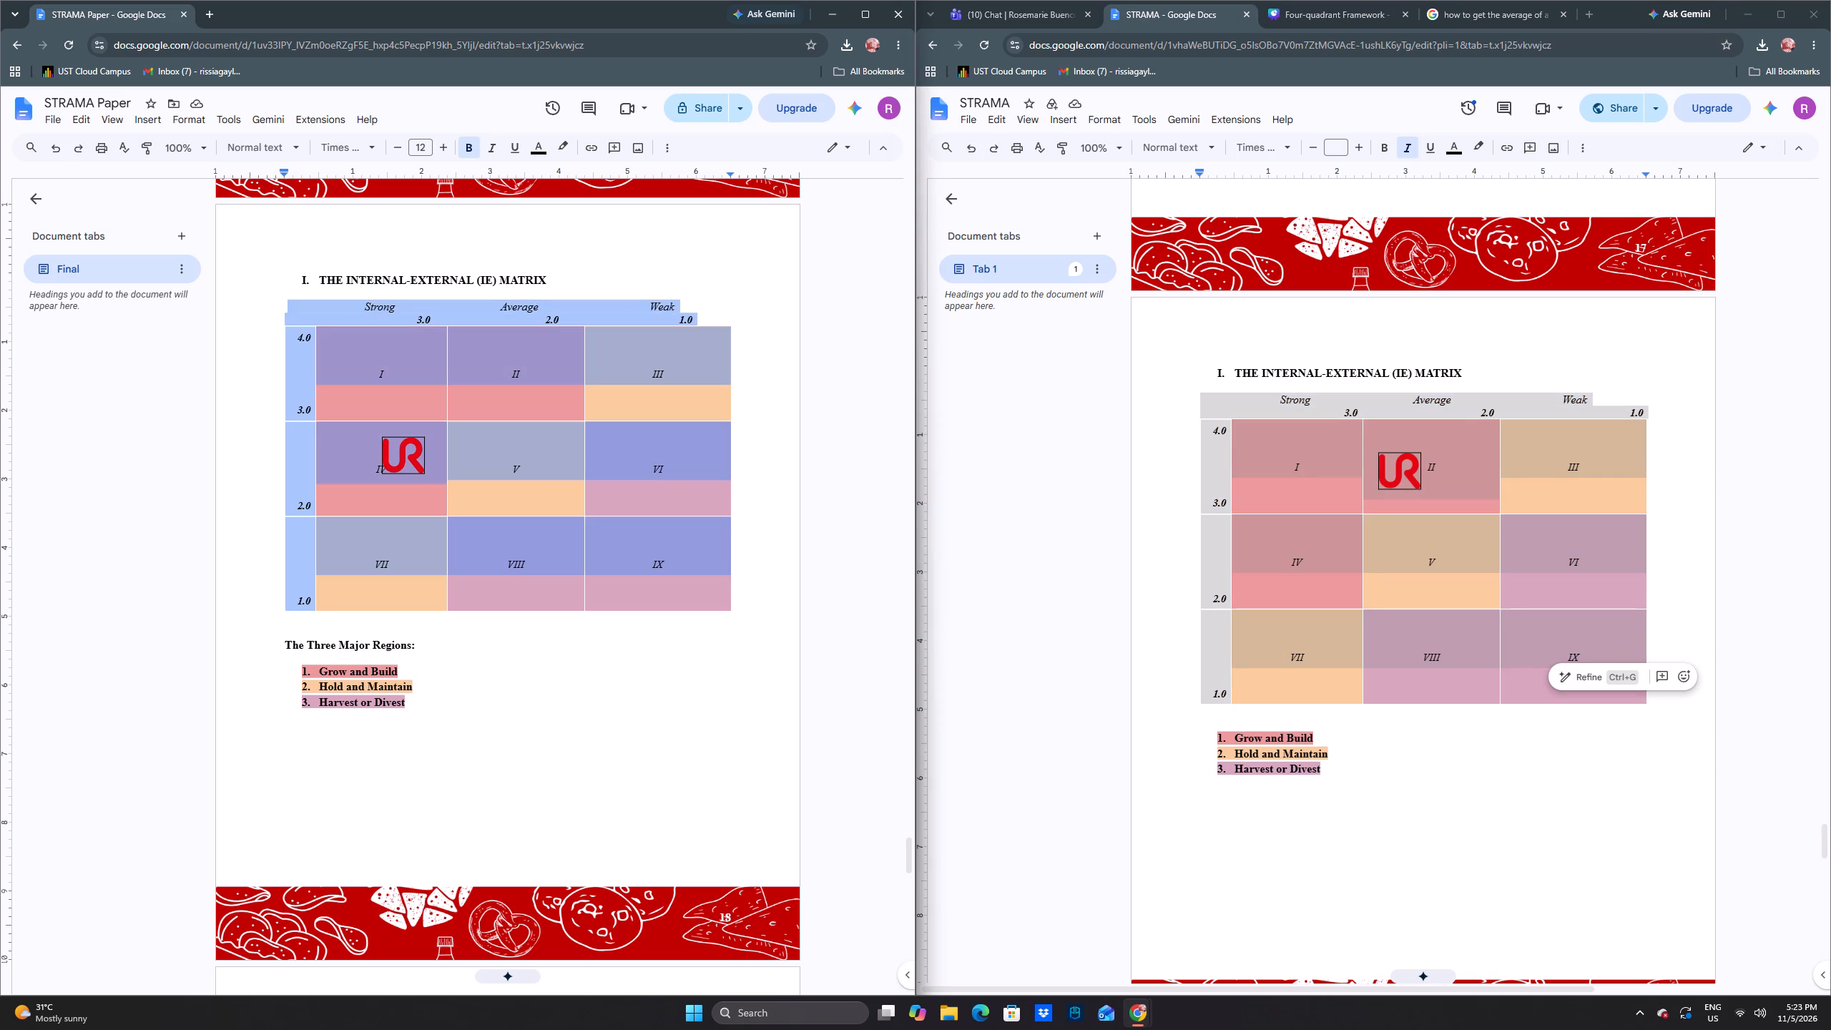
{"action": "left_click_drag", "start_coordinate": [452, 388], "coordinate": [453, 389]}
{"action": "left_click_drag", "start_coordinate": [270, 303], "coordinate": [699, 573]}
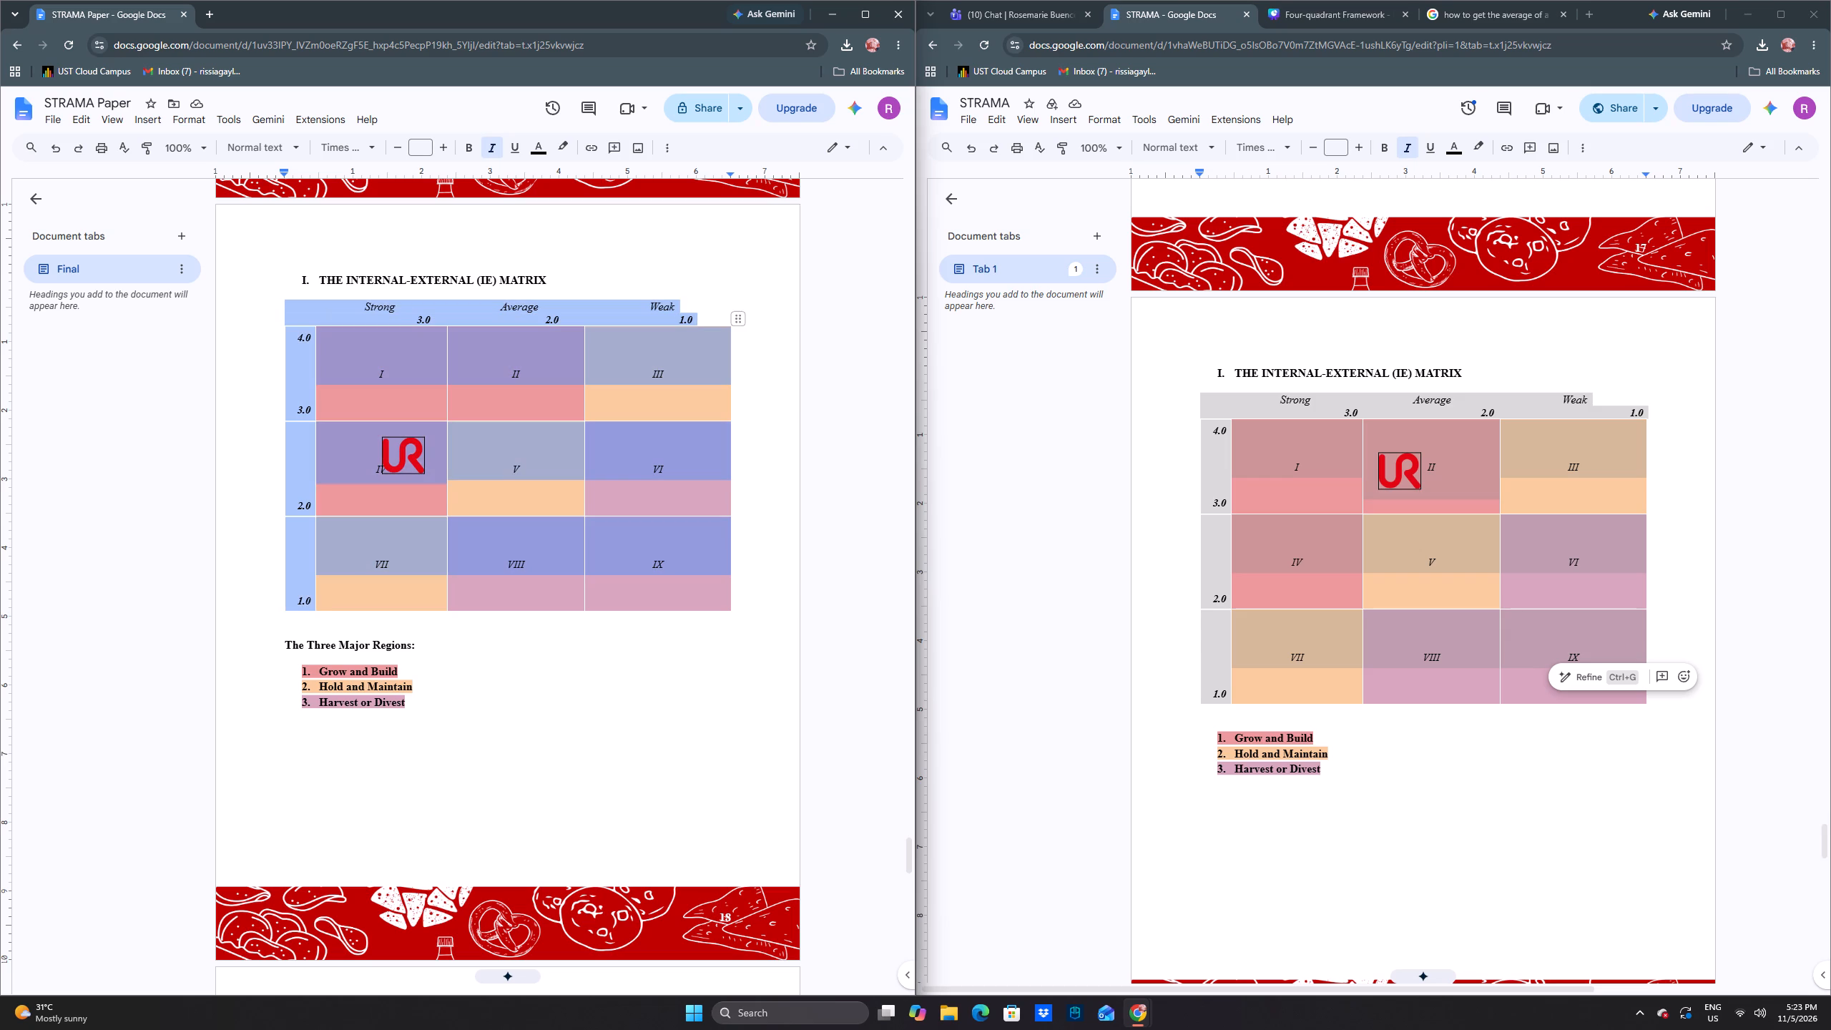
{"action": "left_click_drag", "start_coordinate": [699, 573], "coordinate": [712, 606]}
{"action": "key", "text": "ctrl+v"}
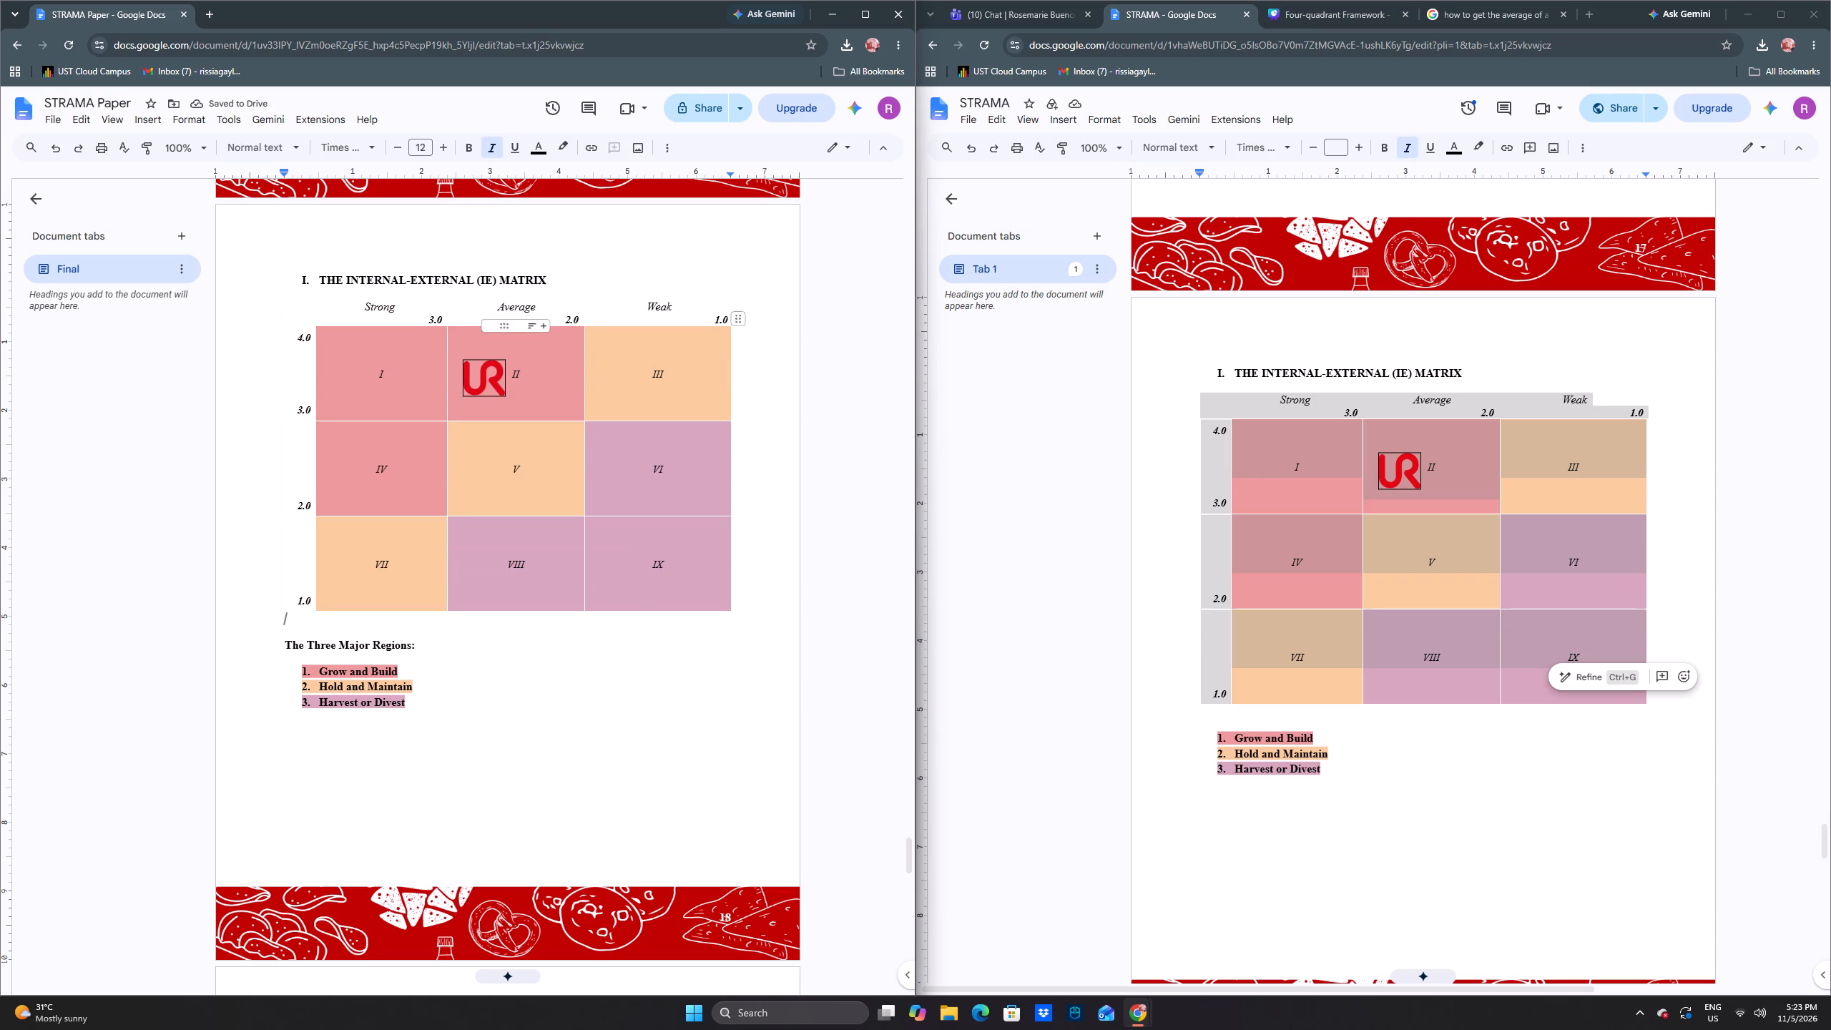
{"action": "left_click", "coordinate": [445, 628]}
Add the bold line "The Three Major Regions:" above the regions list below STRAMA's IE Matrix, with a blank line before it.
{"action": "left_click", "coordinate": [1220, 717]}
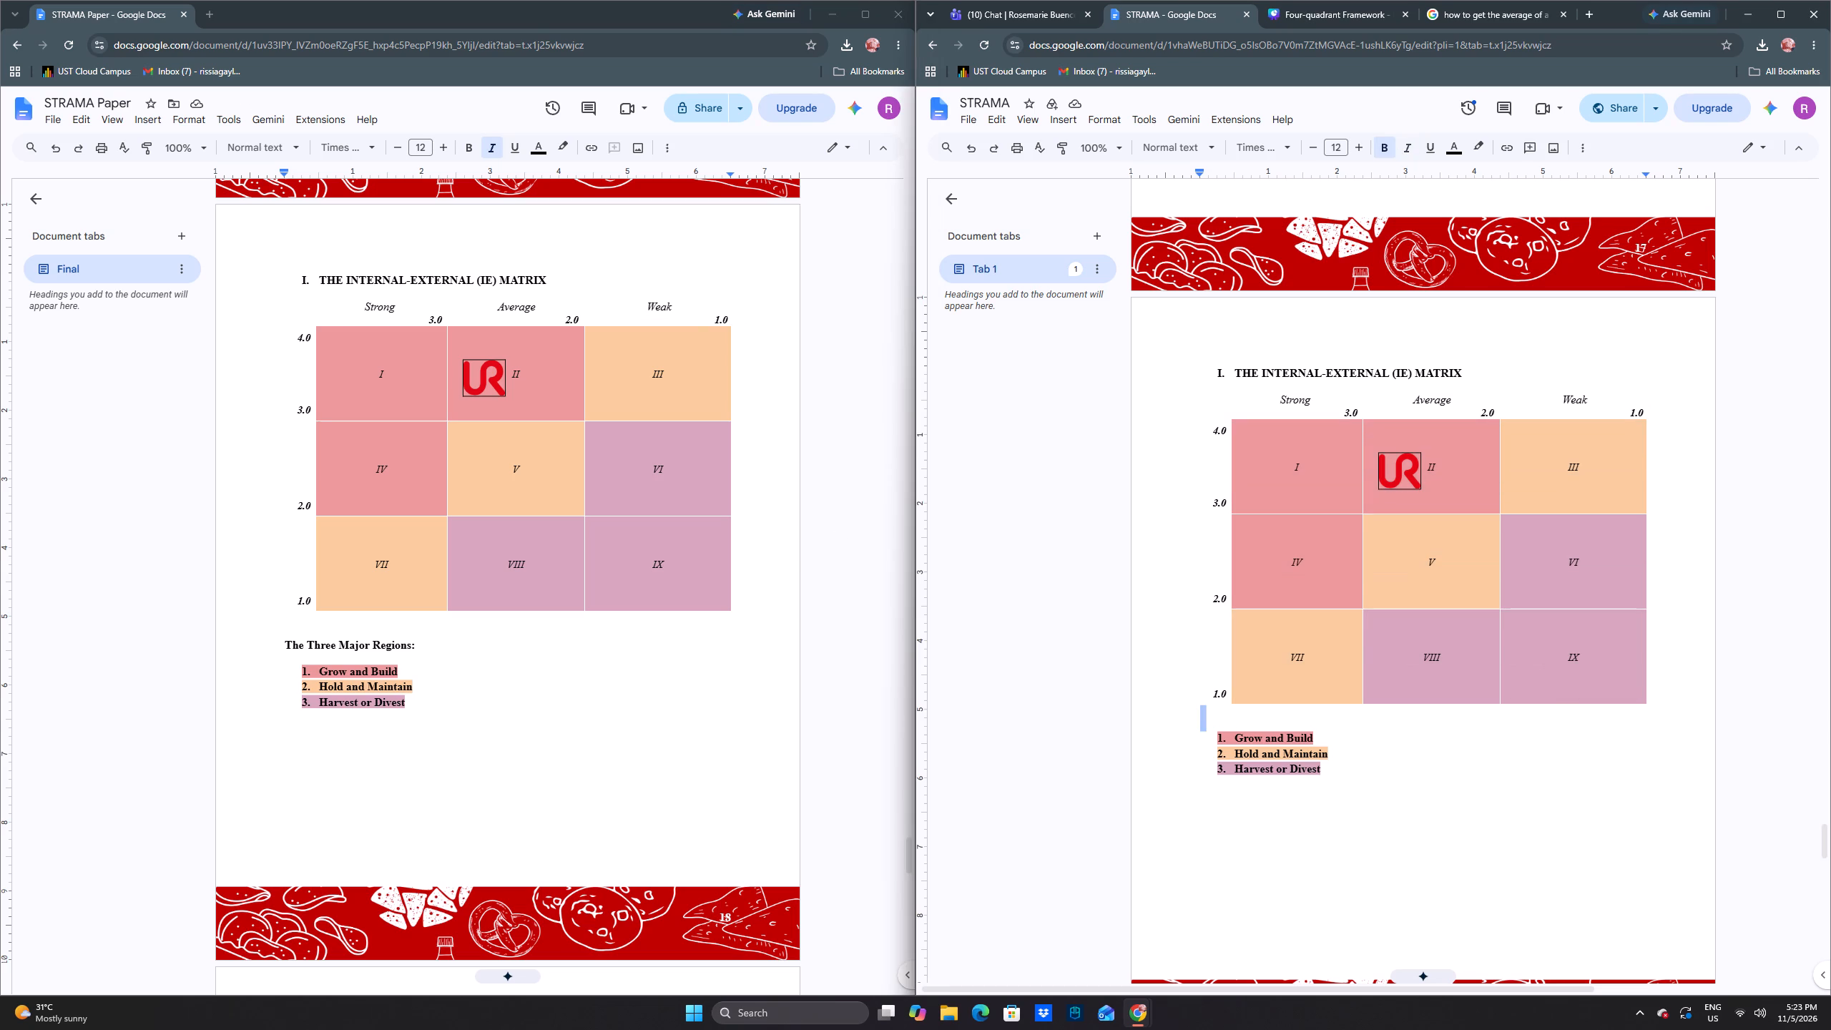
{"action": "left_click", "coordinate": [1268, 721]}
{"action": "left_click", "coordinate": [1250, 727]}
{"action": "key", "text": "Return"}
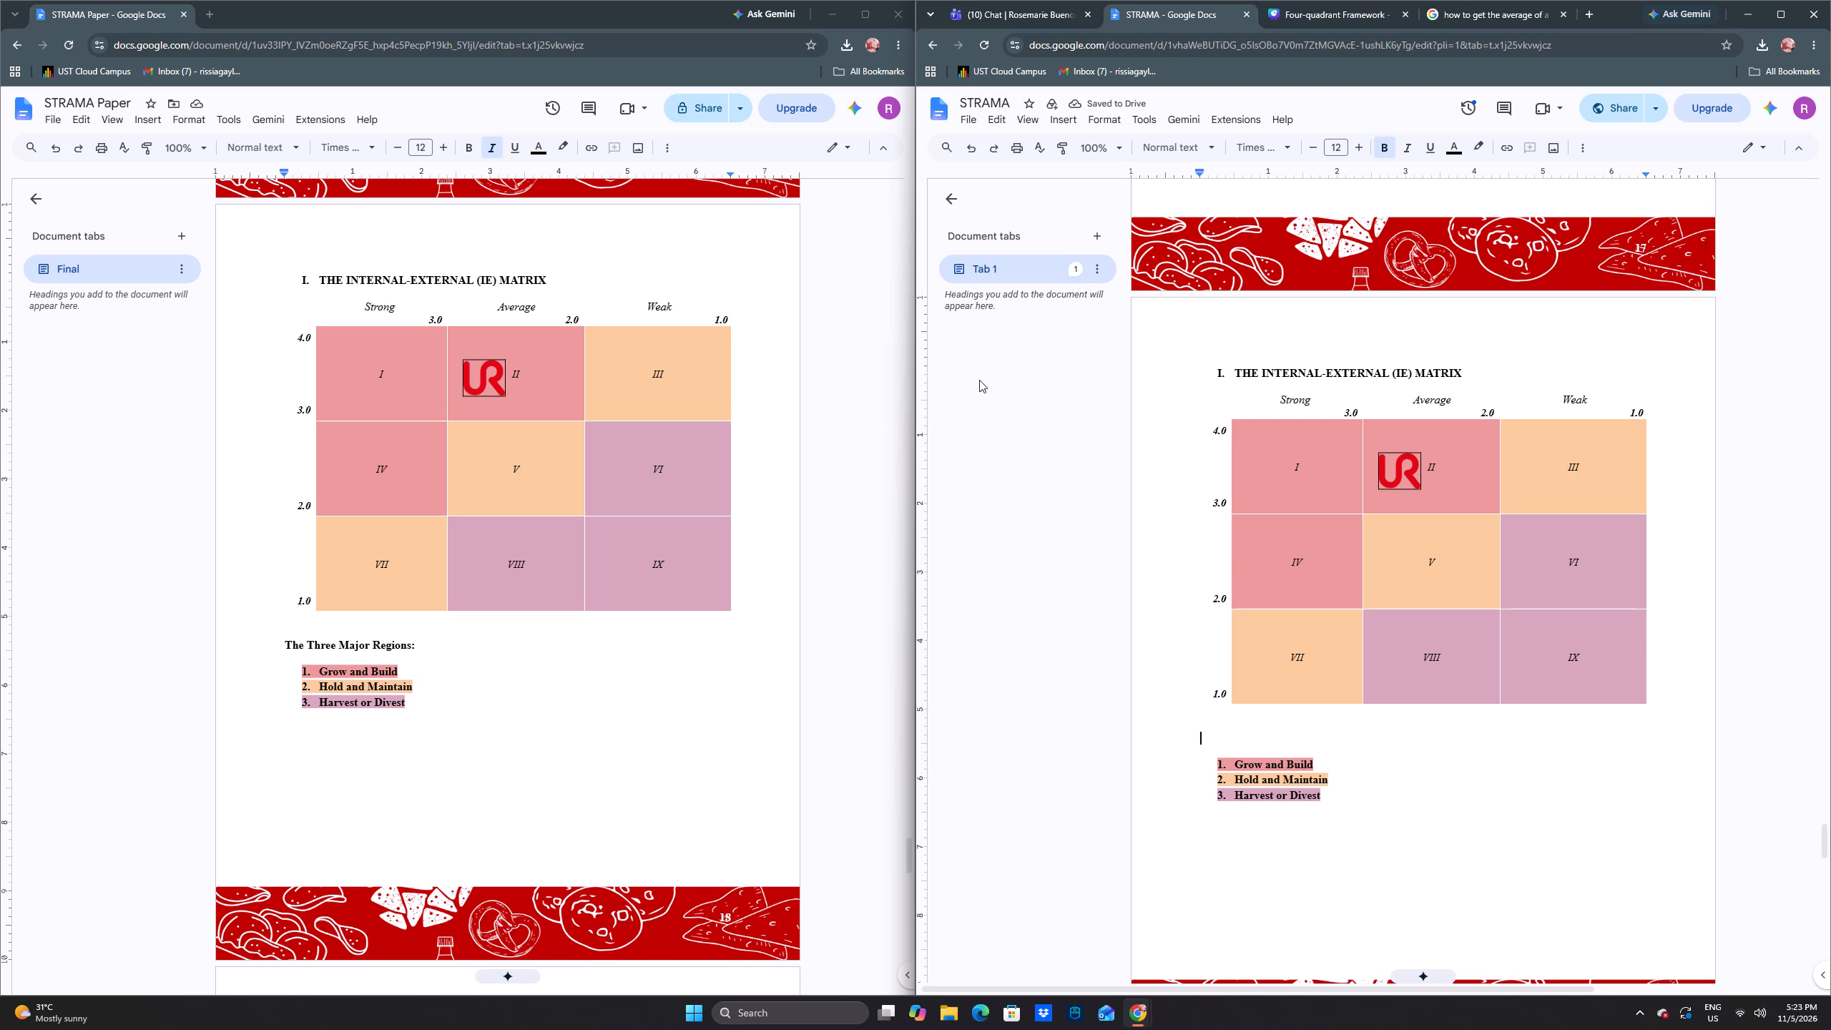
{"action": "key", "text": "BackSpace"}
{"action": "key", "text": "BackSpace"}
{"action": "key", "text": "t"}
{"action": "type", "text": "he"}
{"action": "key", "text": "space"}
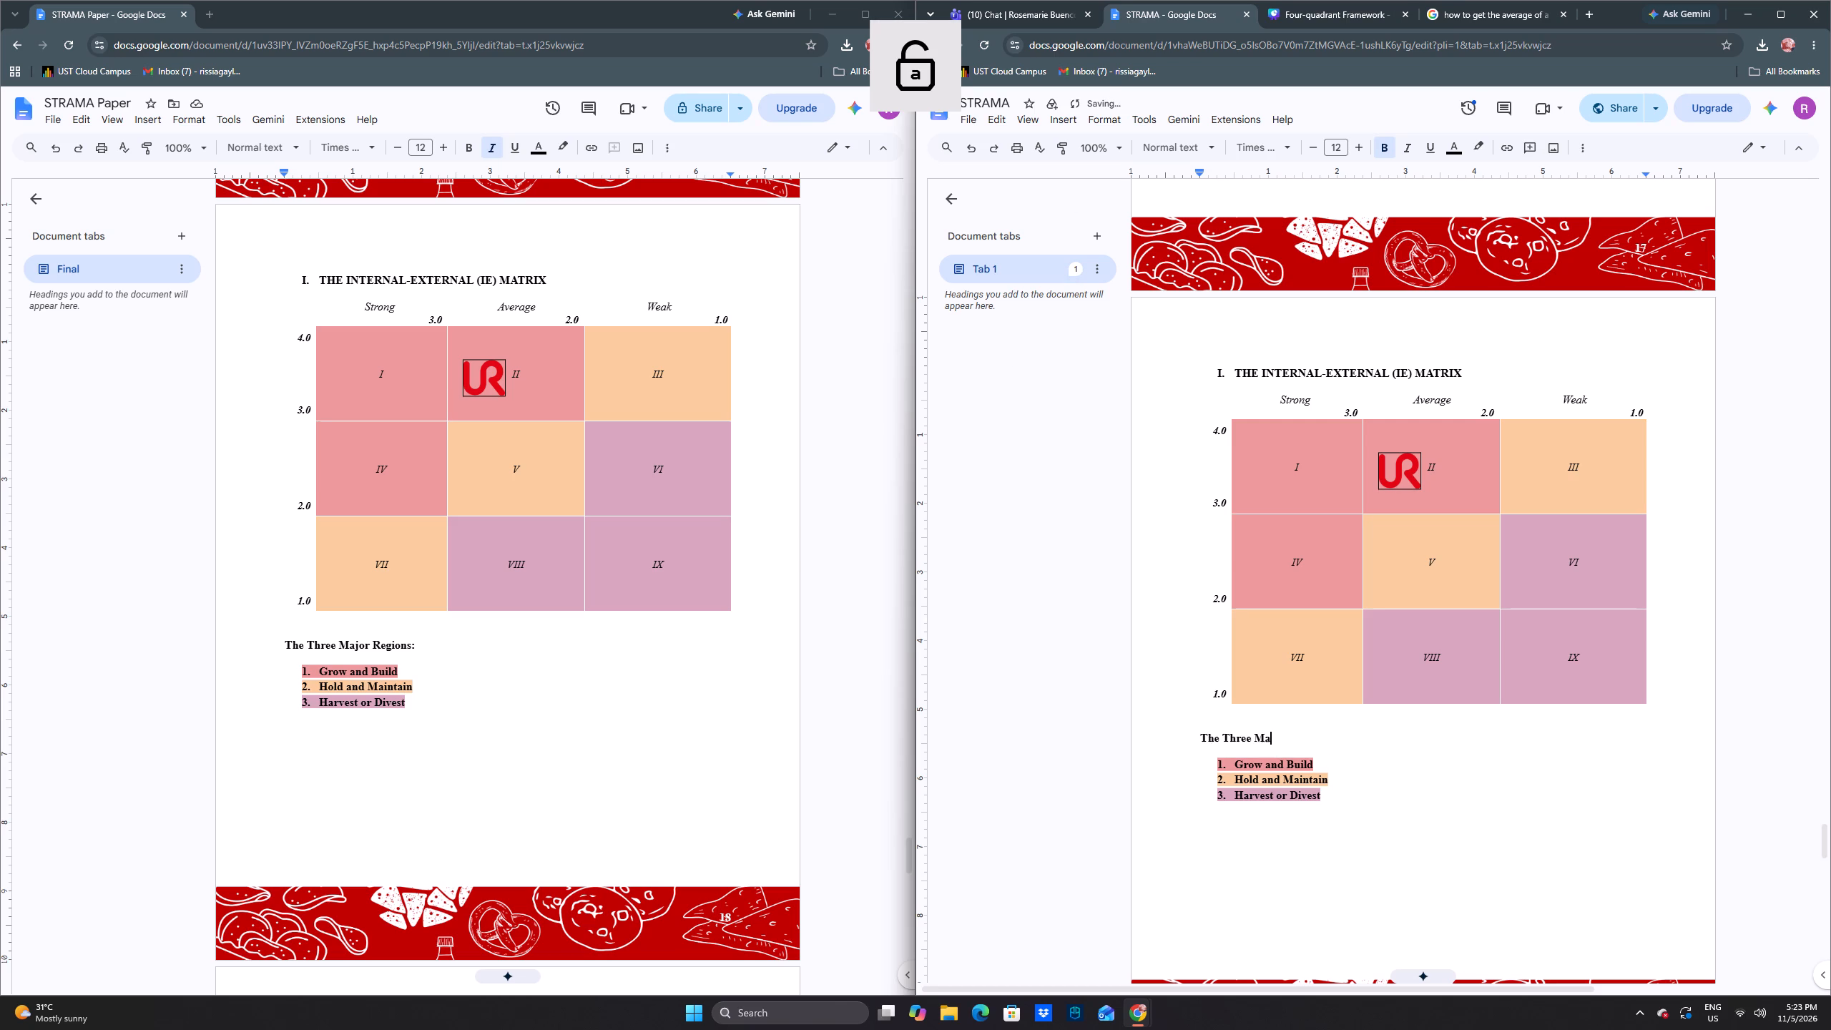
{"action": "key", "text": "r"}
{"action": "type", "text": "egions"}
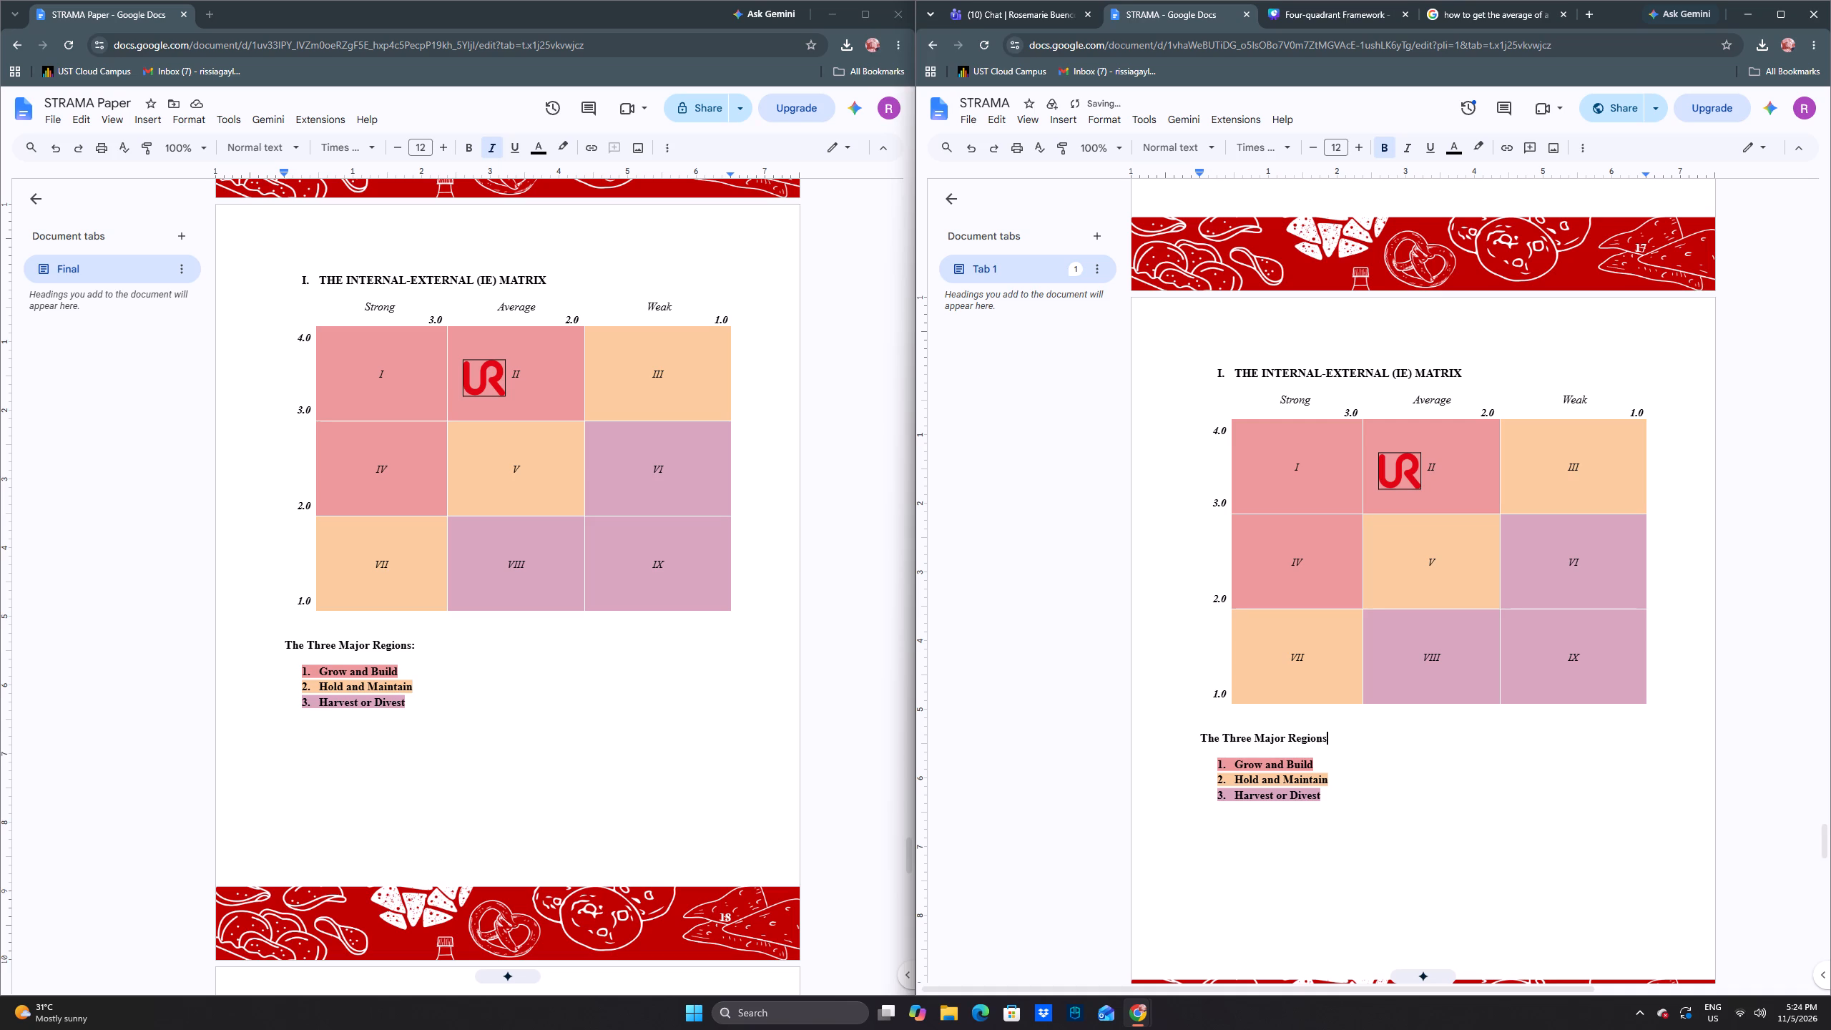
{"action": "key", "text": "shift+colon"}
Examine STRAMA Paper's SPACE graph, Grand Strategy Matrix and IE Matrix pages.
{"action": "scroll", "coordinate": [791, 363], "scroll_direction": "up", "scroll_amount": 1}
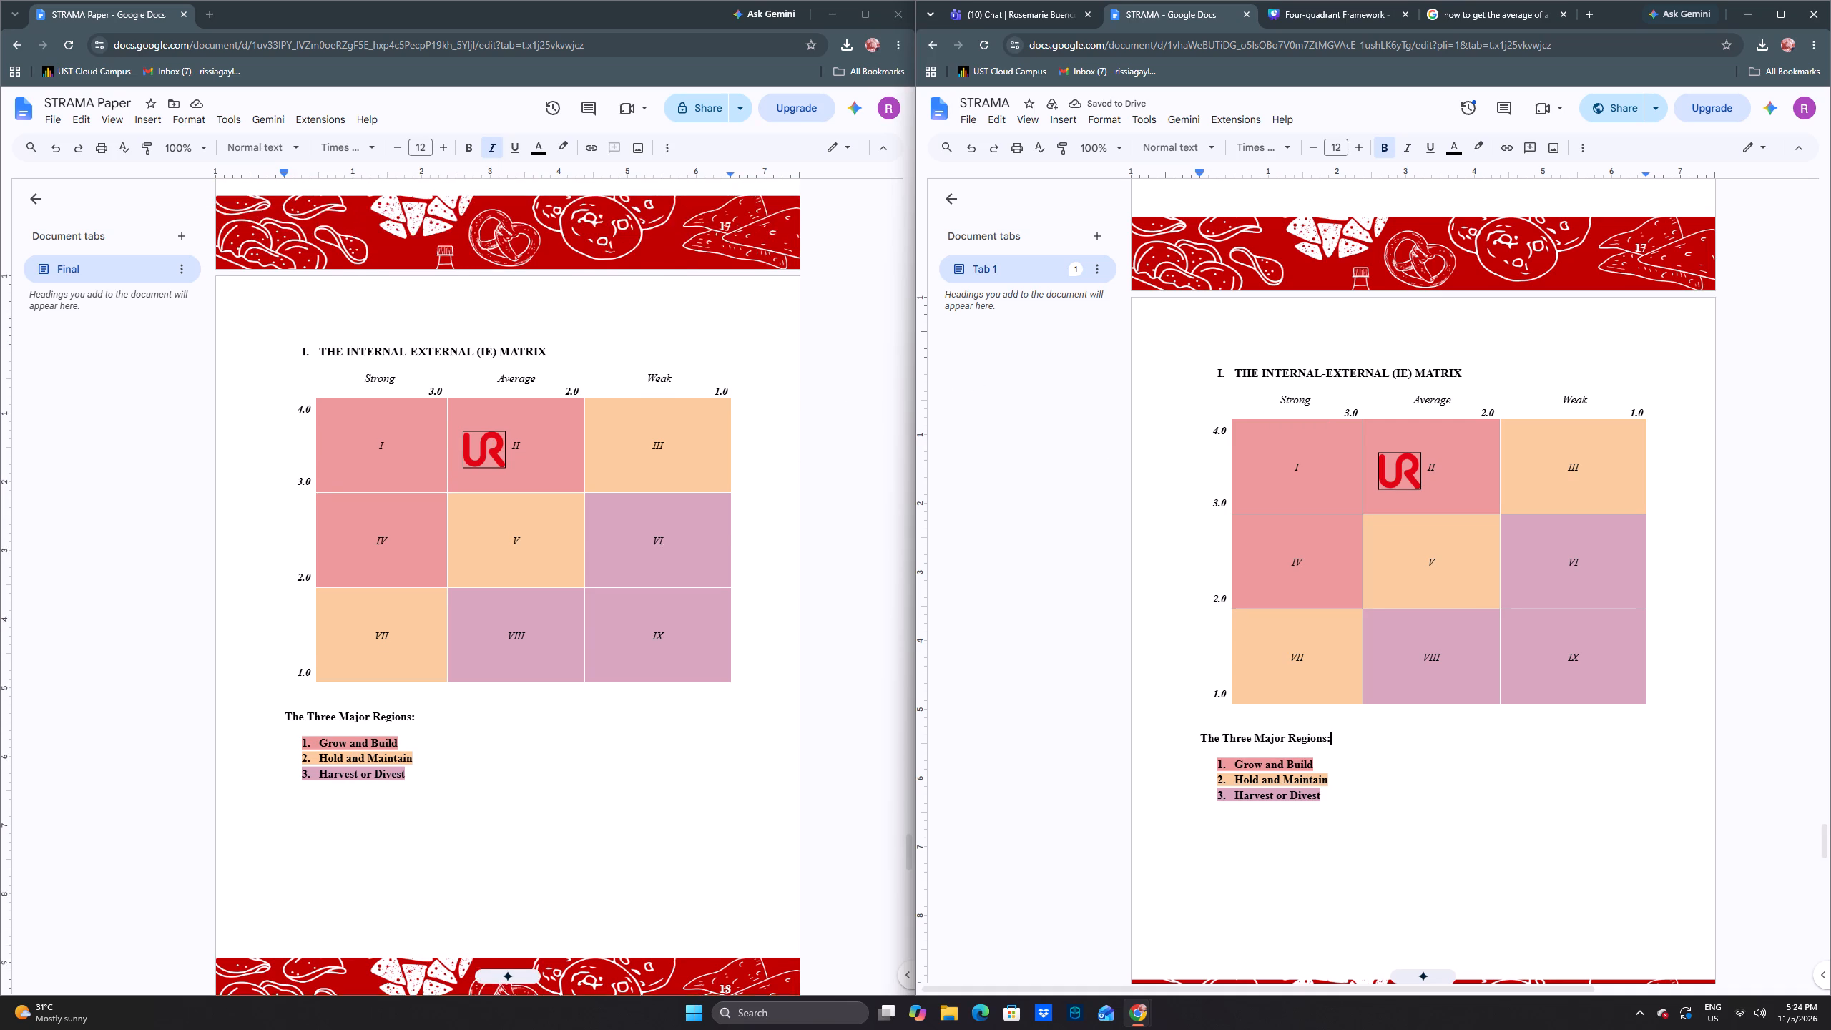
{"action": "scroll", "coordinate": [791, 363], "scroll_direction": "up", "scroll_amount": 13}
{"action": "scroll", "coordinate": [788, 360], "scroll_direction": "down", "scroll_amount": 4}
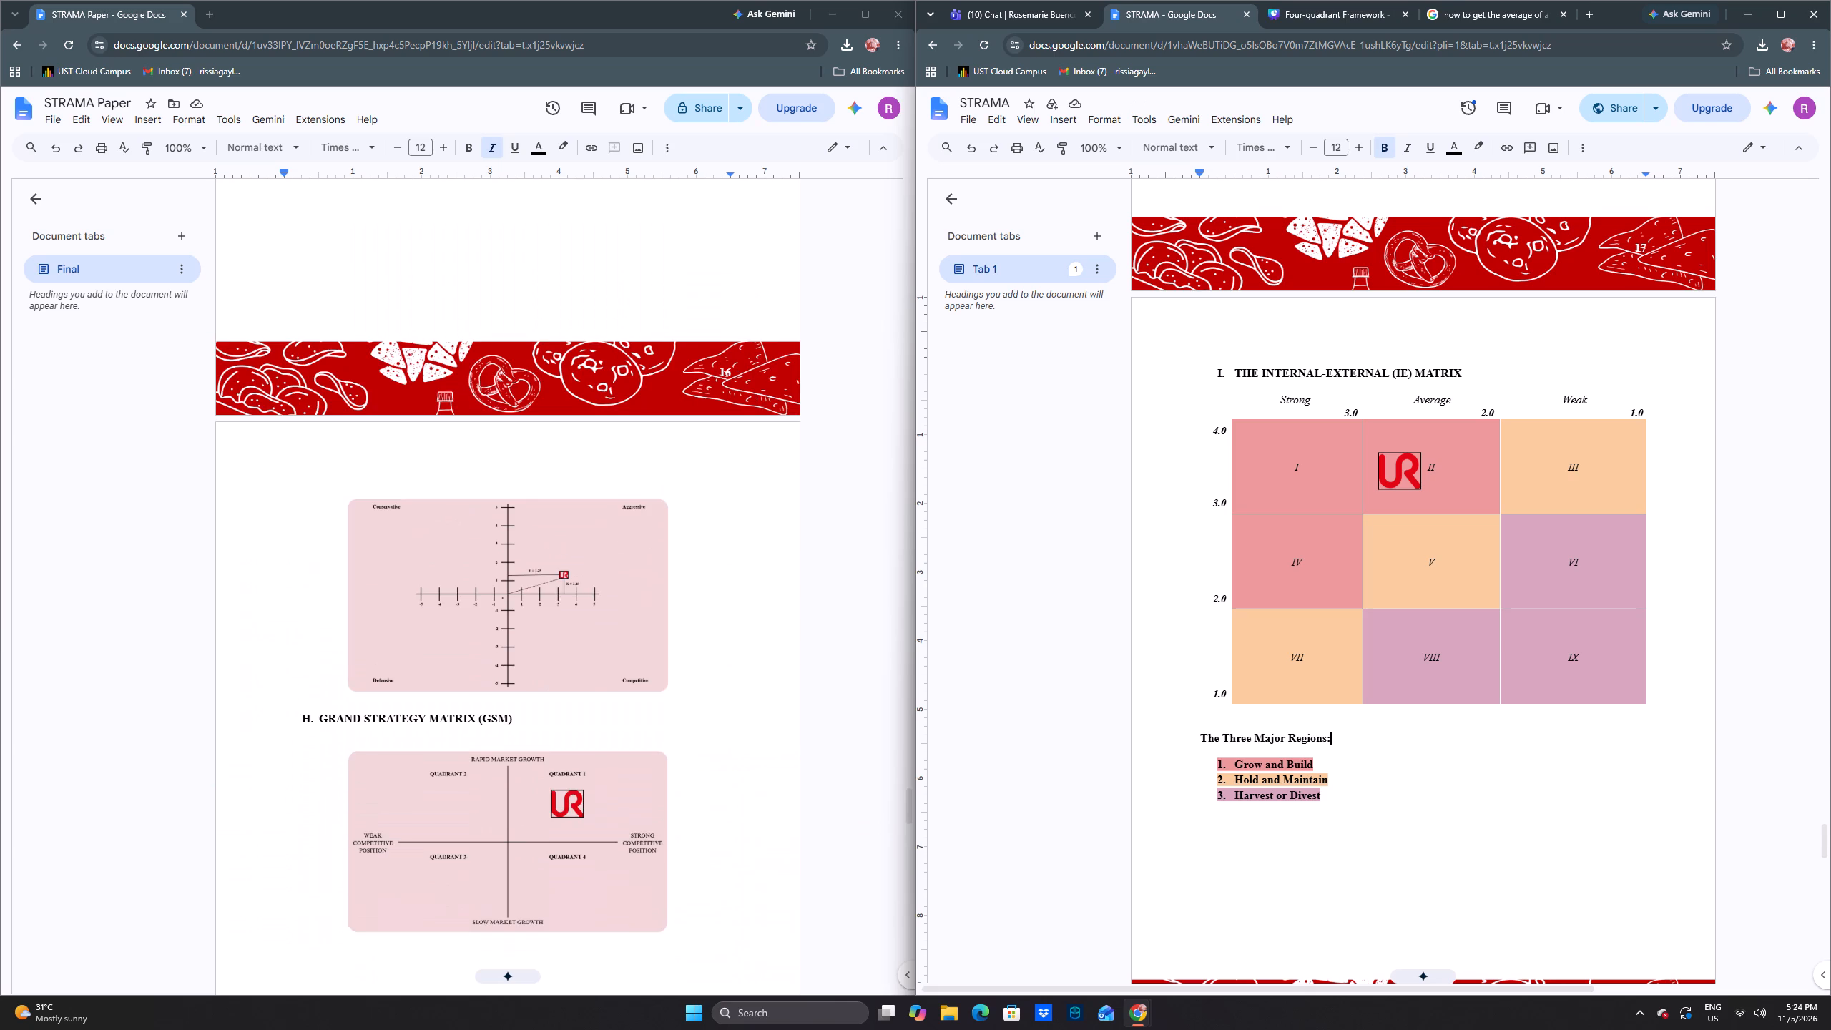
{"action": "scroll", "coordinate": [787, 365], "scroll_direction": "down", "scroll_amount": 11}
{"action": "scroll", "coordinate": [782, 360], "scroll_direction": "up", "scroll_amount": 2}
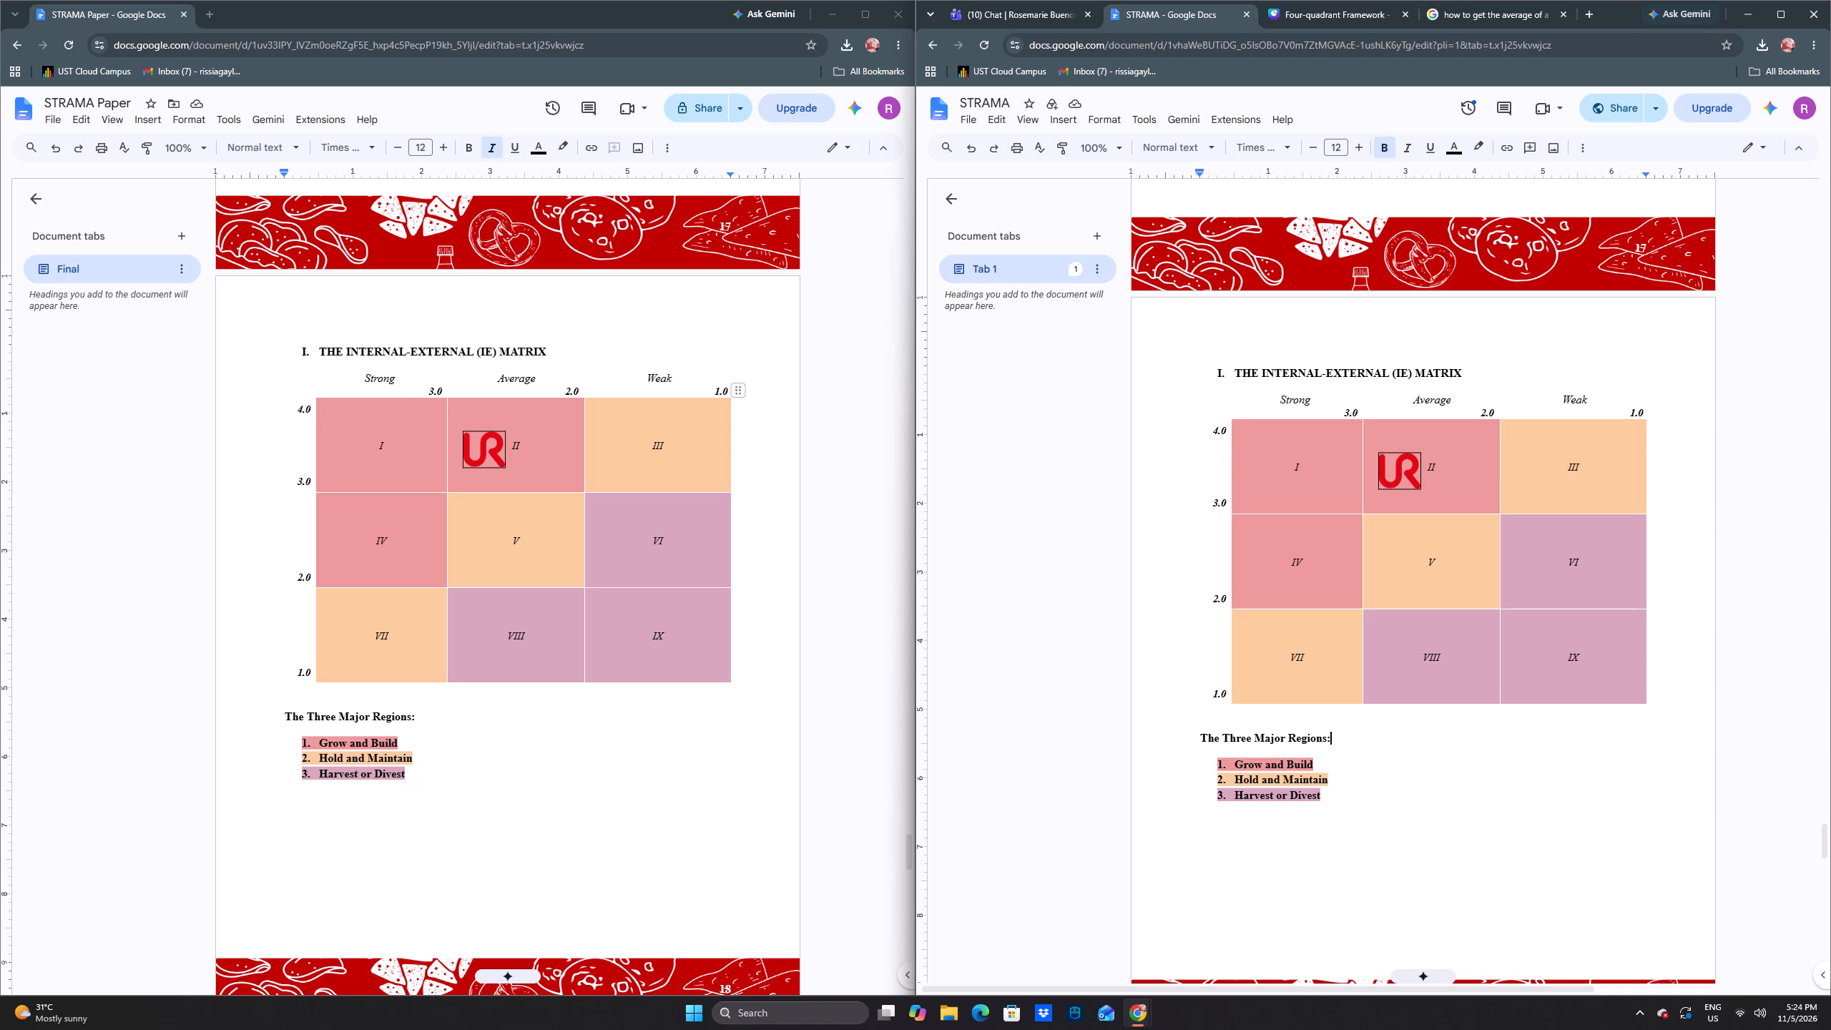
{"action": "scroll", "coordinate": [684, 601], "scroll_direction": "down", "scroll_amount": 4}
{"action": "scroll", "coordinate": [687, 606], "scroll_direction": "up", "scroll_amount": 3}
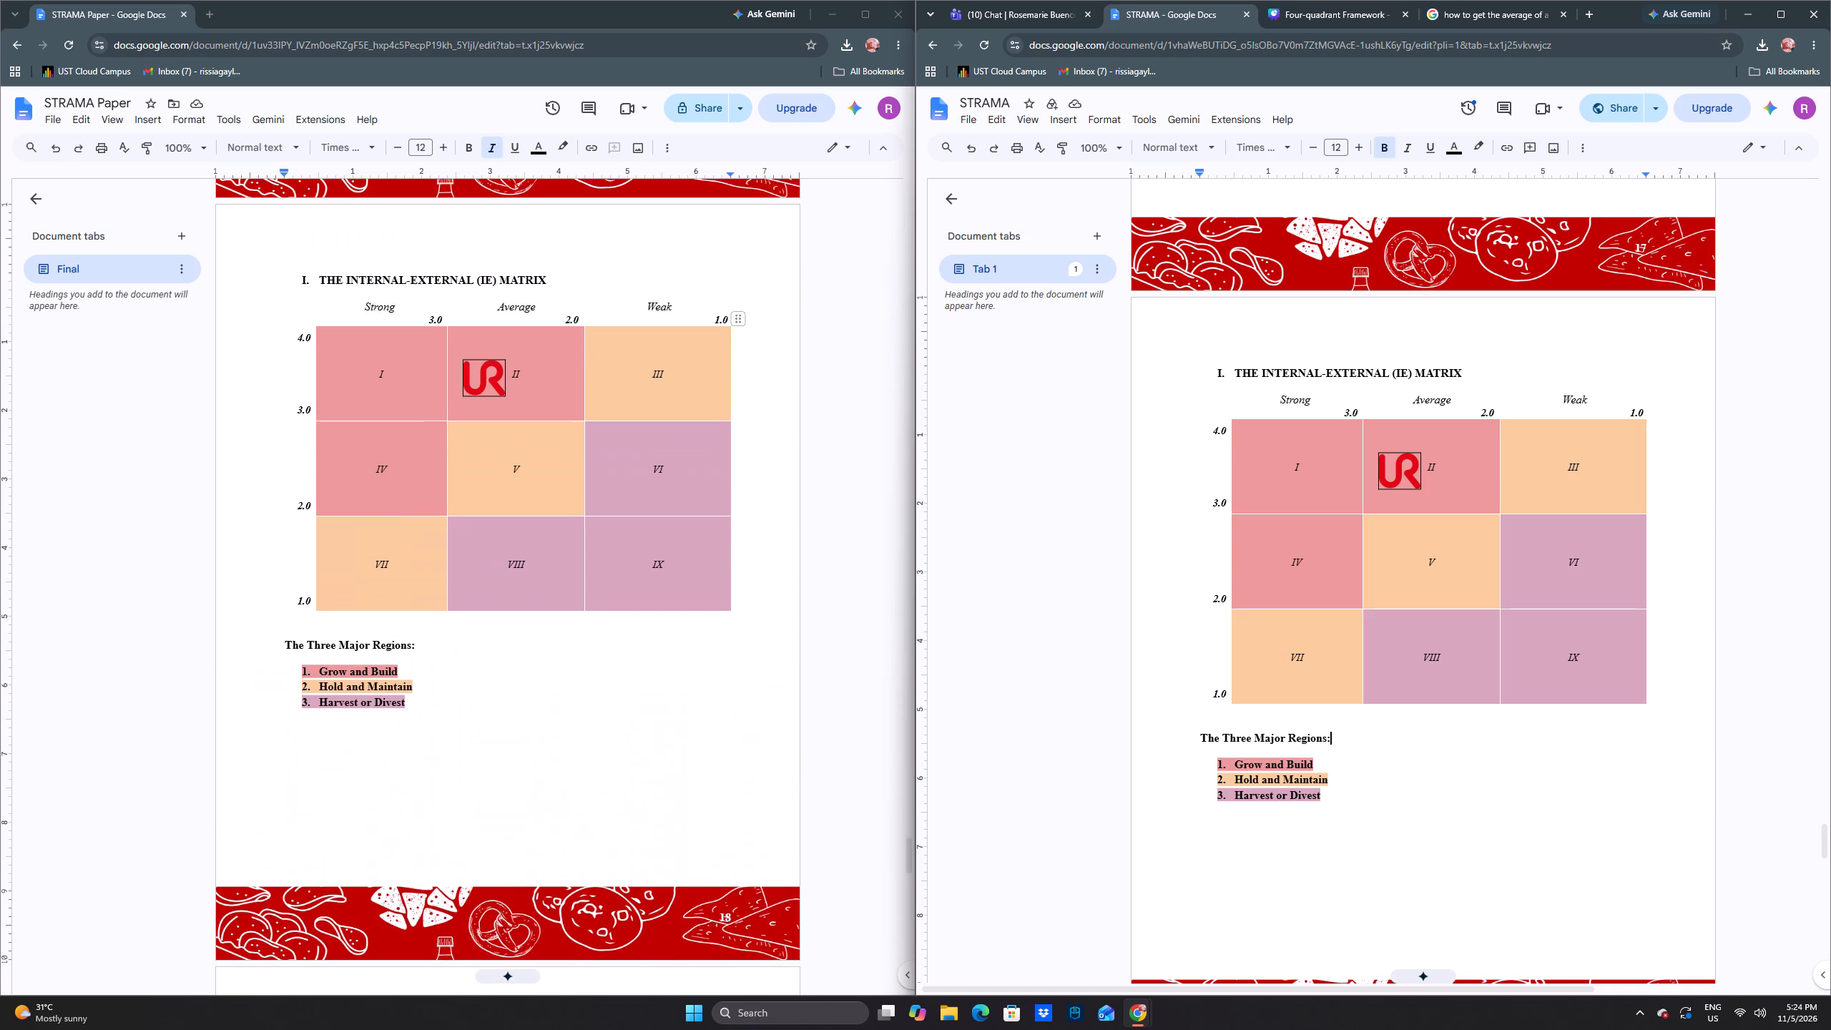
Look through STRAMA Paper between its cover page and Grand Strategy Matrix, including the contents, audits, SWOT and SPACE sections.
{"action": "scroll", "coordinate": [686, 601], "scroll_direction": "up", "scroll_amount": 11}
{"action": "scroll", "coordinate": [679, 578], "scroll_direction": "up", "scroll_amount": 10}
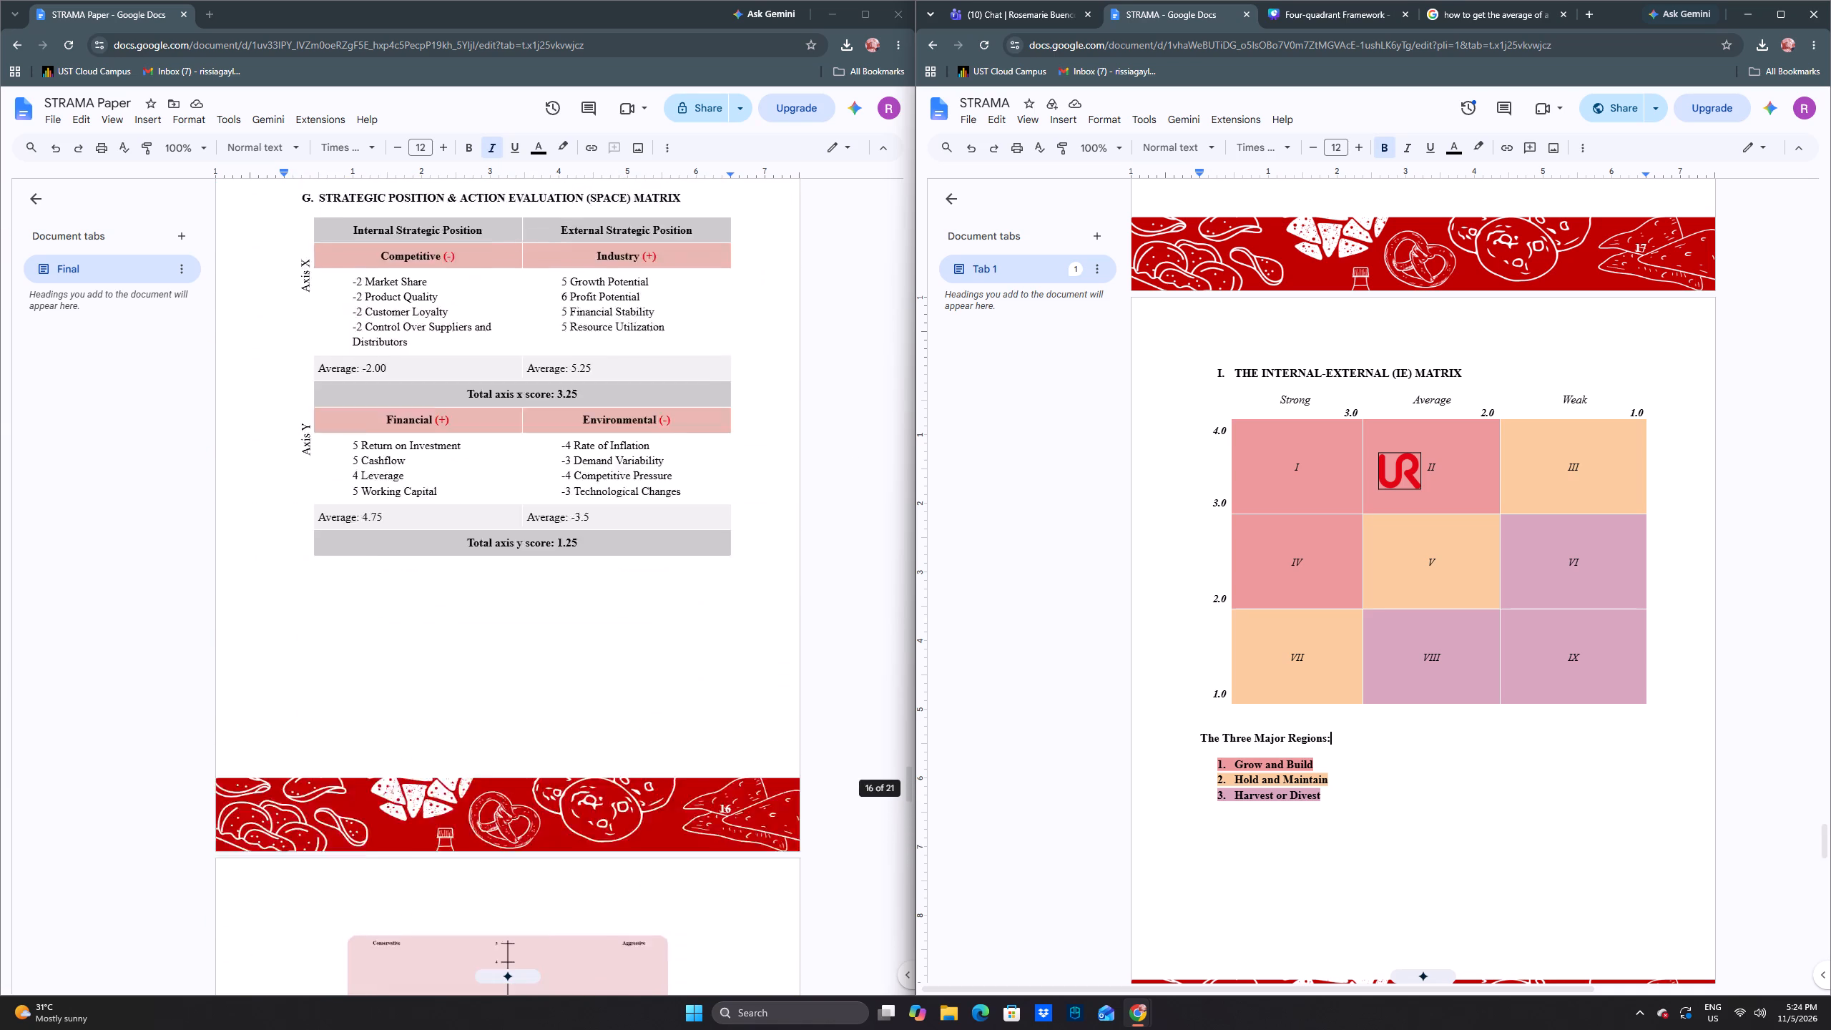
{"action": "scroll", "coordinate": [675, 565], "scroll_direction": "up", "scroll_amount": 20}
{"action": "scroll", "coordinate": [675, 565], "scroll_direction": "up", "scroll_amount": 5}
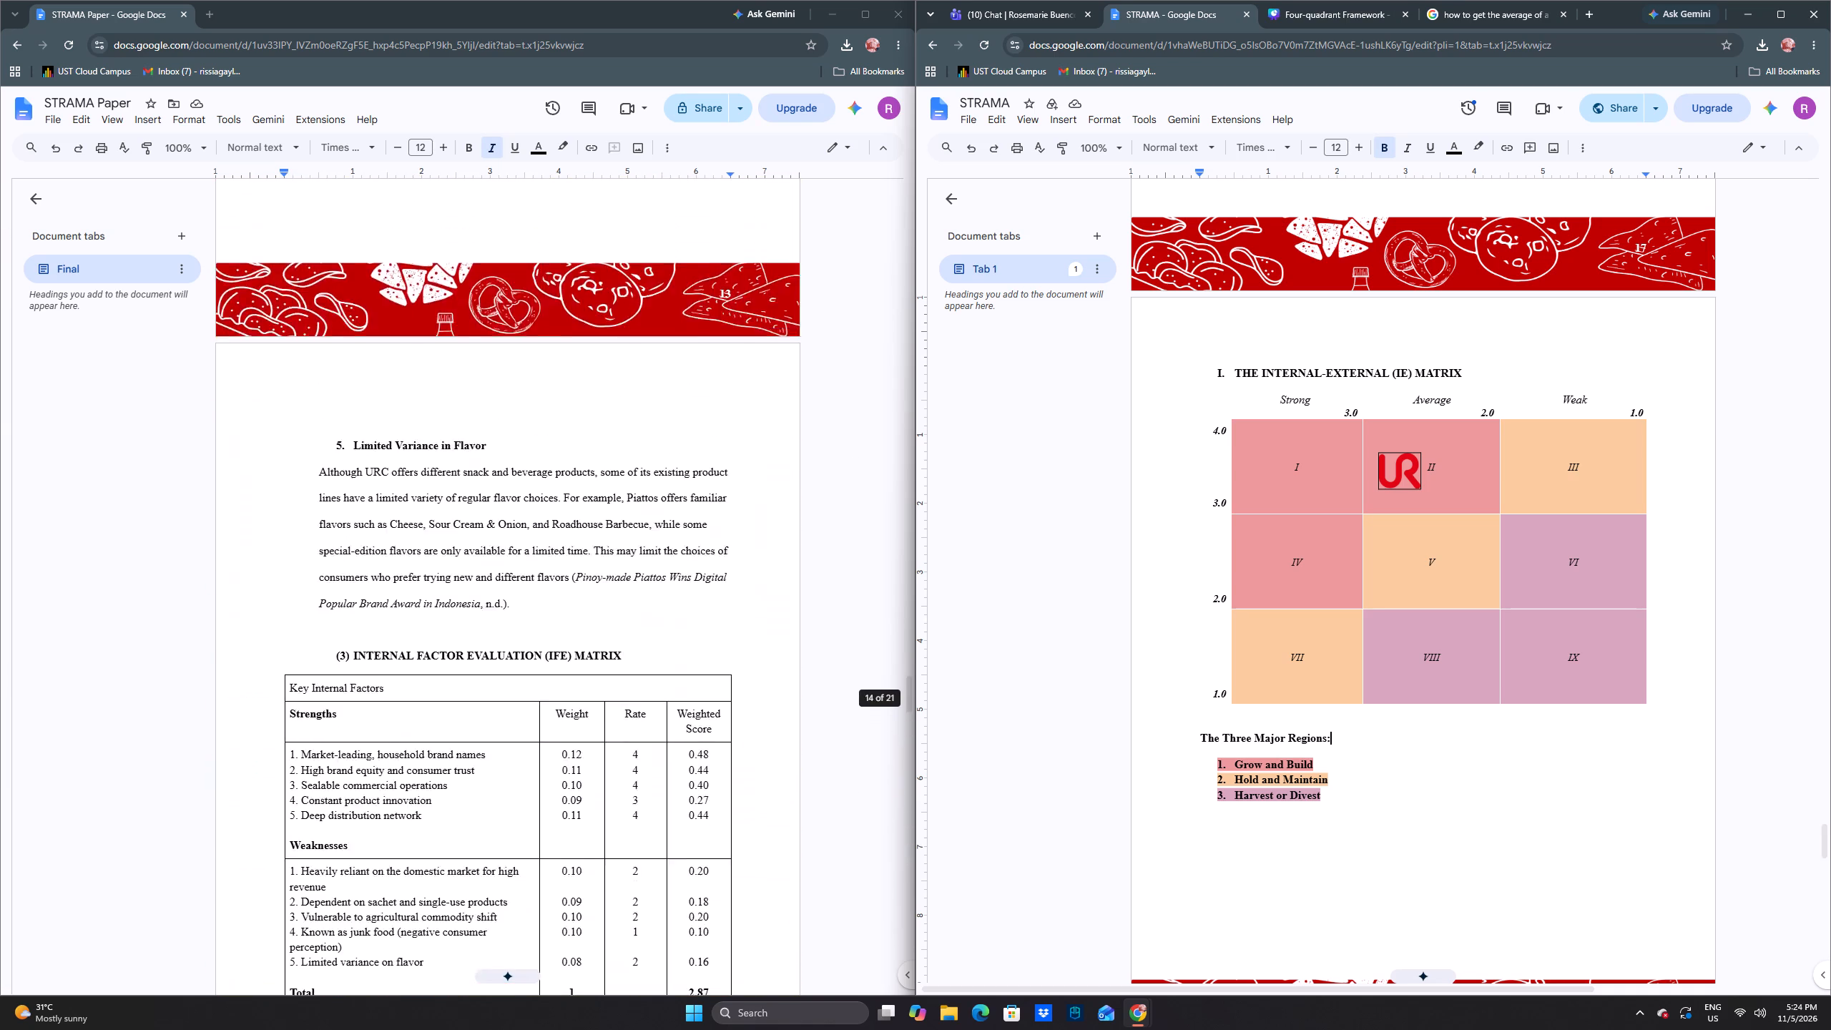
{"action": "scroll", "coordinate": [669, 543], "scroll_direction": "up", "scroll_amount": 20}
{"action": "scroll", "coordinate": [669, 543], "scroll_direction": "up", "scroll_amount": 1}
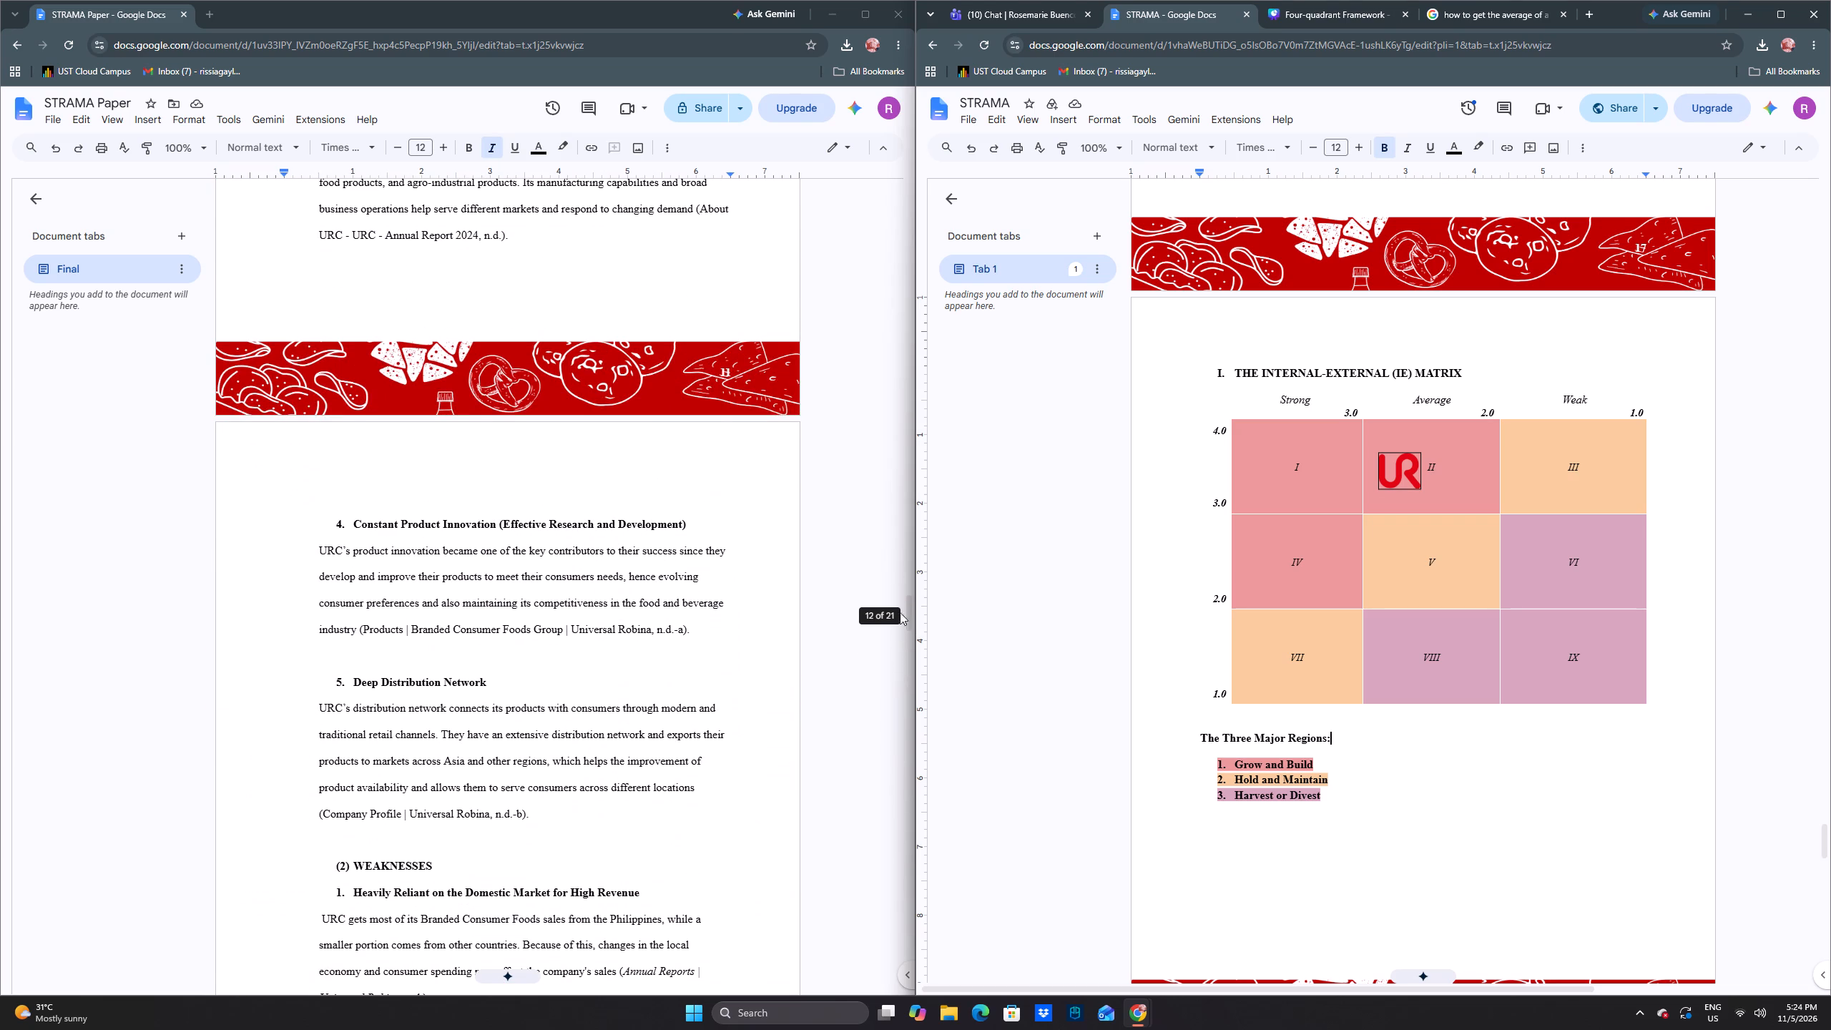
{"action": "left_click_drag", "start_coordinate": [905, 619], "coordinate": [802, 219]}
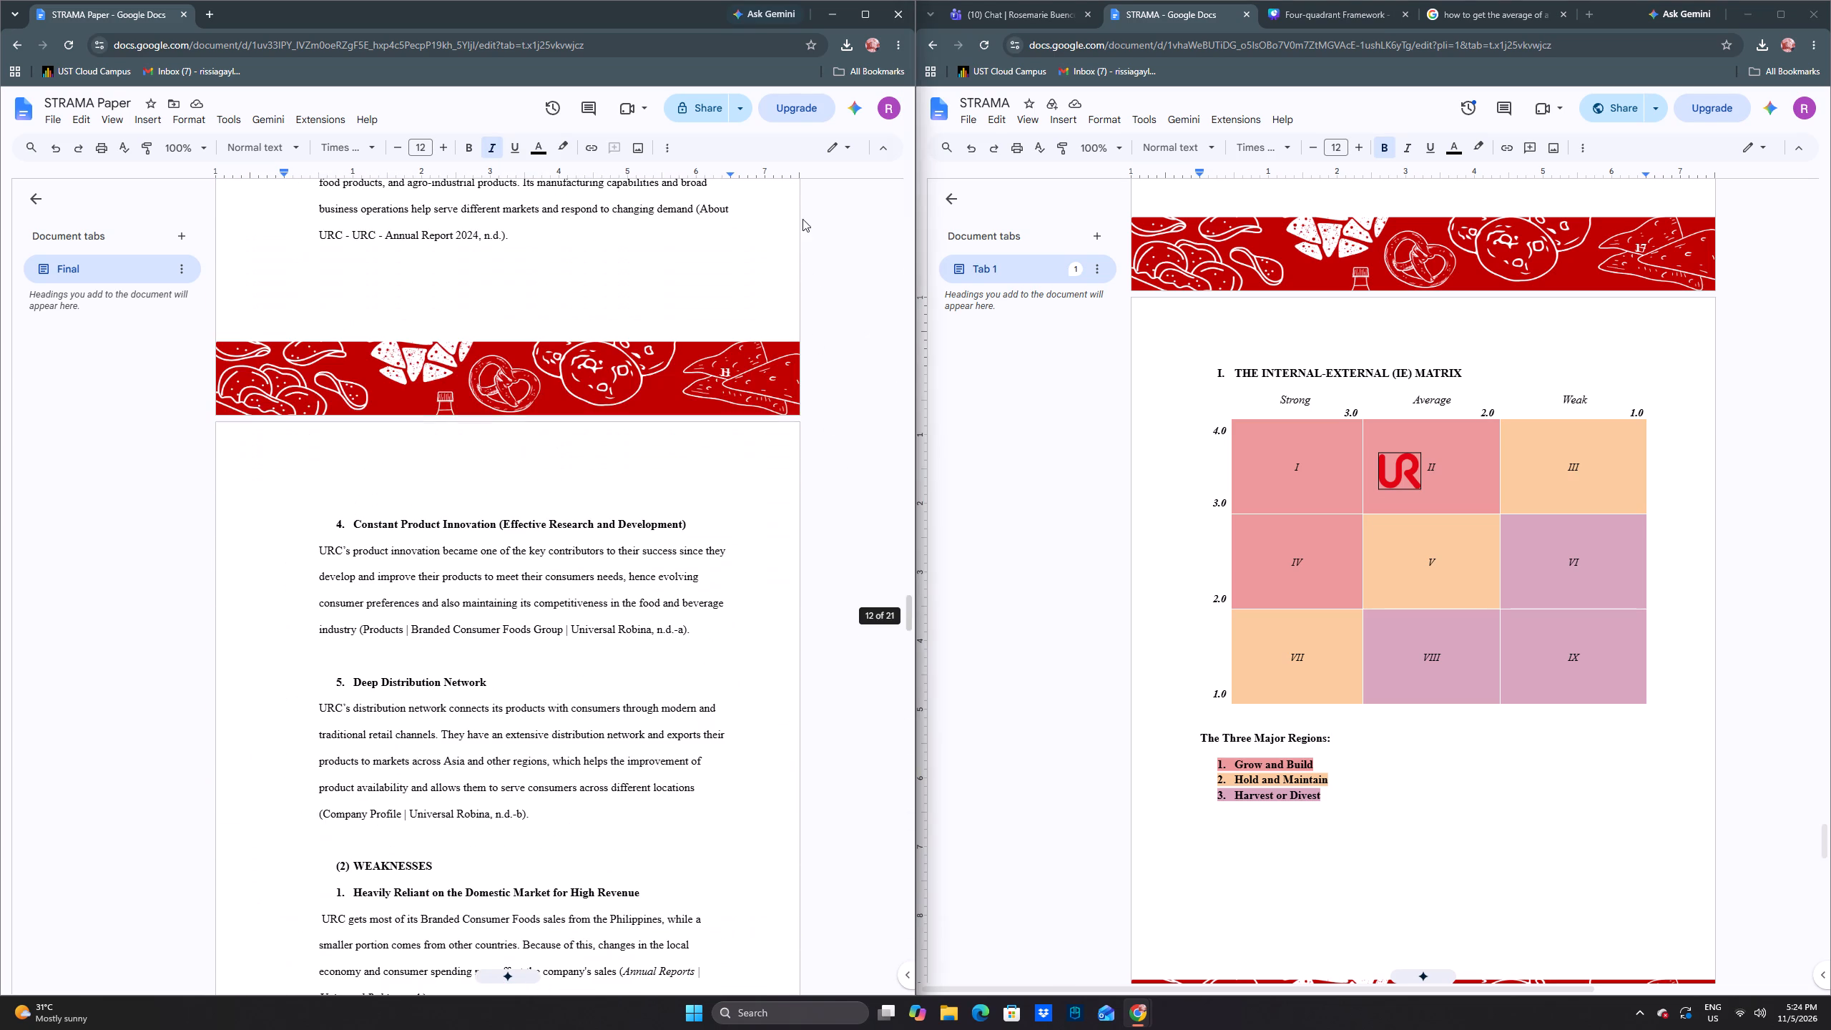
{"action": "left_click_drag", "start_coordinate": [802, 219], "coordinate": [805, 223]}
{"action": "left_click_drag", "start_coordinate": [905, 613], "coordinate": [855, 243]}
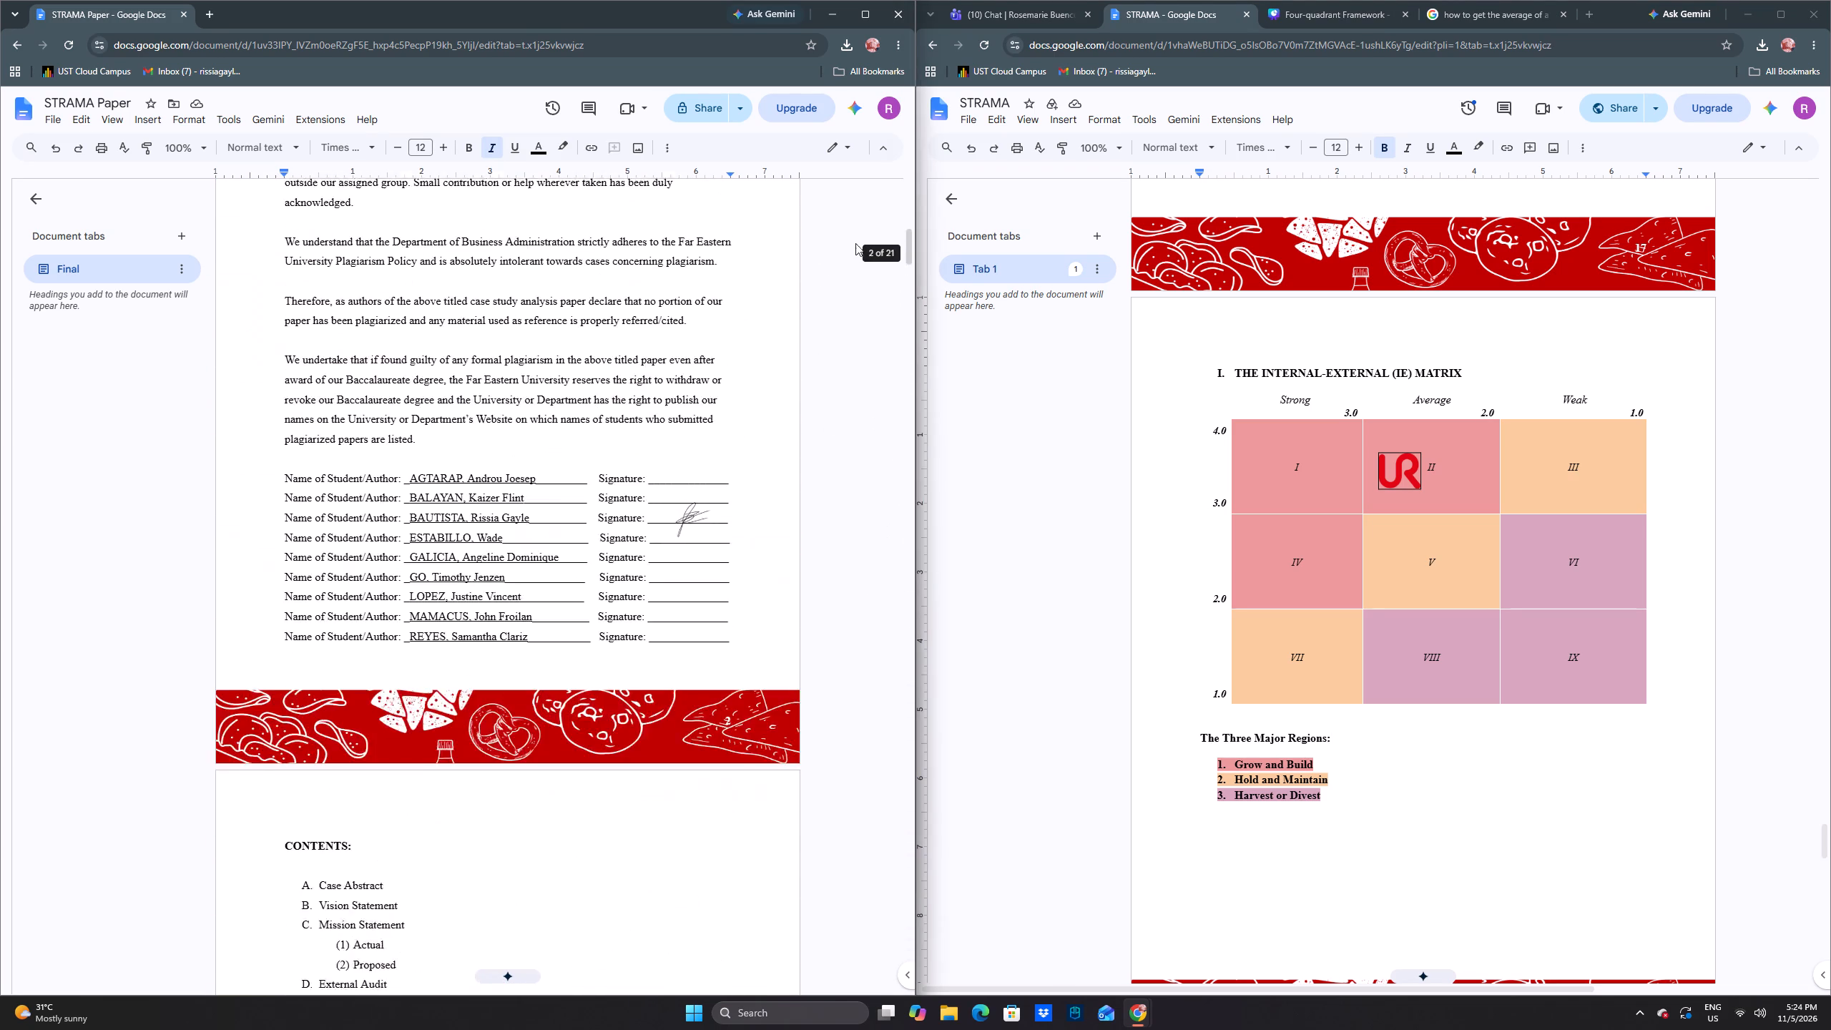
{"action": "left_click_drag", "start_coordinate": [855, 243], "coordinate": [858, 207]}
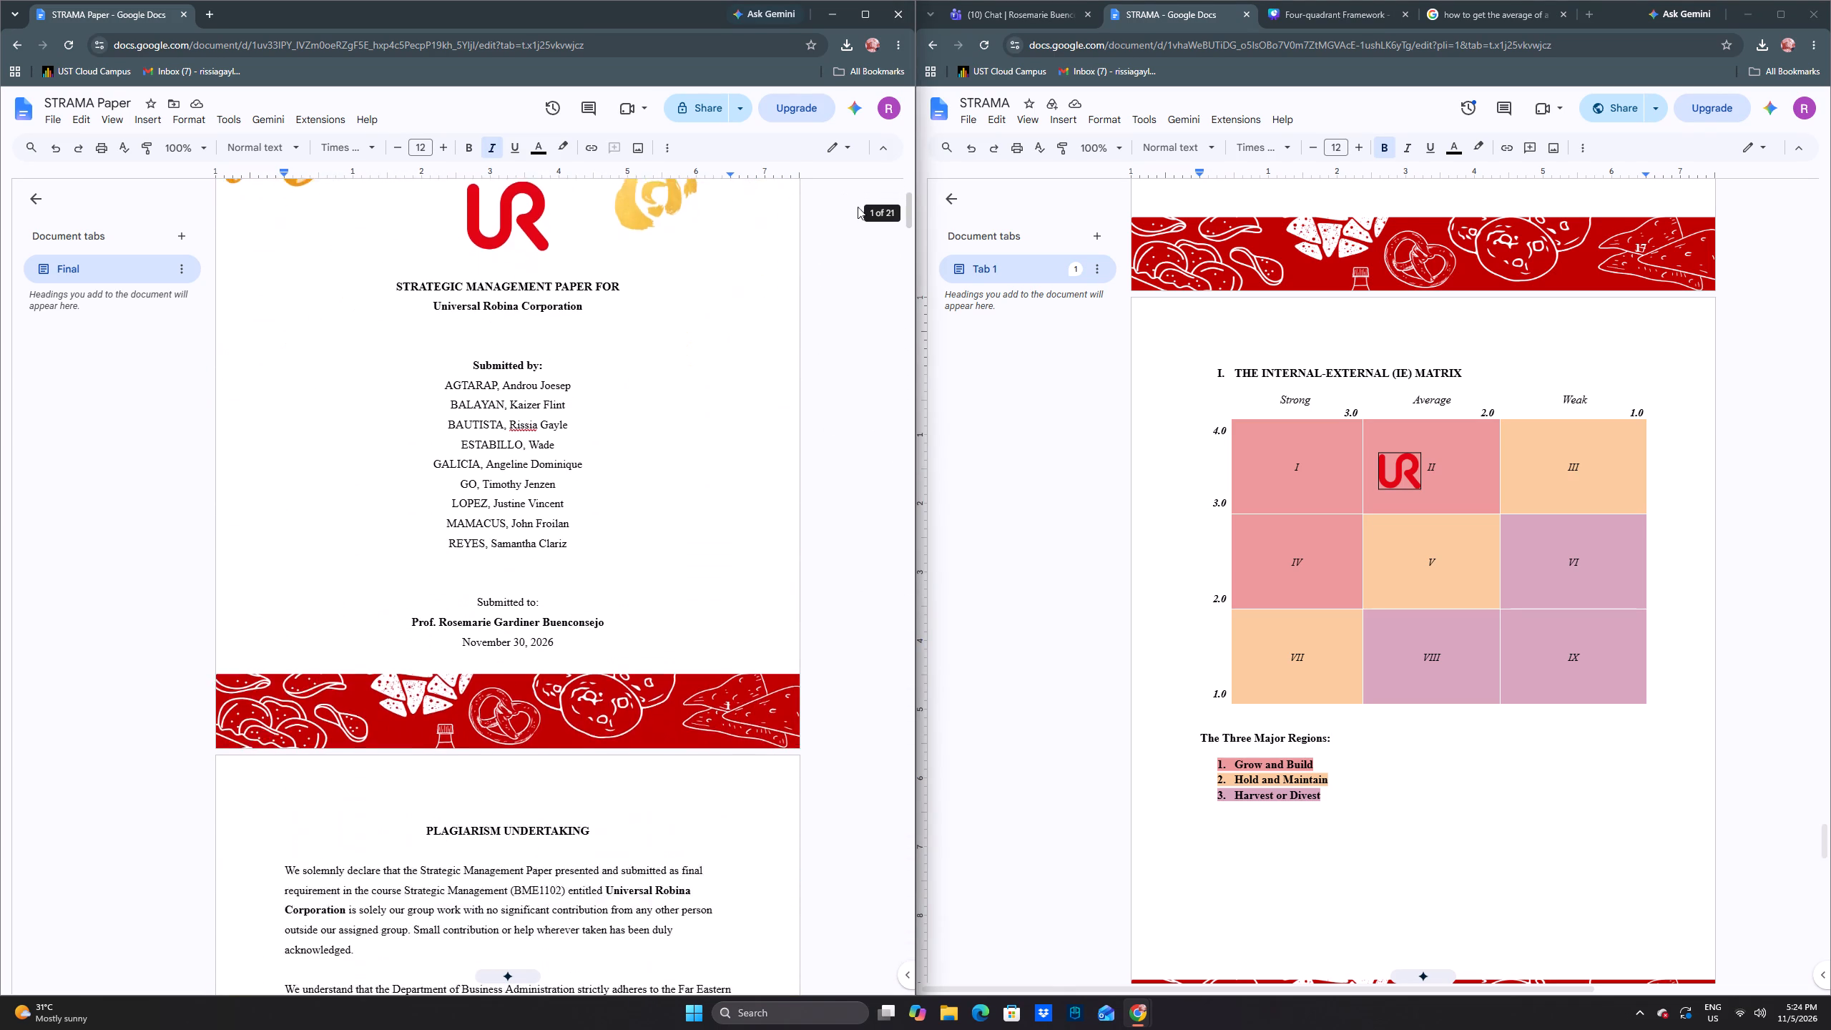
{"action": "left_click_drag", "start_coordinate": [858, 207], "coordinate": [858, 197]}
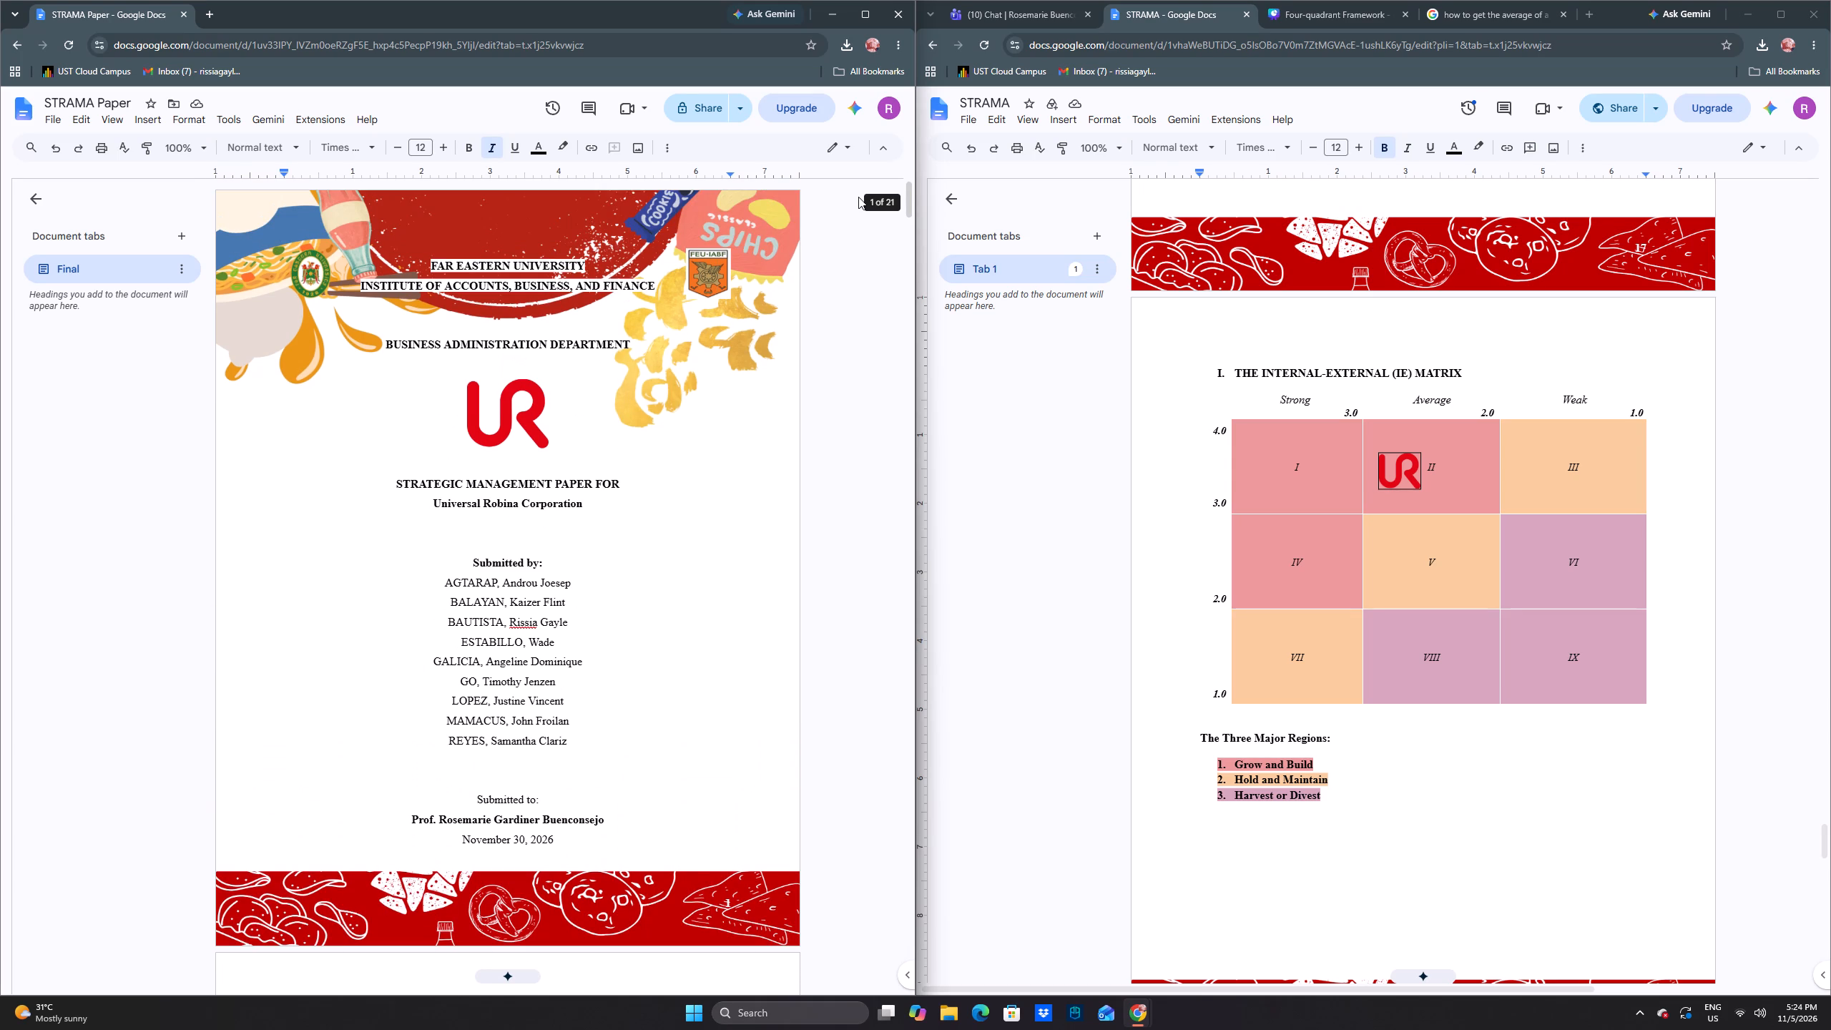
{"action": "left_click_drag", "start_coordinate": [858, 197], "coordinate": [866, 333]}
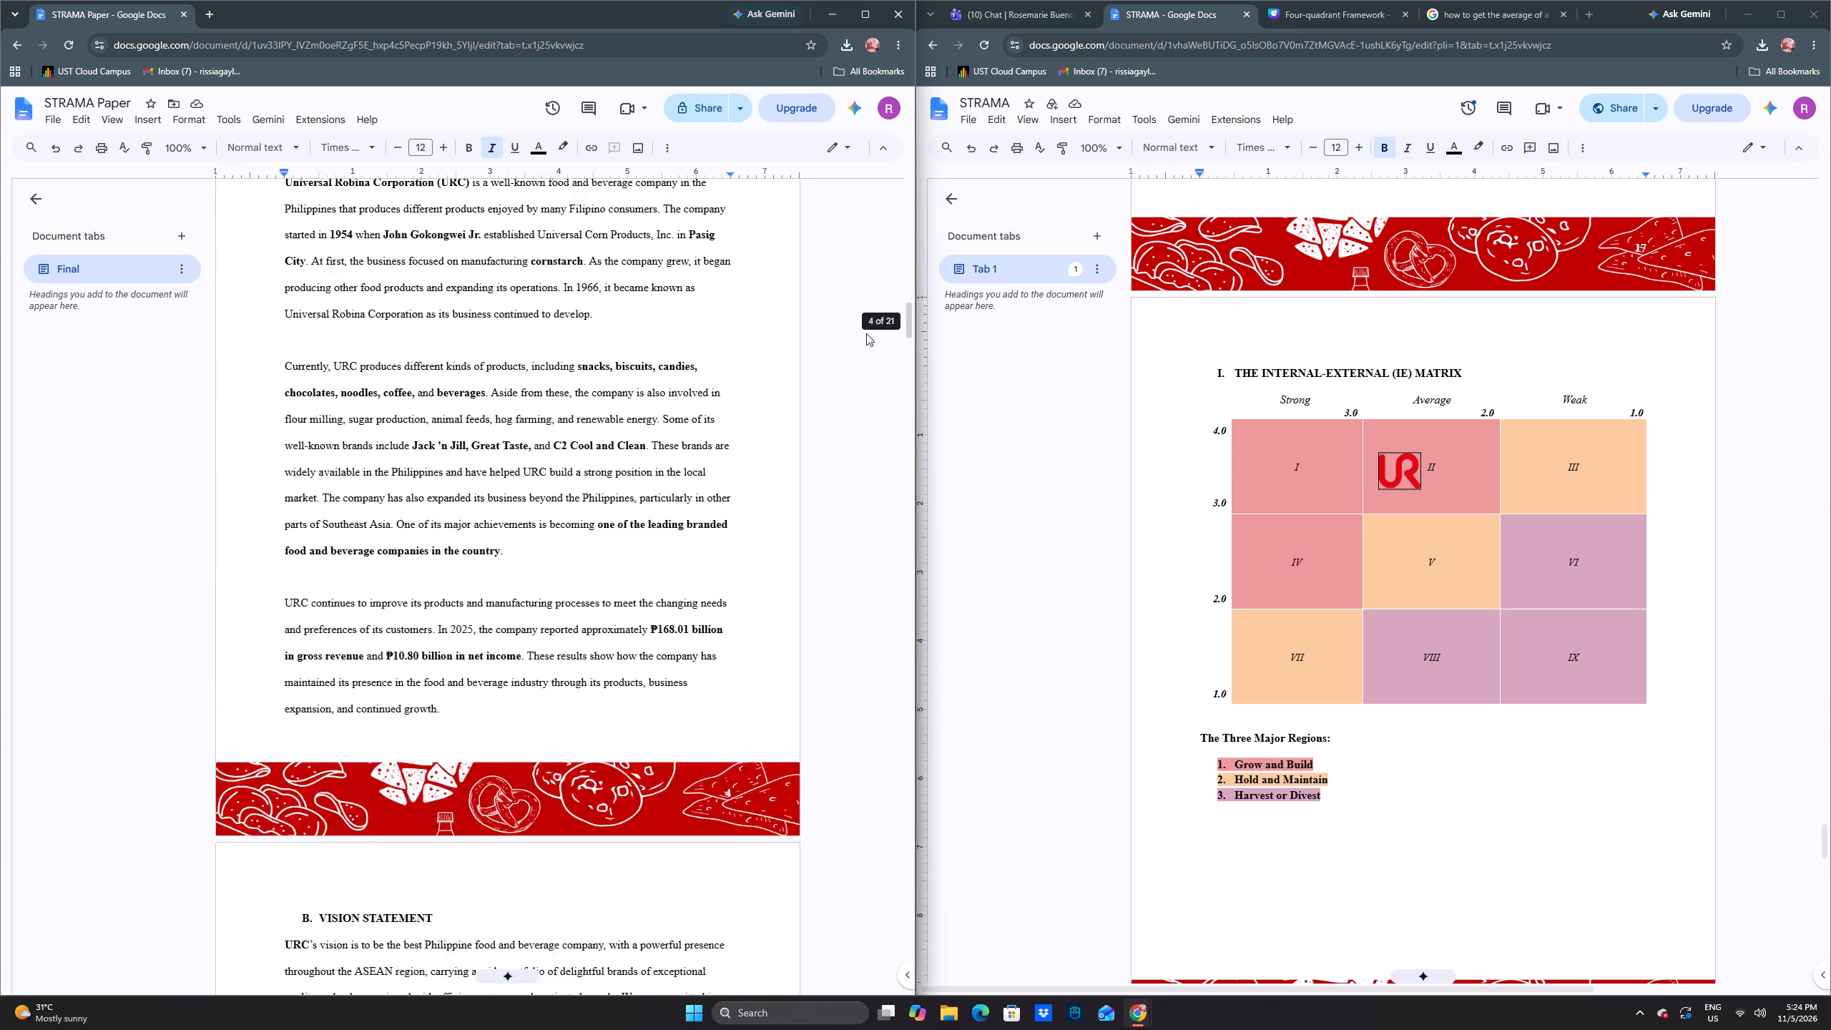
{"action": "left_click_drag", "start_coordinate": [866, 333], "coordinate": [967, 800]}
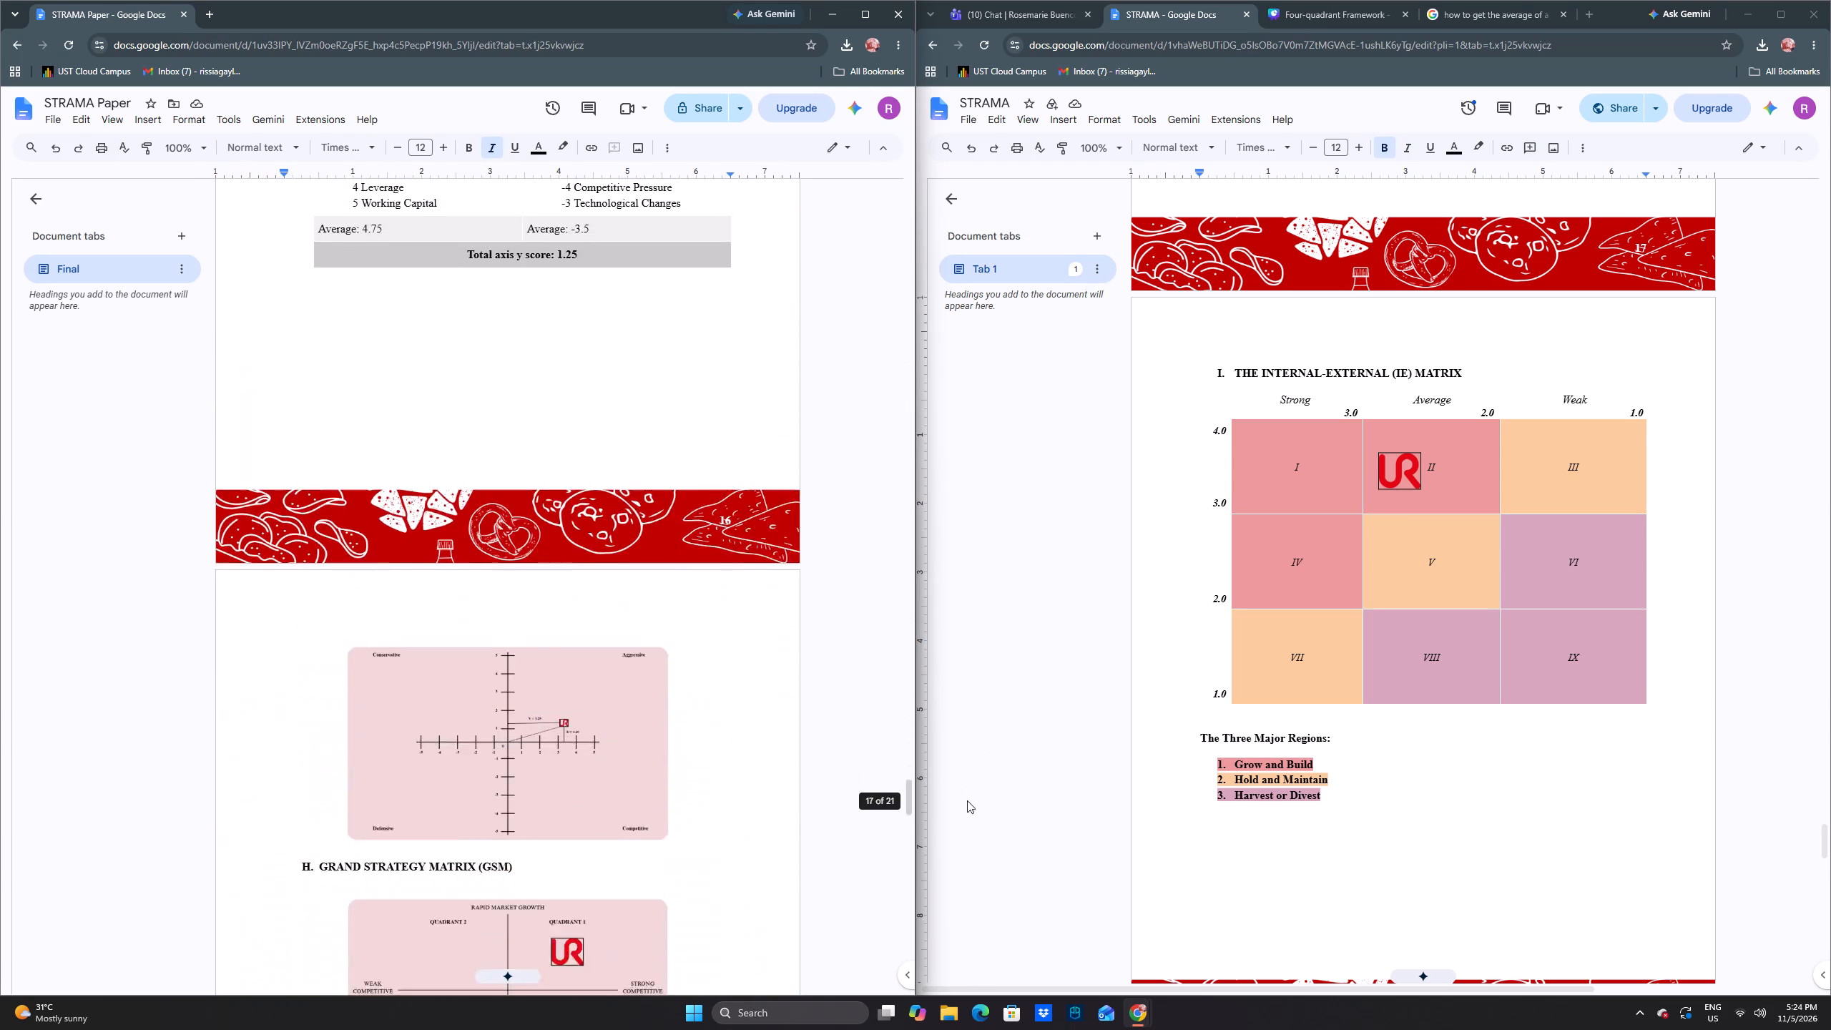
{"action": "left_click_drag", "start_coordinate": [967, 800], "coordinate": [923, 819]}
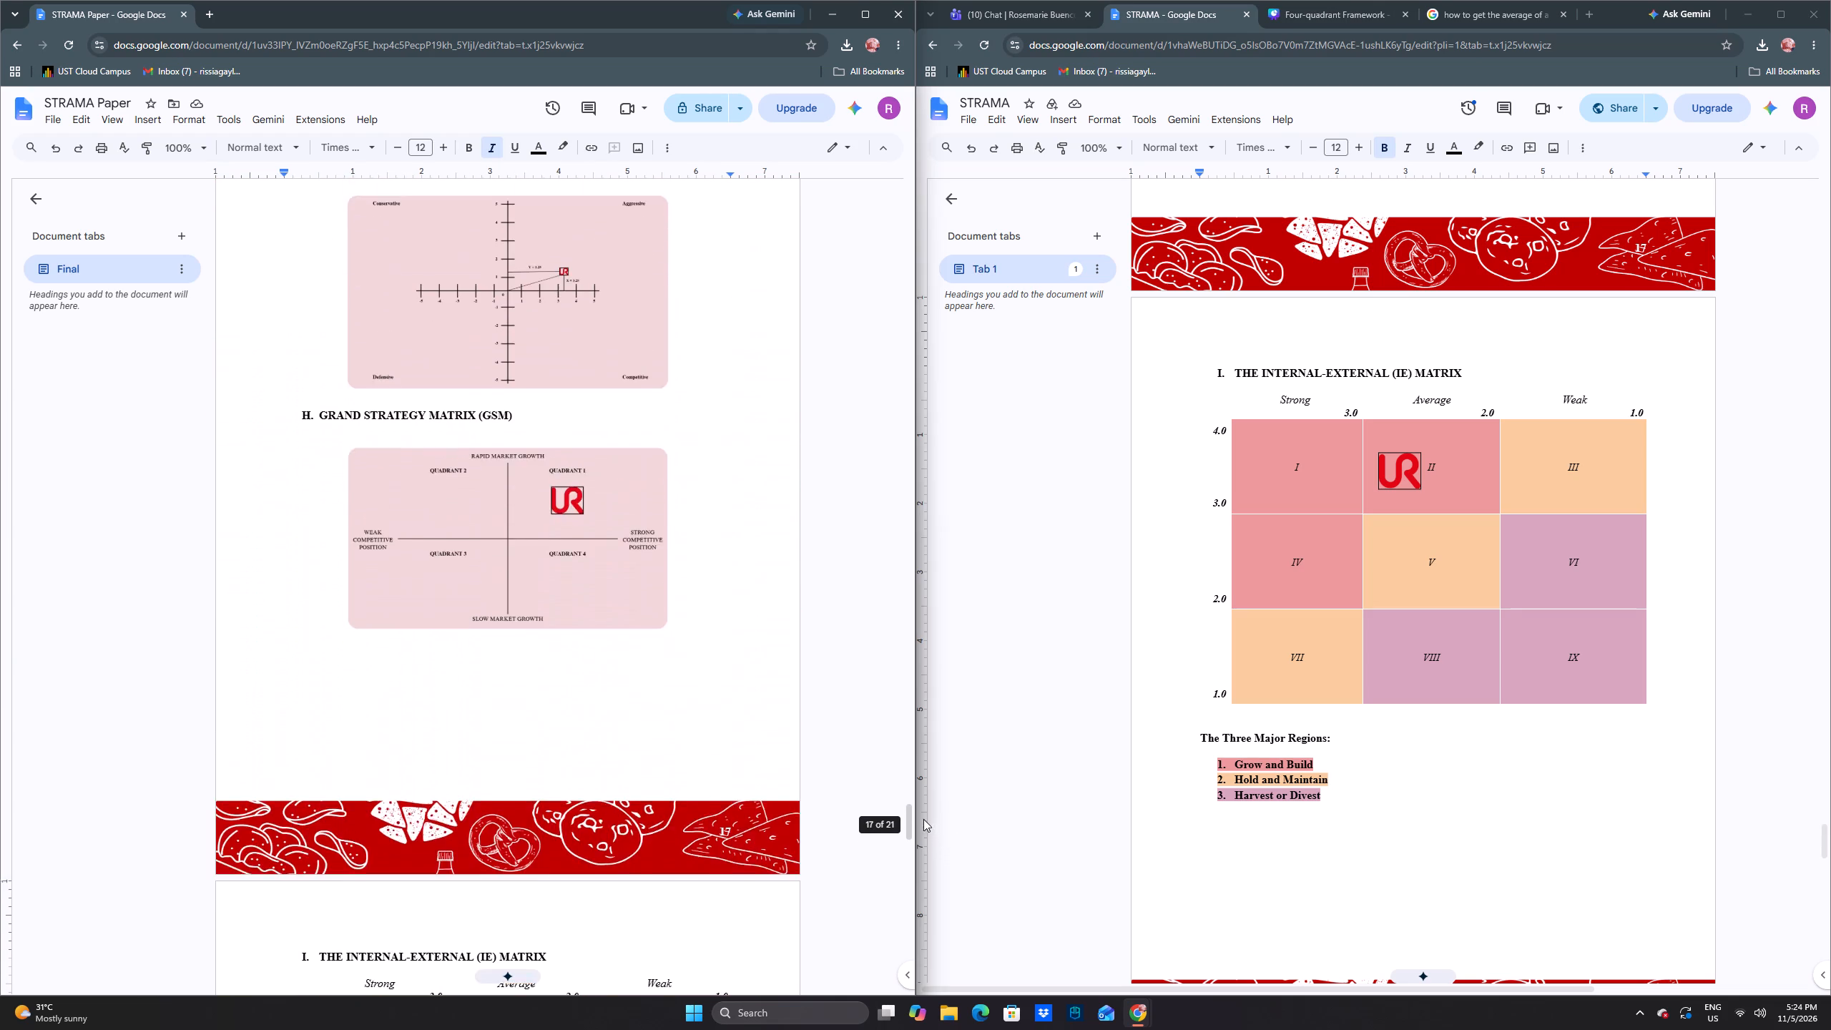
{"action": "left_click_drag", "start_coordinate": [923, 819], "coordinate": [883, 750]}
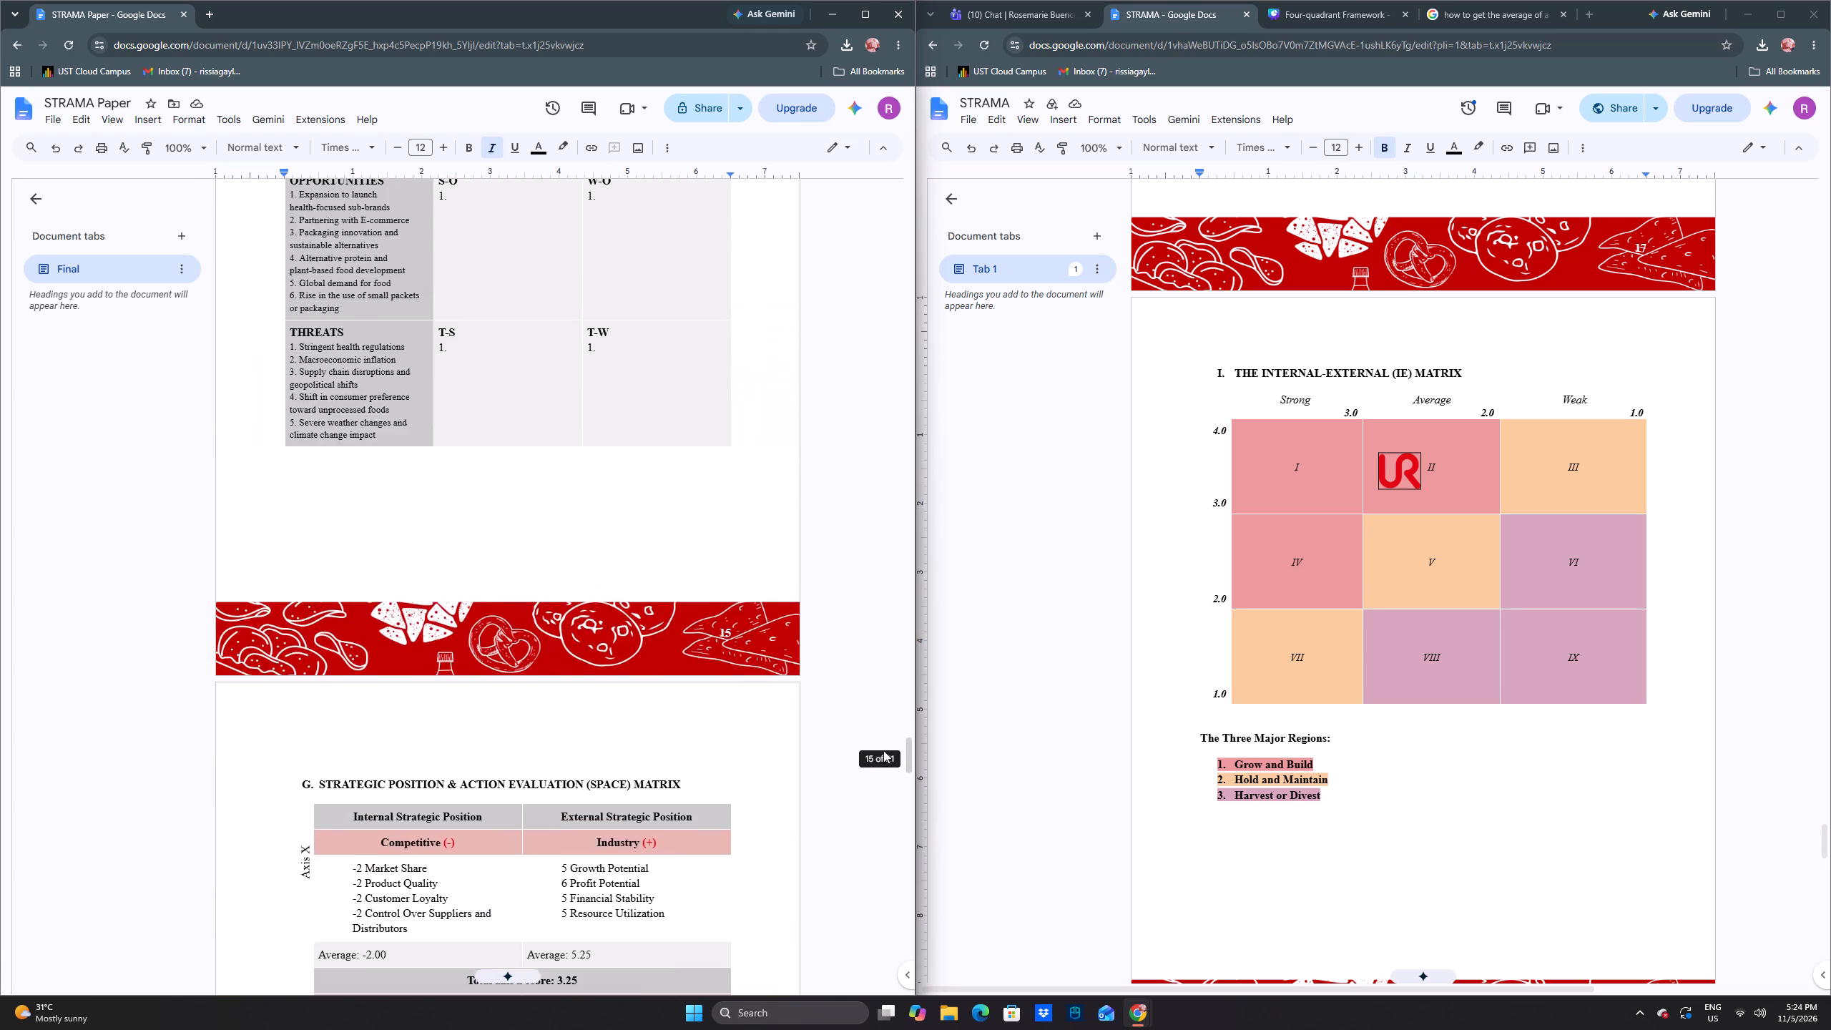
{"action": "left_click_drag", "start_coordinate": [883, 750], "coordinate": [865, 687]}
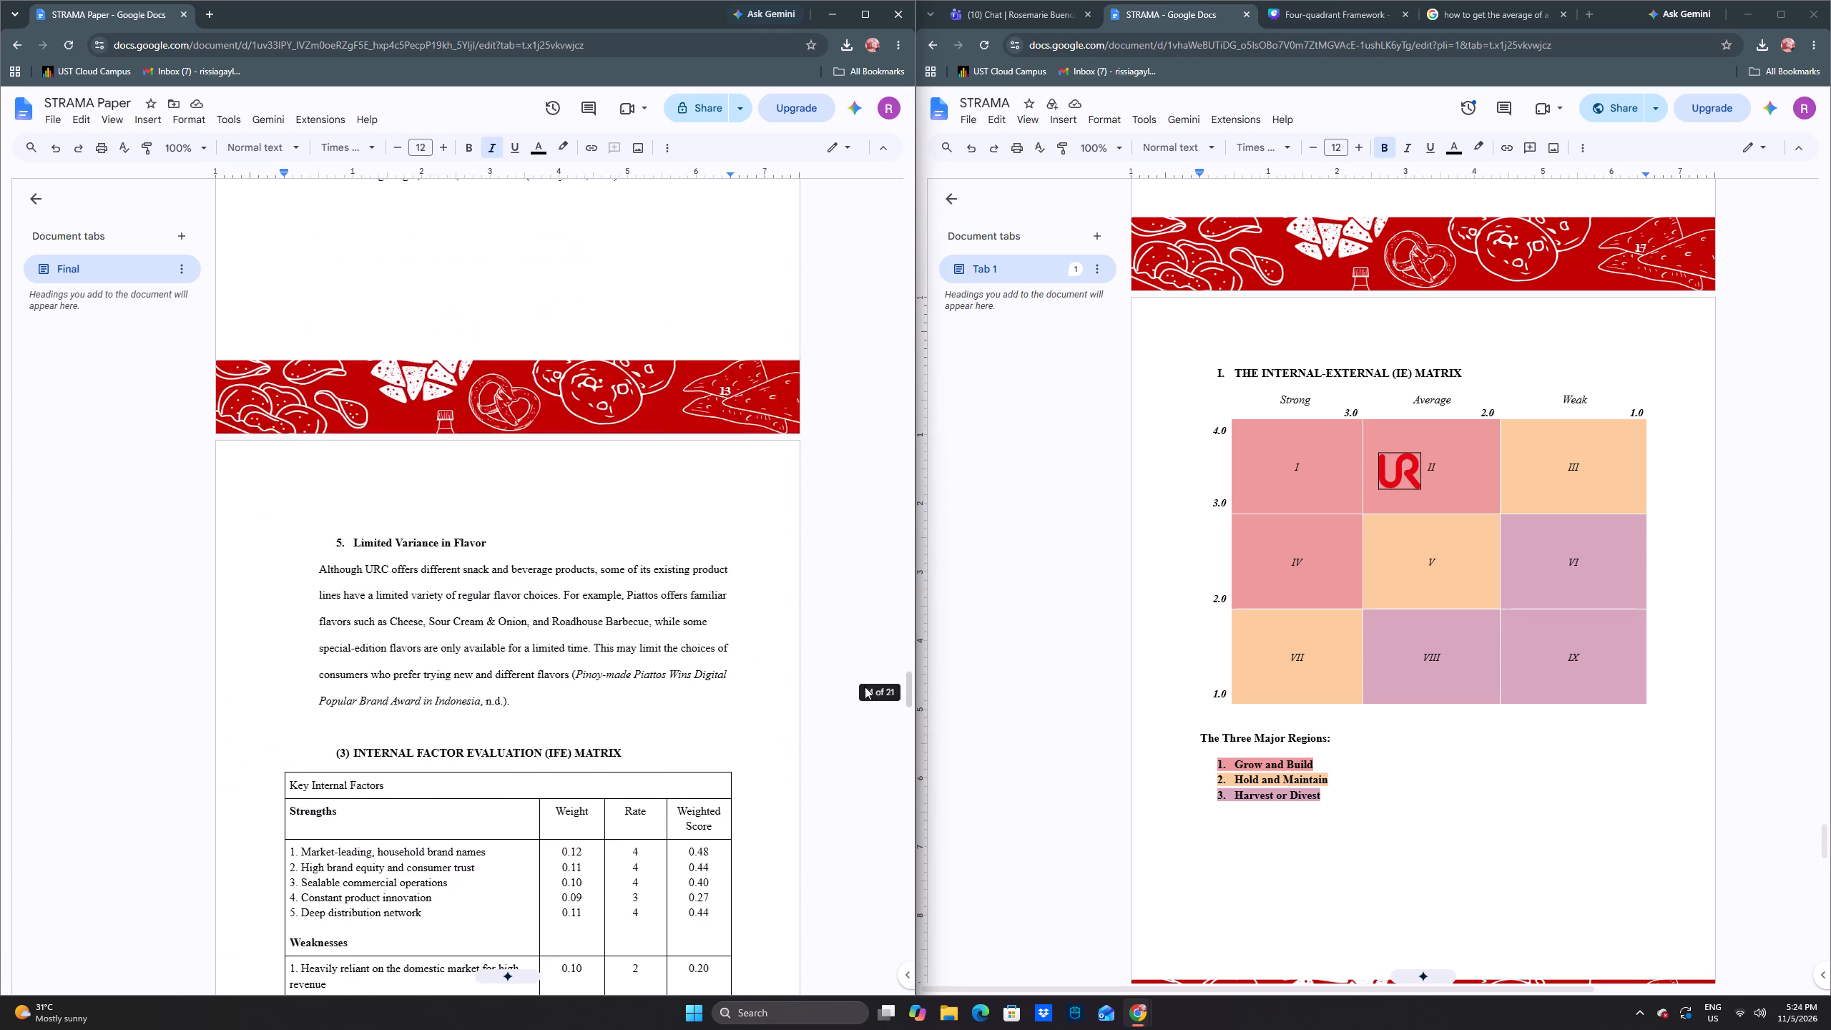
{"action": "left_click_drag", "start_coordinate": [865, 687], "coordinate": [846, 477]}
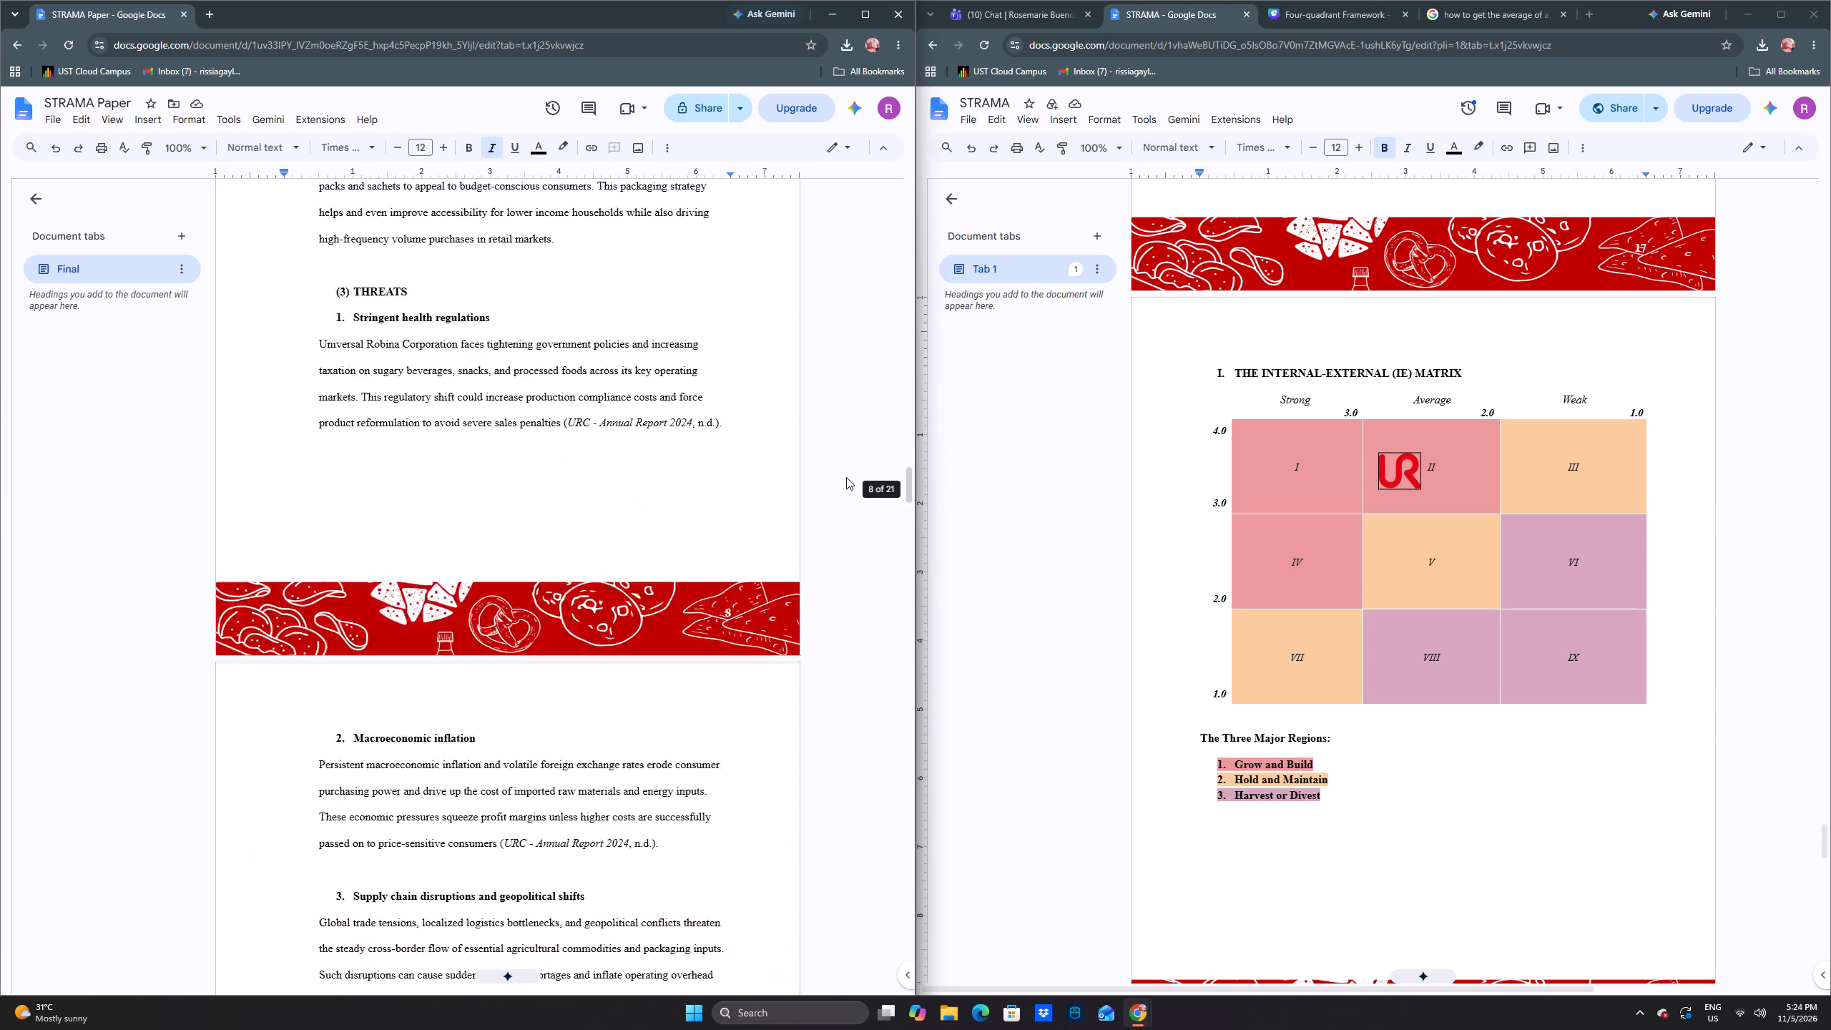
{"action": "left_click_drag", "start_coordinate": [846, 477], "coordinate": [839, 185]}
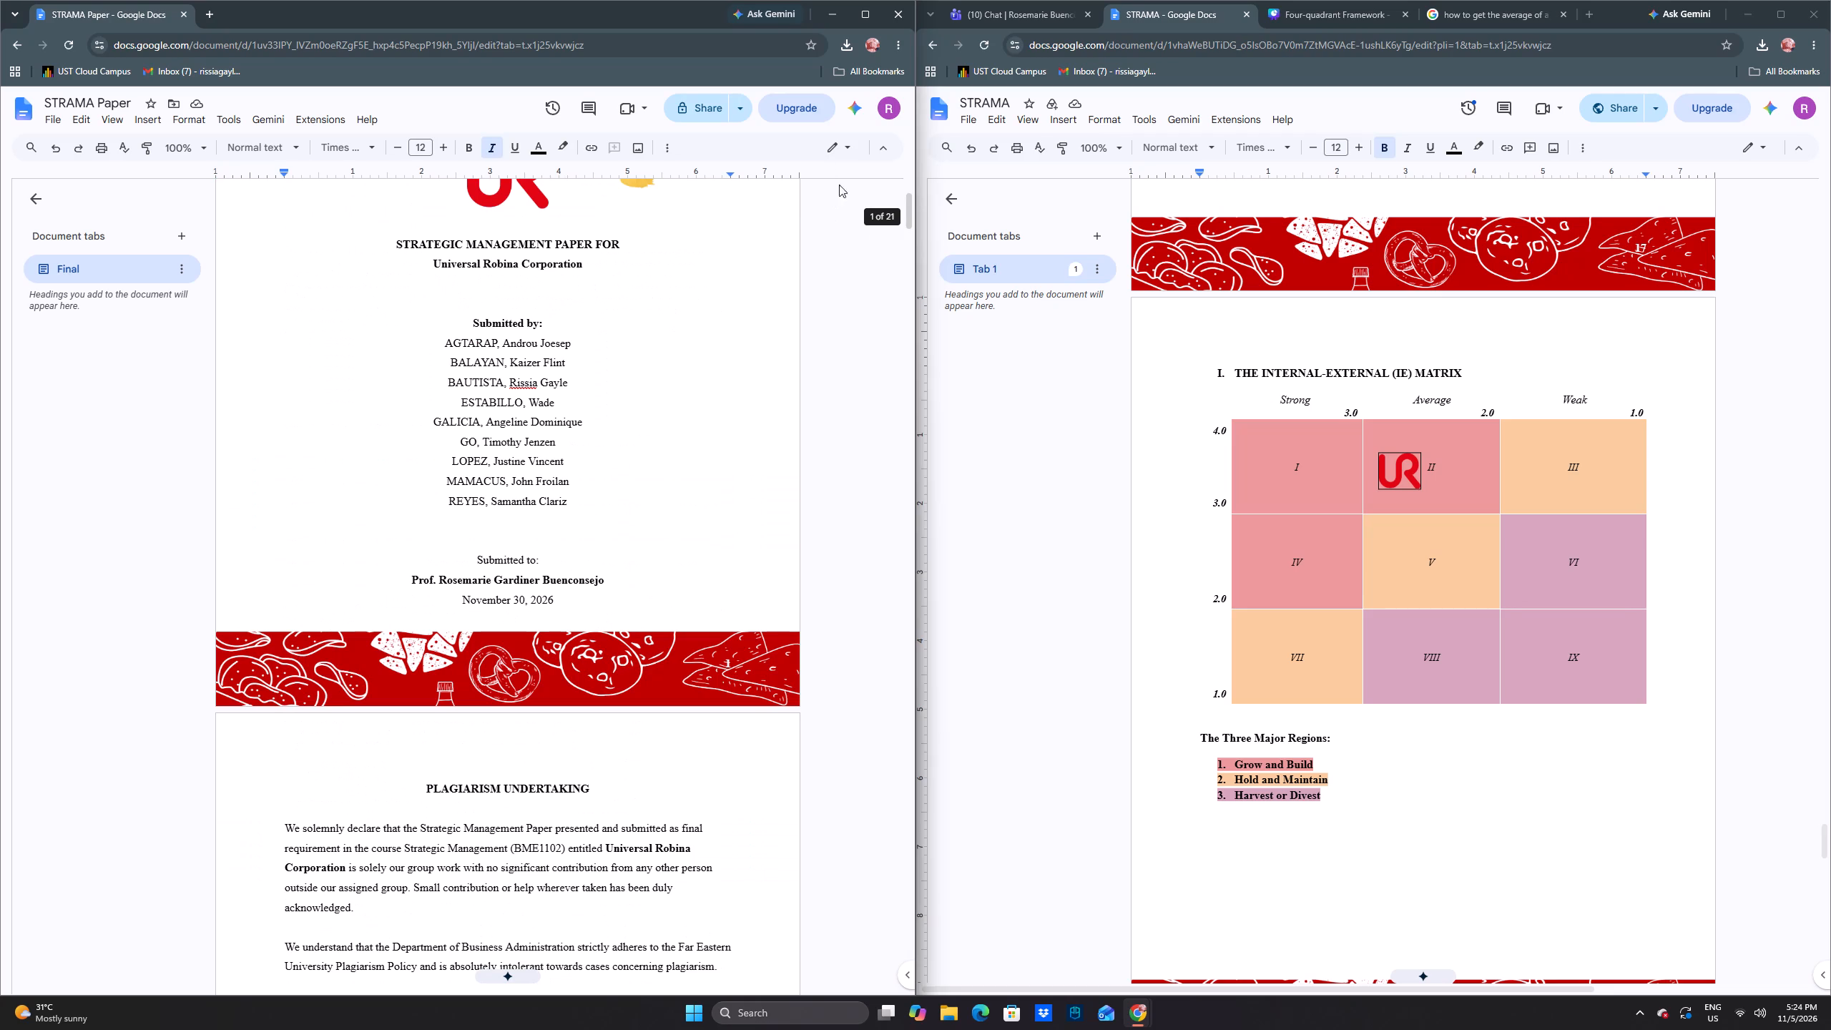
{"action": "left_click_drag", "start_coordinate": [839, 185], "coordinate": [868, 202]}
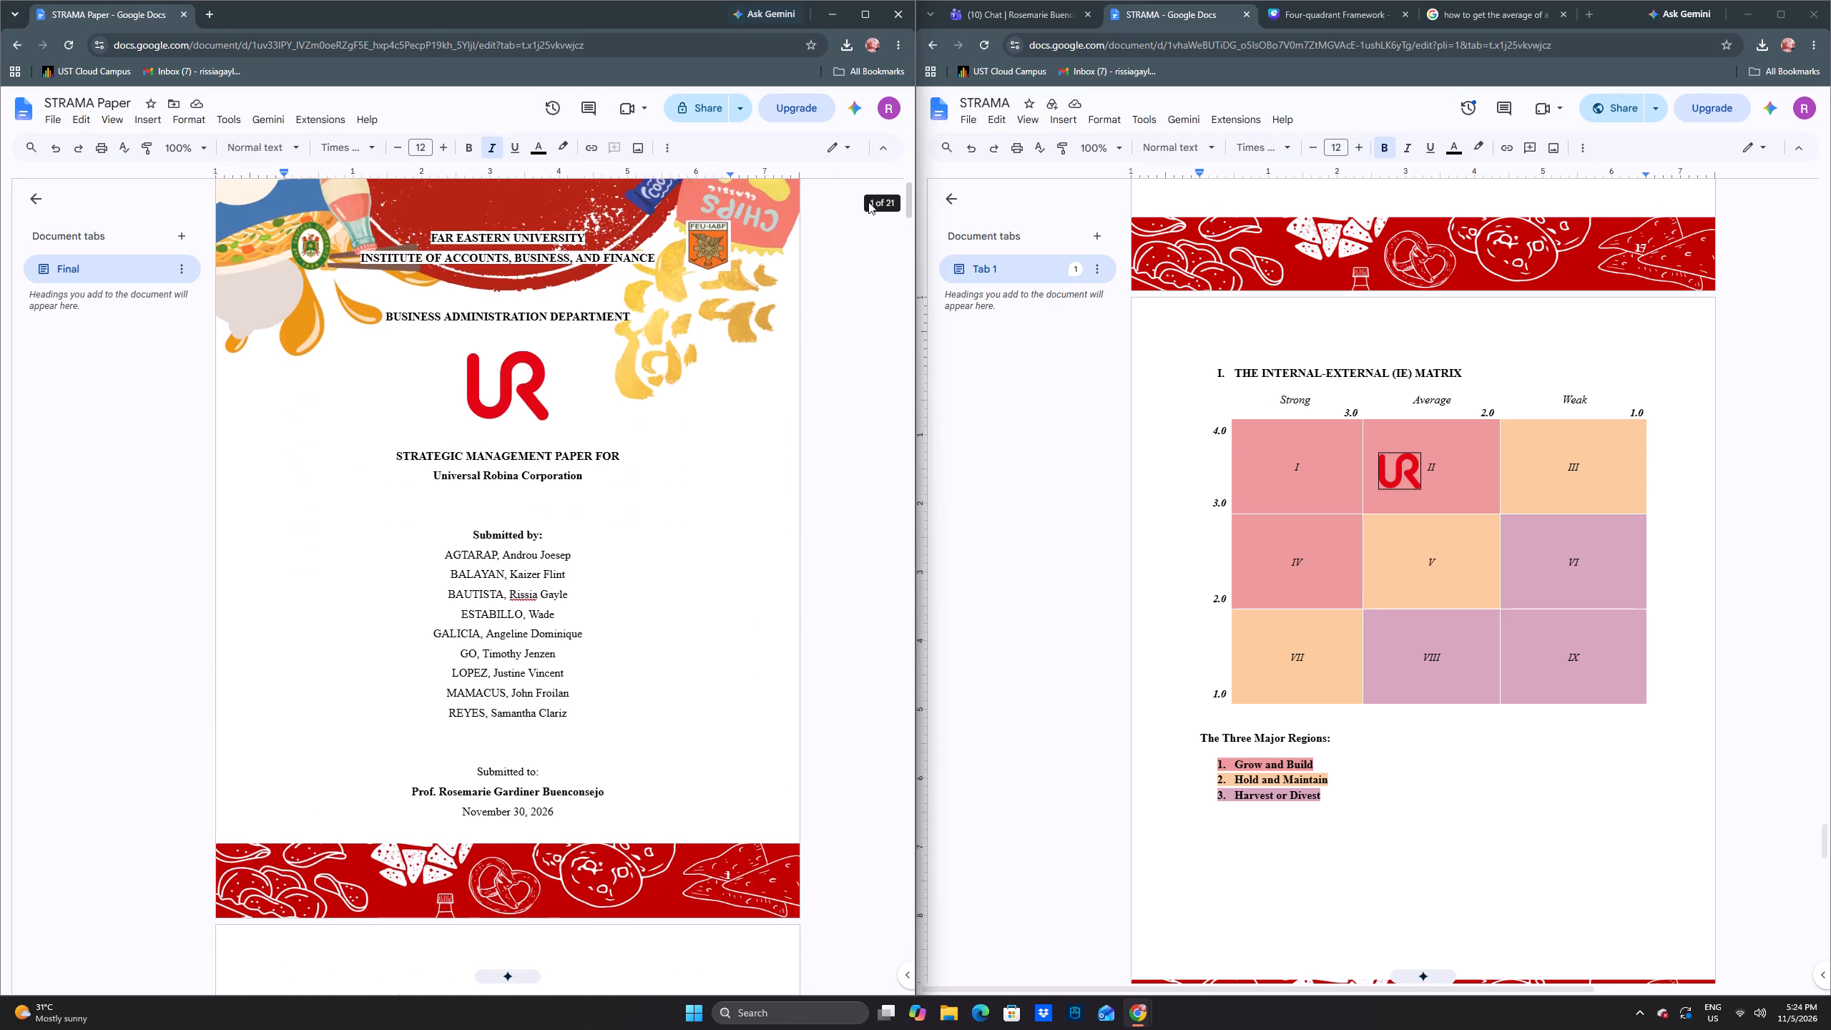
{"action": "left_click_drag", "start_coordinate": [868, 202], "coordinate": [865, 283]}
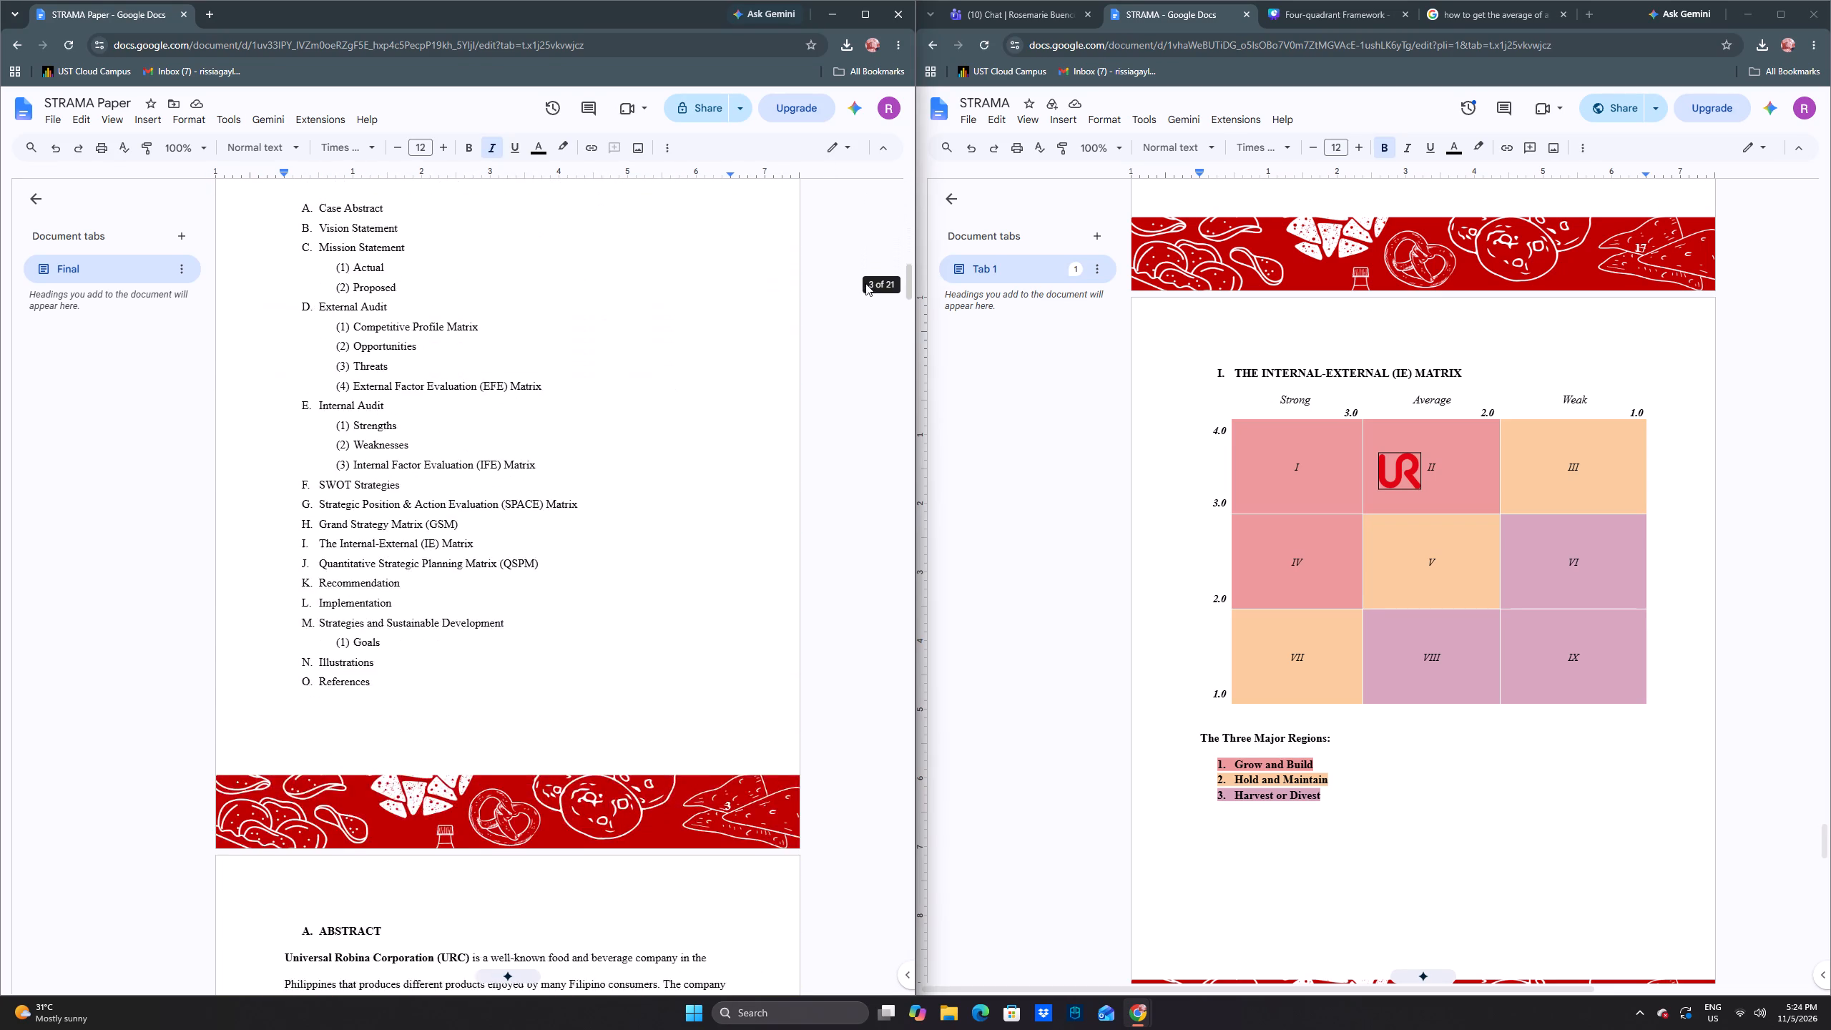
{"action": "left_click_drag", "start_coordinate": [865, 283], "coordinate": [933, 459]}
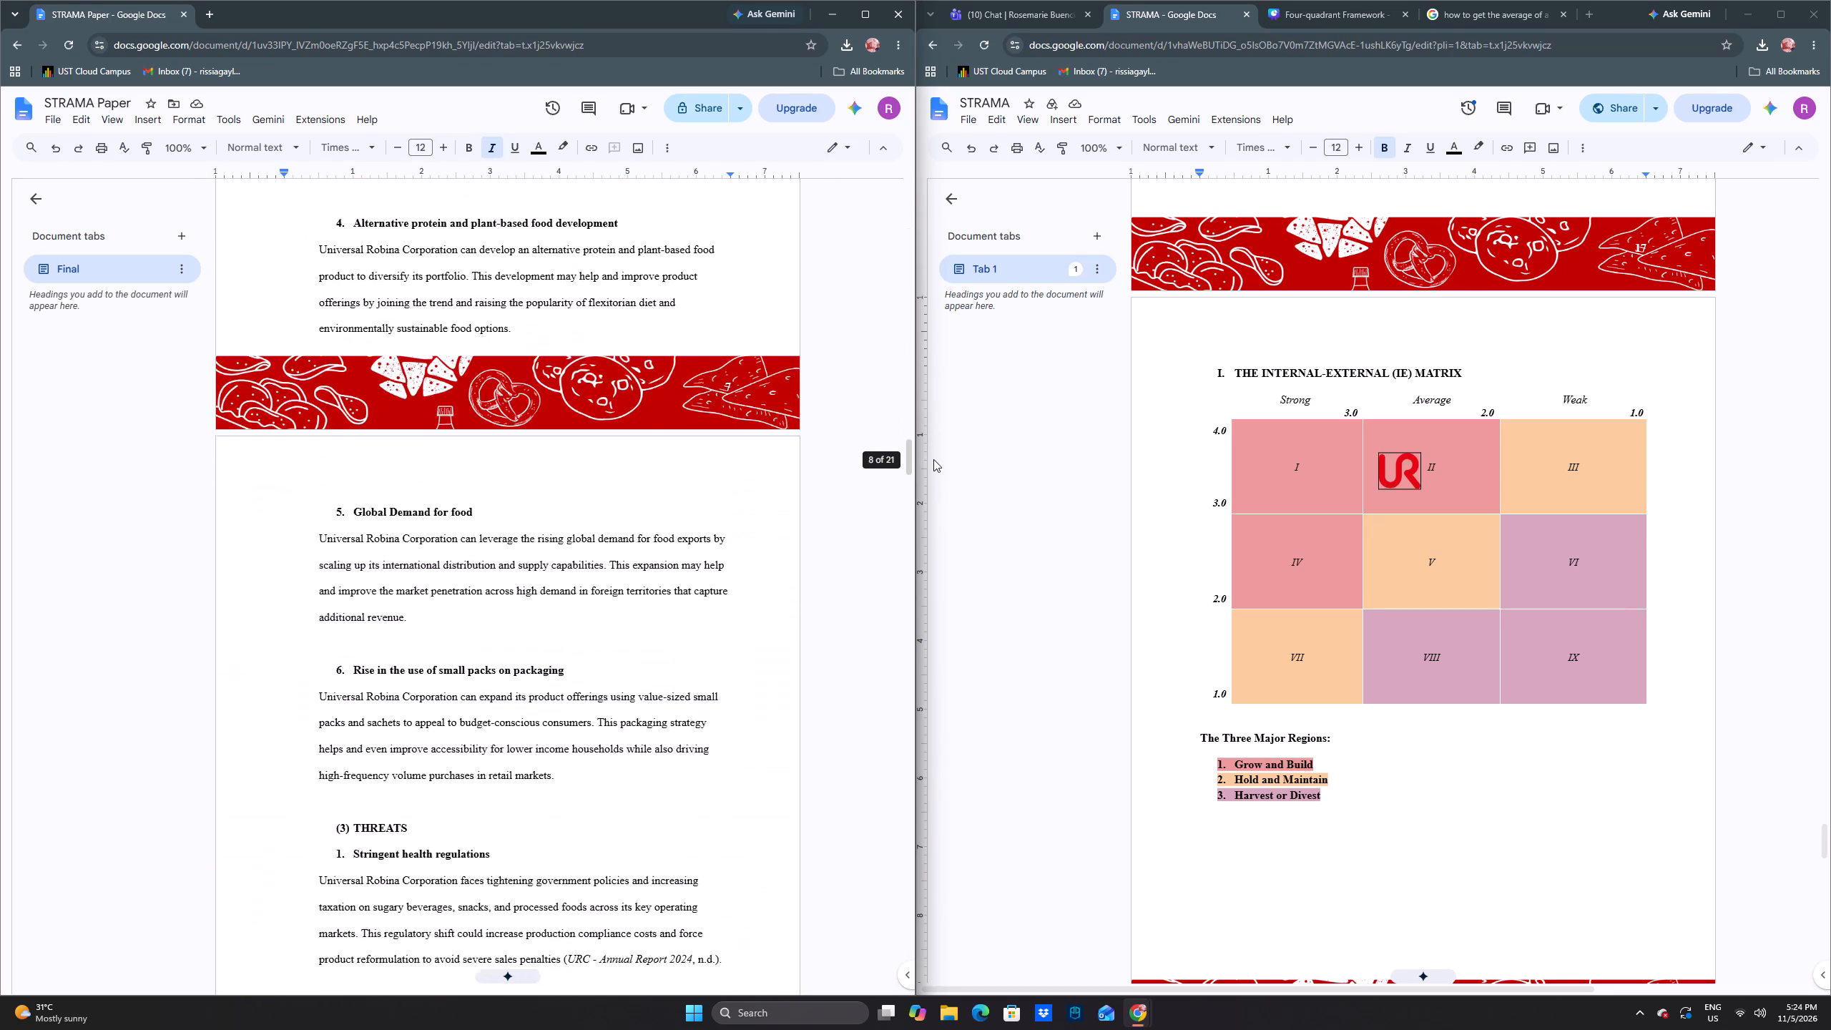
{"action": "left_click_drag", "start_coordinate": [933, 459], "coordinate": [940, 626]}
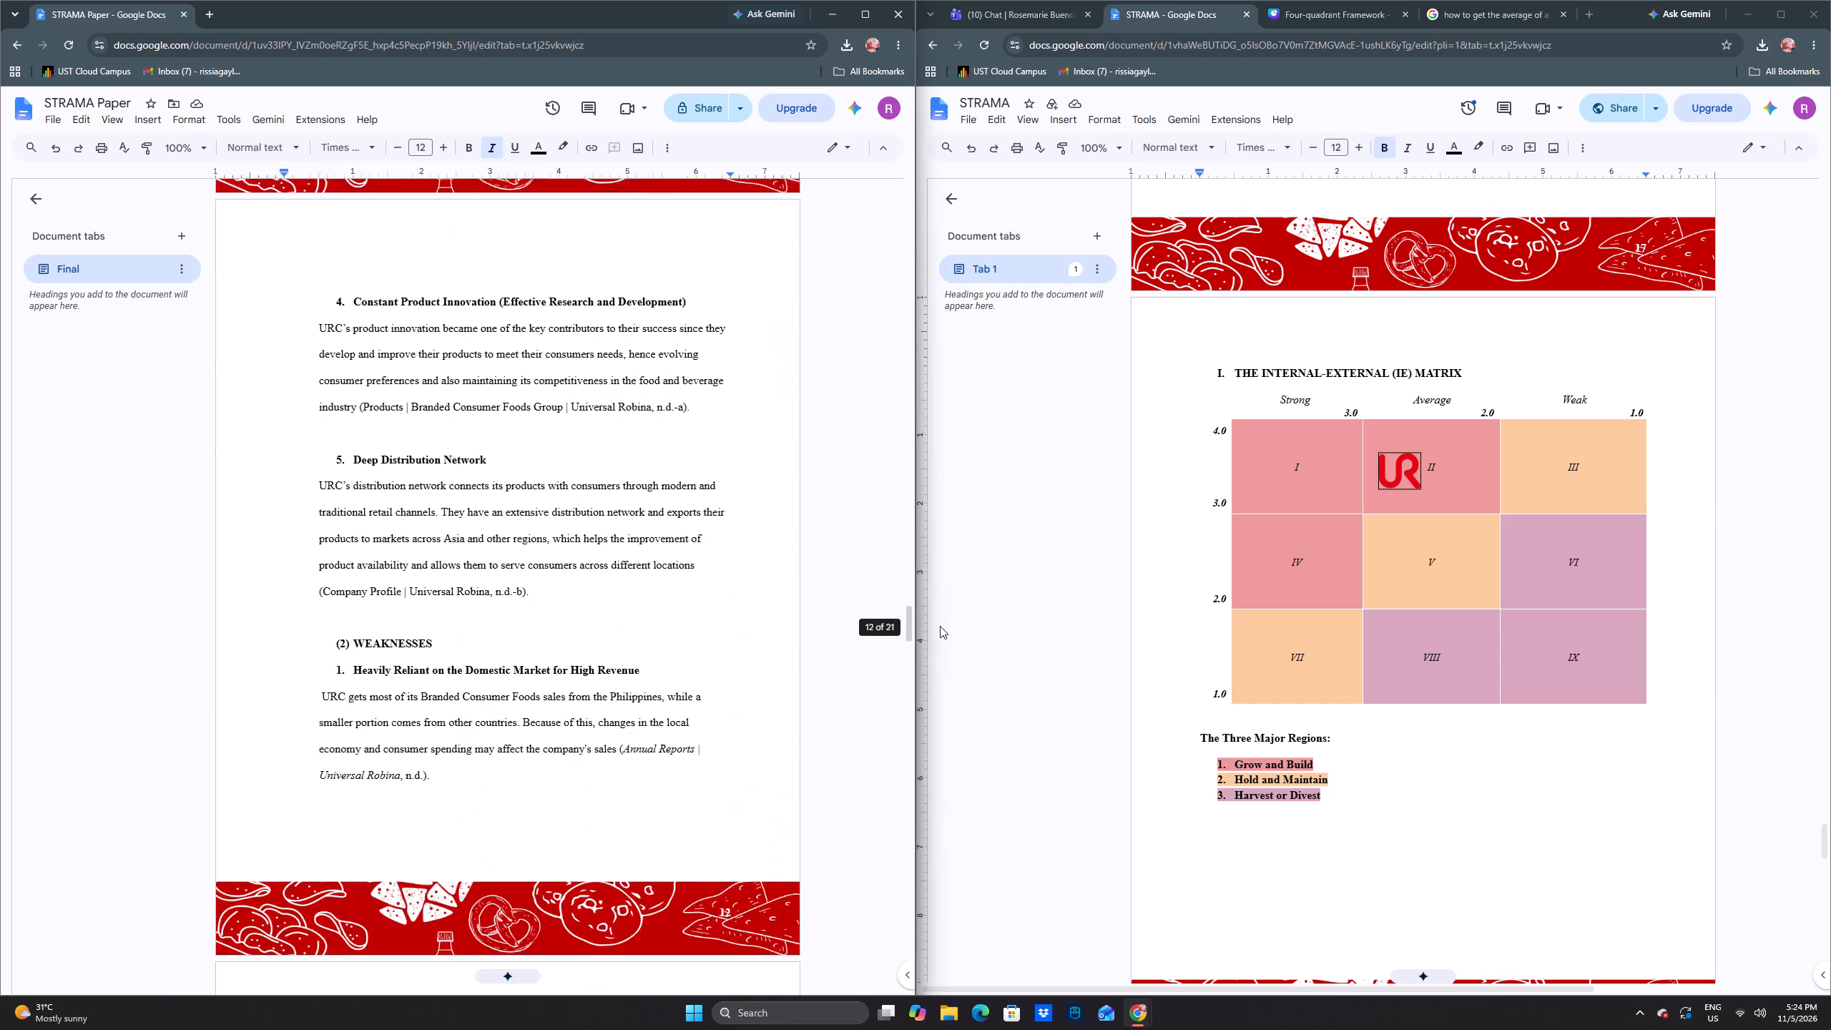
{"action": "left_click_drag", "start_coordinate": [940, 626], "coordinate": [933, 624]}
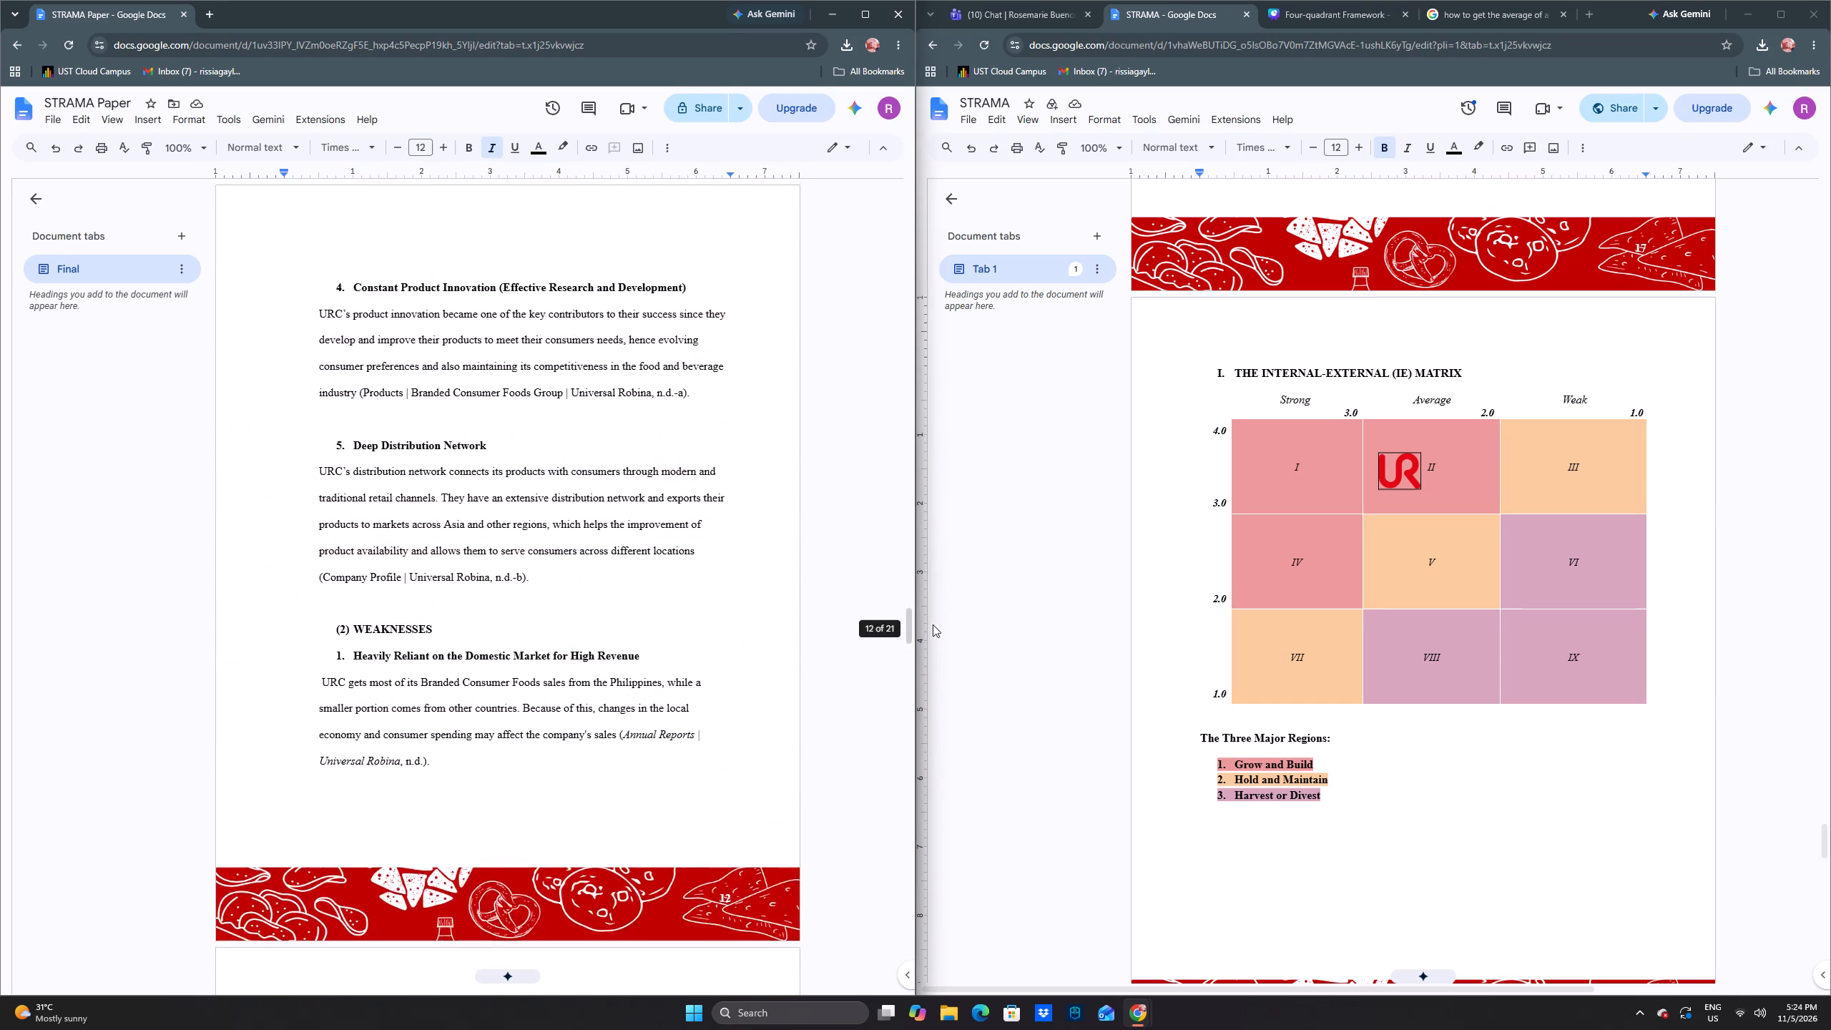
{"action": "left_click_drag", "start_coordinate": [933, 624], "coordinate": [817, 192]}
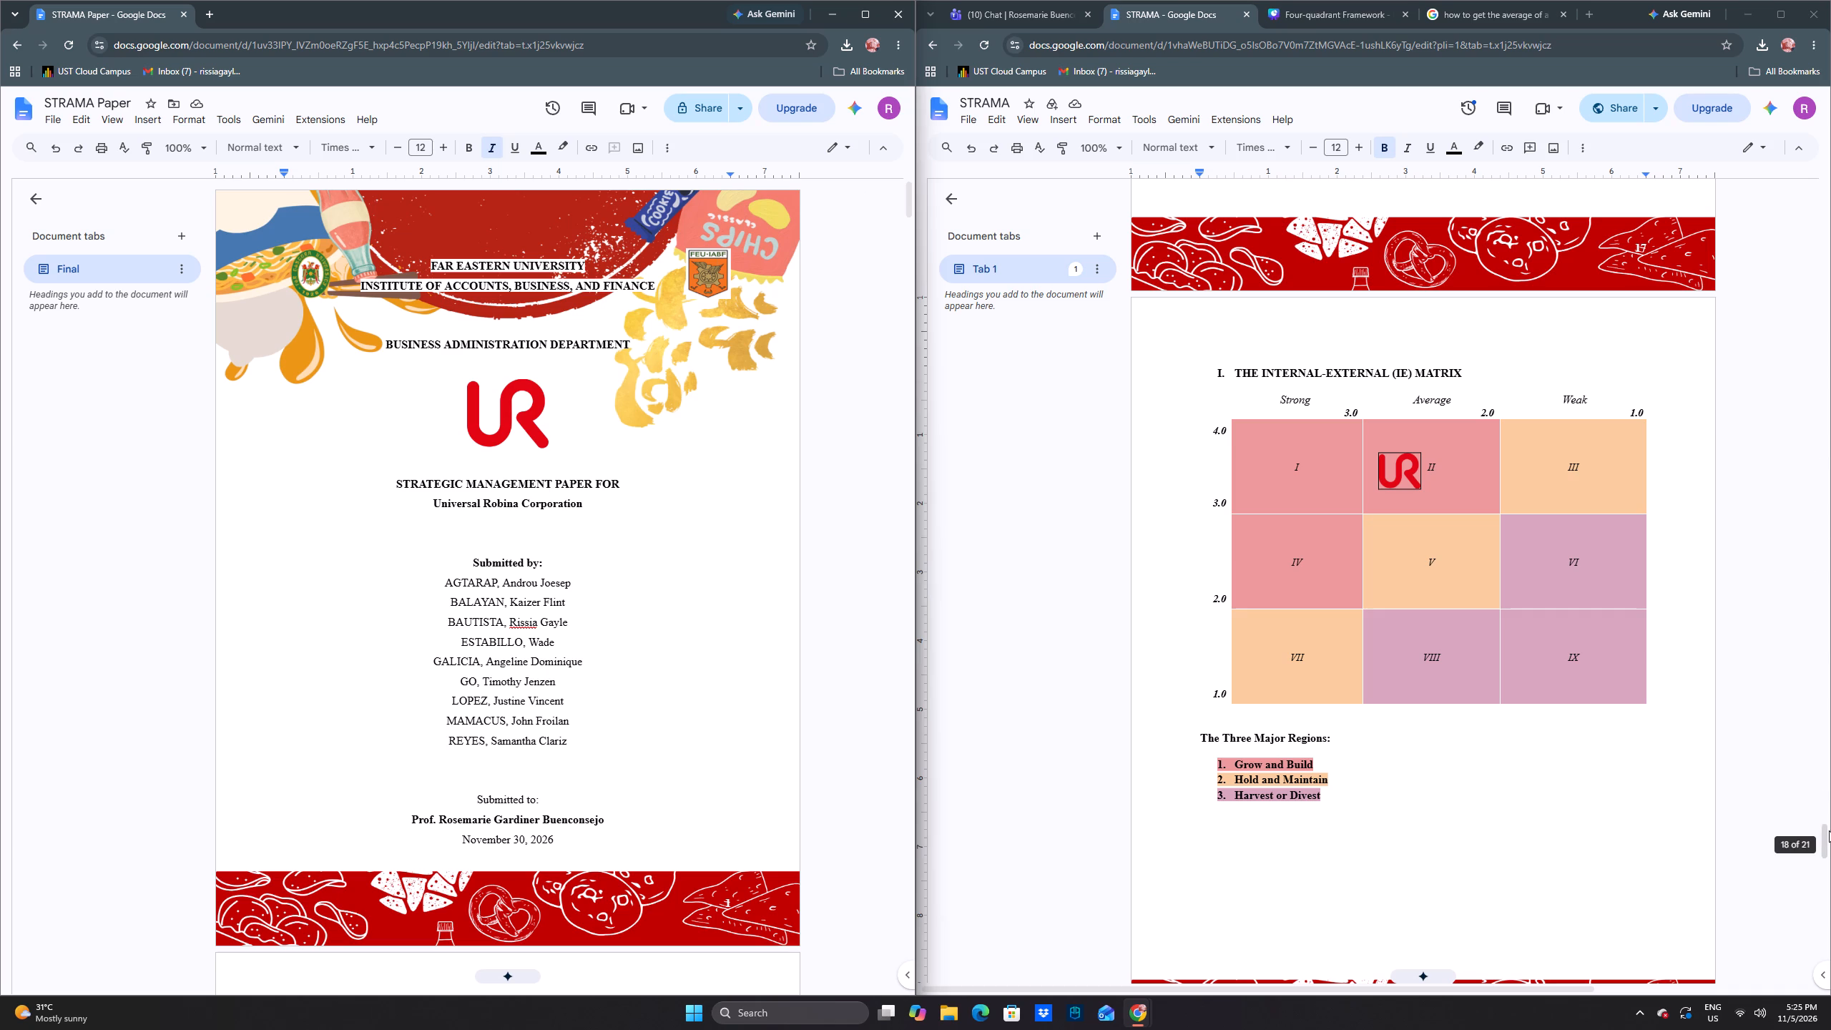
Look through STRAMA's cover page, SWOT Strategies table and the start of its SPACE Matrix.
{"action": "left_click_drag", "start_coordinate": [1826, 832], "coordinate": [1830, 94]}
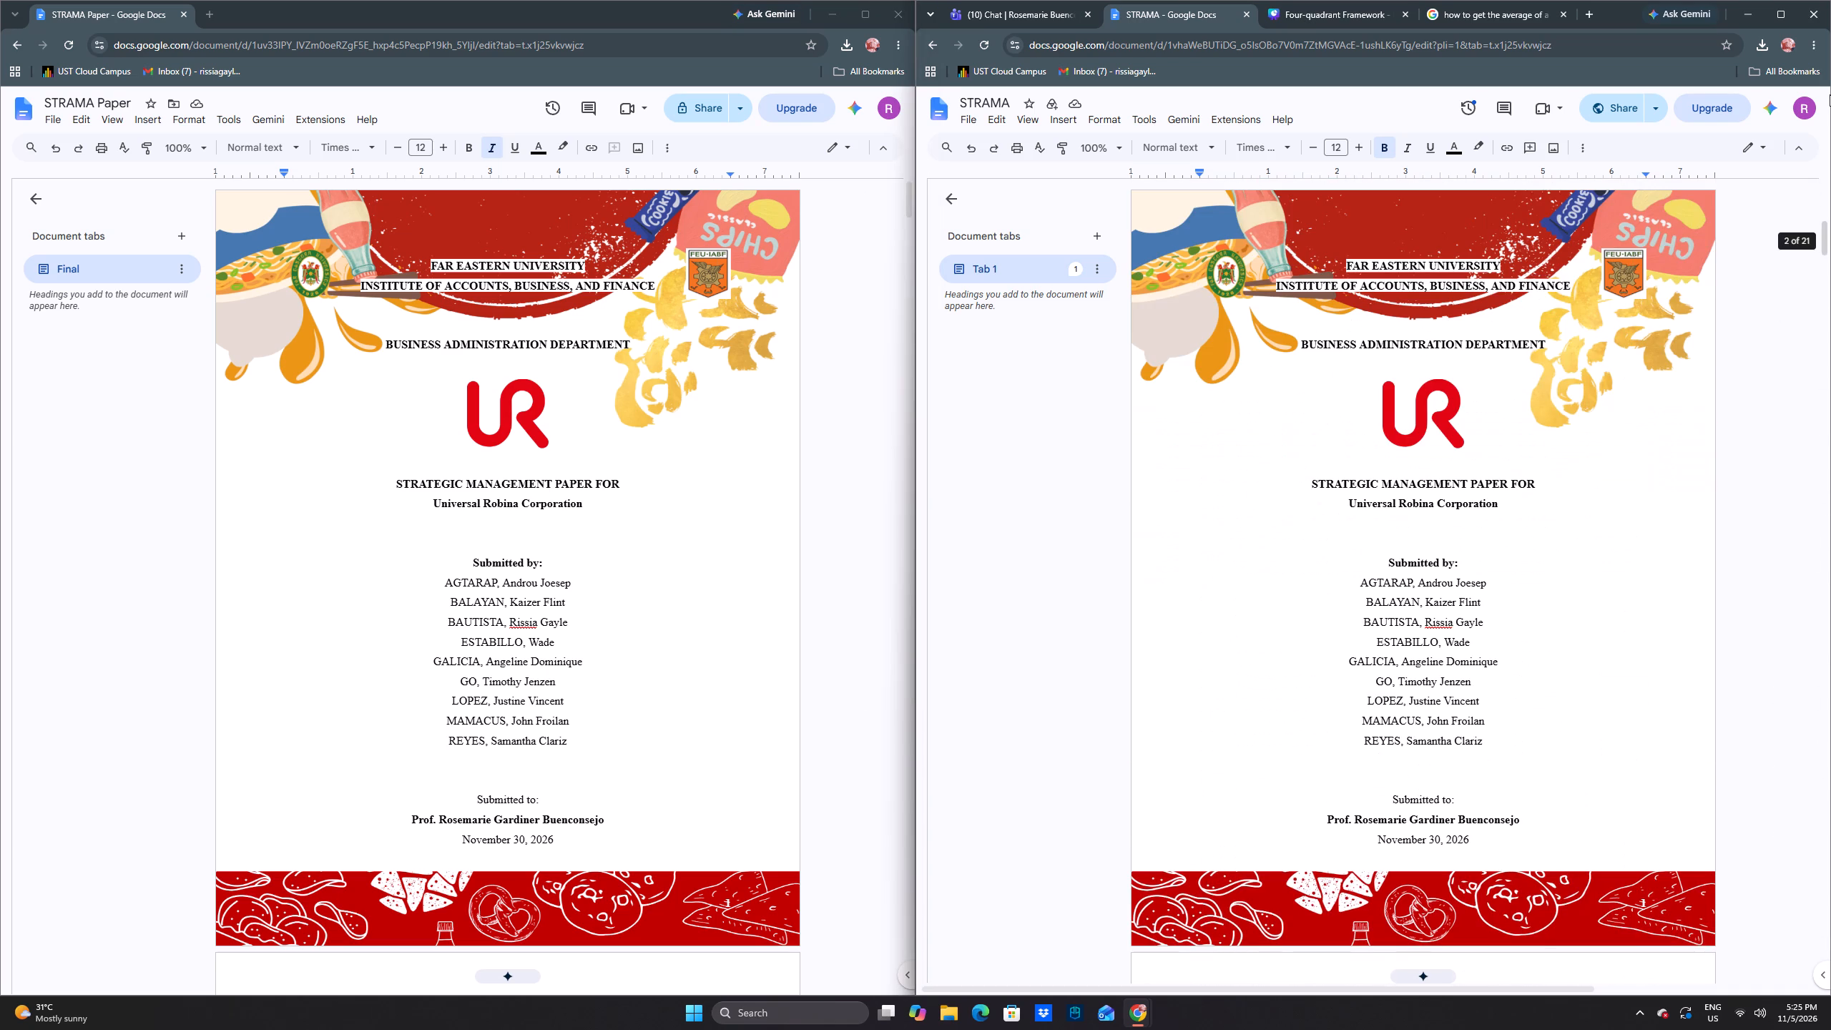
{"action": "left_click_drag", "start_coordinate": [1830, 94], "coordinate": [1828, 105]}
{"action": "left_click_drag", "start_coordinate": [1828, 105], "coordinate": [1822, 722]}
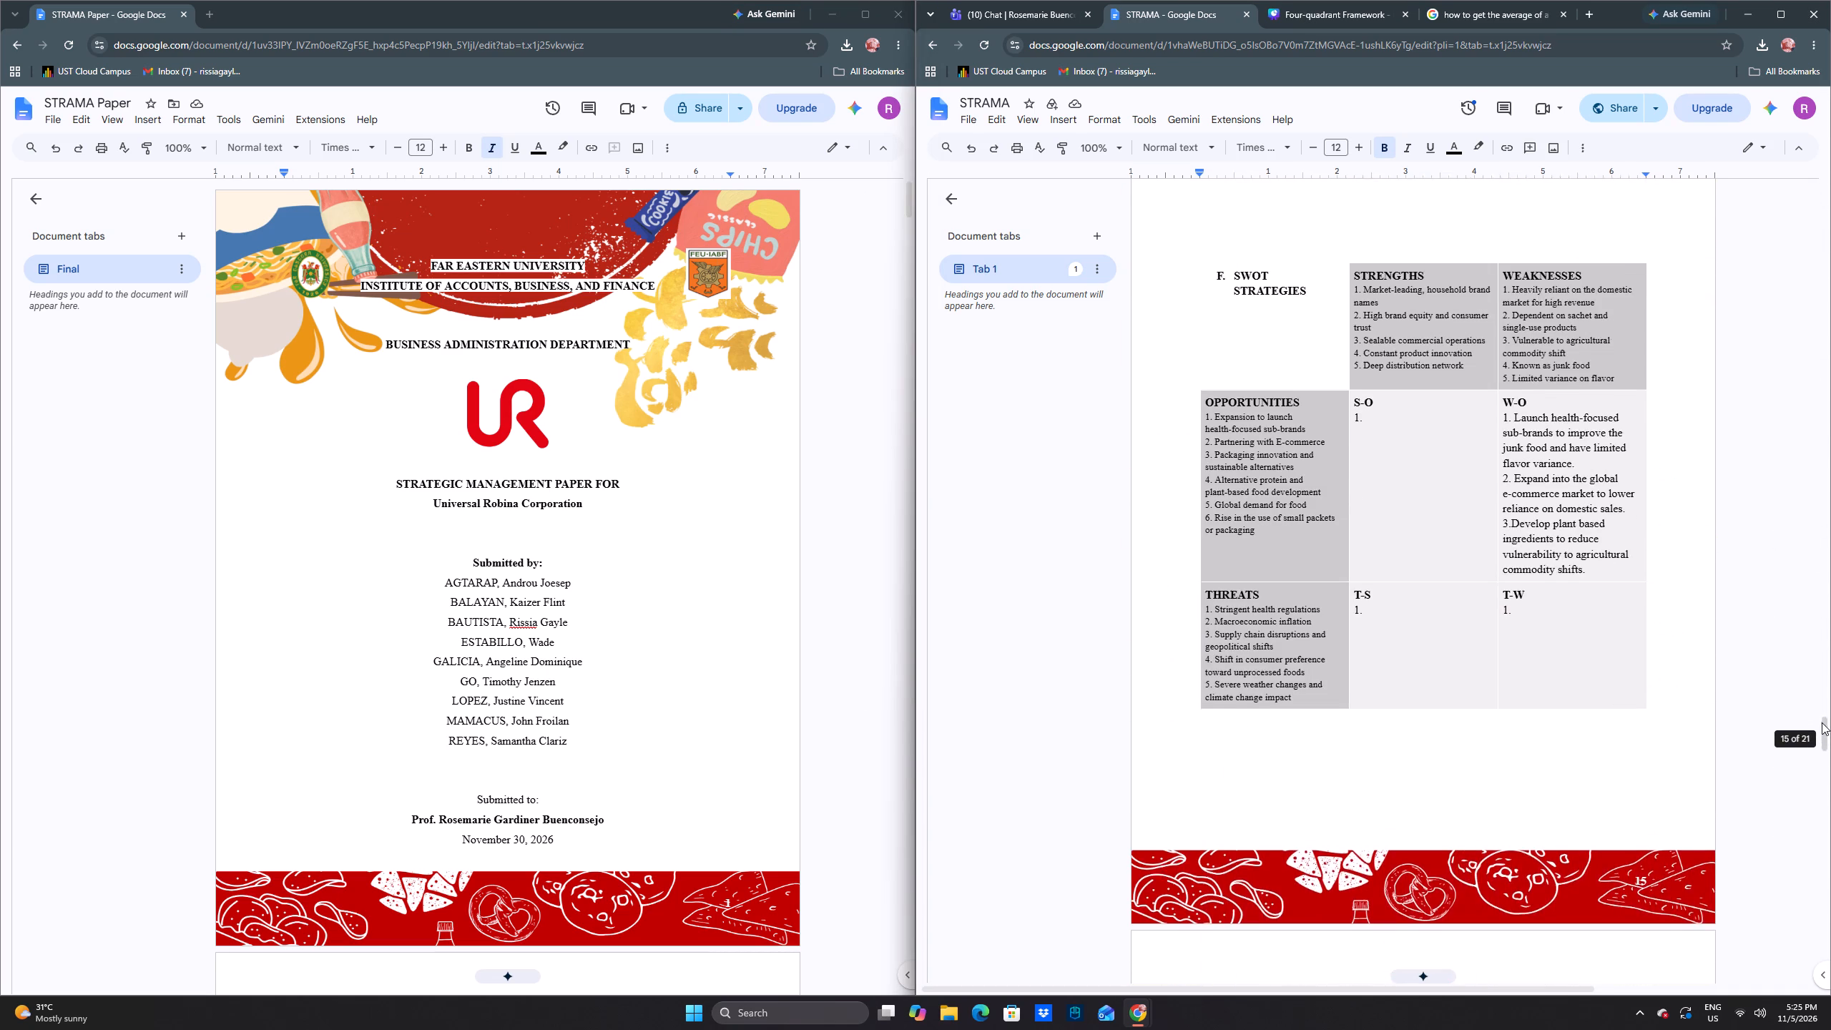
{"action": "left_click_drag", "start_coordinate": [1822, 722], "coordinate": [1821, 725]}
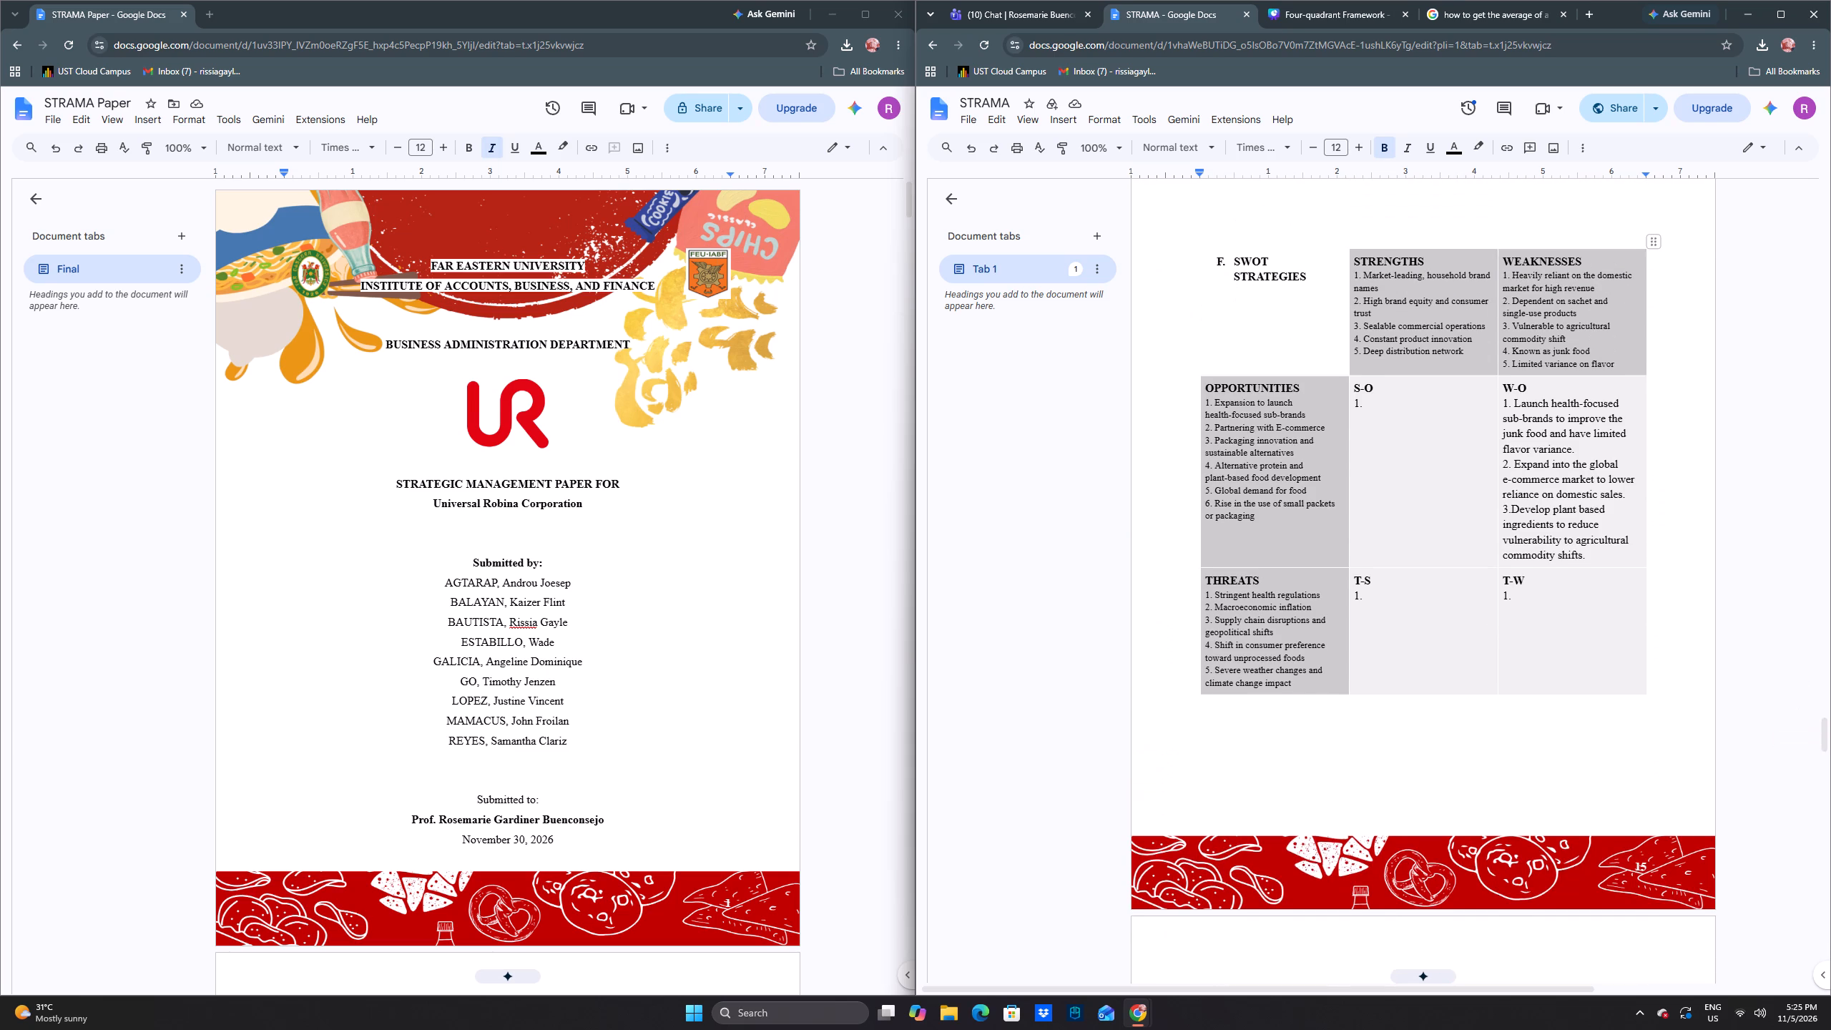
{"action": "scroll", "coordinate": [1612, 544], "scroll_direction": "down", "scroll_amount": 3}
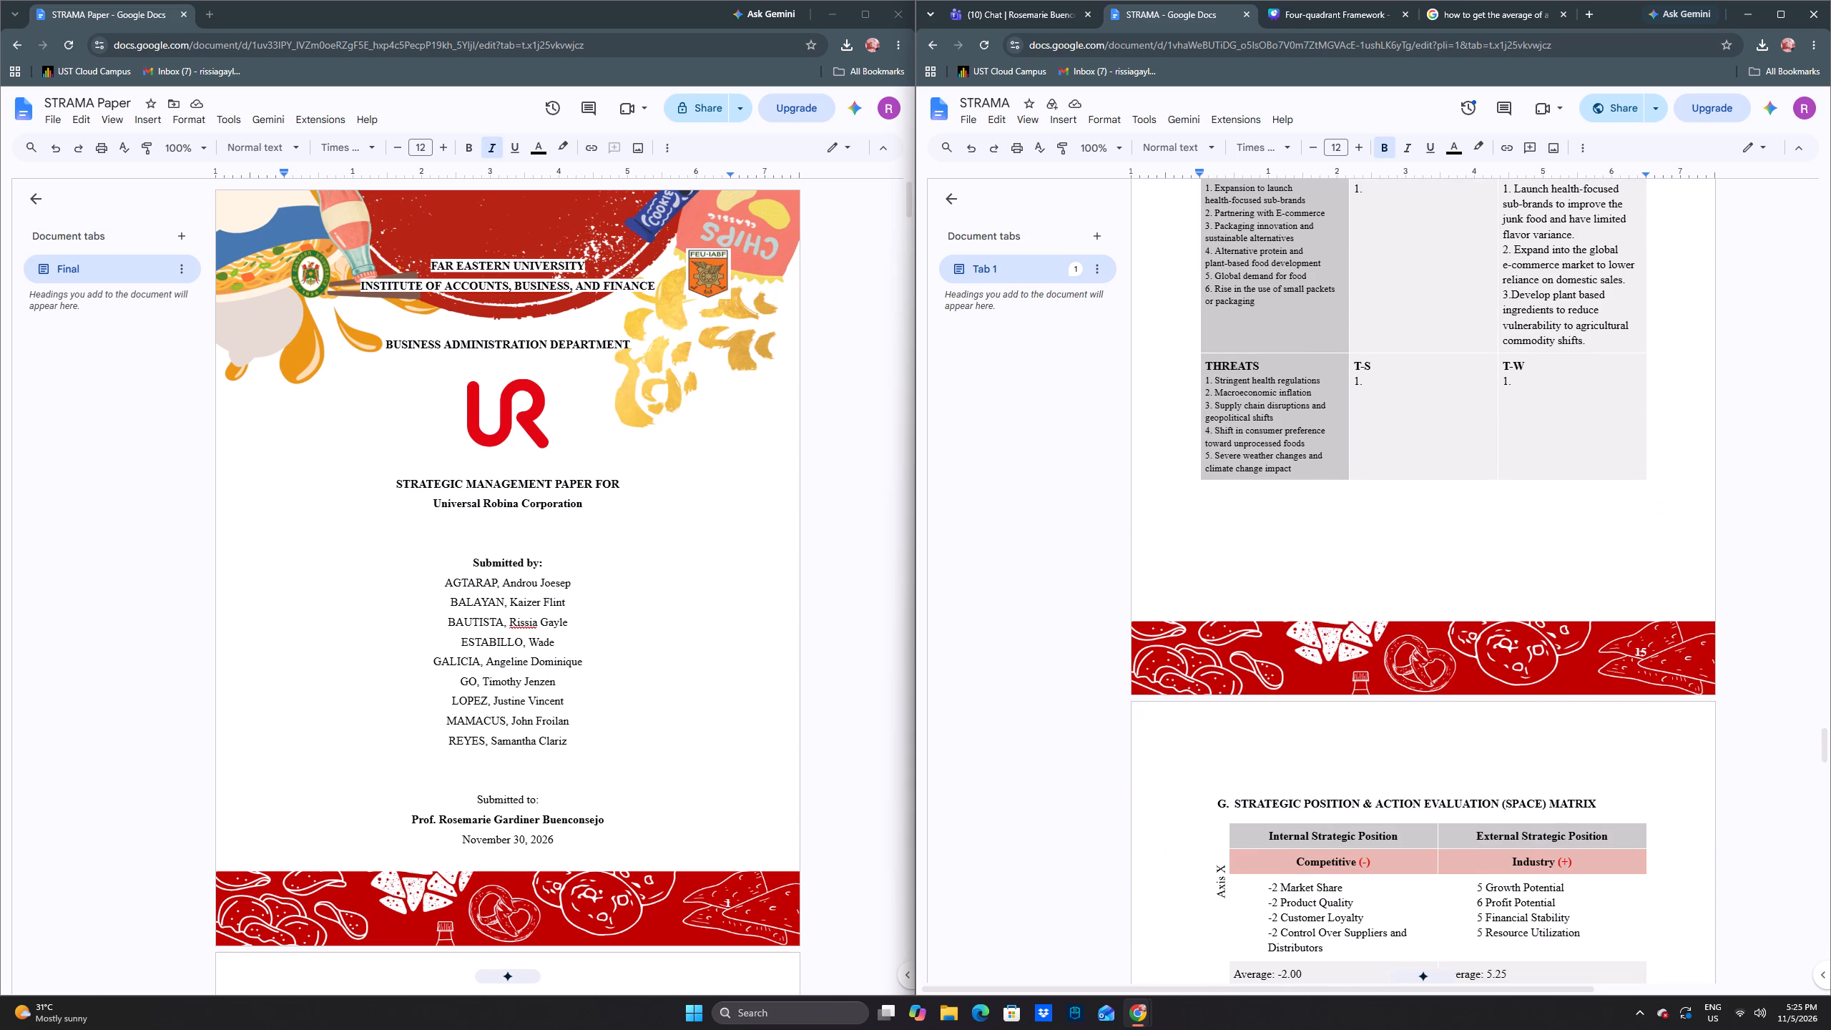
Look through STRAMA Paper from the plagiarism undertaking through the abstract, Competitive Profile Matrix, opportunities and threats.
{"action": "scroll", "coordinate": [478, 561], "scroll_direction": "down", "scroll_amount": 13}
{"action": "scroll", "coordinate": [586, 561], "scroll_direction": "up", "scroll_amount": 3}
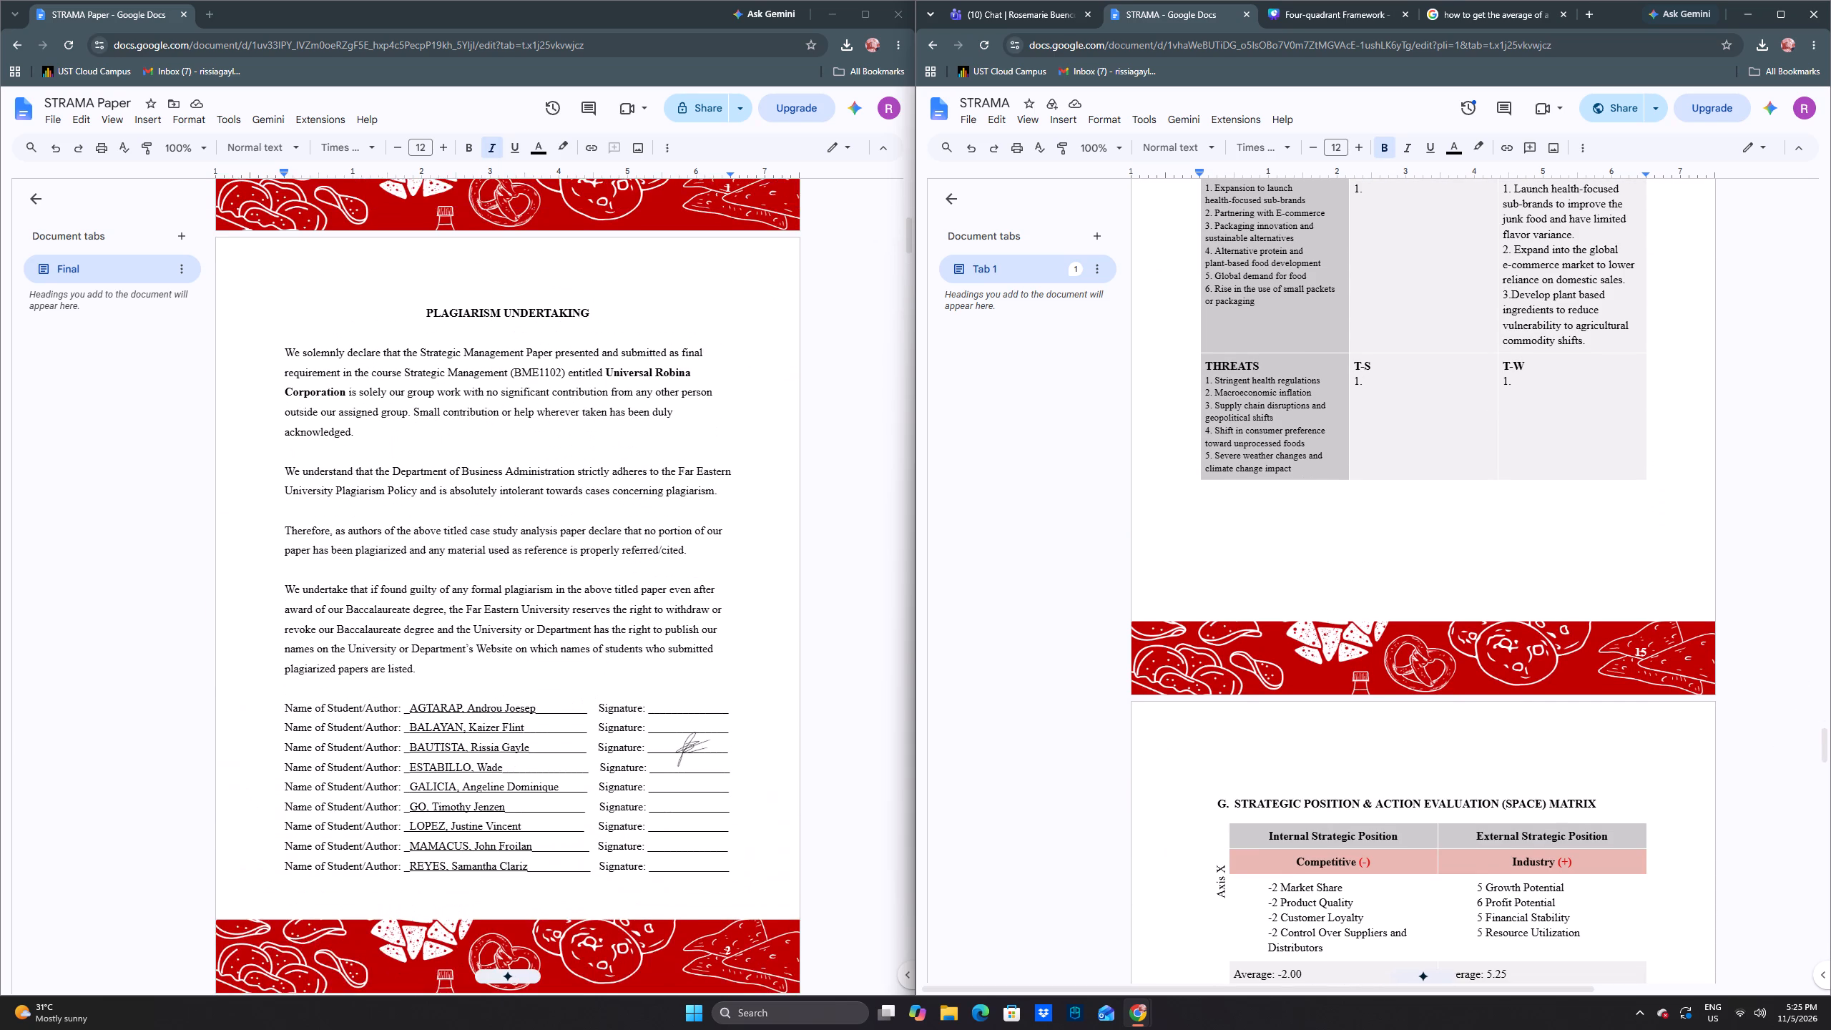
{"action": "scroll", "coordinate": [586, 562], "scroll_direction": "down", "scroll_amount": 20}
{"action": "scroll", "coordinate": [597, 566], "scroll_direction": "down", "scroll_amount": 2}
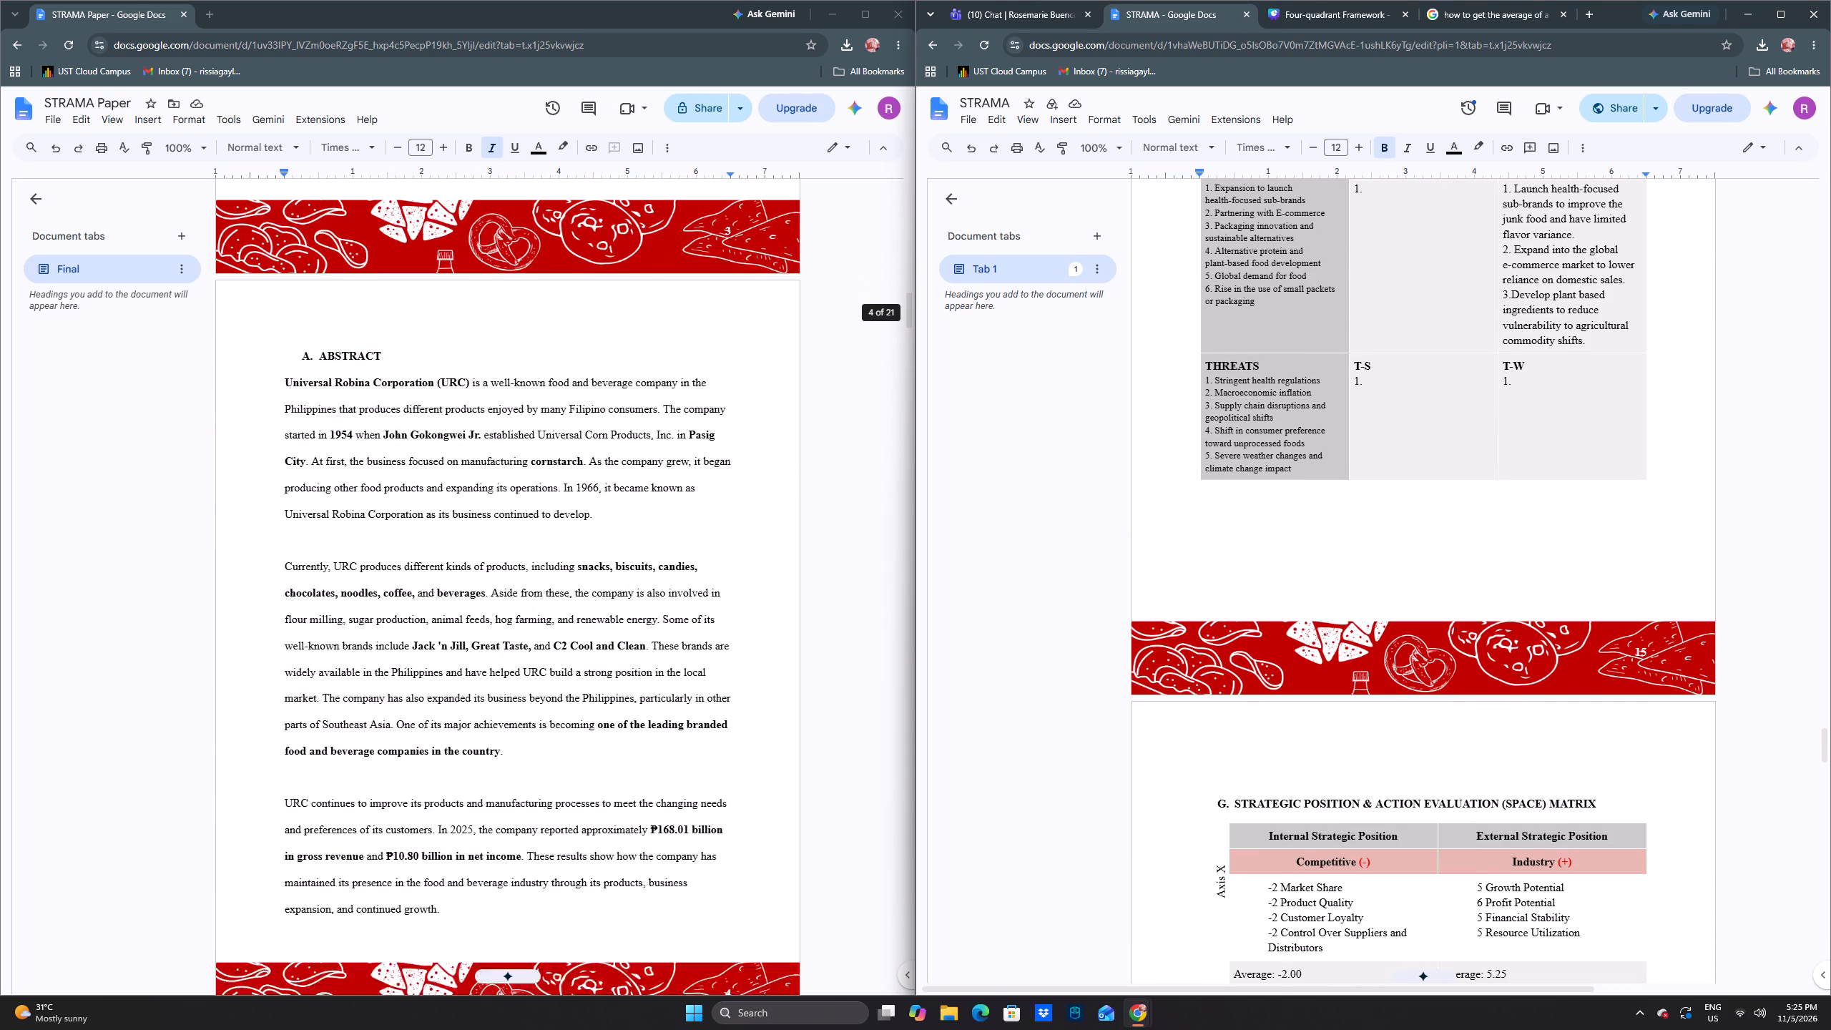
{"action": "scroll", "coordinate": [597, 566], "scroll_direction": "down", "scroll_amount": 16}
{"action": "scroll", "coordinate": [600, 569], "scroll_direction": "down", "scroll_amount": 5}
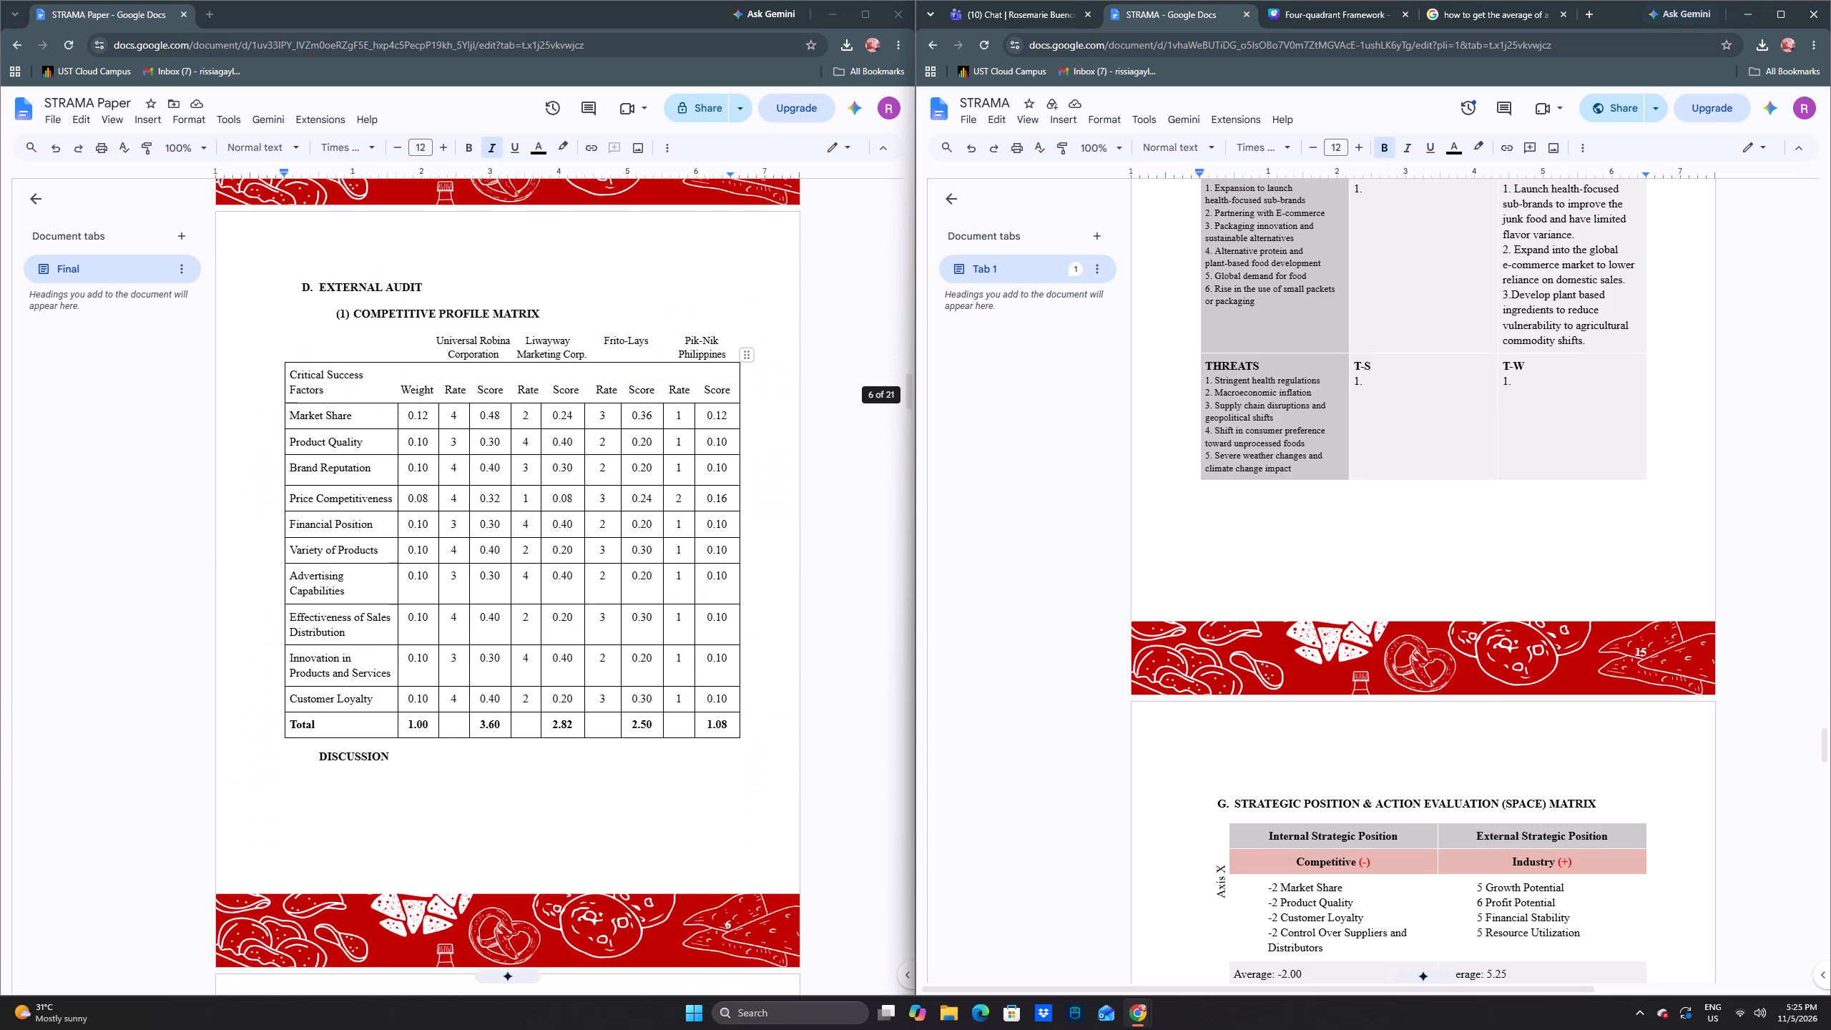
{"action": "scroll", "coordinate": [600, 569], "scroll_direction": "down", "scroll_amount": 20}
{"action": "scroll", "coordinate": [601, 569], "scroll_direction": "down", "scroll_amount": 1}
{"action": "scroll", "coordinate": [601, 569], "scroll_direction": "up", "scroll_amount": 1}
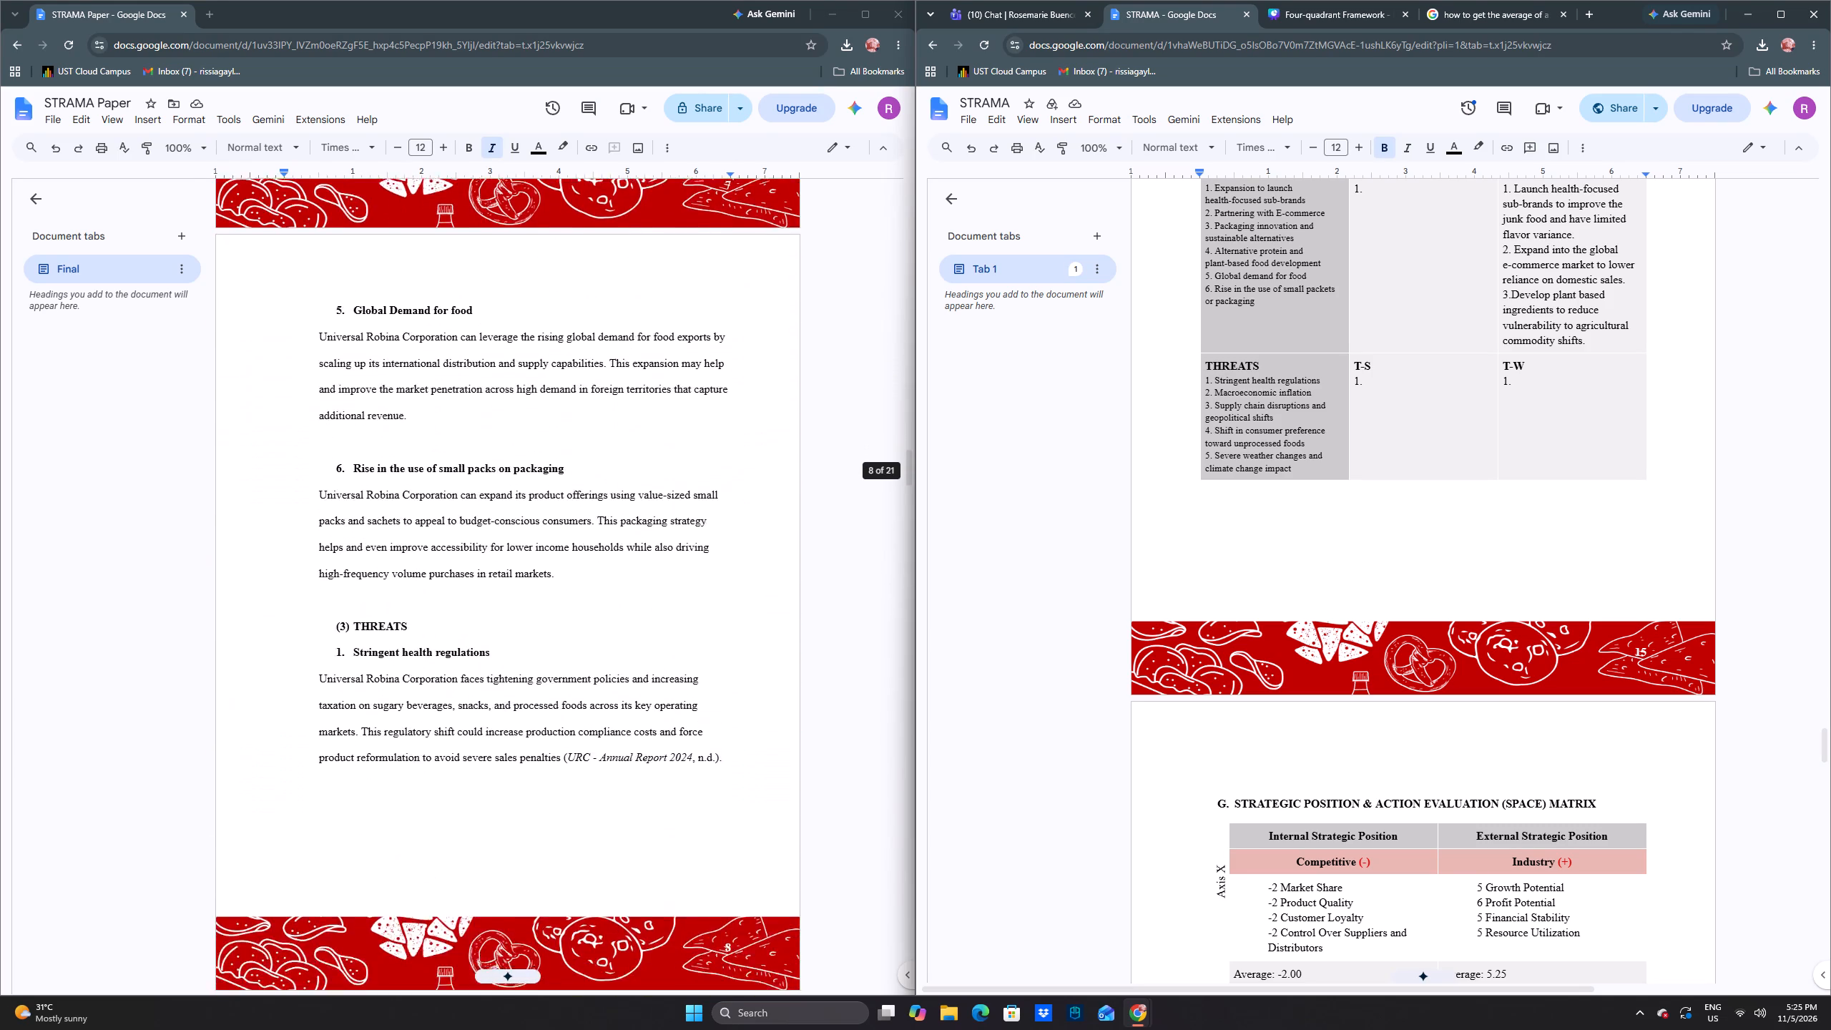
{"action": "scroll", "coordinate": [601, 569], "scroll_direction": "up", "scroll_amount": 18}
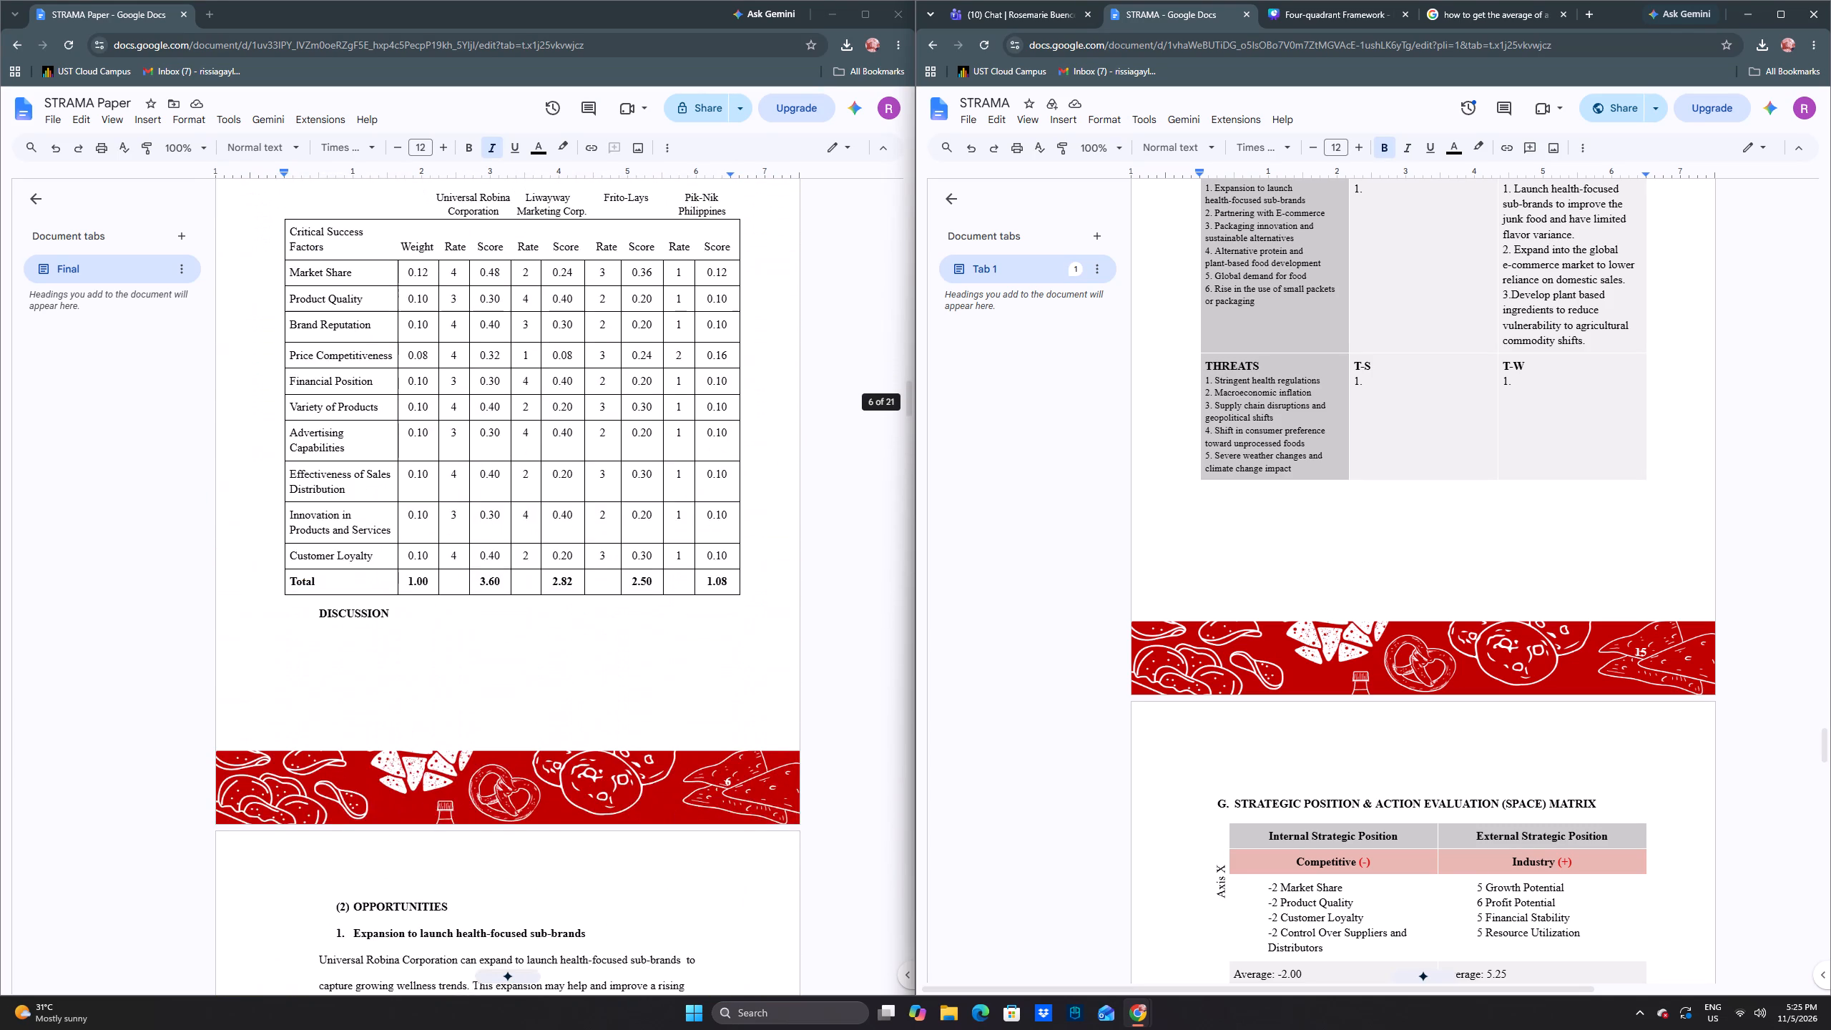
{"action": "scroll", "coordinate": [607, 564], "scroll_direction": "down", "scroll_amount": 12}
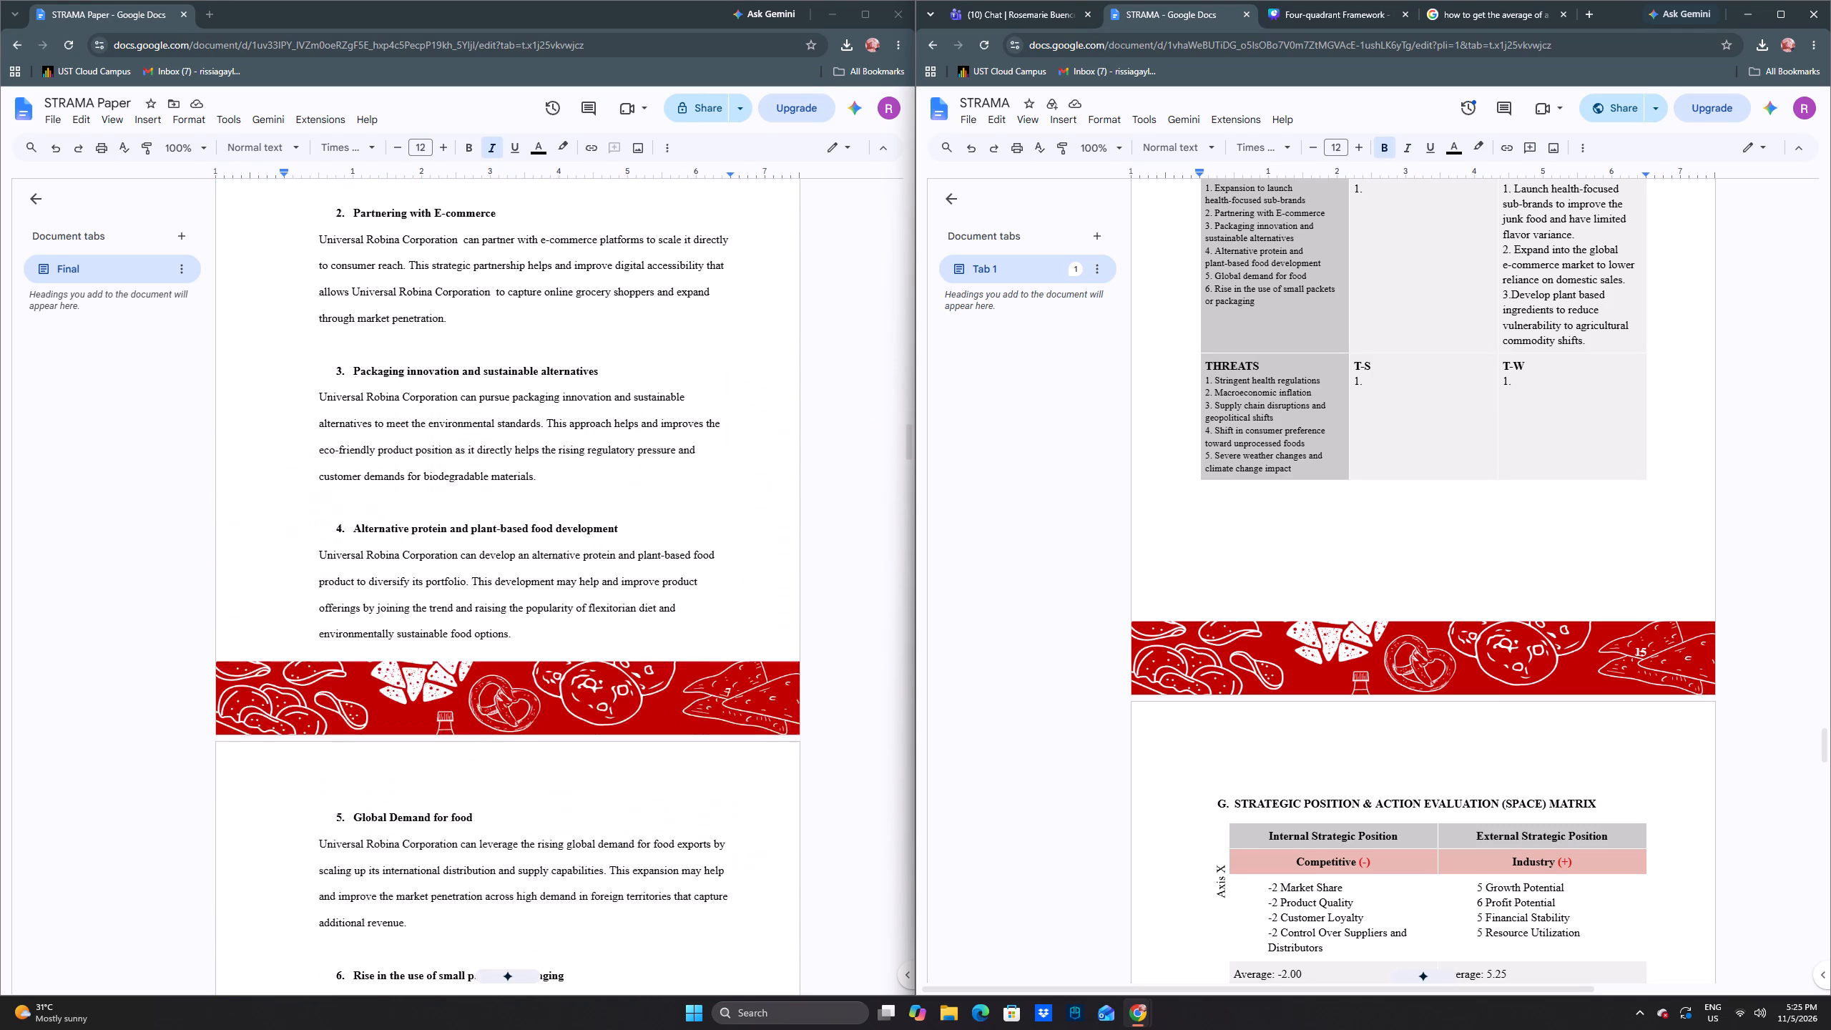
{"action": "scroll", "coordinate": [608, 570], "scroll_direction": "down", "scroll_amount": 13}
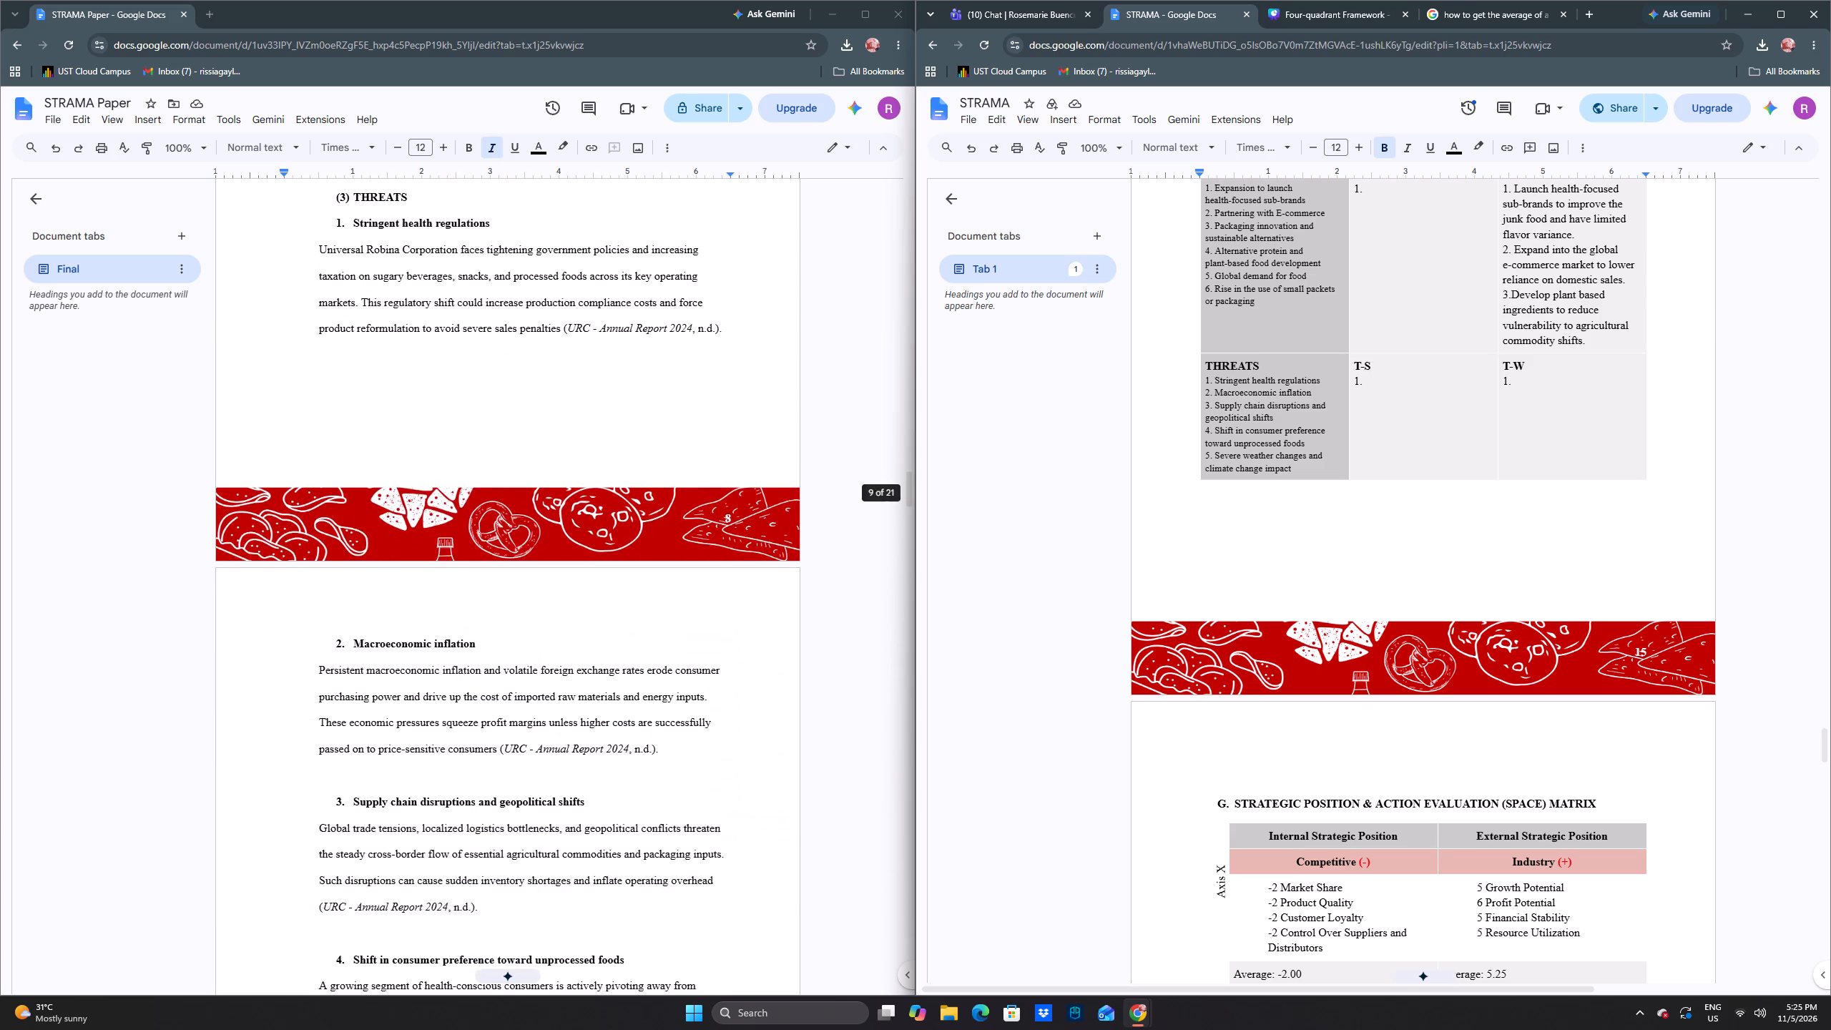
{"action": "scroll", "coordinate": [609, 572], "scroll_direction": "down", "scroll_amount": 4}
{"action": "scroll", "coordinate": [609, 572], "scroll_direction": "up", "scroll_amount": 5}
{"action": "scroll", "coordinate": [608, 569], "scroll_direction": "down", "scroll_amount": 5}
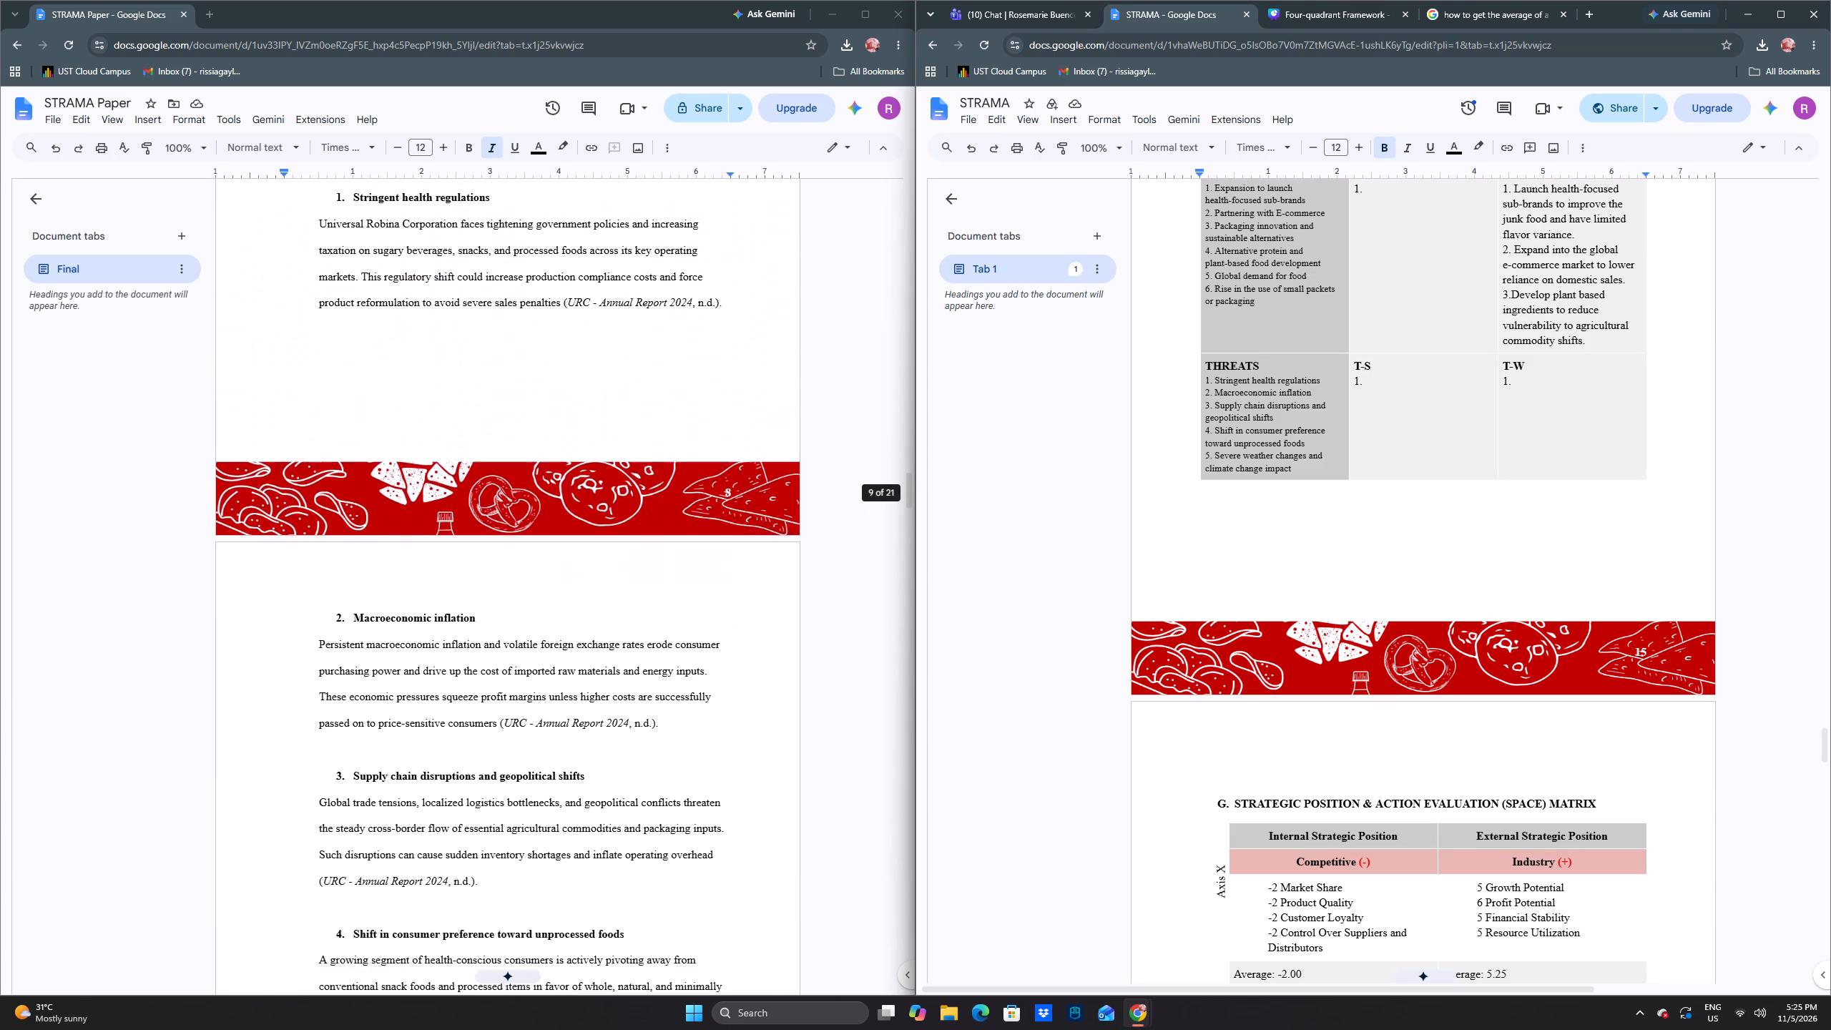
Examine STRAMA Paper's EFE Matrix, Internal Audit, strategy matrices and remaining sections through Illustrations.
{"action": "scroll", "coordinate": [608, 569], "scroll_direction": "down", "scroll_amount": 16}
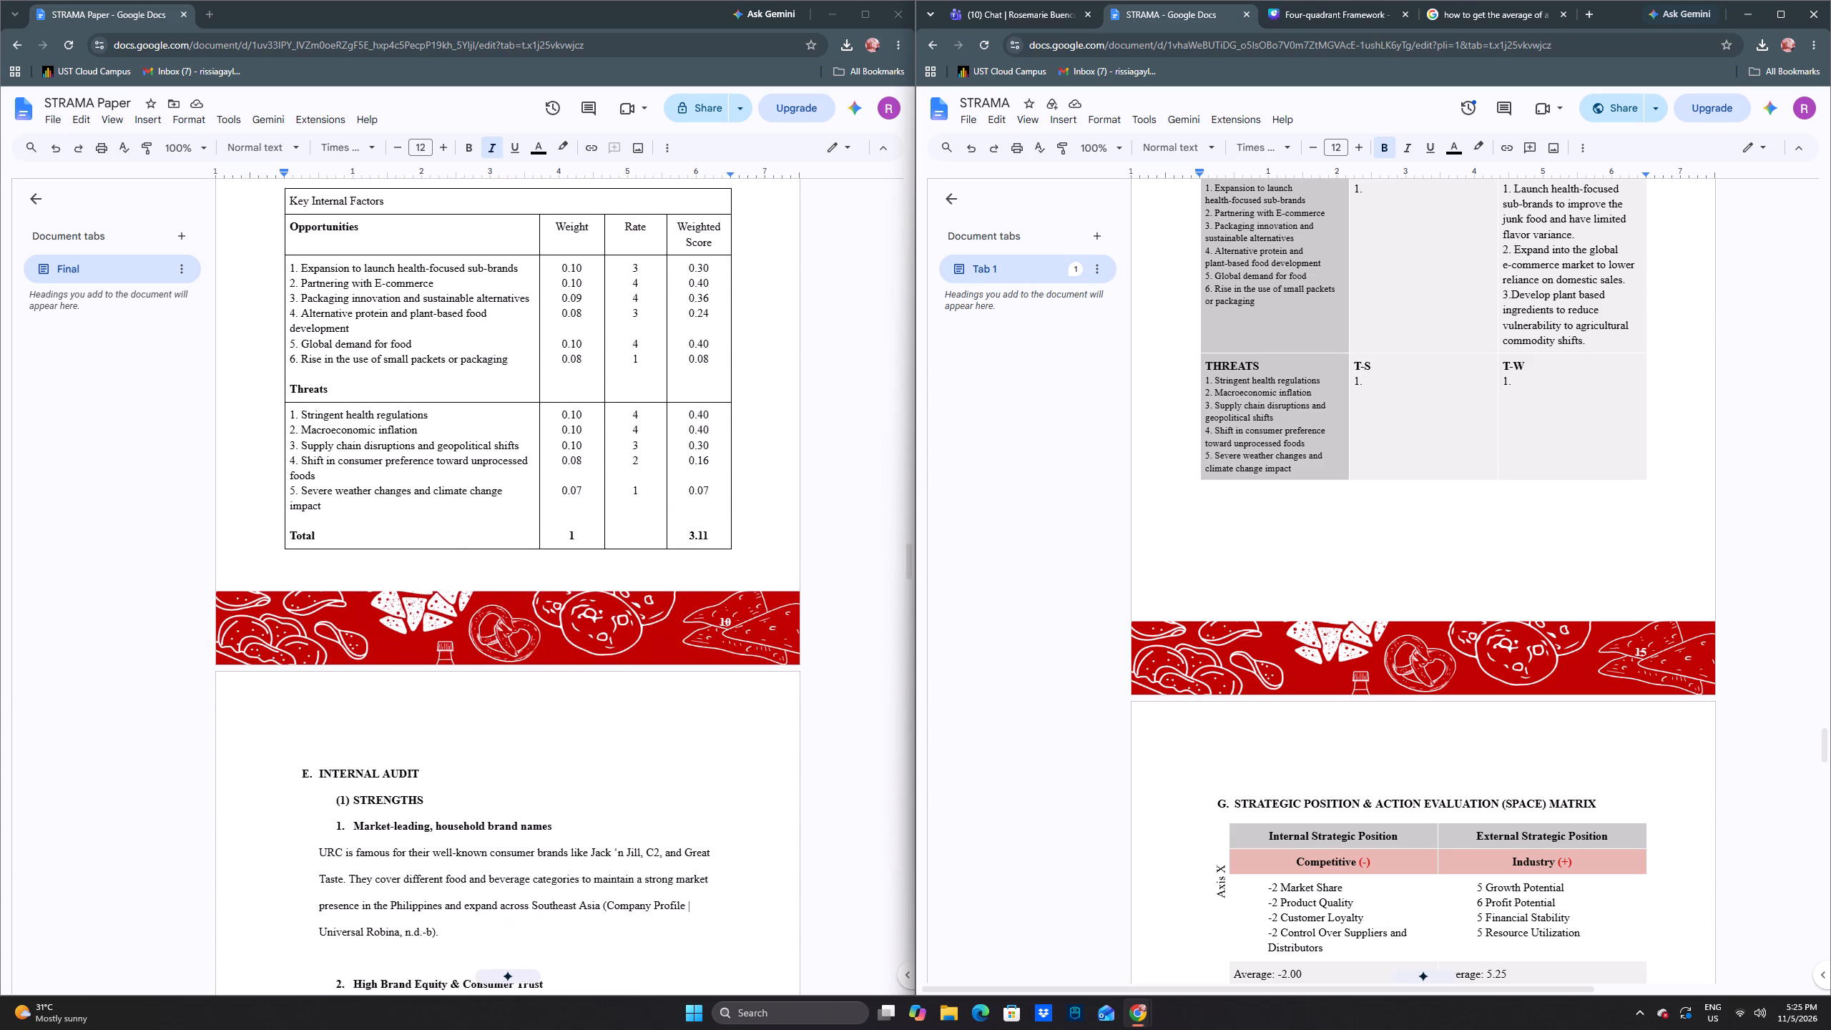
{"action": "scroll", "coordinate": [615, 582], "scroll_direction": "up", "scroll_amount": 1}
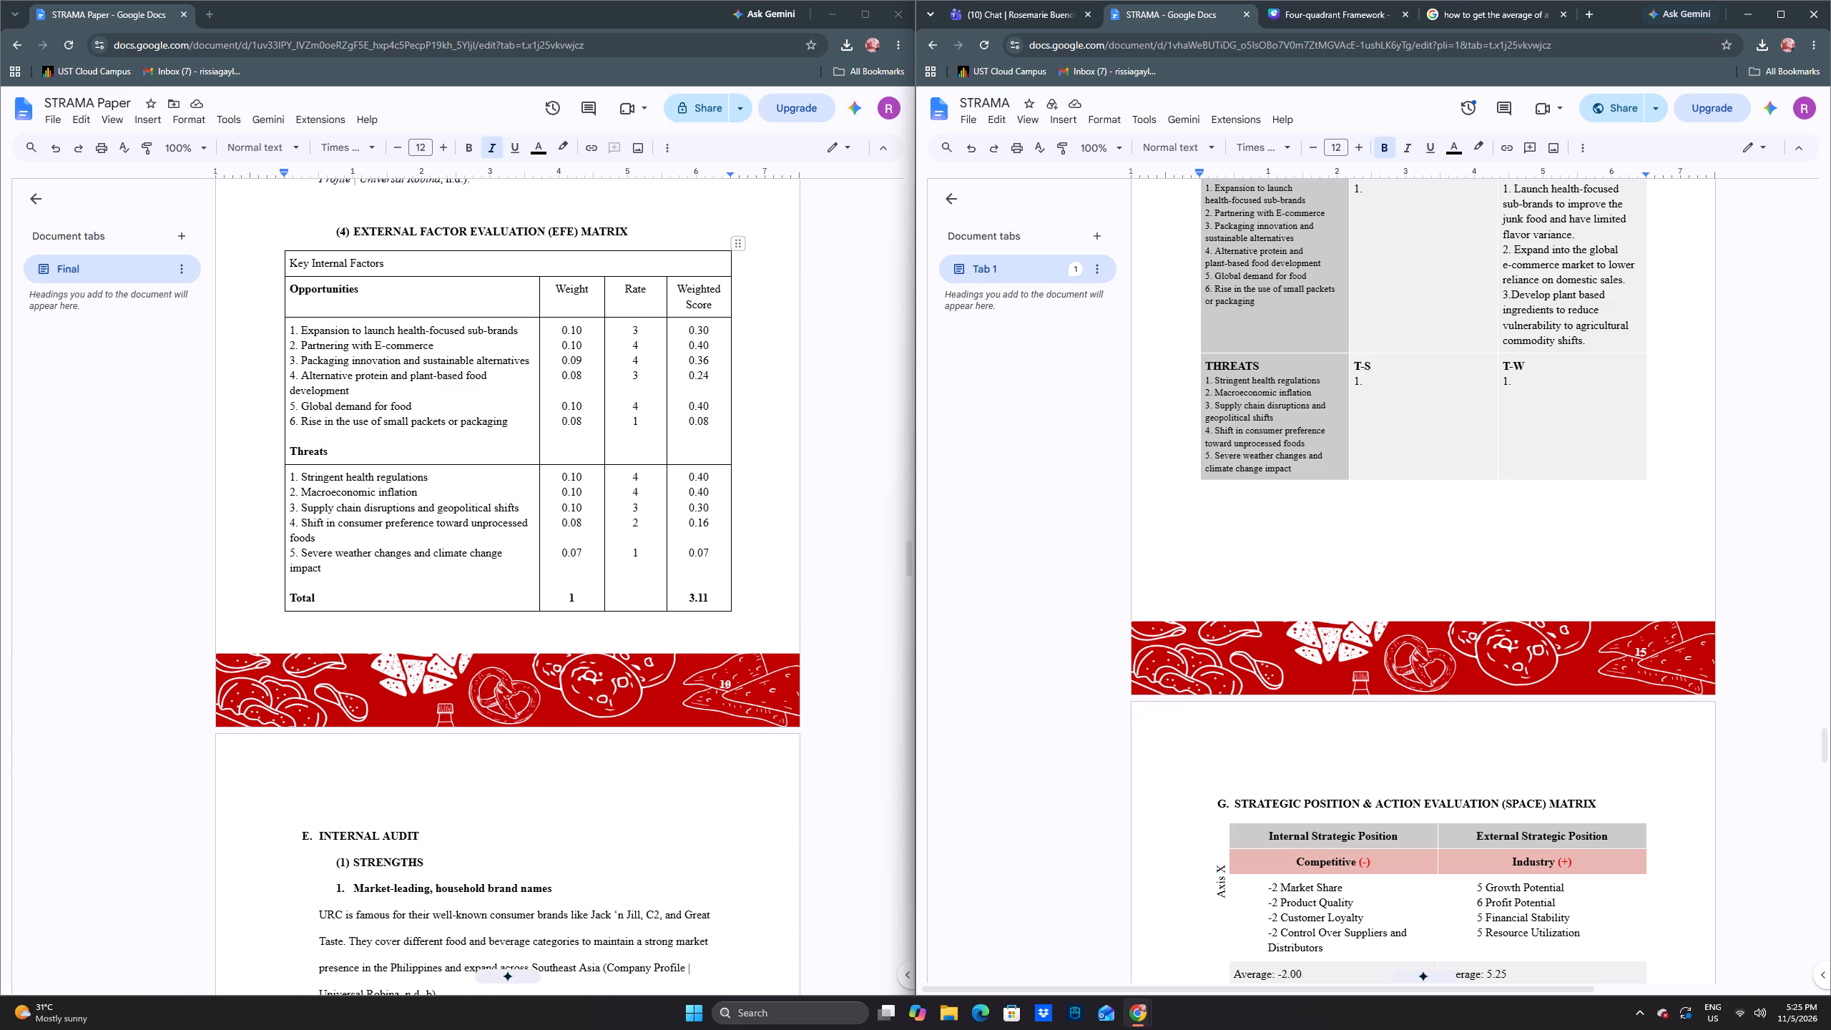
{"action": "scroll", "coordinate": [544, 446], "scroll_direction": "down", "scroll_amount": 5}
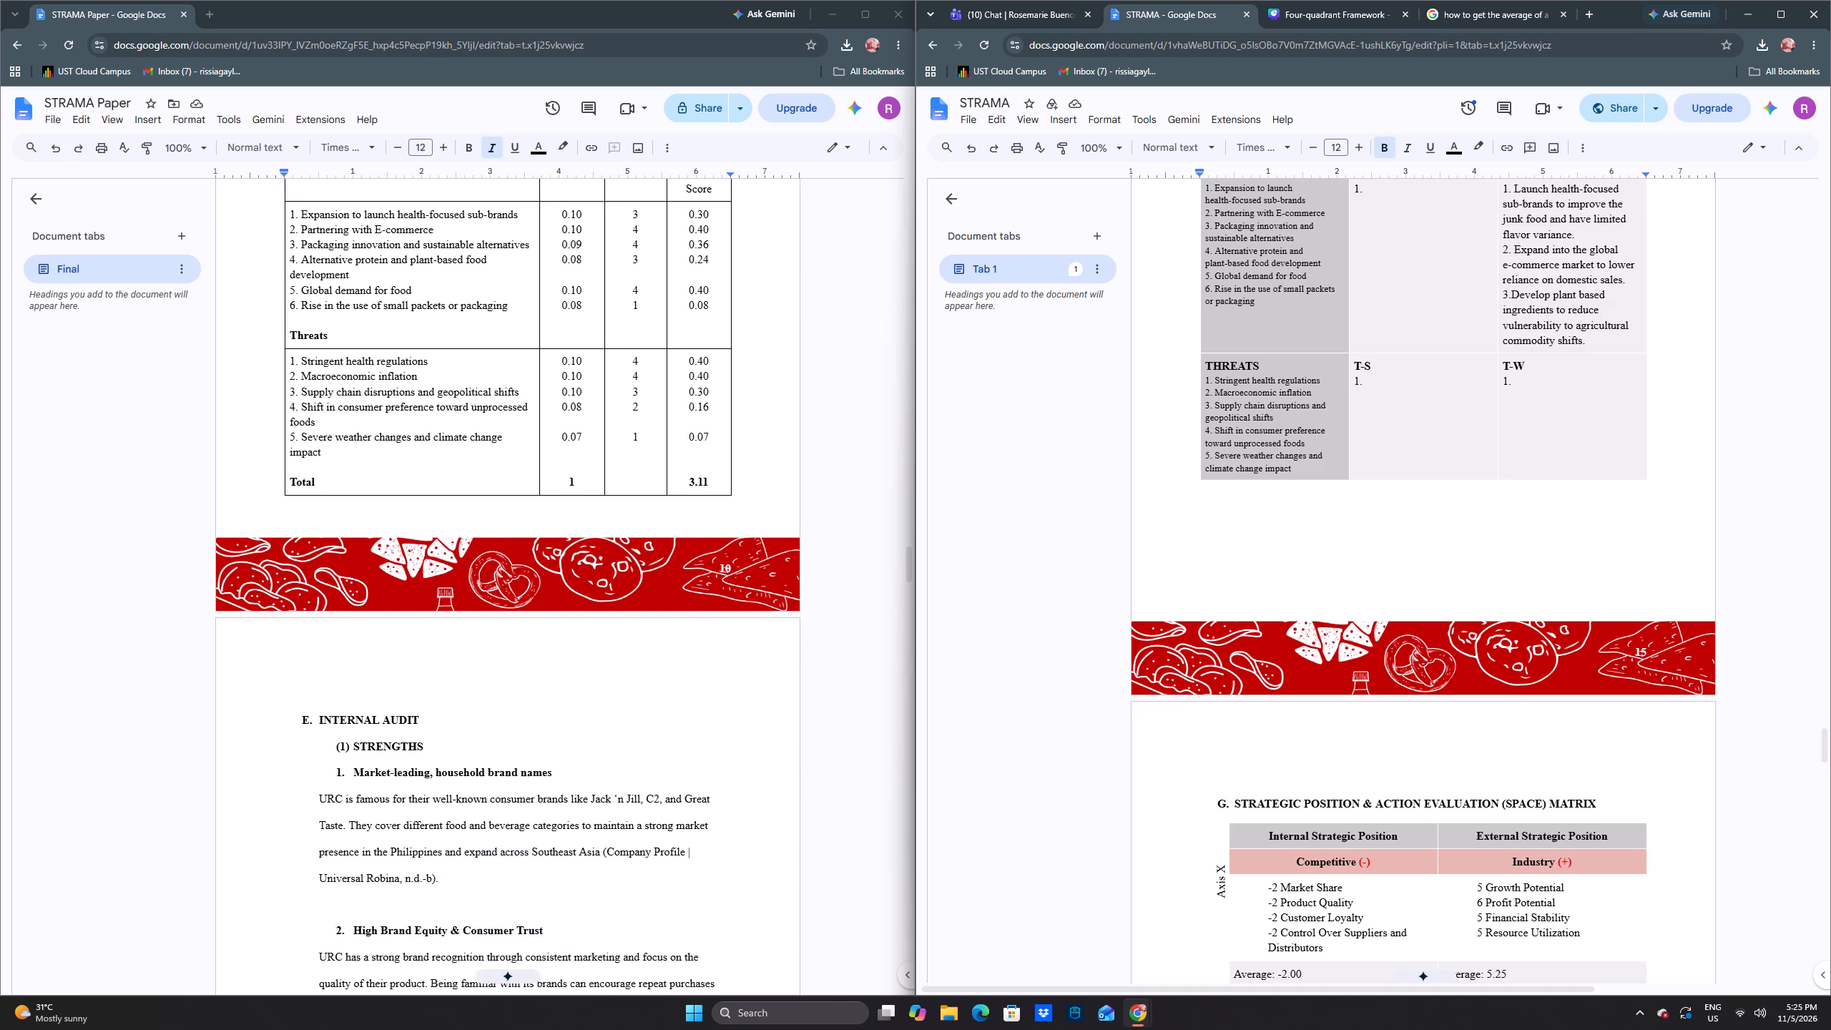
{"action": "scroll", "coordinate": [548, 457], "scroll_direction": "down", "scroll_amount": 1}
{"action": "scroll", "coordinate": [553, 458], "scroll_direction": "down", "scroll_amount": 20}
{"action": "scroll", "coordinate": [553, 458], "scroll_direction": "down", "scroll_amount": 10}
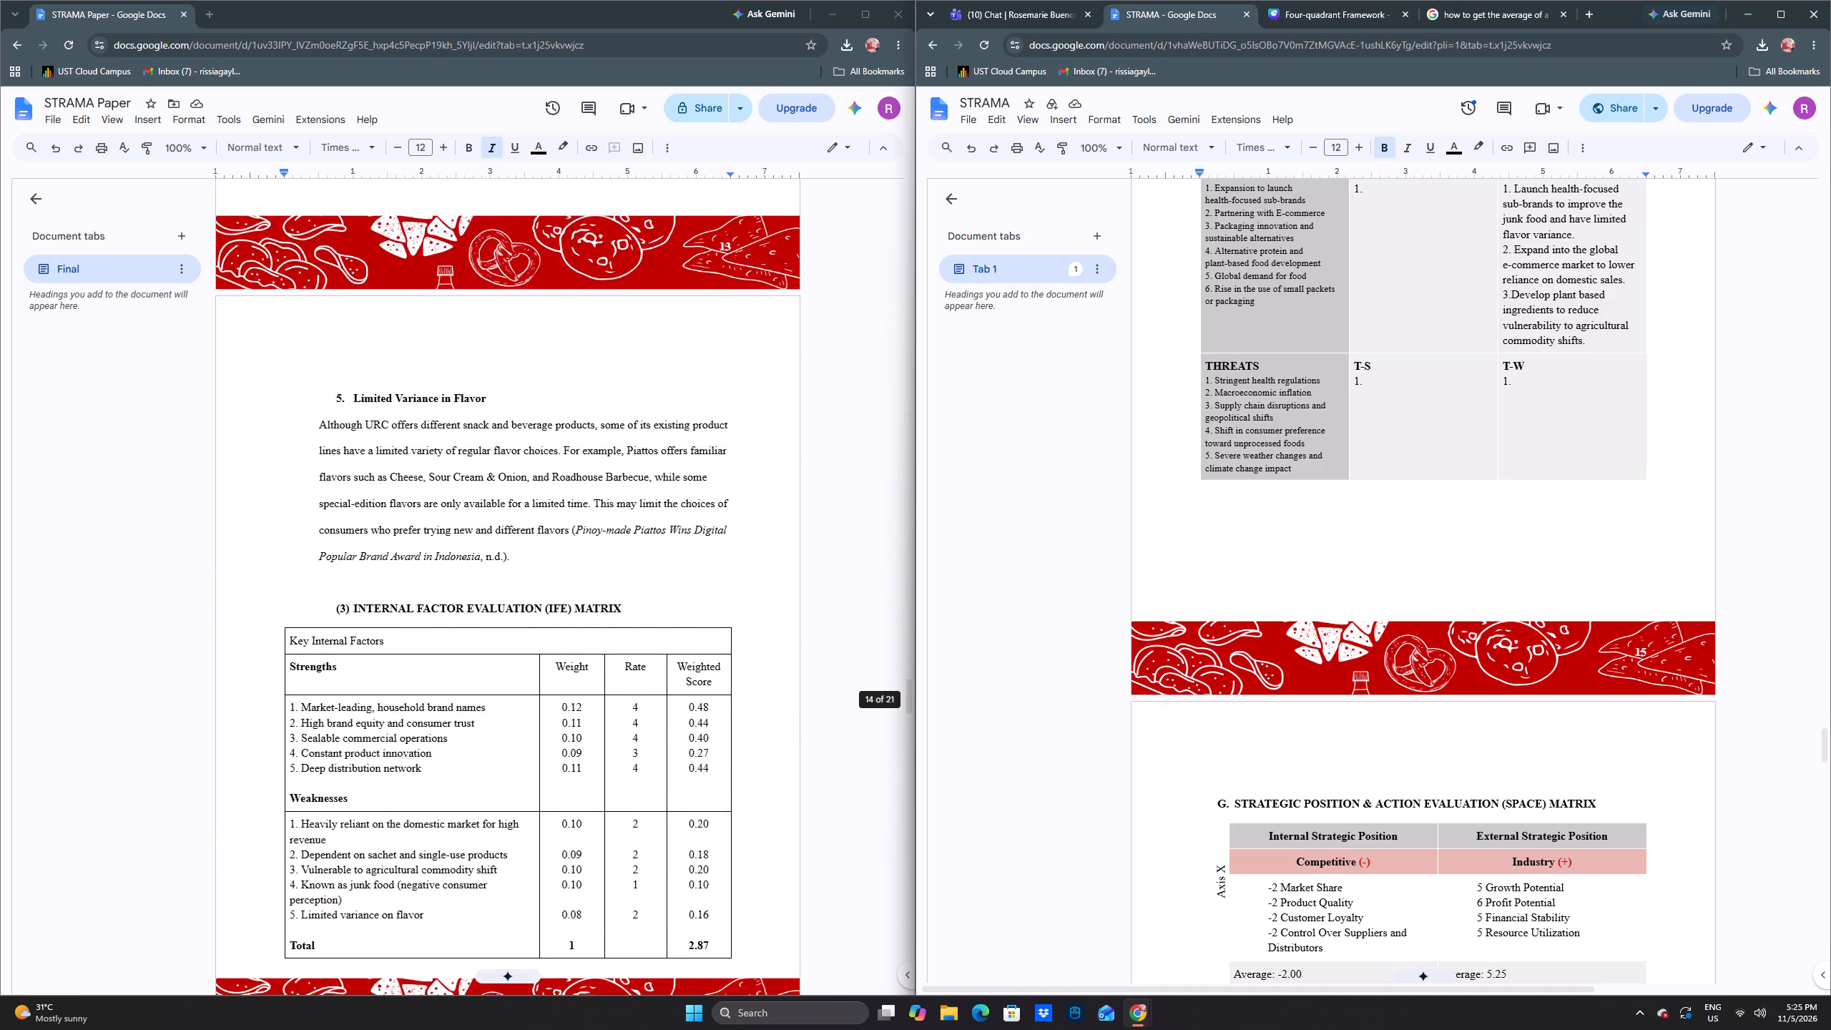
{"action": "scroll", "coordinate": [553, 446], "scroll_direction": "down", "scroll_amount": 20}
{"action": "scroll", "coordinate": [553, 446], "scroll_direction": "down", "scroll_amount": 15}
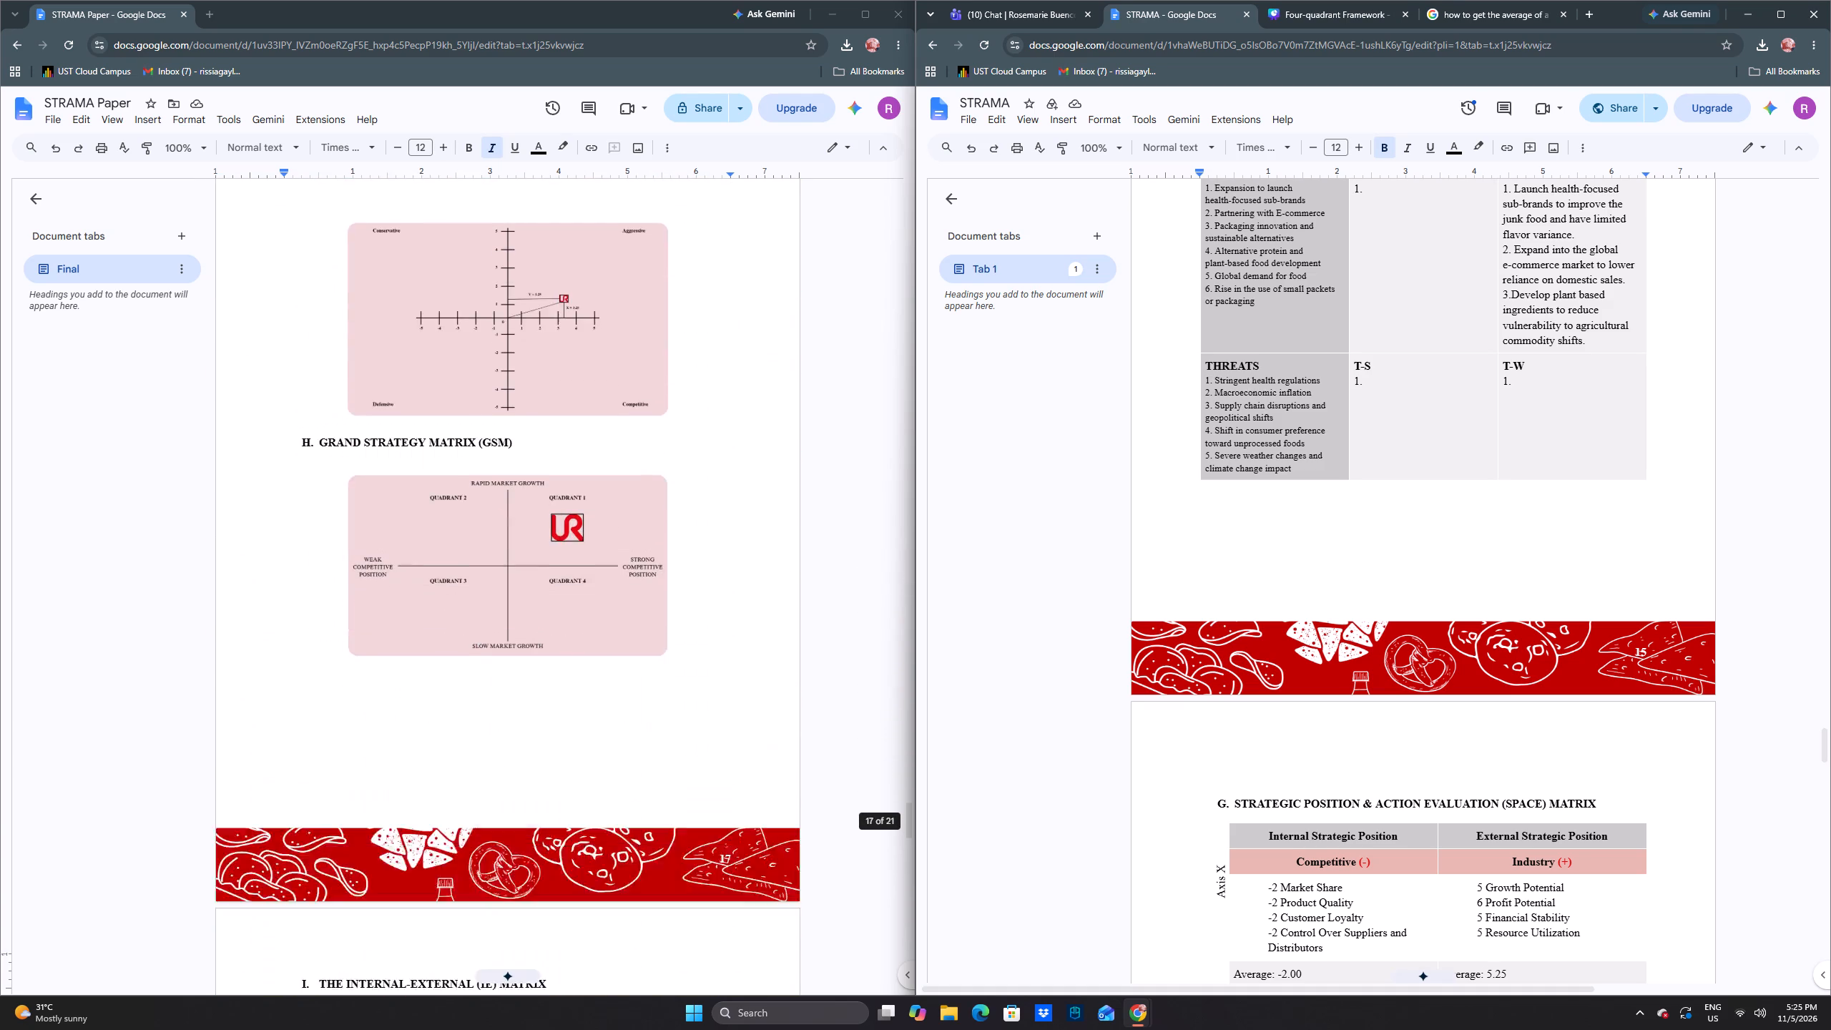
{"action": "scroll", "coordinate": [553, 443], "scroll_direction": "down", "scroll_amount": 20}
{"action": "scroll", "coordinate": [553, 443], "scroll_direction": "down", "scroll_amount": 11}
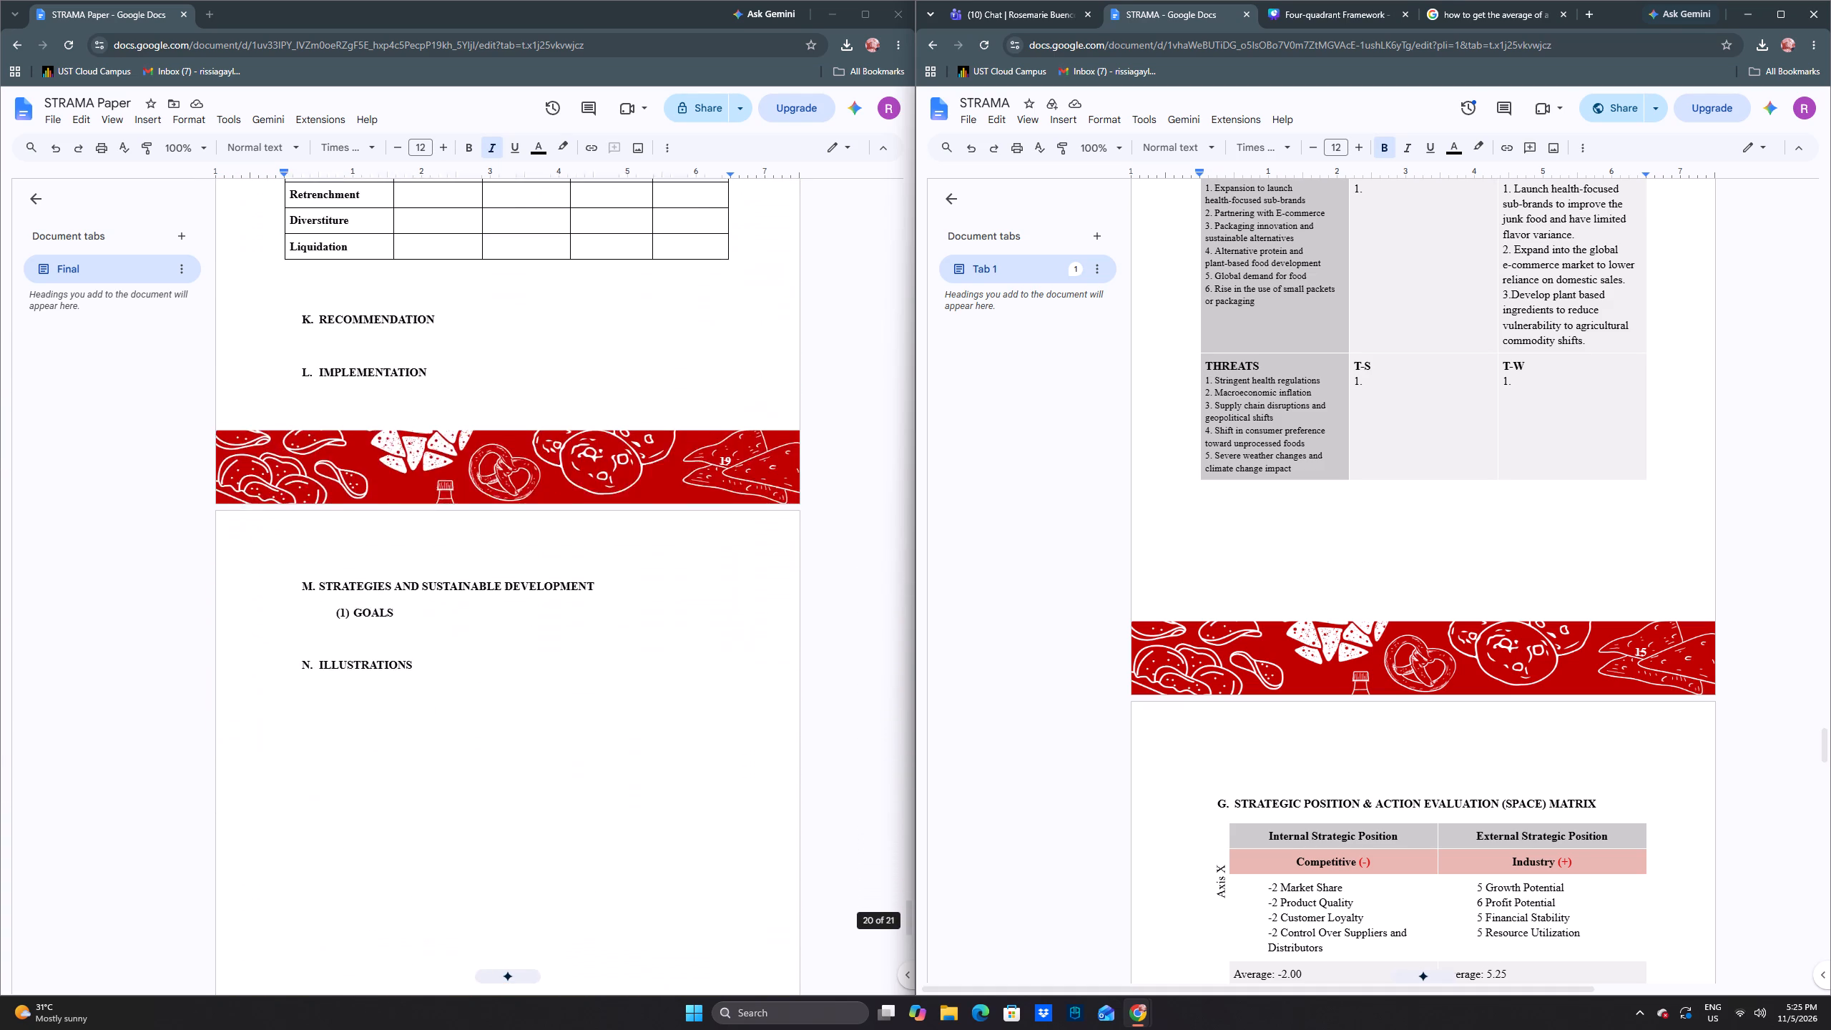
{"action": "scroll", "coordinate": [553, 443], "scroll_direction": "down", "scroll_amount": 2}
Review STRAMA Paper backward from the IE Matrix through the Grand Strategy Matrix, SPACE Matrix and IFE Matrix pages.
{"action": "scroll", "coordinate": [553, 445], "scroll_direction": "up", "scroll_amount": 20}
{"action": "scroll", "coordinate": [553, 445], "scroll_direction": "up", "scroll_amount": 2}
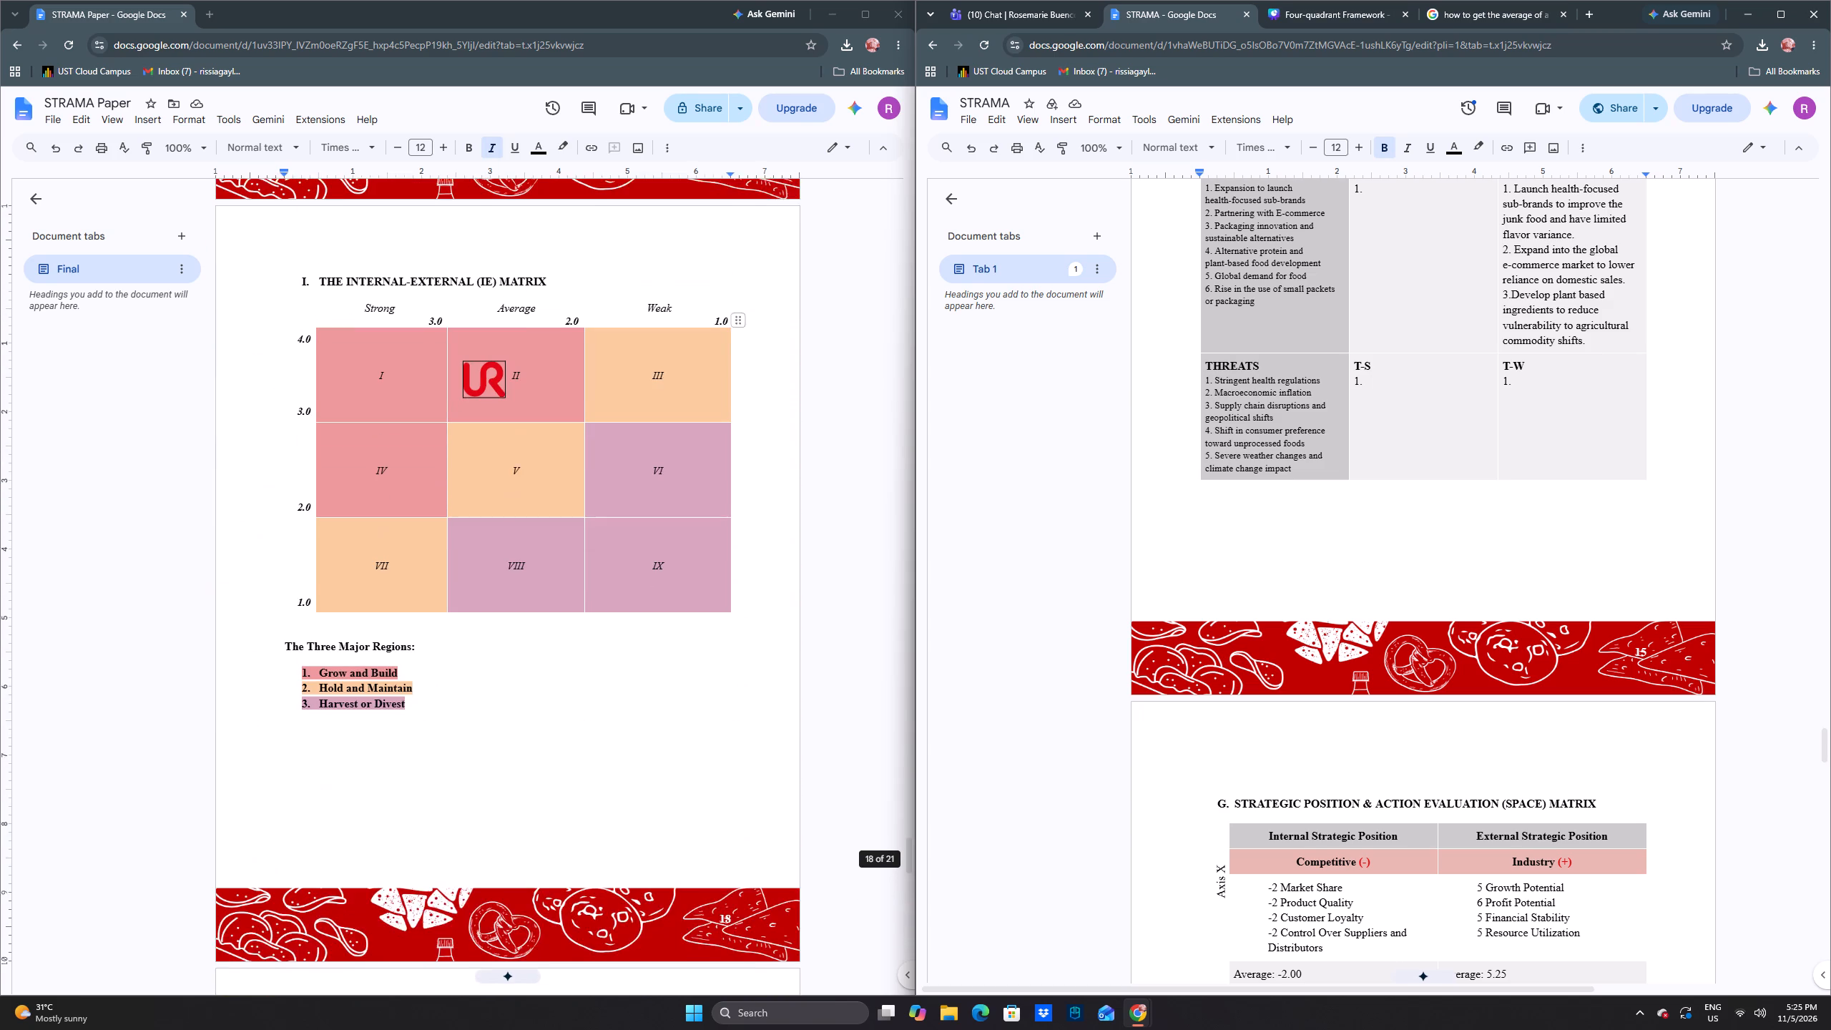
{"action": "scroll", "coordinate": [553, 446], "scroll_direction": "up", "scroll_amount": 1}
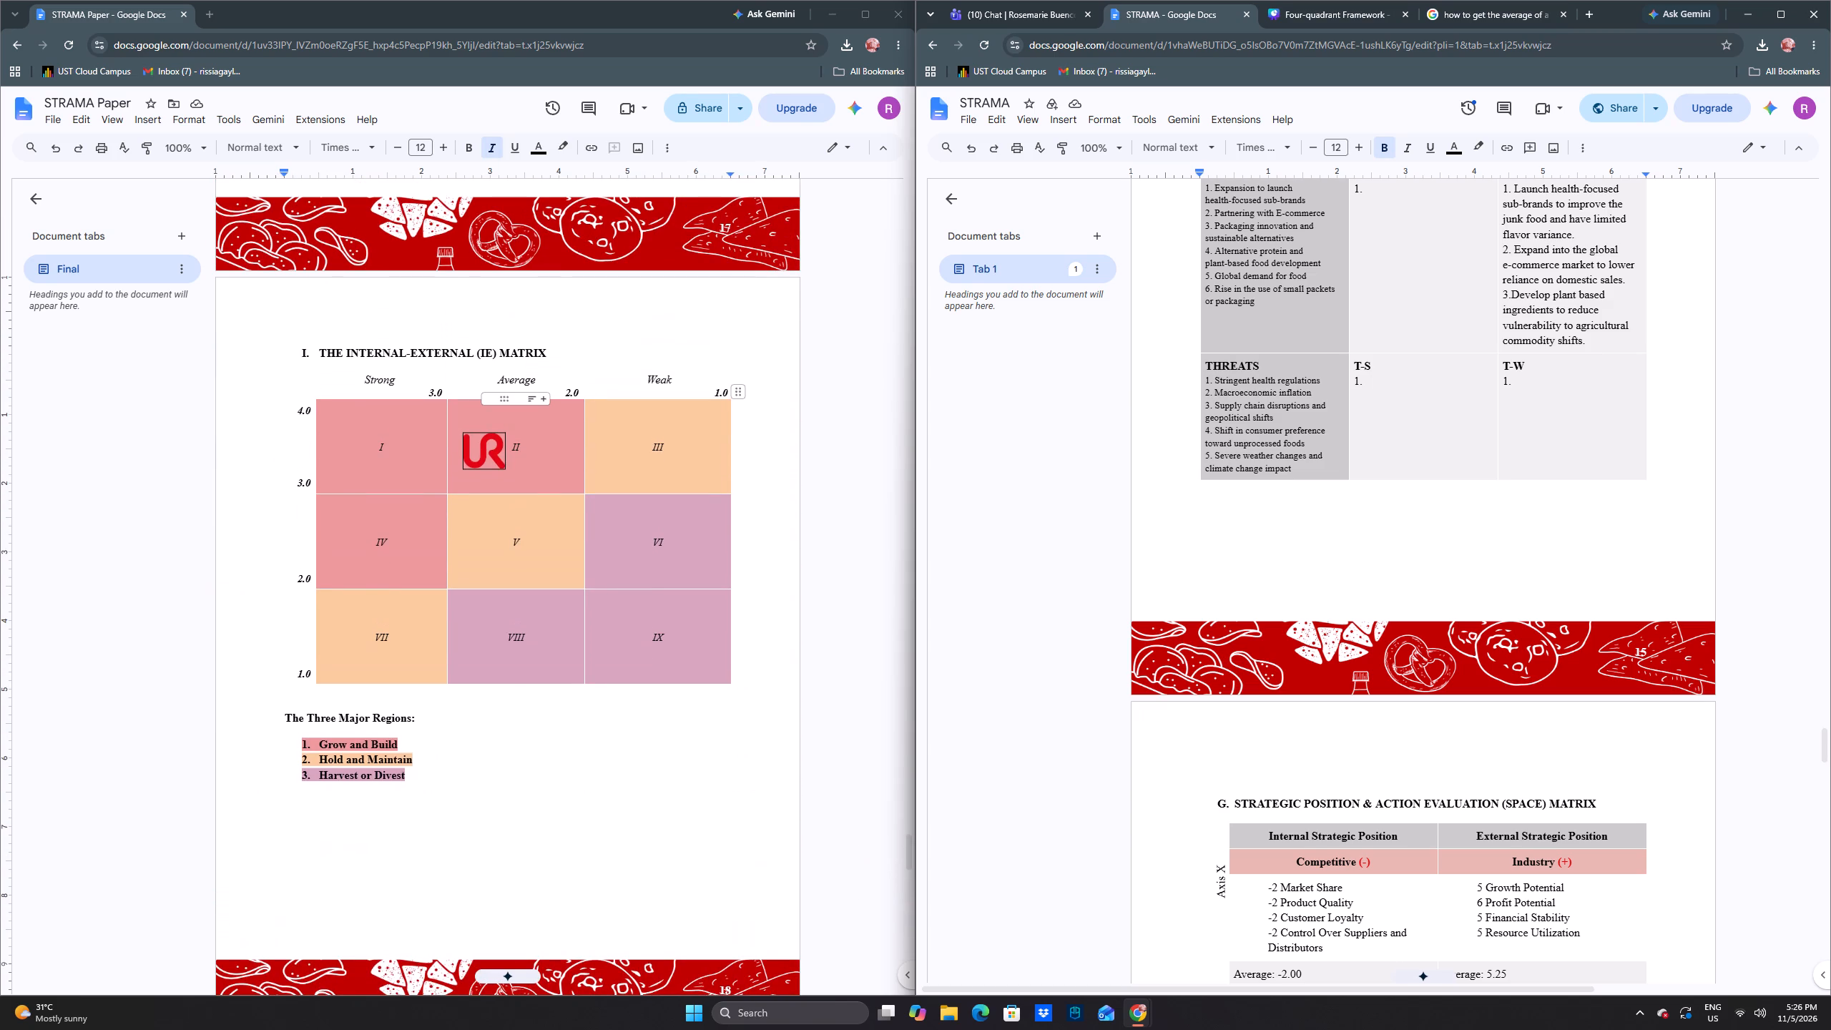
{"action": "scroll", "coordinate": [604, 299], "scroll_direction": "up", "scroll_amount": 7}
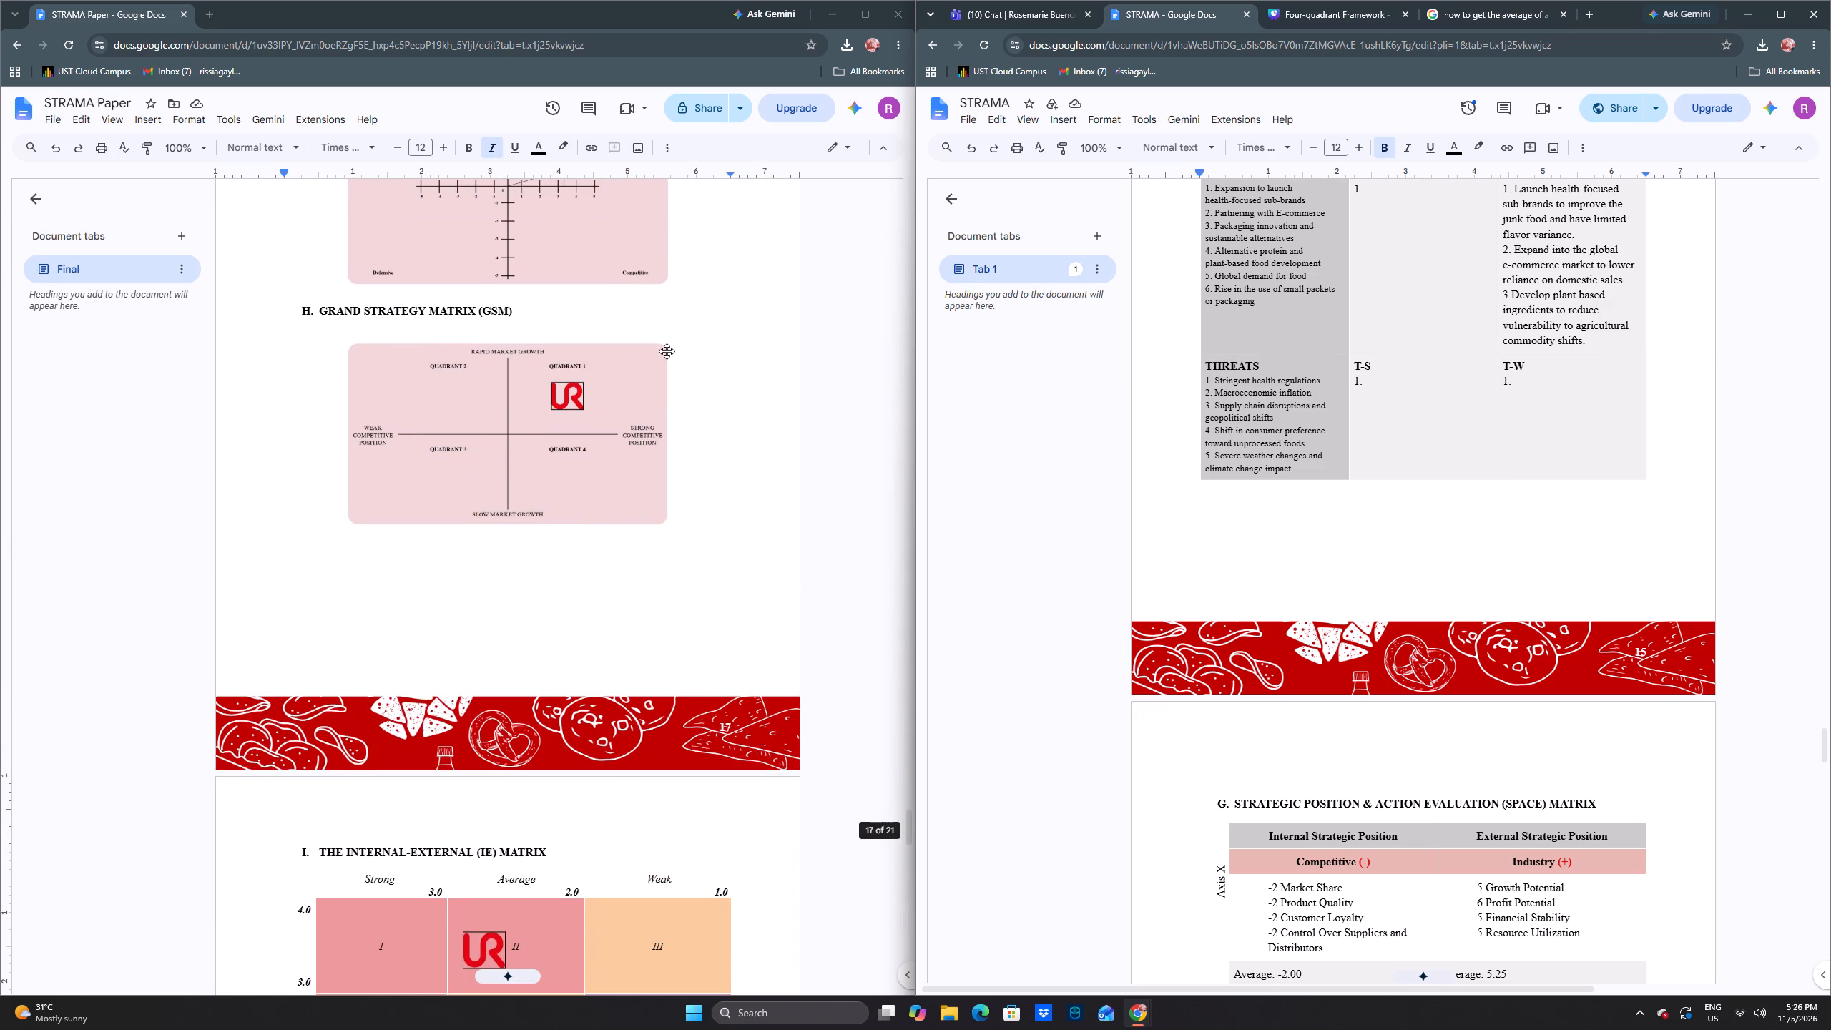
{"action": "scroll", "coordinate": [667, 351], "scroll_direction": "up", "scroll_amount": 2}
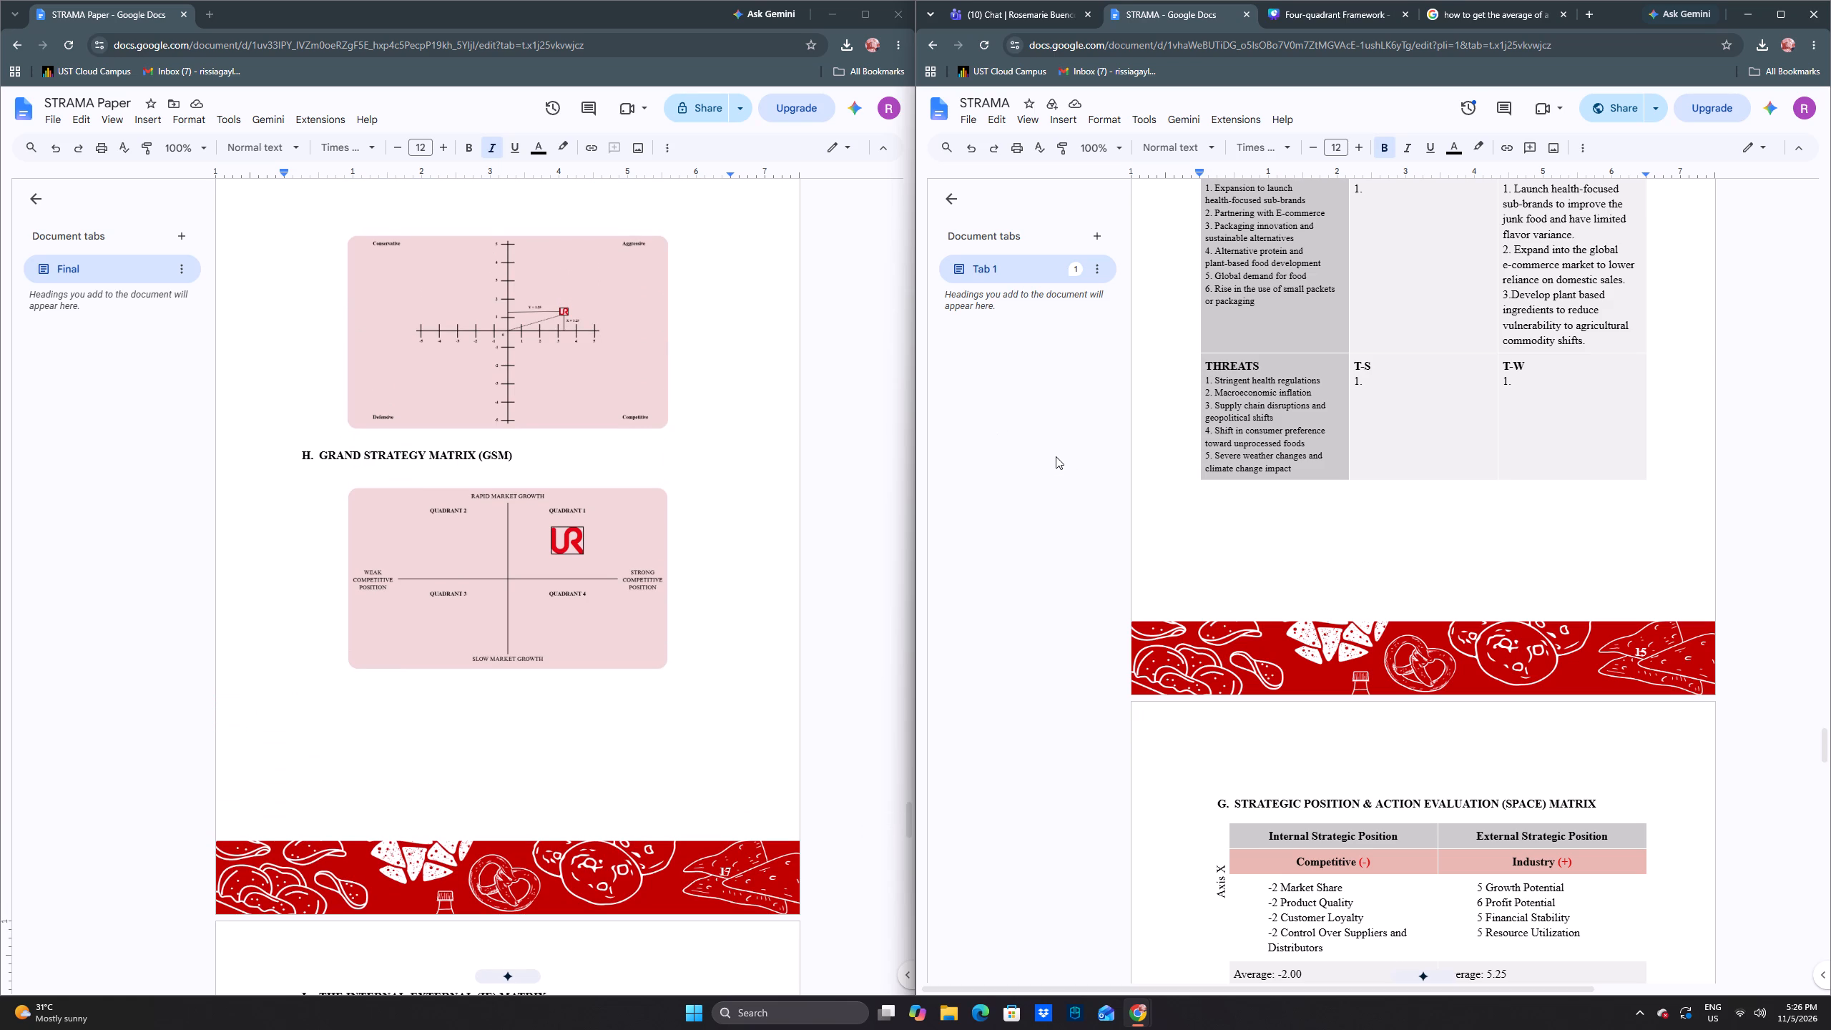
{"action": "scroll", "coordinate": [632, 466], "scroll_direction": "up", "scroll_amount": 8}
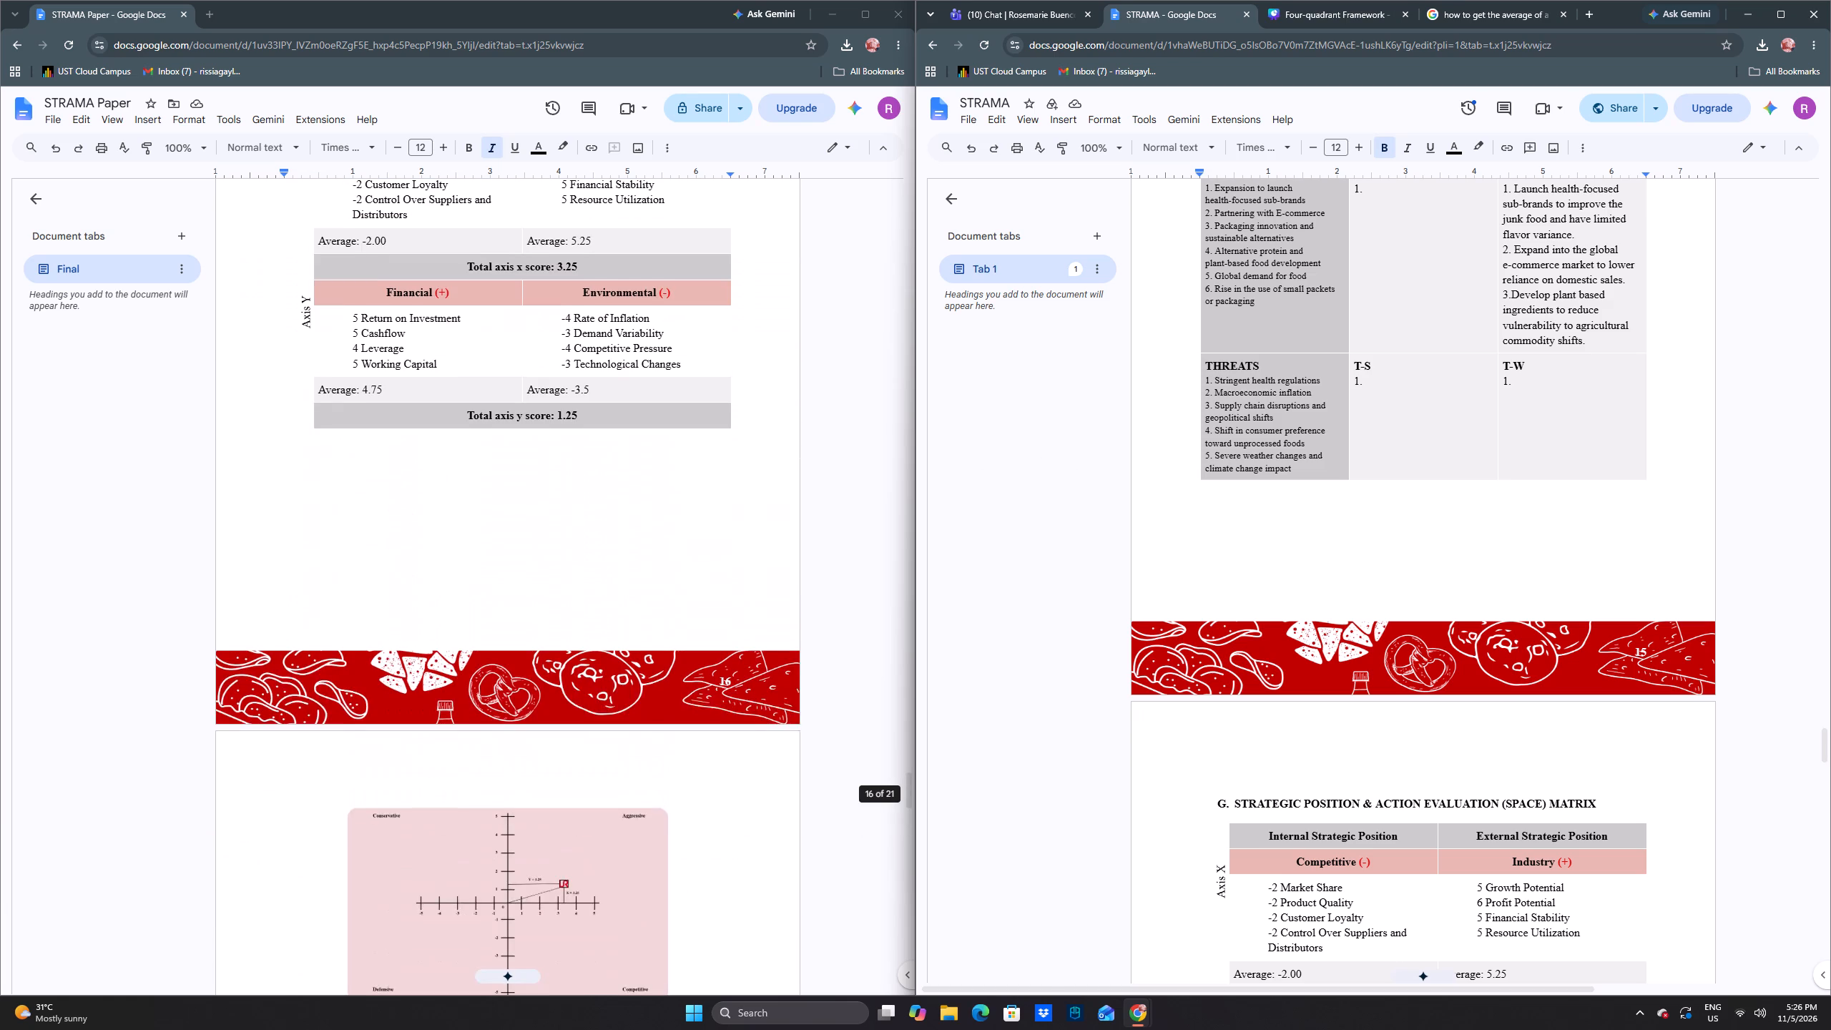
{"action": "scroll", "coordinate": [635, 461], "scroll_direction": "up", "scroll_amount": 2}
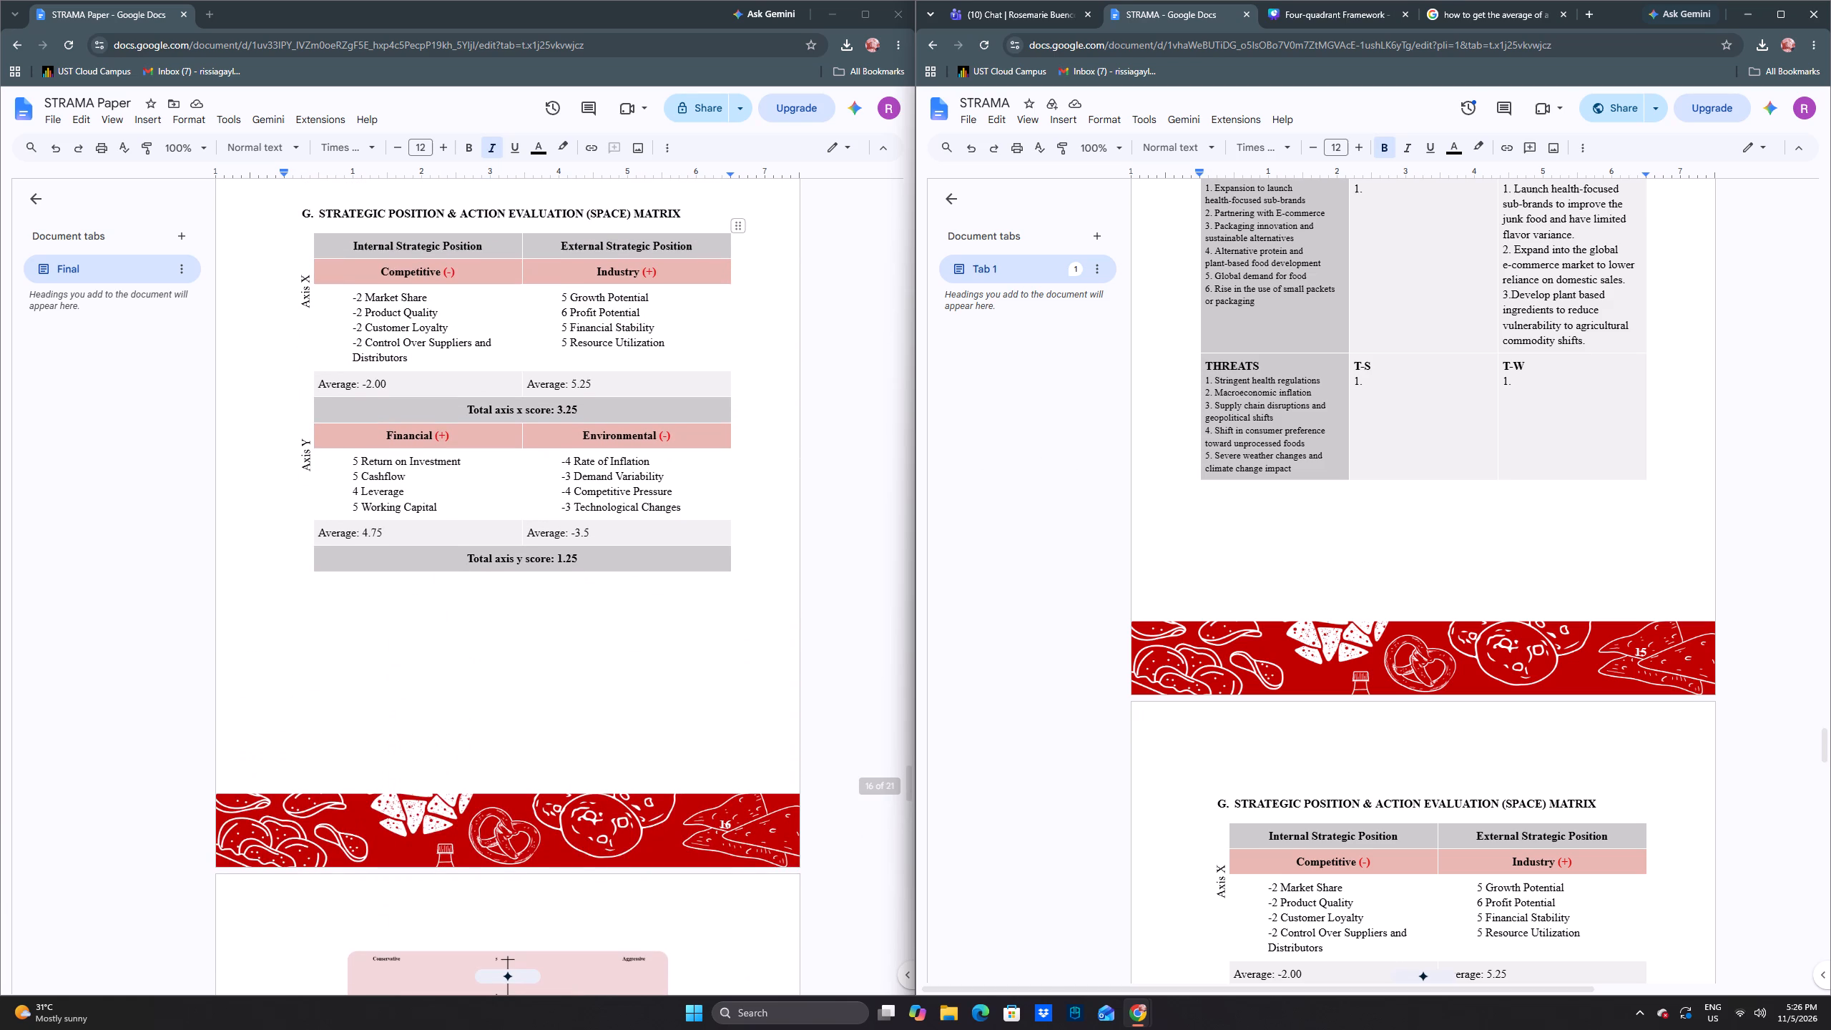
{"action": "scroll", "coordinate": [617, 439], "scroll_direction": "up", "scroll_amount": 4}
{"action": "scroll", "coordinate": [623, 328], "scroll_direction": "up", "scroll_amount": 4}
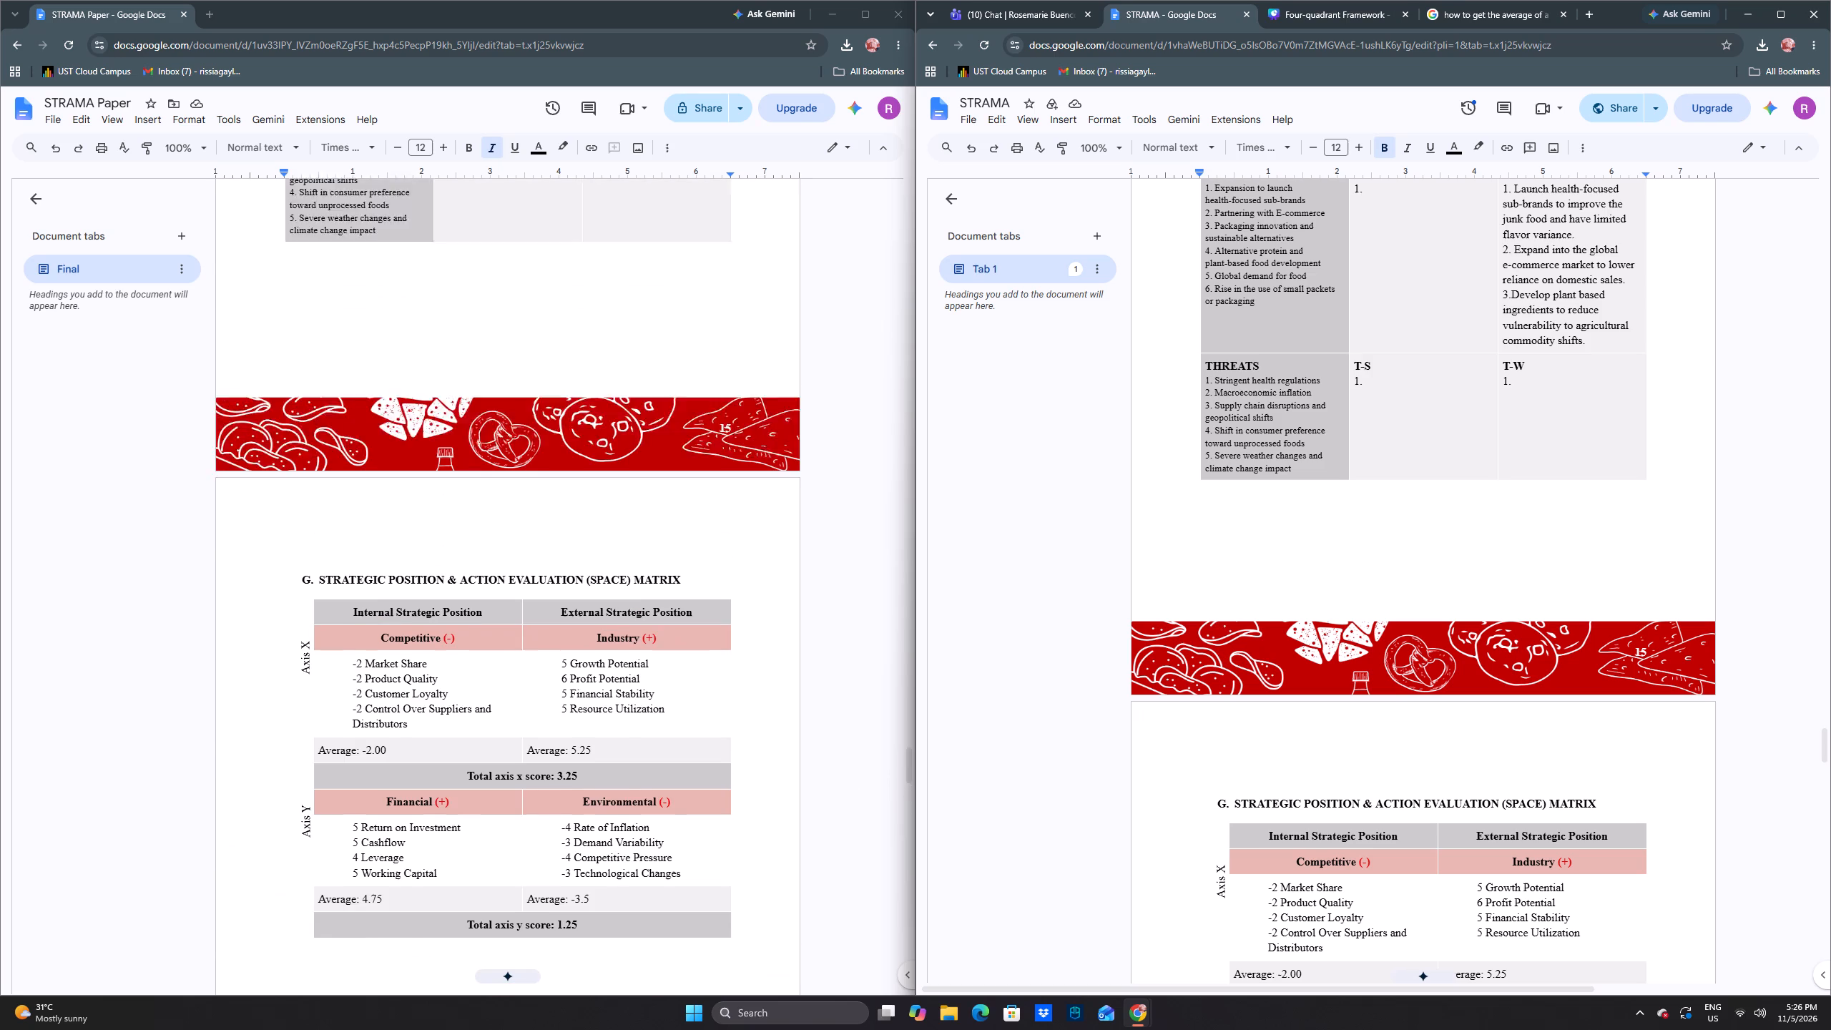
{"action": "scroll", "coordinate": [622, 328], "scroll_direction": "up", "scroll_amount": 14}
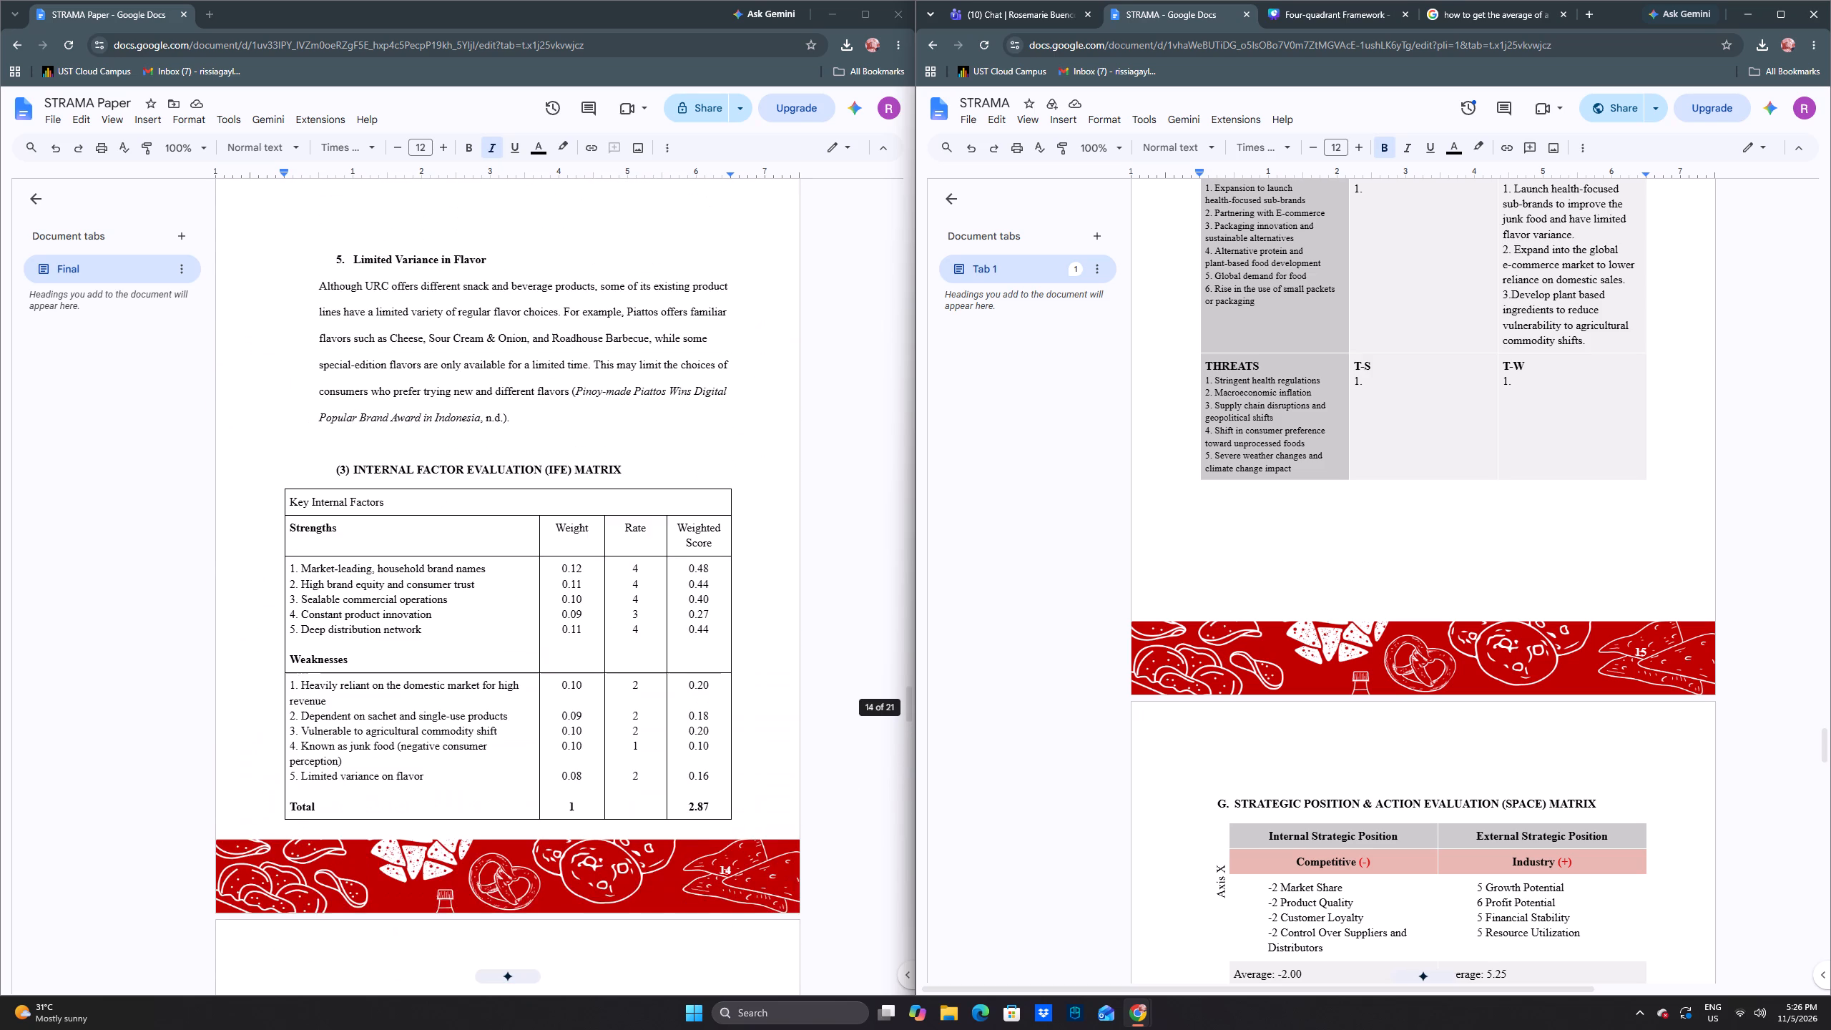
Delete the blank line above the "5. Limited Variance in Flavor" heading in STRAMA Paper's weaknesses.
{"action": "scroll", "coordinate": [627, 323], "scroll_direction": "up", "scroll_amount": 3}
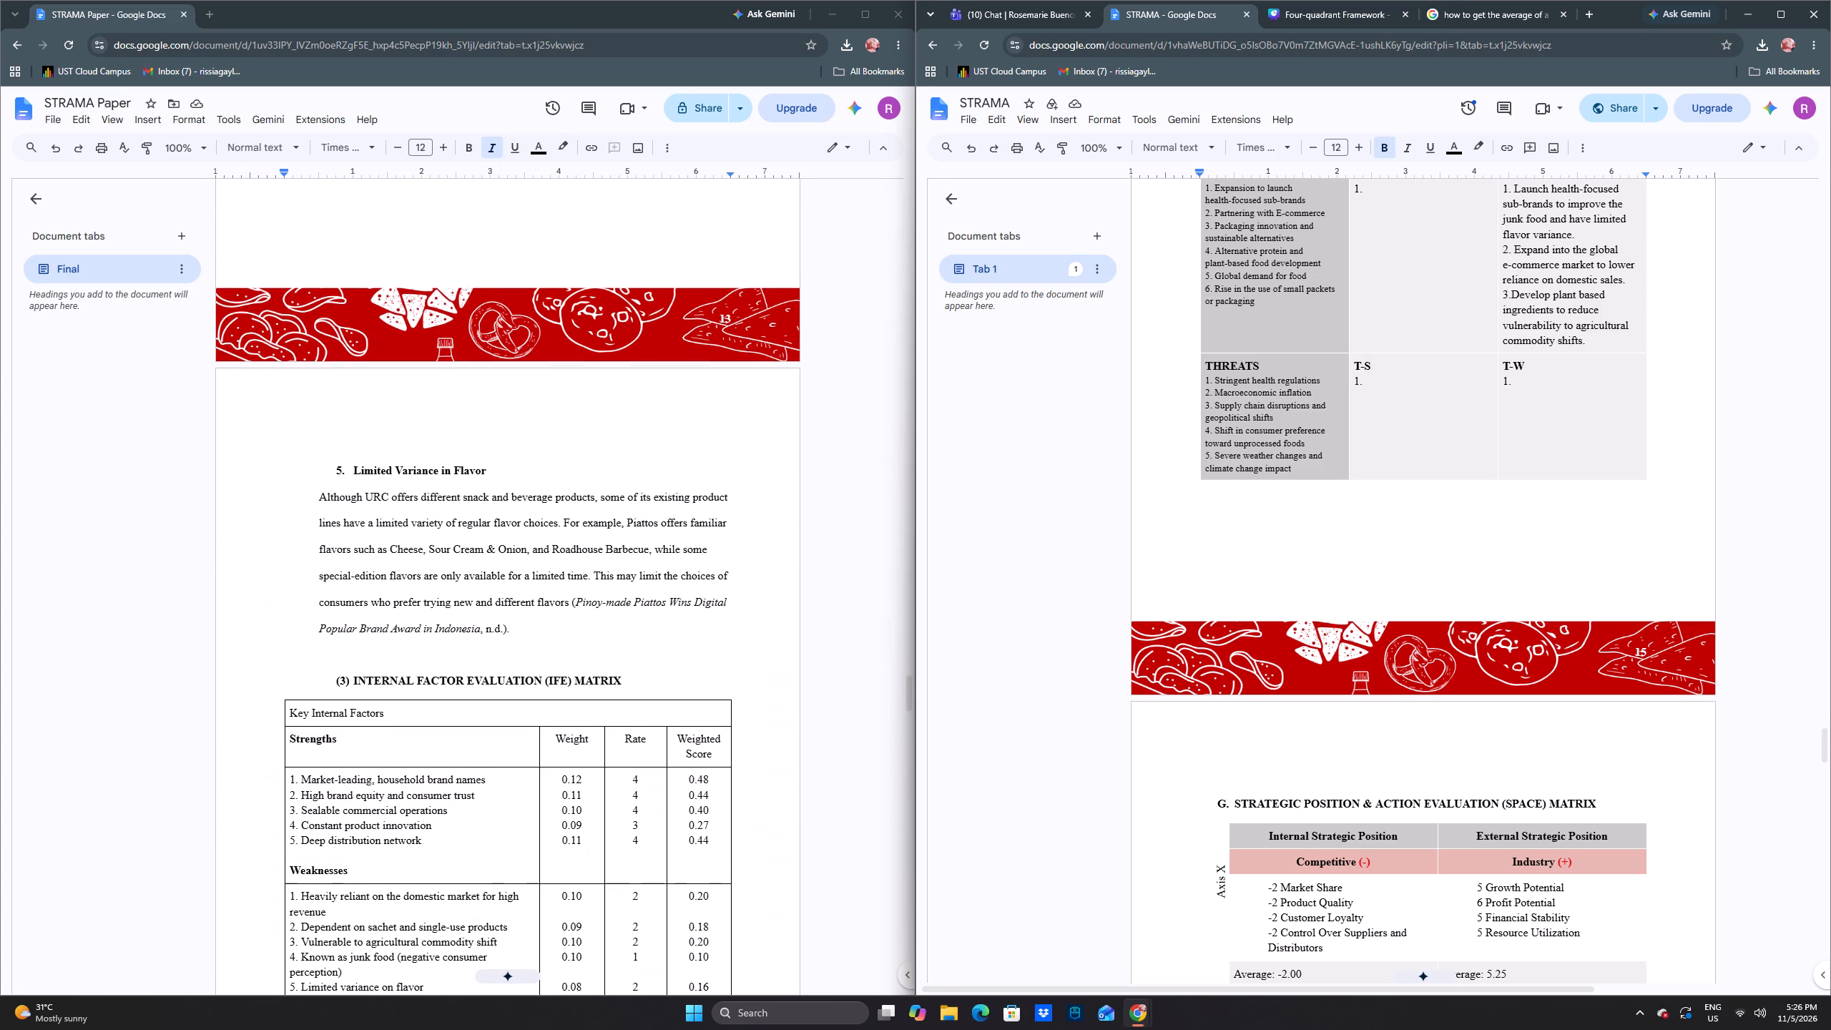
{"action": "left_click", "coordinate": [536, 432]}
{"action": "left_click", "coordinate": [535, 439]}
{"action": "scroll", "coordinate": [535, 439], "scroll_direction": "up", "scroll_amount": 2}
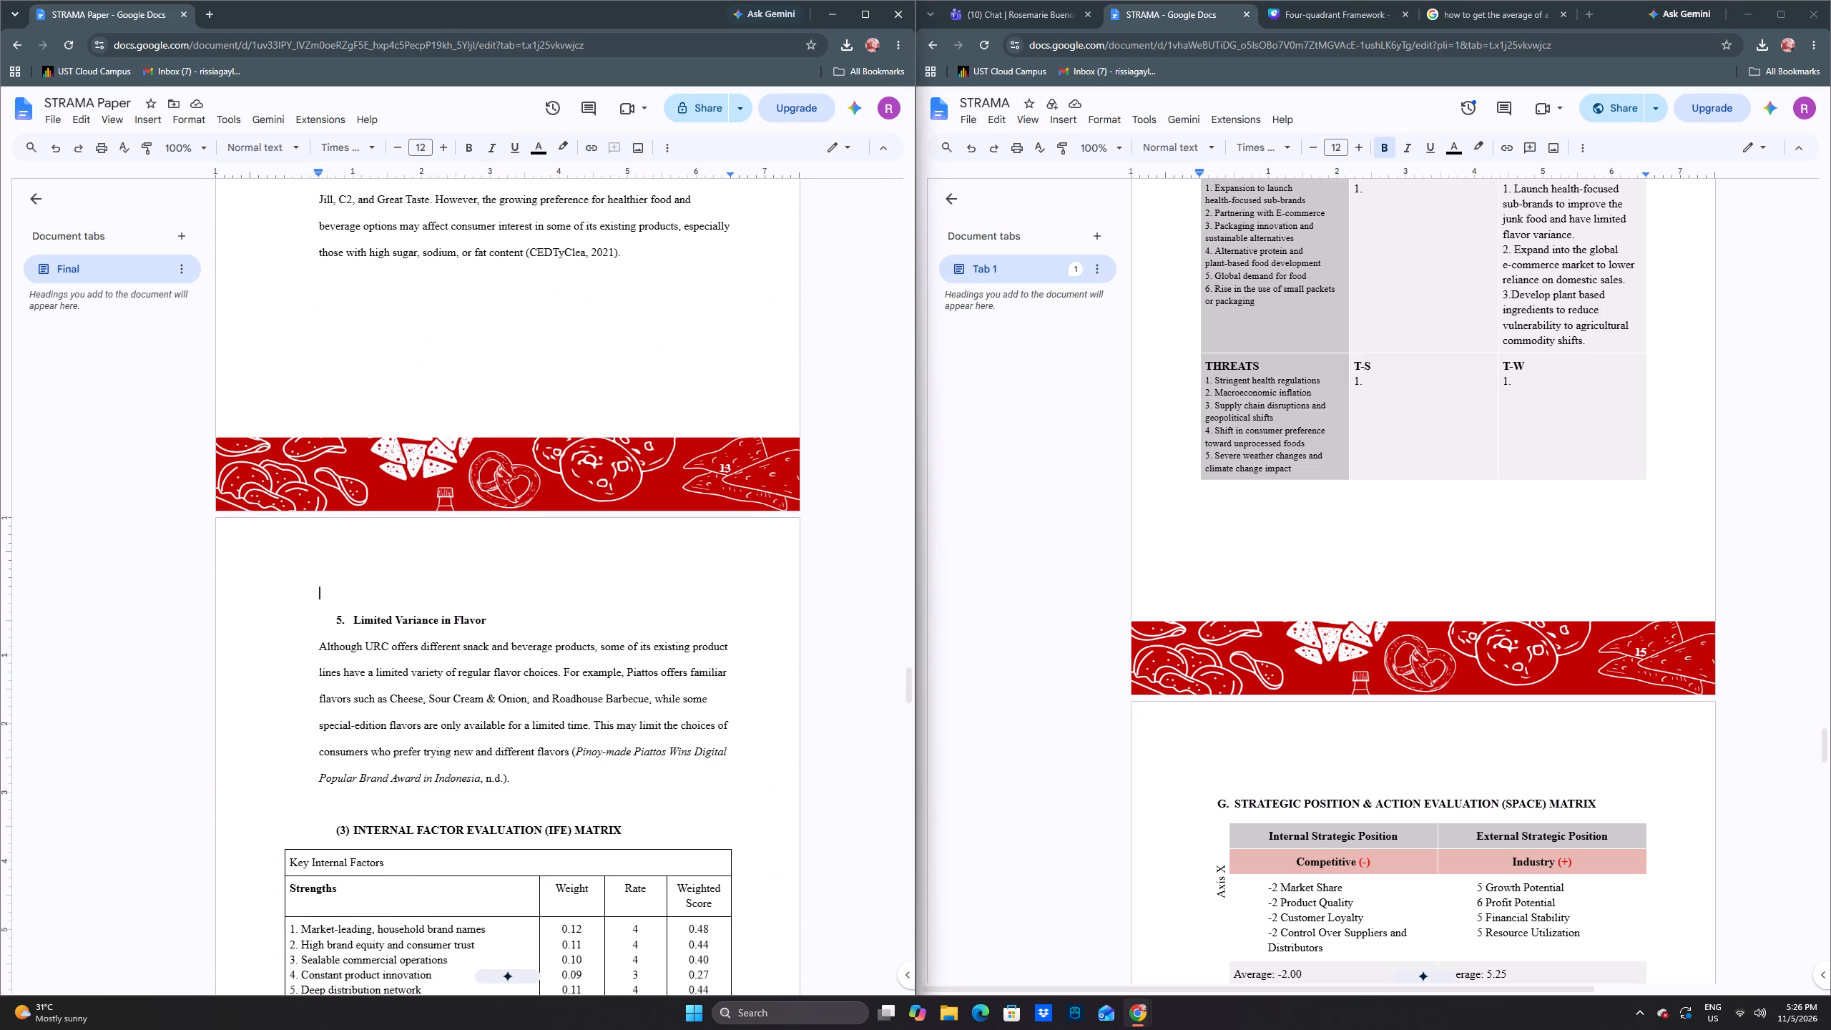
{"action": "left_click", "coordinate": [427, 328]}
{"action": "left_click", "coordinate": [407, 288]}
{"action": "left_click", "coordinate": [450, 593]}
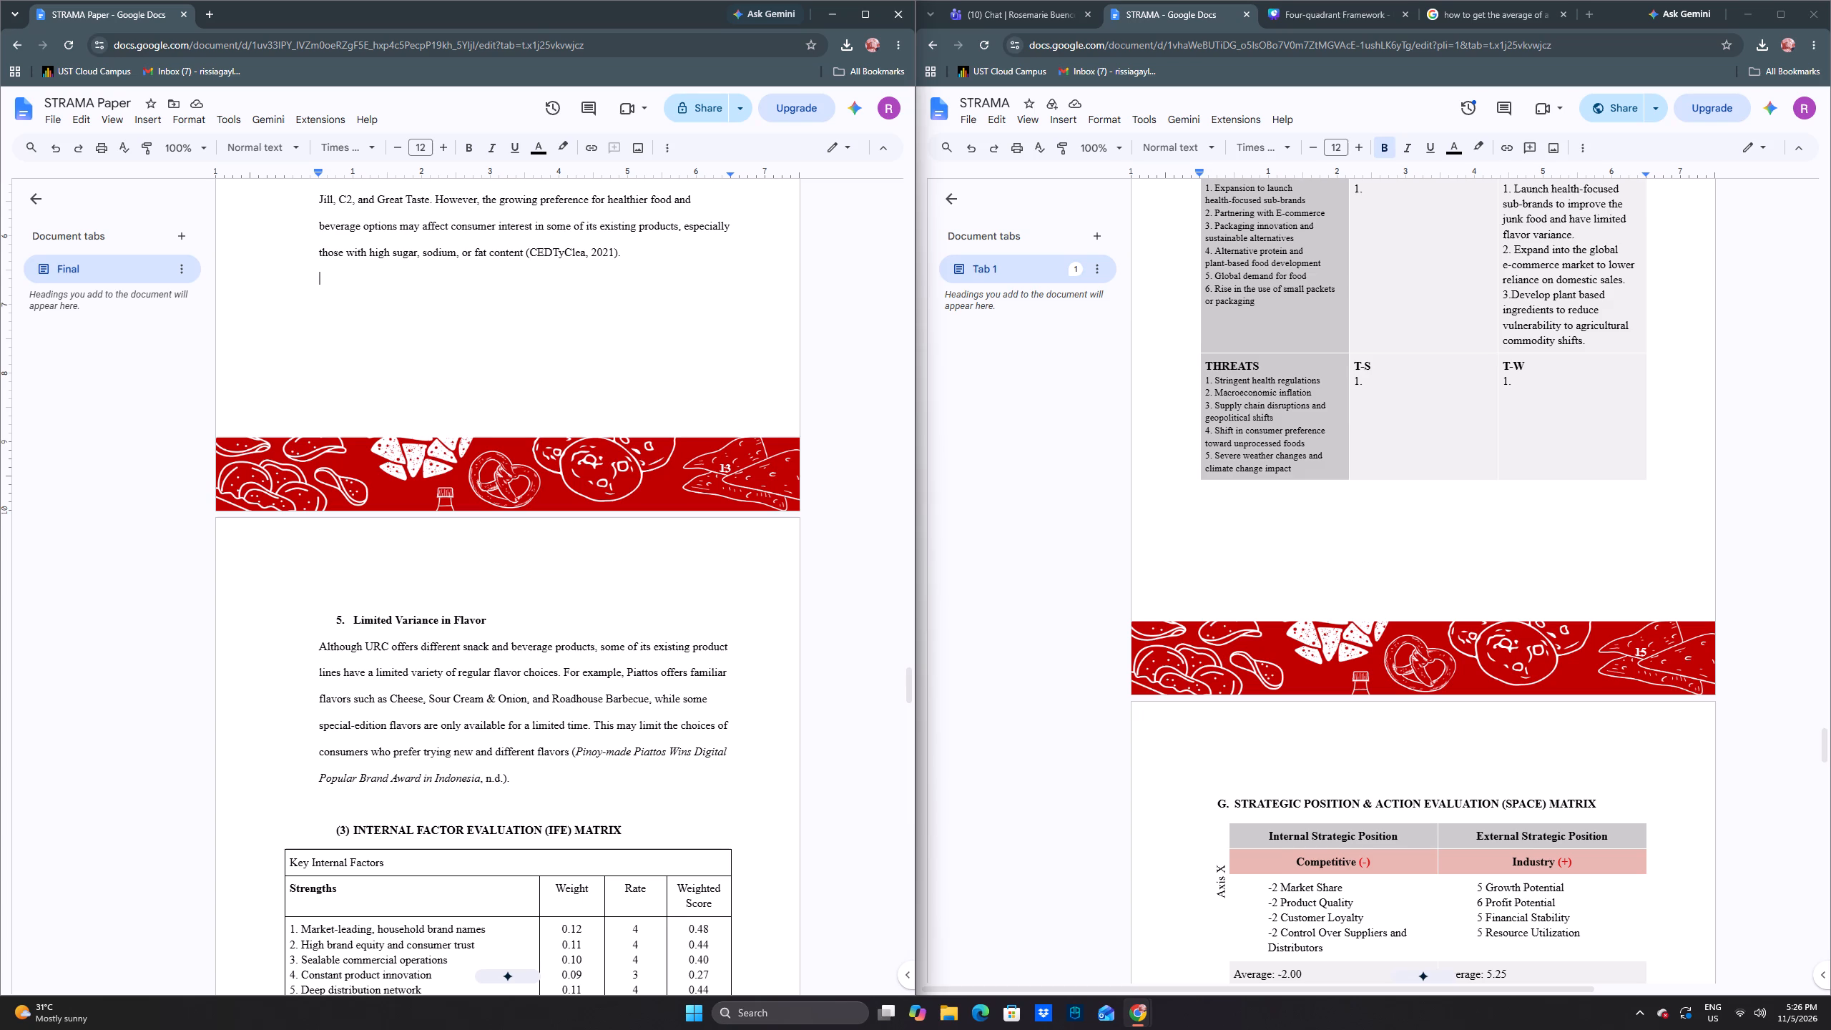
{"action": "key", "text": "BackSpace"}
{"action": "key", "text": "BackSpace"}
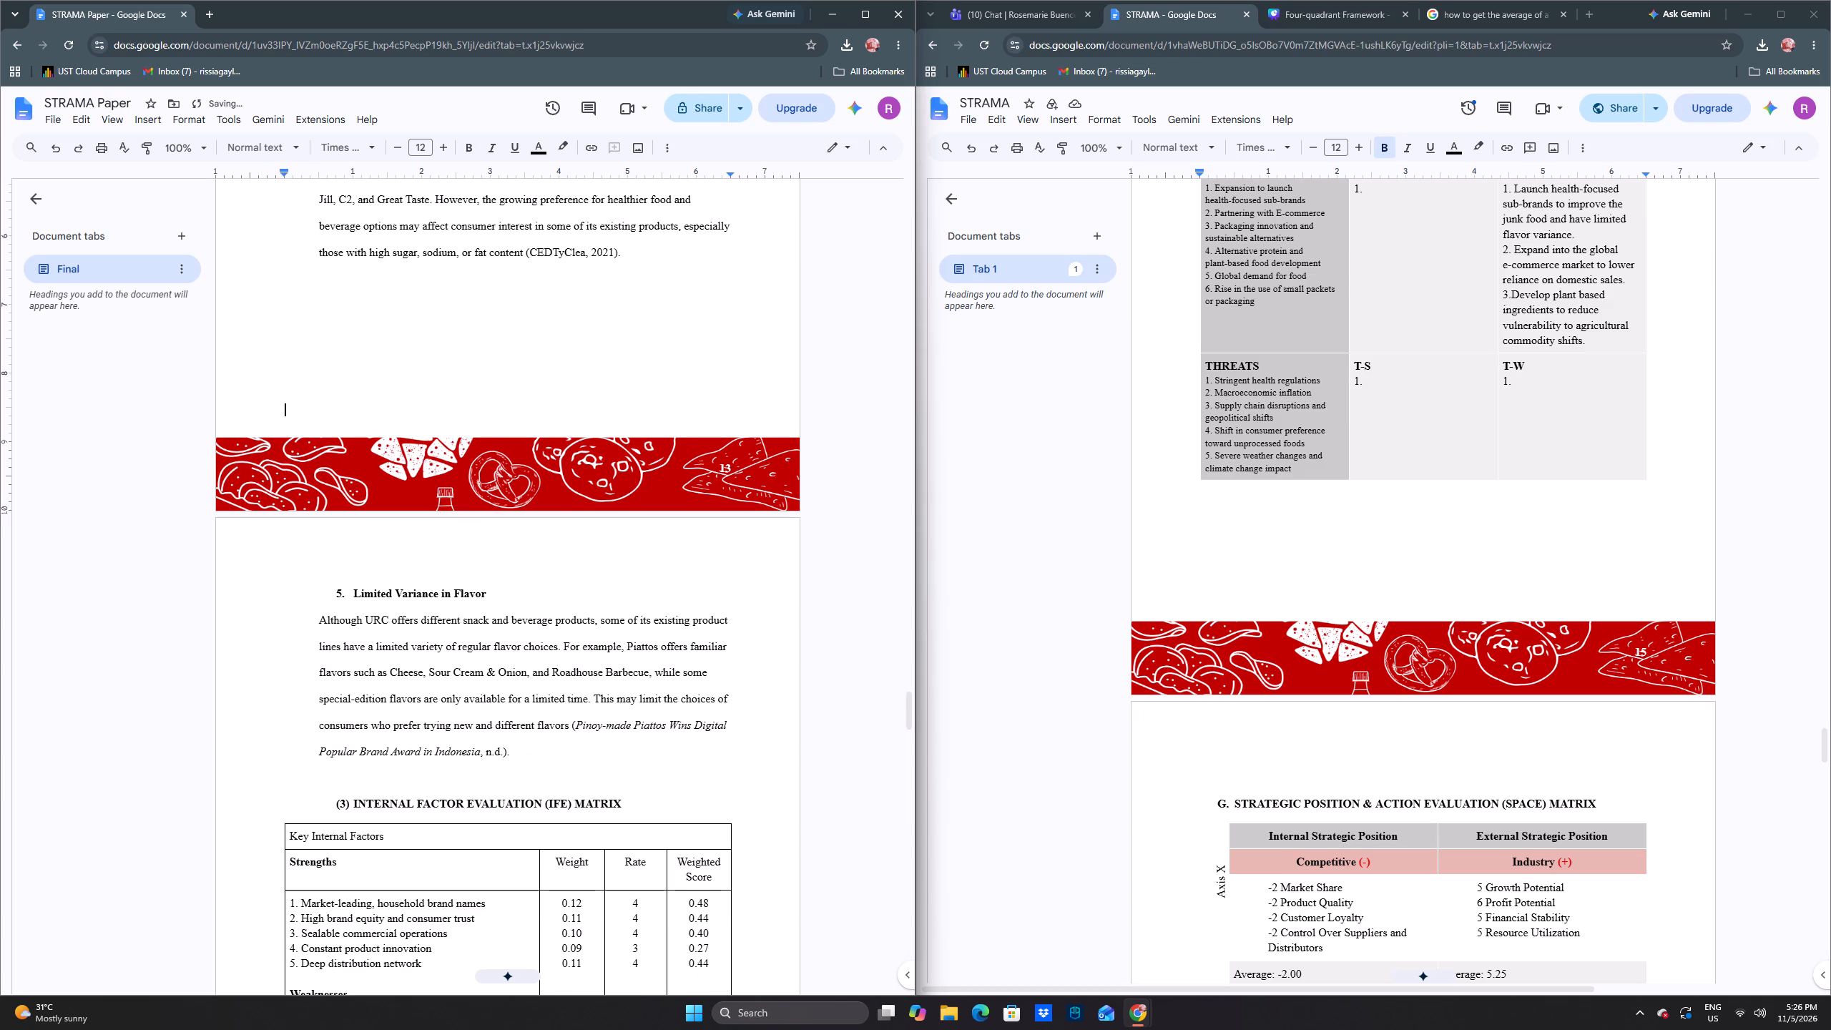
Delete the blank line above the "2. Dependent on Sachet and Single-Use Products" heading in STRAMA Paper's weaknesses.
{"action": "scroll", "coordinate": [475, 573], "scroll_direction": "down", "scroll_amount": 6}
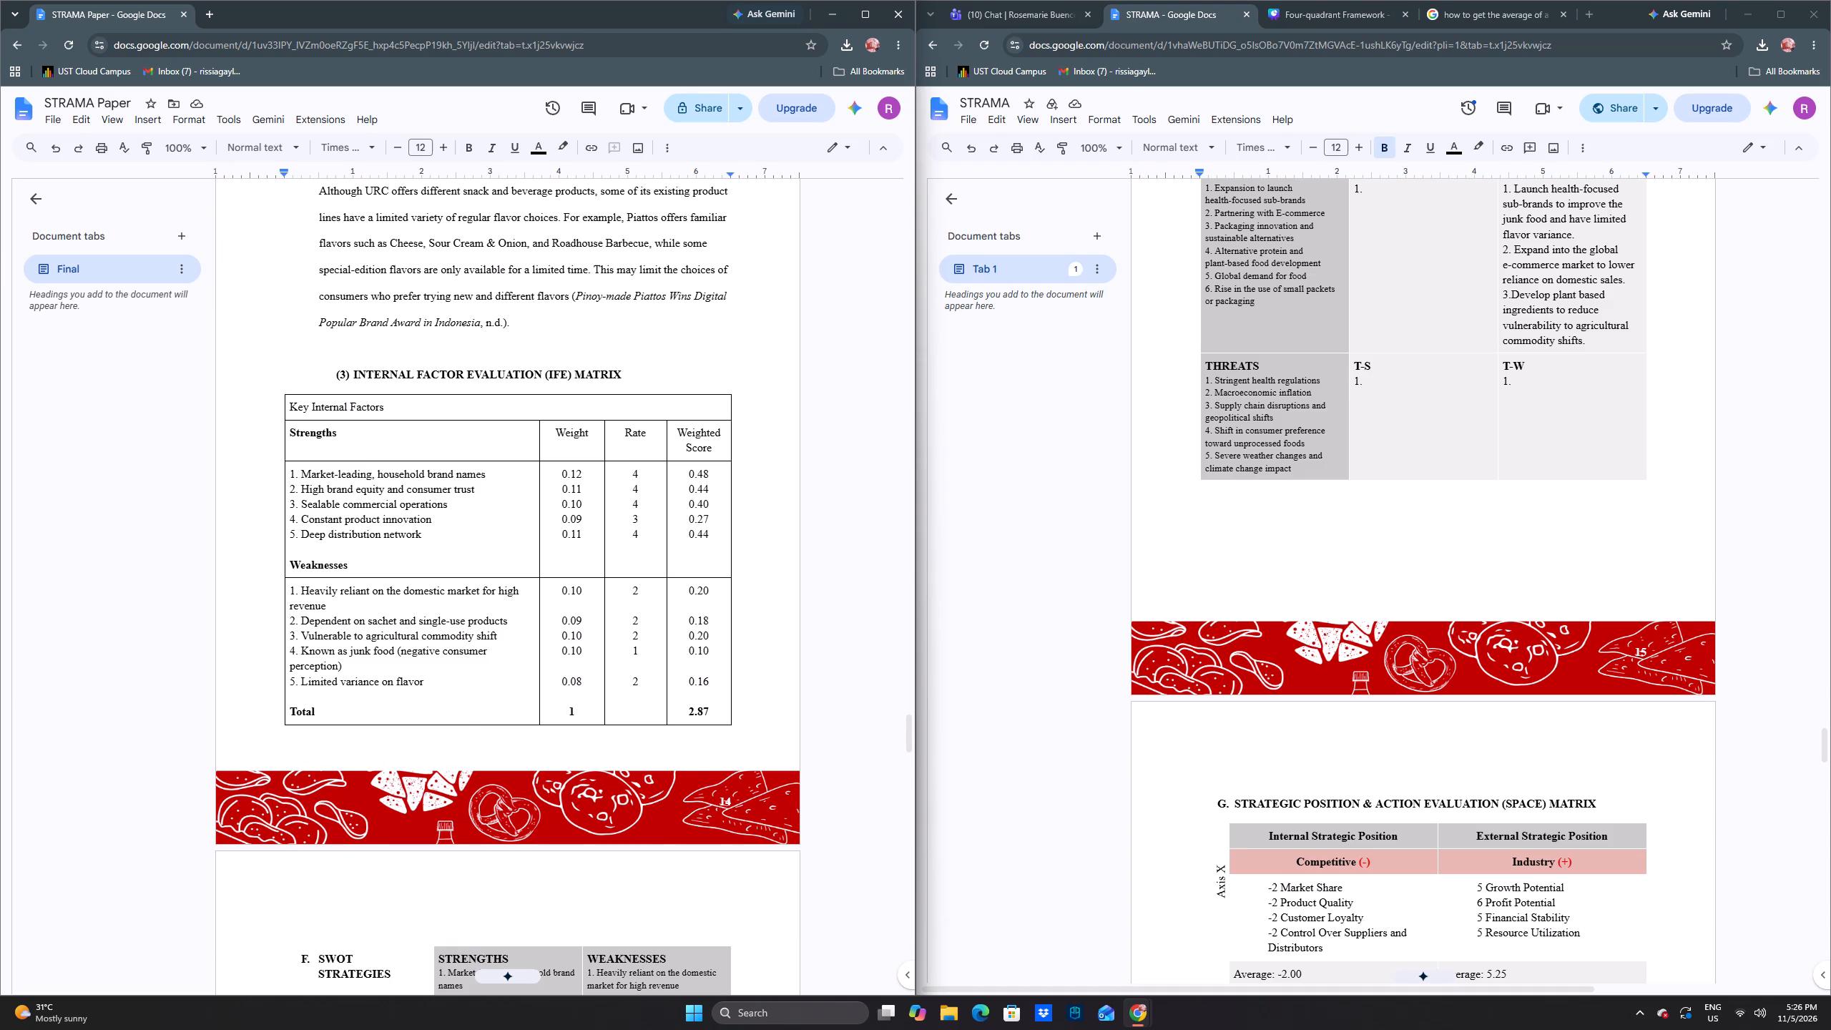
{"action": "scroll", "coordinate": [500, 579], "scroll_direction": "up", "scroll_amount": 4}
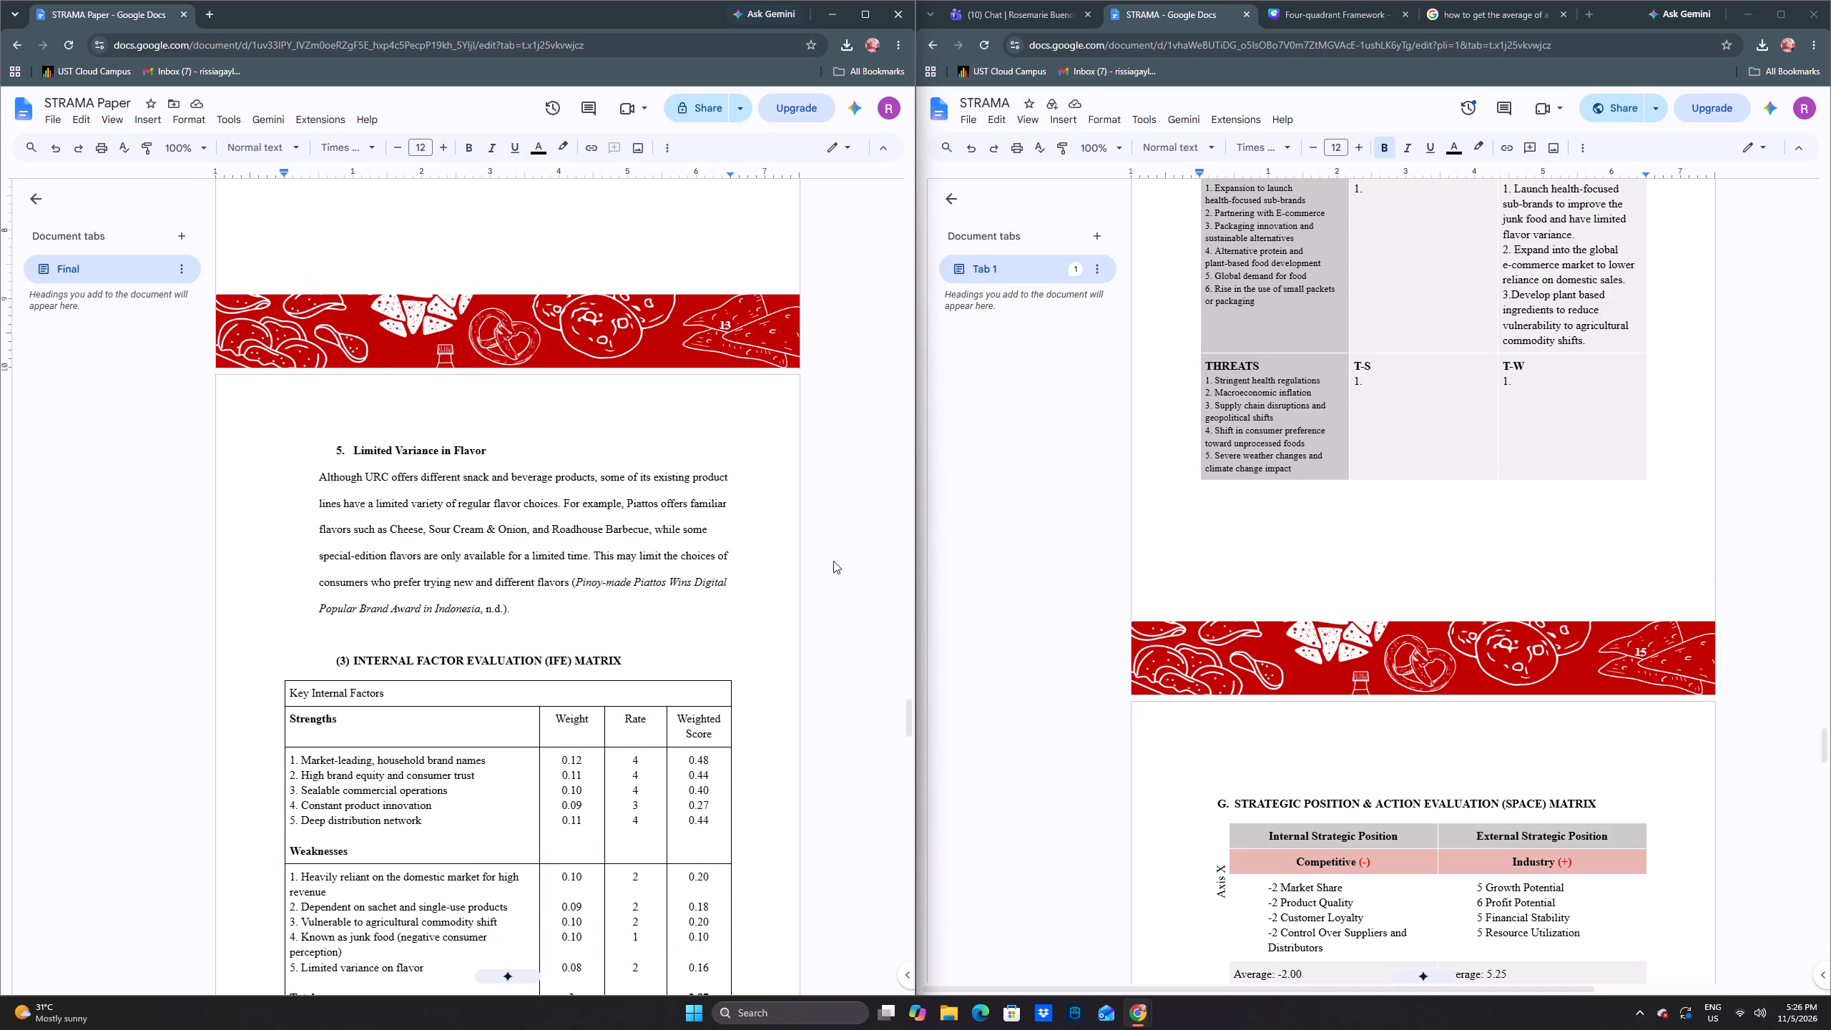
{"action": "scroll", "coordinate": [789, 484], "scroll_direction": "up", "scroll_amount": 9}
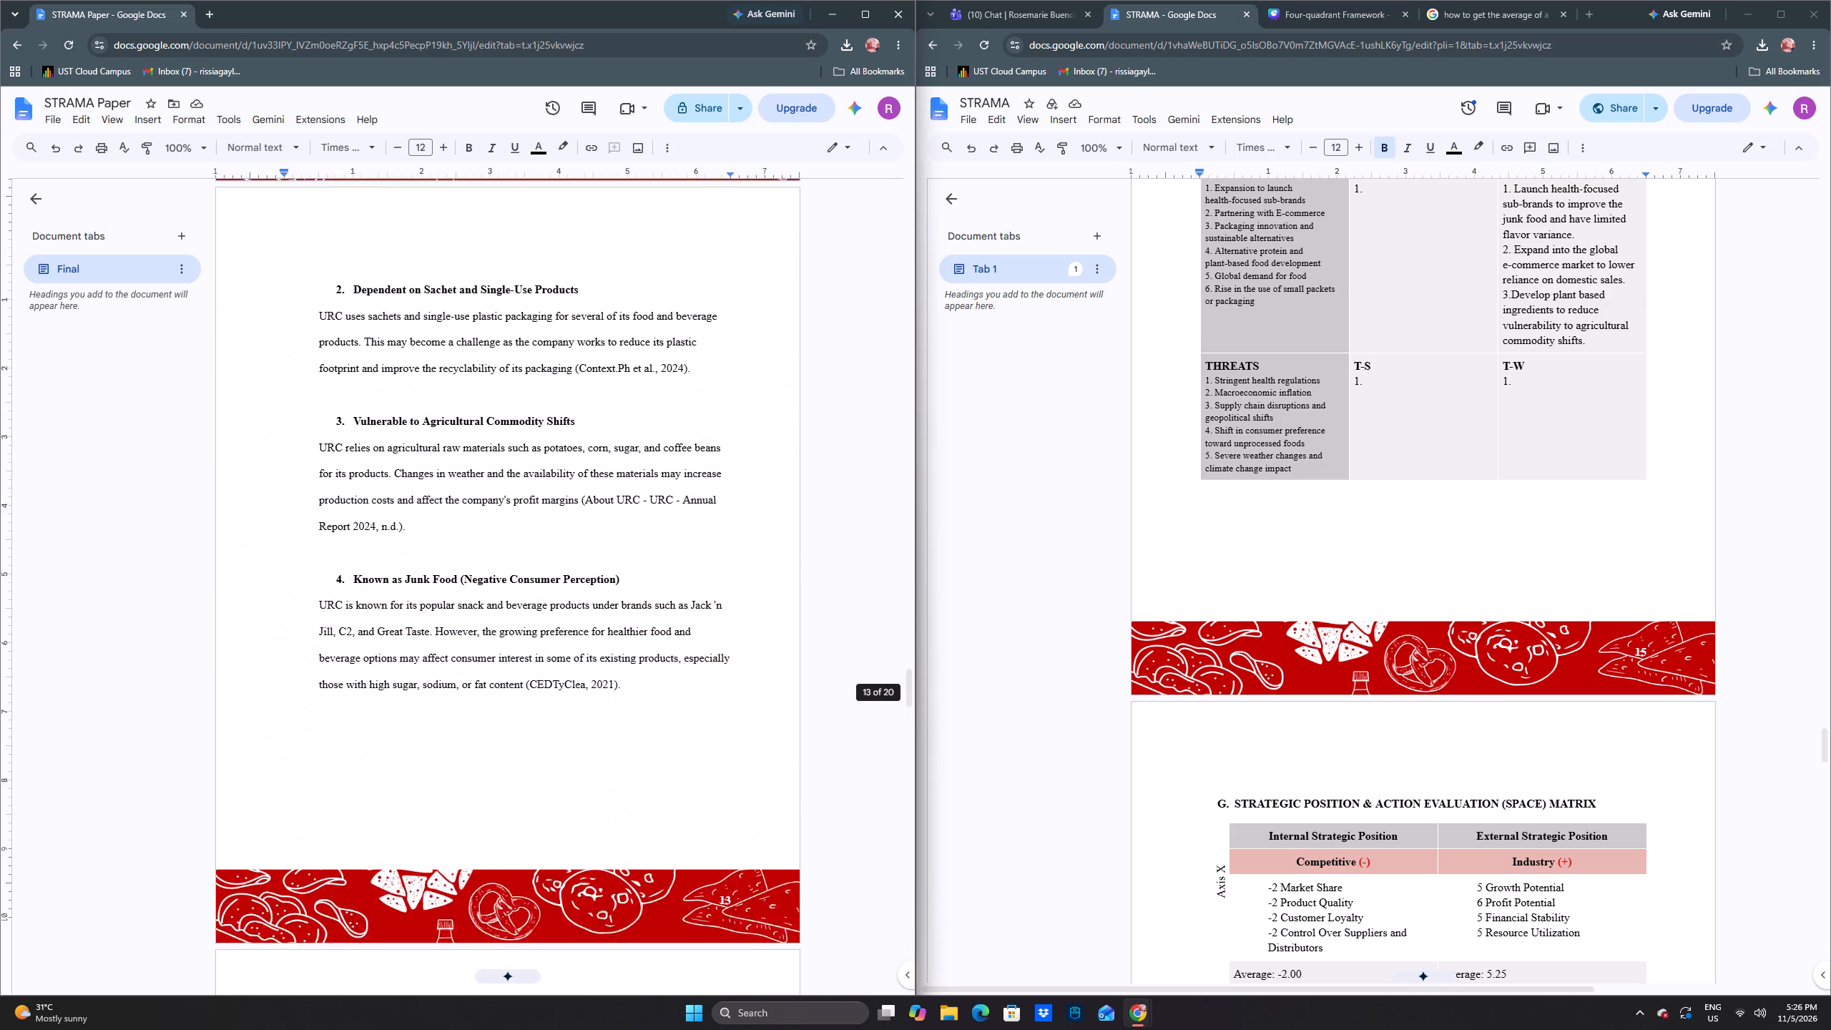
{"action": "scroll", "coordinate": [789, 481], "scroll_direction": "up", "scroll_amount": 4}
{"action": "left_click", "coordinate": [619, 607]}
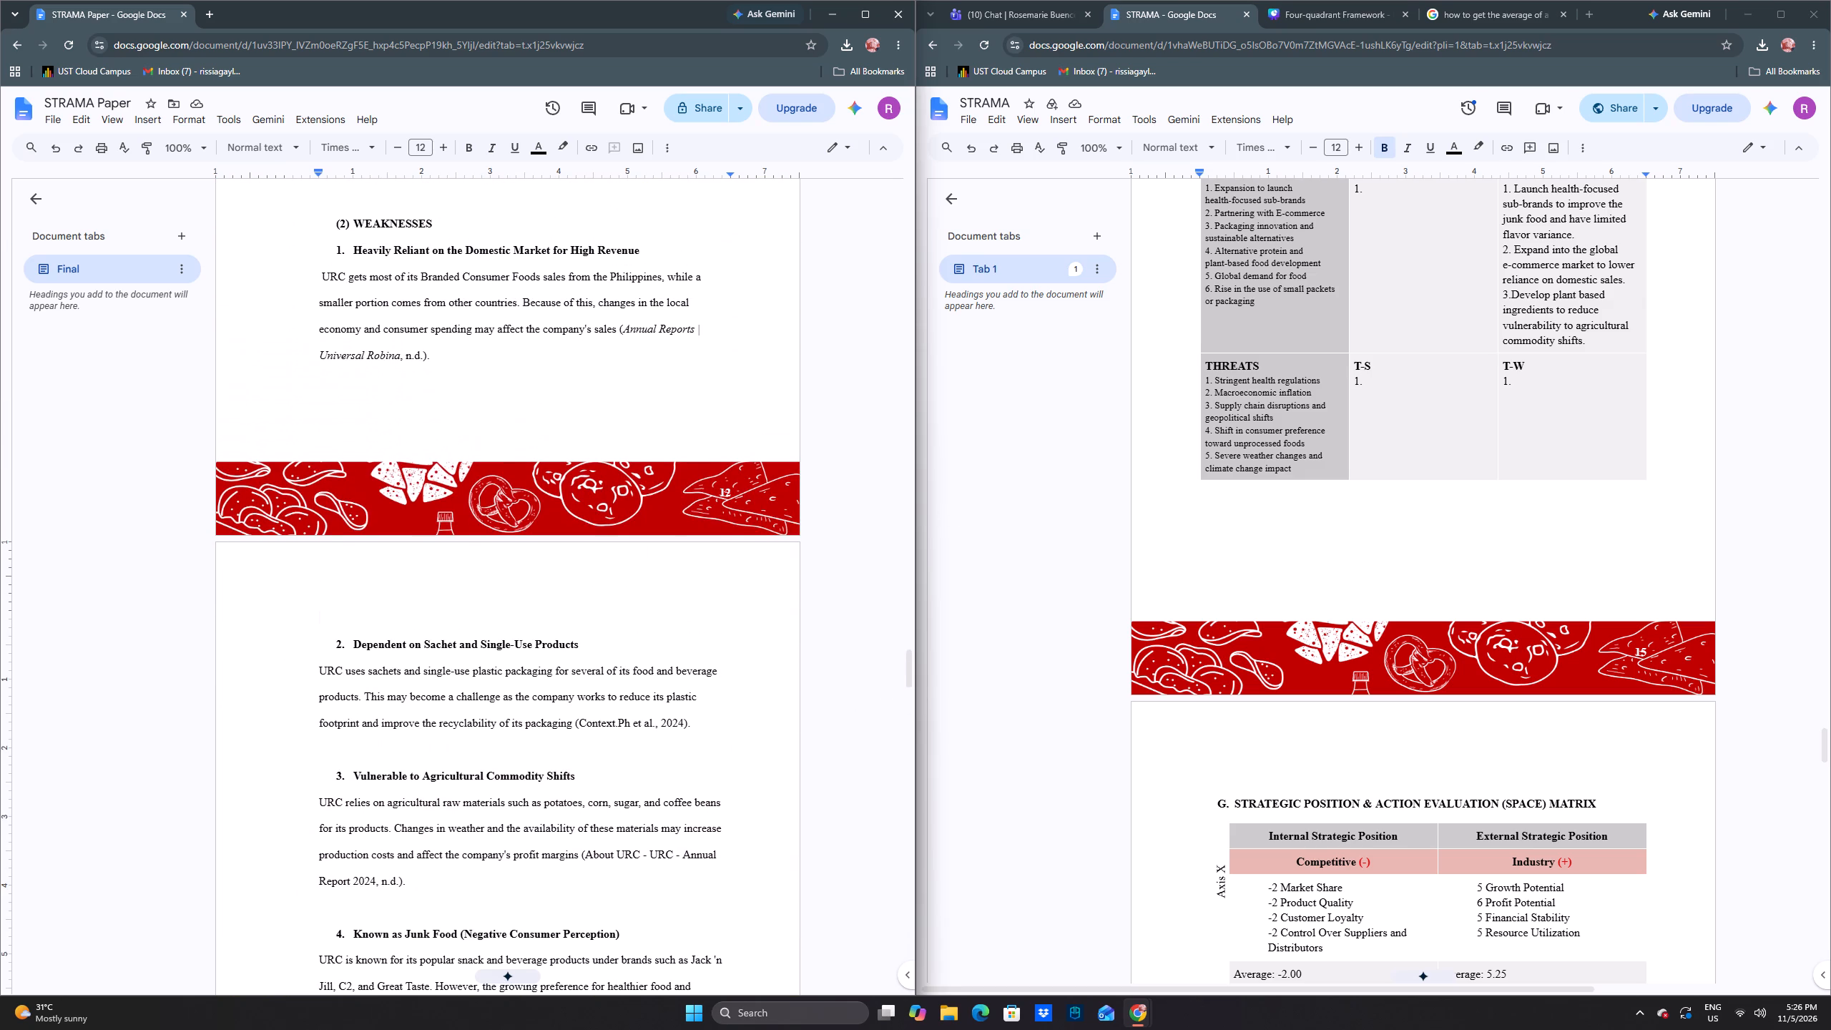
{"action": "key", "text": "BackSpace"}
{"action": "key", "text": "BackSpace"}
Delete the blank line above the "4. Constant Product Innovation" heading in STRAMA Paper's strengths.
{"action": "scroll", "coordinate": [521, 423], "scroll_direction": "up", "scroll_amount": 3}
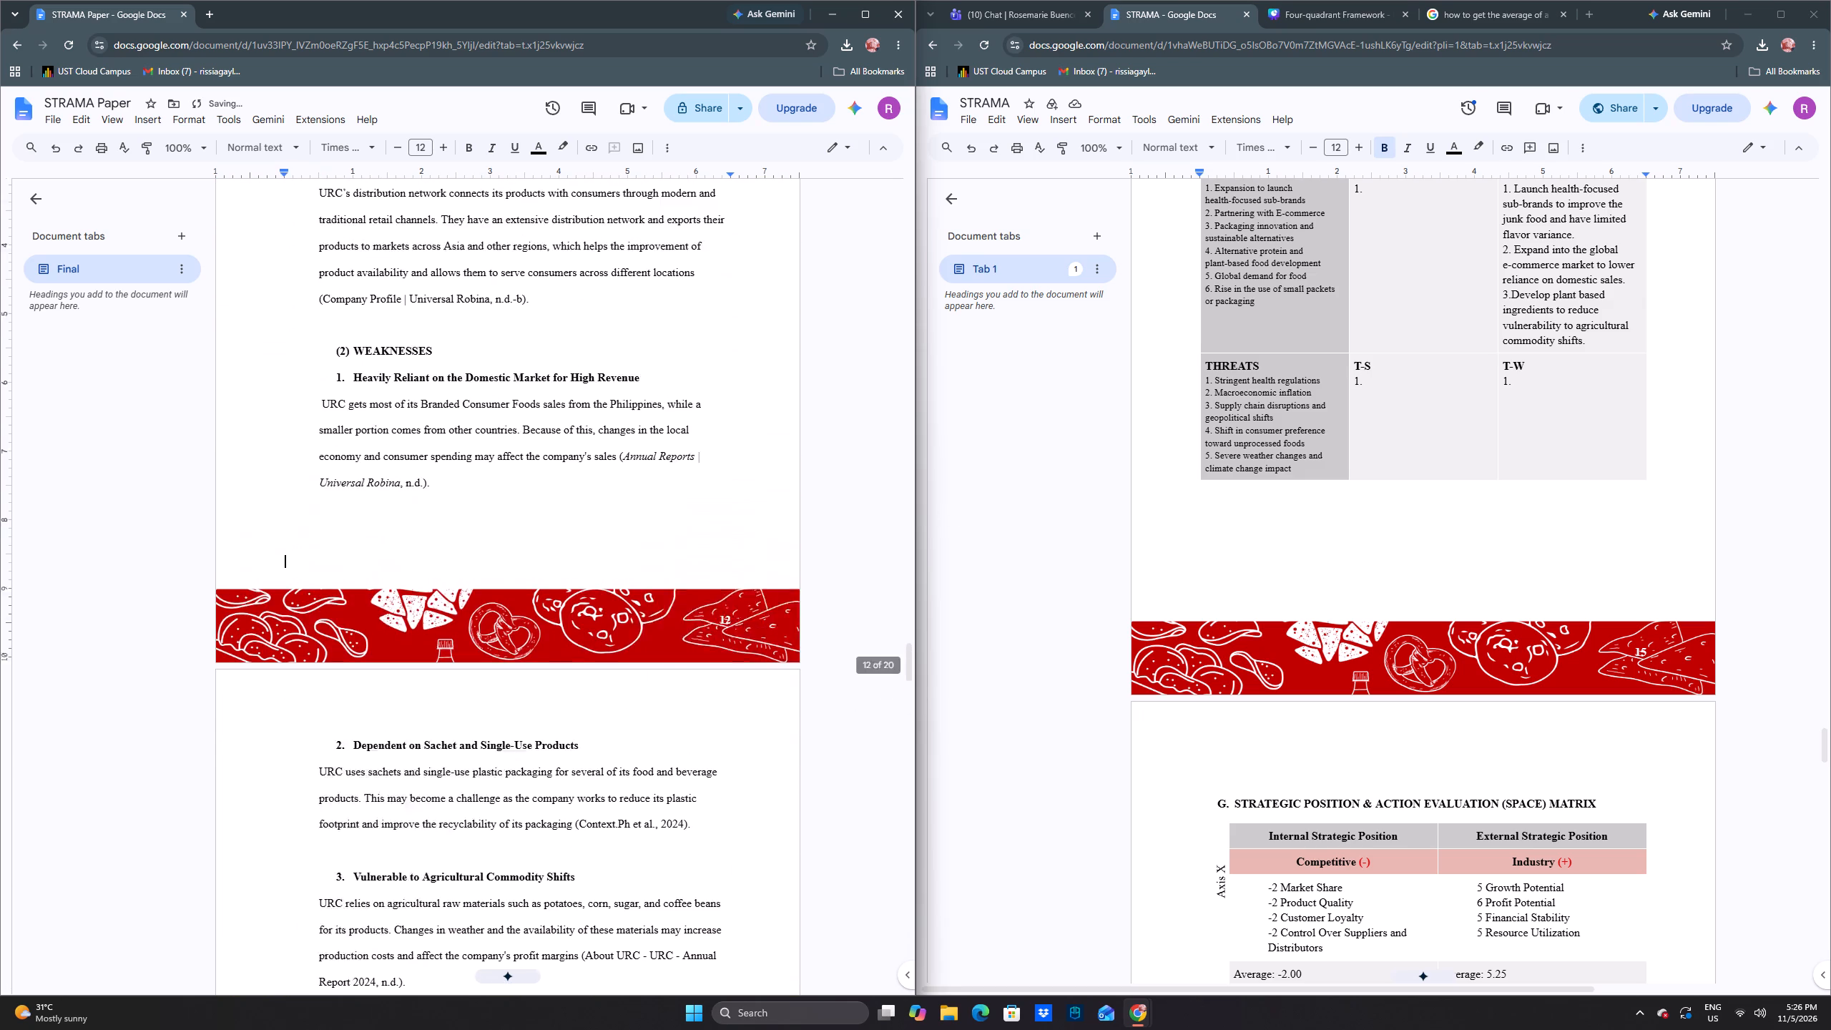
{"action": "scroll", "coordinate": [494, 416], "scroll_direction": "up", "scroll_amount": 6}
{"action": "left_click", "coordinate": [497, 488]}
{"action": "key", "text": "BackSpace"}
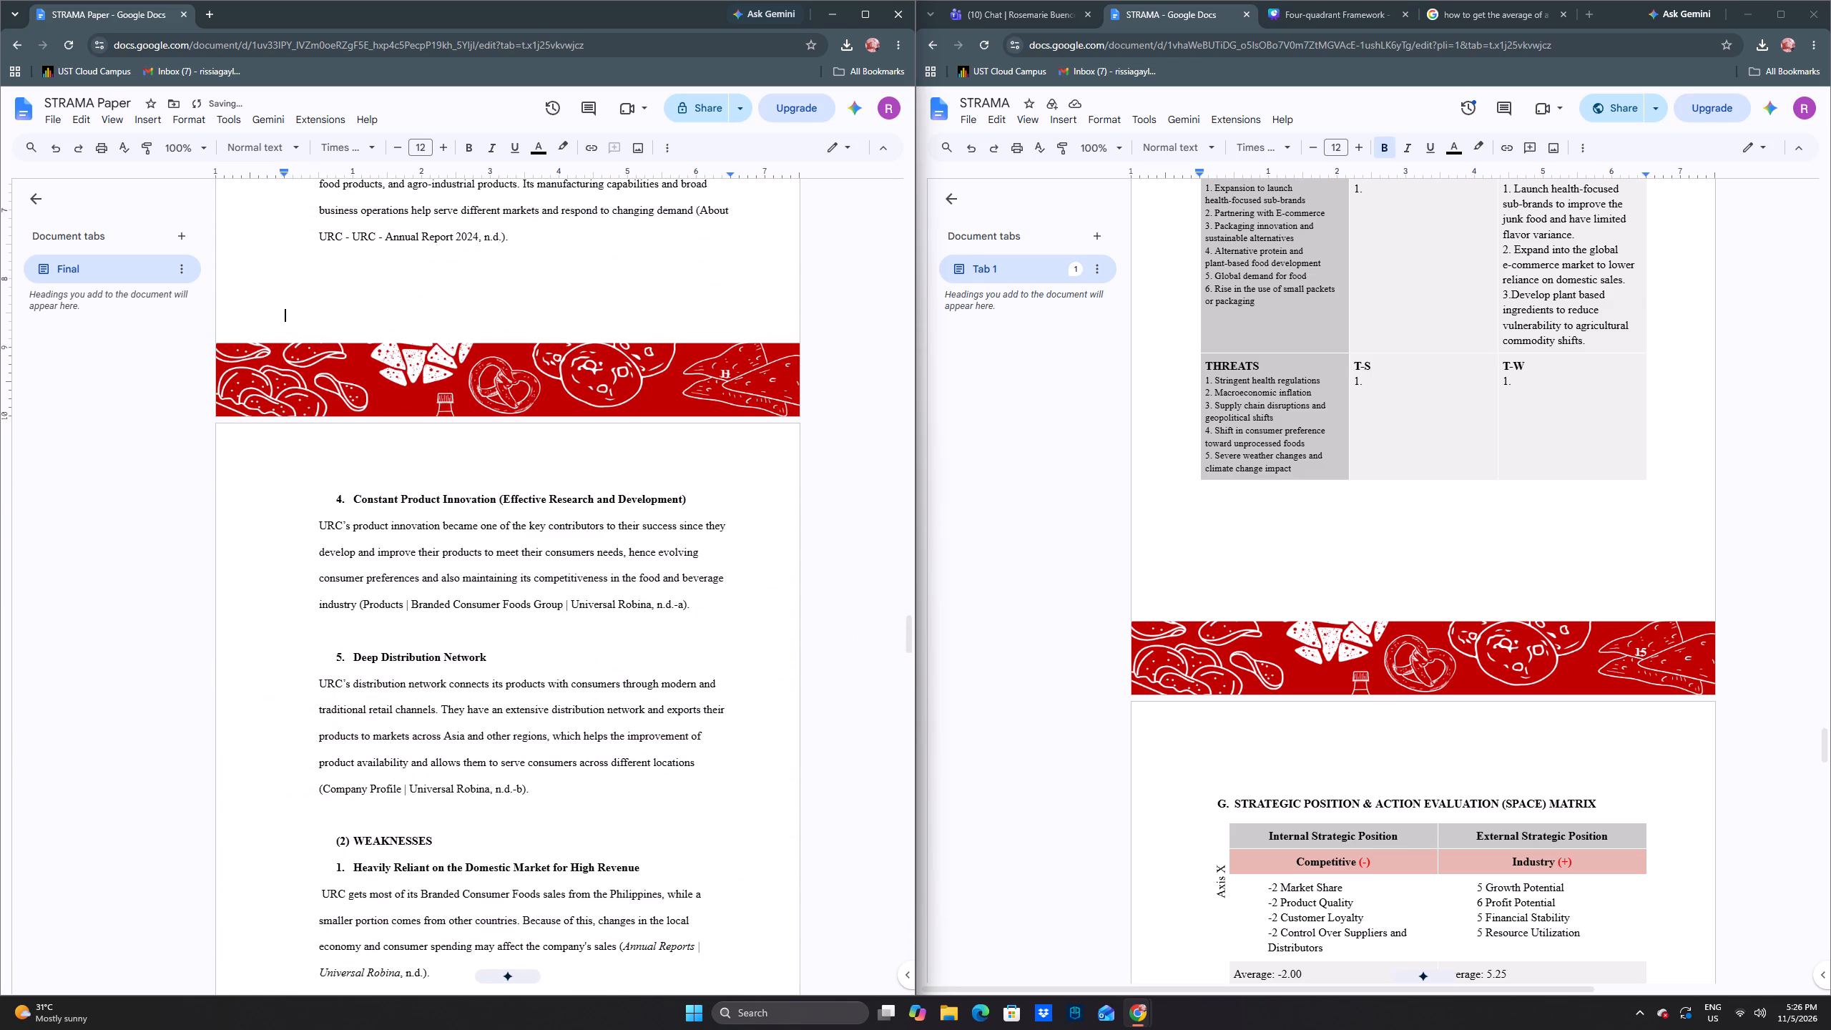
Delete the blank line above the "E. Internal Audit" heading in STRAMA Paper.
{"action": "scroll", "coordinate": [496, 471], "scroll_direction": "up", "scroll_amount": 7}
{"action": "scroll", "coordinate": [464, 311], "scroll_direction": "up", "scroll_amount": 3}
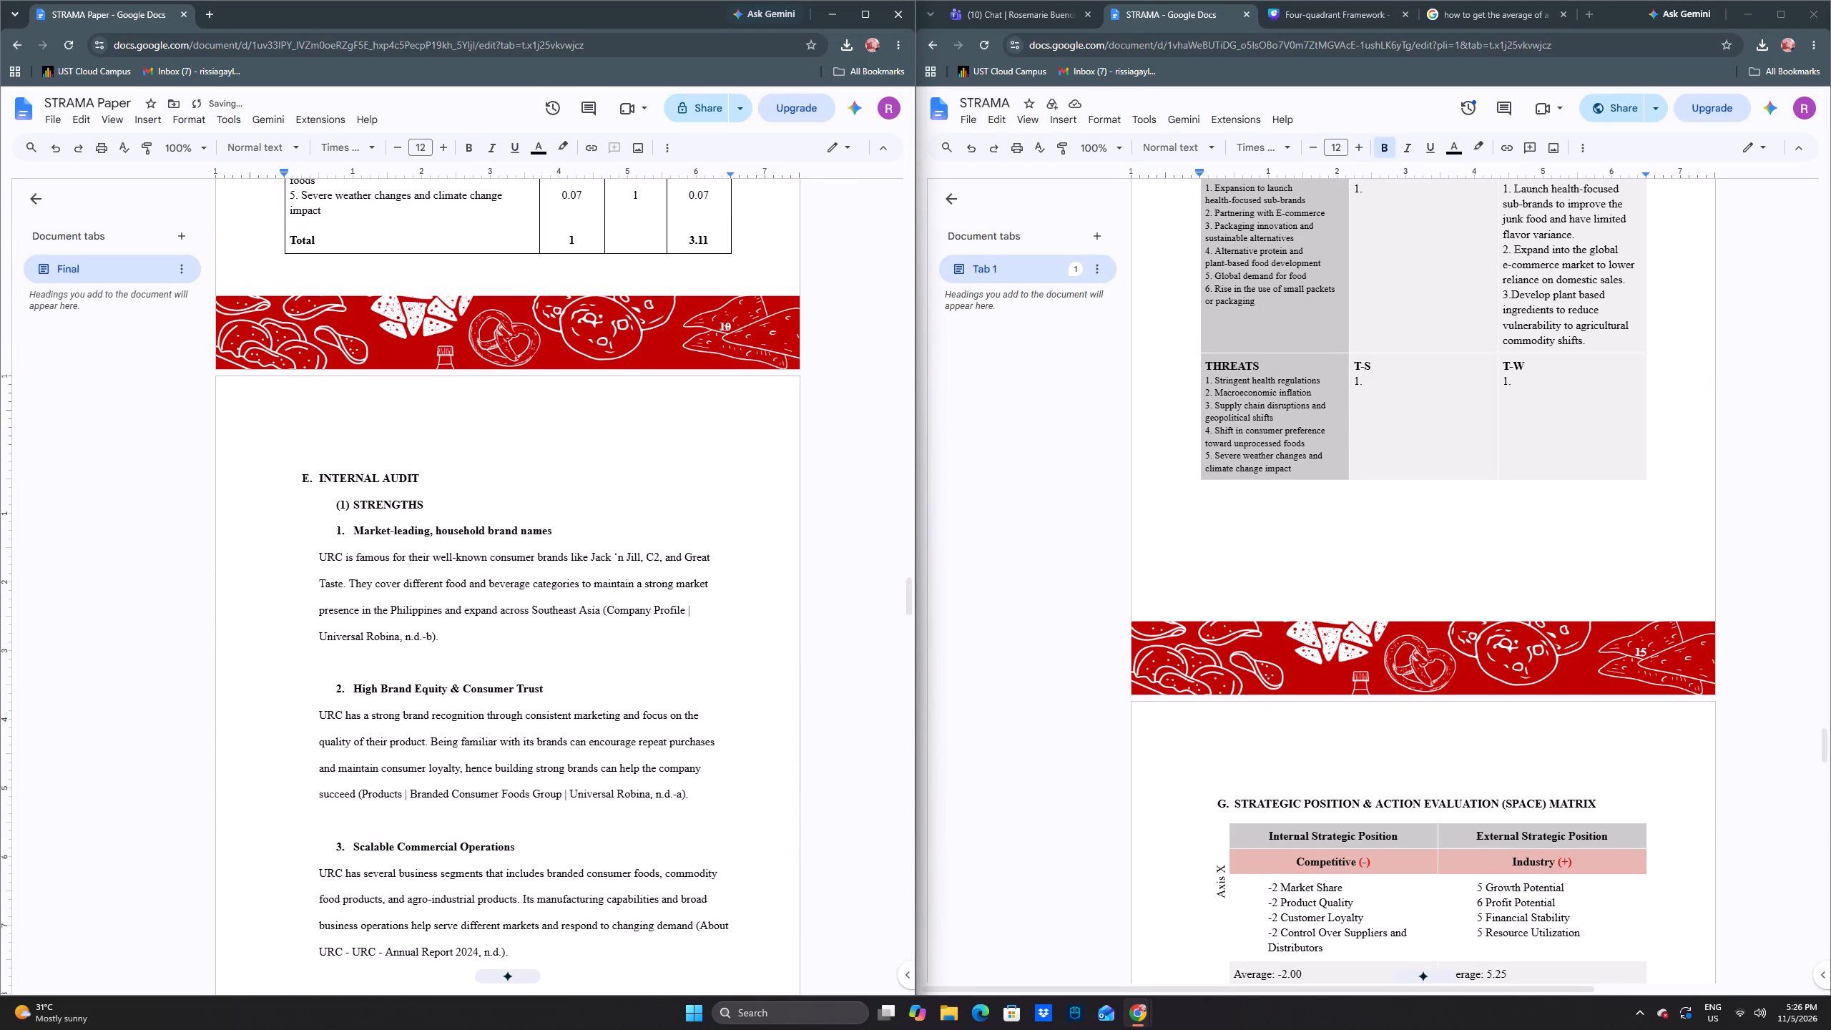
{"action": "left_click", "coordinate": [433, 449]}
{"action": "key", "text": "BackSpace"}
Check STRAMA Paper's page tops for stray blank lines, going backward from the EFE Matrix through threats, opportunities and External Audit to the title page.
{"action": "scroll", "coordinate": [497, 359], "scroll_direction": "up", "scroll_amount": 8}
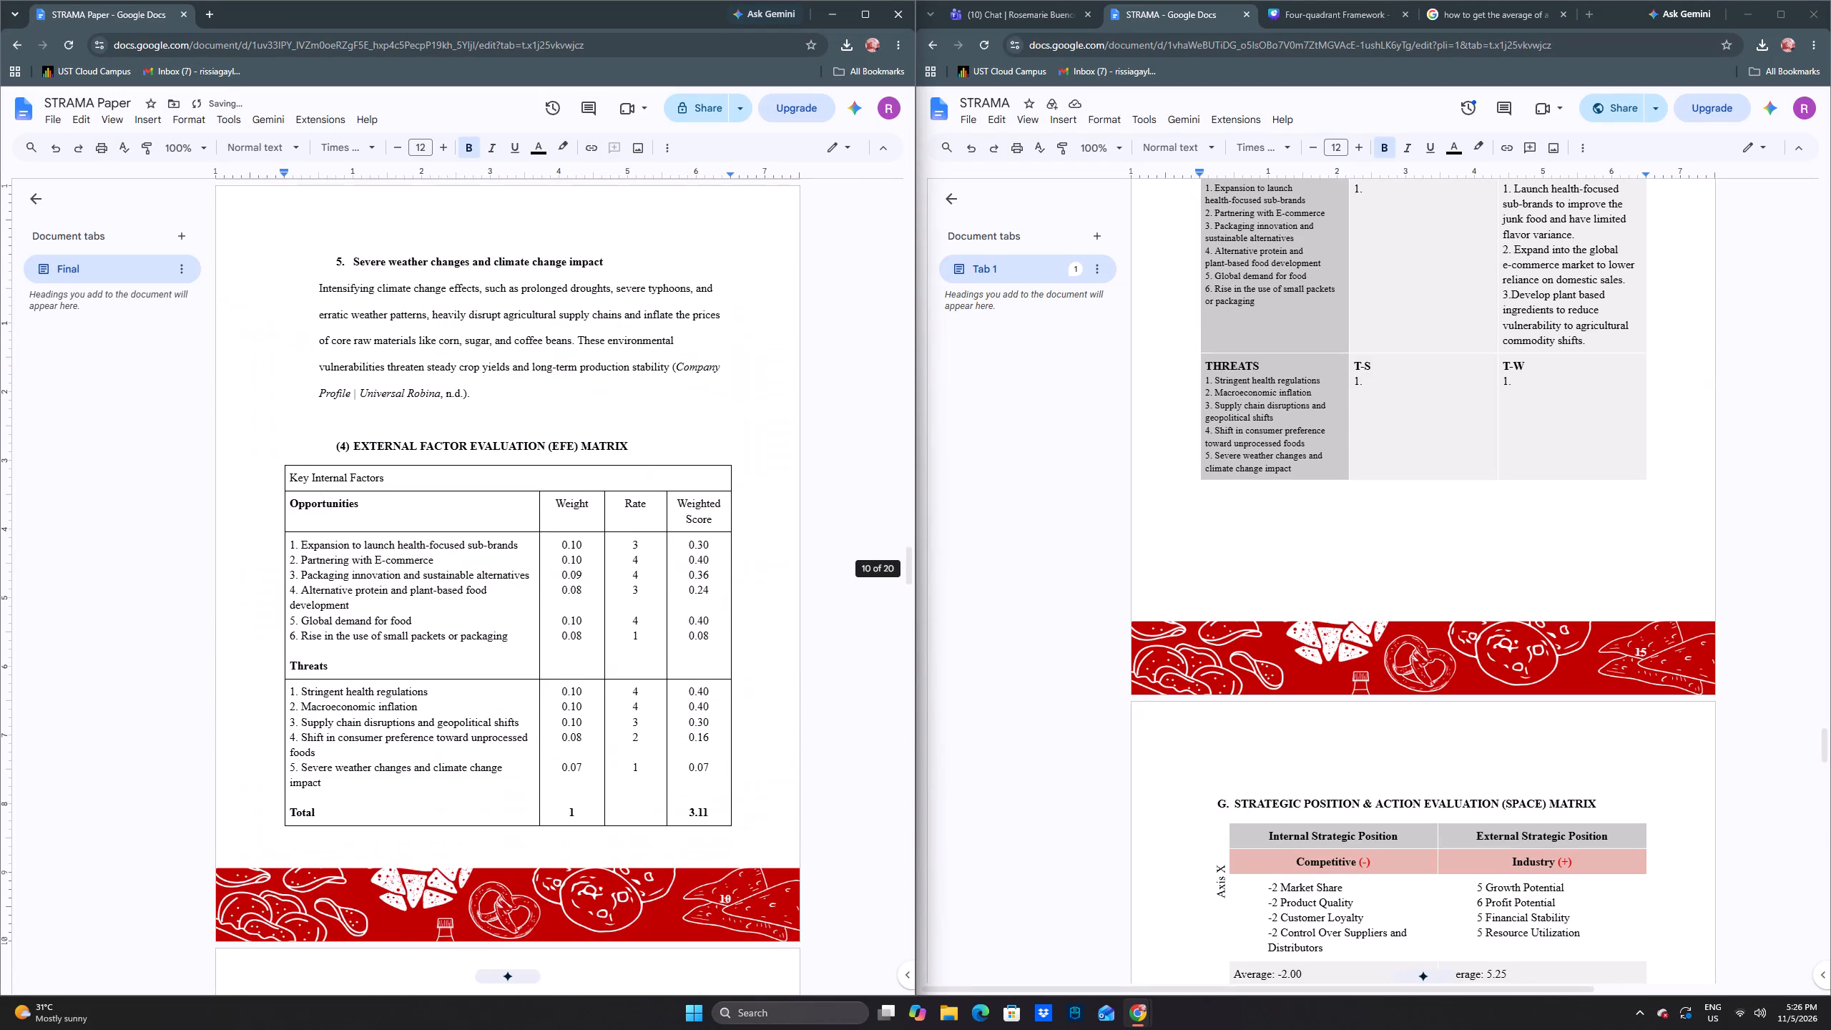
{"action": "scroll", "coordinate": [497, 360], "scroll_direction": "up", "scroll_amount": 3}
{"action": "left_click", "coordinate": [461, 447]}
{"action": "scroll", "coordinate": [519, 434], "scroll_direction": "up", "scroll_amount": 10}
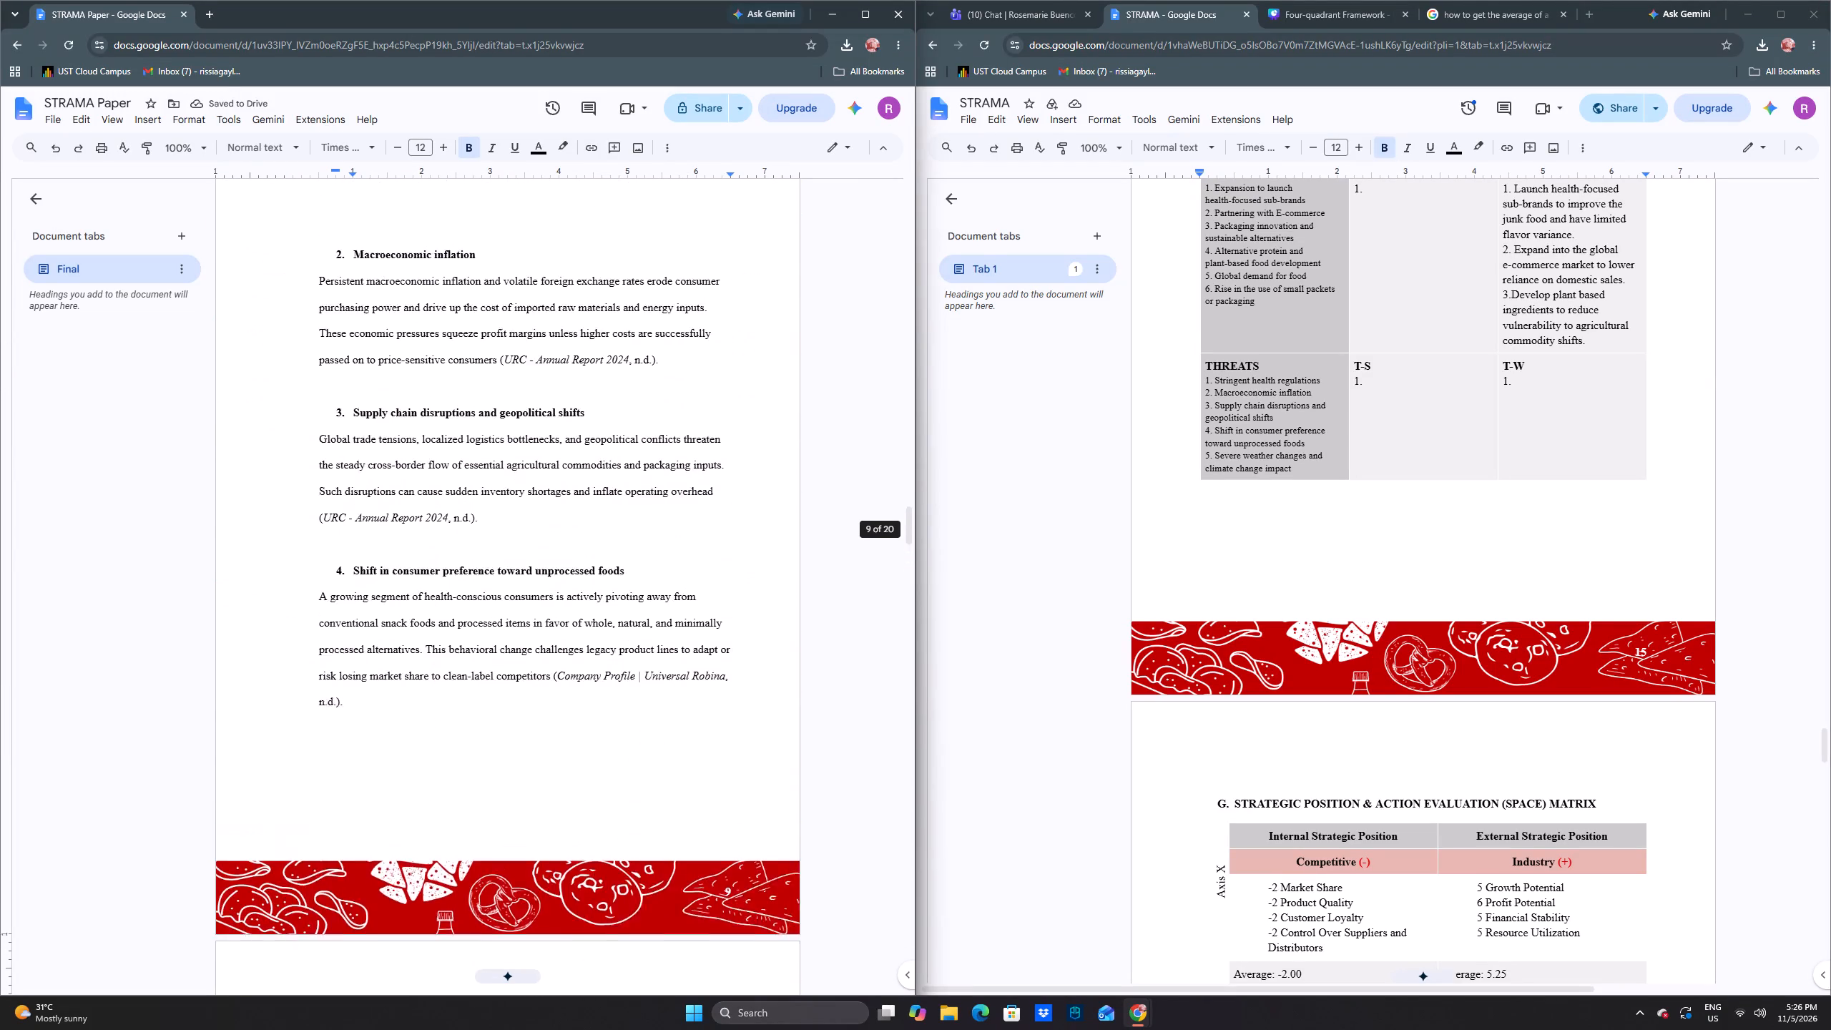
{"action": "left_click", "coordinate": [453, 398]}
{"action": "scroll", "coordinate": [461, 398], "scroll_direction": "up", "scroll_amount": 10}
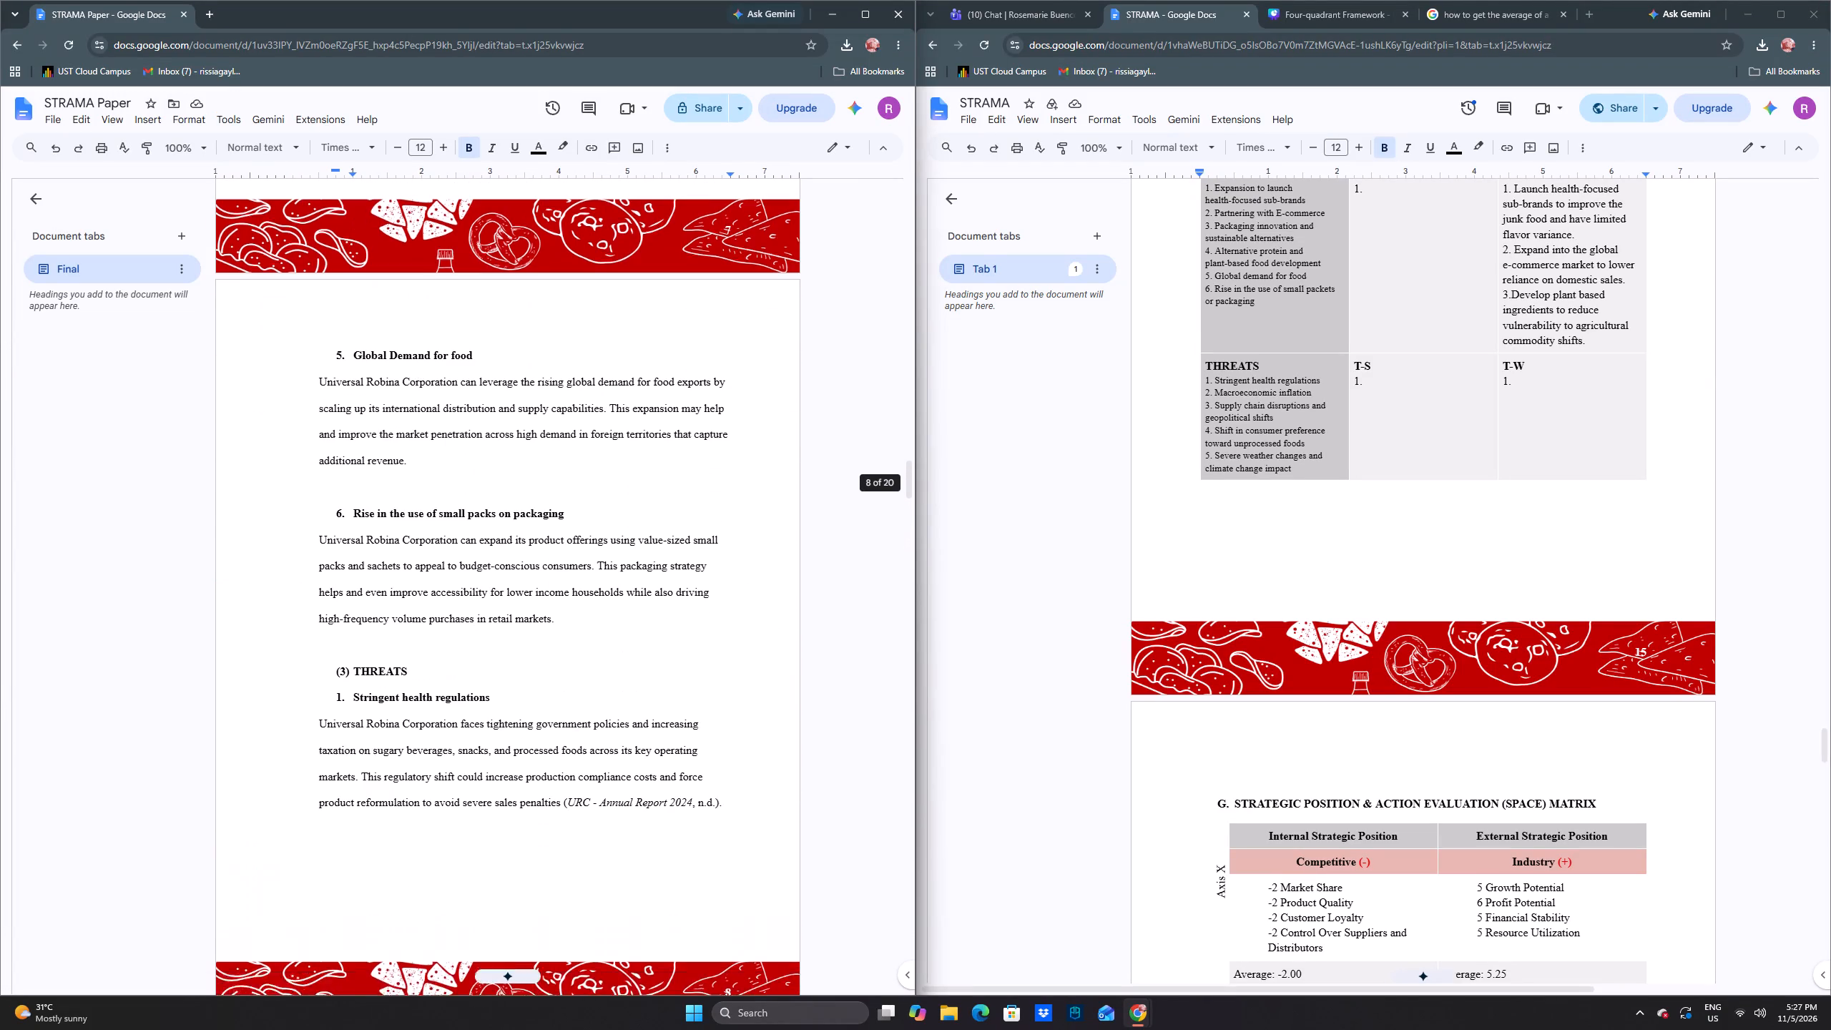
{"action": "left_click", "coordinate": [459, 351]}
{"action": "scroll", "coordinate": [460, 351], "scroll_direction": "up", "scroll_amount": 7}
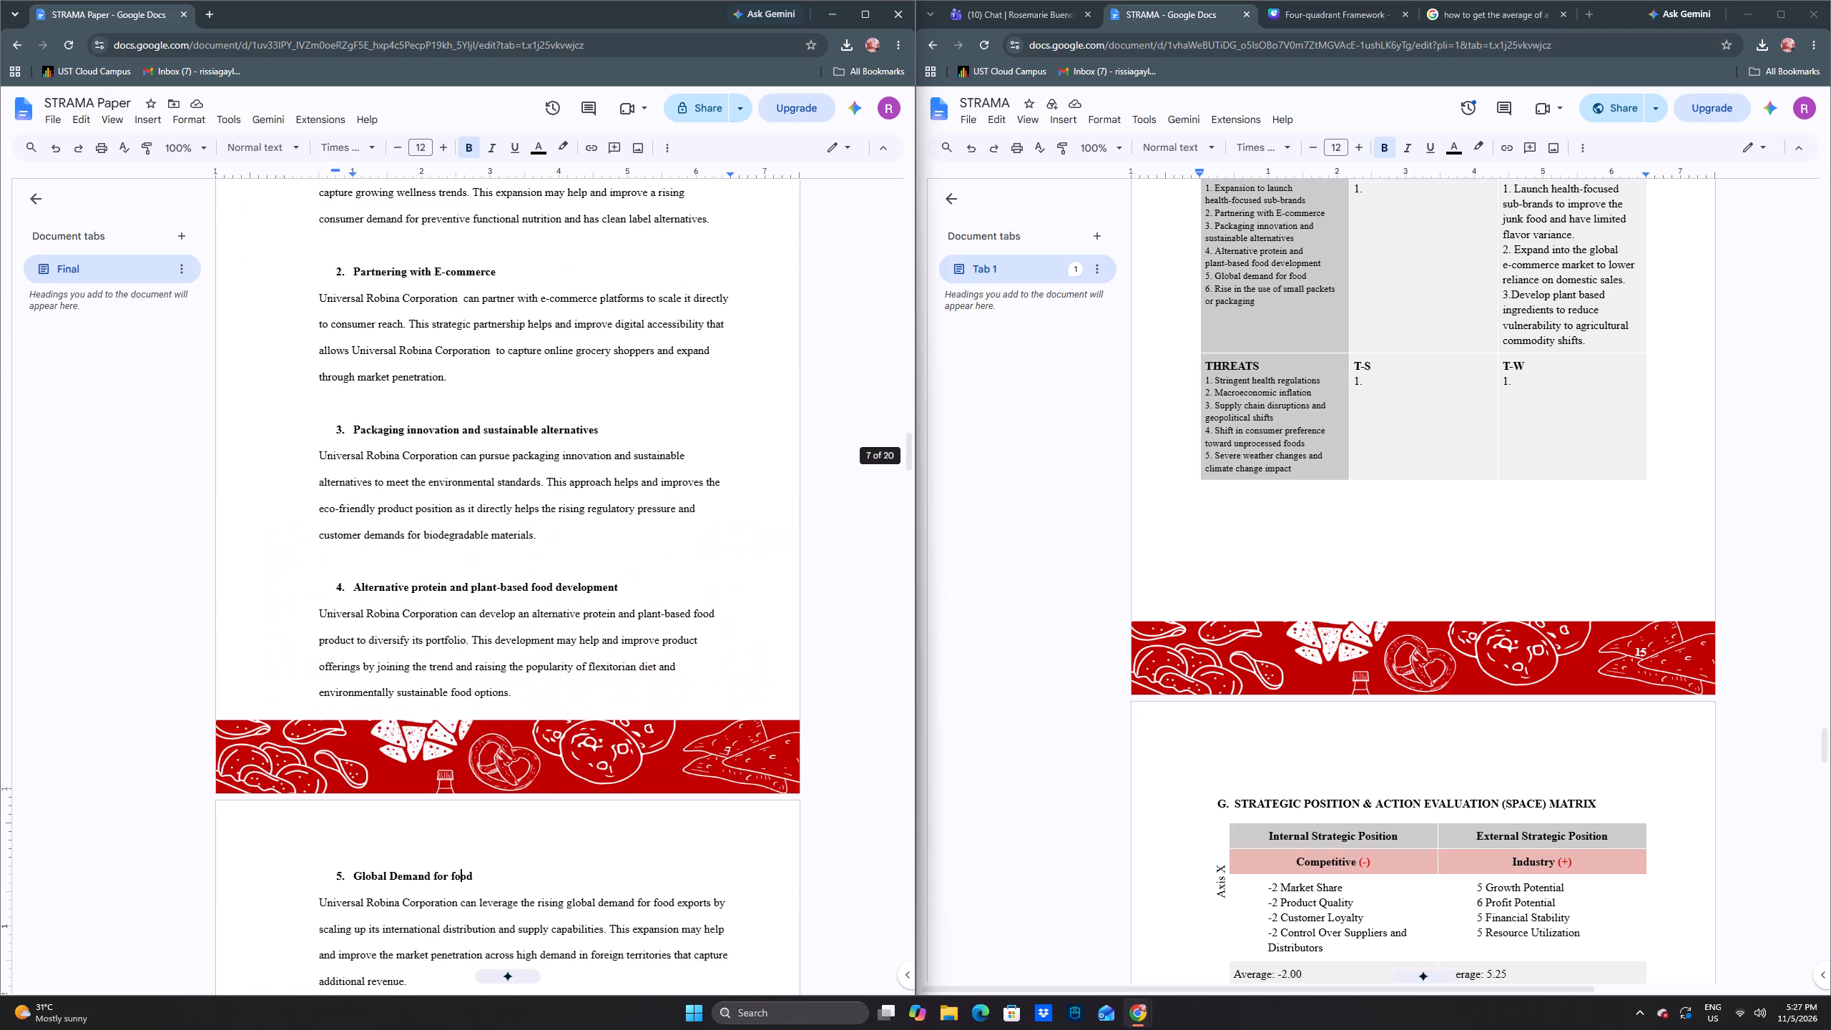
{"action": "scroll", "coordinate": [450, 344], "scroll_direction": "up", "scroll_amount": 4}
{"action": "left_click", "coordinate": [467, 373]}
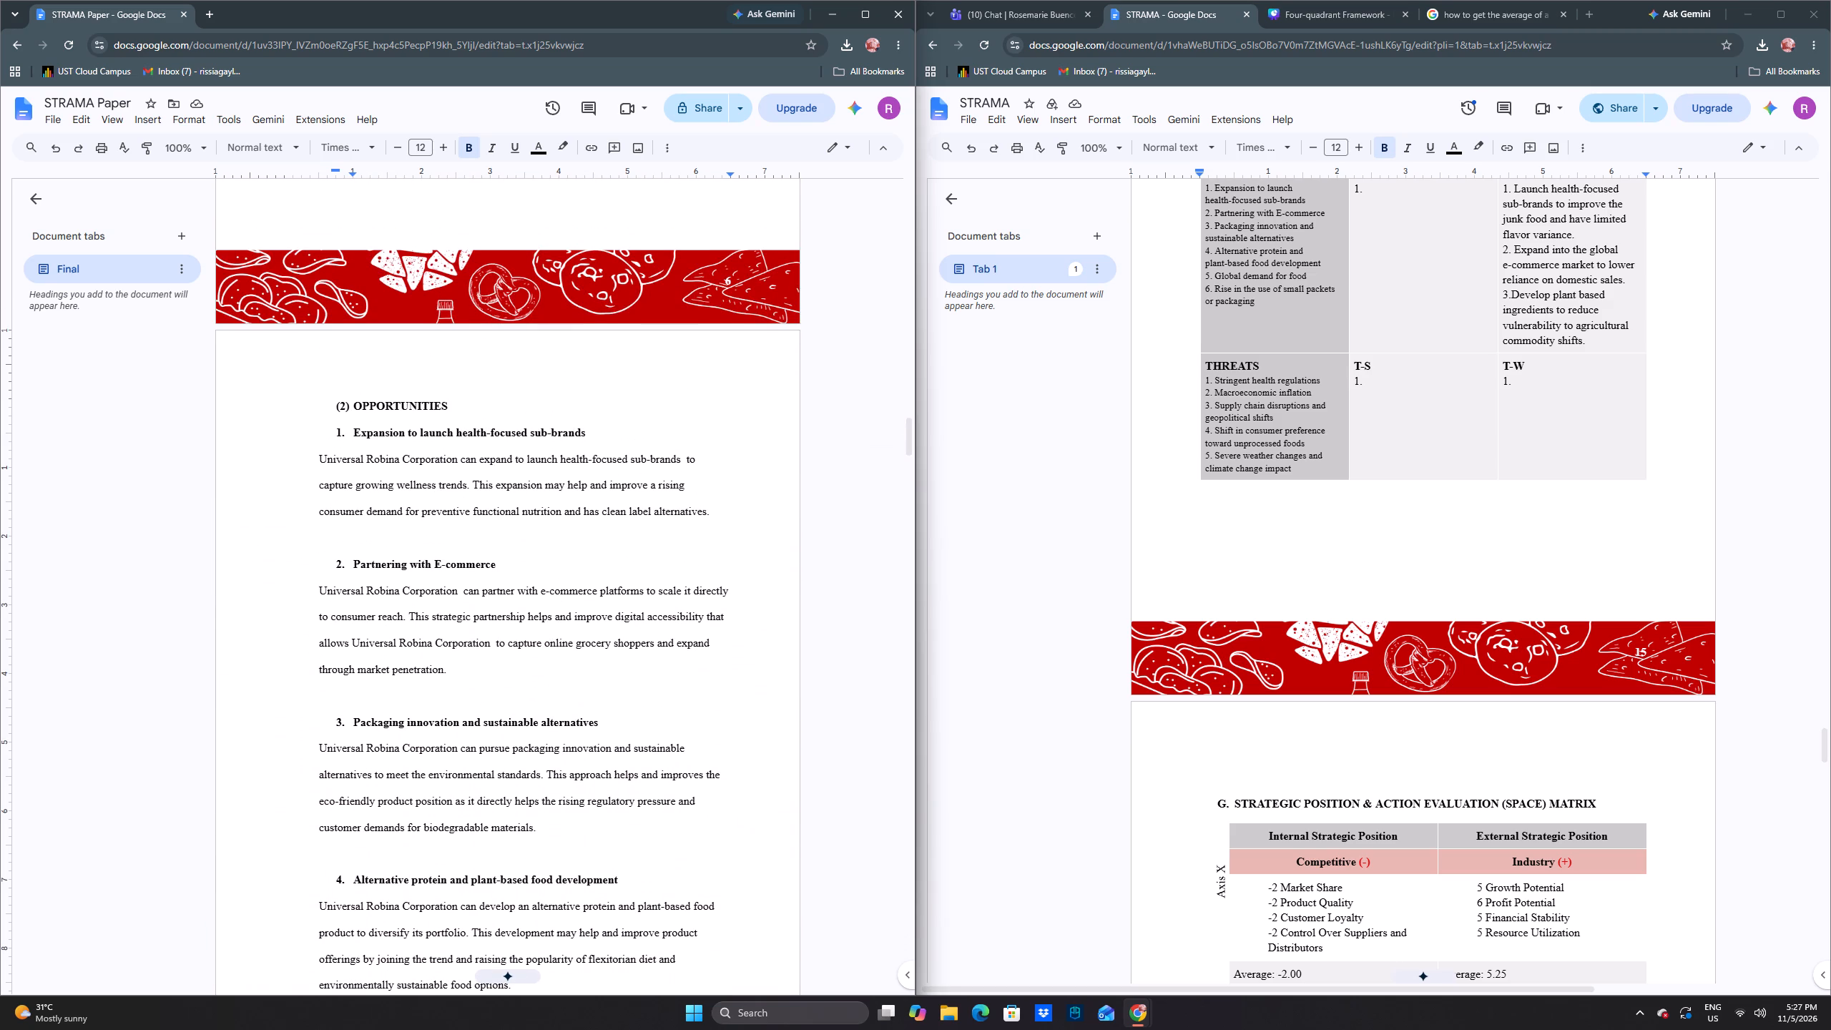
{"action": "scroll", "coordinate": [467, 373], "scroll_direction": "up", "scroll_amount": 4}
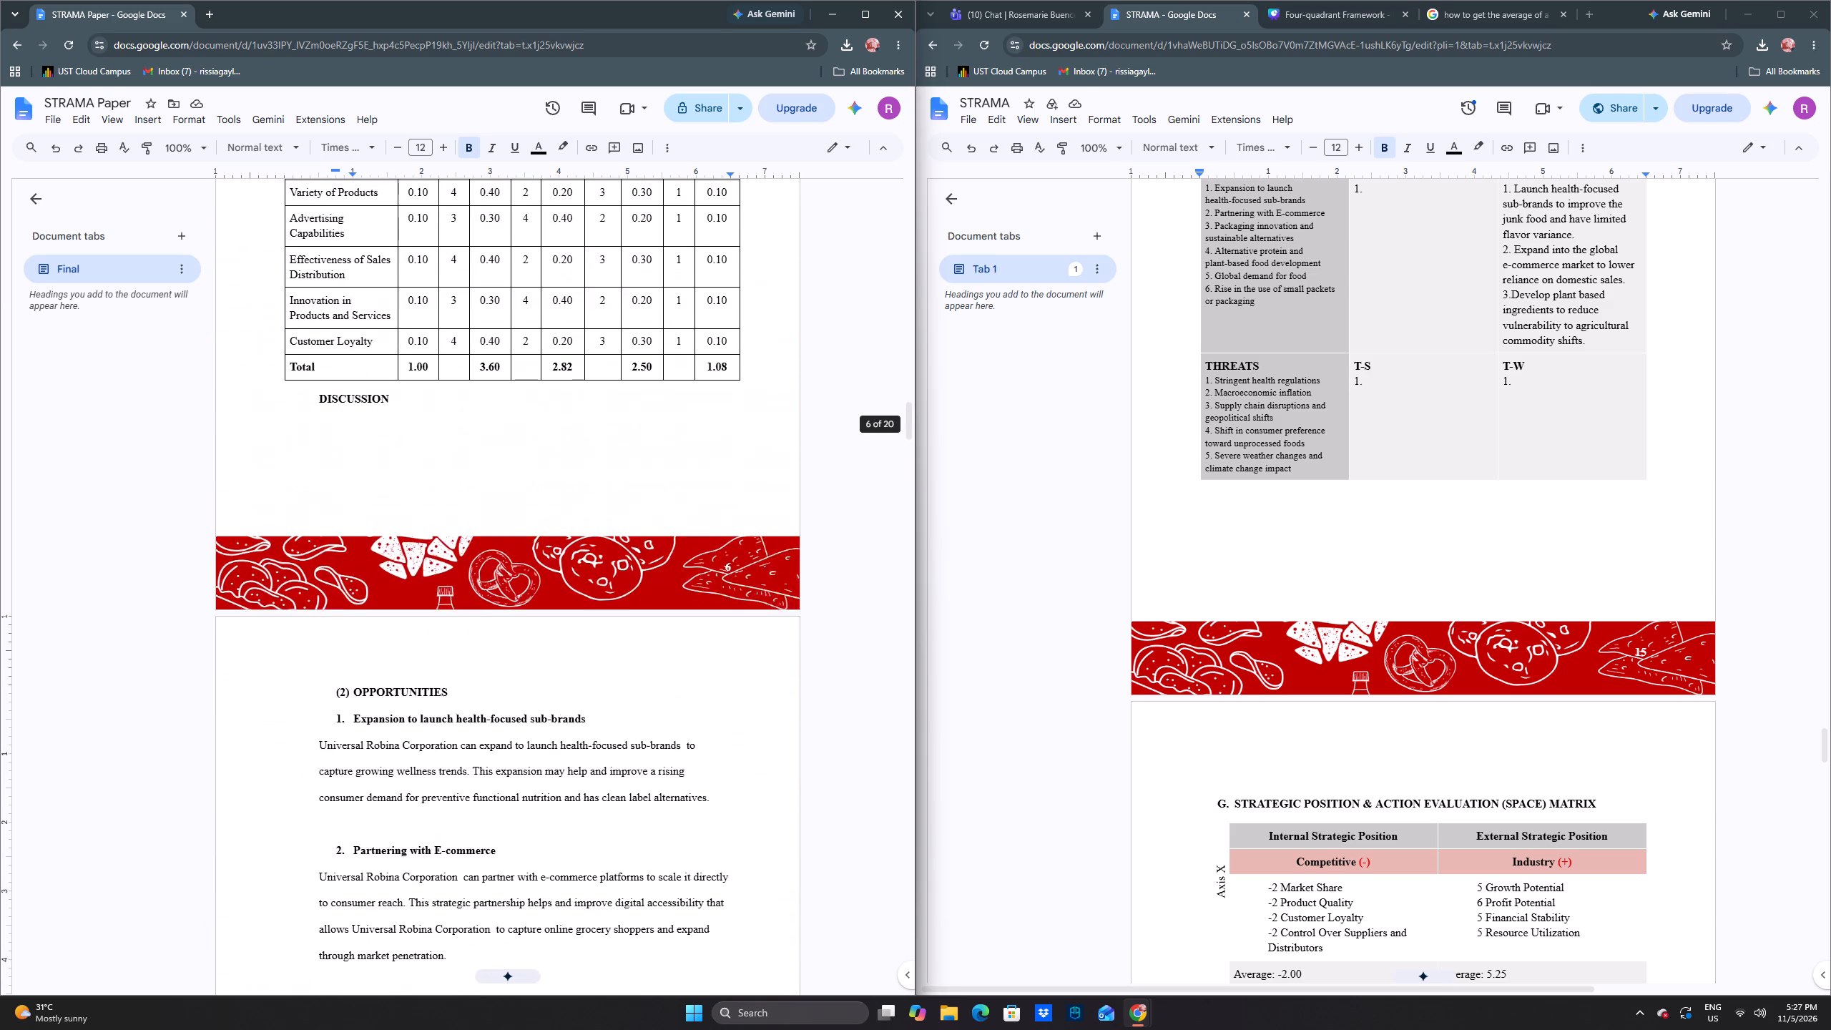
{"action": "scroll", "coordinate": [467, 373], "scroll_direction": "up", "scroll_amount": 8}
{"action": "scroll", "coordinate": [466, 372], "scroll_direction": "down", "scroll_amount": 3}
{"action": "scroll", "coordinate": [540, 483], "scroll_direction": "up", "scroll_amount": 3}
{"action": "left_click", "coordinate": [443, 467]}
{"action": "scroll", "coordinate": [458, 467], "scroll_direction": "up", "scroll_amount": 12}
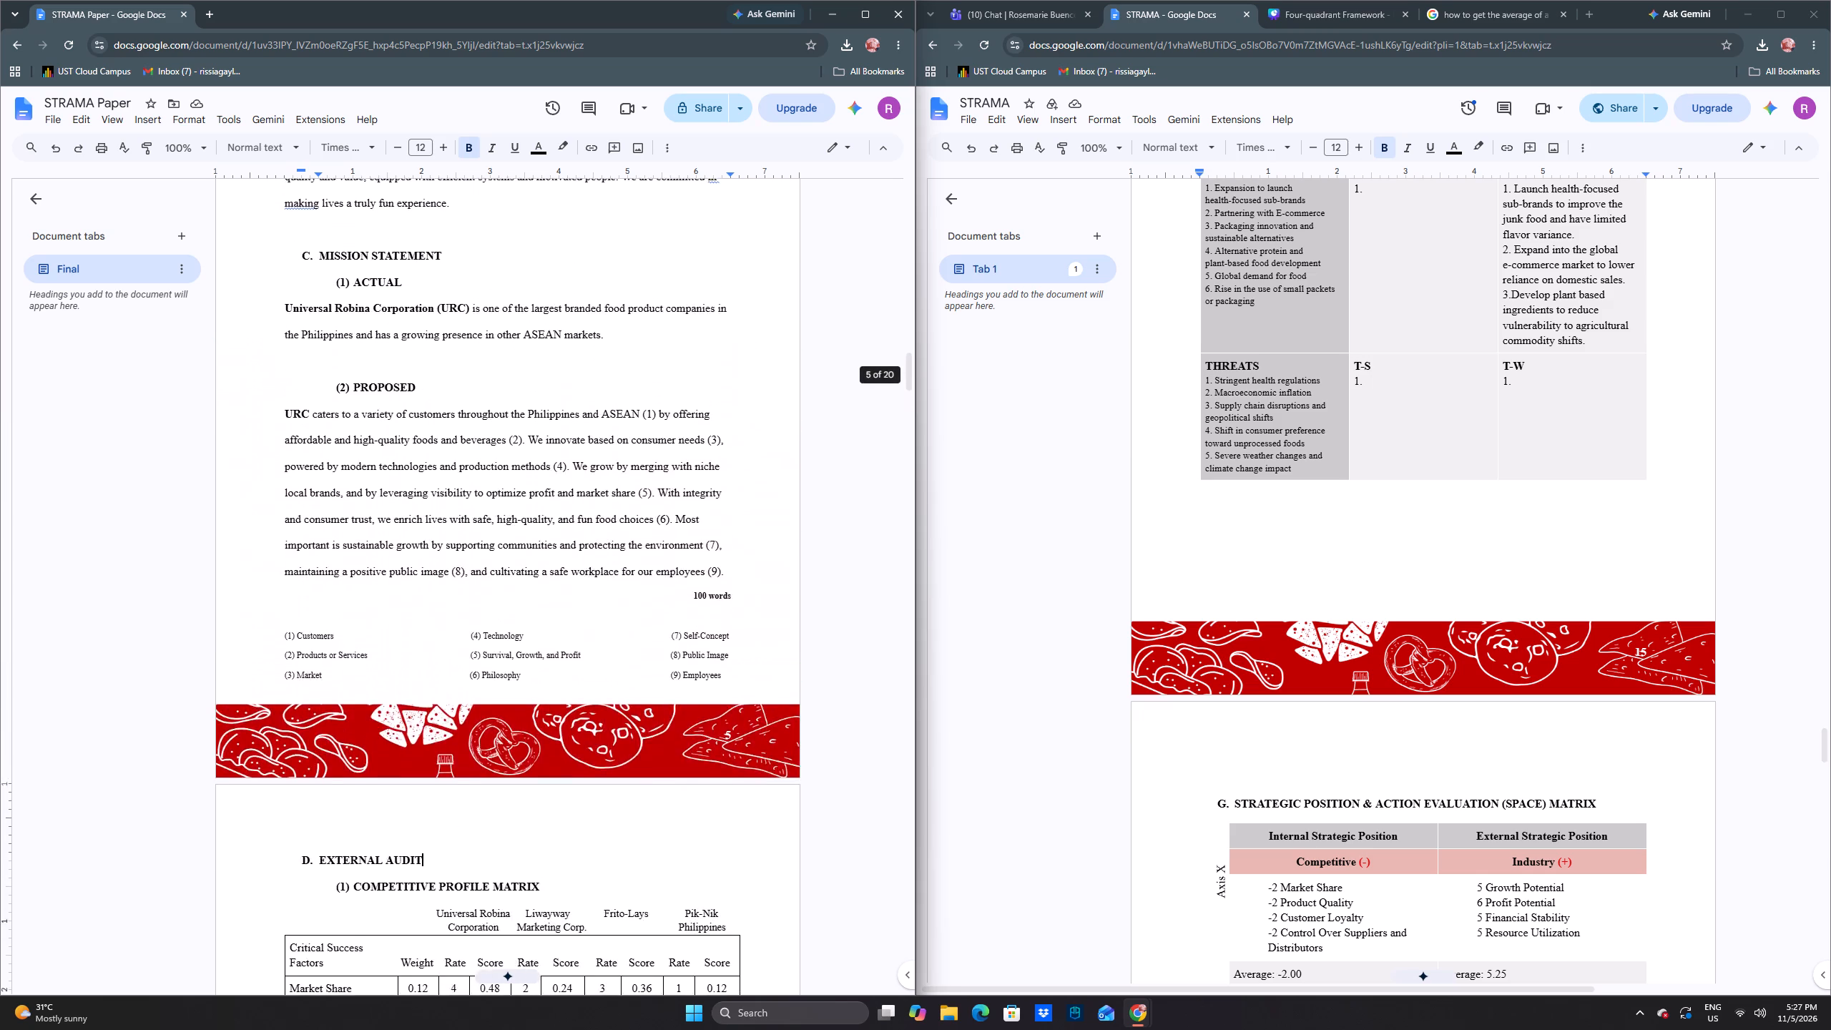
{"action": "scroll", "coordinate": [457, 461], "scroll_direction": "up", "scroll_amount": 15}
{"action": "scroll", "coordinate": [430, 456], "scroll_direction": "up", "scroll_amount": 11}
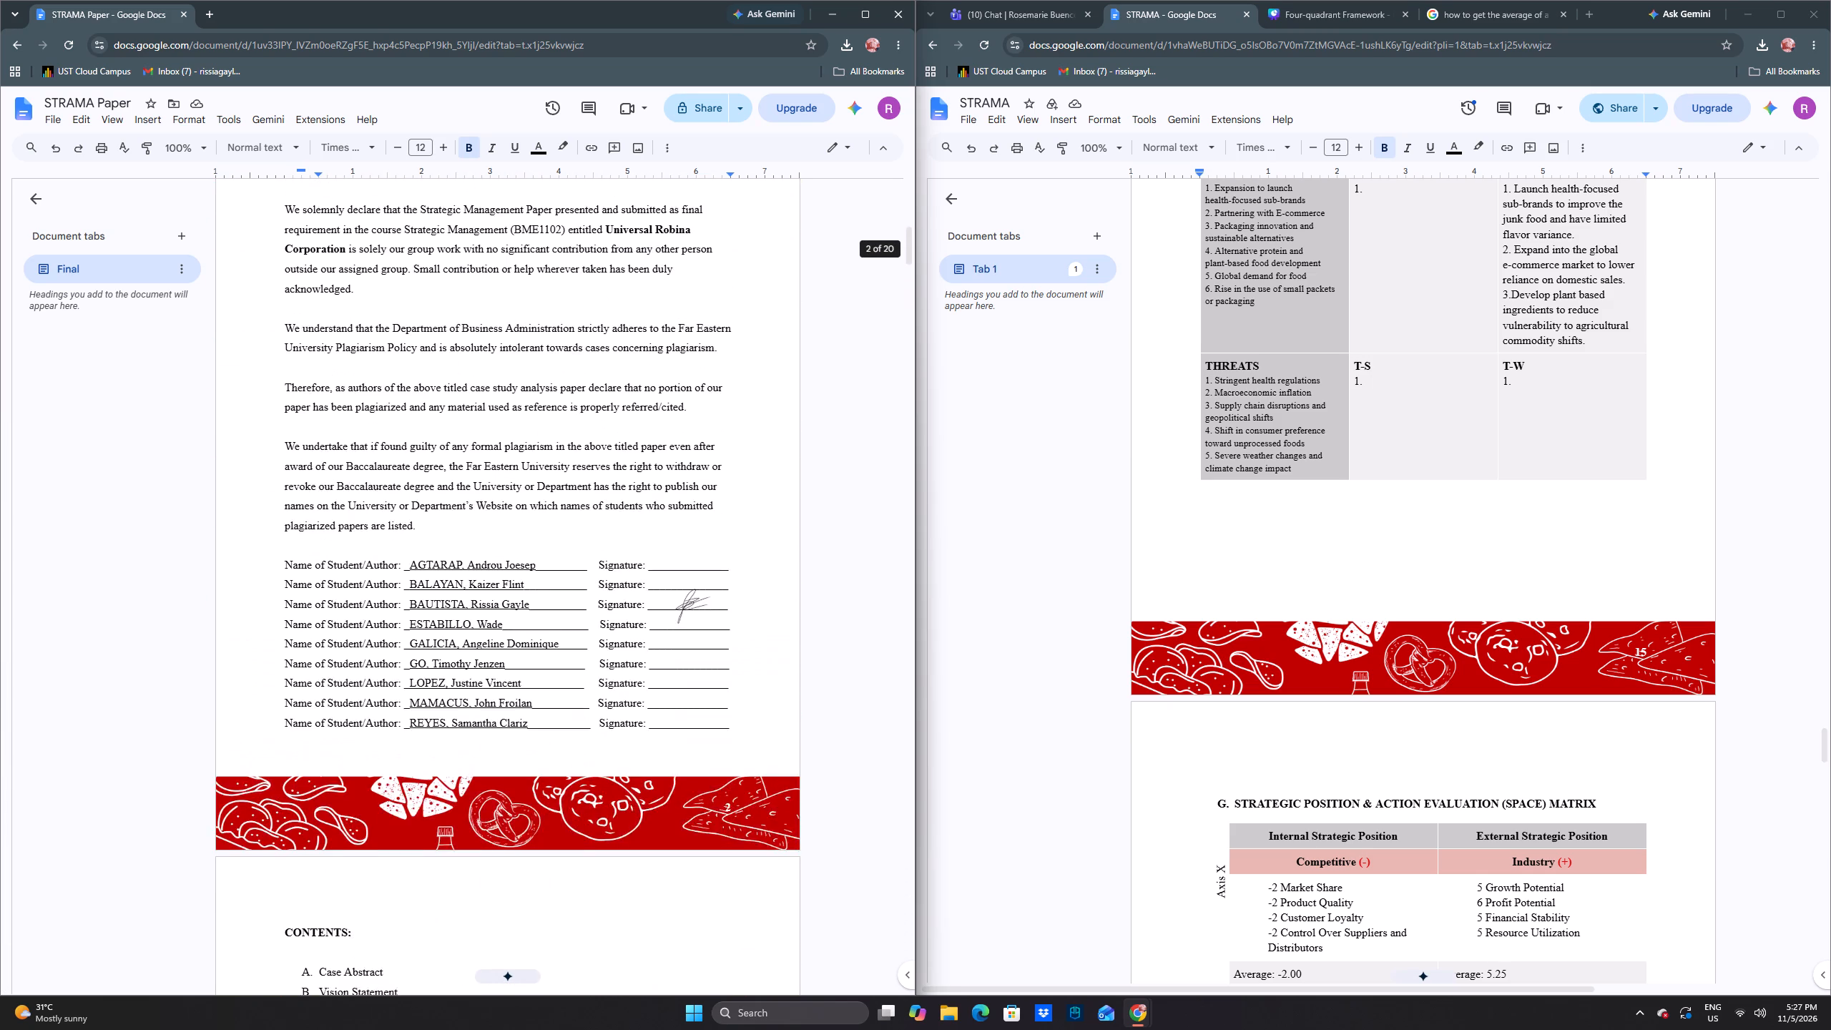
{"action": "scroll", "coordinate": [431, 466], "scroll_direction": "up", "scroll_amount": 8}
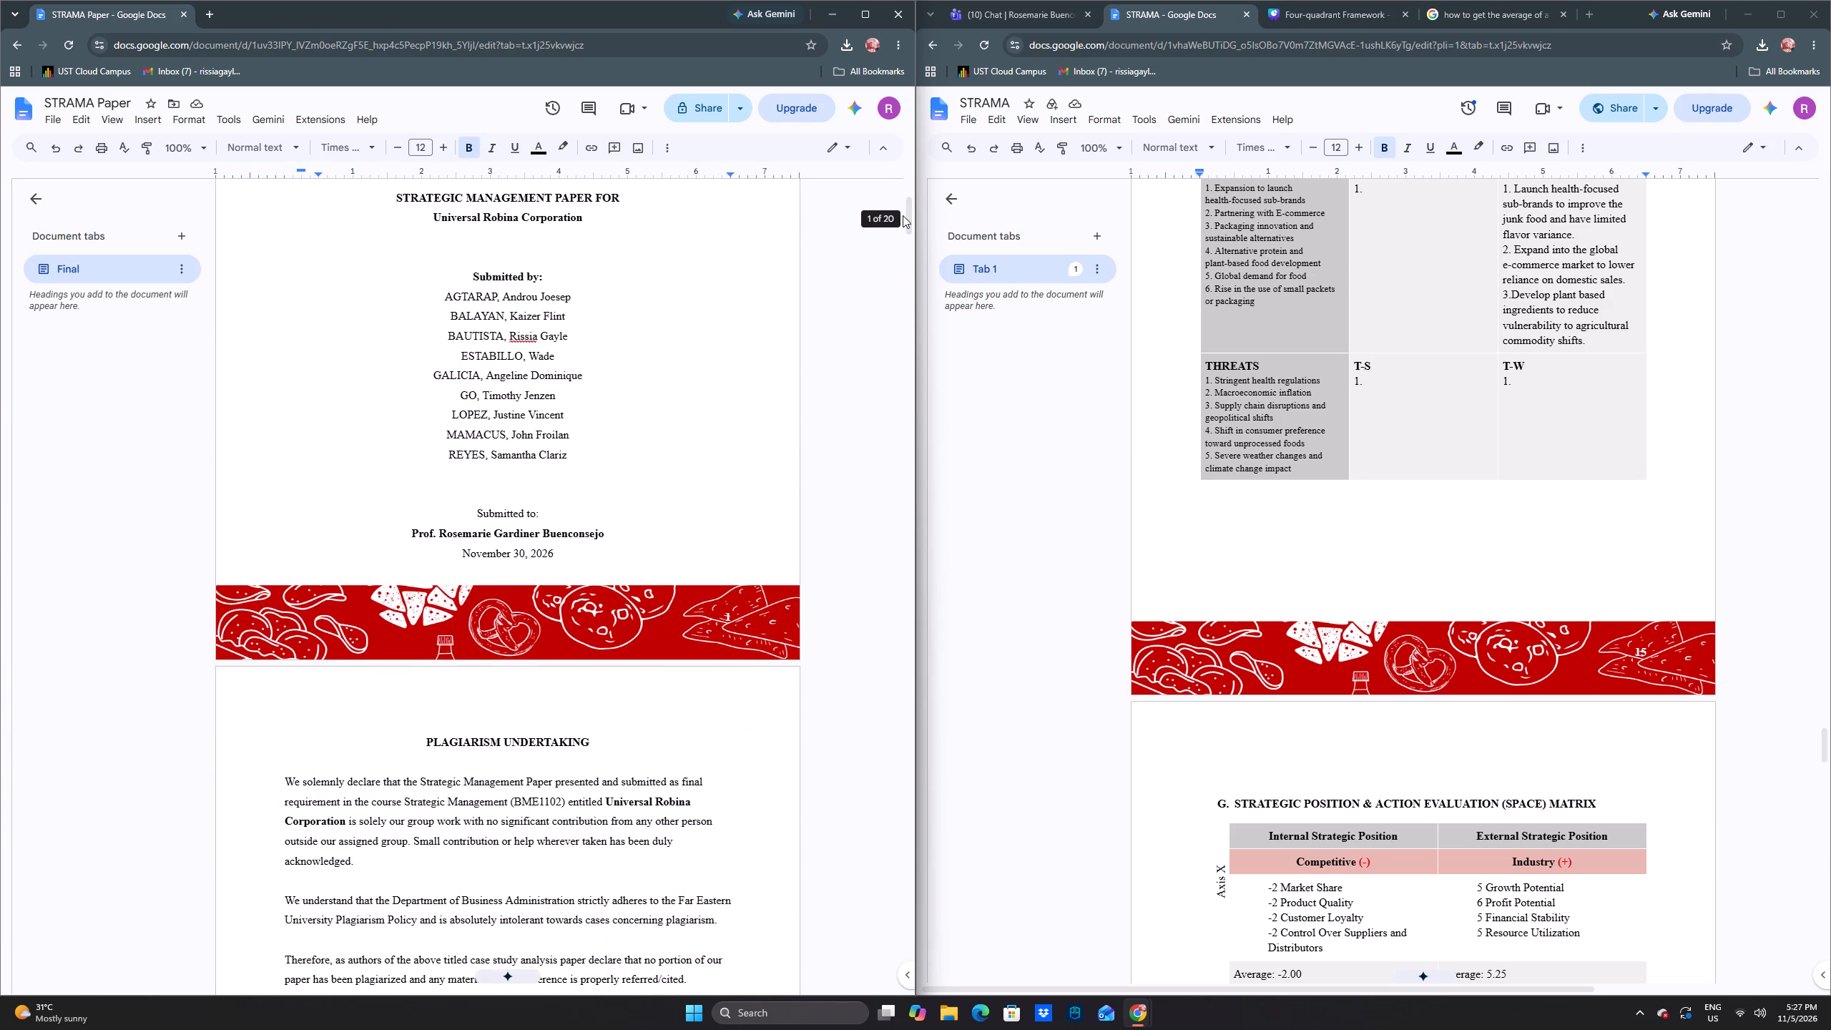
{"action": "left_click_drag", "start_coordinate": [903, 216], "coordinate": [904, 189]}
{"action": "left_click", "coordinate": [792, 297]}
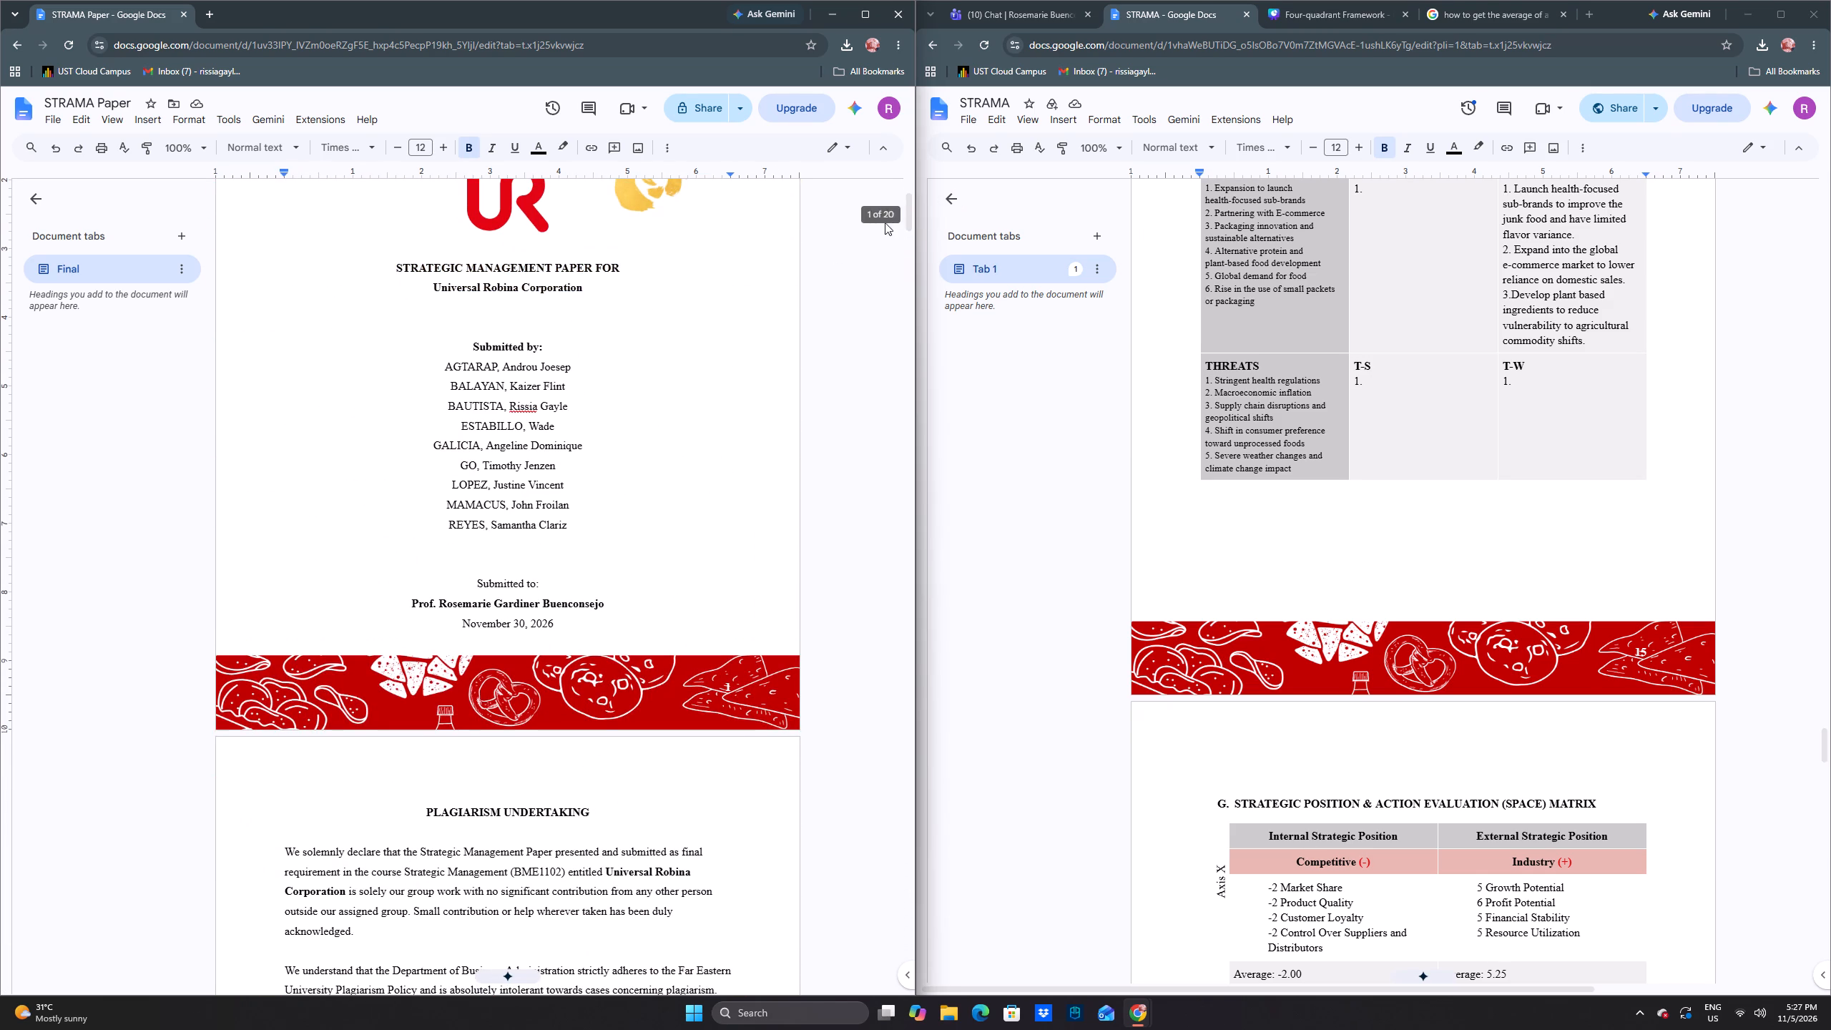
{"action": "left_click_drag", "start_coordinate": [907, 219], "coordinate": [903, 200]}
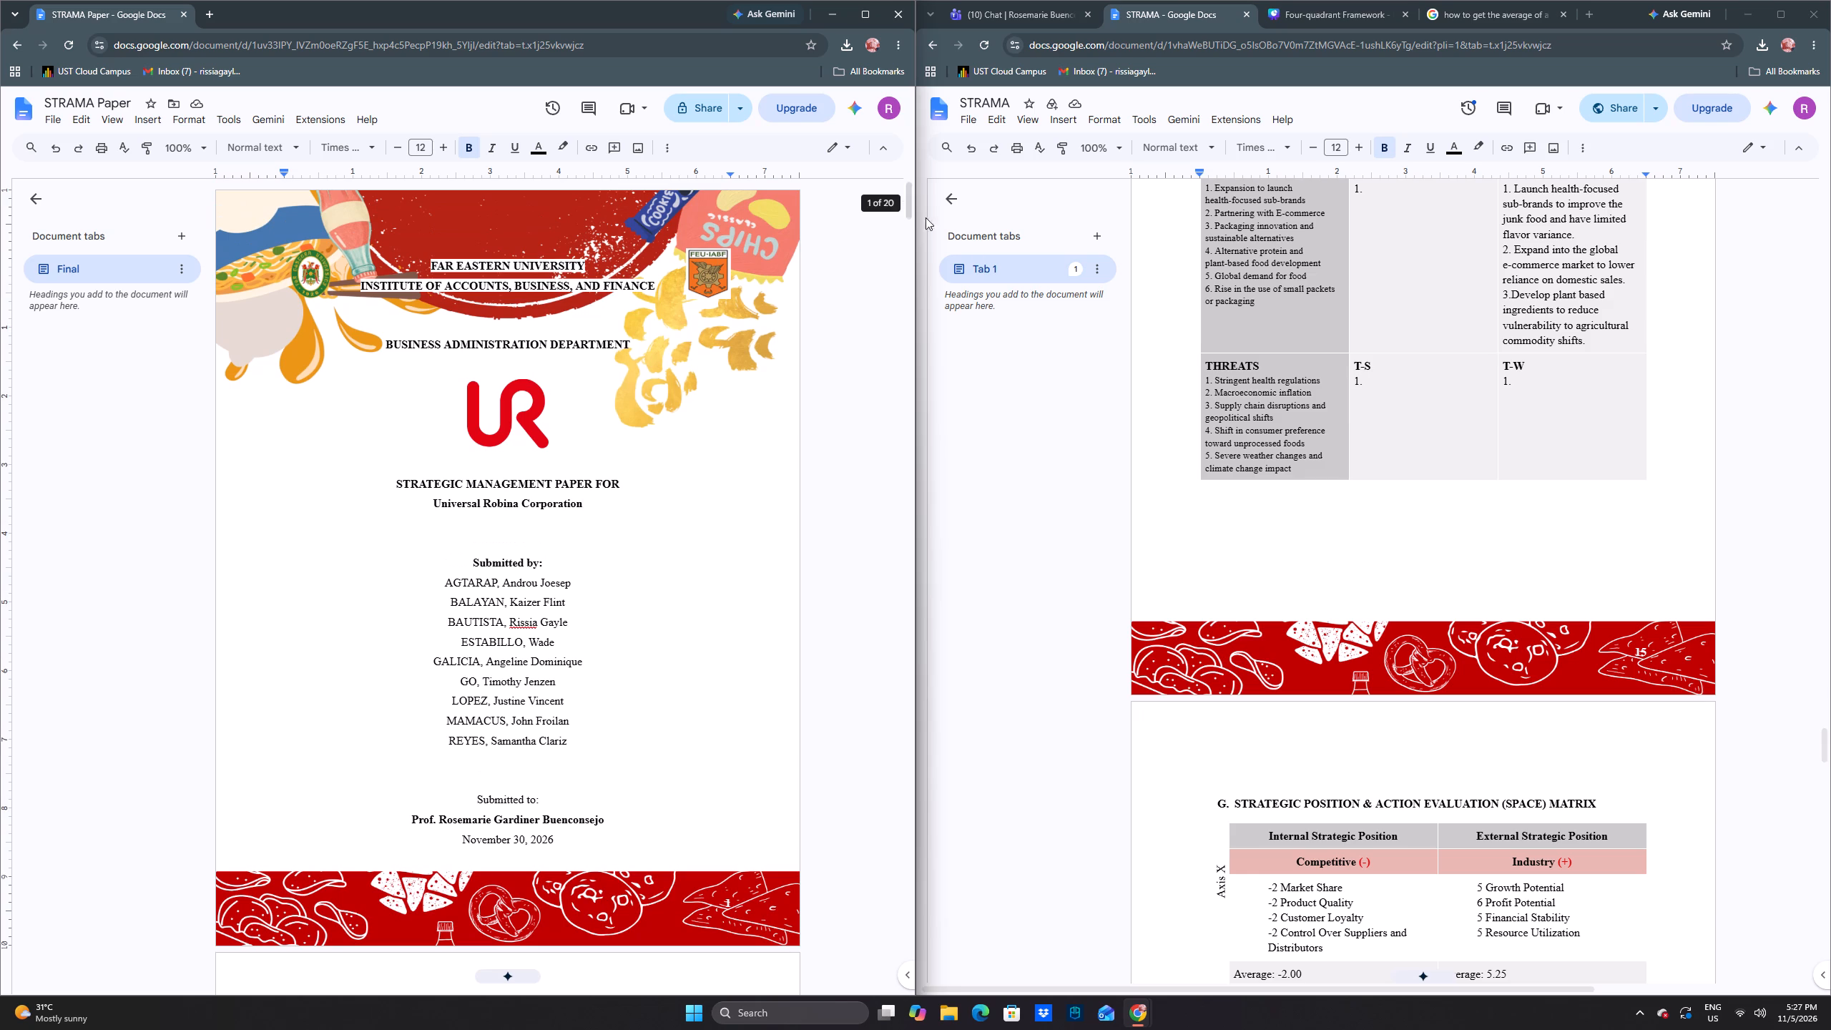
In the STRAMA document, delete the blank lines above the "J. Quantitative Strategic Planning Matrix (QSPM)" heading.
{"action": "scroll", "coordinate": [1323, 373], "scroll_direction": "up", "scroll_amount": 6}
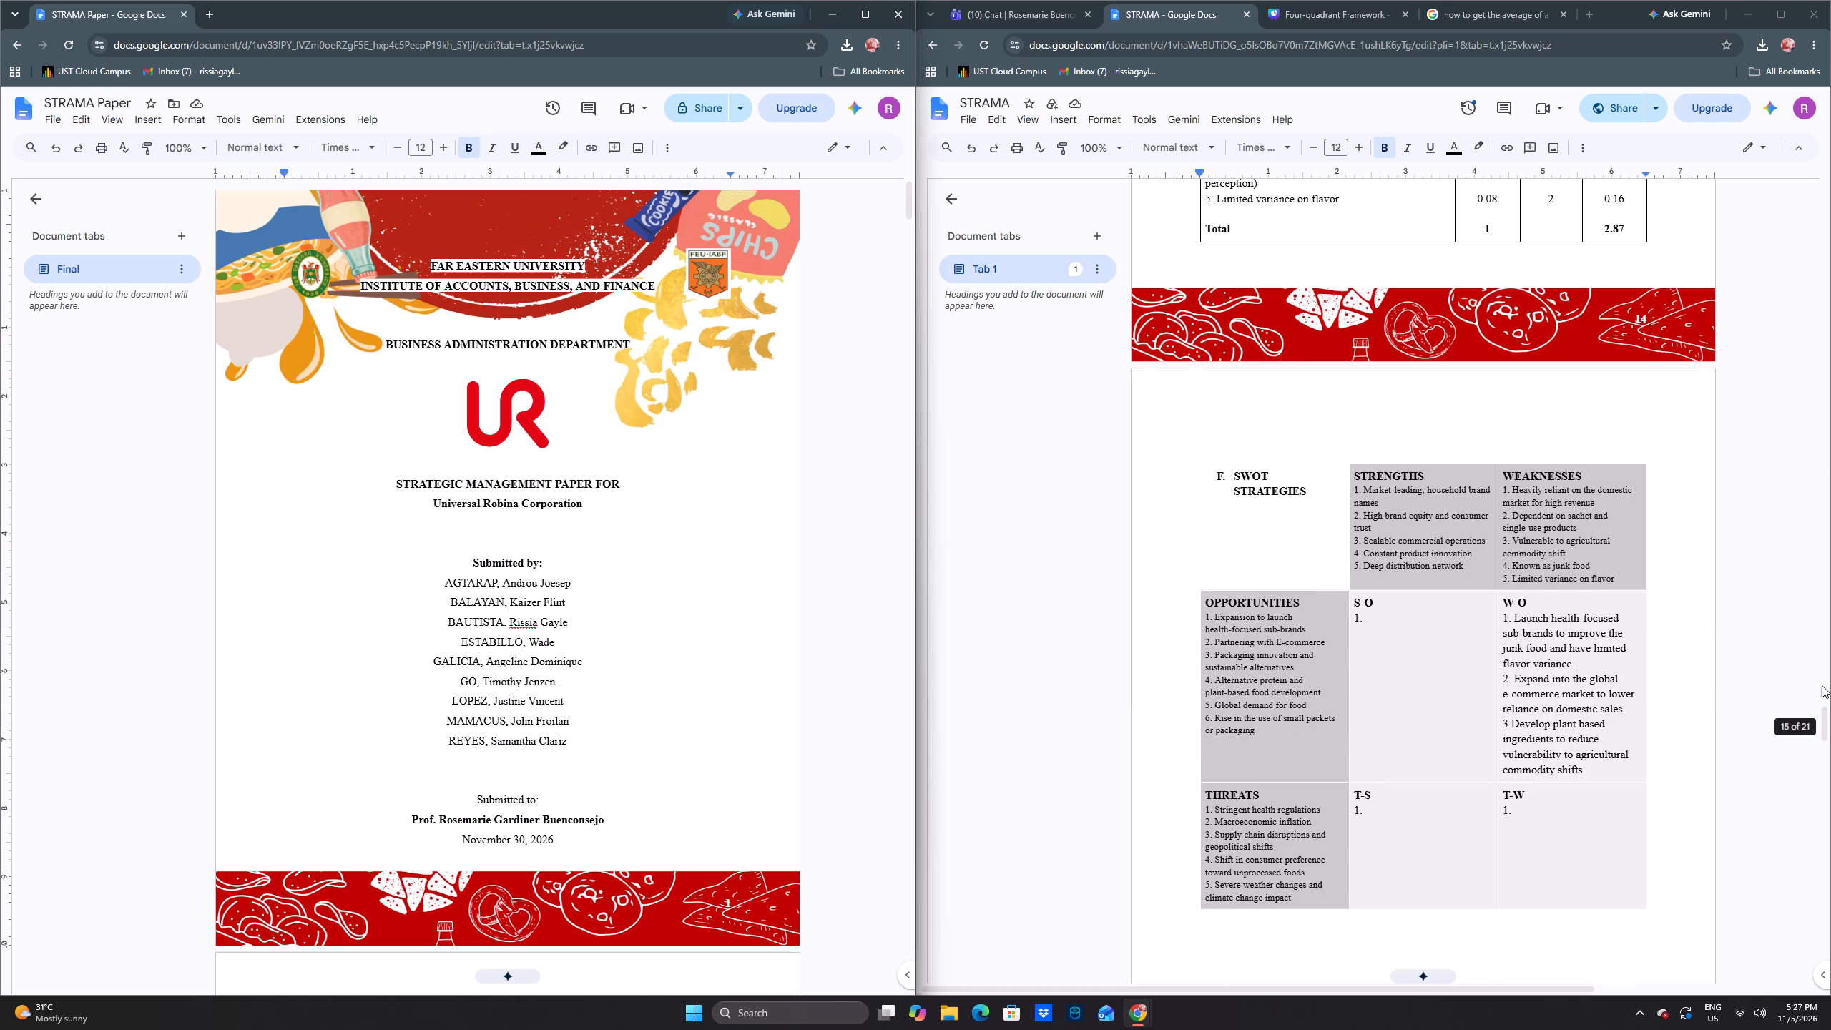
{"action": "left_click_drag", "start_coordinate": [1822, 732], "coordinate": [1830, 189]}
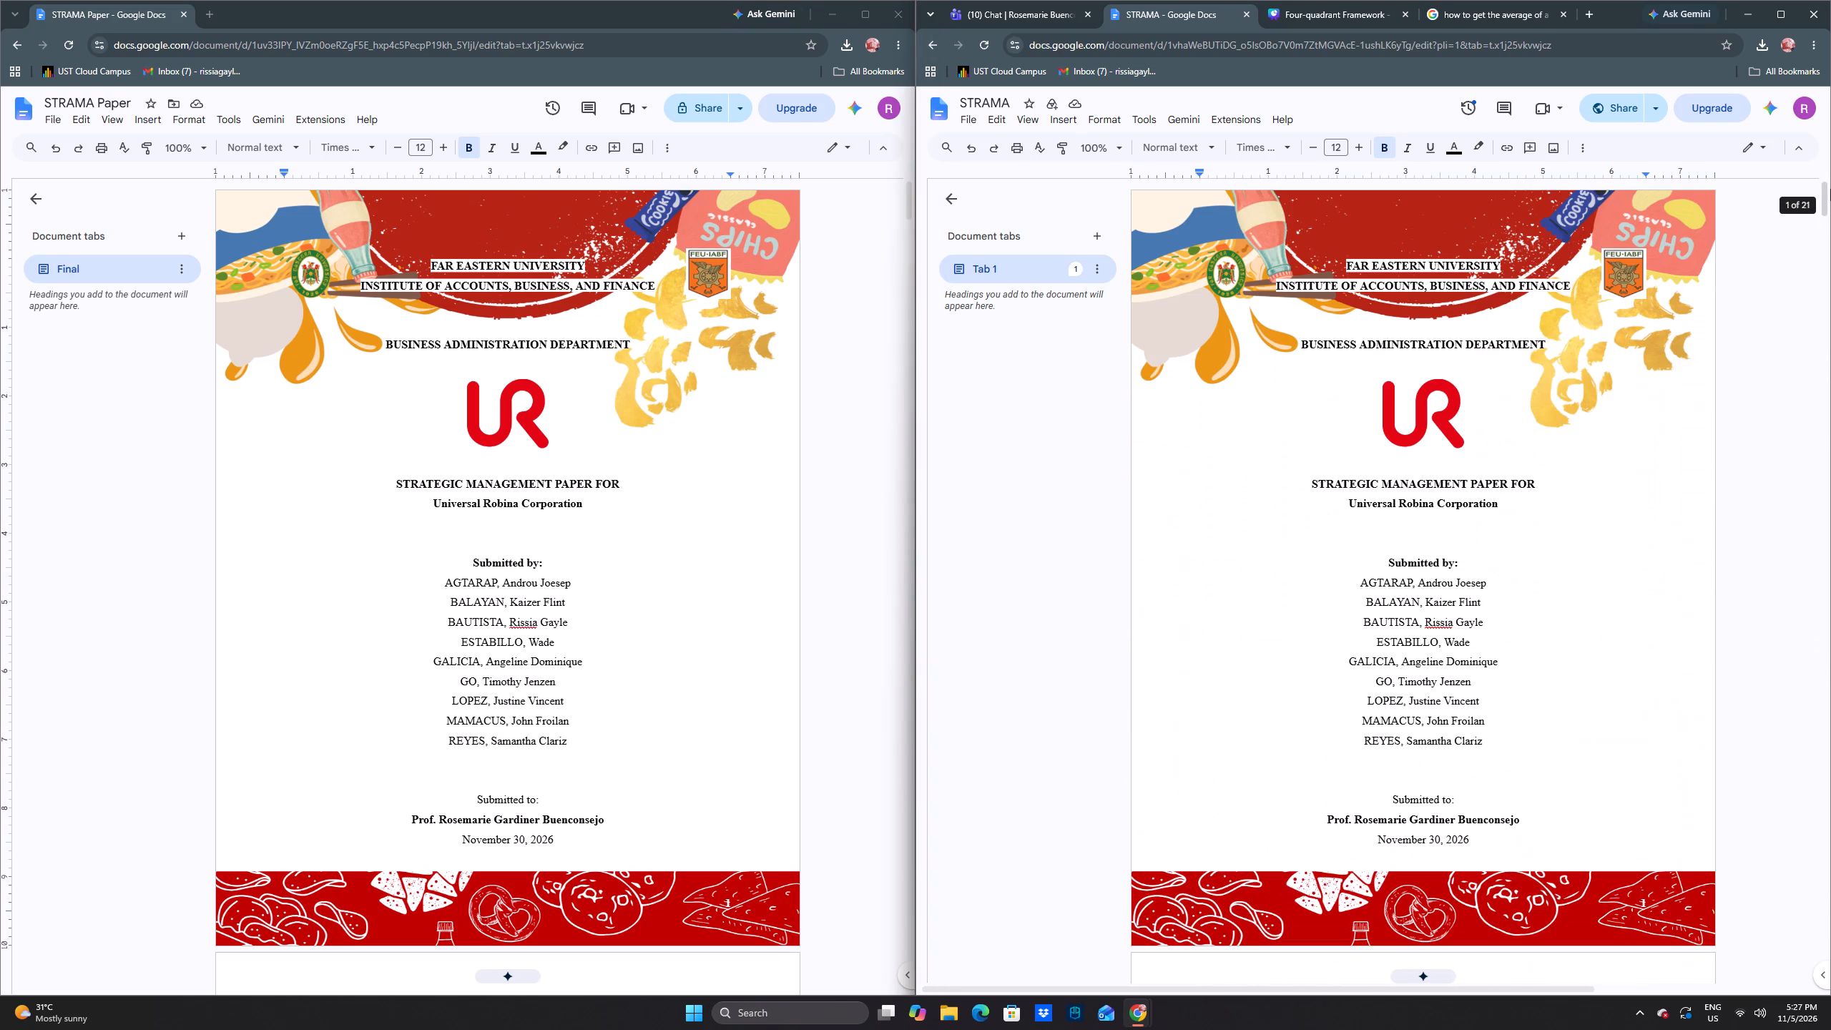
{"action": "left_click_drag", "start_coordinate": [1830, 189], "coordinate": [1830, 961]}
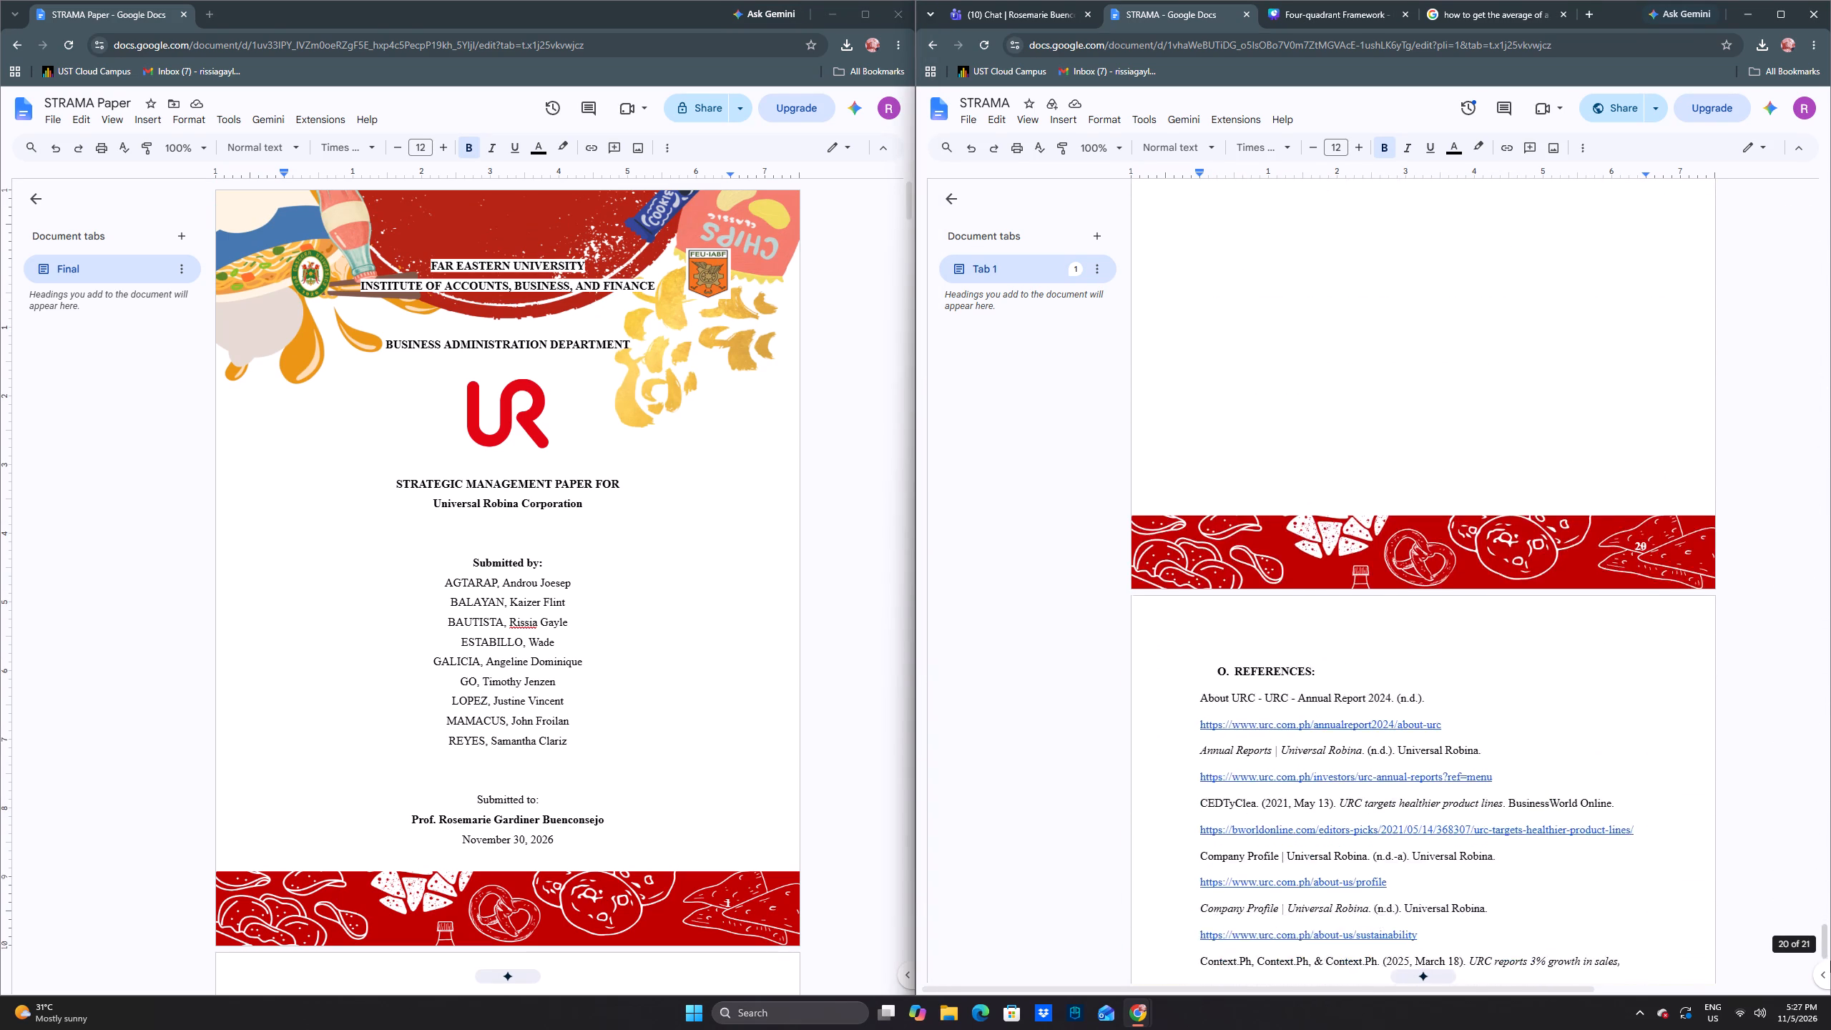
{"action": "left_click_drag", "start_coordinate": [1830, 961], "coordinate": [1818, 894]}
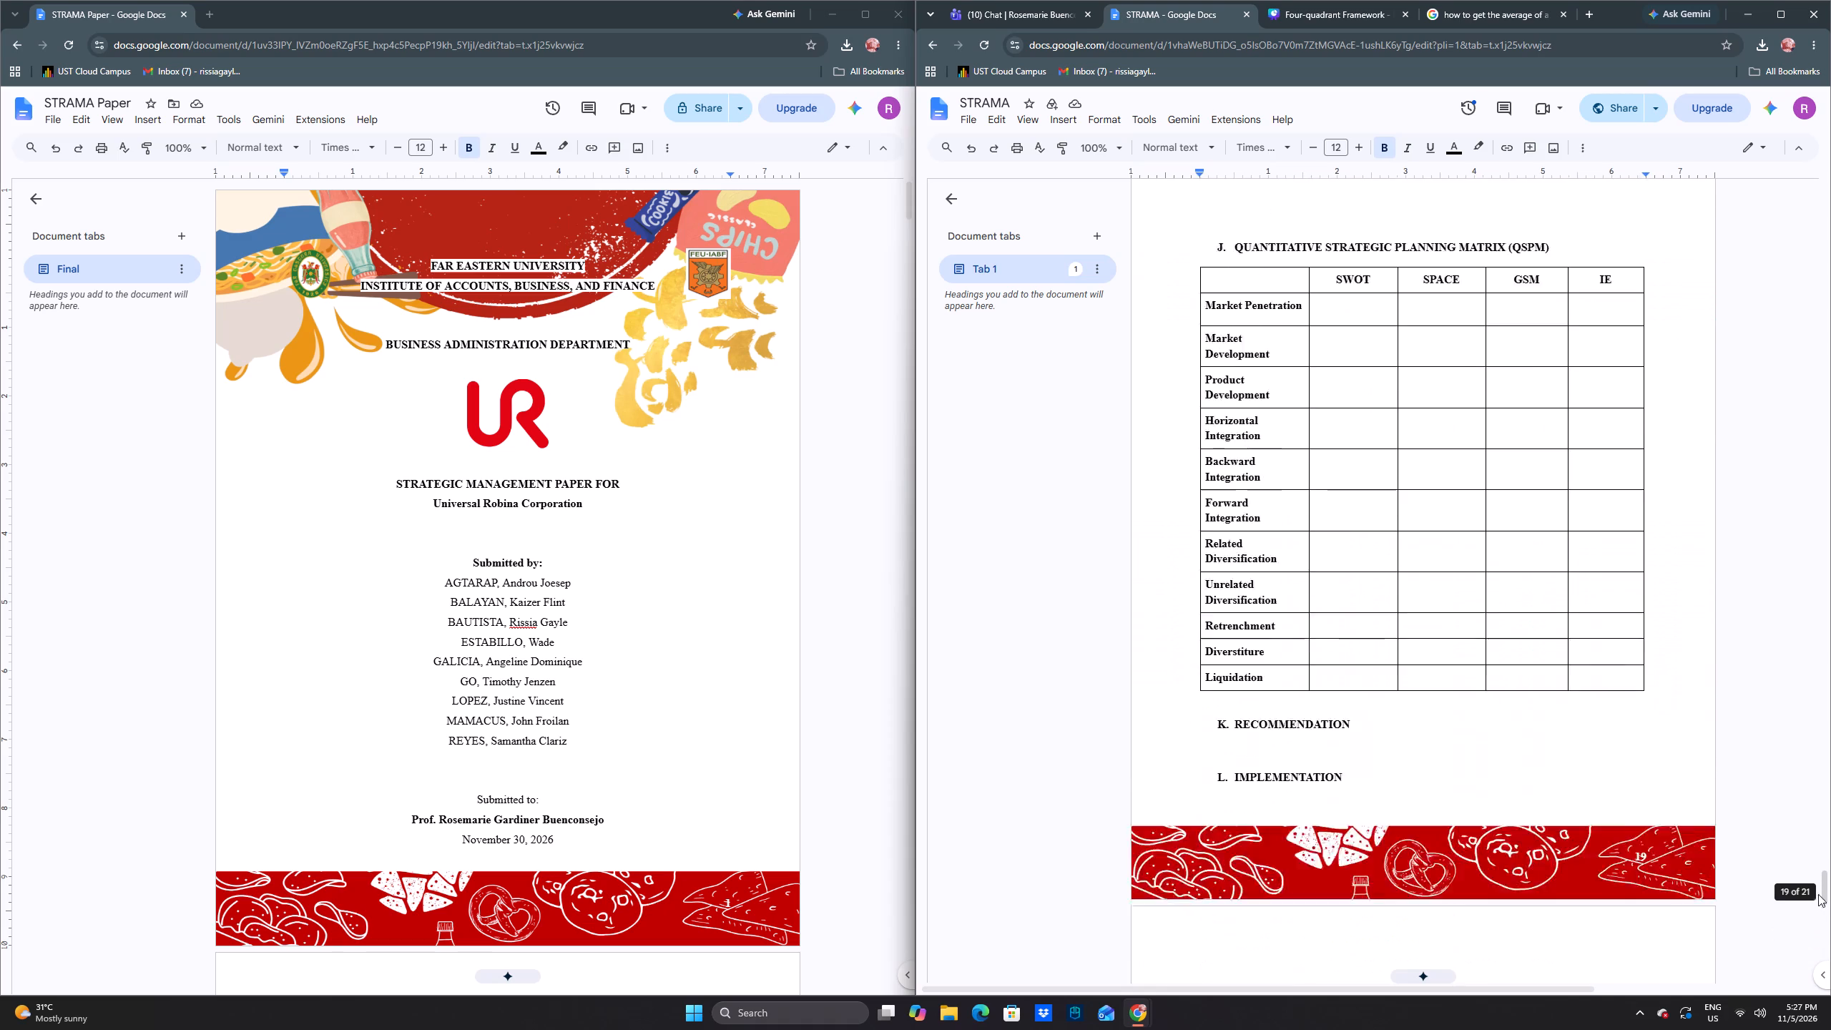
{"action": "left_click_drag", "start_coordinate": [1818, 894], "coordinate": [1806, 874]}
{"action": "left_click", "coordinate": [1475, 644]}
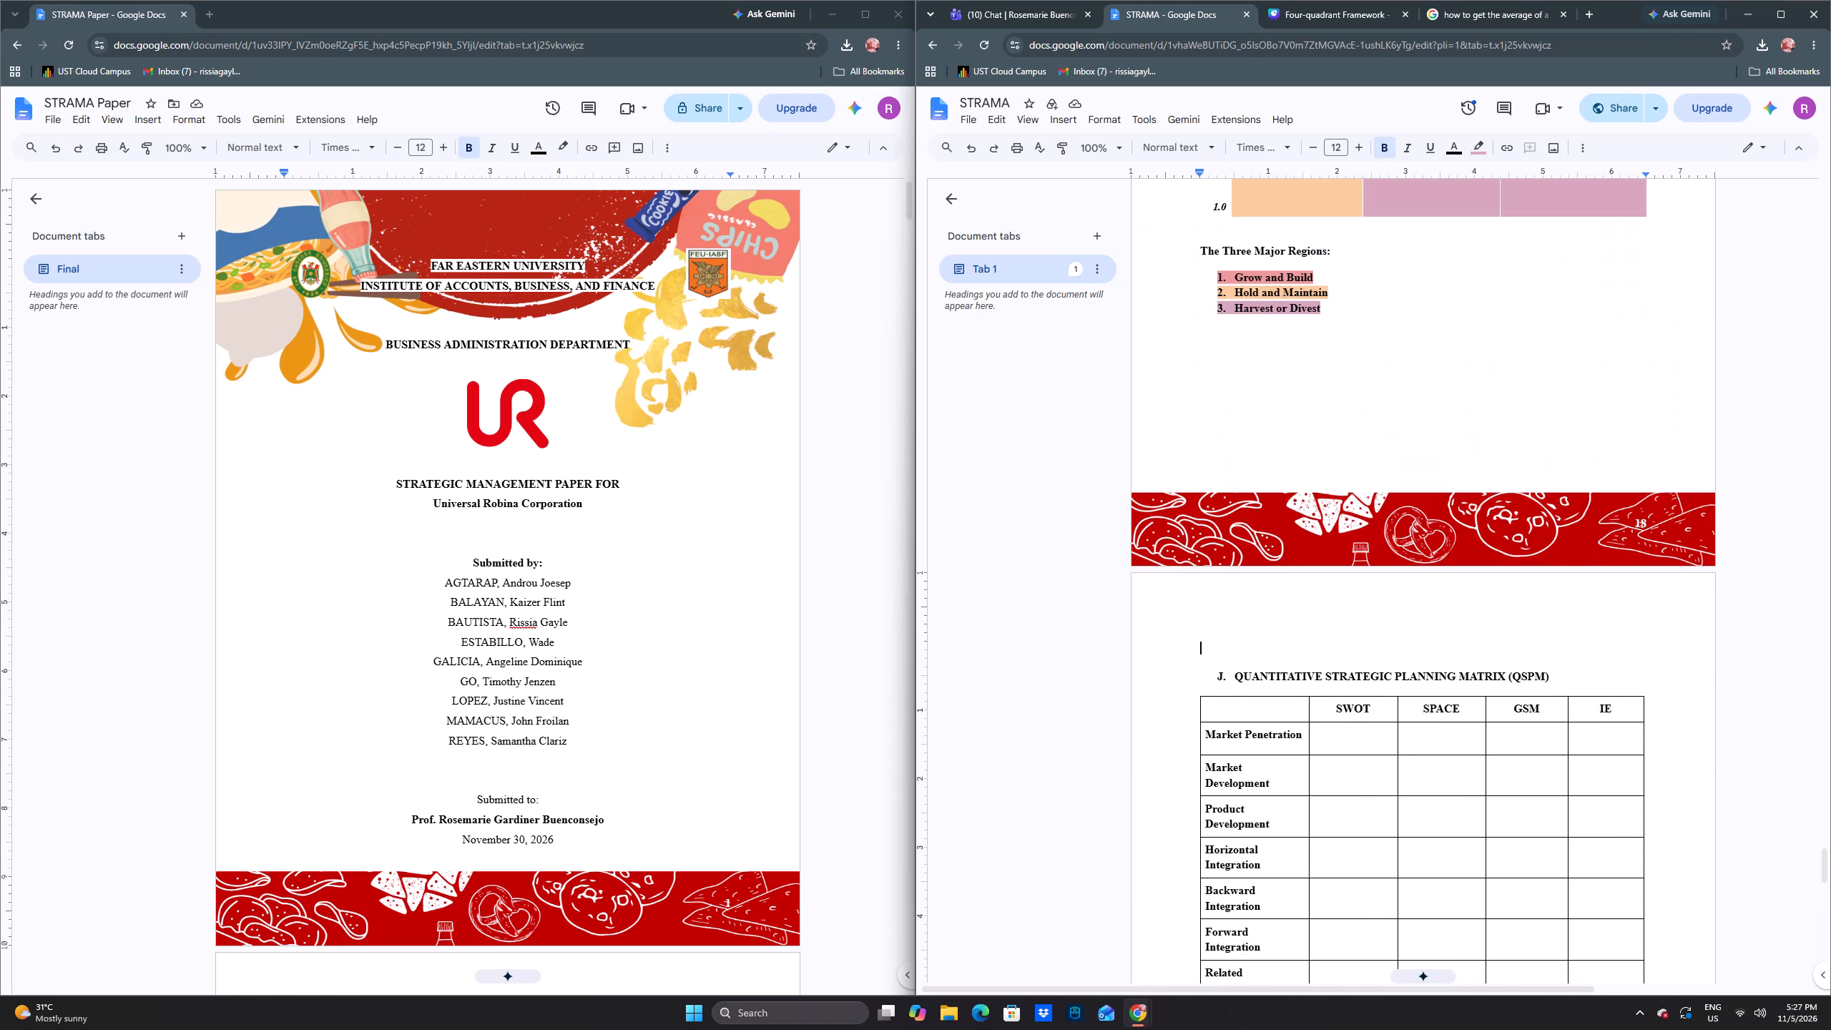
{"action": "key", "text": "BackSpace"}
{"action": "key", "text": "Down"}
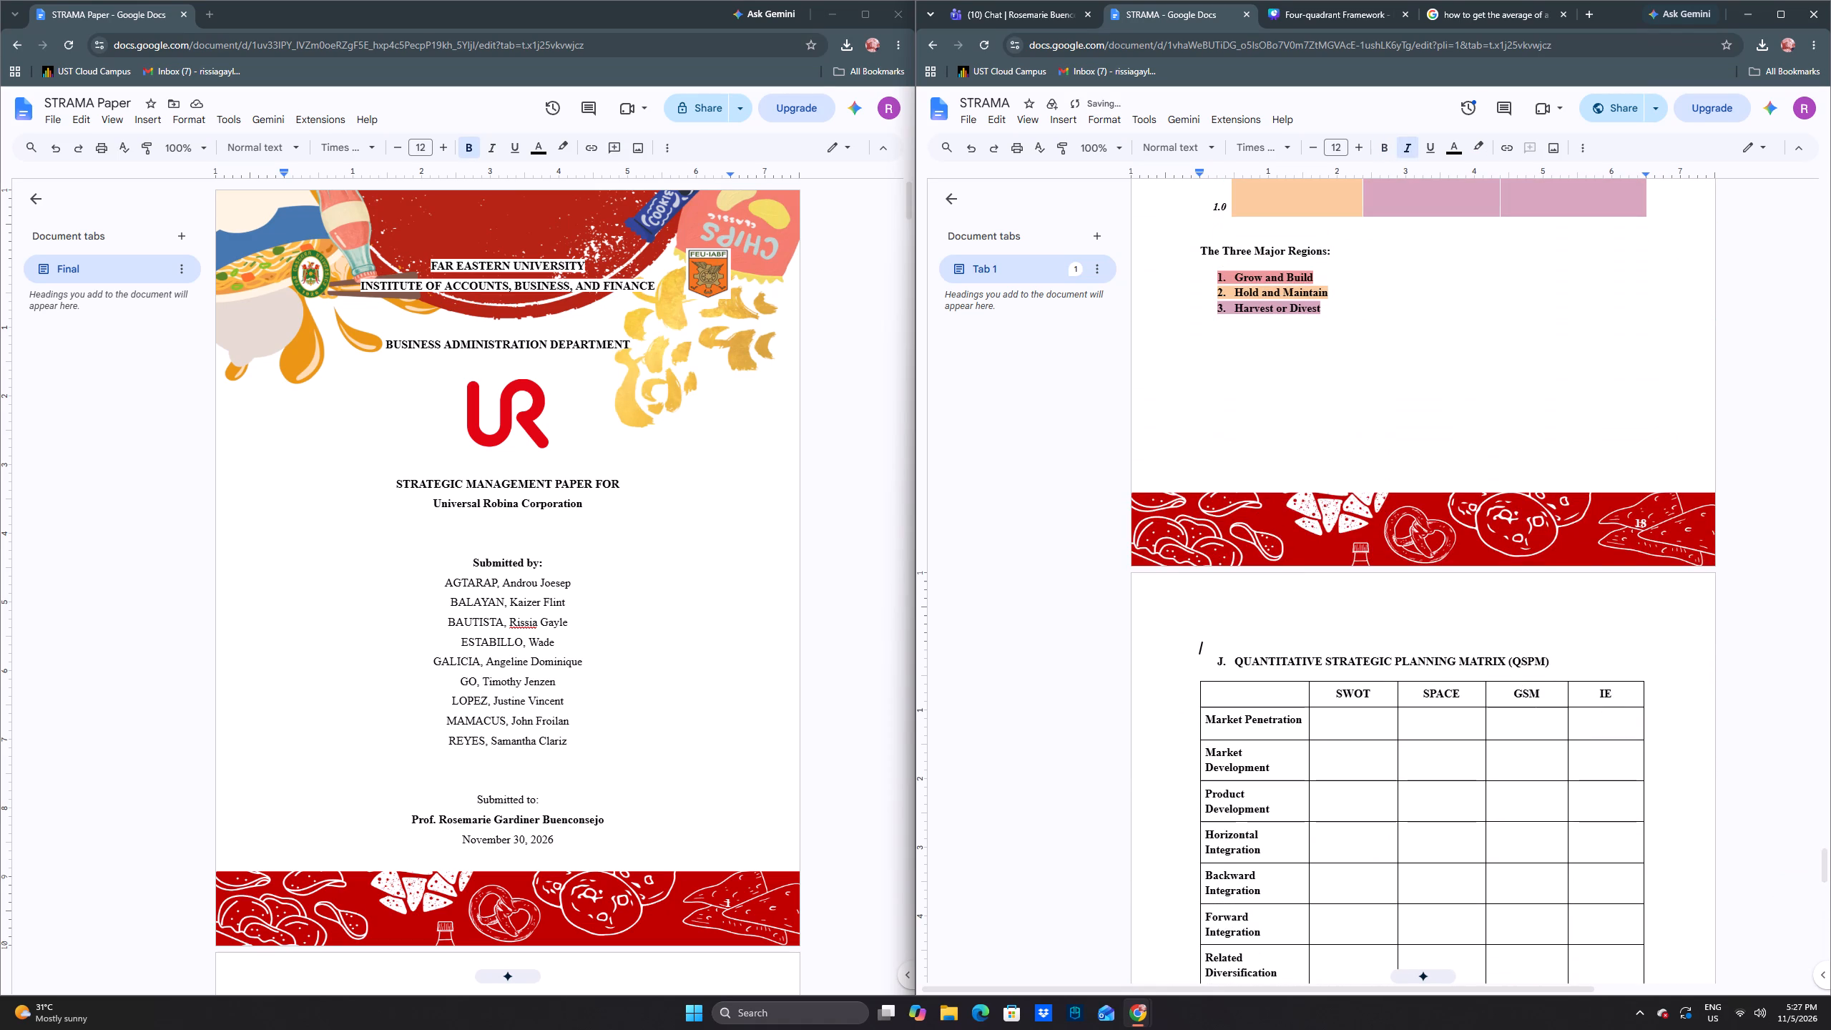
{"action": "key", "text": "BackSpace"}
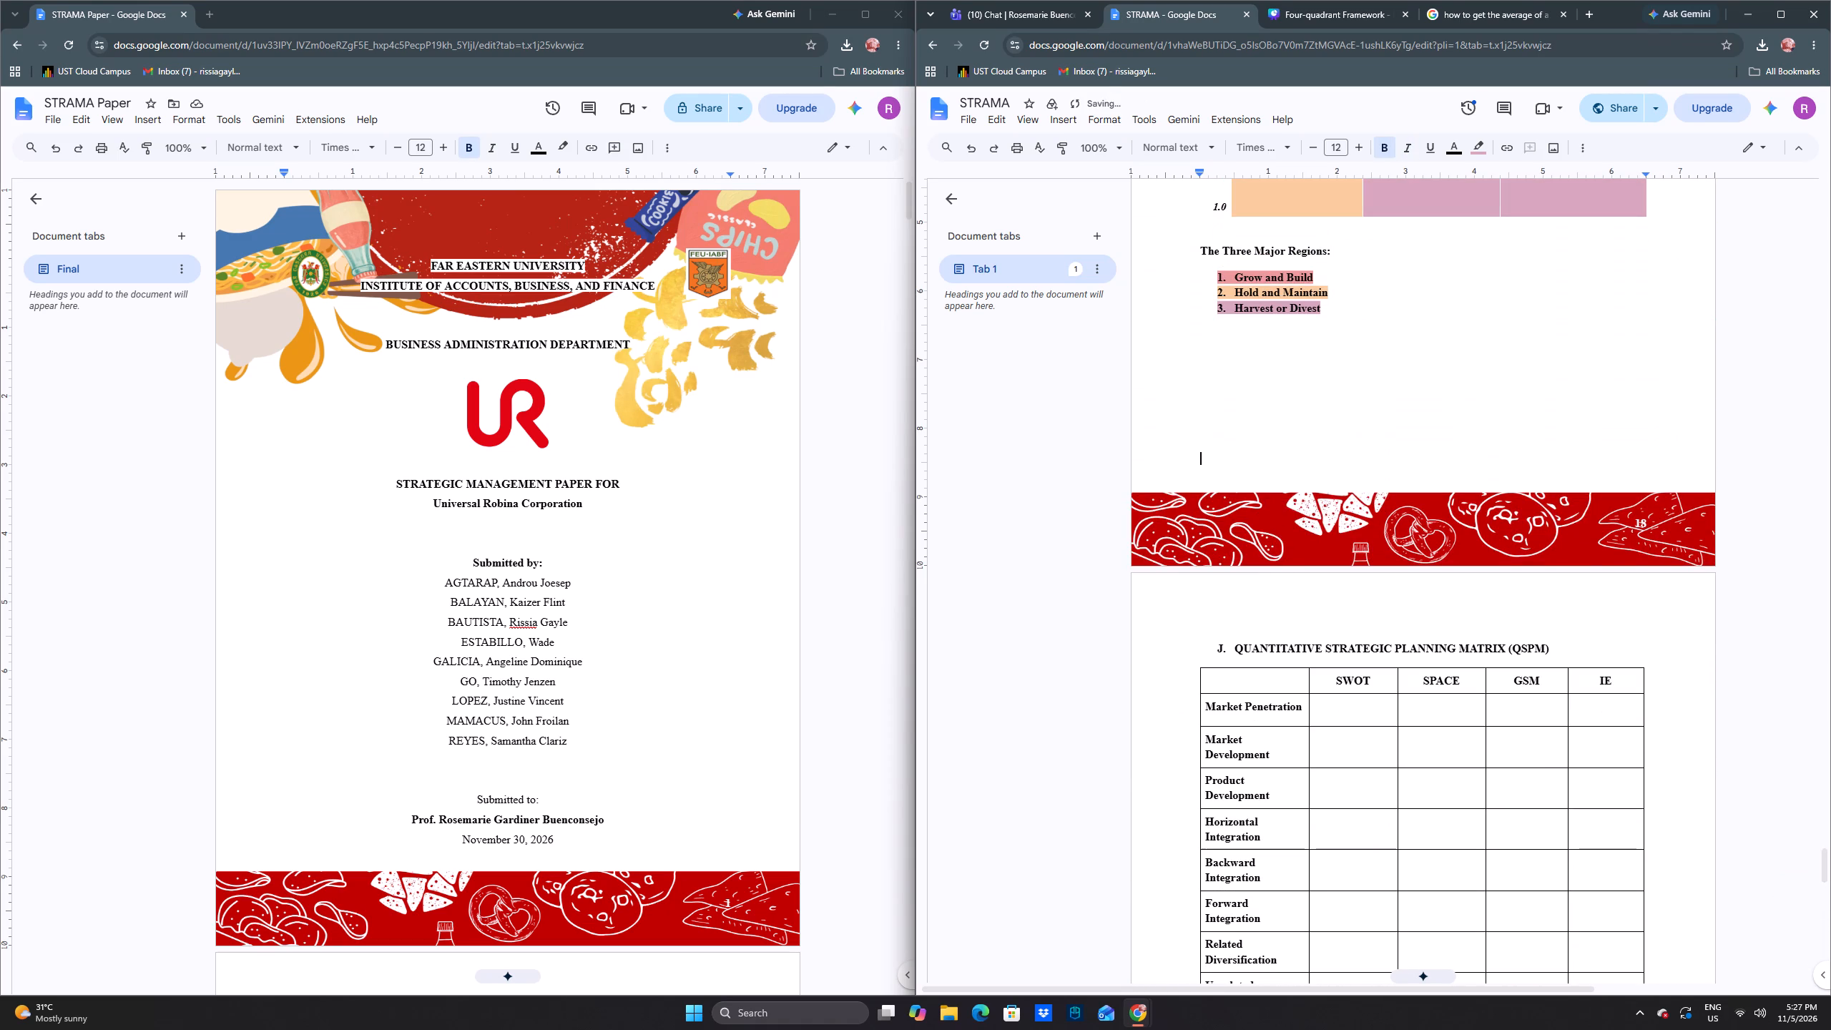
{"action": "left_click", "coordinate": [1287, 618]}
Delete the blank line above the "G. Strategic Position & Action Evaluation (SPACE) Matrix" heading in STRAMA and review the following page.
{"action": "scroll", "coordinate": [1310, 542], "scroll_direction": "up", "scroll_amount": 8}
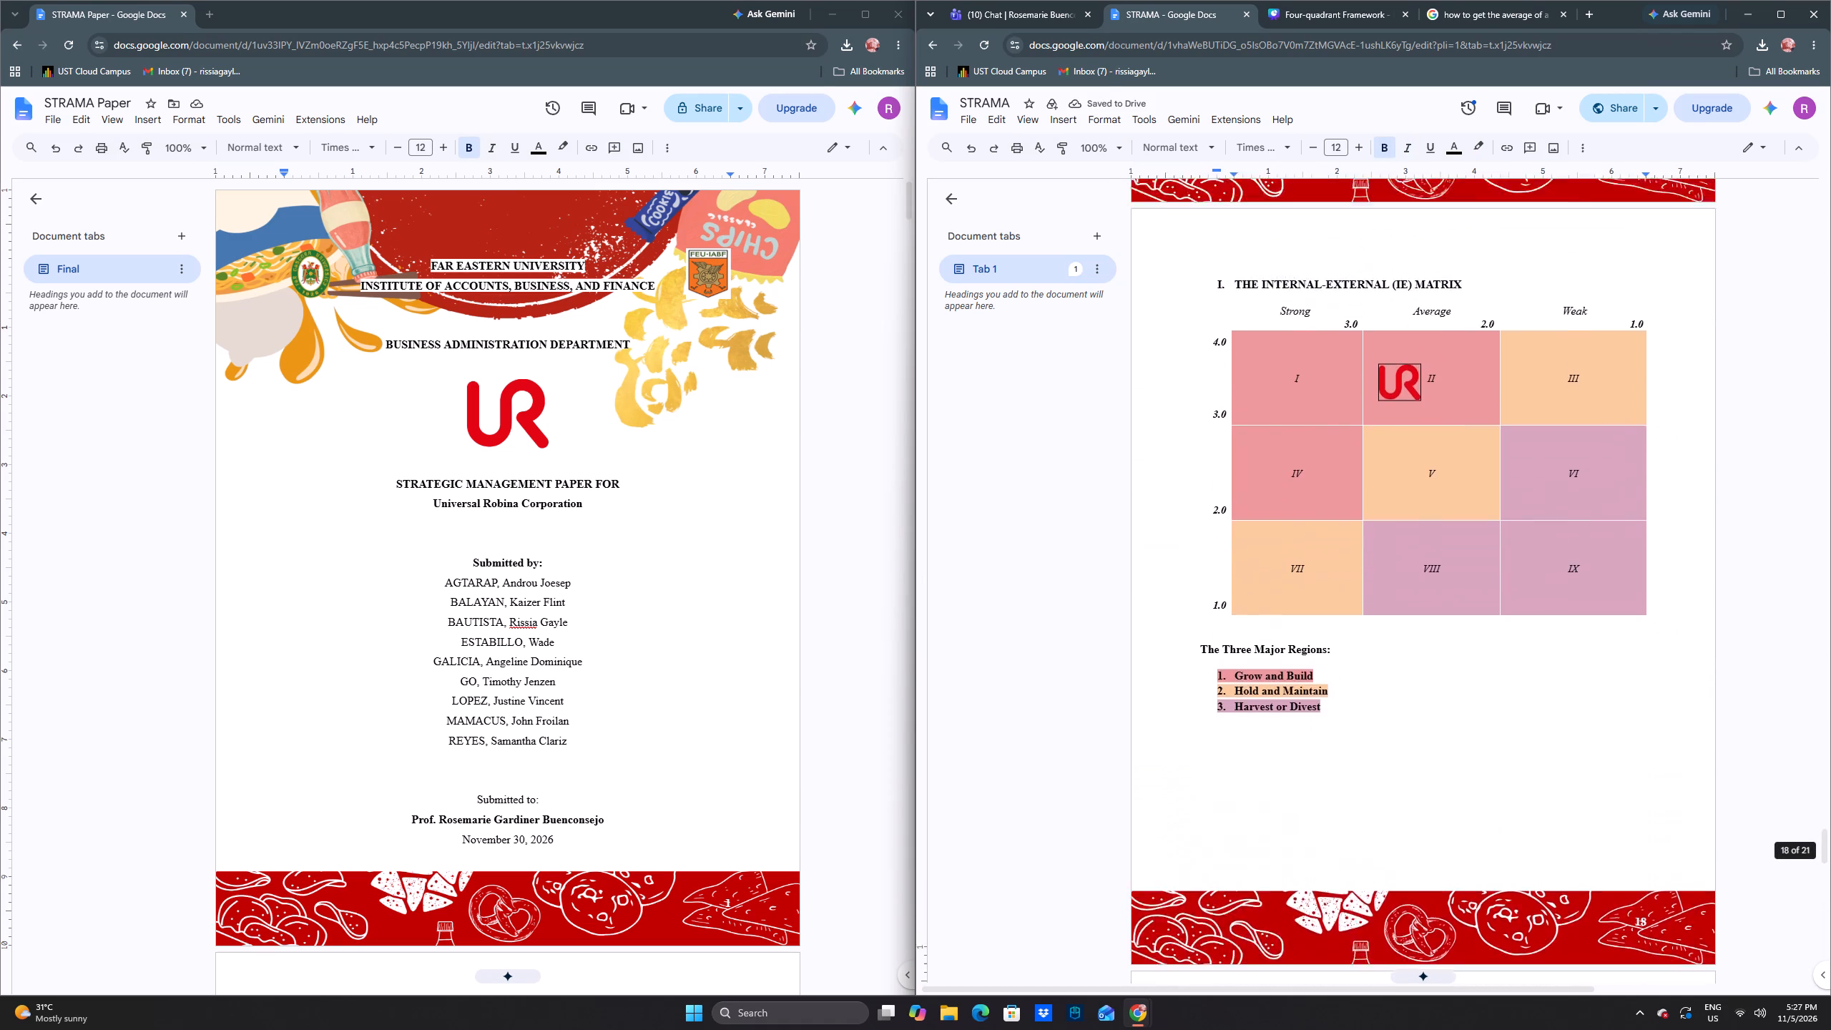
{"action": "left_click", "coordinate": [1323, 419]}
{"action": "scroll", "coordinate": [1323, 418], "scroll_direction": "up", "scroll_amount": 7}
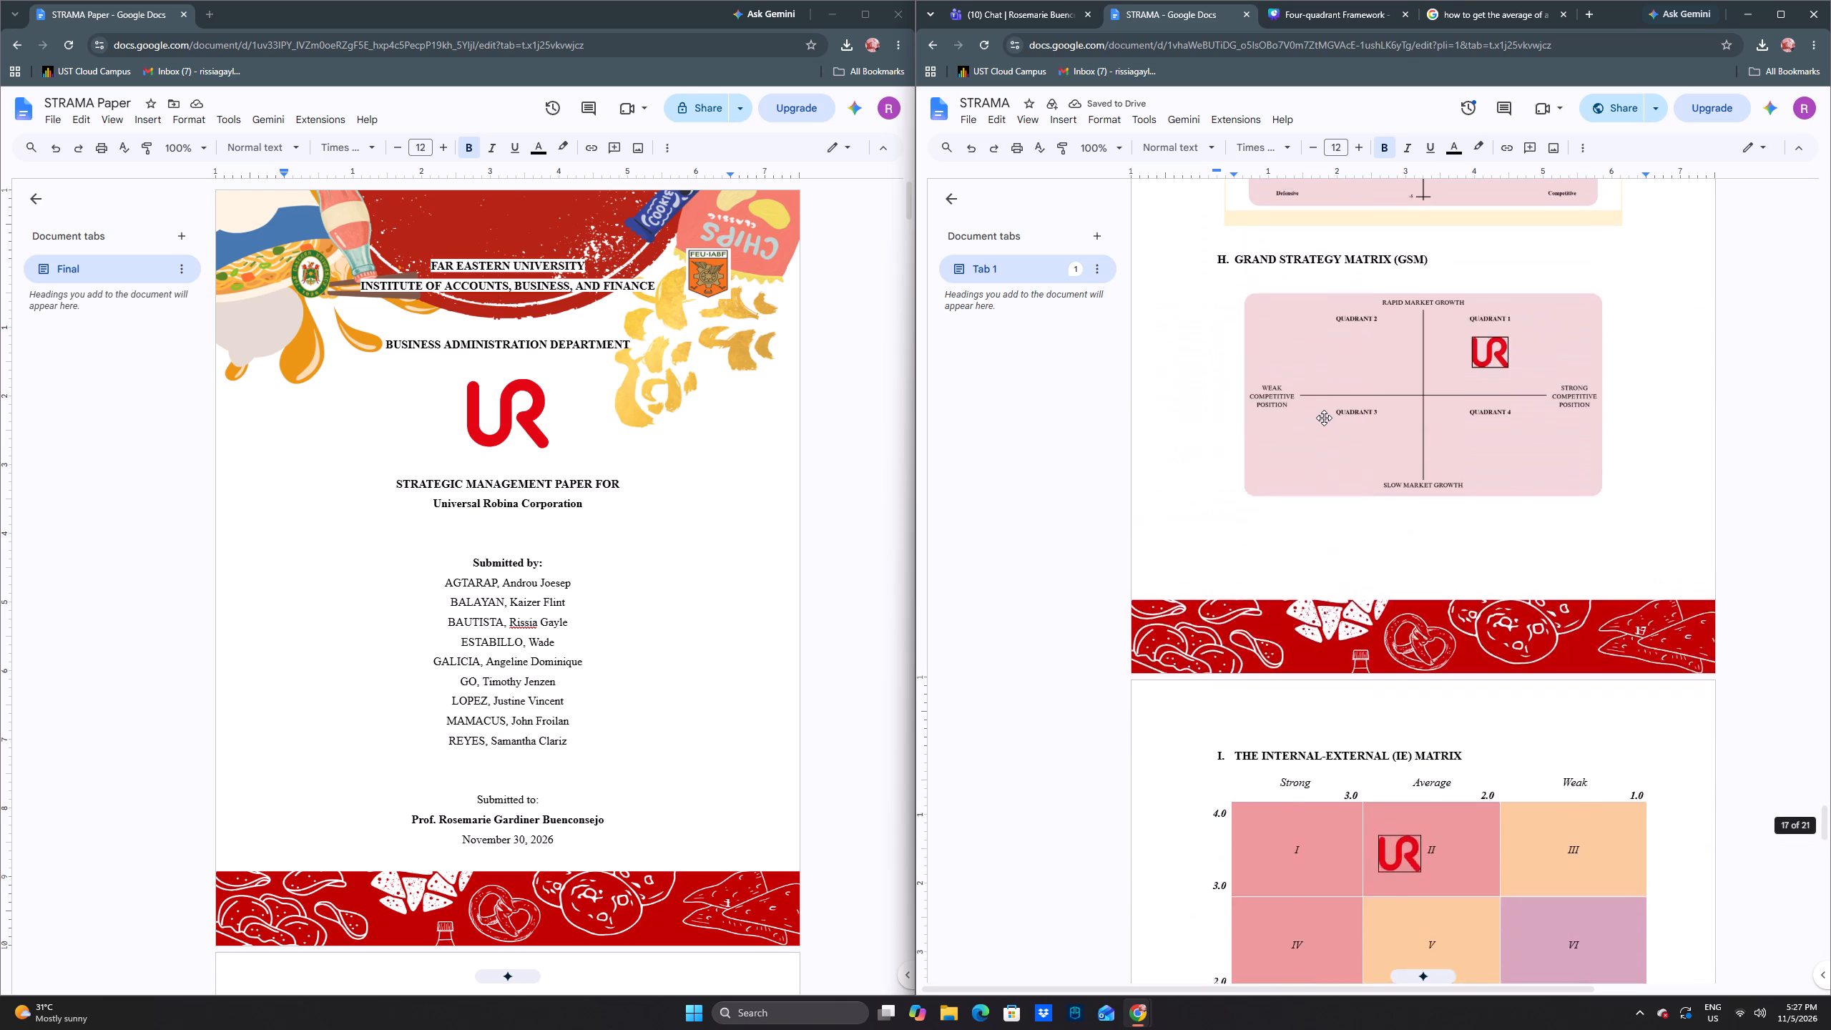
{"action": "scroll", "coordinate": [1324, 418], "scroll_direction": "up", "scroll_amount": 2}
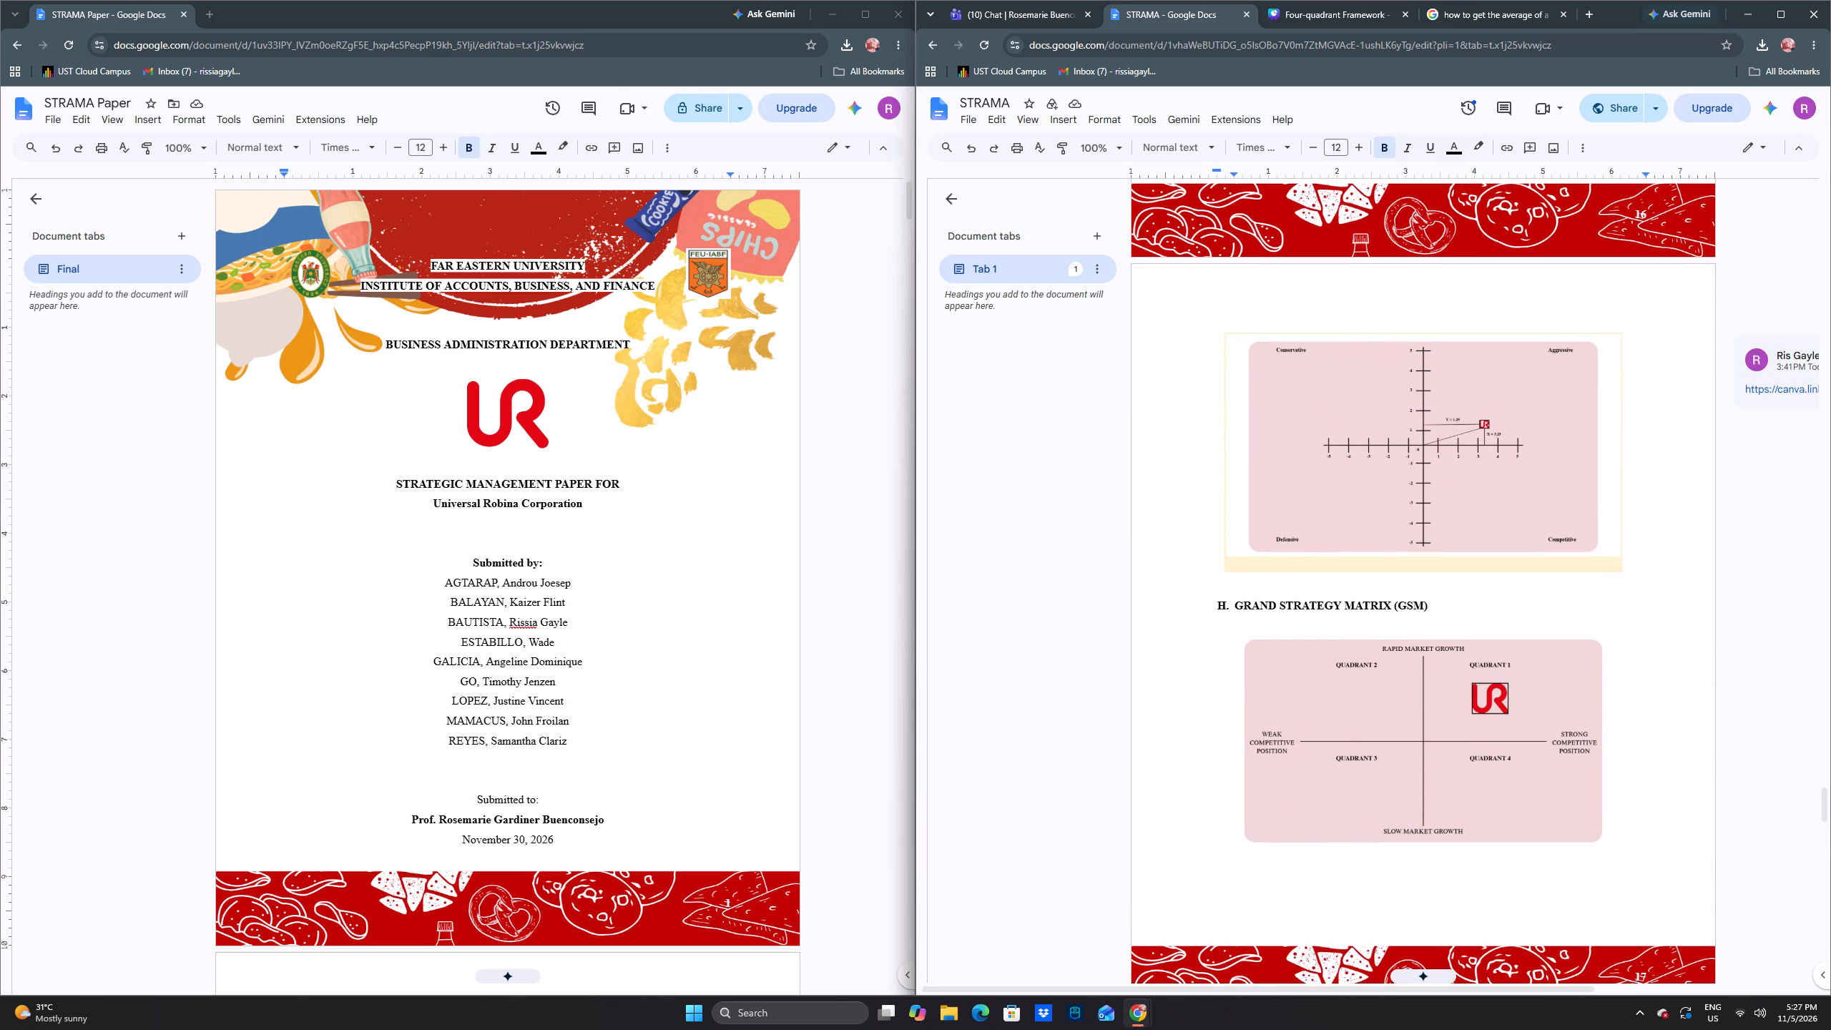
{"action": "left_click", "coordinate": [1349, 303]}
{"action": "scroll", "coordinate": [1349, 303], "scroll_direction": "up", "scroll_amount": 11}
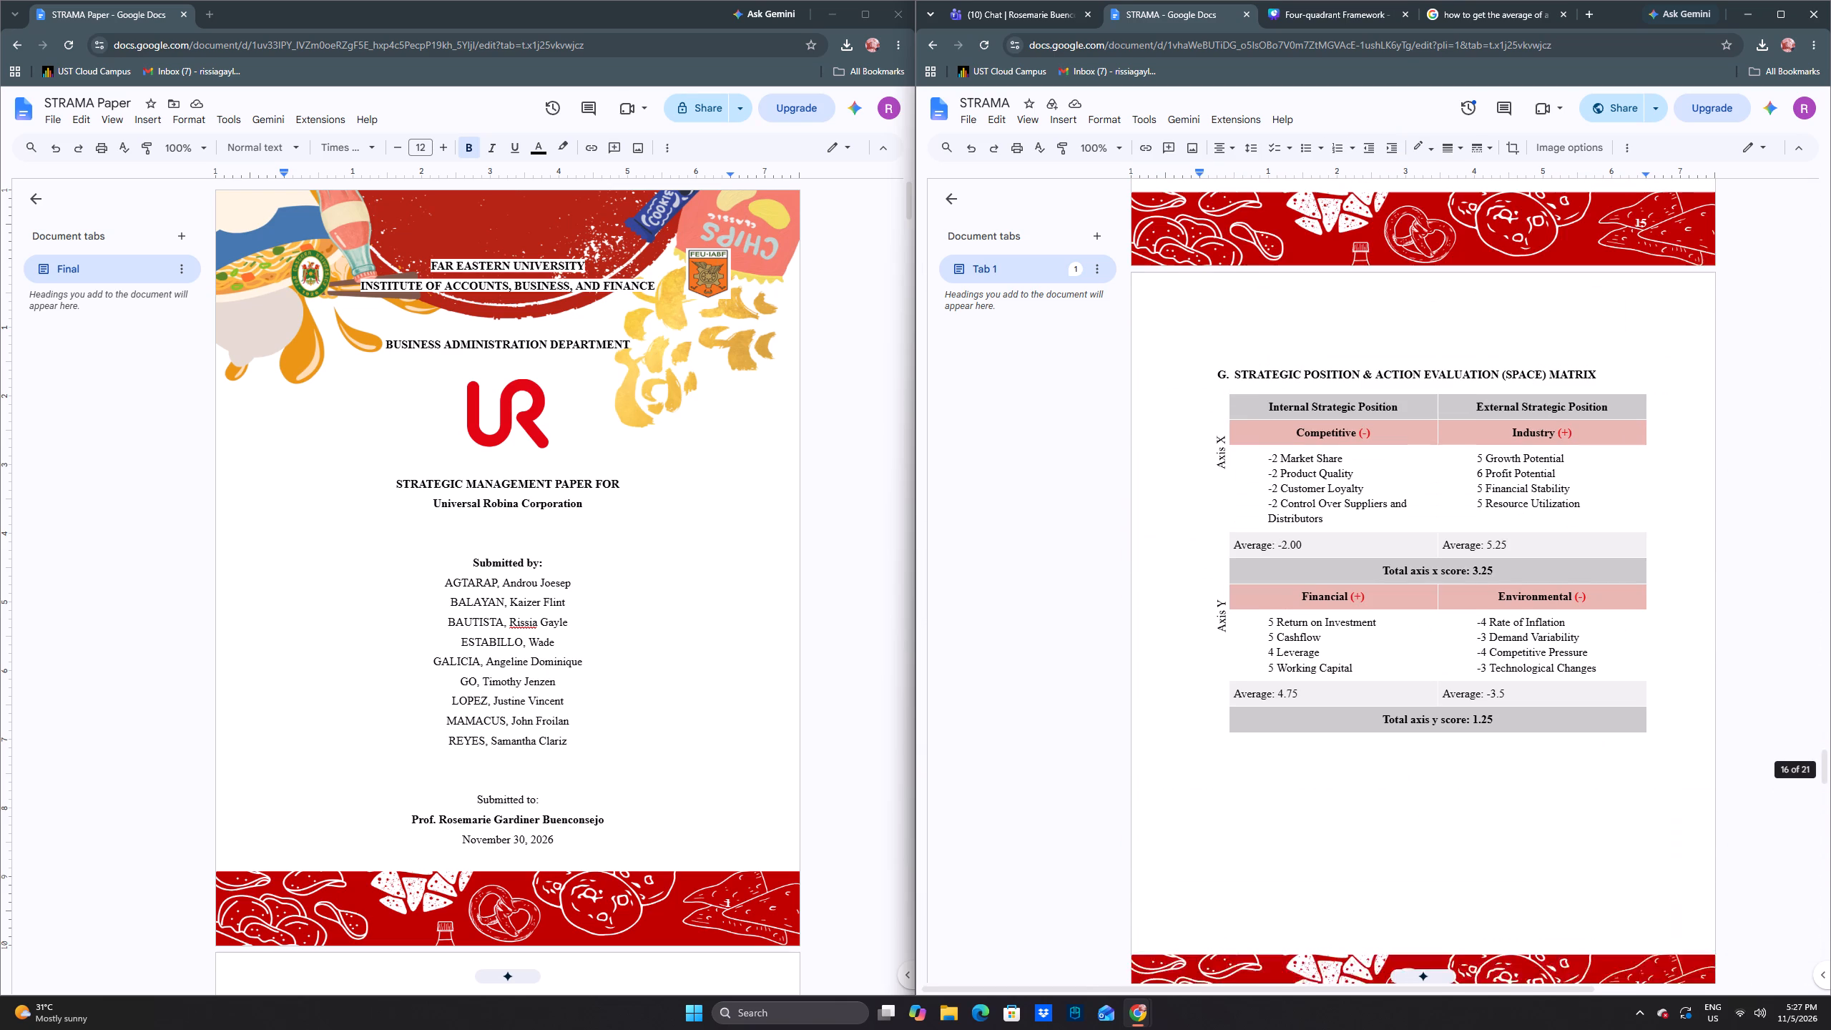
{"action": "left_click", "coordinate": [1355, 345]}
{"action": "key", "text": "BackSpace"}
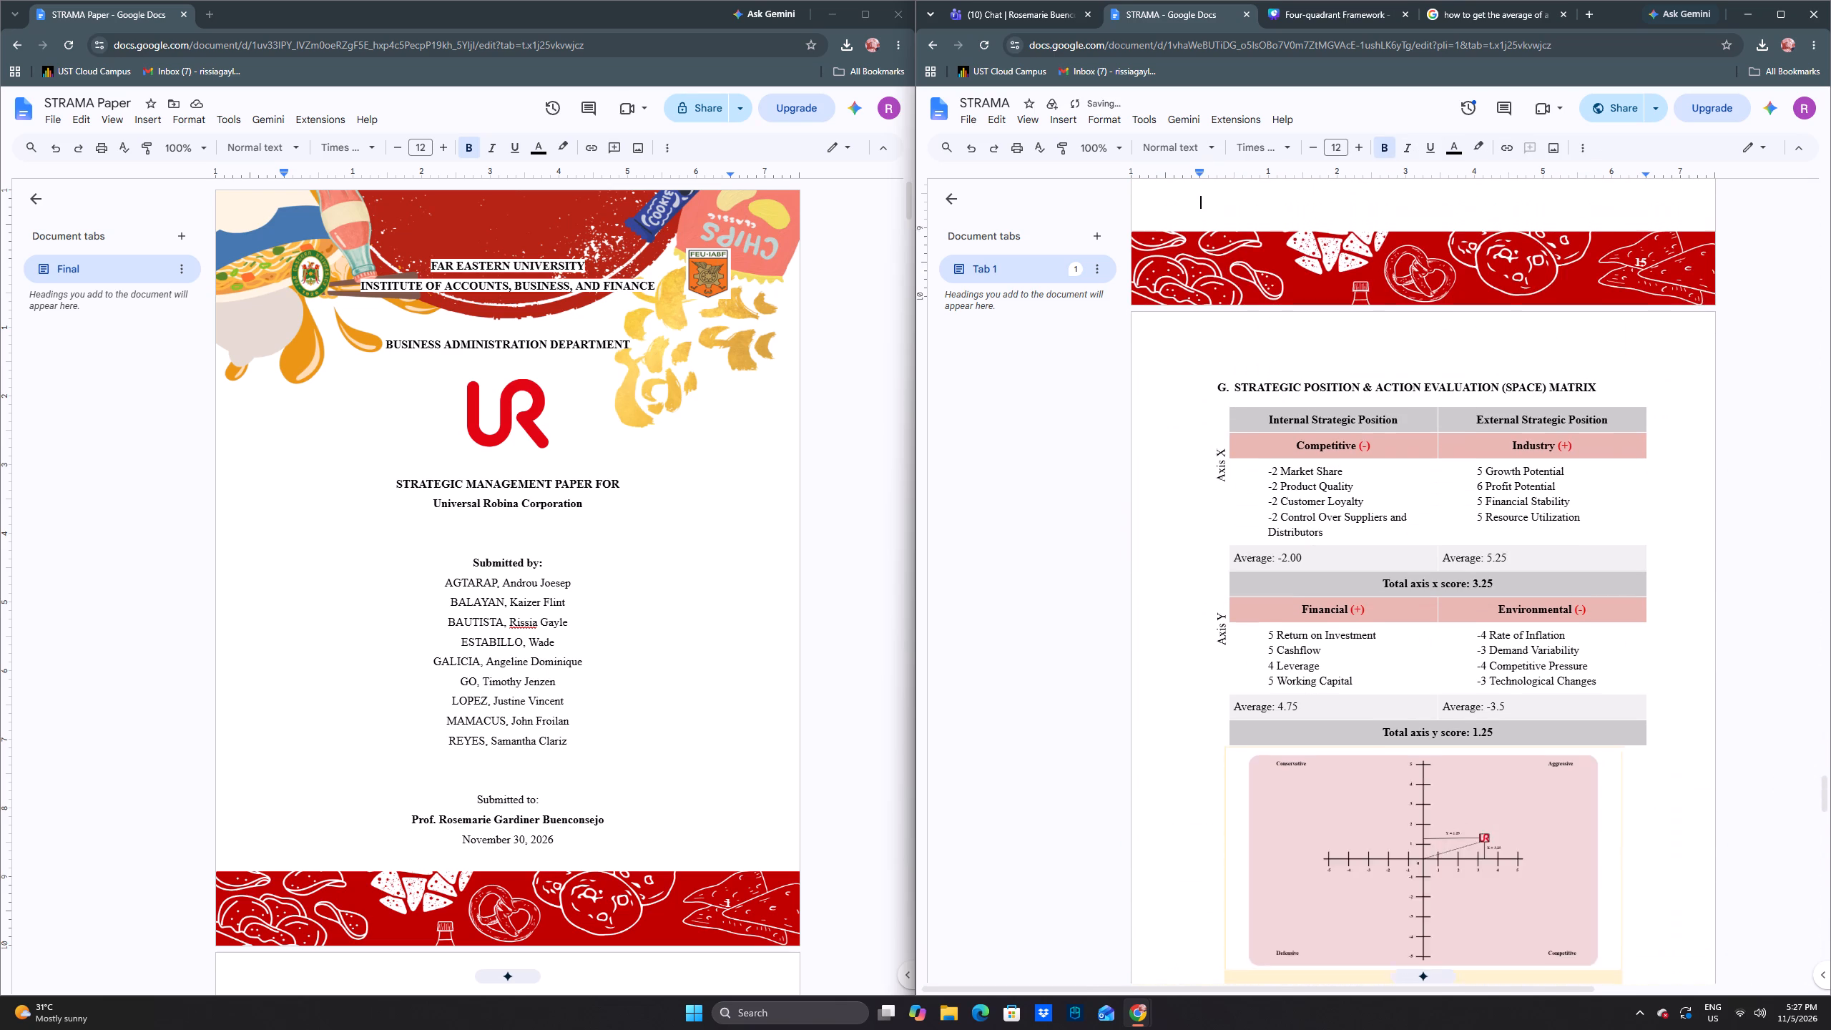
{"action": "left_click", "coordinate": [1302, 378]}
{"action": "scroll", "coordinate": [1325, 381], "scroll_direction": "down", "scroll_amount": 1}
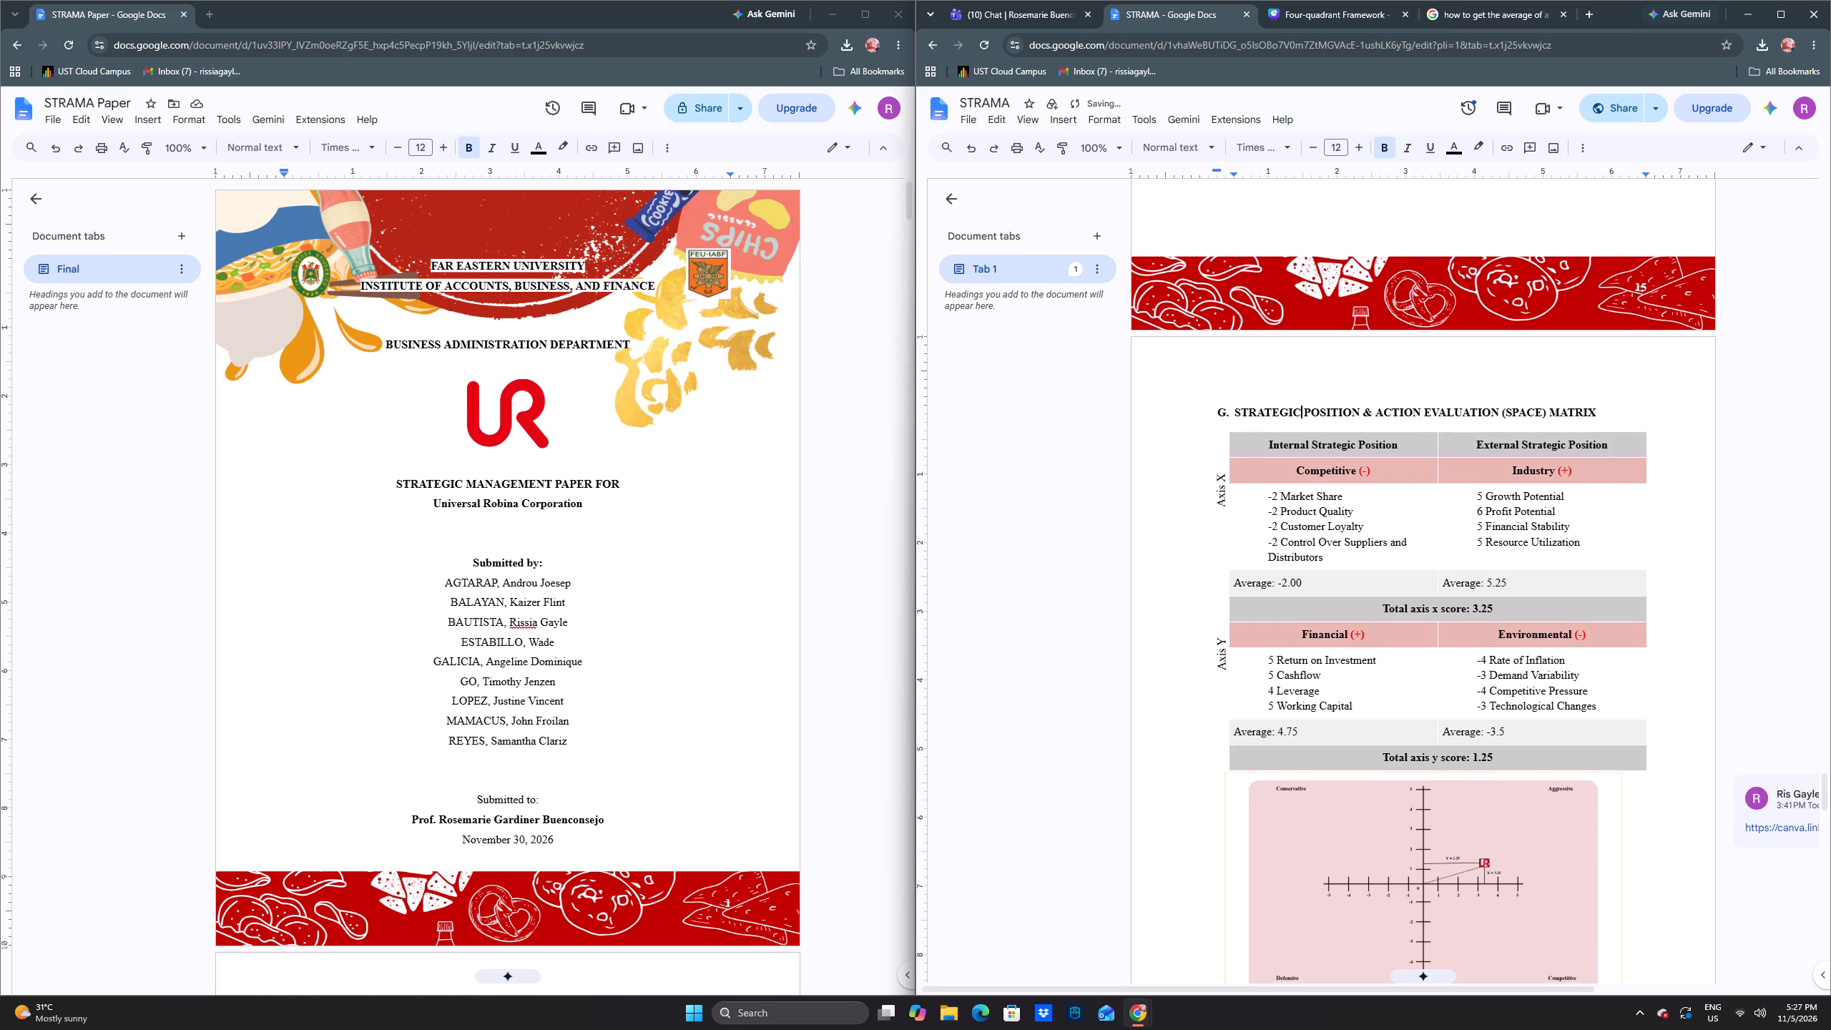
{"action": "scroll", "coordinate": [1332, 381], "scroll_direction": "down", "scroll_amount": 3}
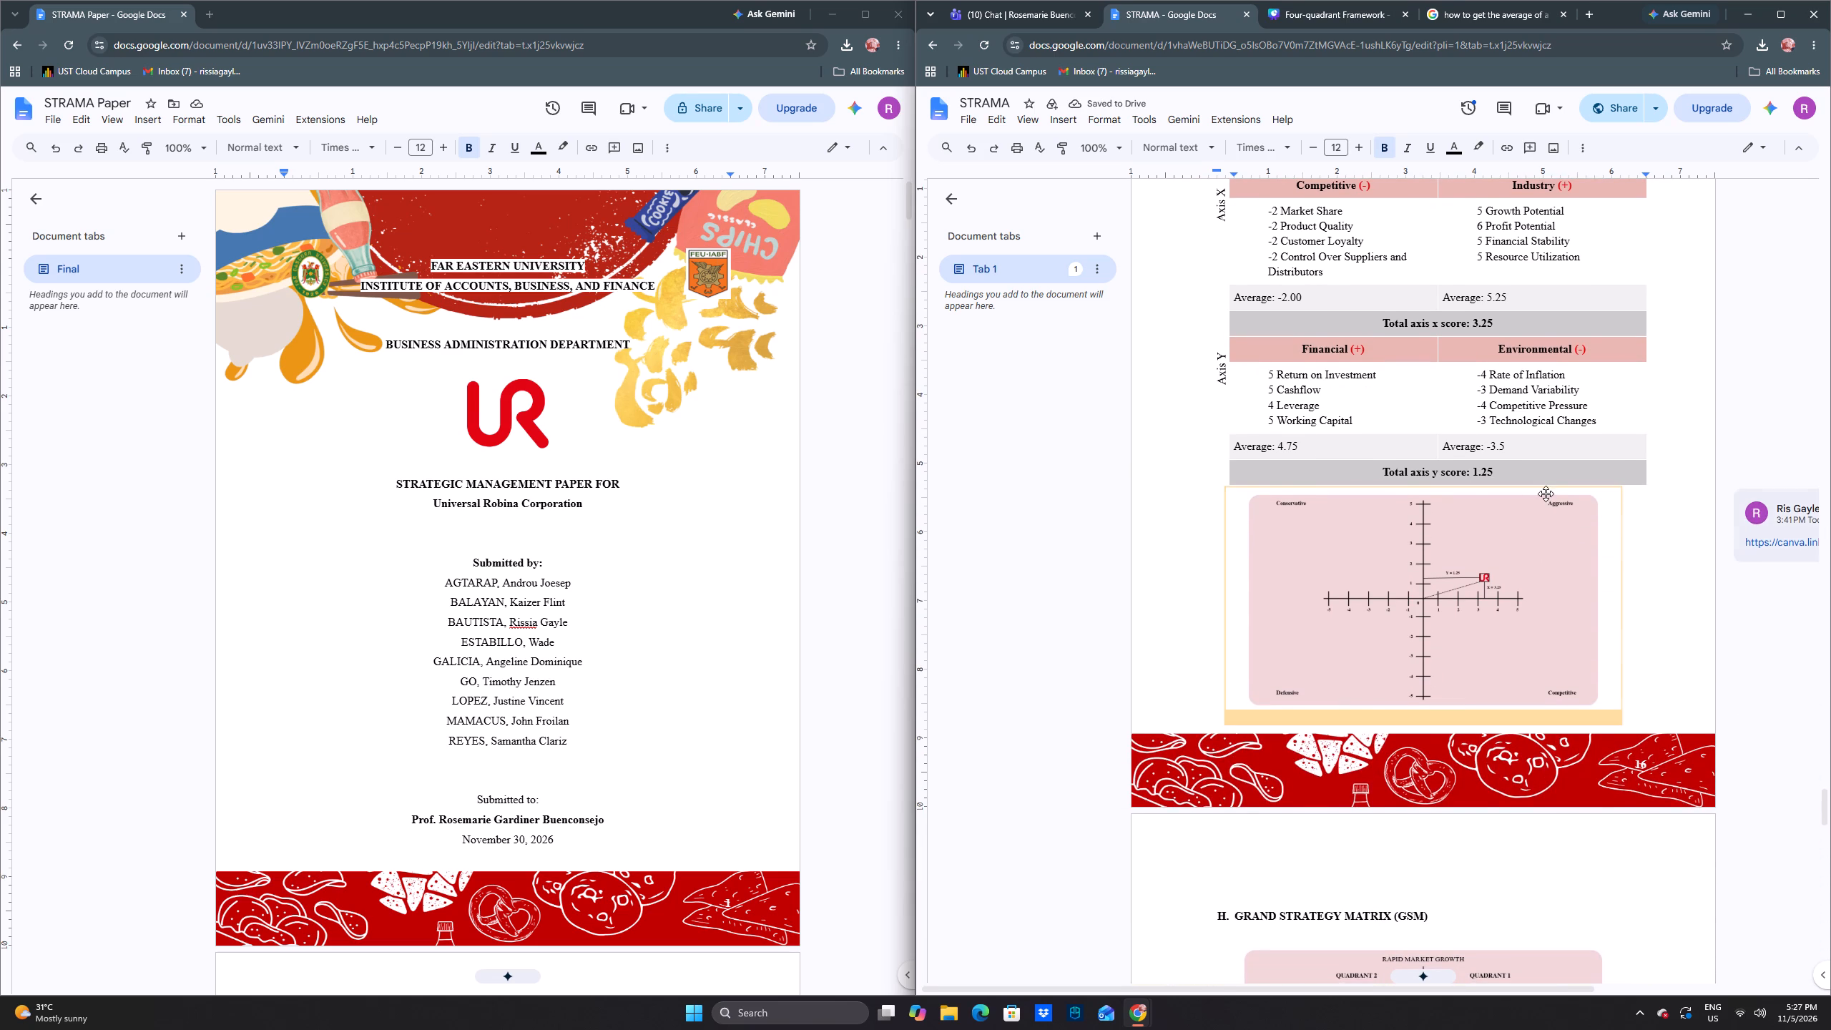
Check the page tops around the SWOT Strategies table and the IFE Matrix in STRAMA for stray blank lines.
{"action": "scroll", "coordinate": [1546, 494], "scroll_direction": "up", "scroll_amount": 15}
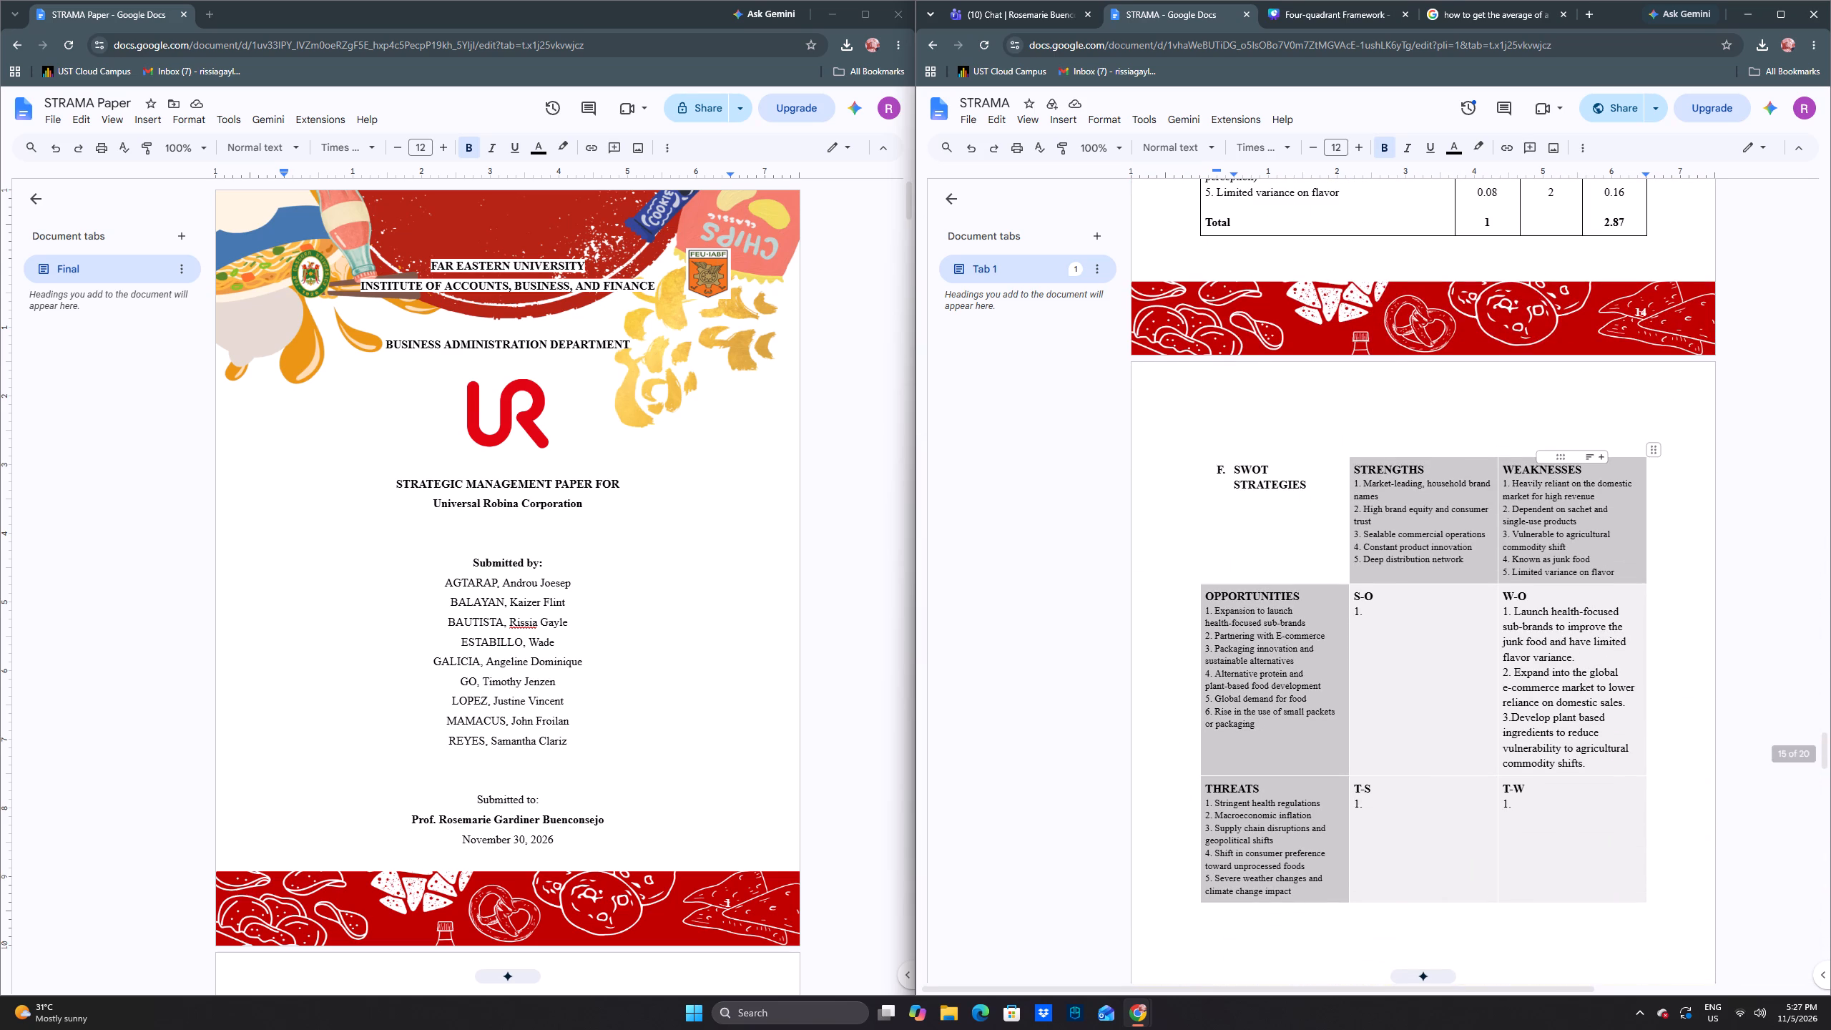
{"action": "left_click", "coordinate": [1391, 431]}
{"action": "left_click", "coordinate": [1370, 416]}
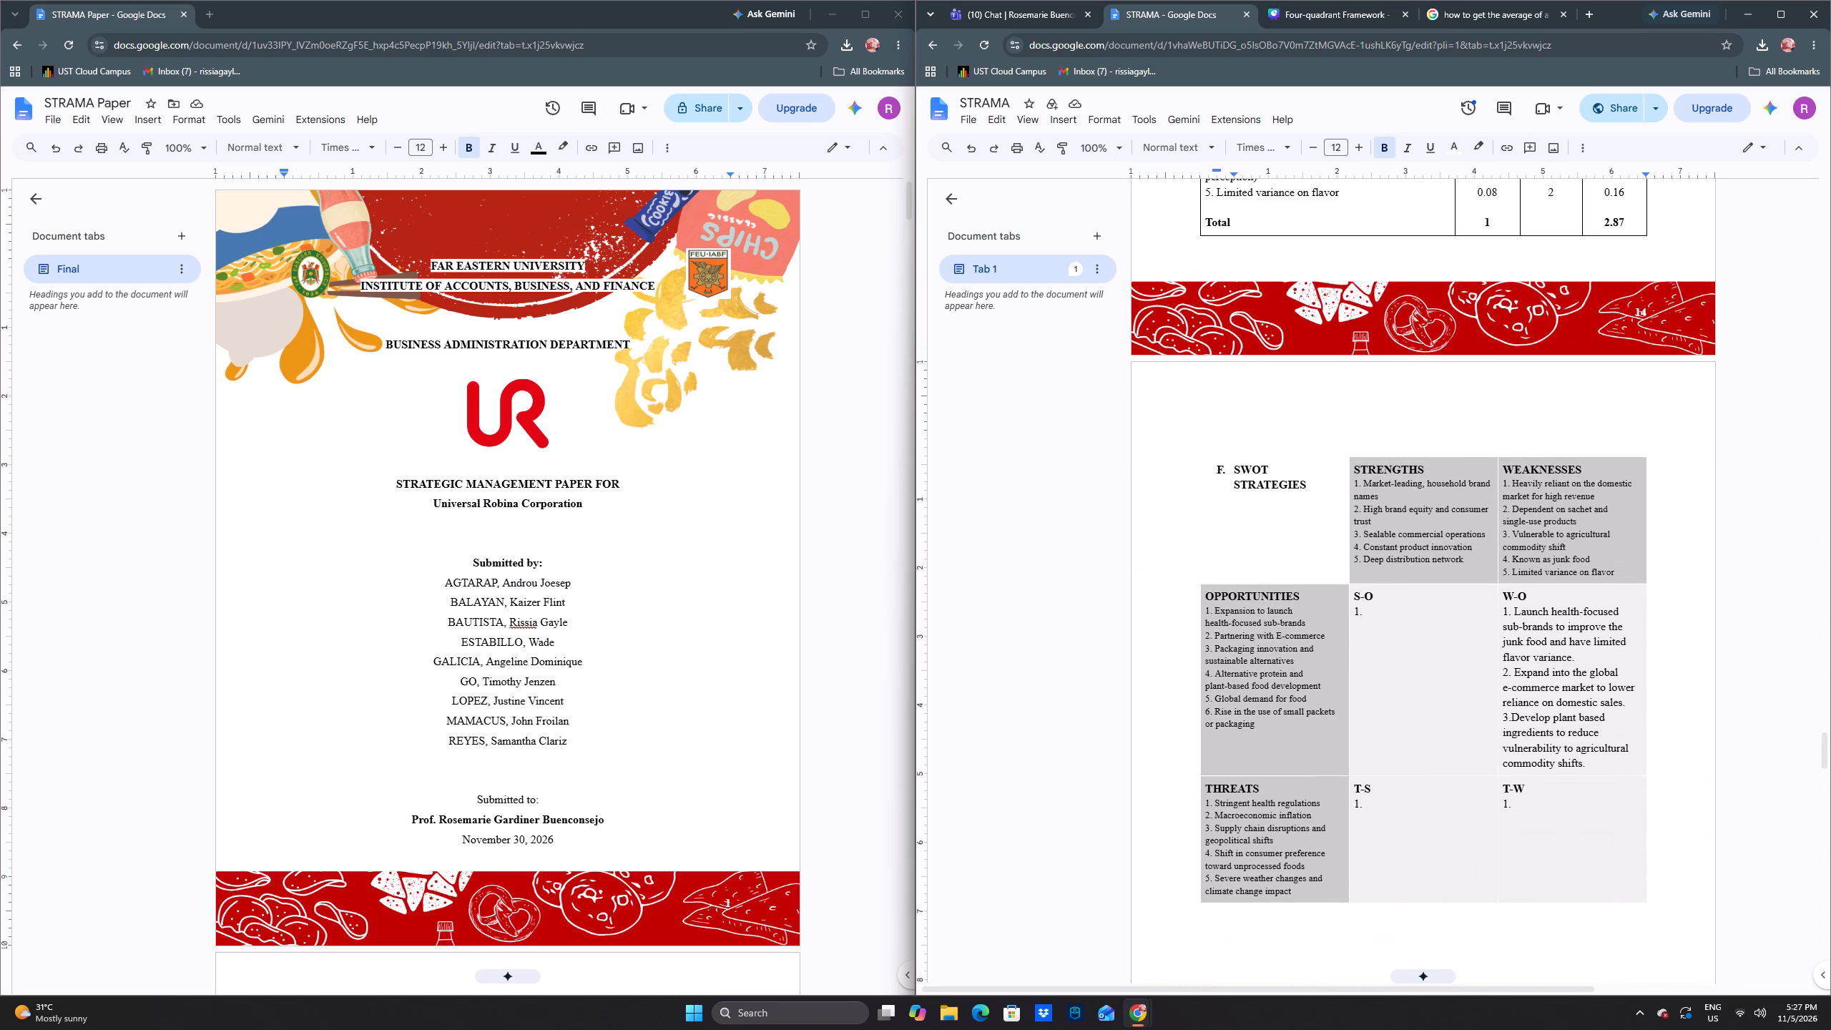
{"action": "scroll", "coordinate": [1436, 439], "scroll_direction": "up", "scroll_amount": 10}
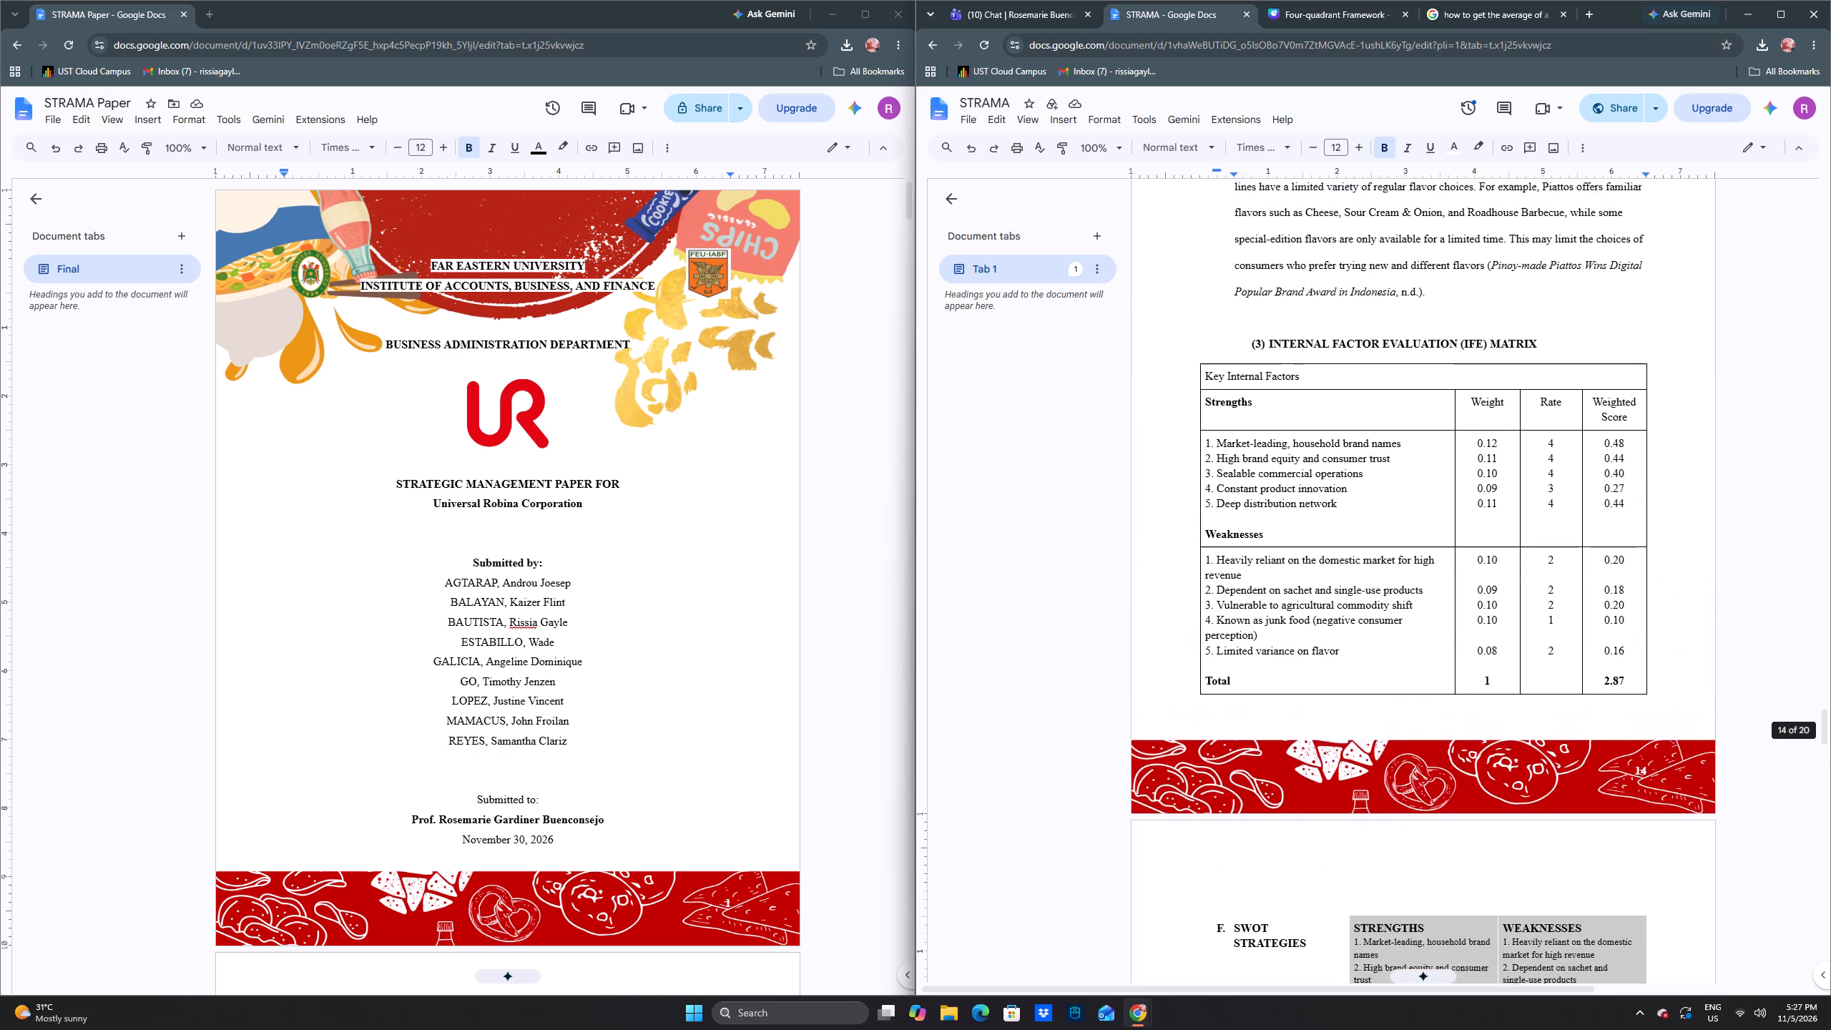
{"action": "scroll", "coordinate": [1437, 438], "scroll_direction": "down", "scroll_amount": 20}
{"action": "scroll", "coordinate": [1437, 438], "scroll_direction": "down", "scroll_amount": 4}
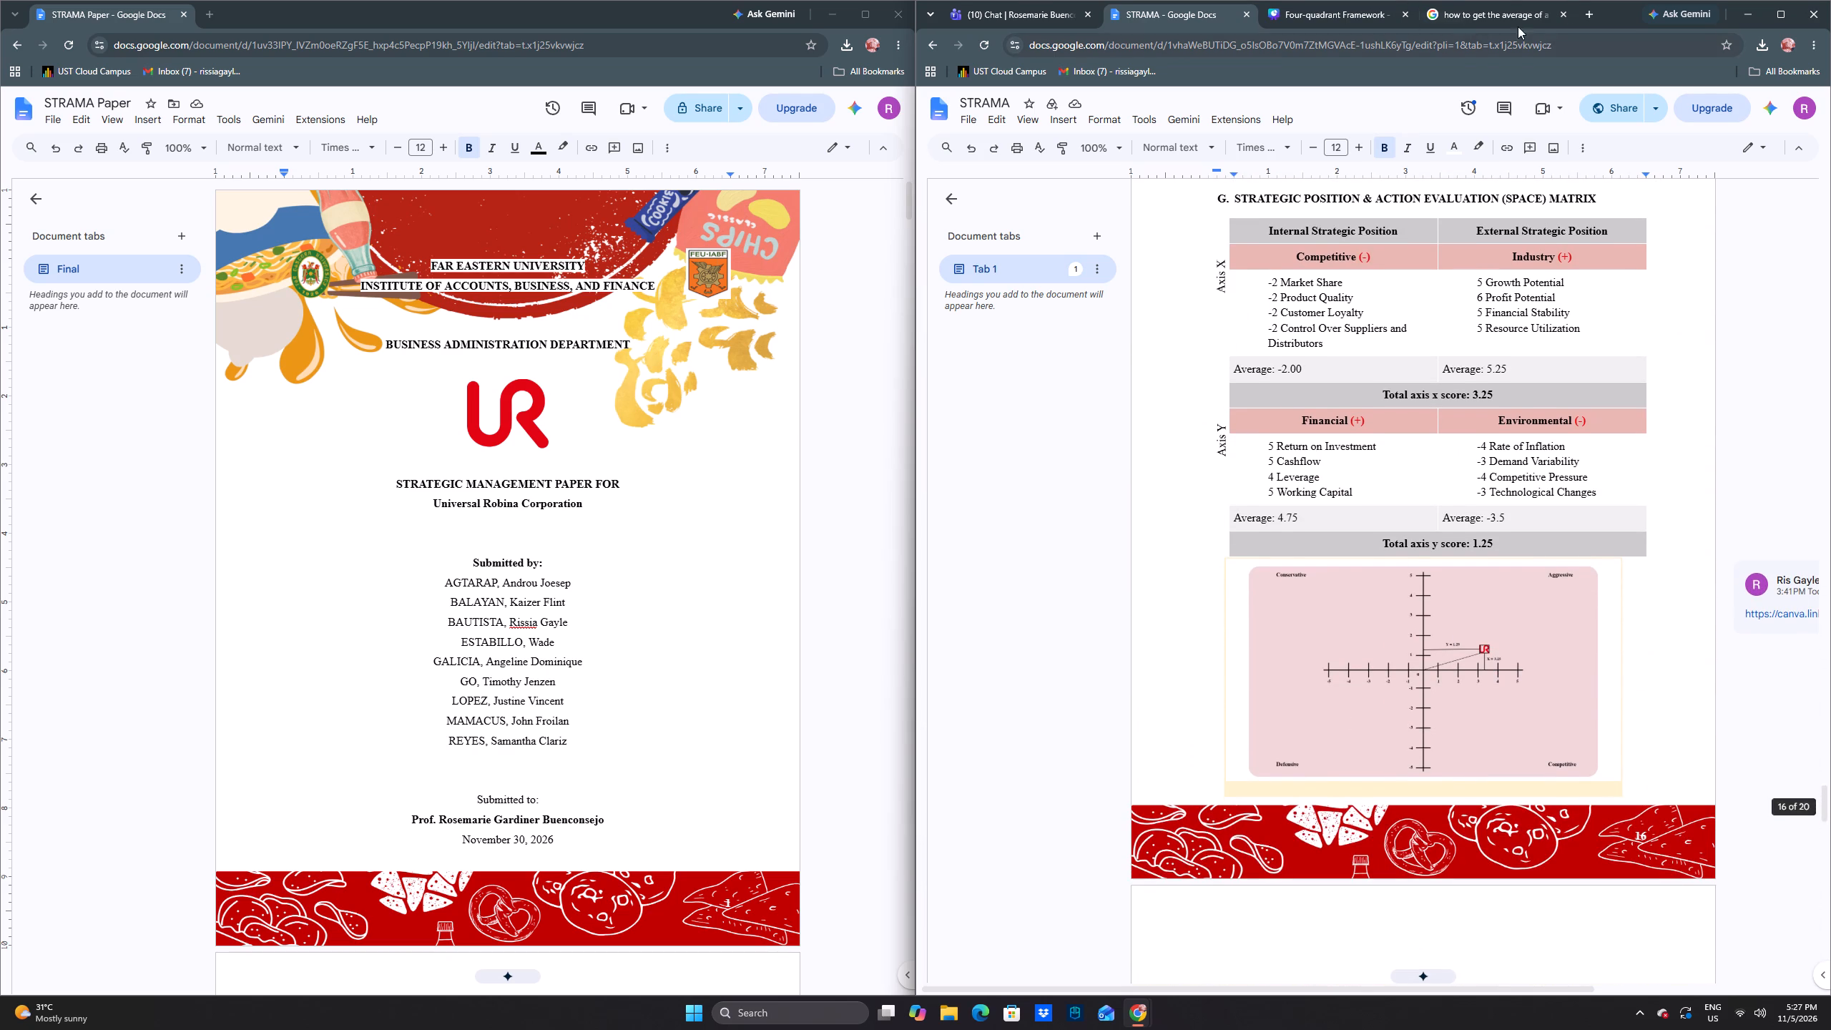
Open the SCHEDULES spreadsheet in a new browser tab and dismiss the Gemini fill promotion.
{"action": "left_click", "coordinate": [1591, 16]}
{"action": "left_click", "coordinate": [1242, 366]}
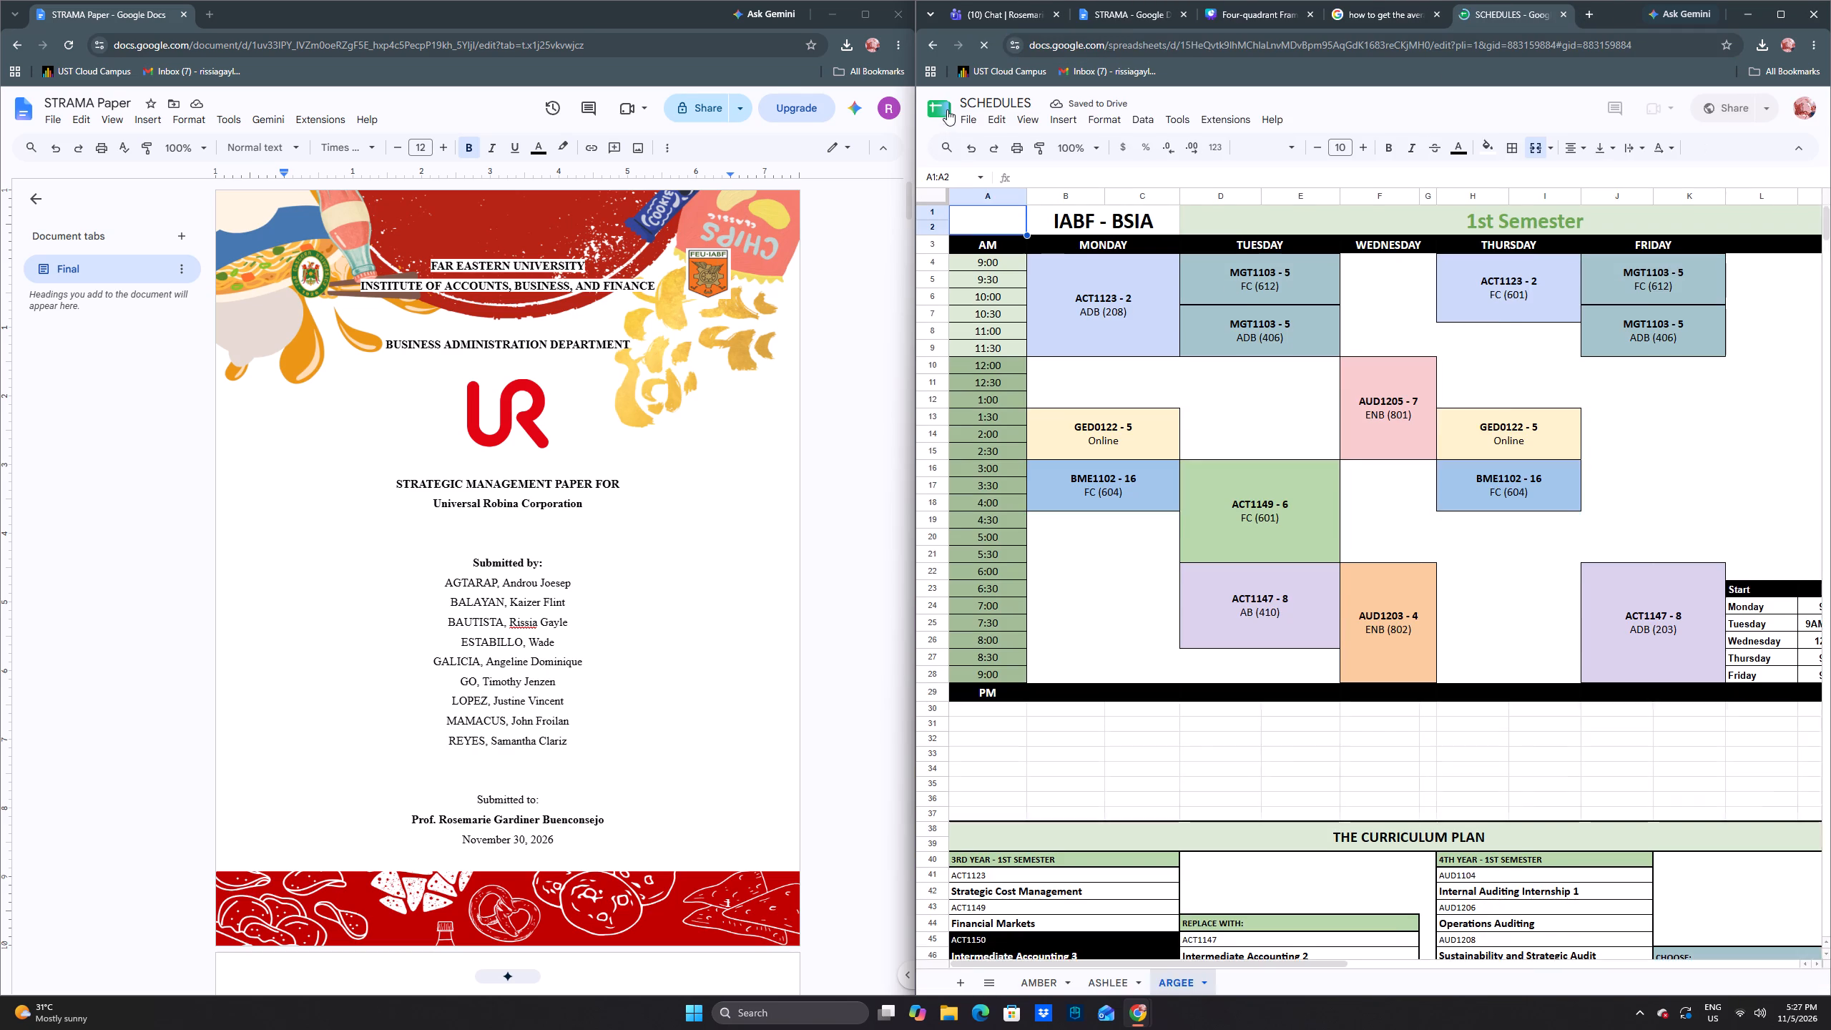
{"action": "left_click", "coordinate": [945, 107]}
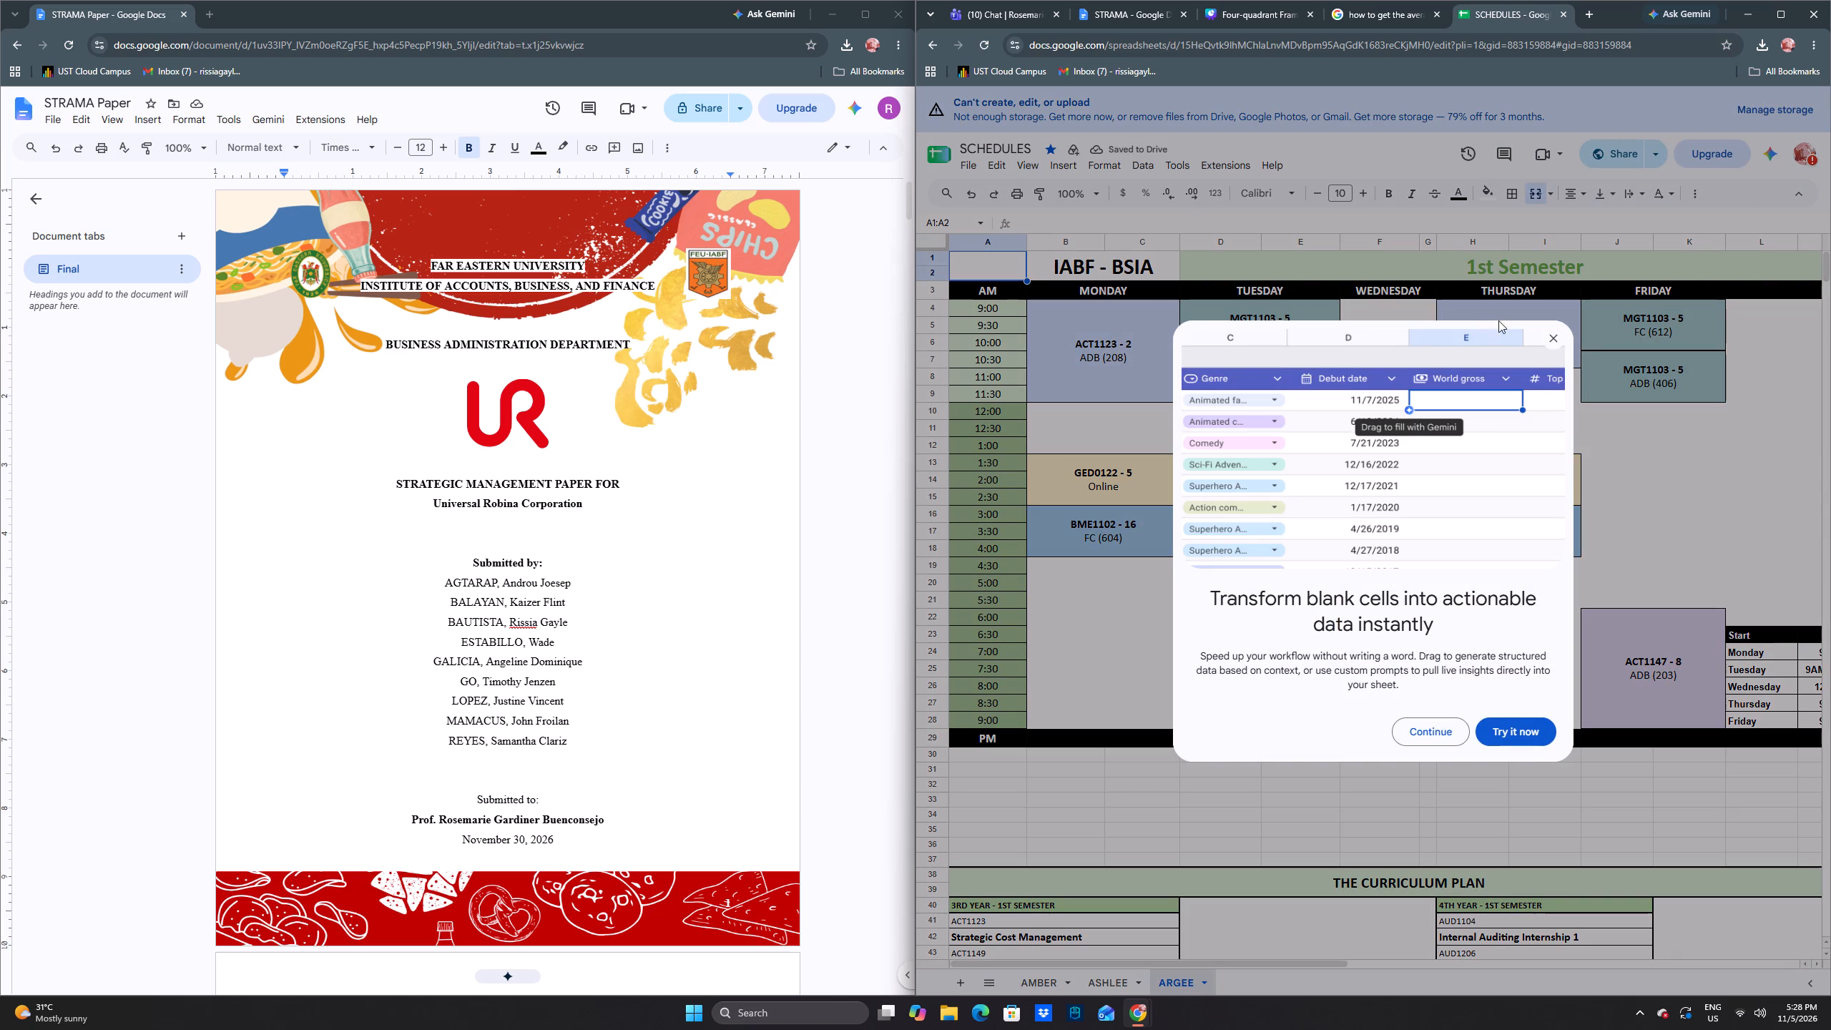
{"action": "left_click", "coordinate": [1558, 339]}
Look through the curriculum plan on the ARGEE sheet, from the third-year first semester down to the midyear semester.
{"action": "scroll", "coordinate": [1571, 387], "scroll_direction": "down", "scroll_amount": 4}
{"action": "scroll", "coordinate": [1513, 456], "scroll_direction": "down", "scroll_amount": 5}
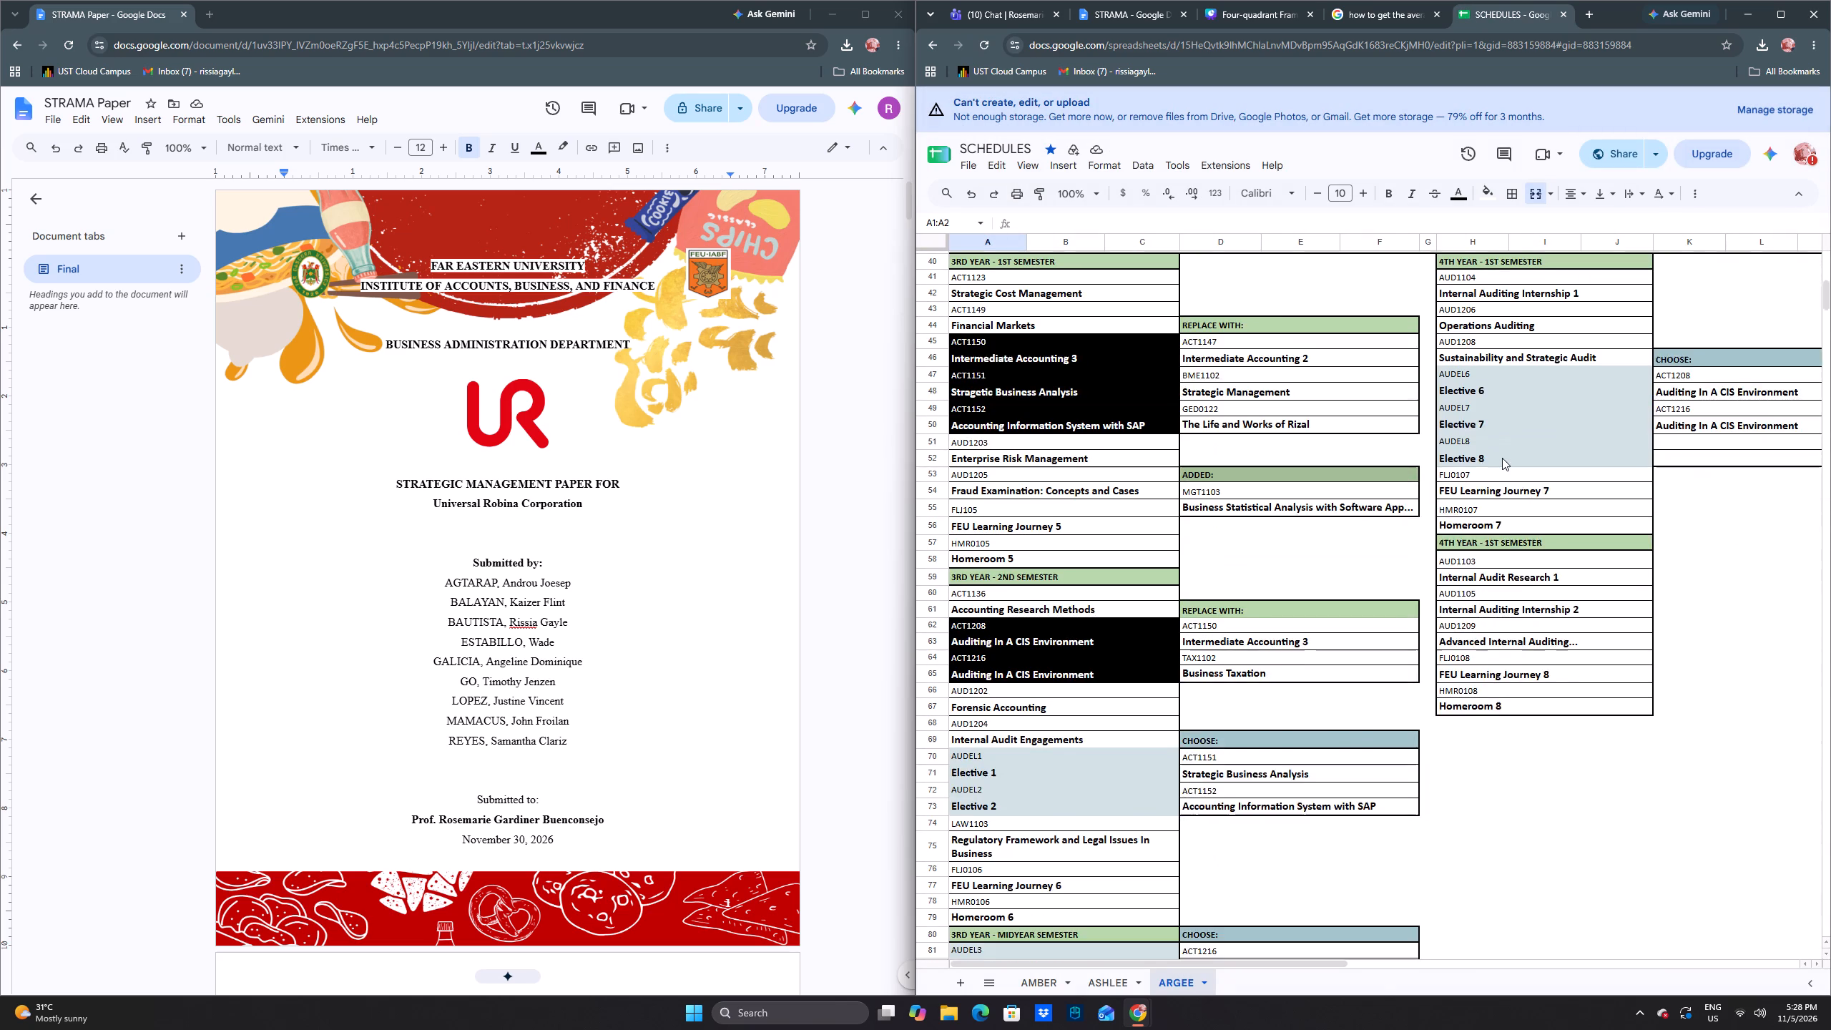
{"action": "scroll", "coordinate": [1502, 458], "scroll_direction": "down", "scroll_amount": 4}
{"action": "scroll", "coordinate": [1501, 453], "scroll_direction": "up", "scroll_amount": 1}
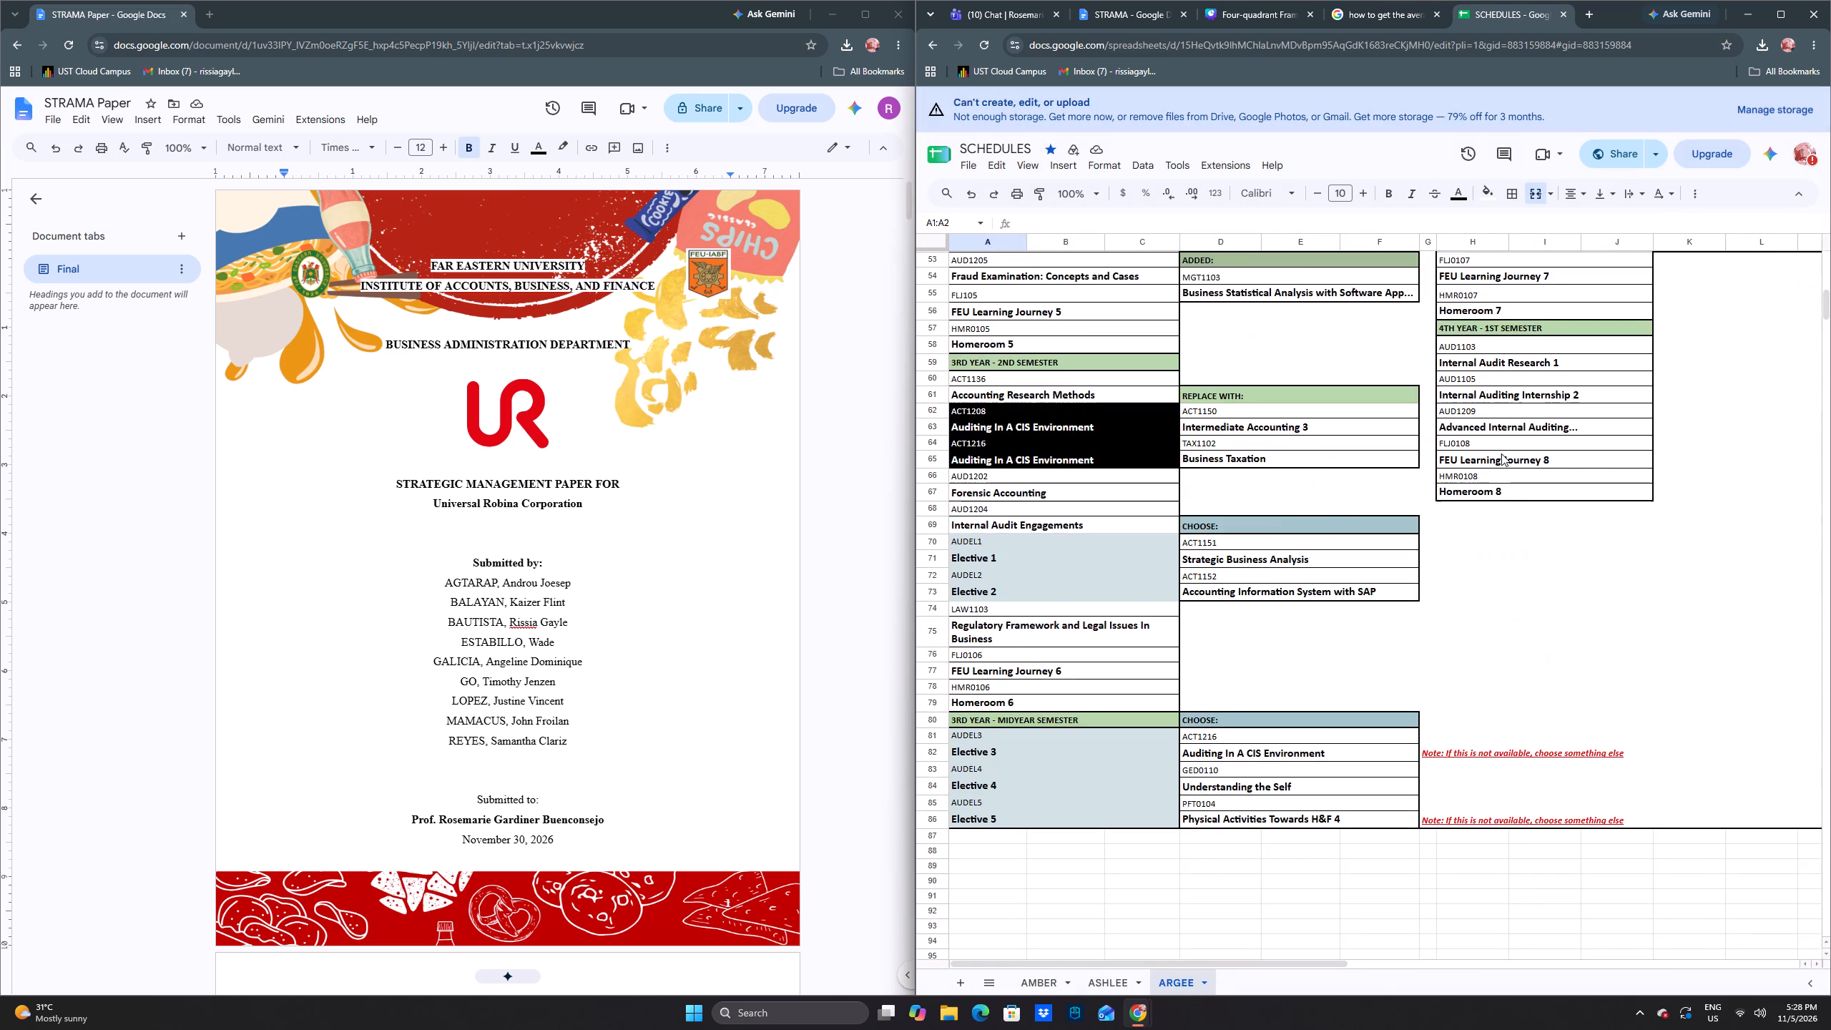
{"action": "scroll", "coordinate": [1501, 453], "scroll_direction": "up", "scroll_amount": 3}
{"action": "scroll", "coordinate": [1717, 393], "scroll_direction": "up", "scroll_amount": 1}
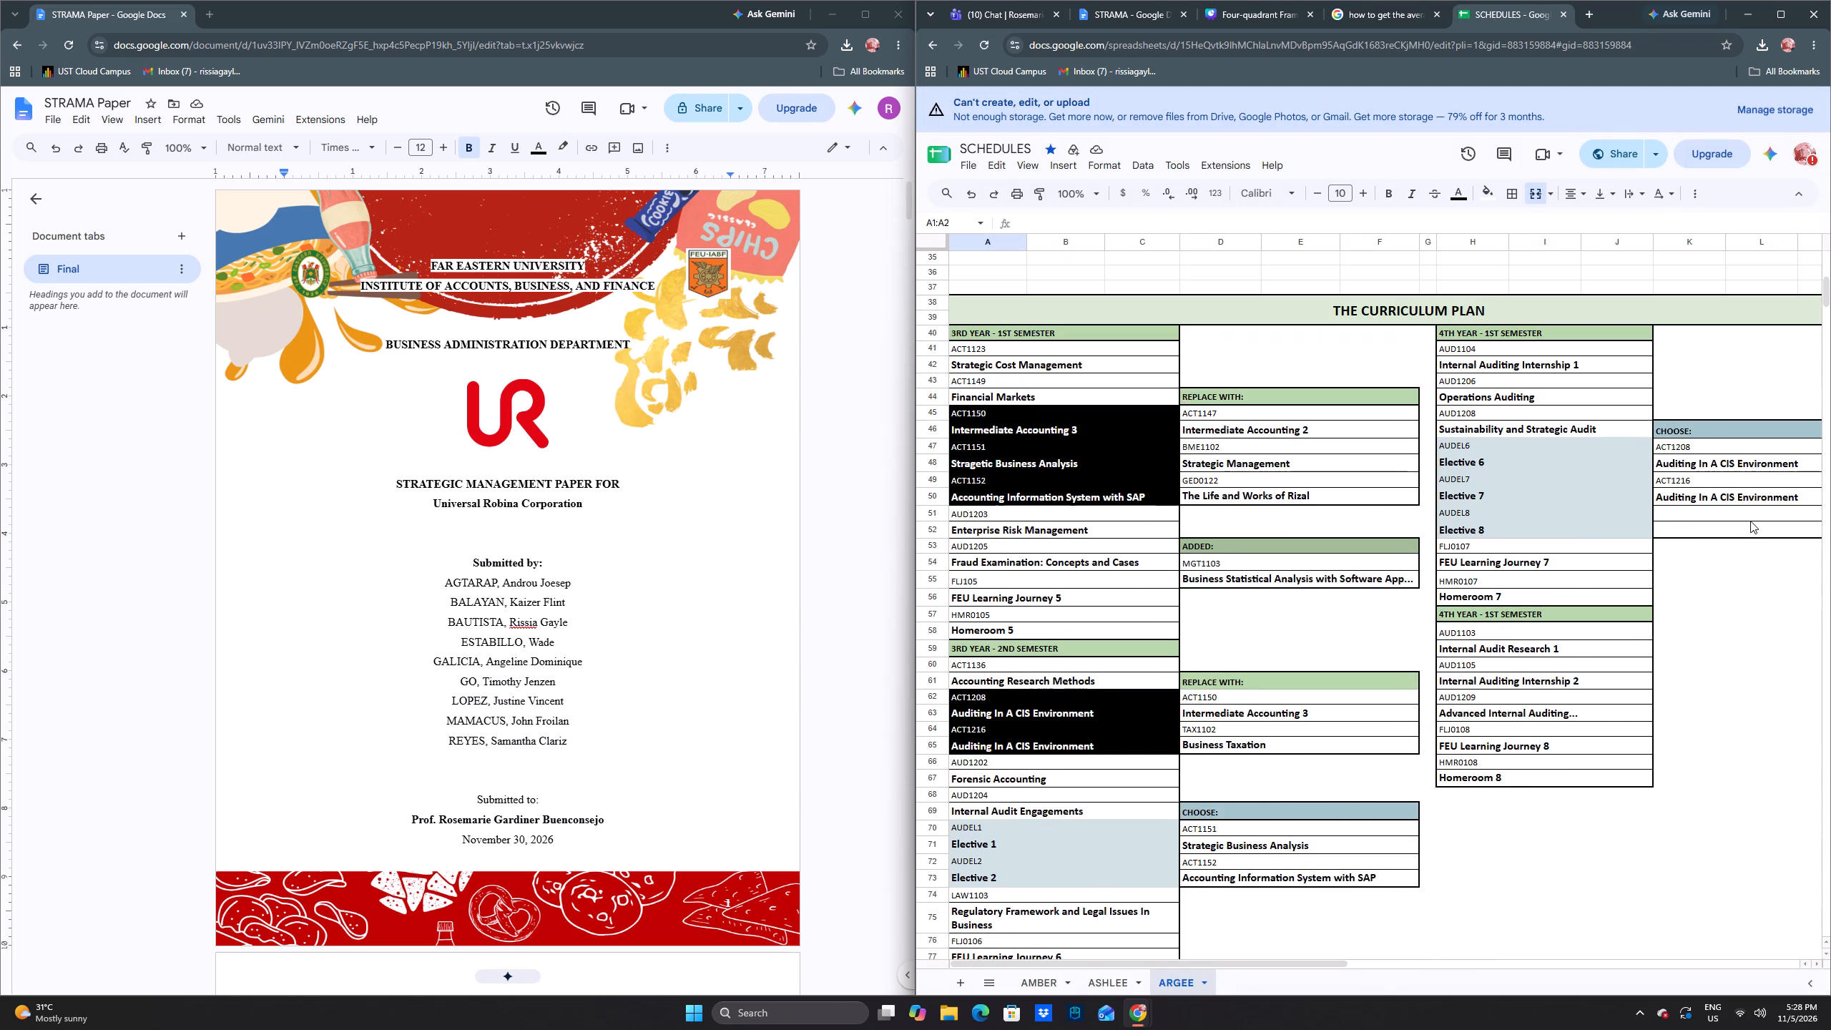
Examine the fourth-year subjects and electives of both semesters in the ARGEE sheet's curriculum plan.
{"action": "scroll", "coordinate": [1750, 520], "scroll_direction": "down", "scroll_amount": 1}
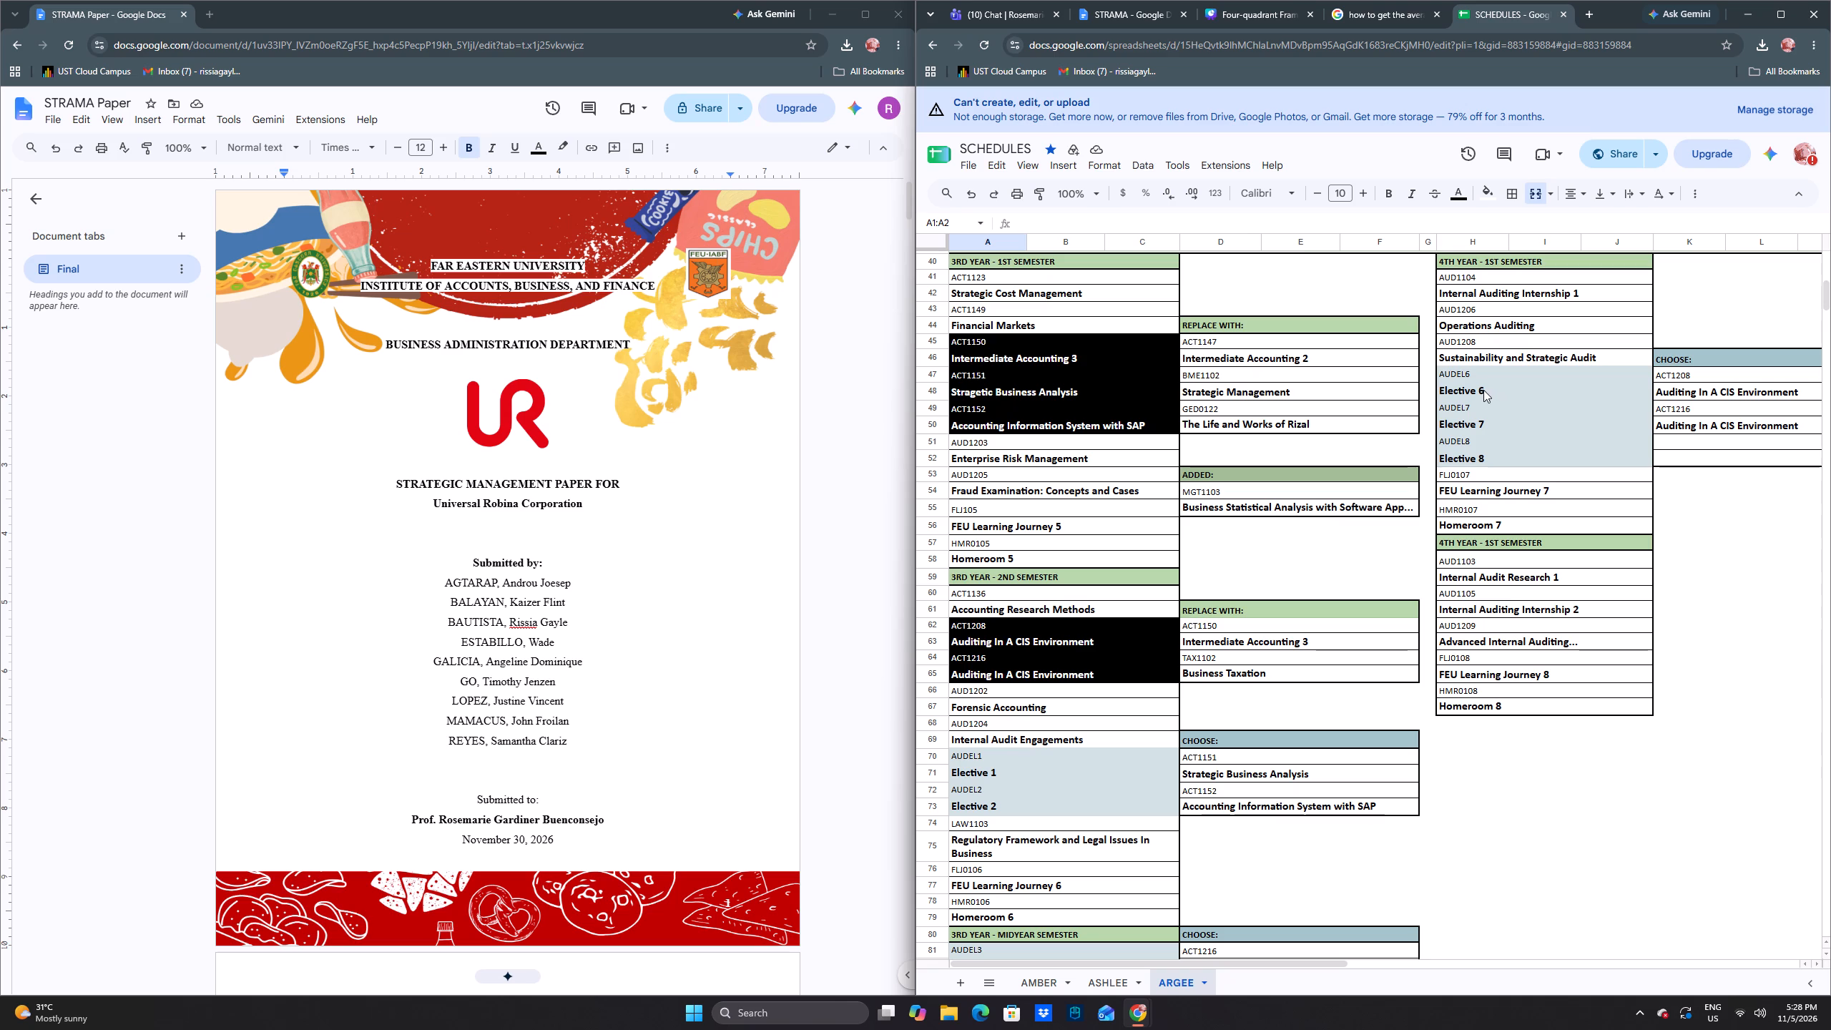
{"action": "scroll", "coordinate": [1306, 502], "scroll_direction": "down", "scroll_amount": 3}
{"action": "scroll", "coordinate": [1317, 502], "scroll_direction": "up", "scroll_amount": 2}
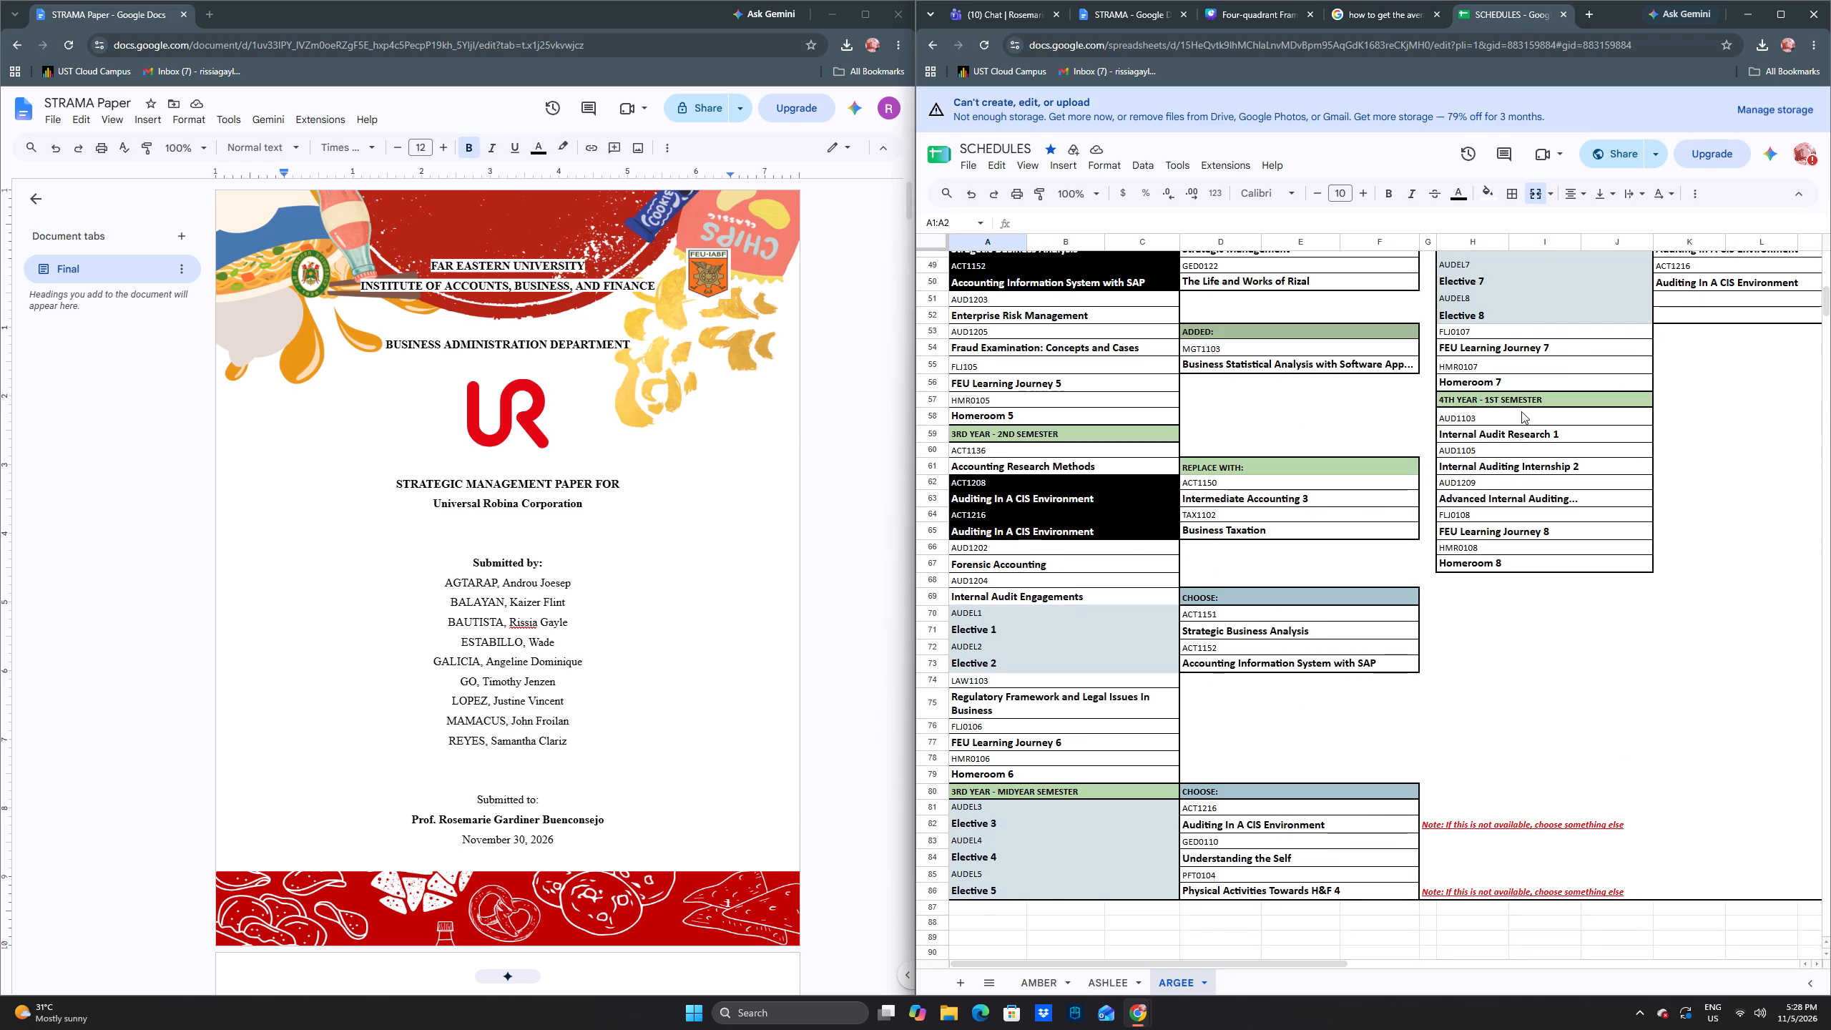
{"action": "scroll", "coordinate": [1521, 411], "scroll_direction": "up", "scroll_amount": 1}
{"action": "left_click_drag", "start_coordinate": [1468, 301], "coordinate": [1525, 545]}
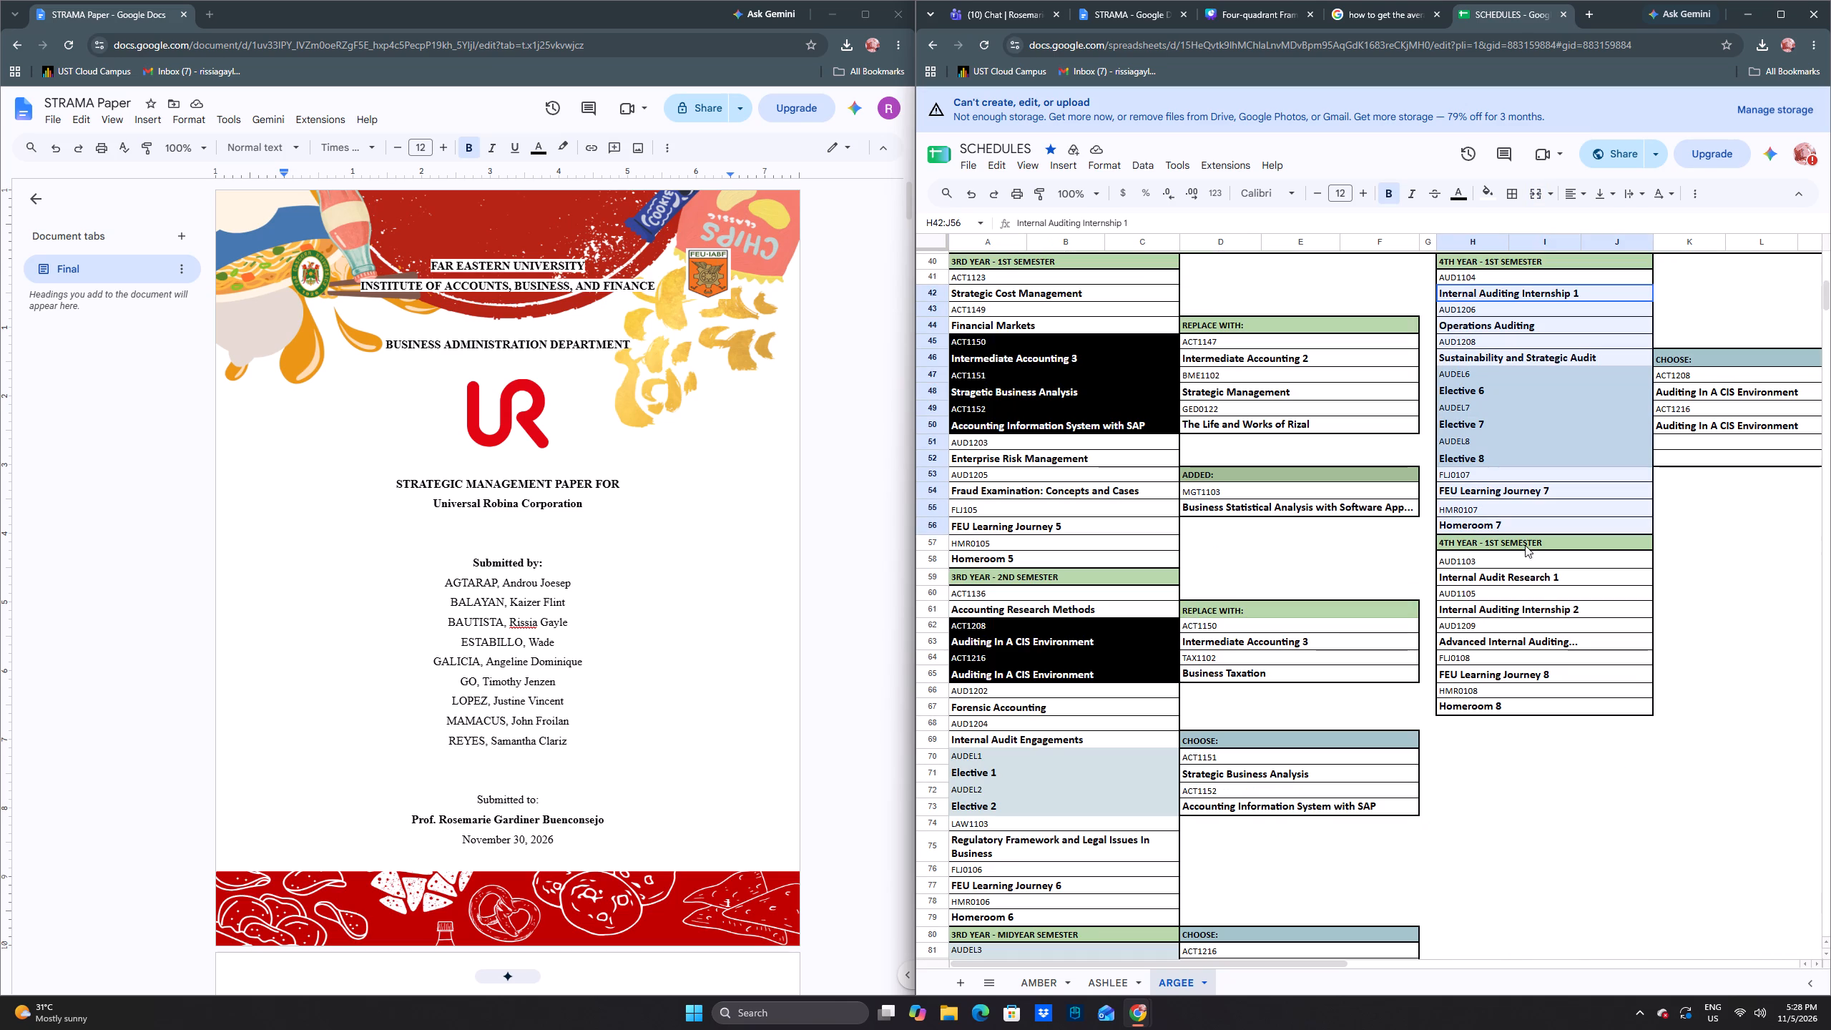
{"action": "left_click_drag", "start_coordinate": [1525, 545], "coordinate": [1526, 548]}
{"action": "left_click", "coordinate": [1357, 363]}
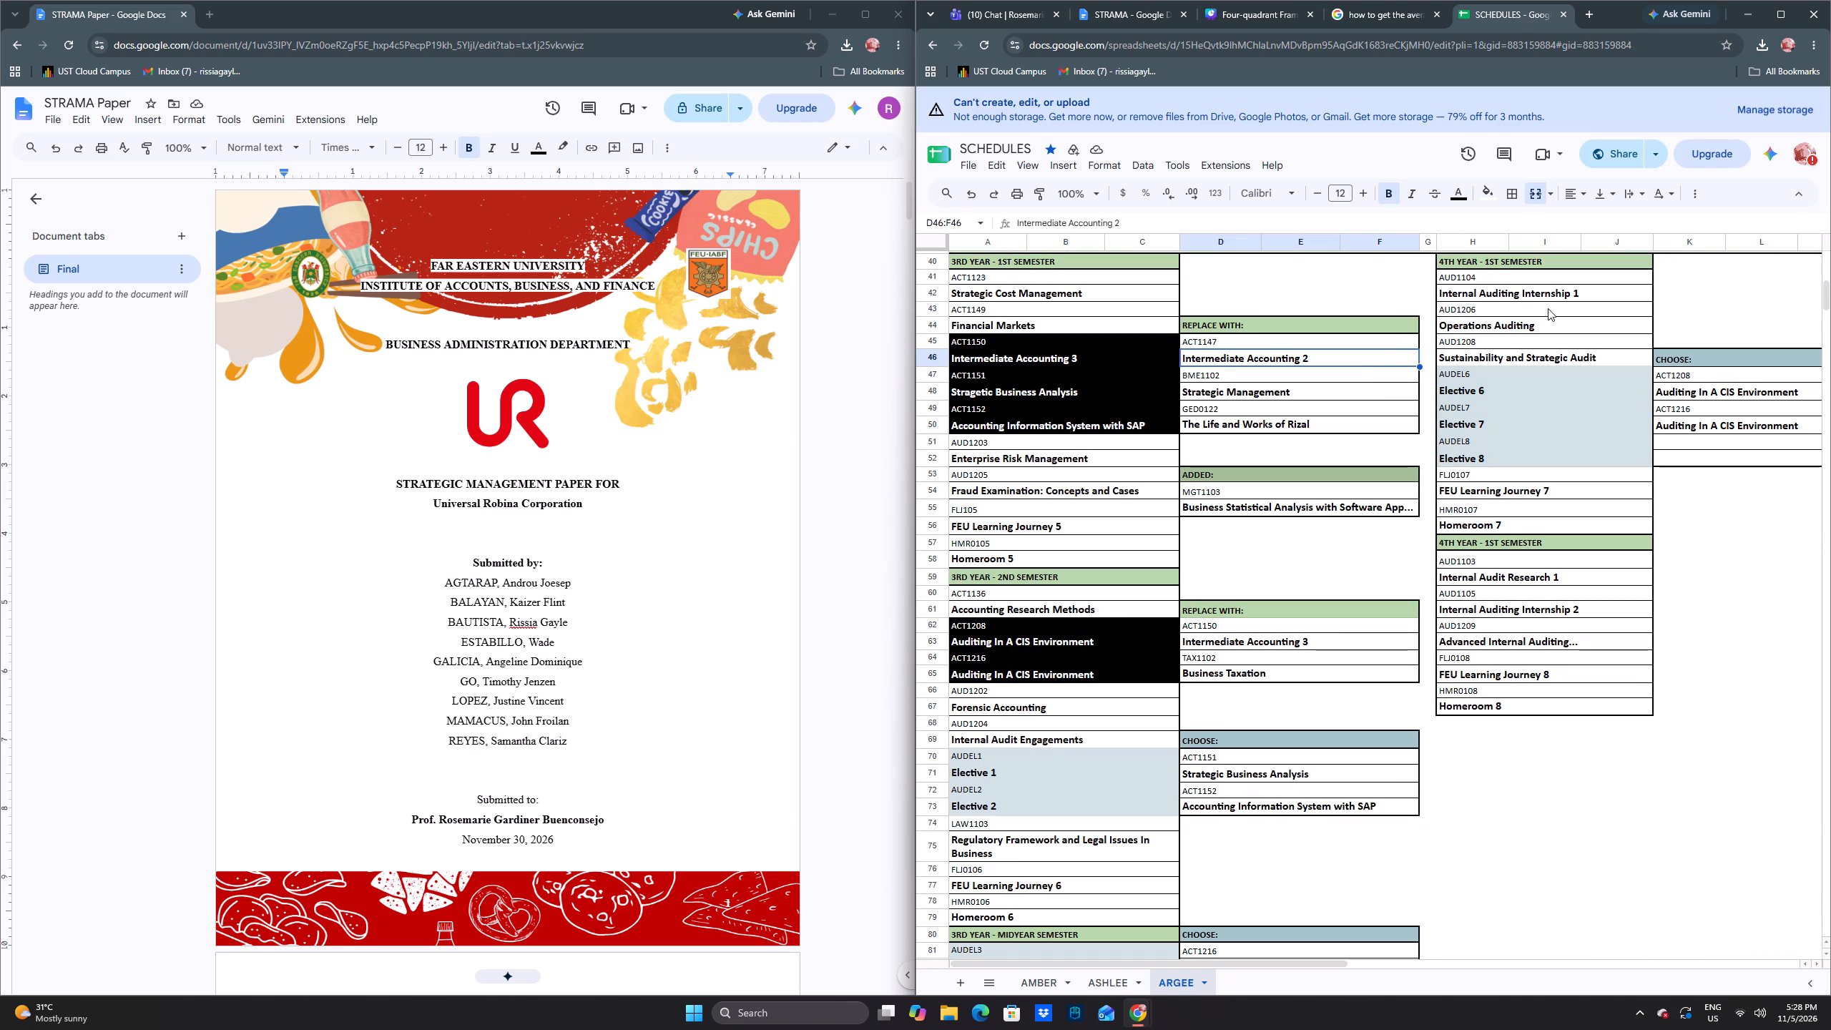
{"action": "left_click_drag", "start_coordinate": [1531, 280], "coordinate": [1556, 466]}
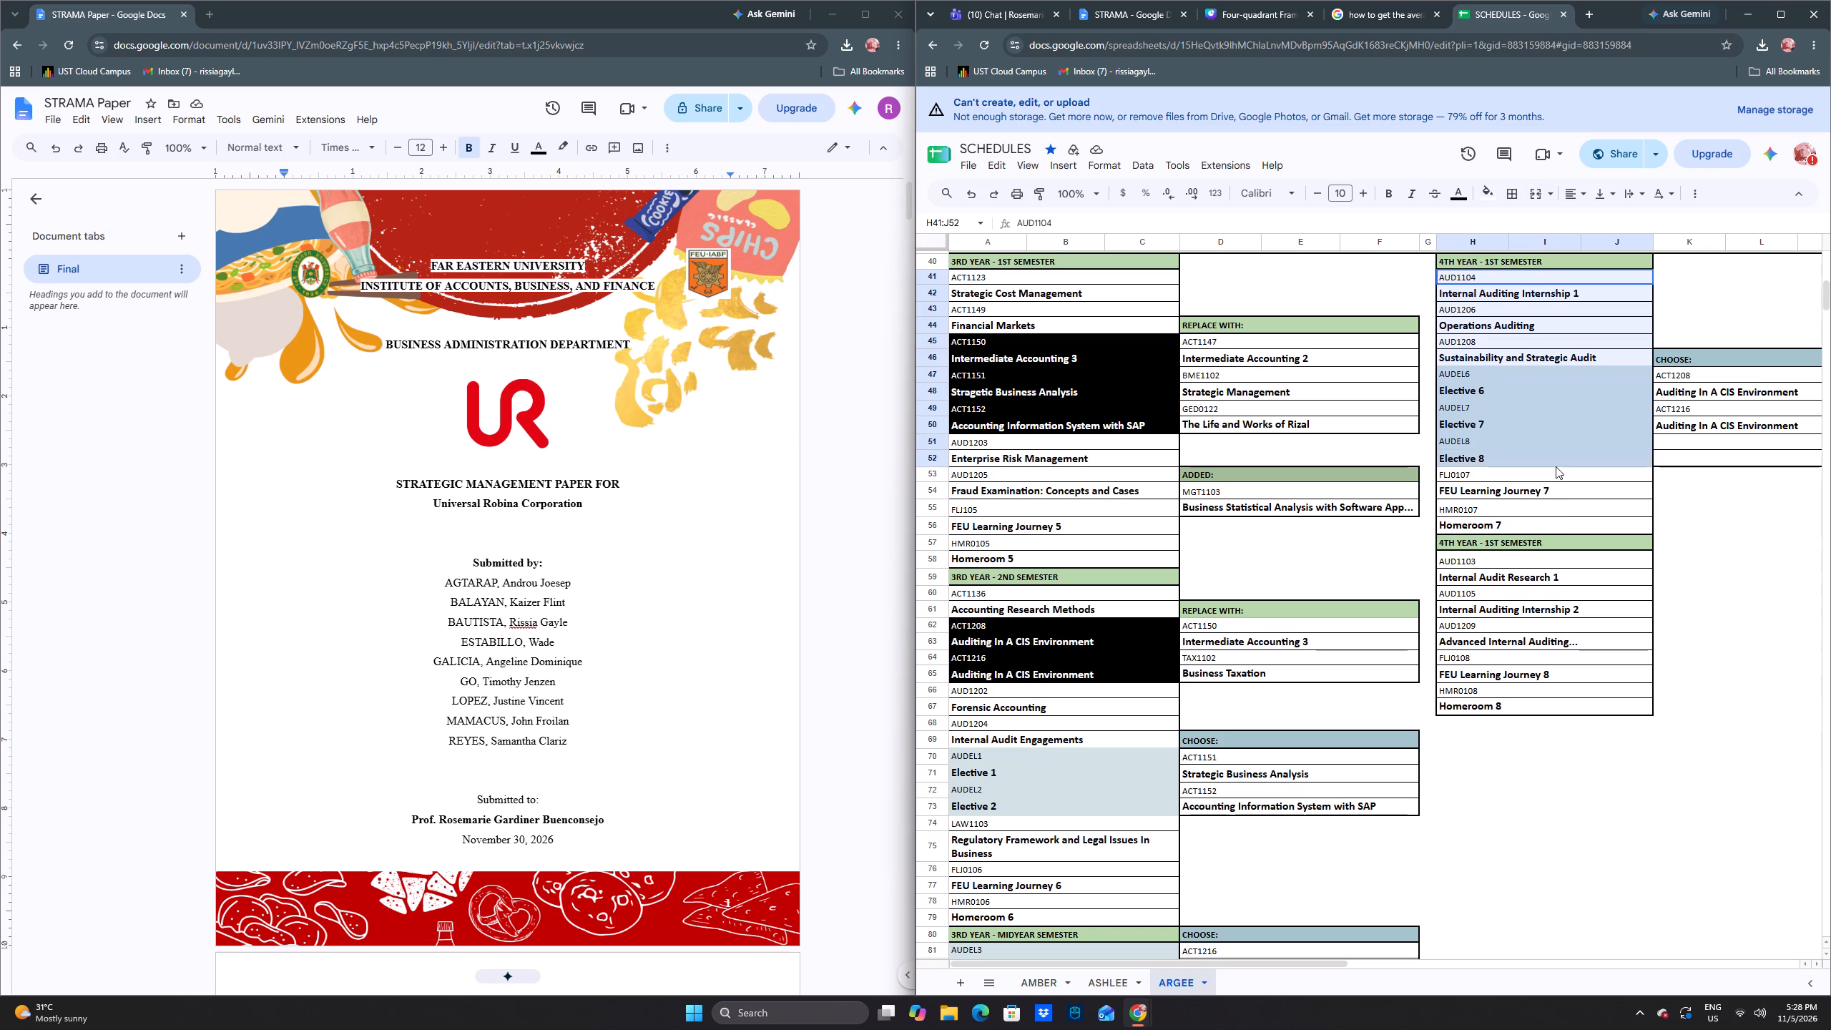
{"action": "left_click_drag", "start_coordinate": [1556, 466], "coordinate": [1564, 519]}
{"action": "left_click", "coordinate": [1547, 599]}
{"action": "scroll", "coordinate": [1627, 627], "scroll_direction": "down", "scroll_amount": 3}
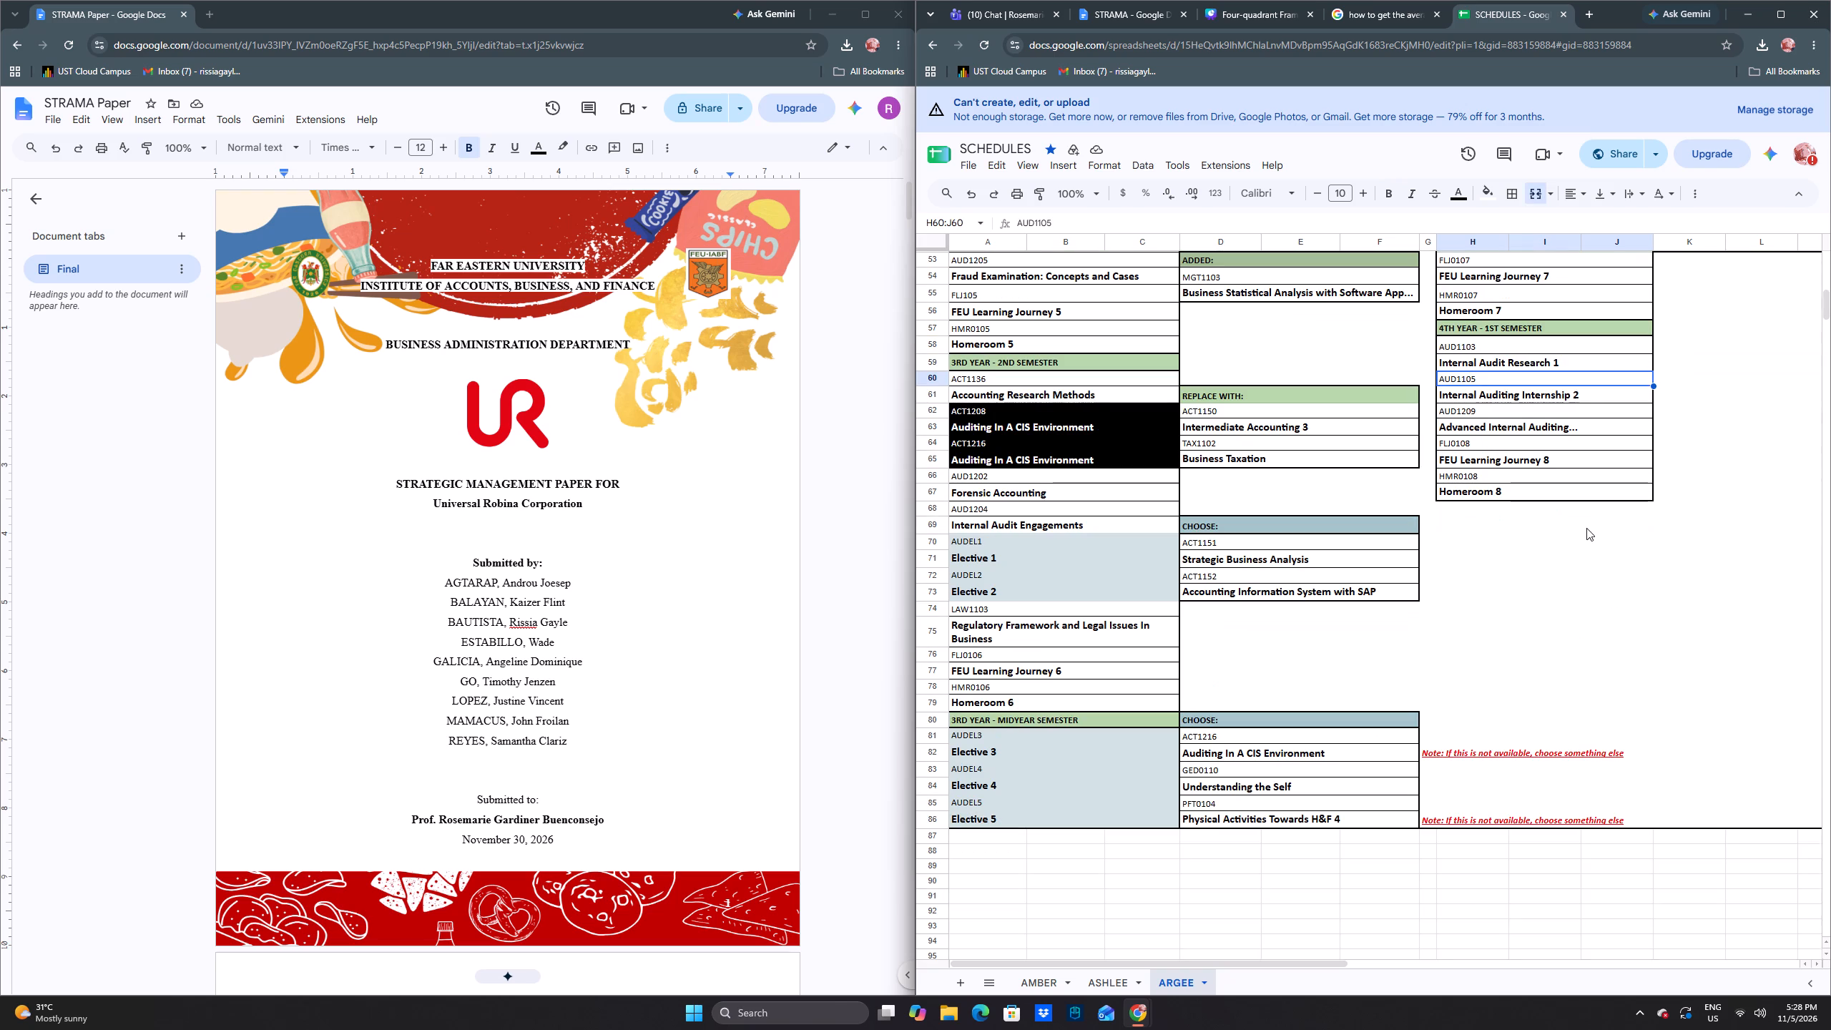
{"action": "left_click", "coordinate": [1586, 527]}
{"action": "left_click", "coordinate": [1553, 518]}
{"action": "left_click", "coordinate": [1553, 509]}
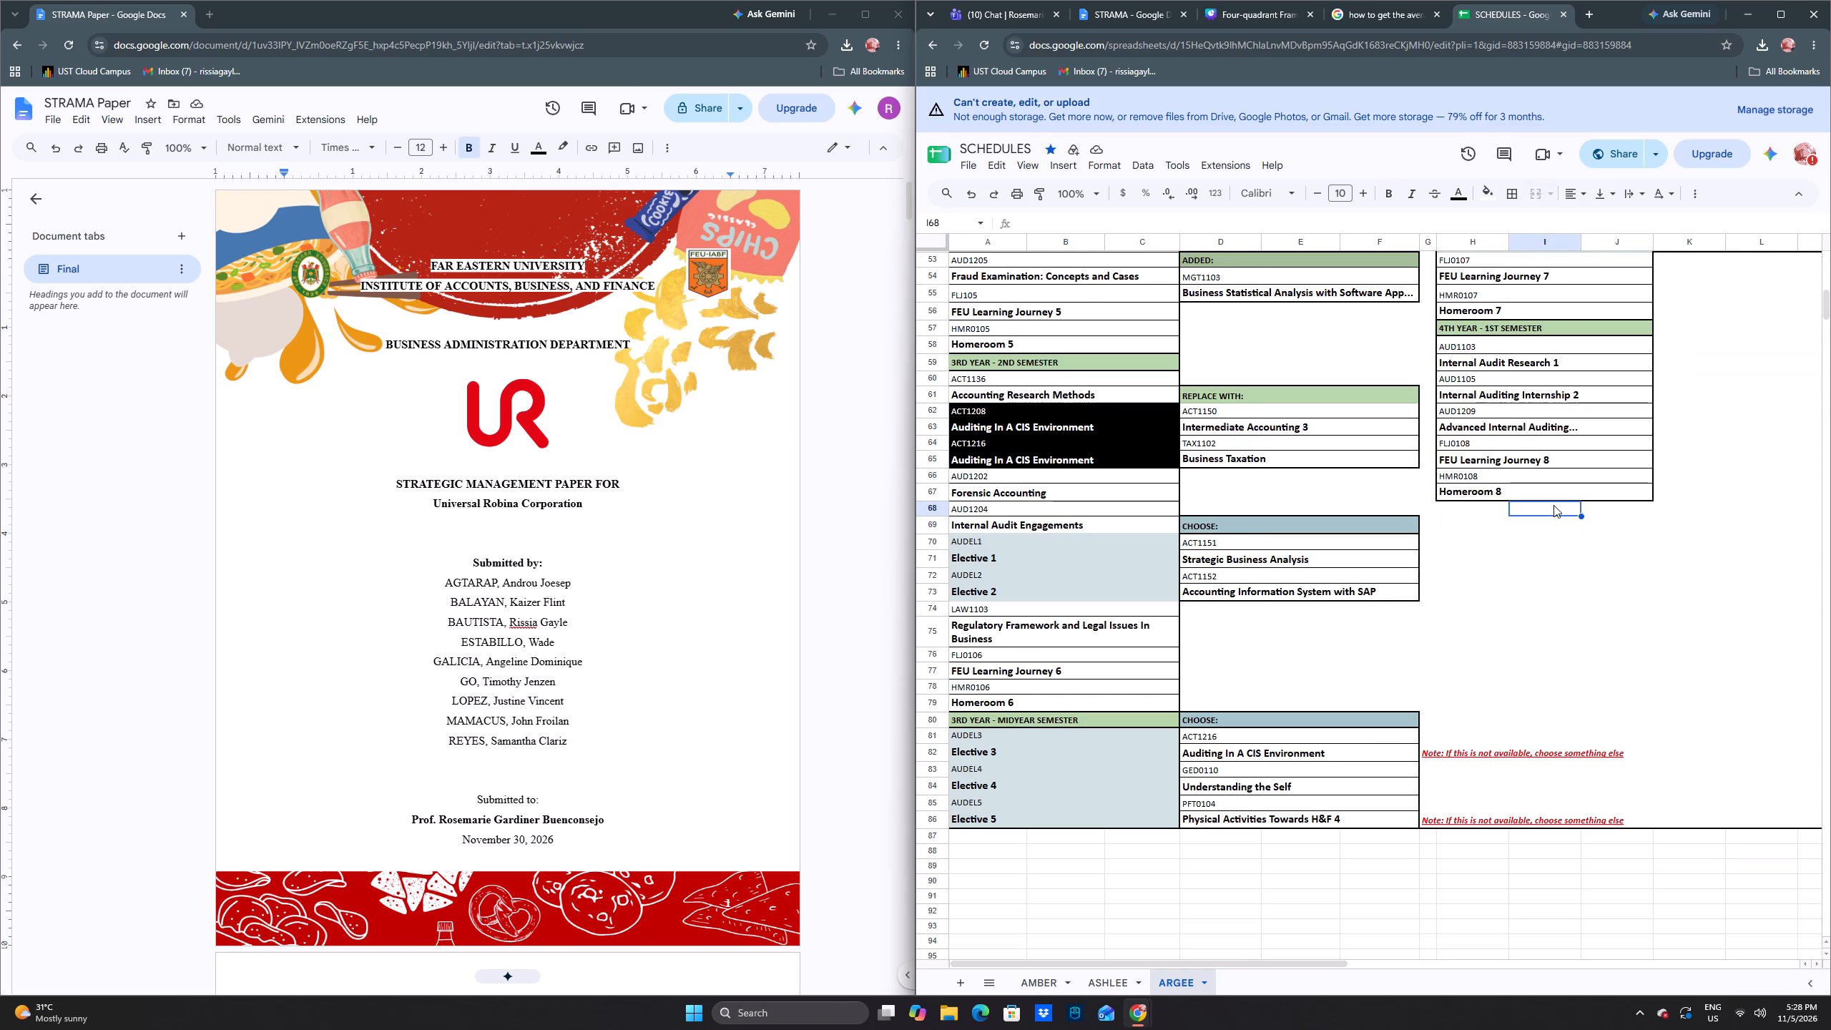
Review the 1st Semester weekly class schedule on the ARGEE sheet against the curriculum plan below it.
{"action": "scroll", "coordinate": [1552, 504], "scroll_direction": "up", "scroll_amount": 16}
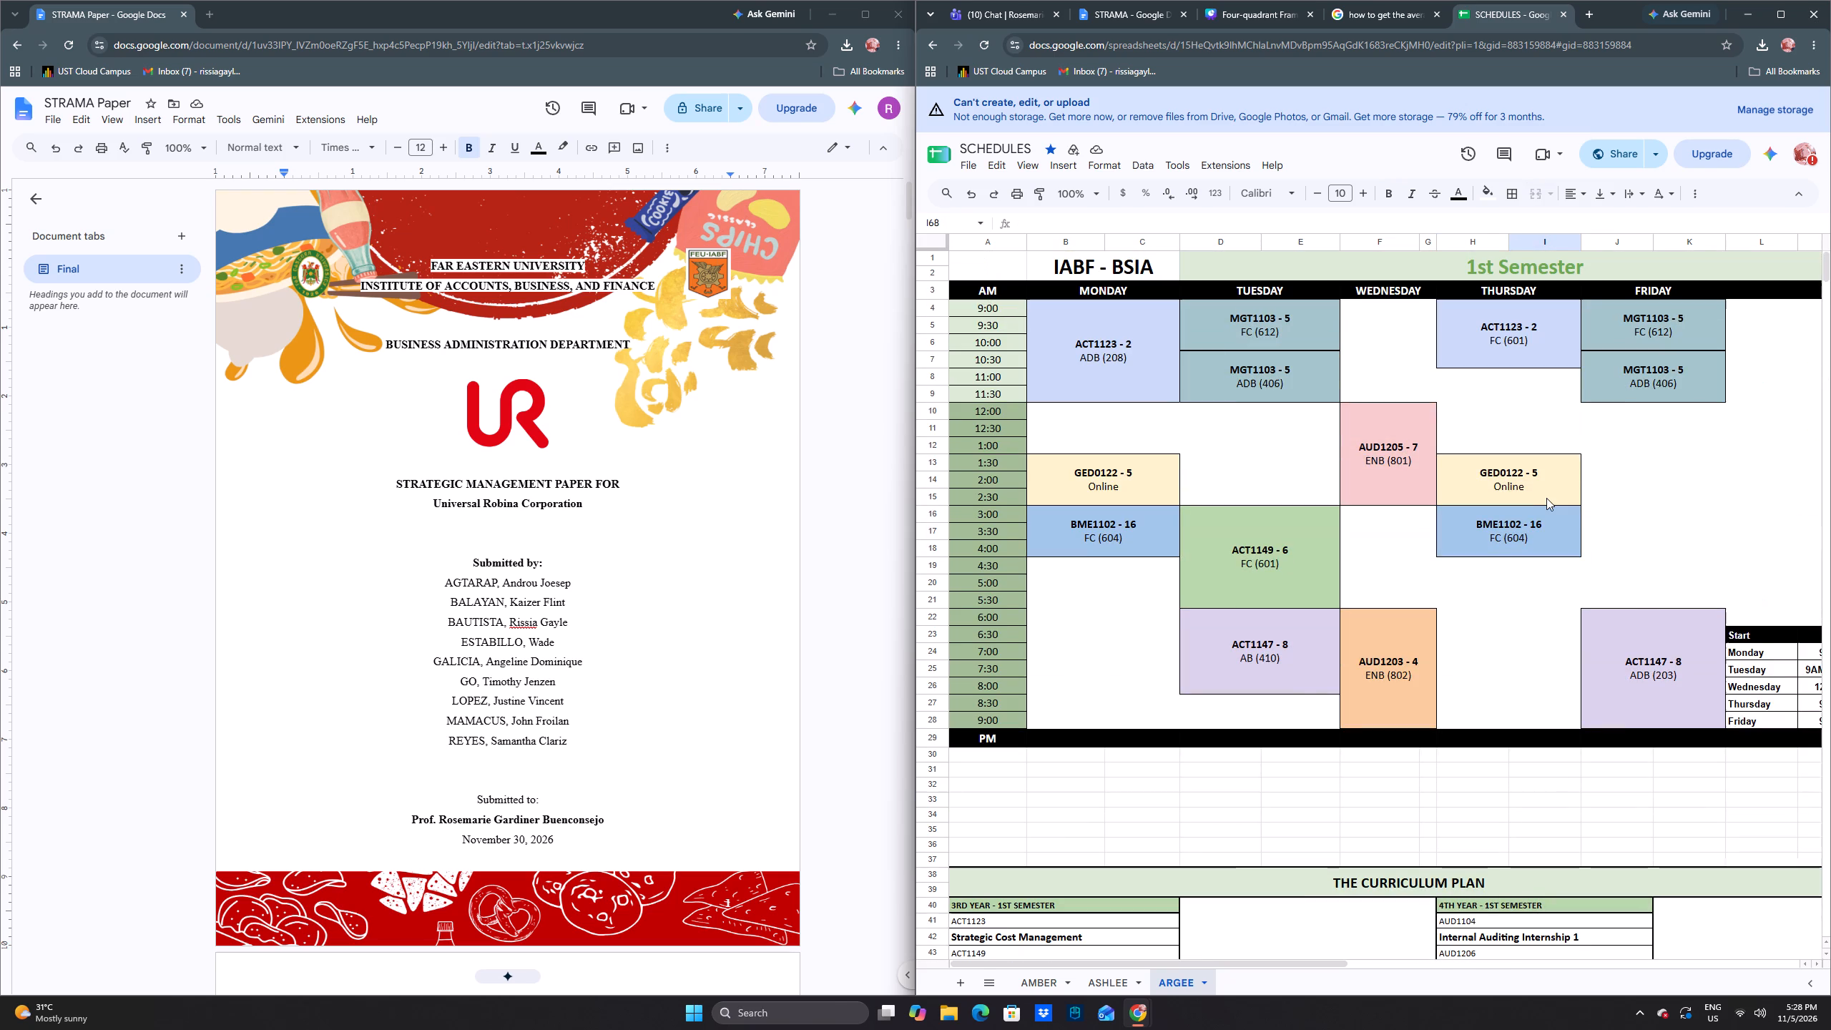
{"action": "scroll", "coordinate": [1335, 420], "scroll_direction": "down", "scroll_amount": 11}
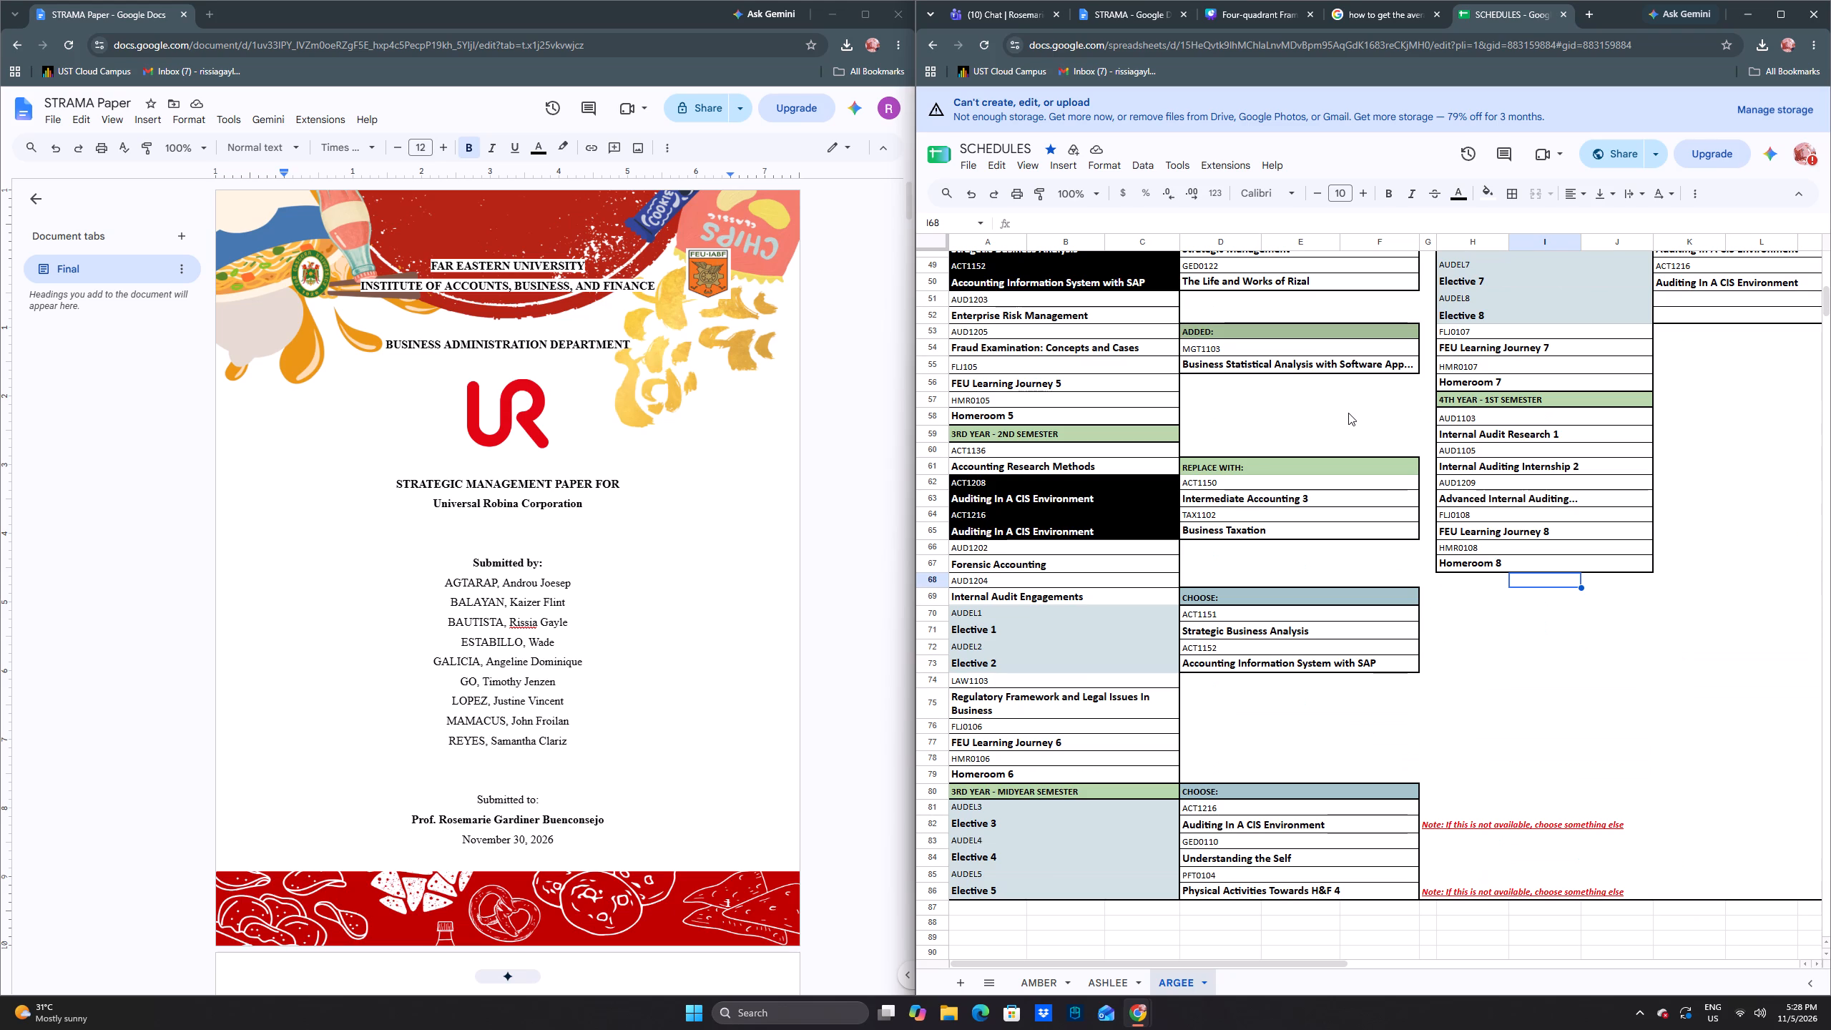
{"action": "scroll", "coordinate": [1348, 413], "scroll_direction": "up", "scroll_amount": 2}
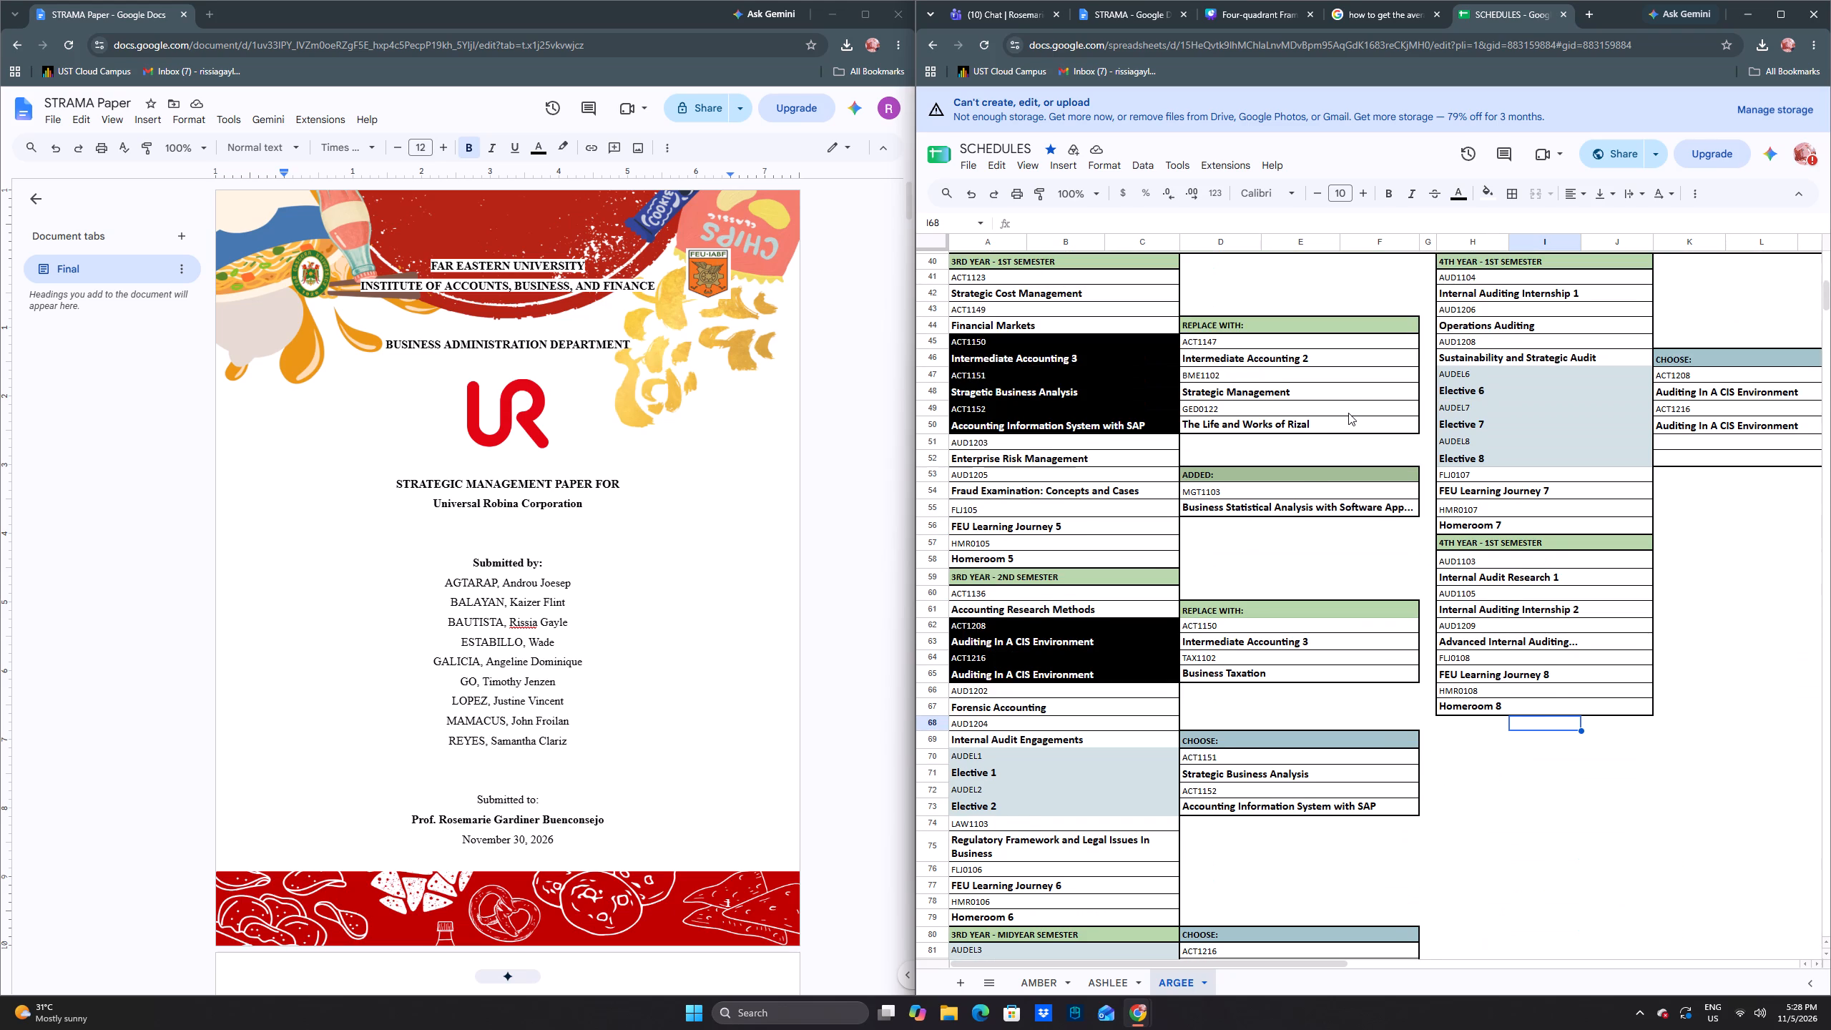
{"action": "scroll", "coordinate": [1348, 413], "scroll_direction": "up", "scroll_amount": 9}
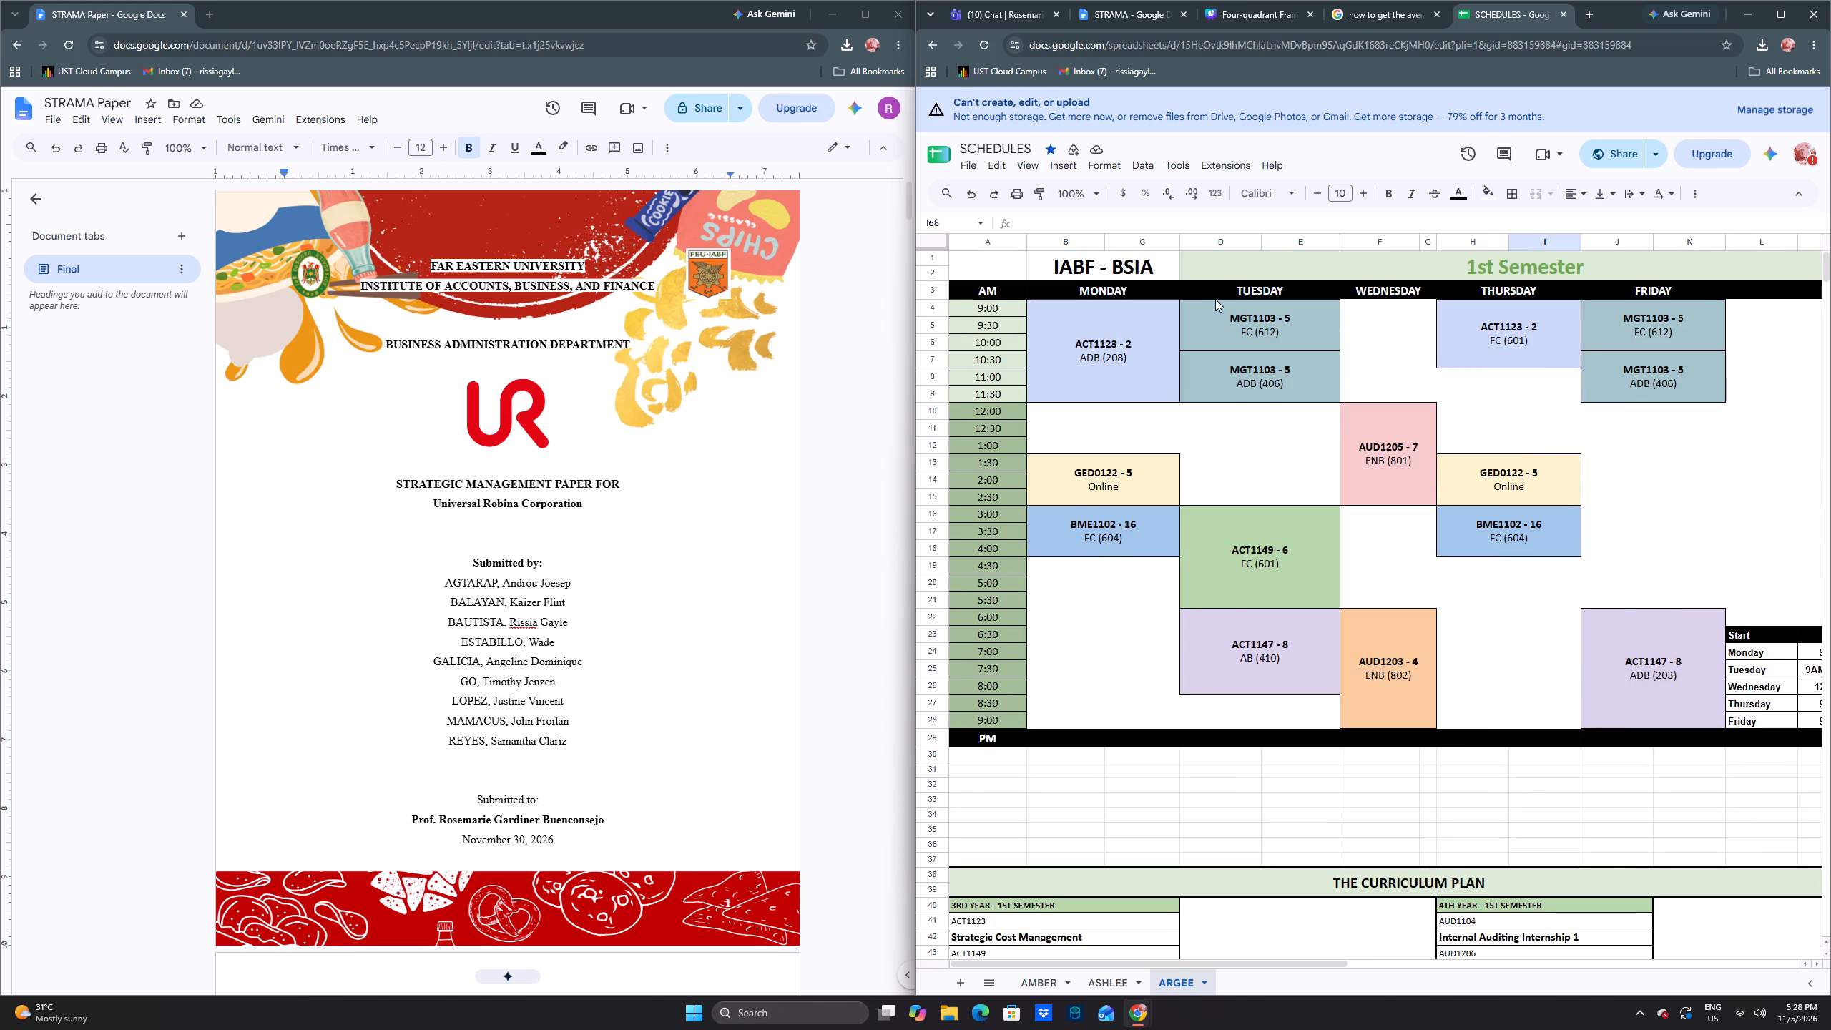
Return to the STRAMA document and check its page tops from the SPACE Matrix back to the title page, and forward to the IFE Matrix.
{"action": "left_click", "coordinate": [1092, 13]}
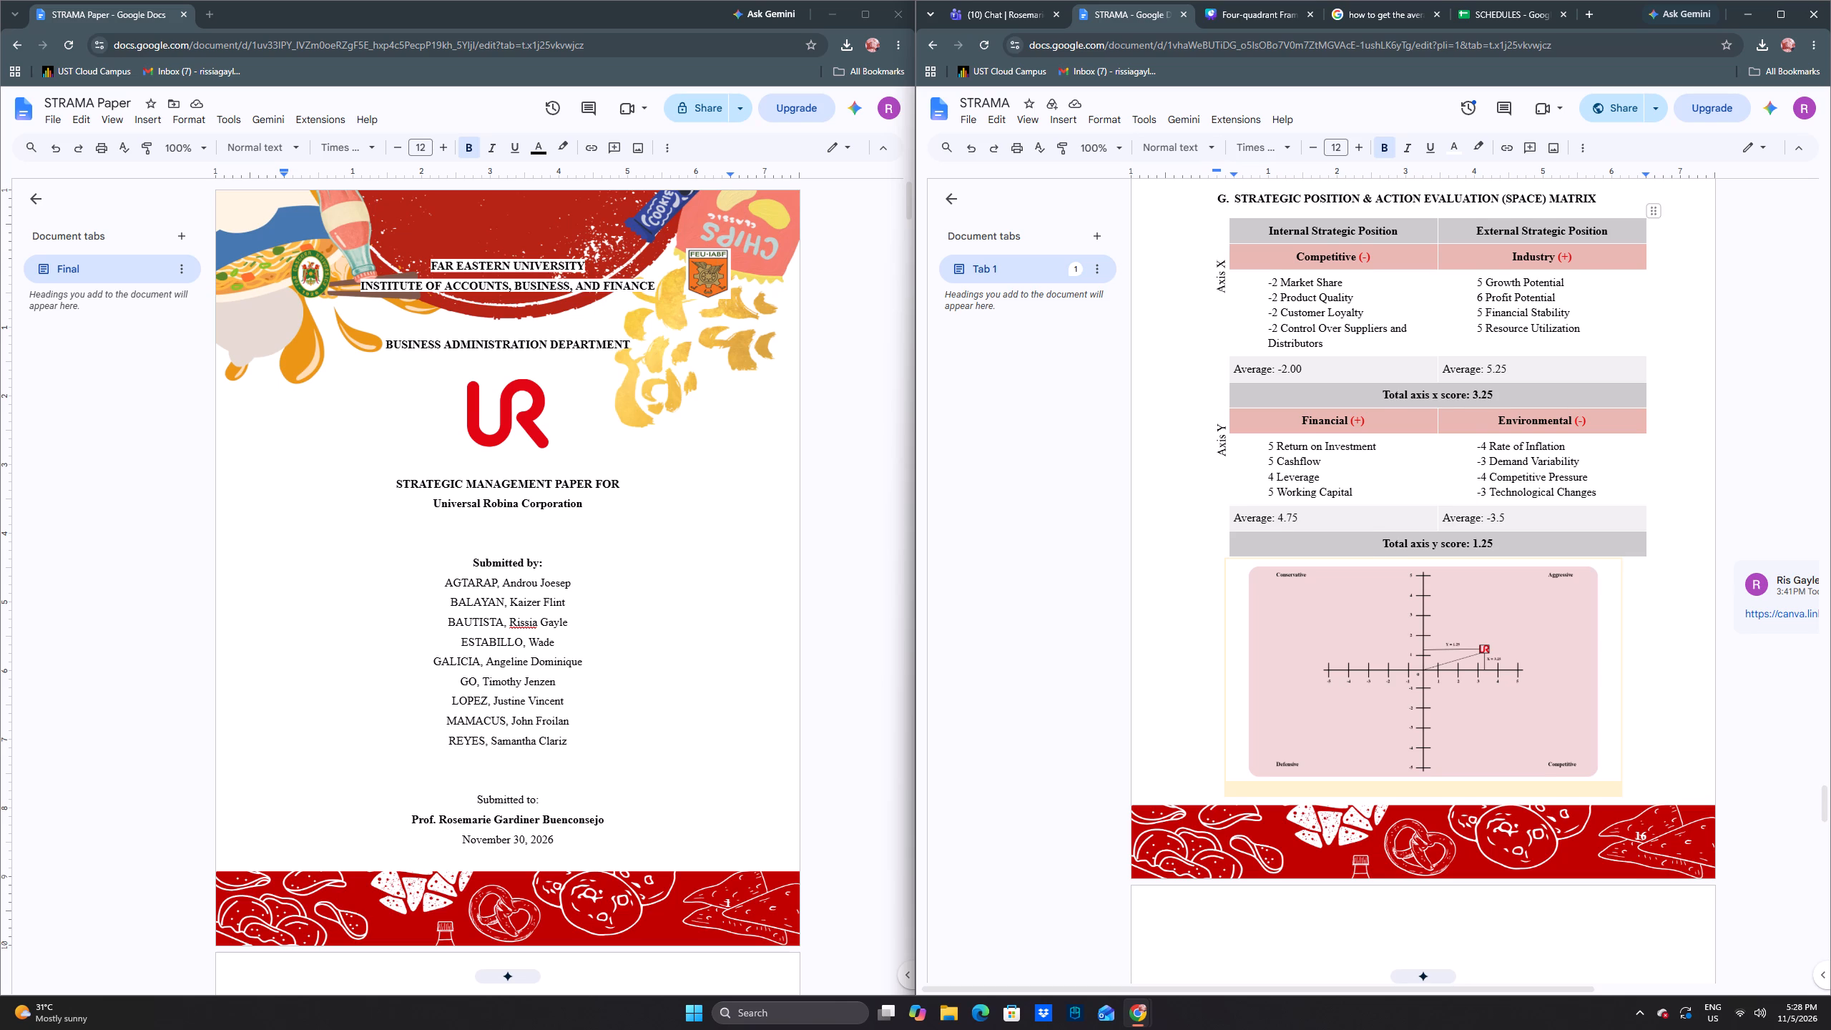
{"action": "scroll", "coordinate": [1471, 378], "scroll_direction": "up", "scroll_amount": 3}
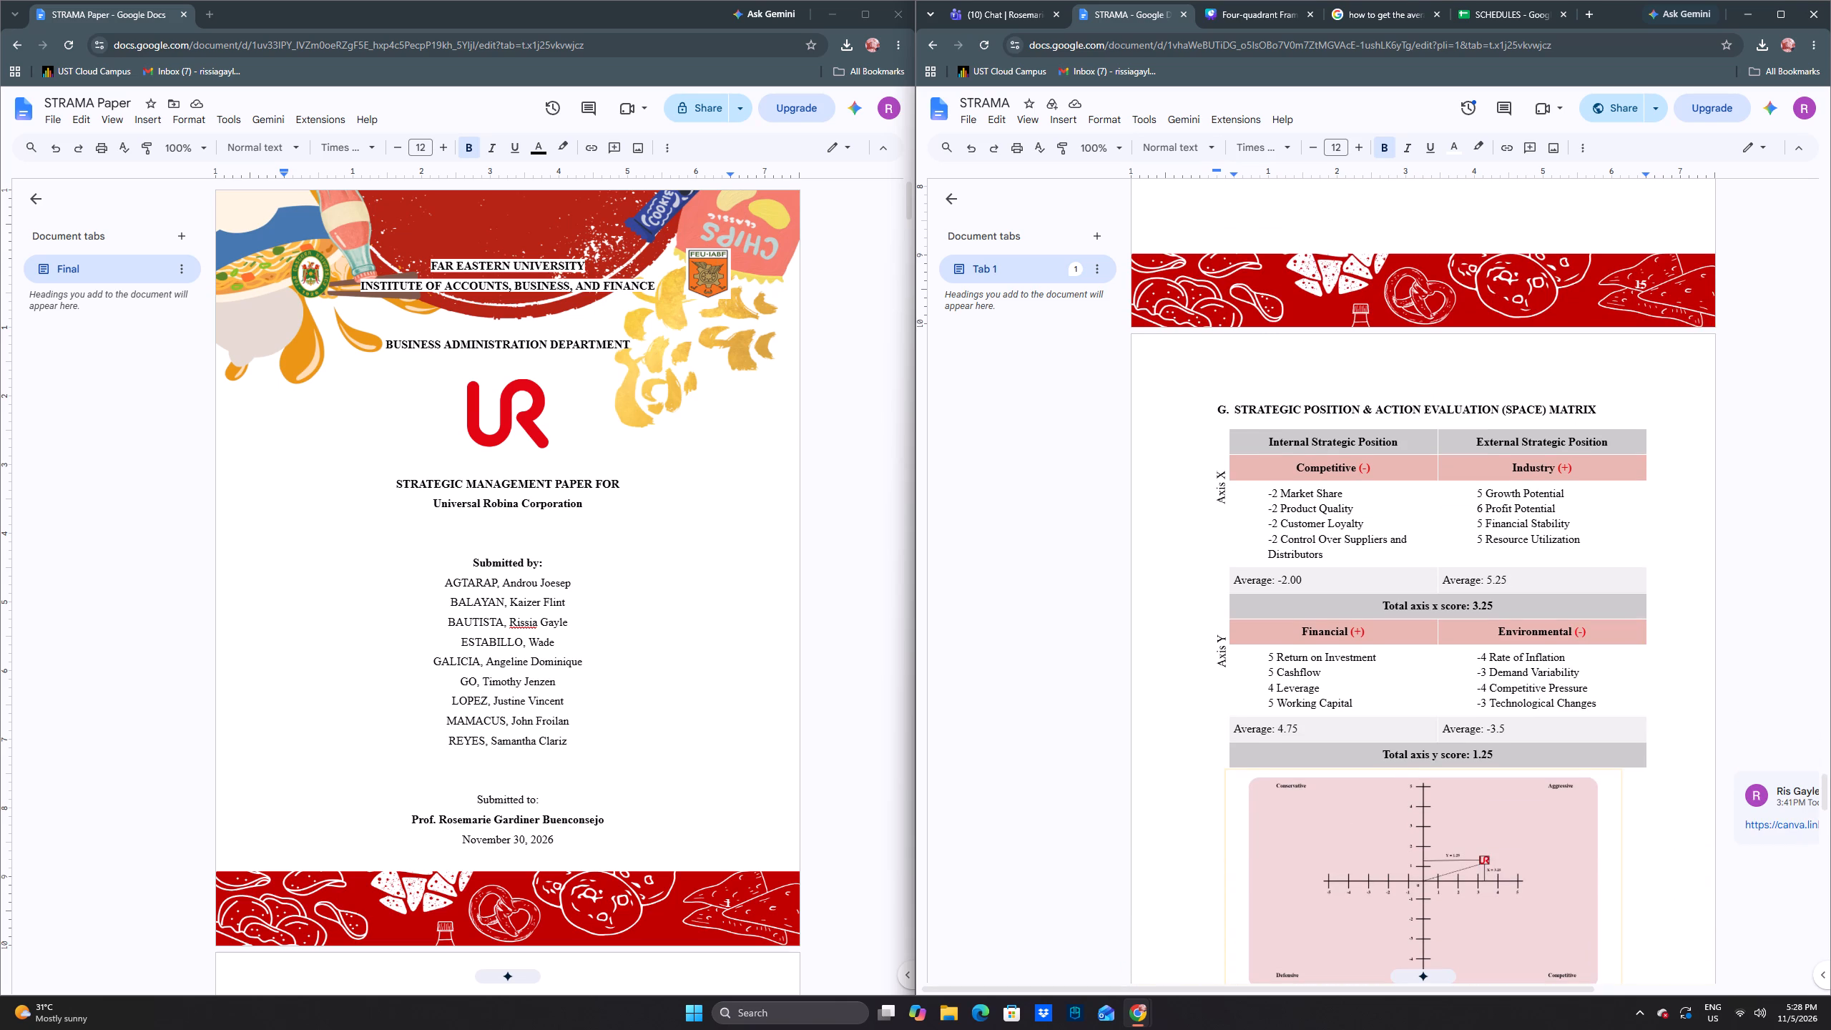
{"action": "scroll", "coordinate": [1480, 373], "scroll_direction": "up", "scroll_amount": 4}
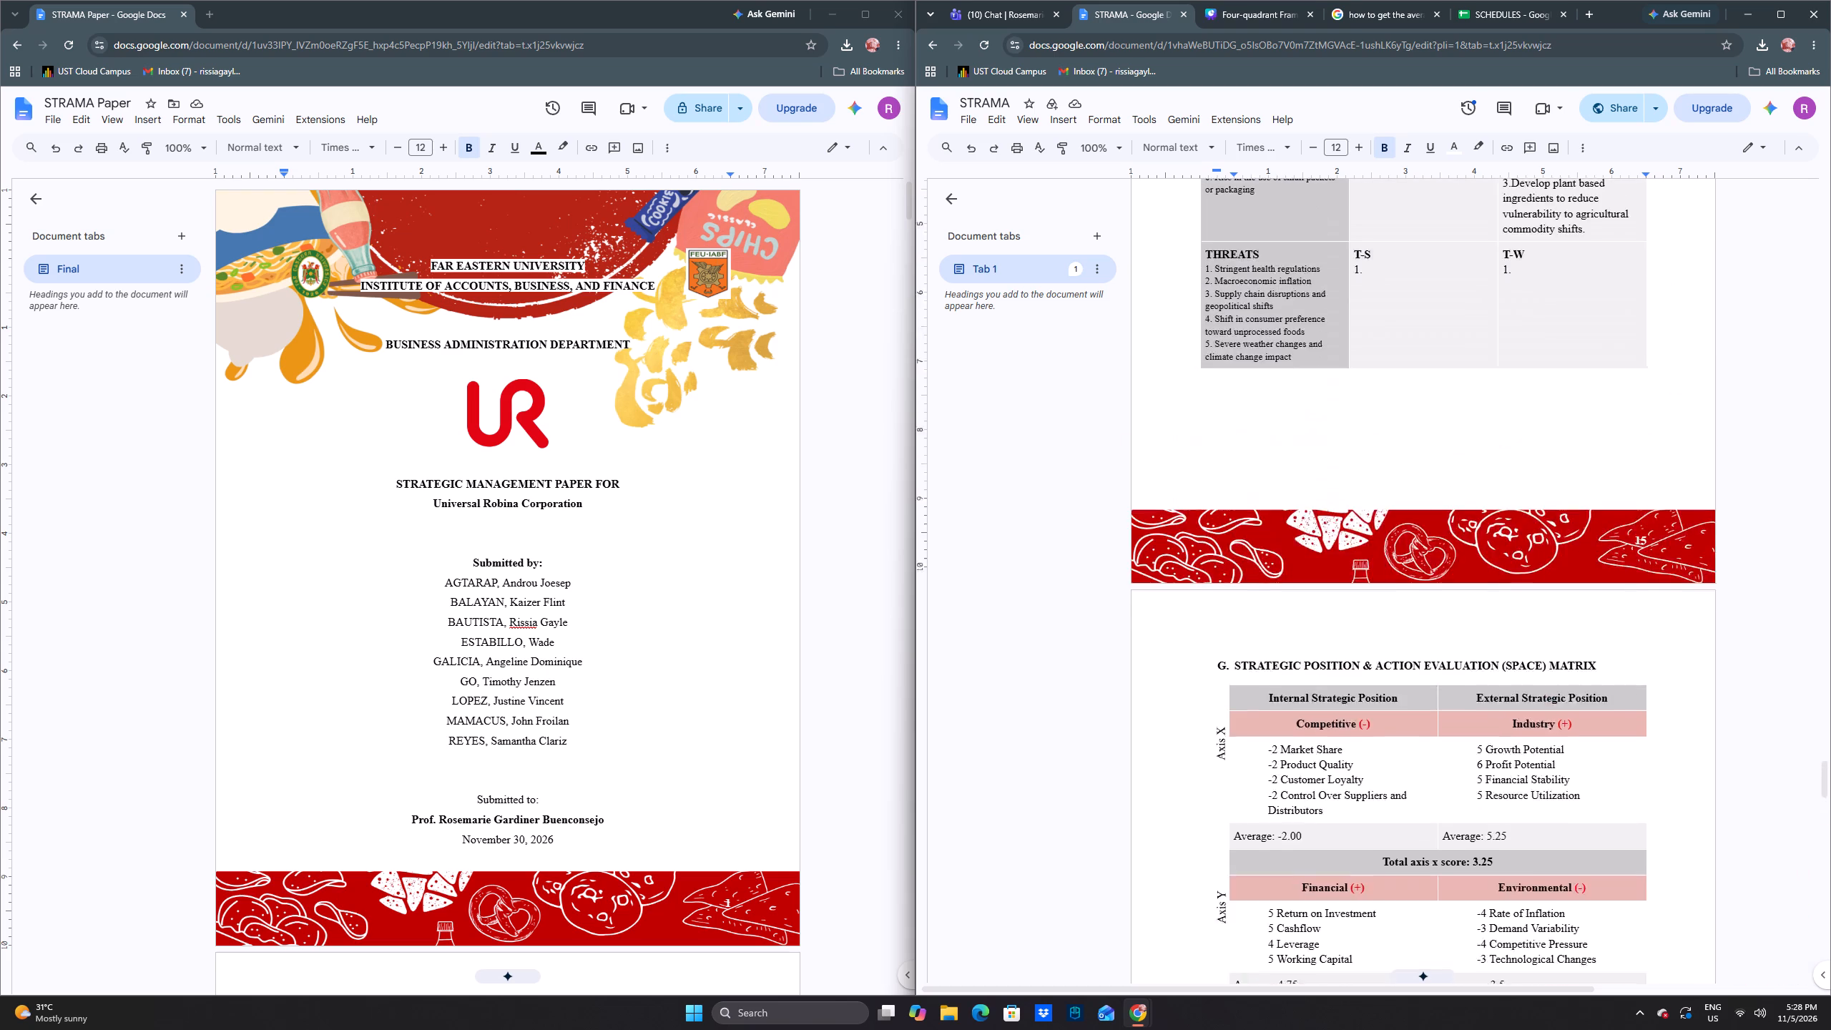
{"action": "scroll", "coordinate": [1481, 373], "scroll_direction": "up", "scroll_amount": 8}
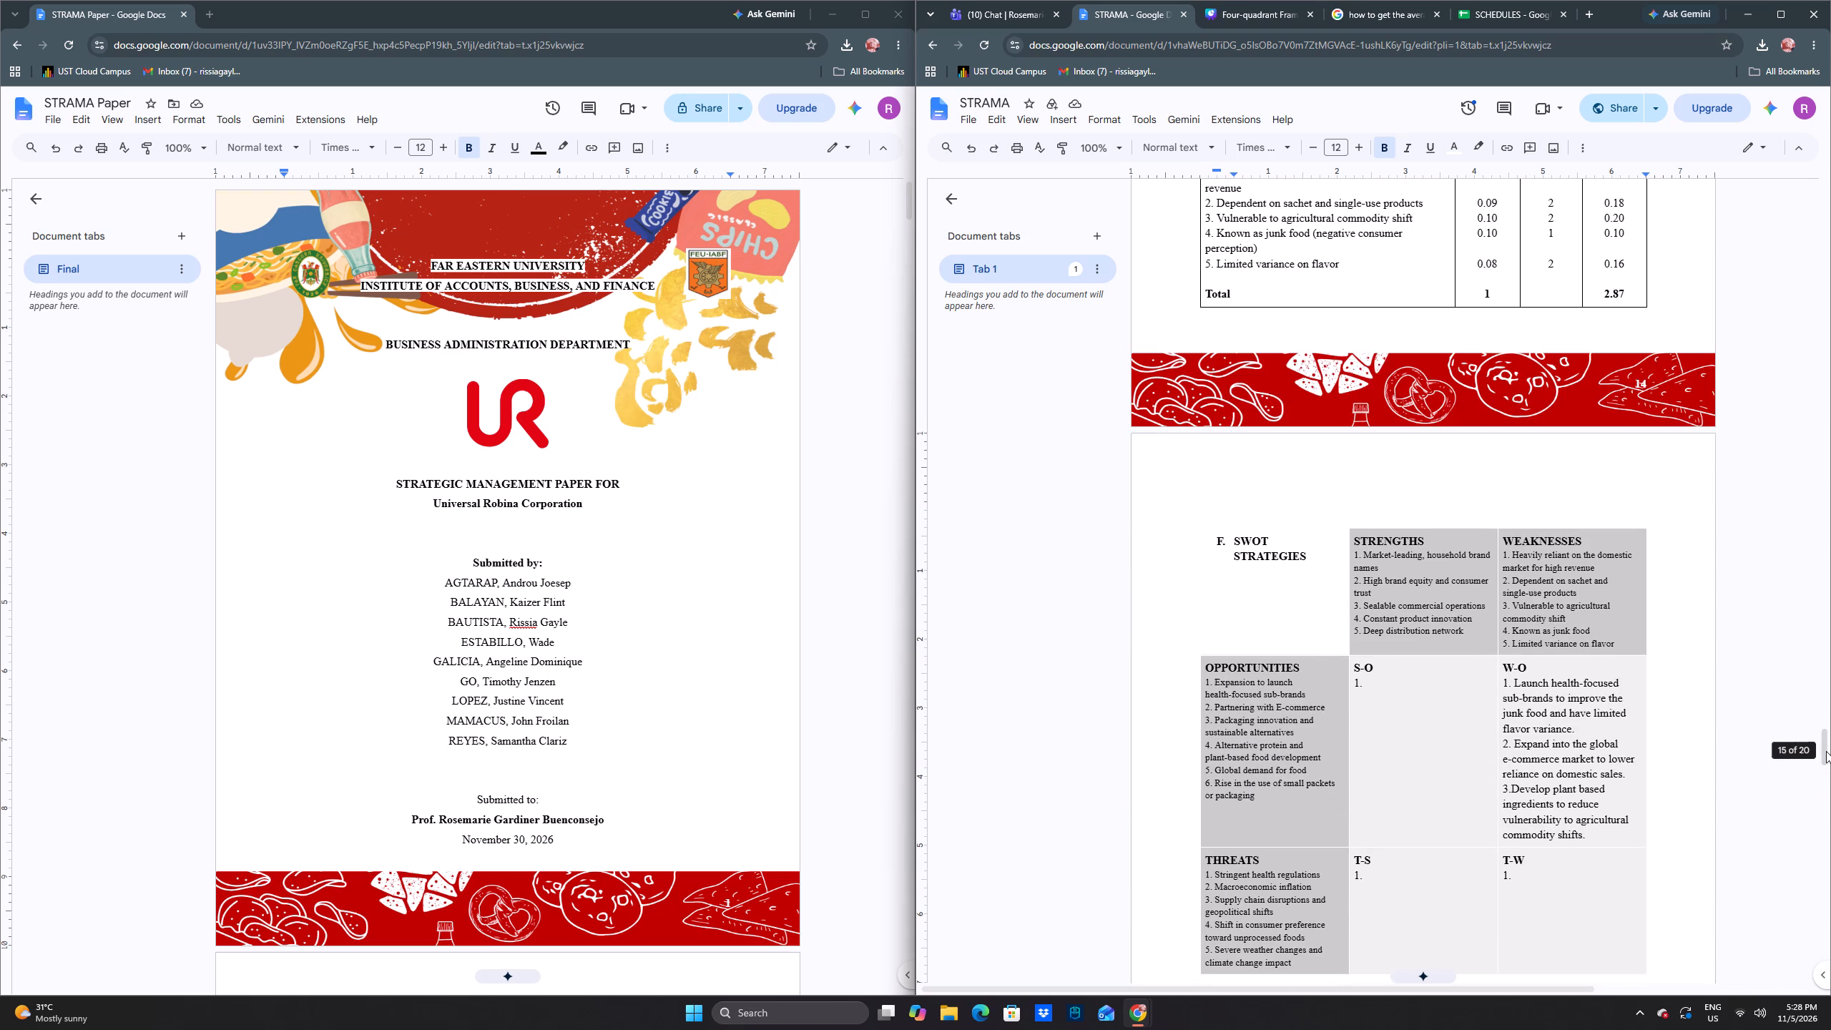
{"action": "left_click_drag", "start_coordinate": [1825, 750], "coordinate": [1805, 691]}
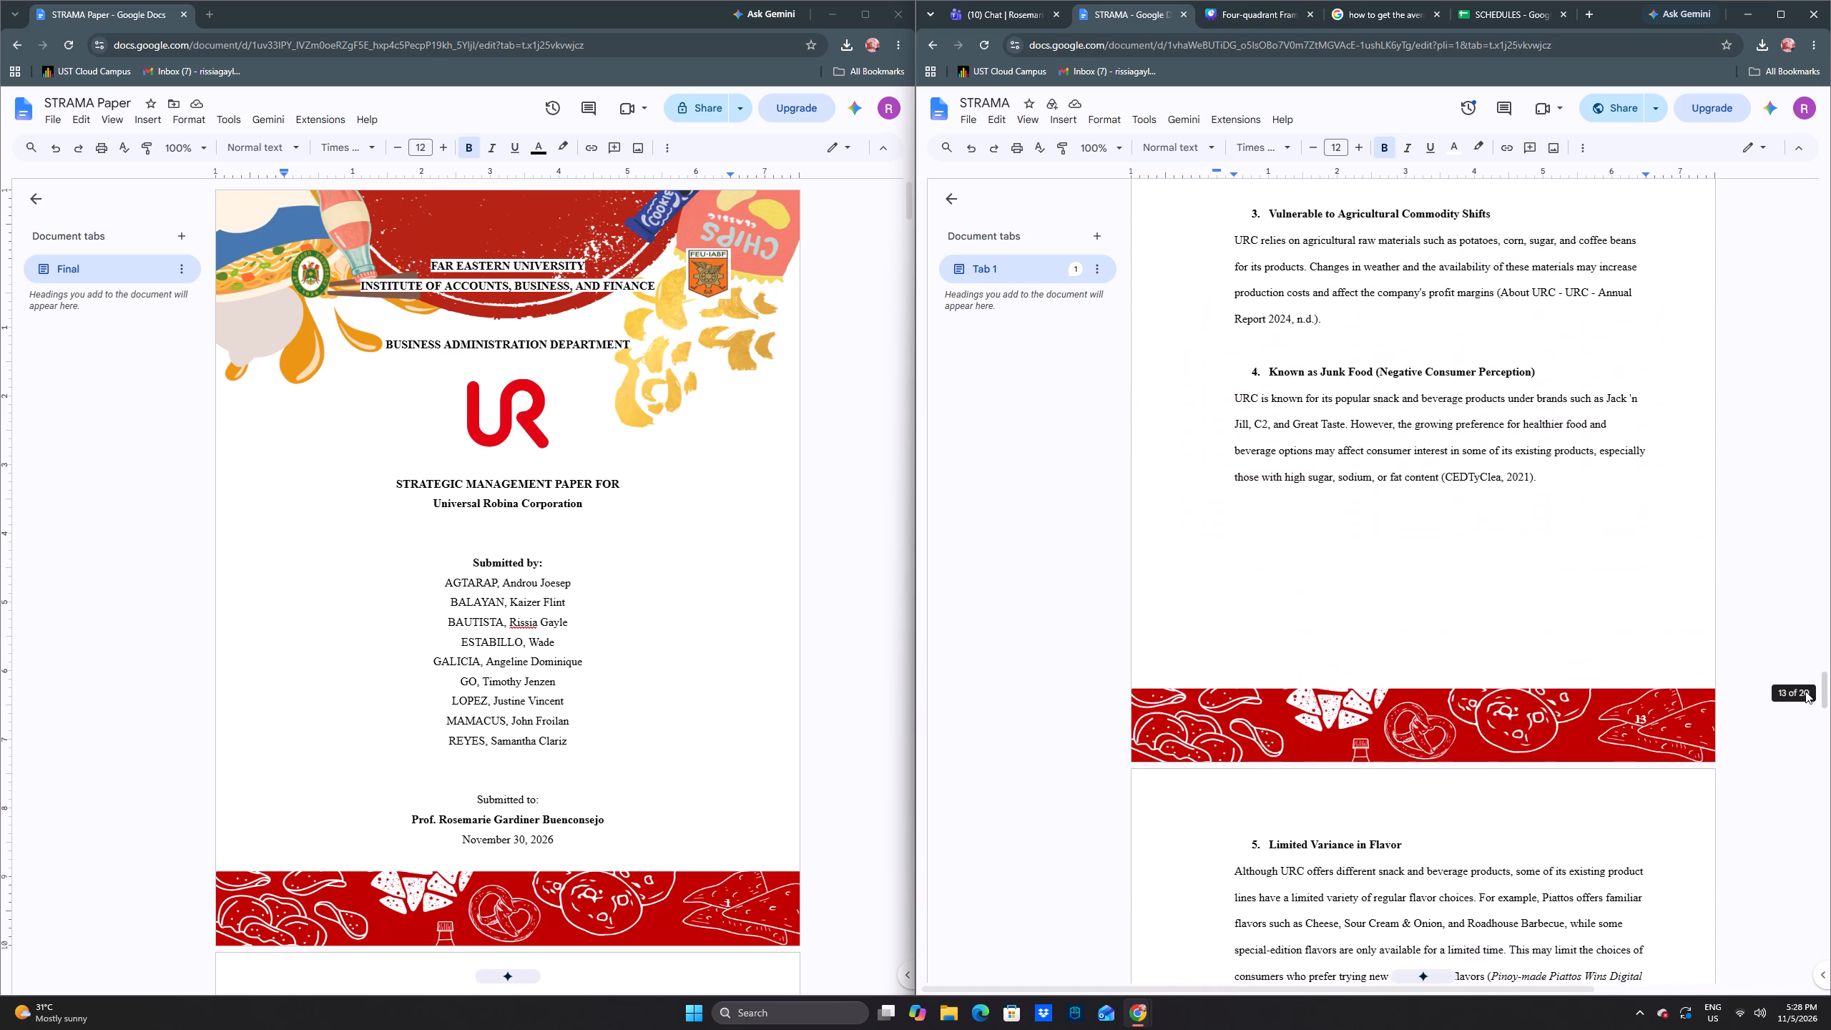
{"action": "left_click_drag", "start_coordinate": [1805, 691], "coordinate": [1792, 506]}
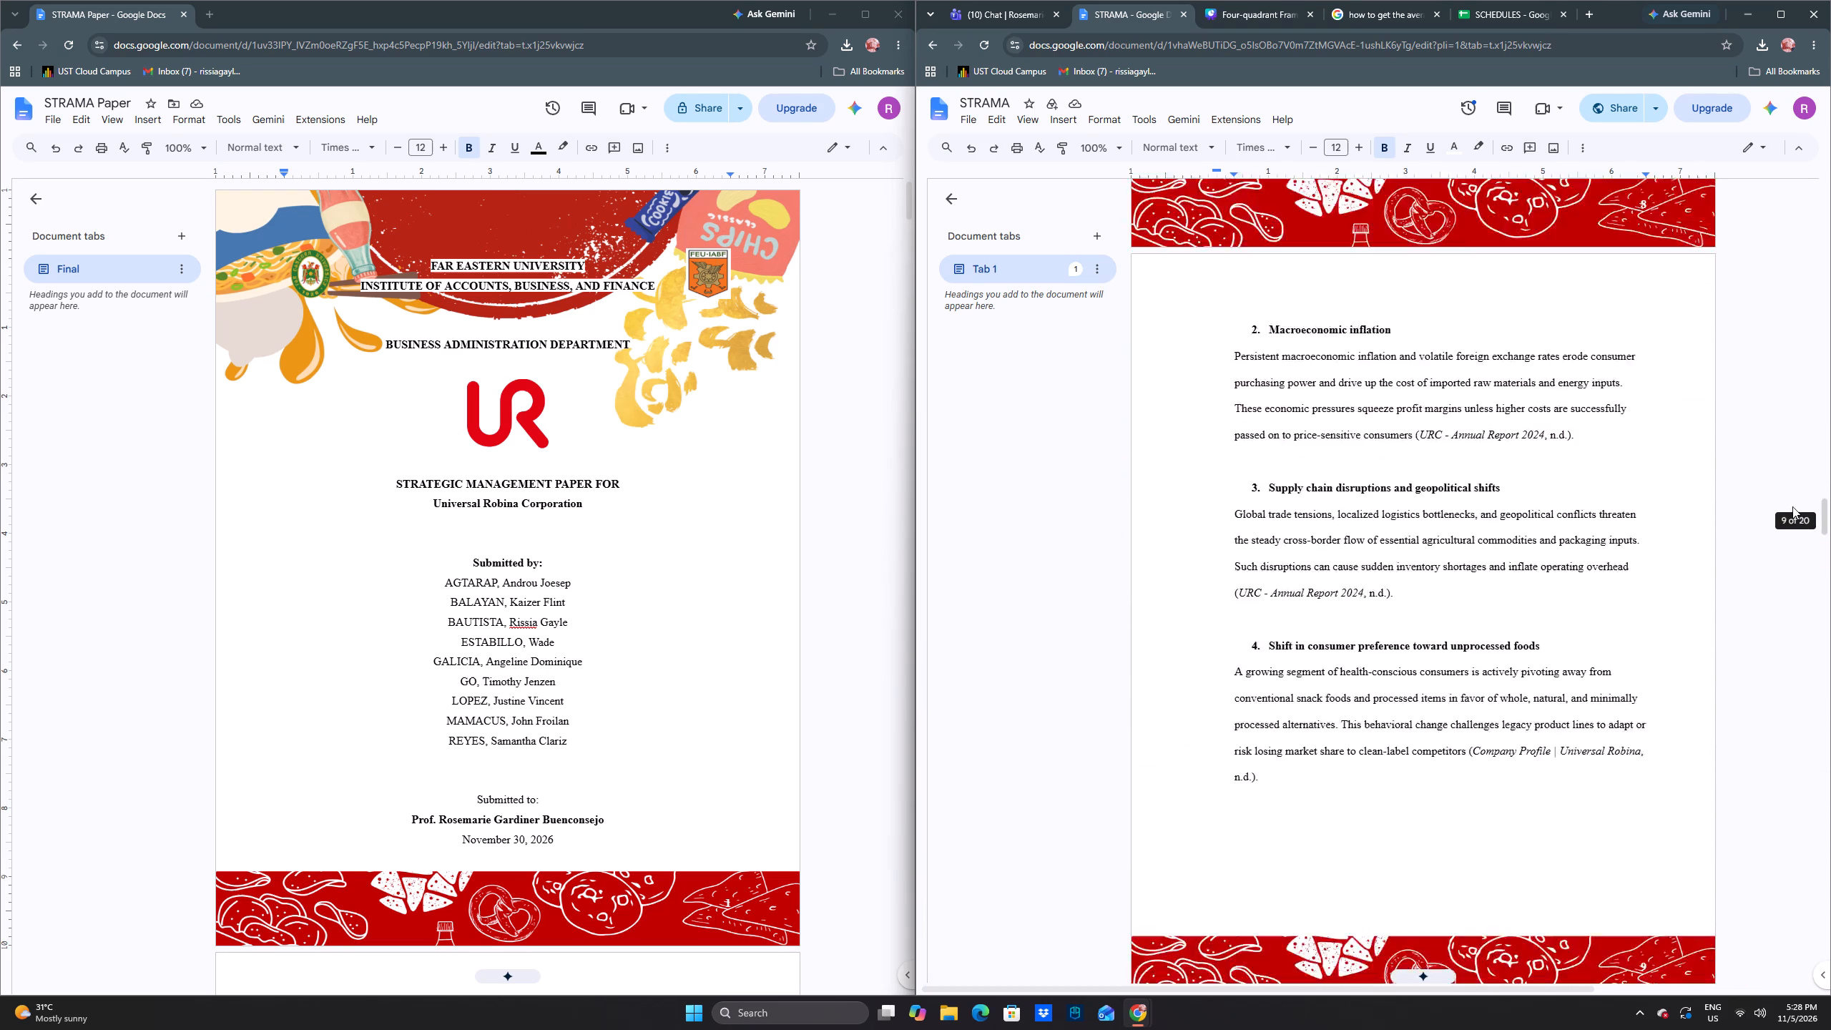
{"action": "left_click_drag", "start_coordinate": [1792, 506], "coordinate": [1770, 195]}
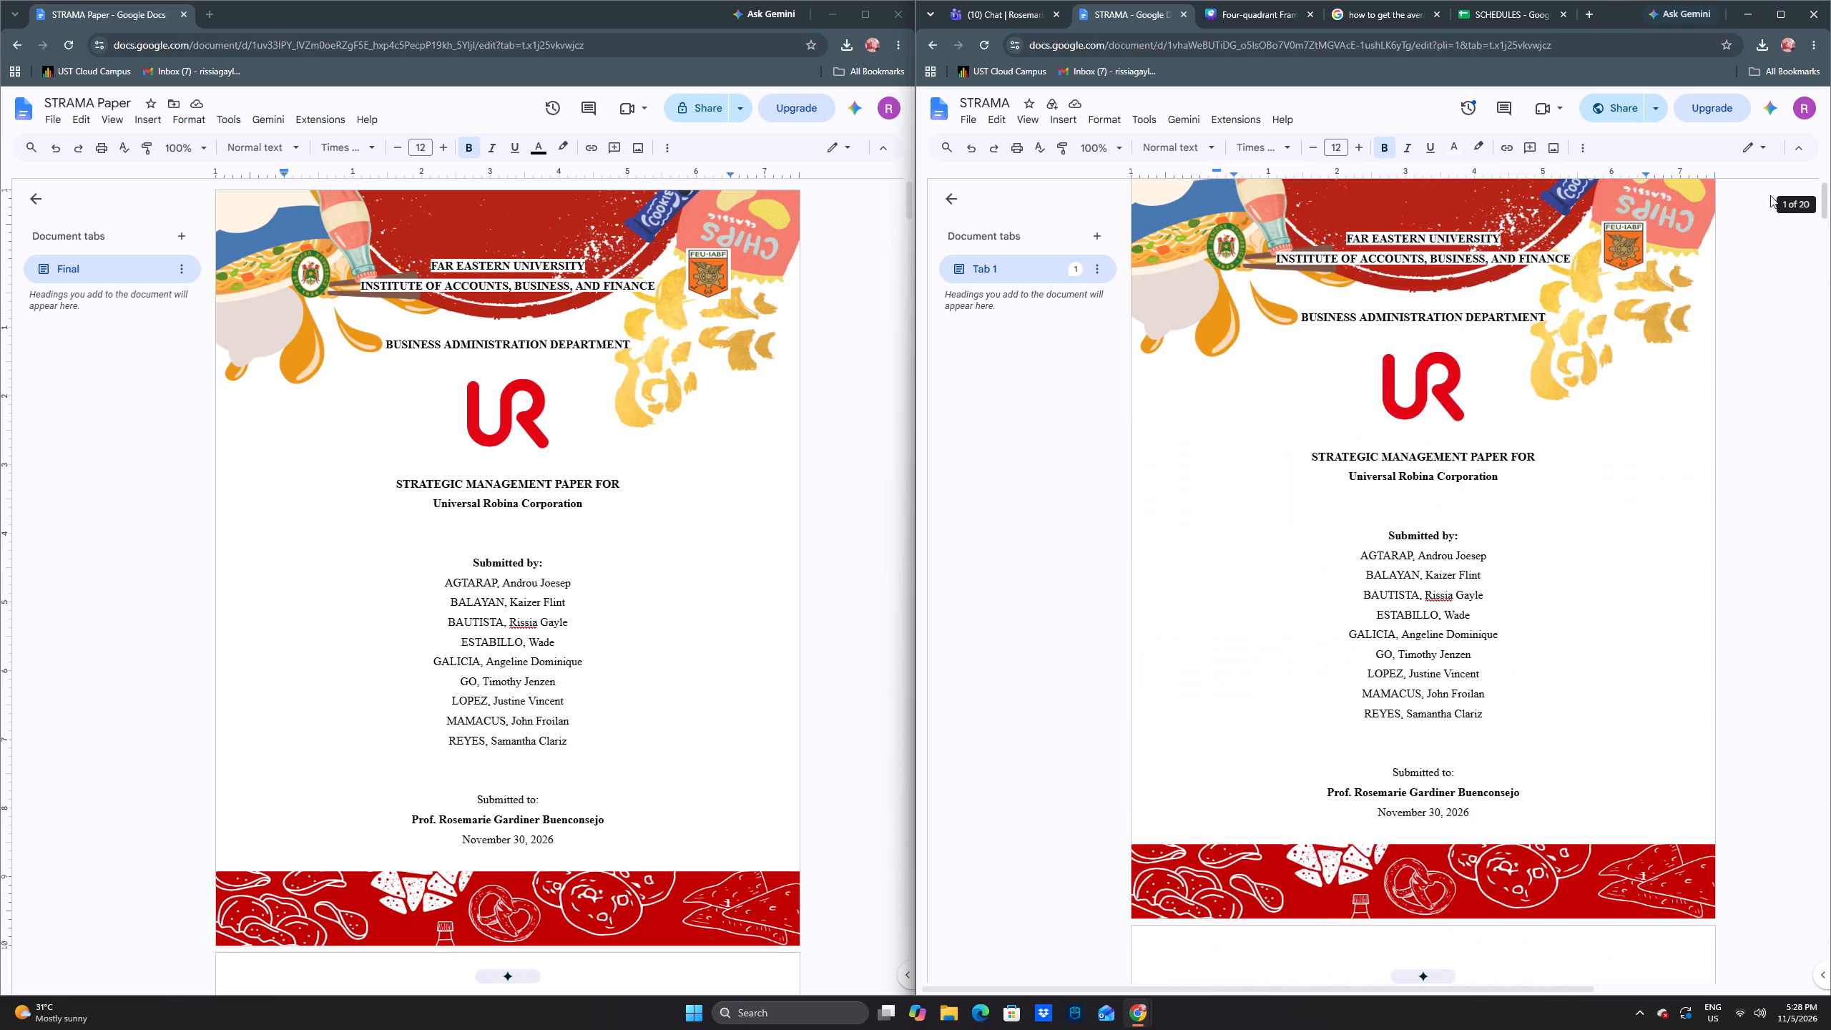
{"action": "left_click_drag", "start_coordinate": [1770, 195], "coordinate": [1789, 354]}
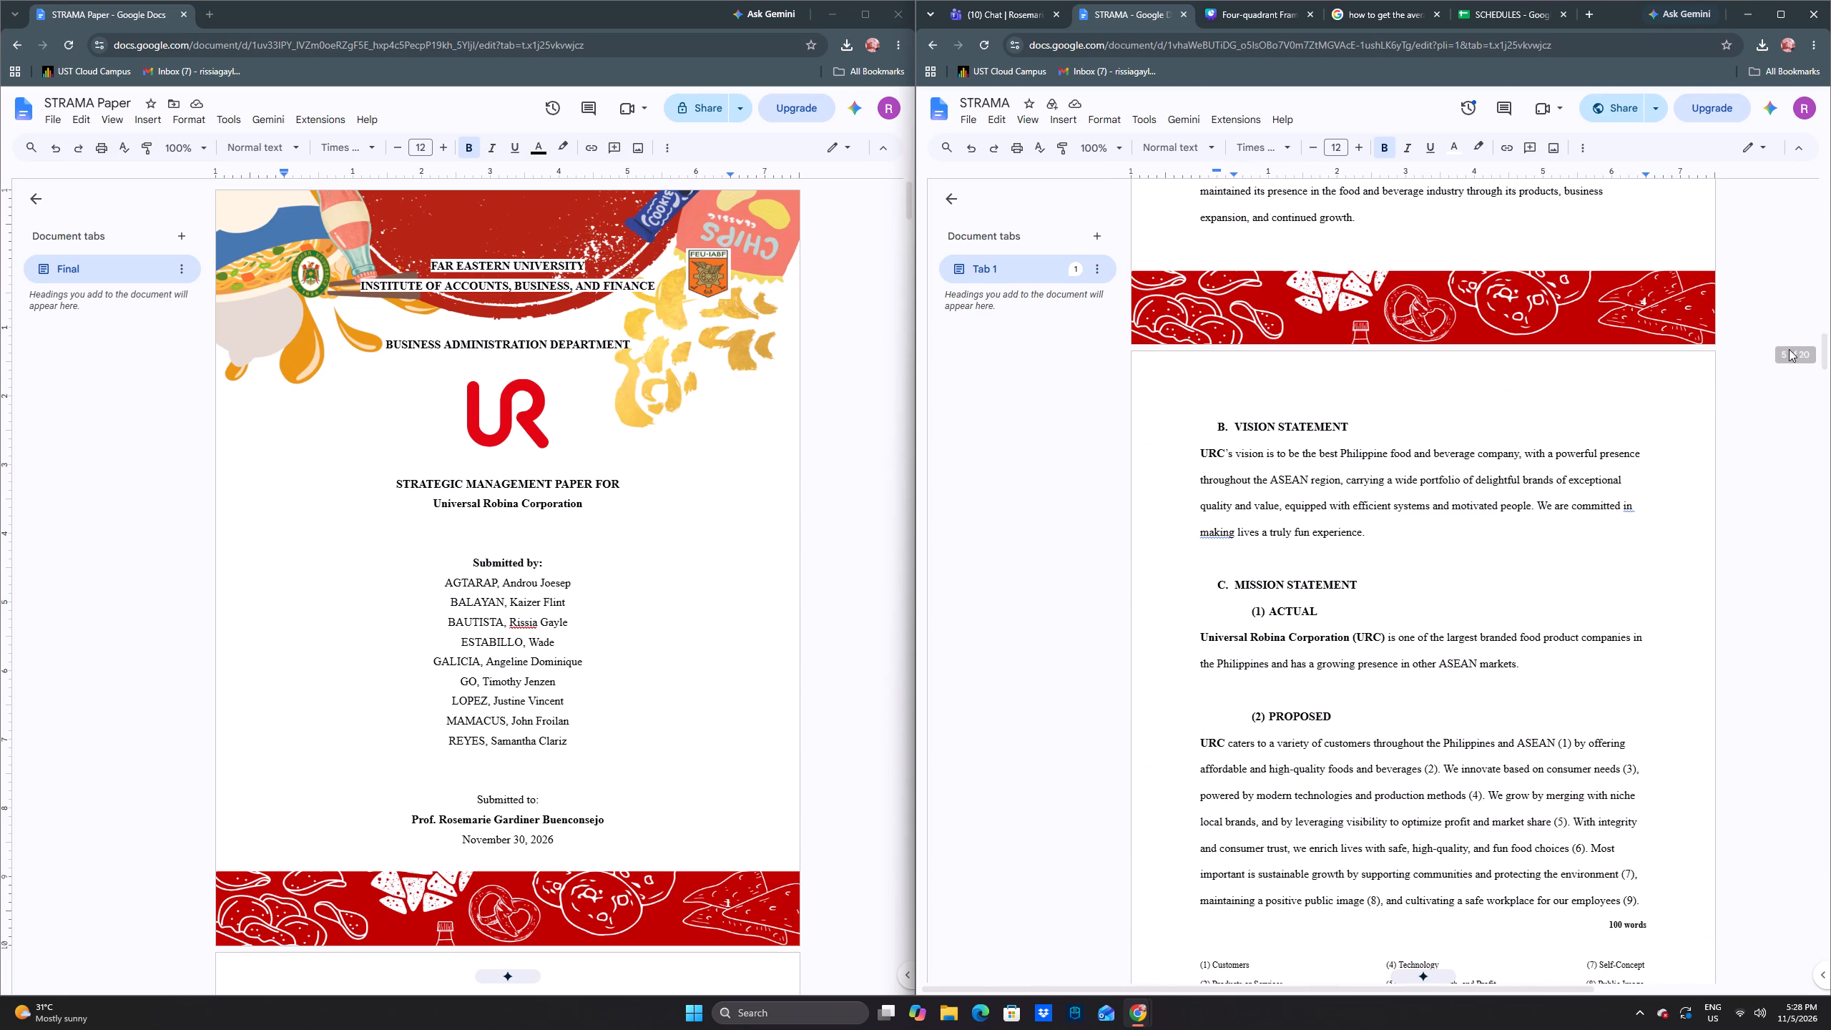
{"action": "left_click_drag", "start_coordinate": [1826, 346], "coordinate": [1830, 442]}
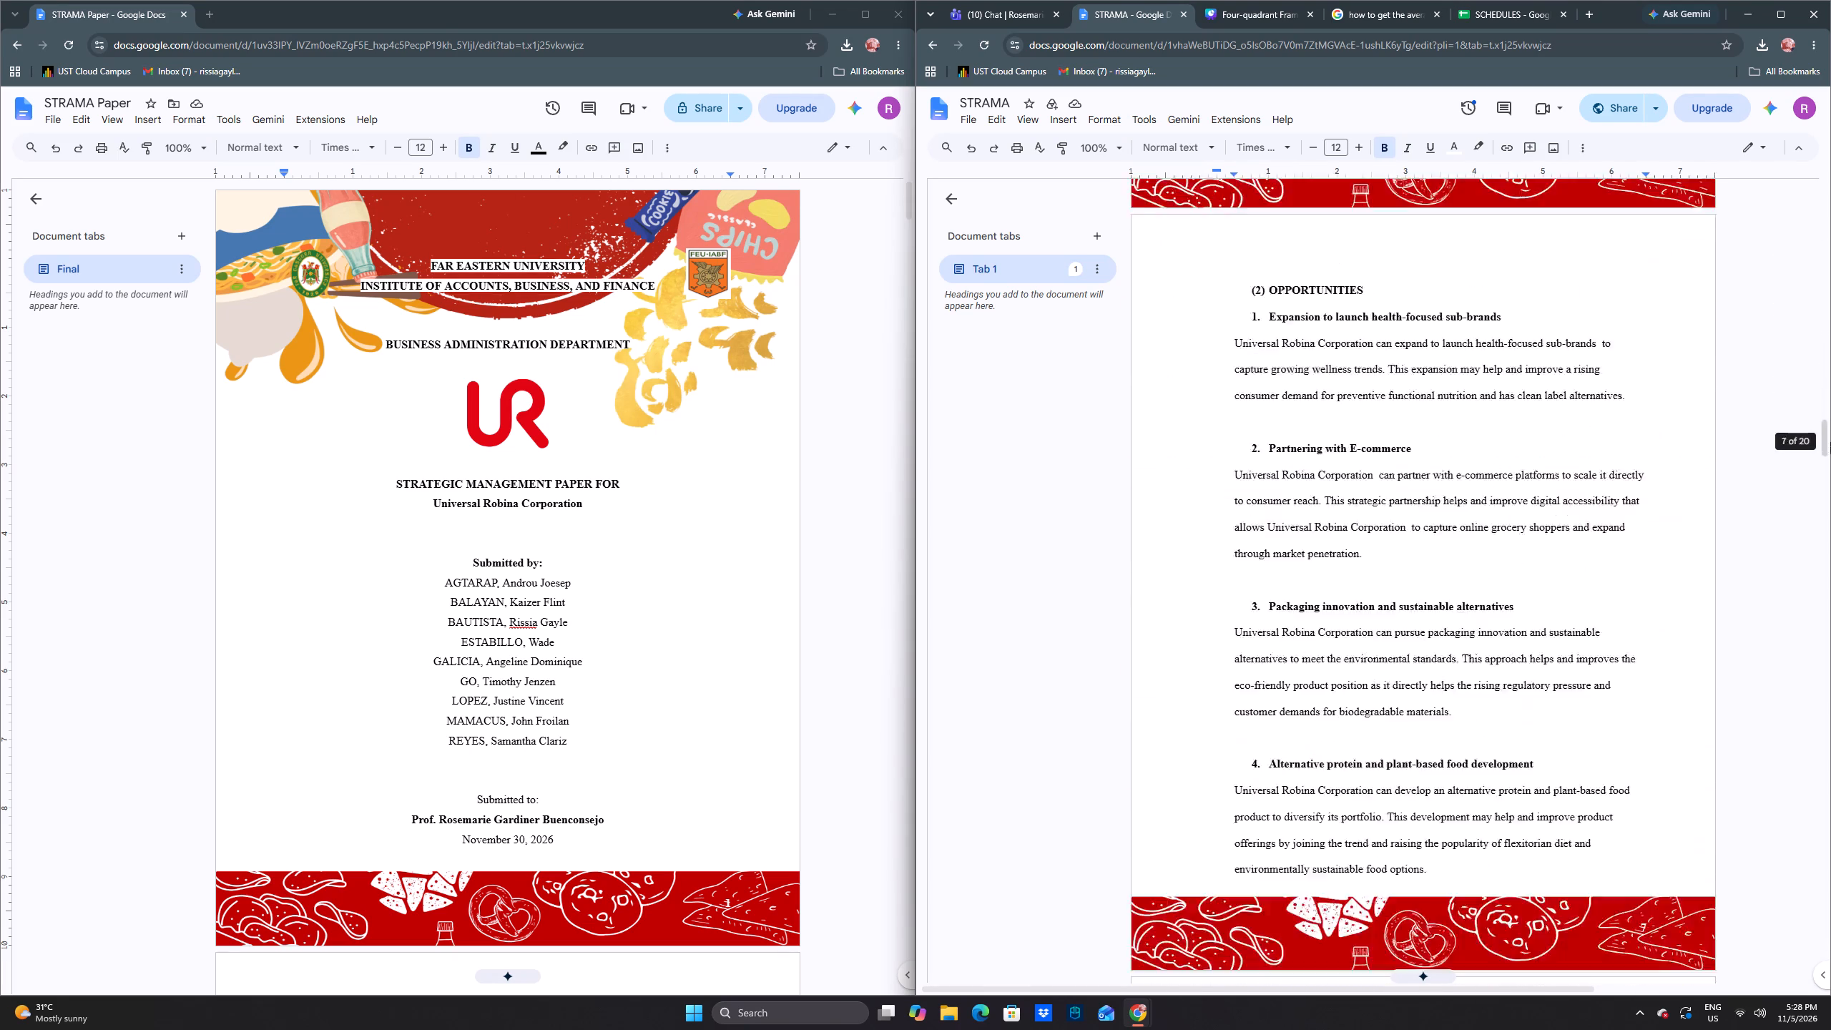
{"action": "left_click_drag", "start_coordinate": [1830, 442], "coordinate": [1830, 524]}
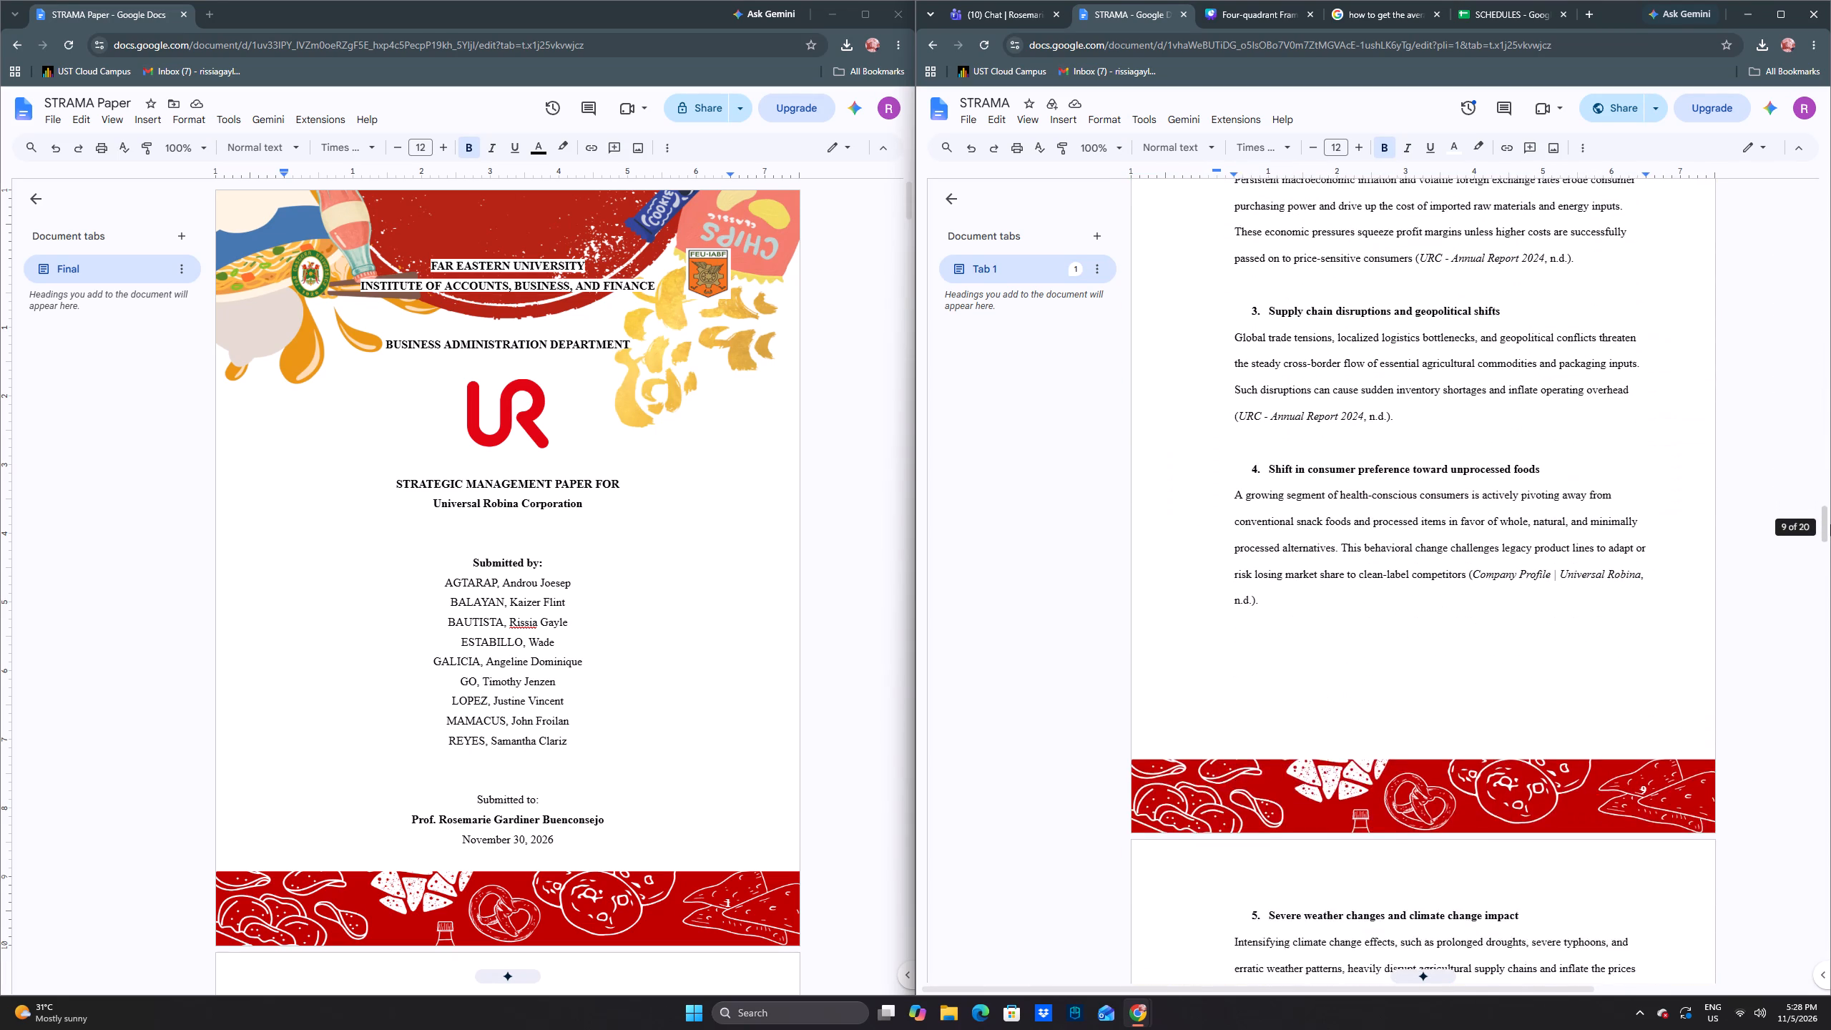
{"action": "left_click_drag", "start_coordinate": [1830, 524], "coordinate": [1830, 577]}
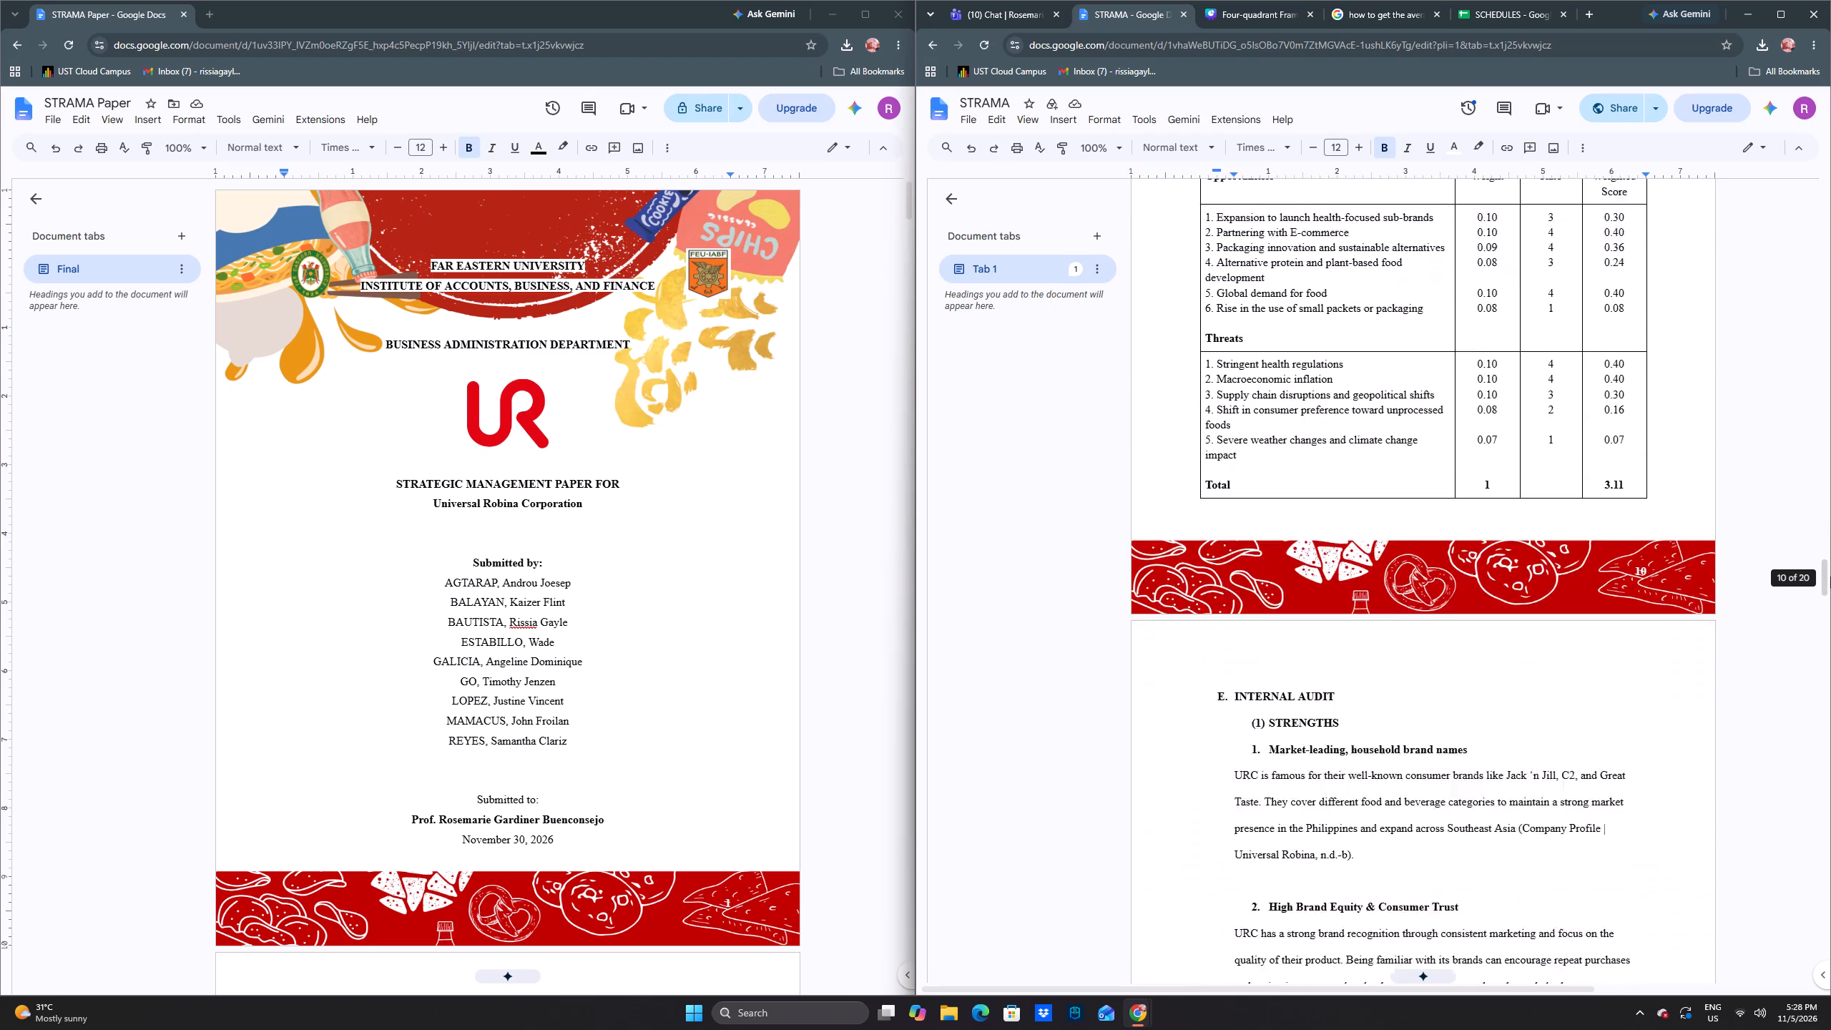
{"action": "left_click_drag", "start_coordinate": [1830, 577], "coordinate": [1830, 682]}
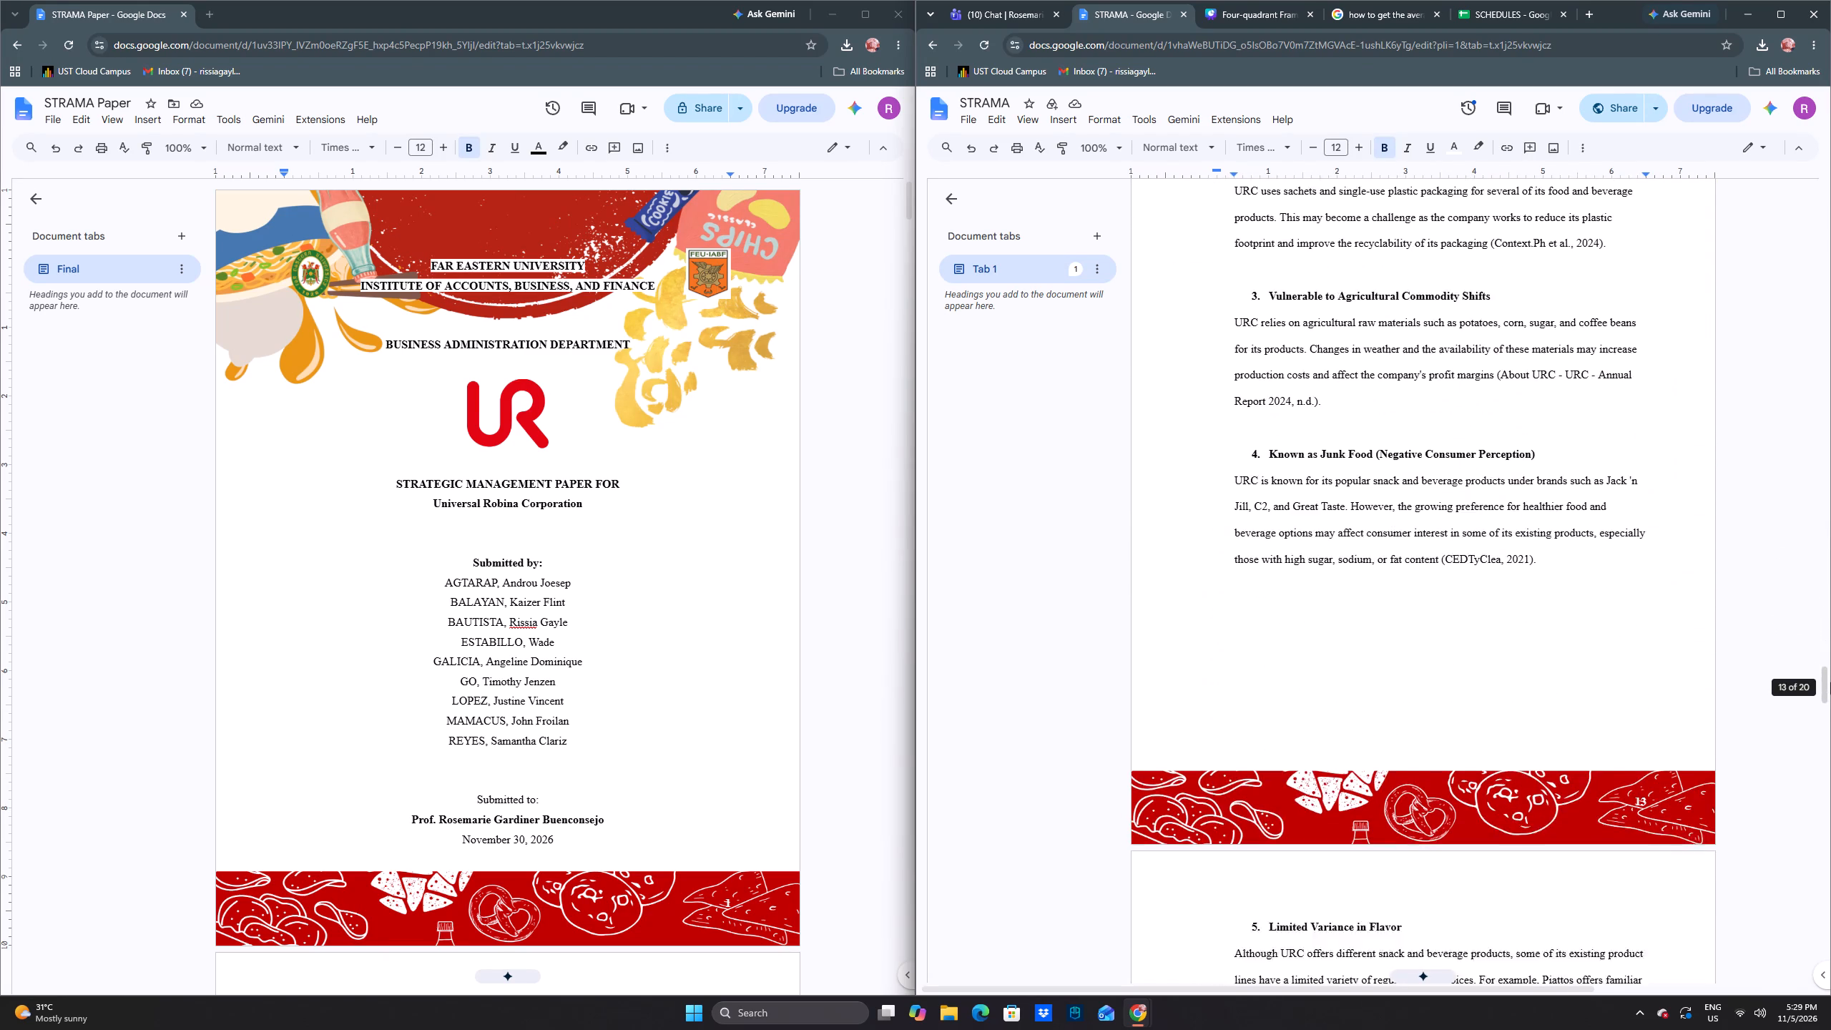
{"action": "left_click_drag", "start_coordinate": [1830, 682], "coordinate": [1830, 717]}
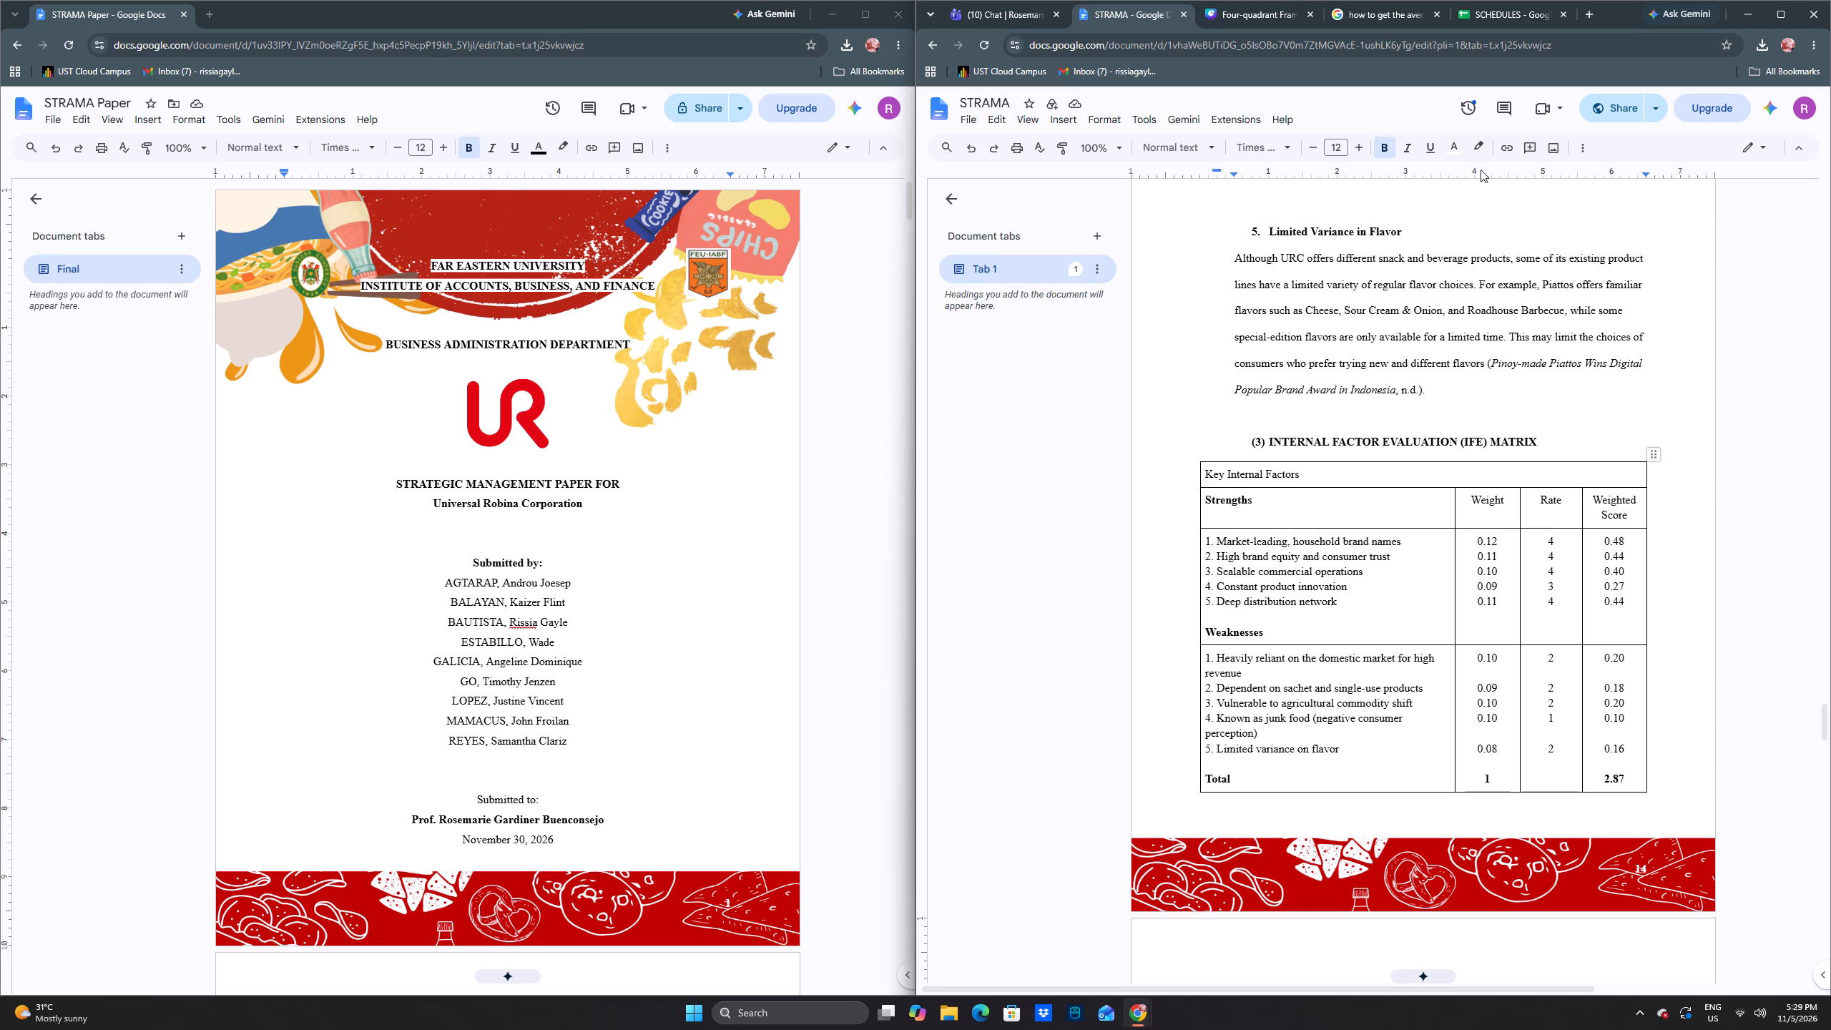
Switch to the SCHEDULES spreadsheet and review the 1st Semester weekly class schedule on the ARGEE sheet, from Monday to Friday.
{"action": "left_click", "coordinate": [1480, 9]}
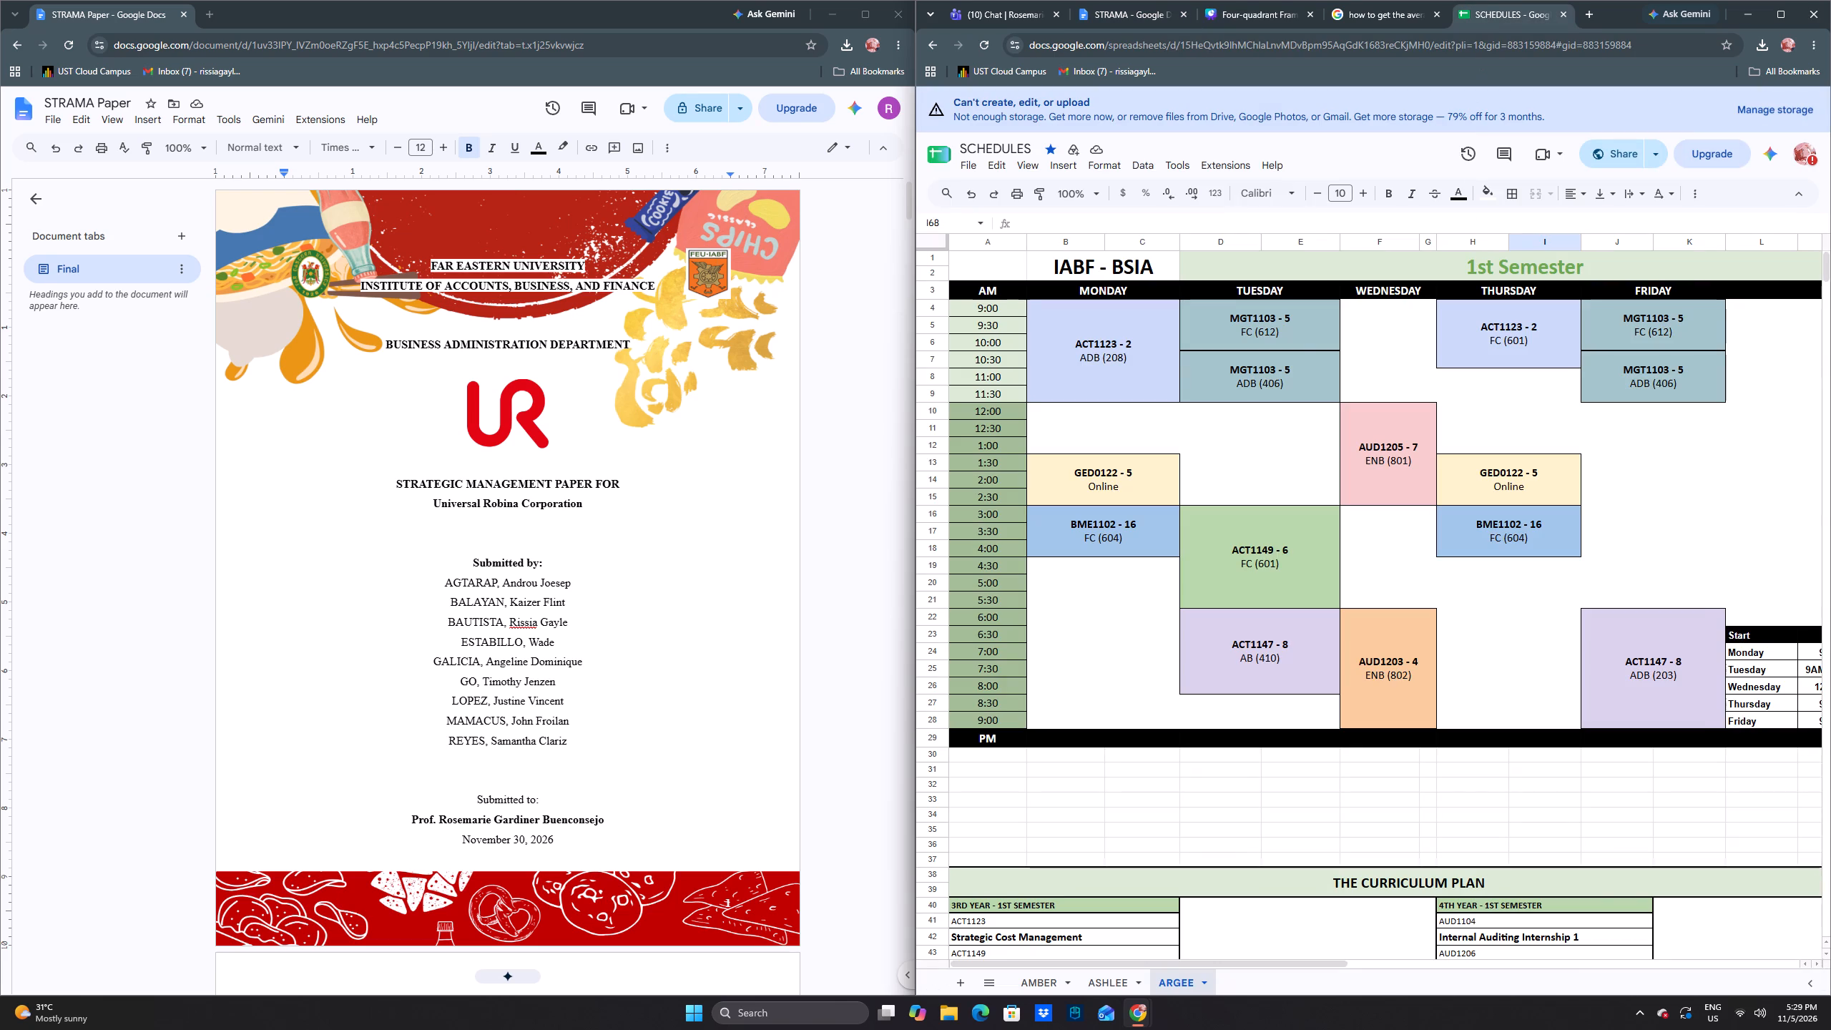
{"action": "scroll", "coordinate": [913, 459], "scroll_direction": "down", "scroll_amount": 8}
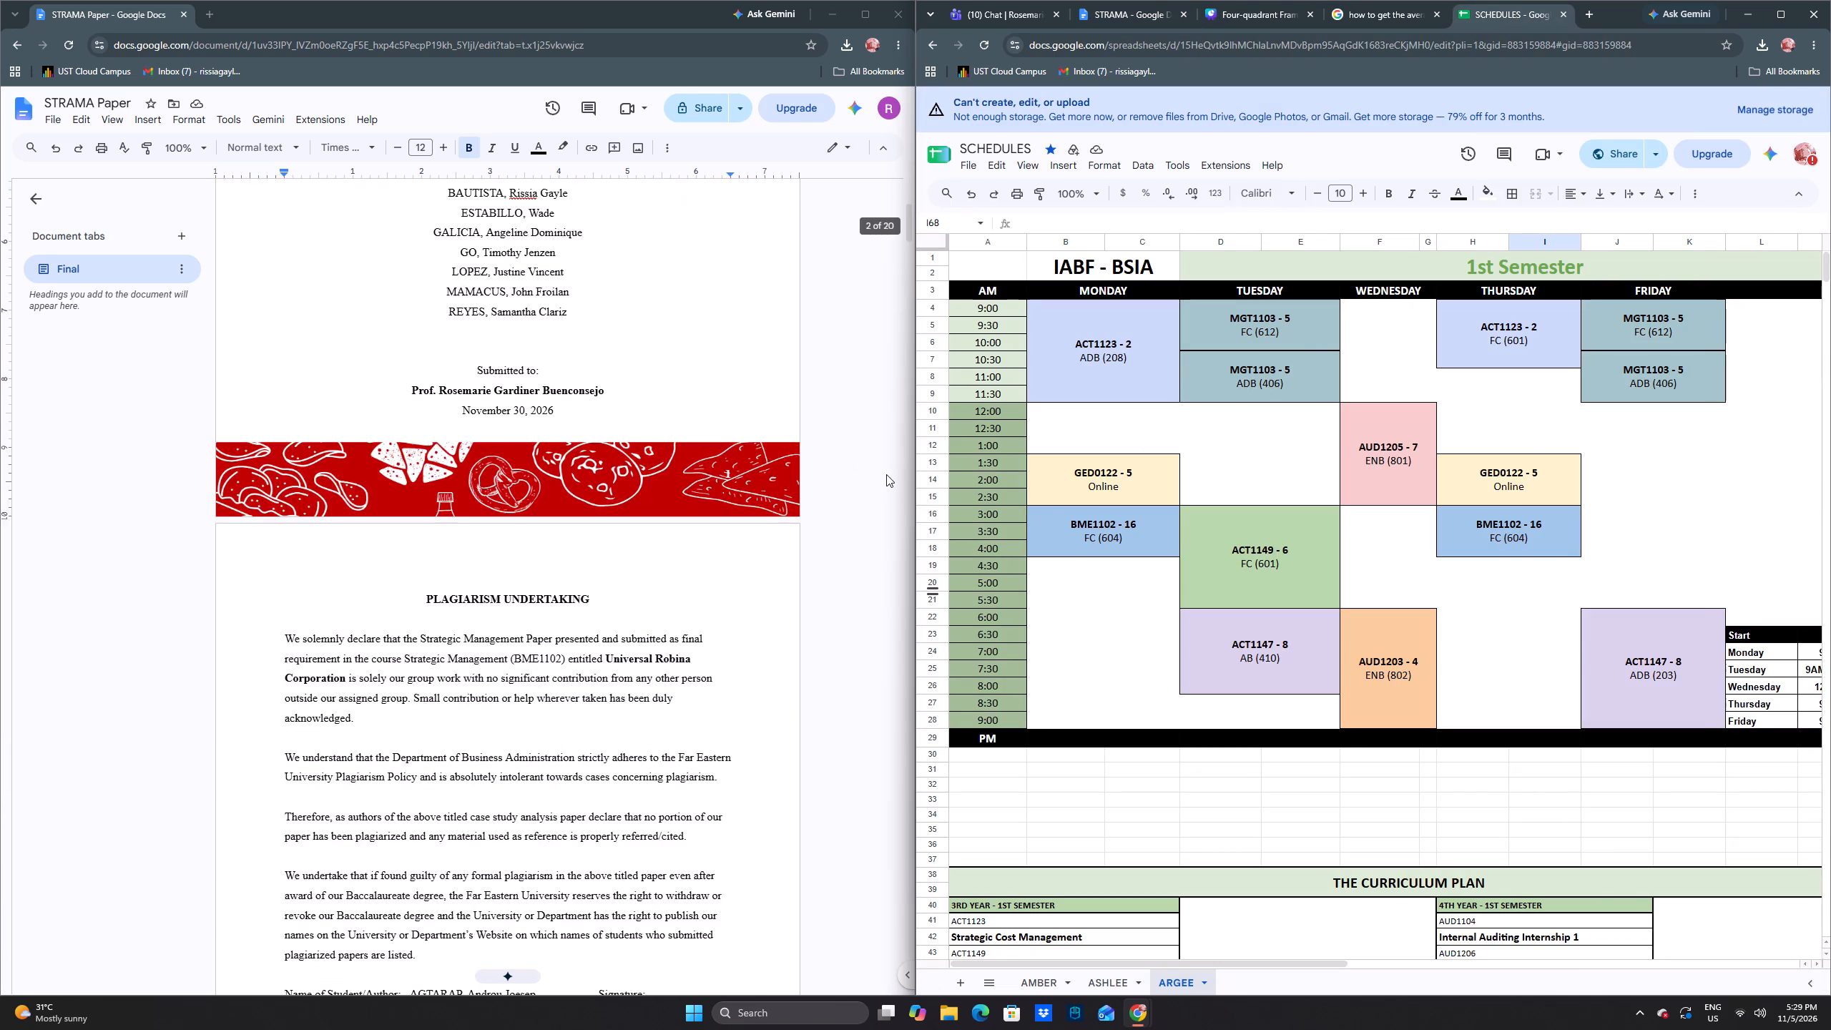
{"action": "scroll", "coordinate": [890, 462], "scroll_direction": "up", "scroll_amount": 9}
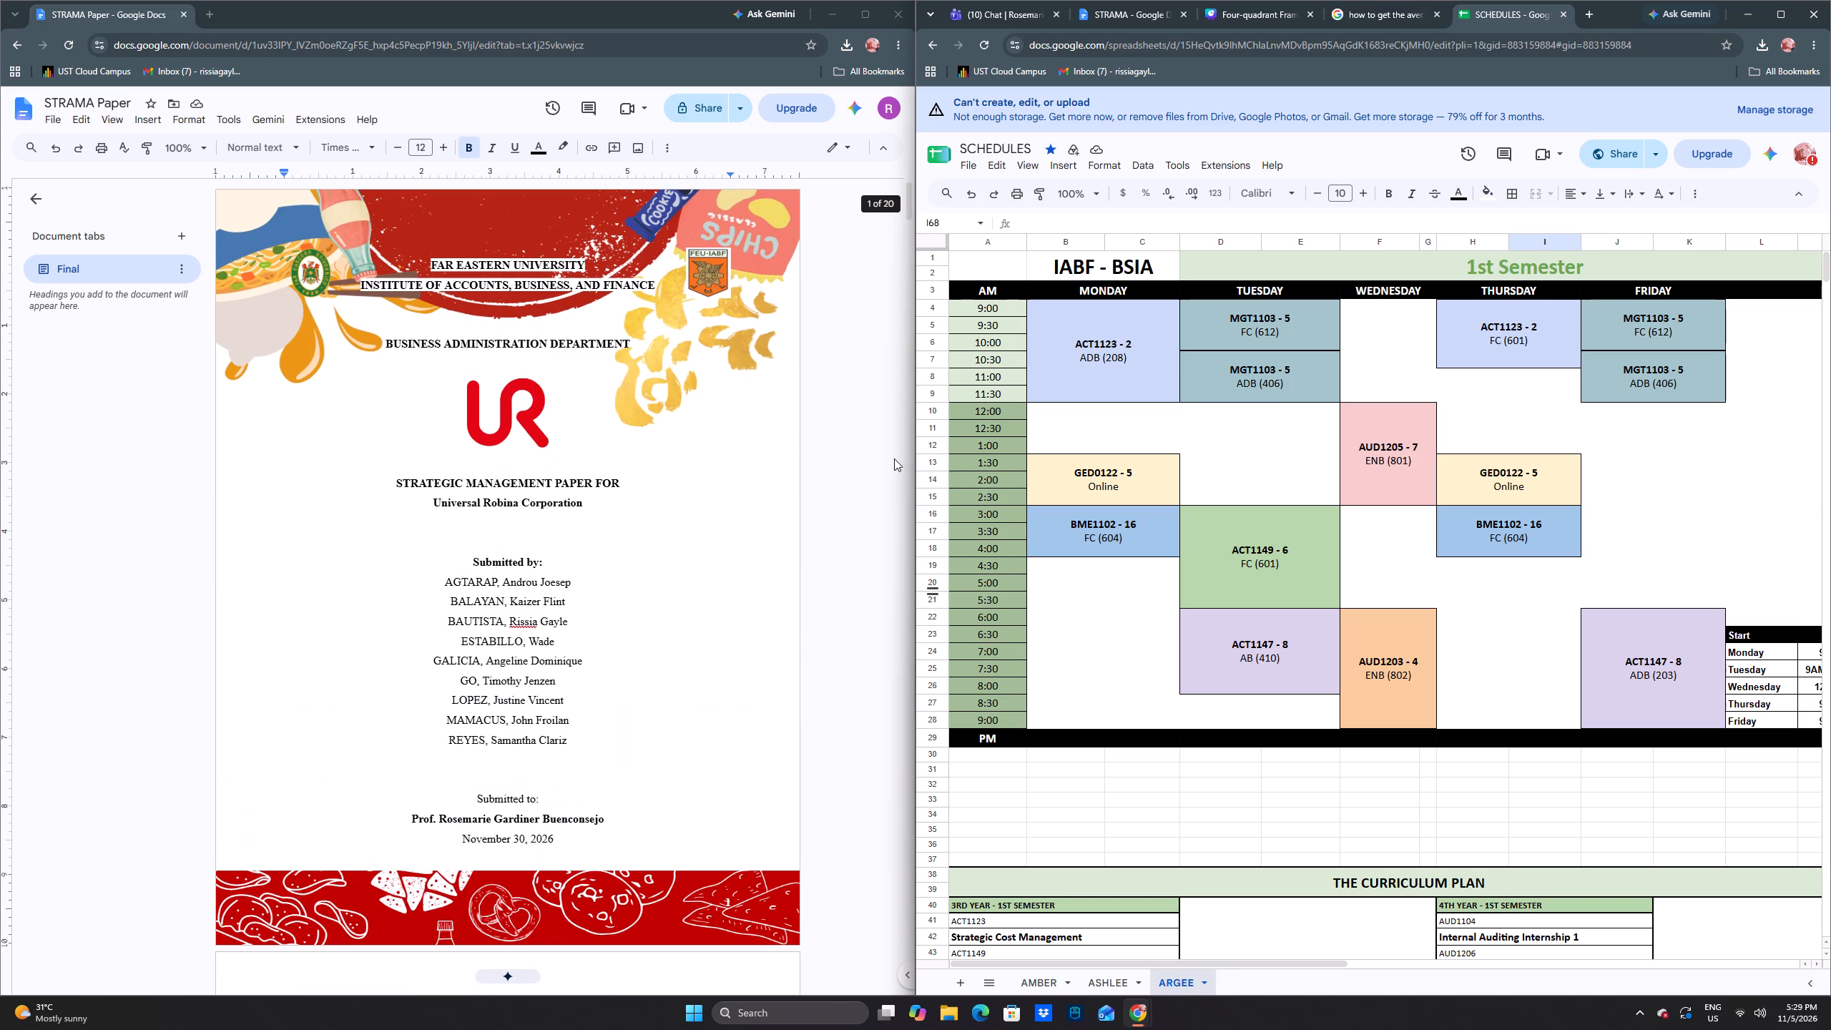
{"action": "scroll", "coordinate": [1152, 546], "scroll_direction": "down", "scroll_amount": 7}
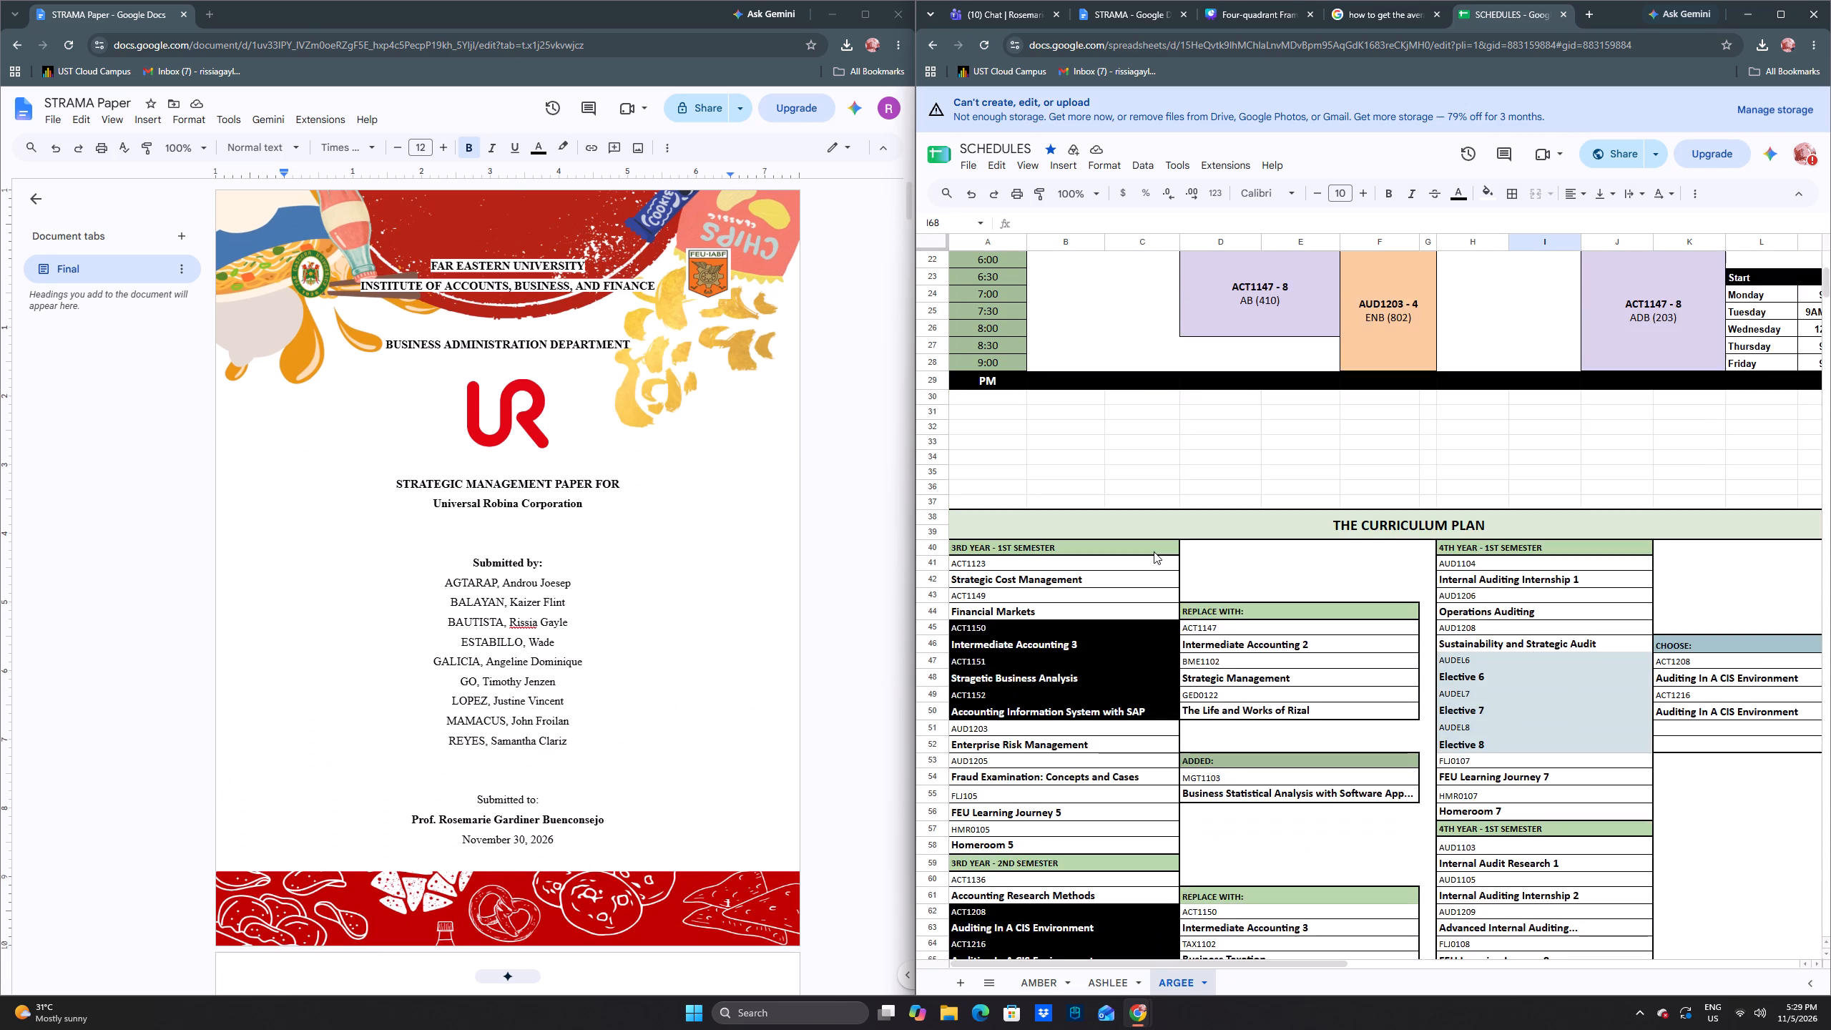
{"action": "scroll", "coordinate": [1154, 551], "scroll_direction": "up", "scroll_amount": 8}
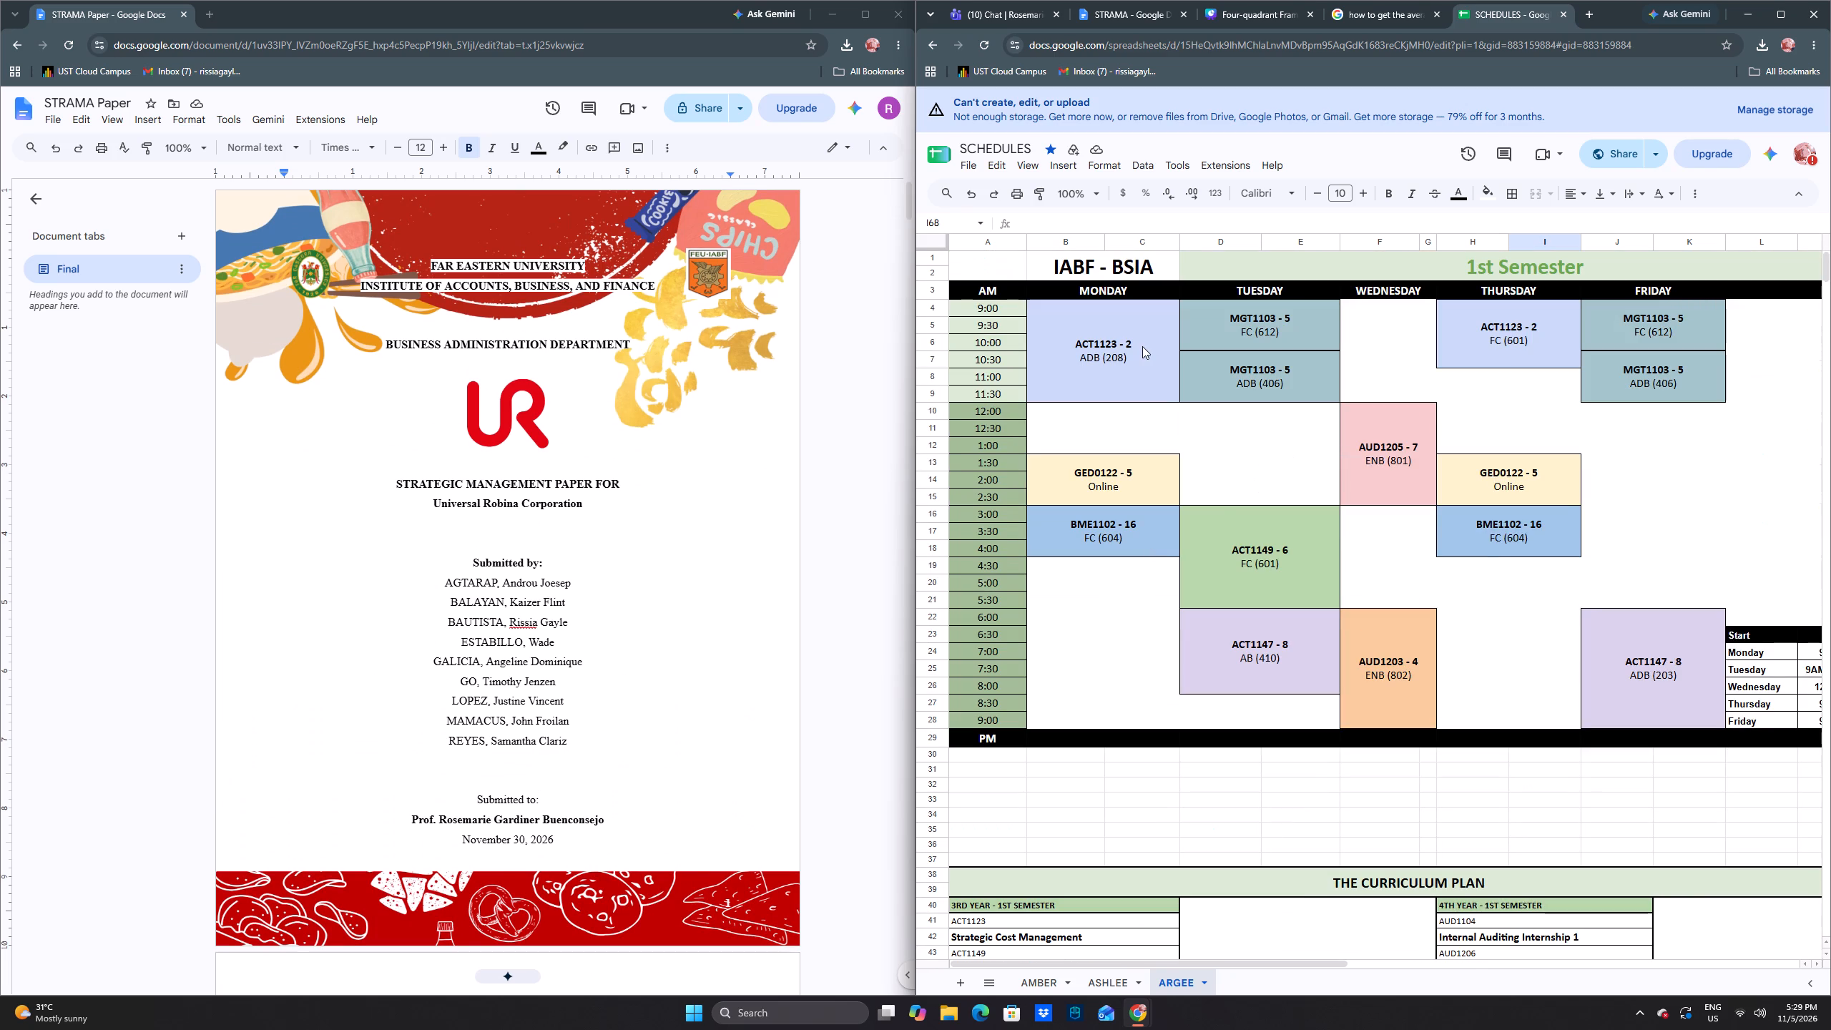
{"action": "left_click_drag", "start_coordinate": [1142, 346], "coordinate": [1788, 708]}
{"action": "left_click", "coordinate": [1440, 566]}
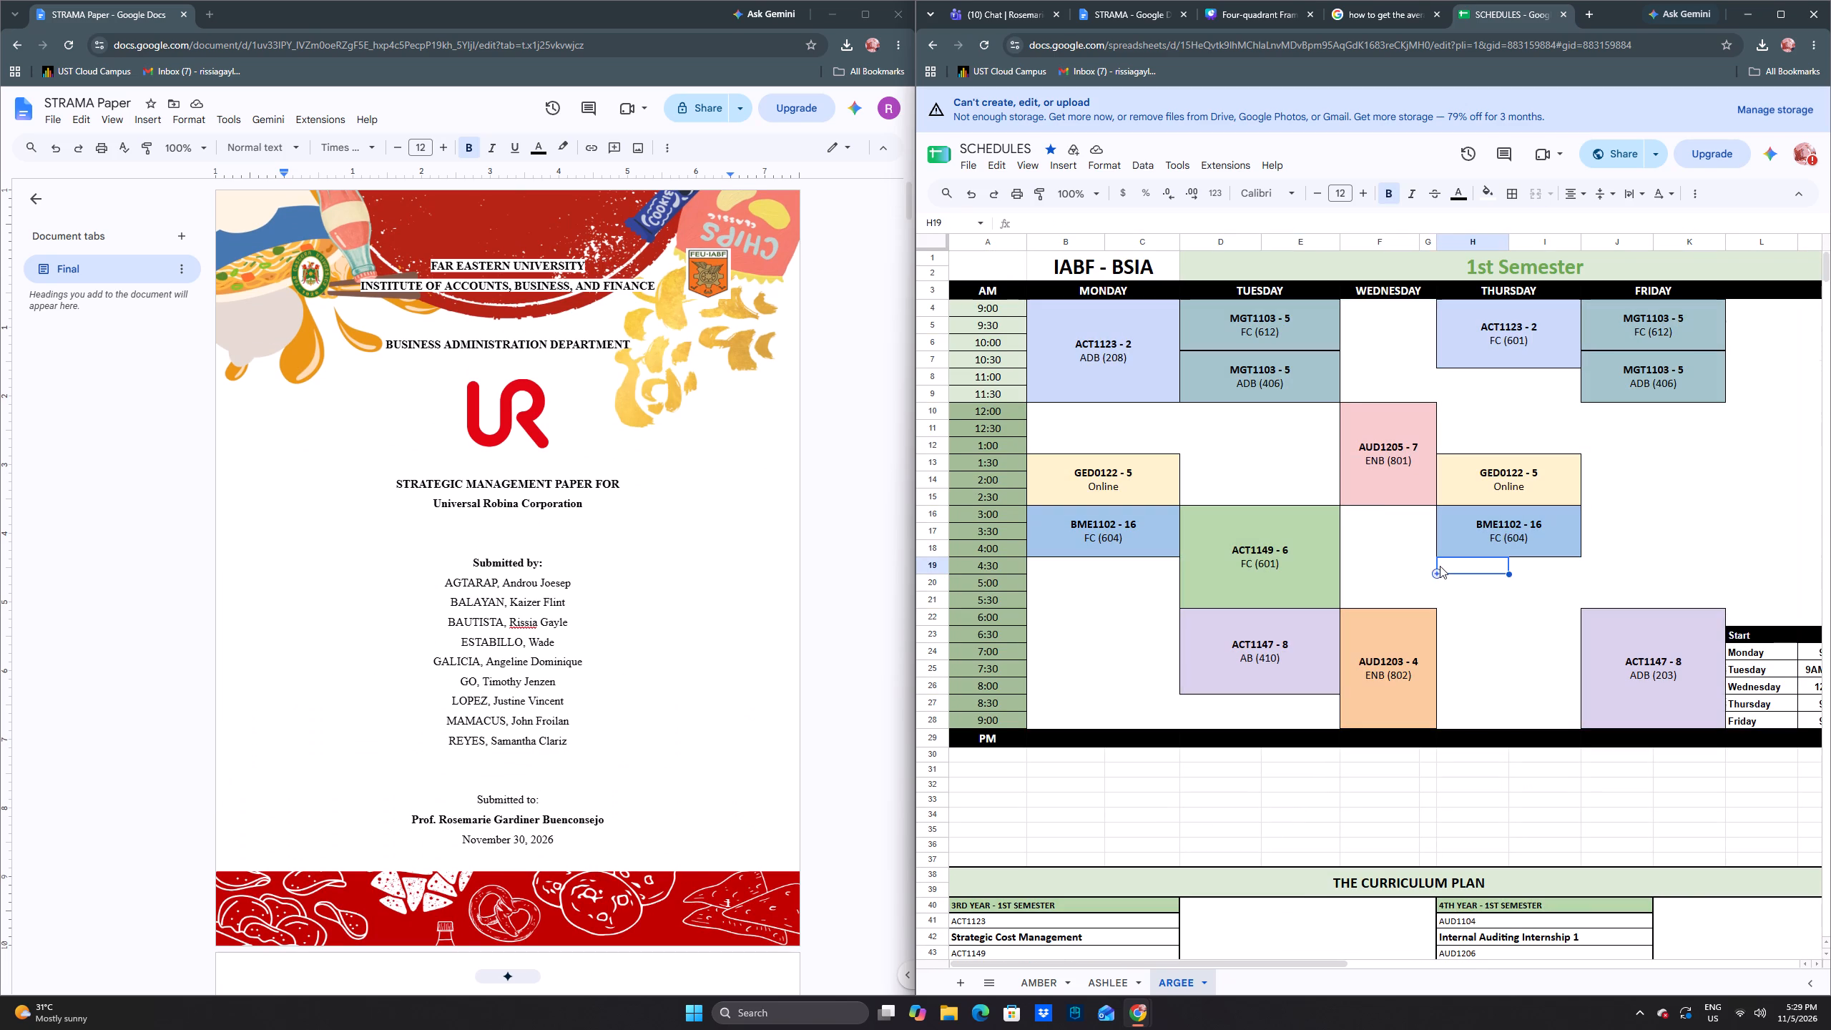
{"action": "left_click", "coordinate": [1376, 500]}
{"action": "left_click_drag", "start_coordinate": [1089, 351], "coordinate": [1705, 662]}
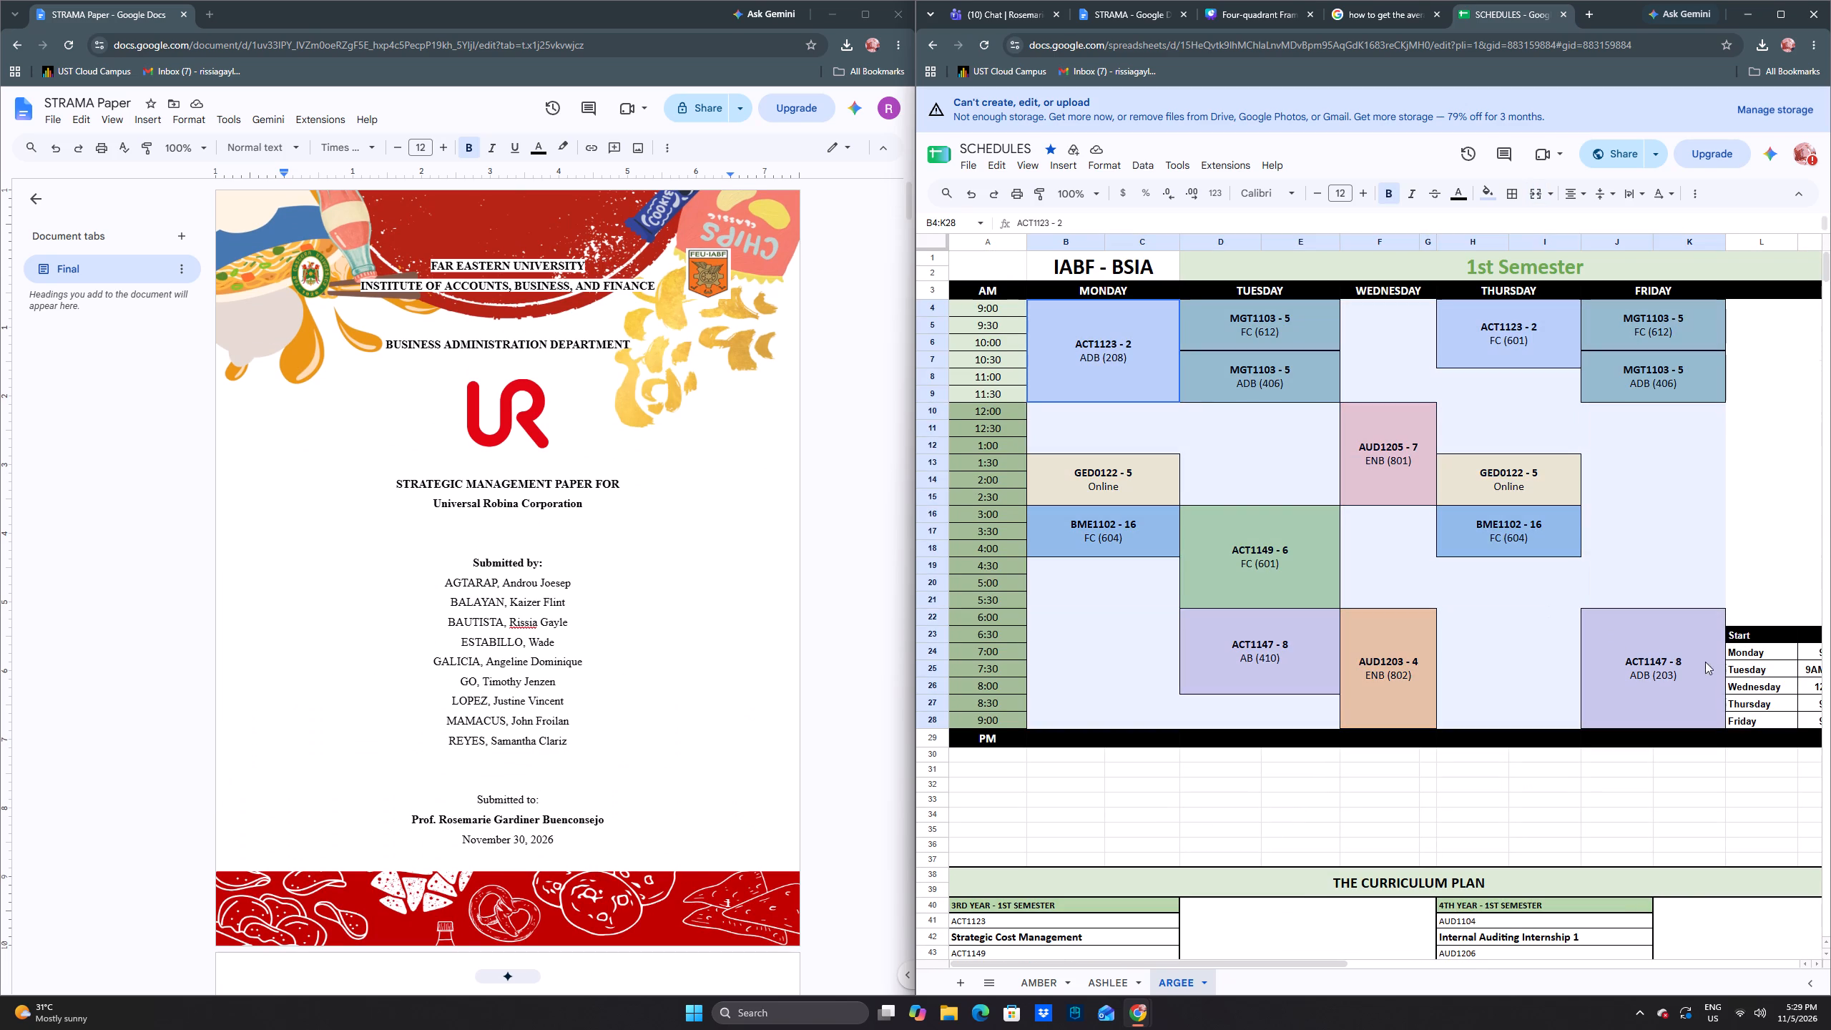
{"action": "left_click_drag", "start_coordinate": [1705, 662], "coordinate": [1812, 679]}
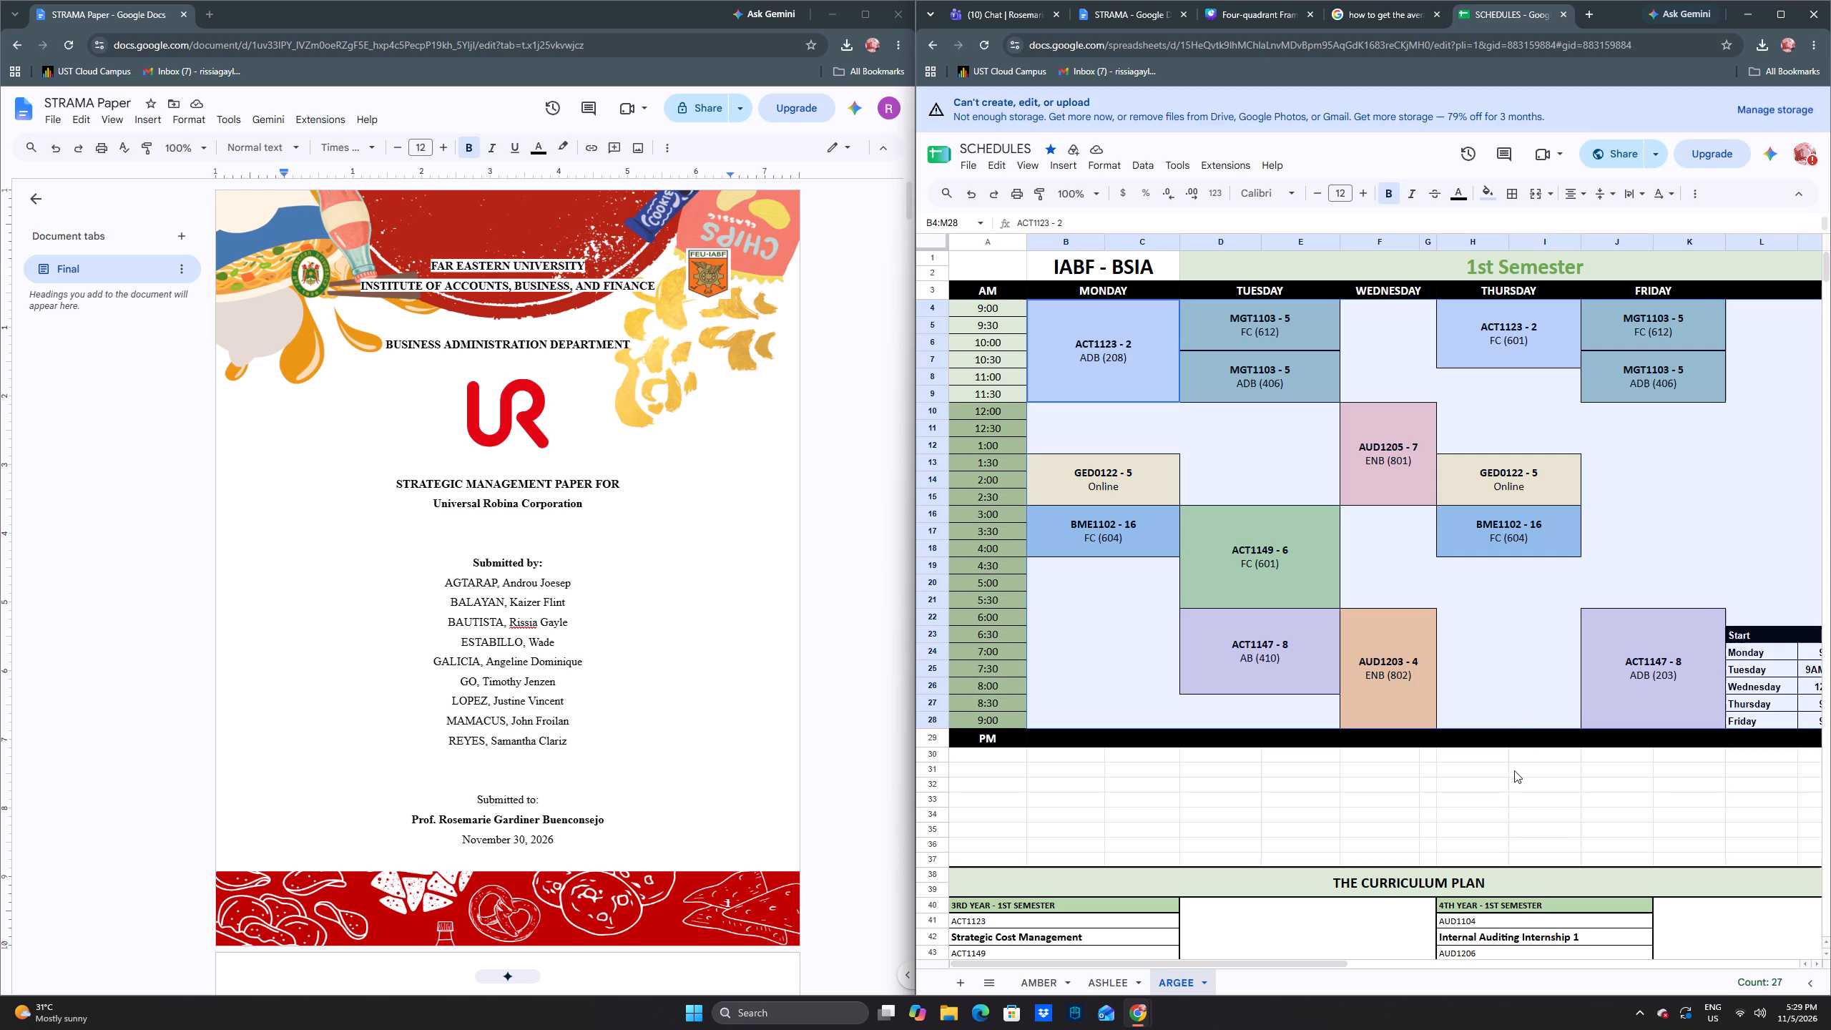
{"action": "left_click", "coordinate": [1514, 770]}
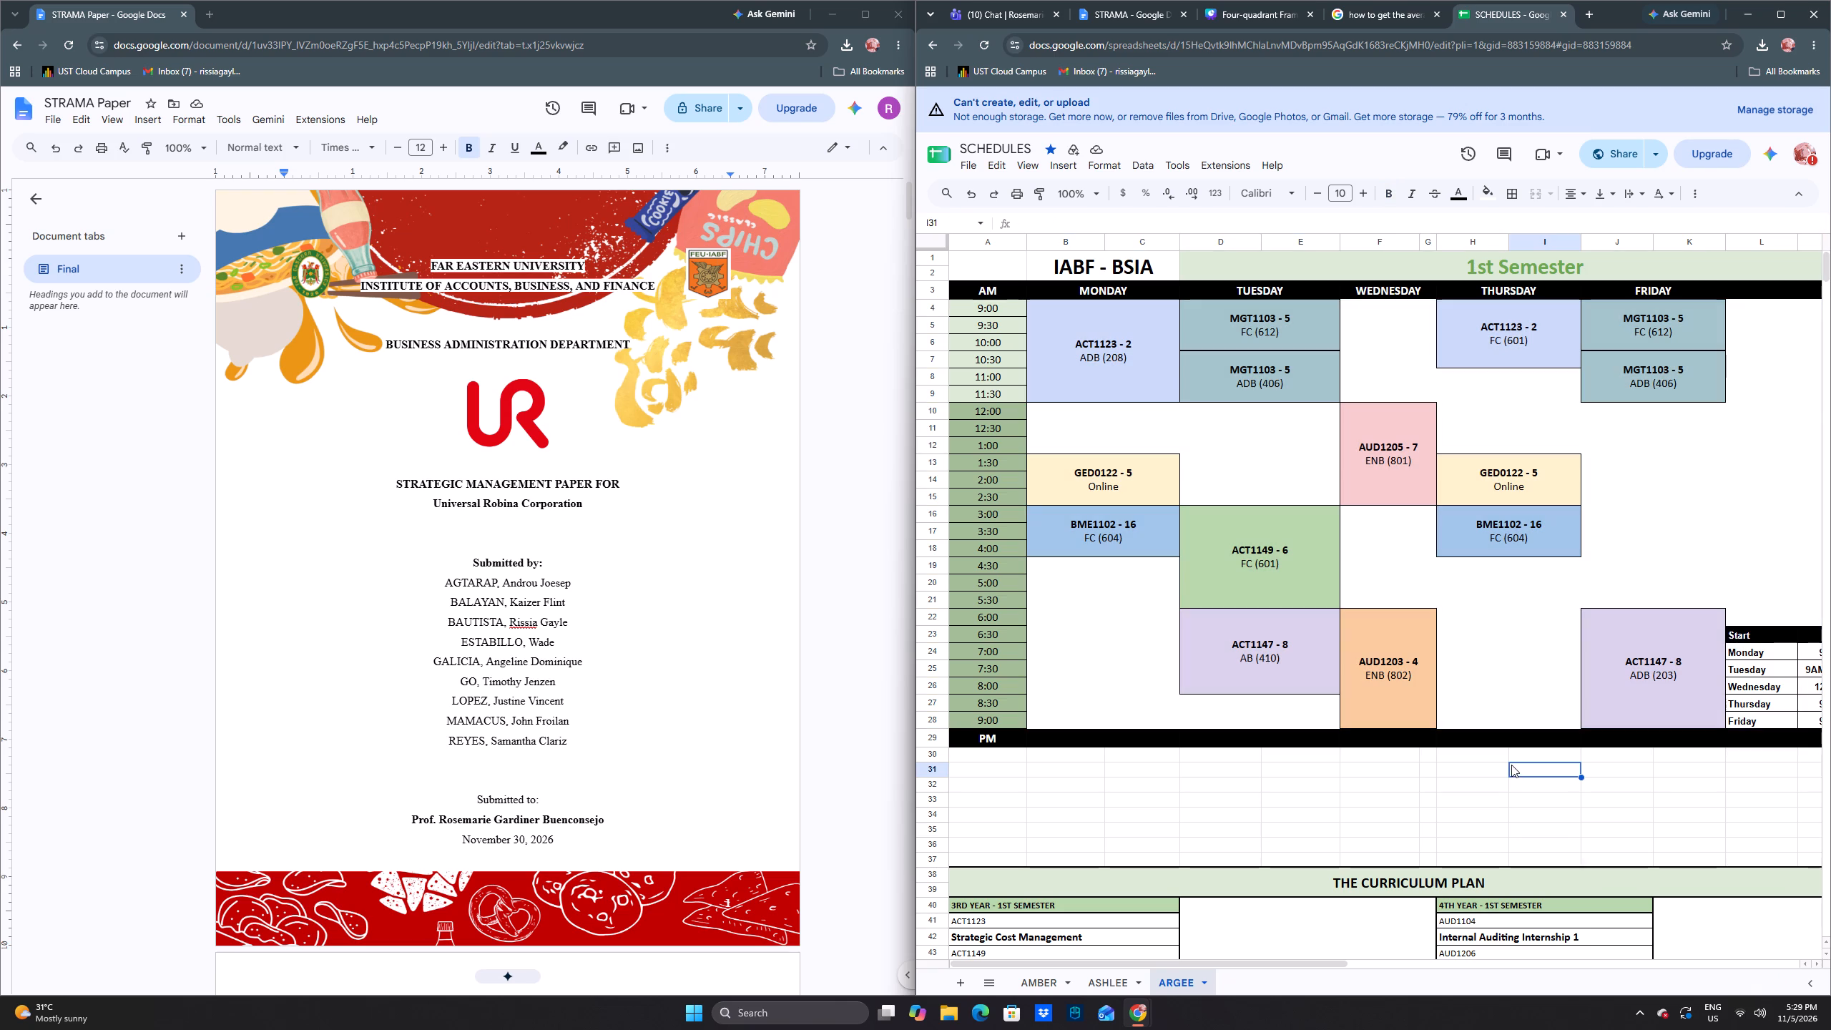
{"action": "scroll", "coordinate": [1472, 685], "scroll_direction": "up", "scroll_amount": 2}
{"action": "left_click_drag", "start_coordinate": [1297, 963], "coordinate": [1271, 976]}
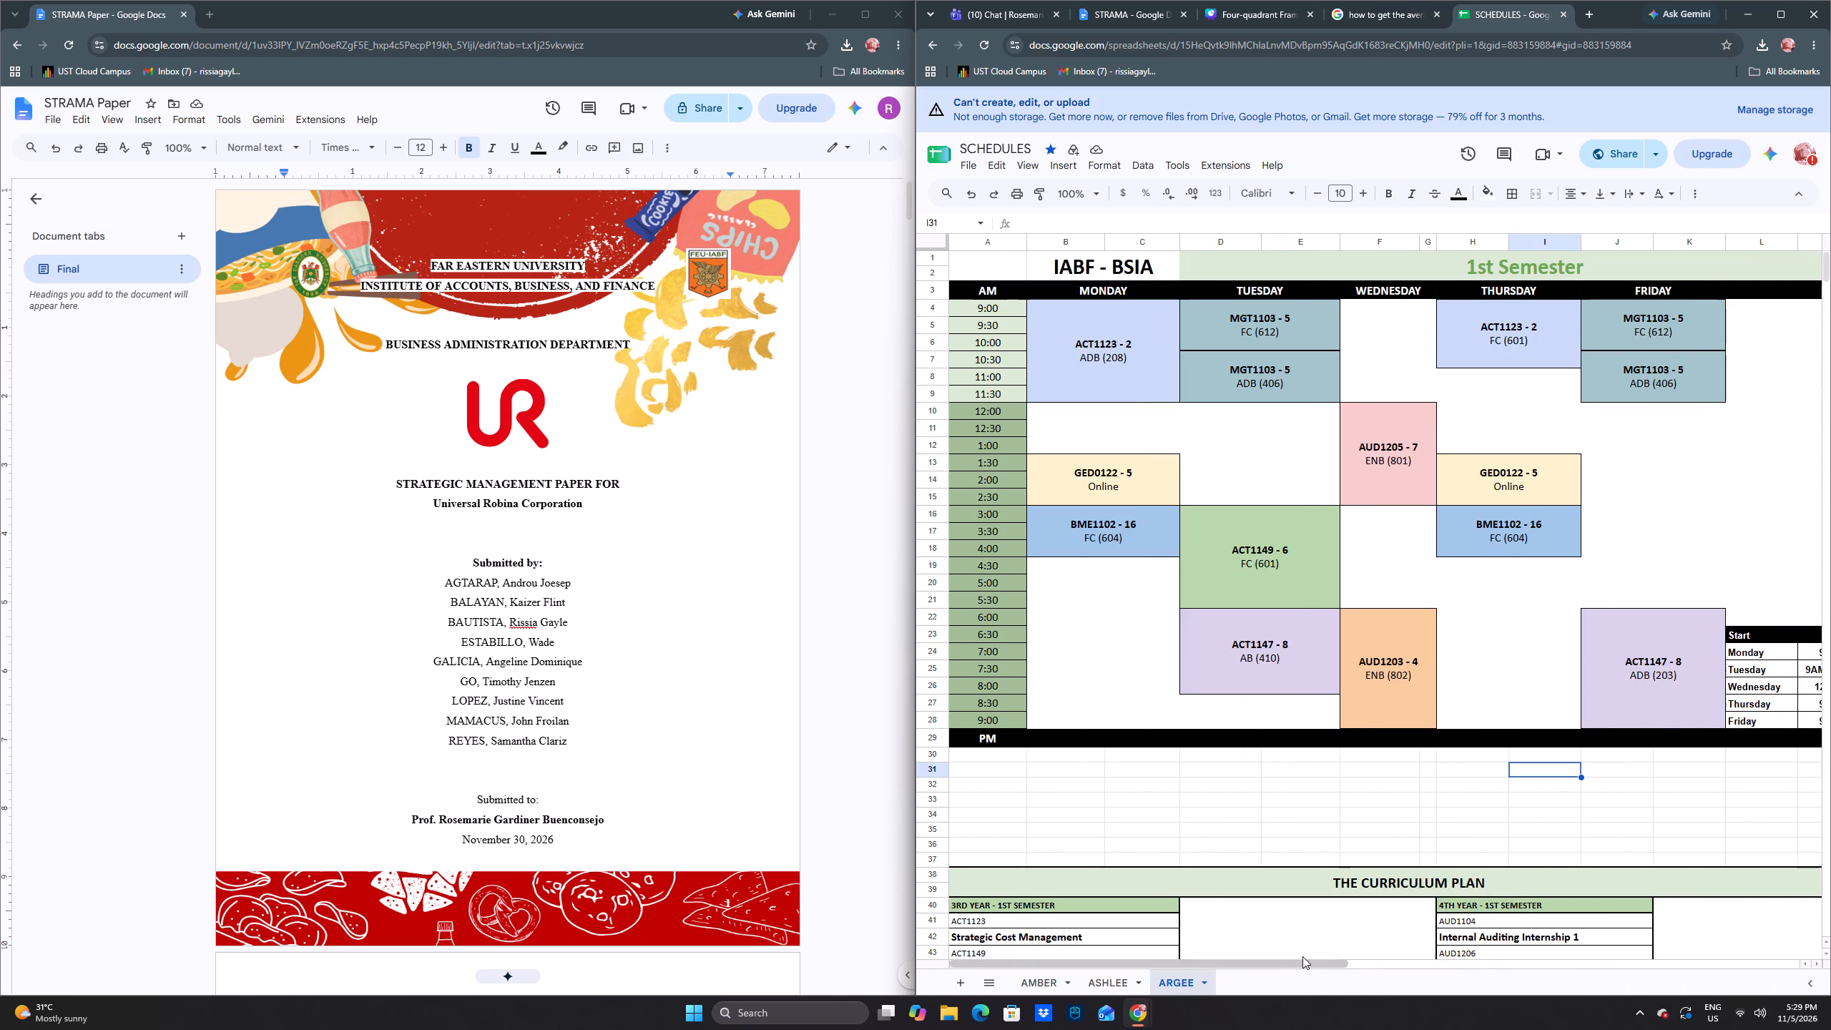
{"action": "left_click_drag", "start_coordinate": [1303, 963], "coordinate": [1270, 966]}
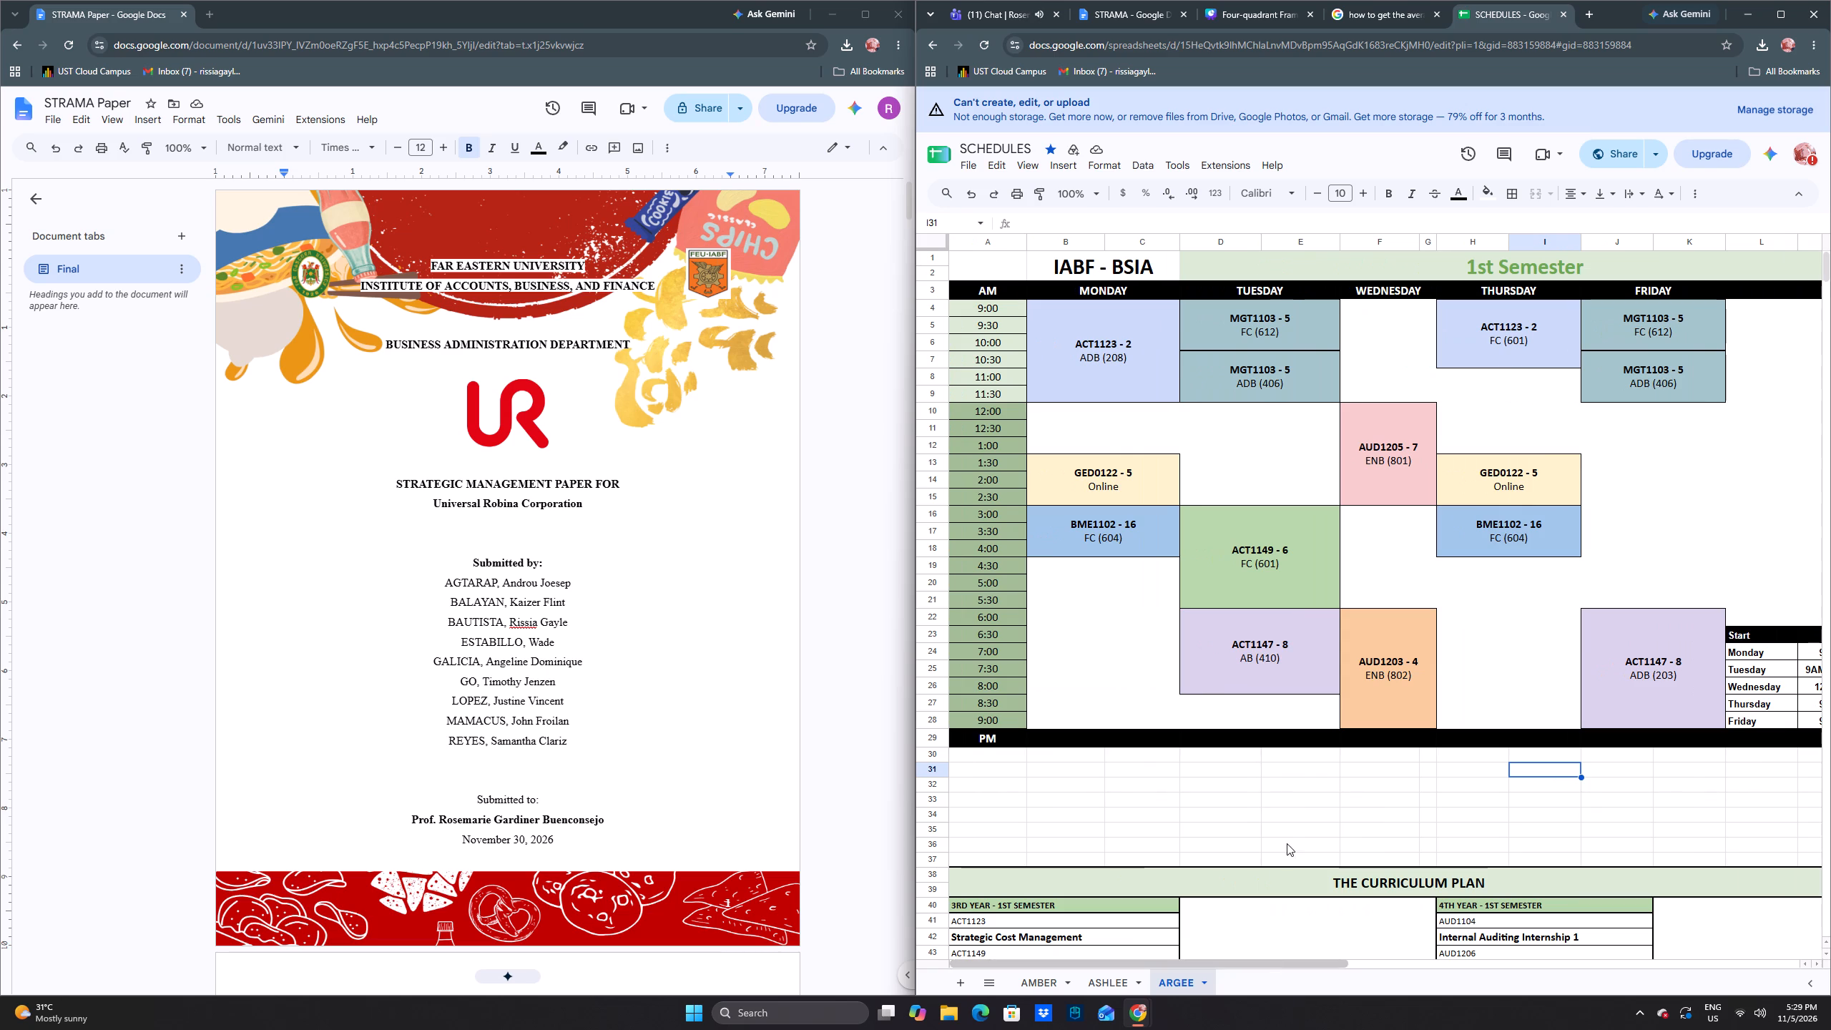
{"action": "left_click", "coordinate": [1277, 823]}
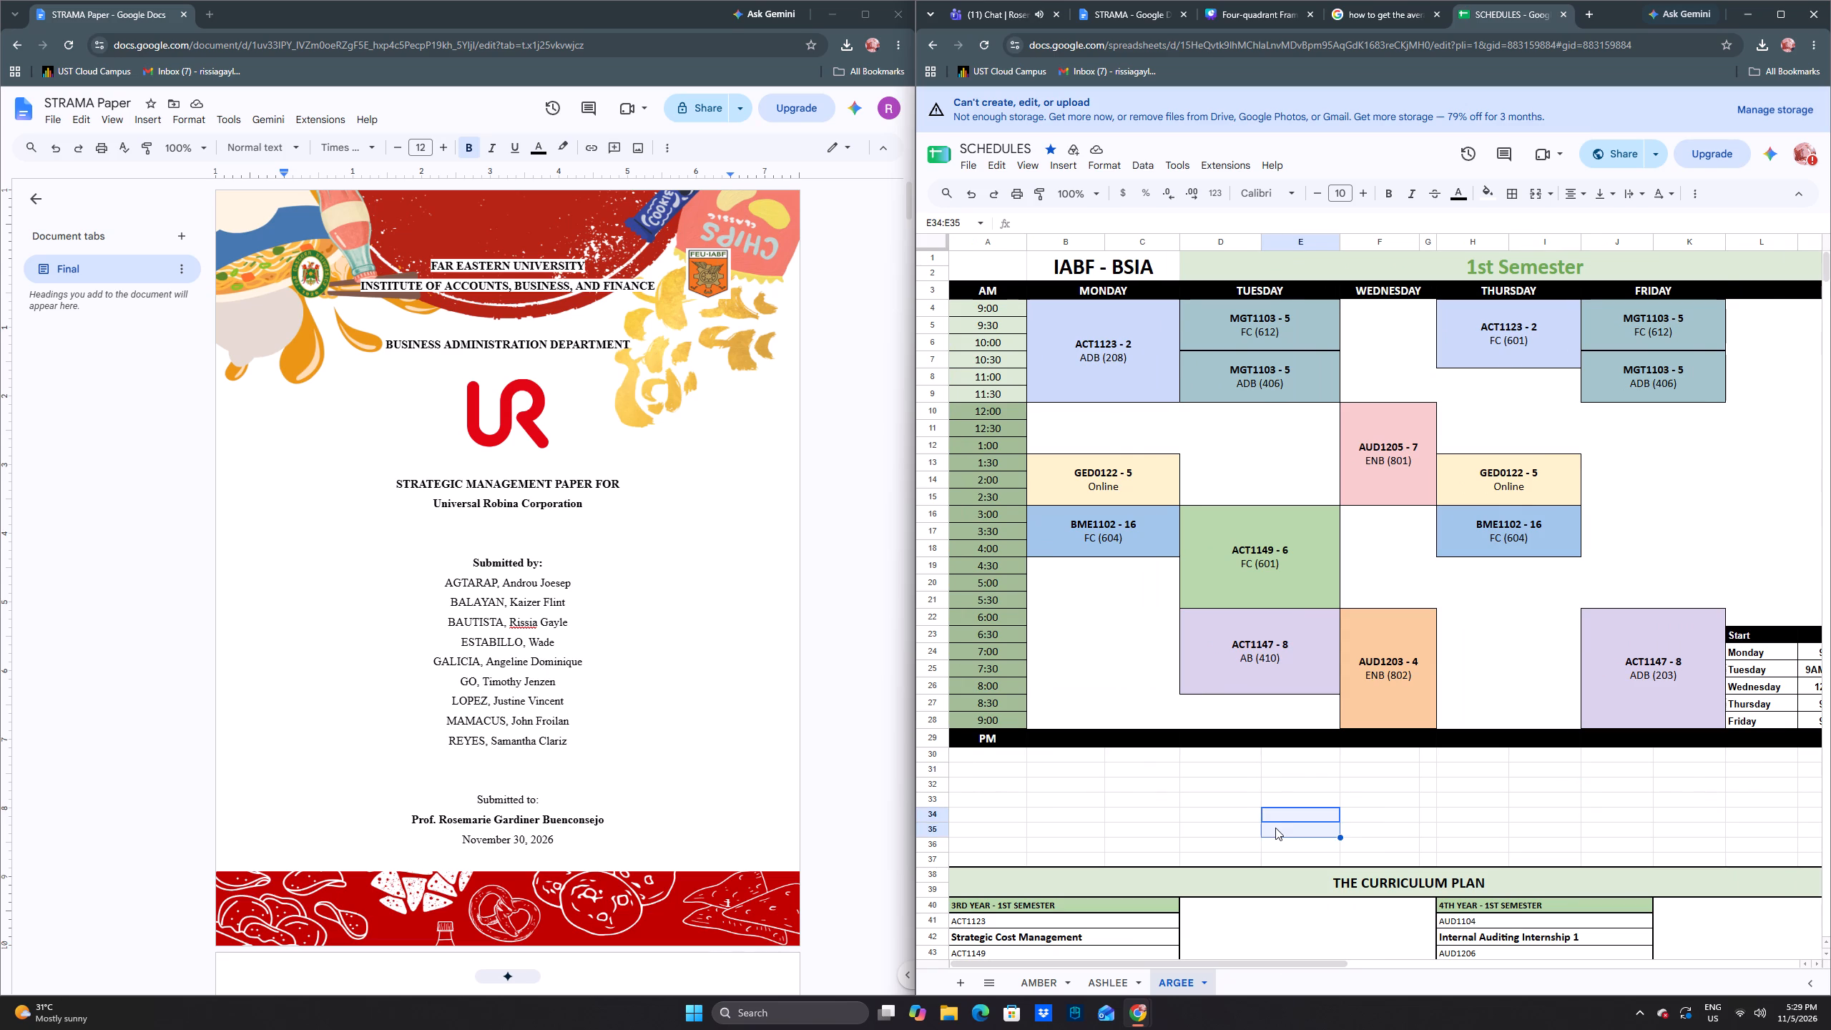
{"action": "left_click", "coordinate": [1154, 784]}
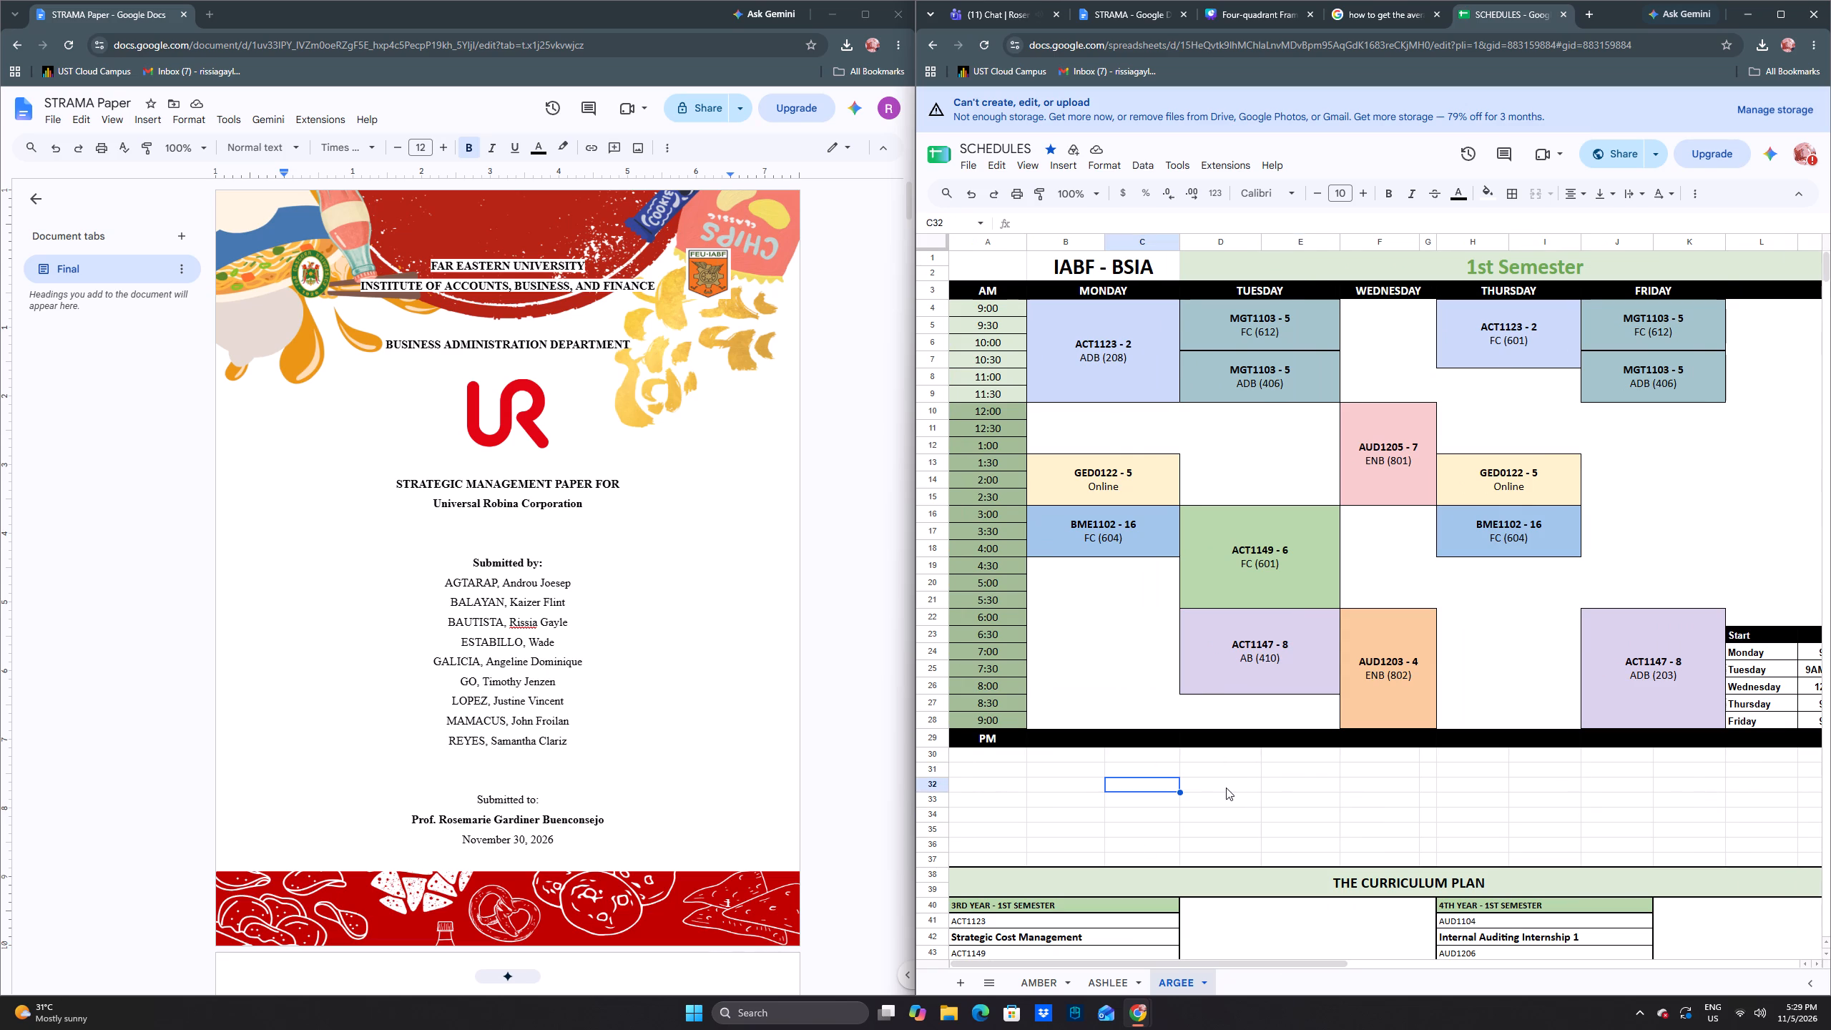
{"action": "left_click", "coordinate": [1226, 788]}
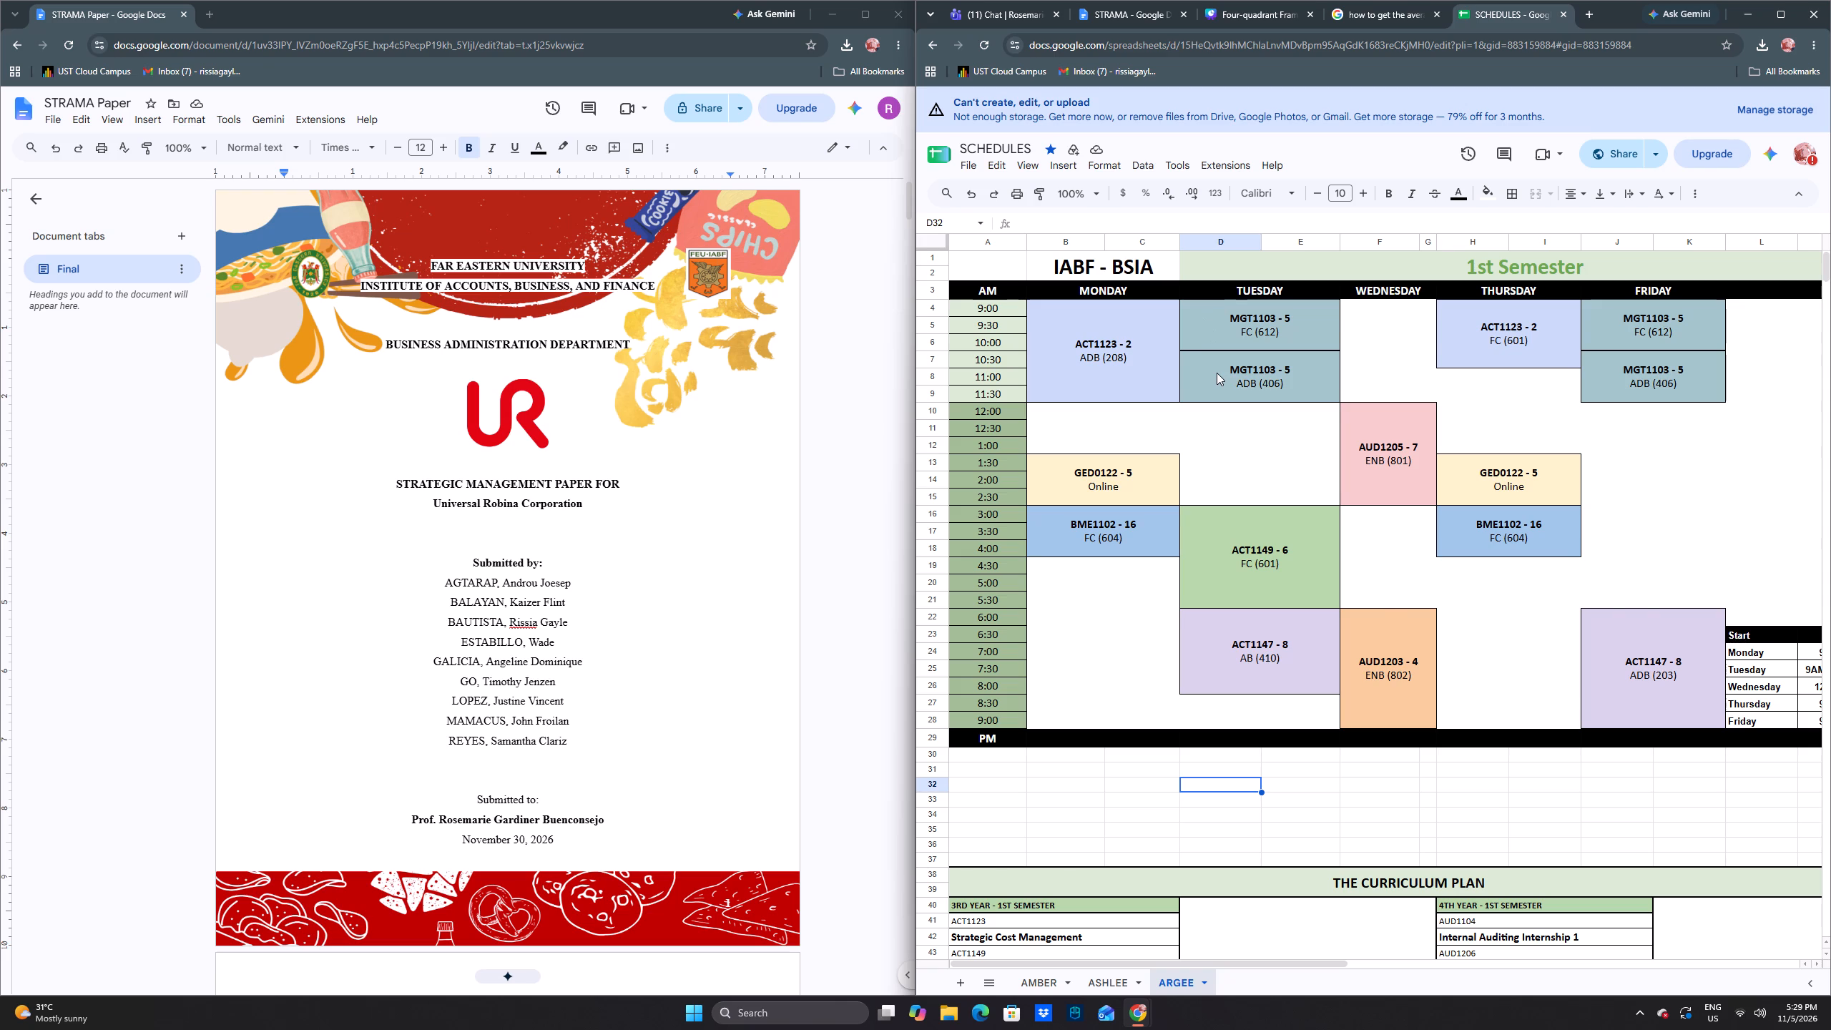
Skim the ARGEE sheet's curriculum plan down to the third-year midyear semester and return to the weekly schedule.
{"action": "scroll", "coordinate": [1217, 373], "scroll_direction": "down", "scroll_amount": 14}
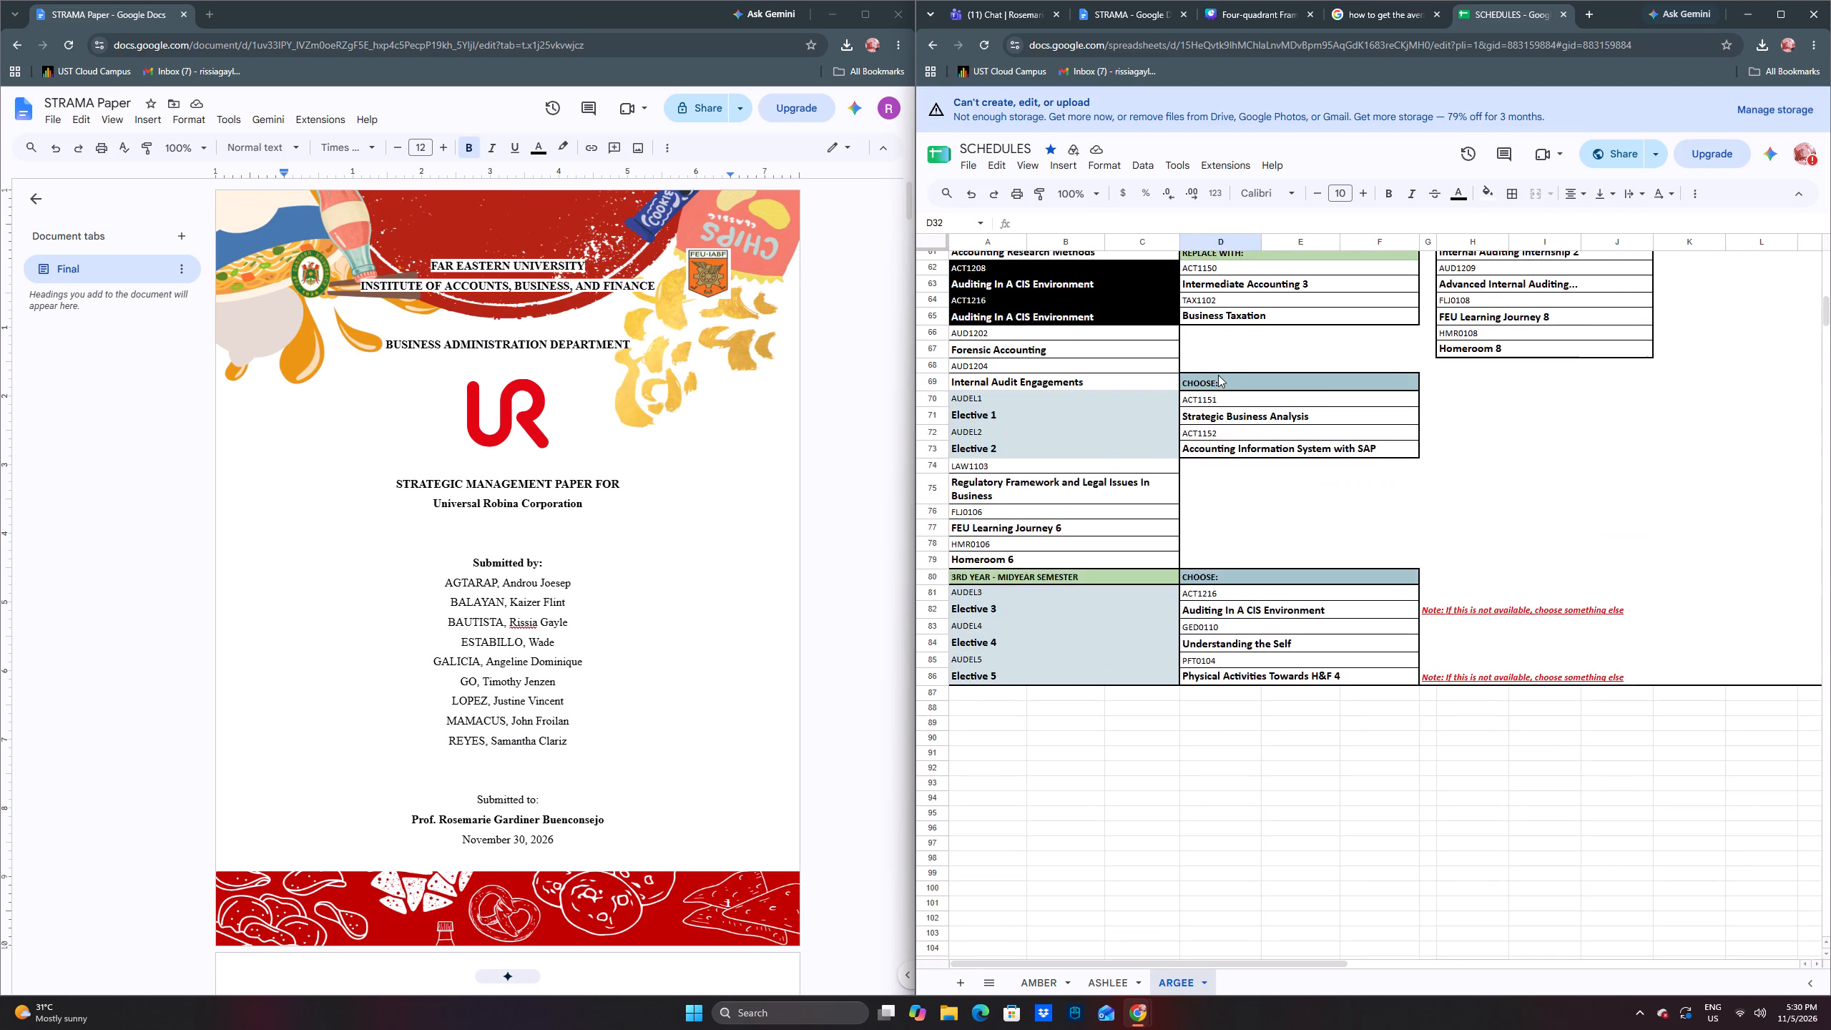
{"action": "scroll", "coordinate": [1218, 375], "scroll_direction": "up", "scroll_amount": 14}
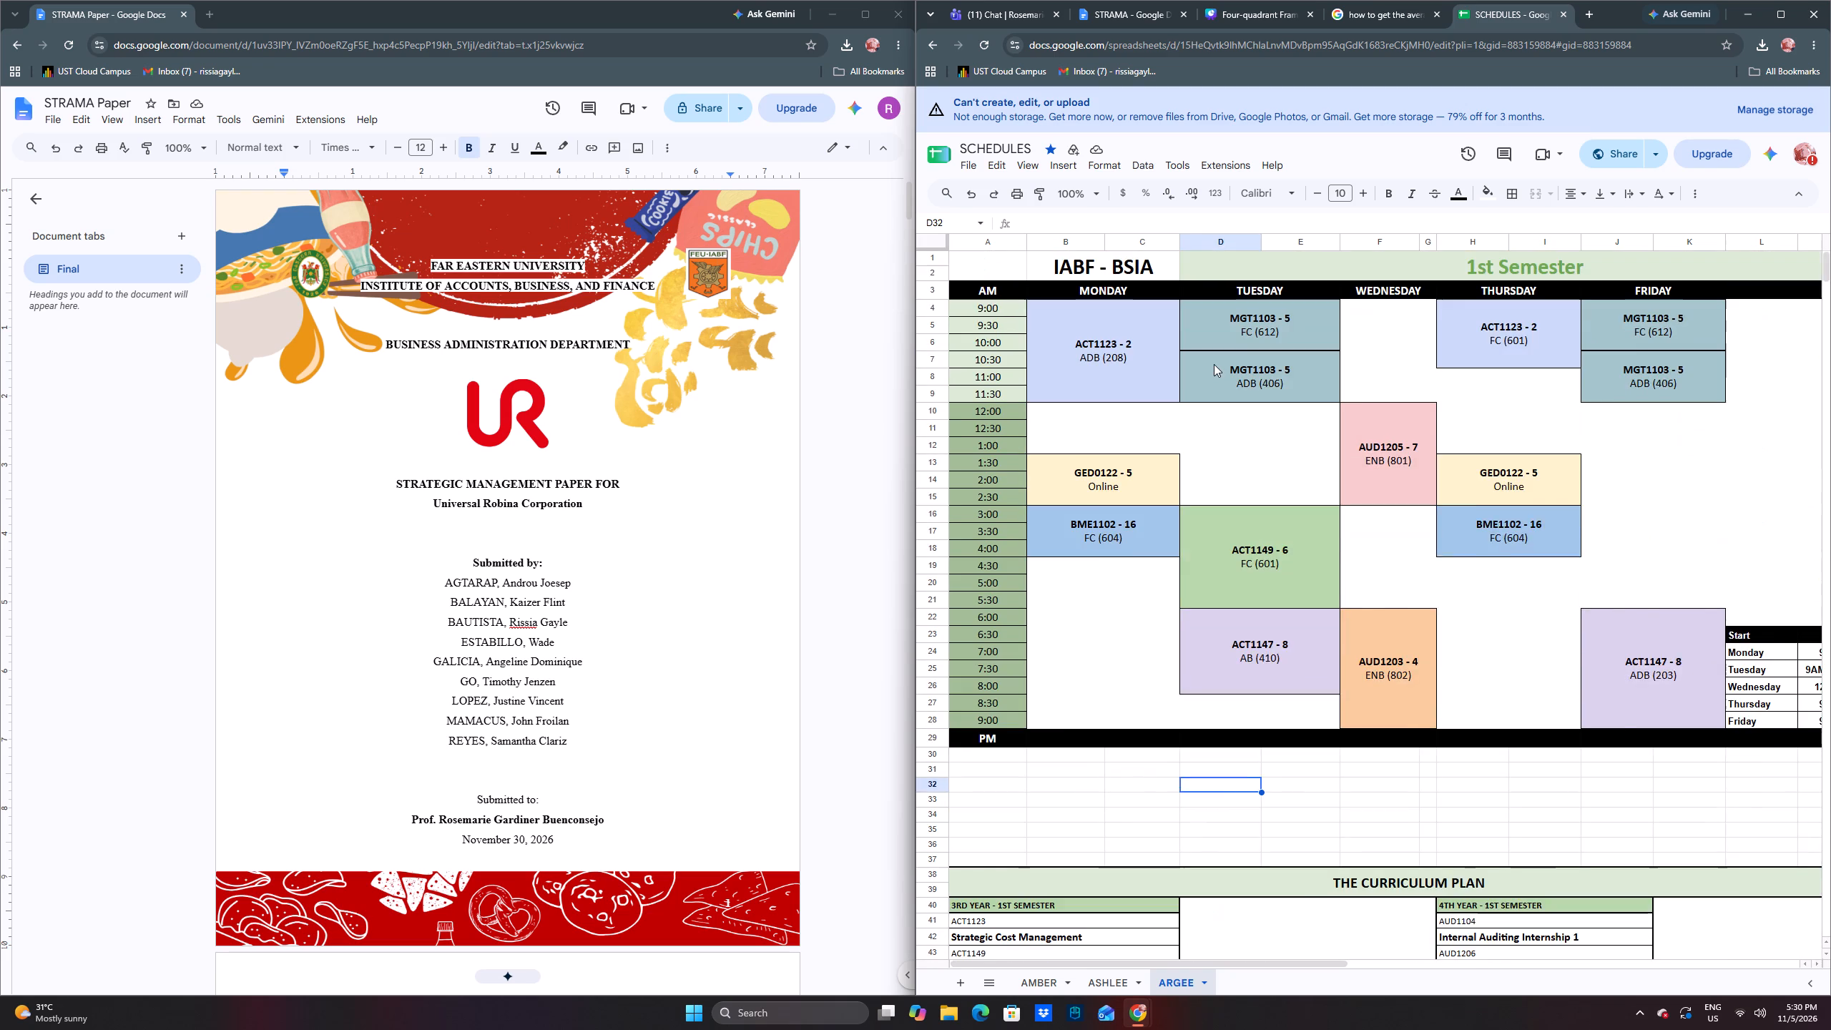
Check the table of daily start and end times beside the Friday column of the weekly schedule.
{"action": "scroll", "coordinate": [1214, 364], "scroll_direction": "down", "scroll_amount": 2}
{"action": "scroll", "coordinate": [1214, 364], "scroll_direction": "up", "scroll_amount": 4}
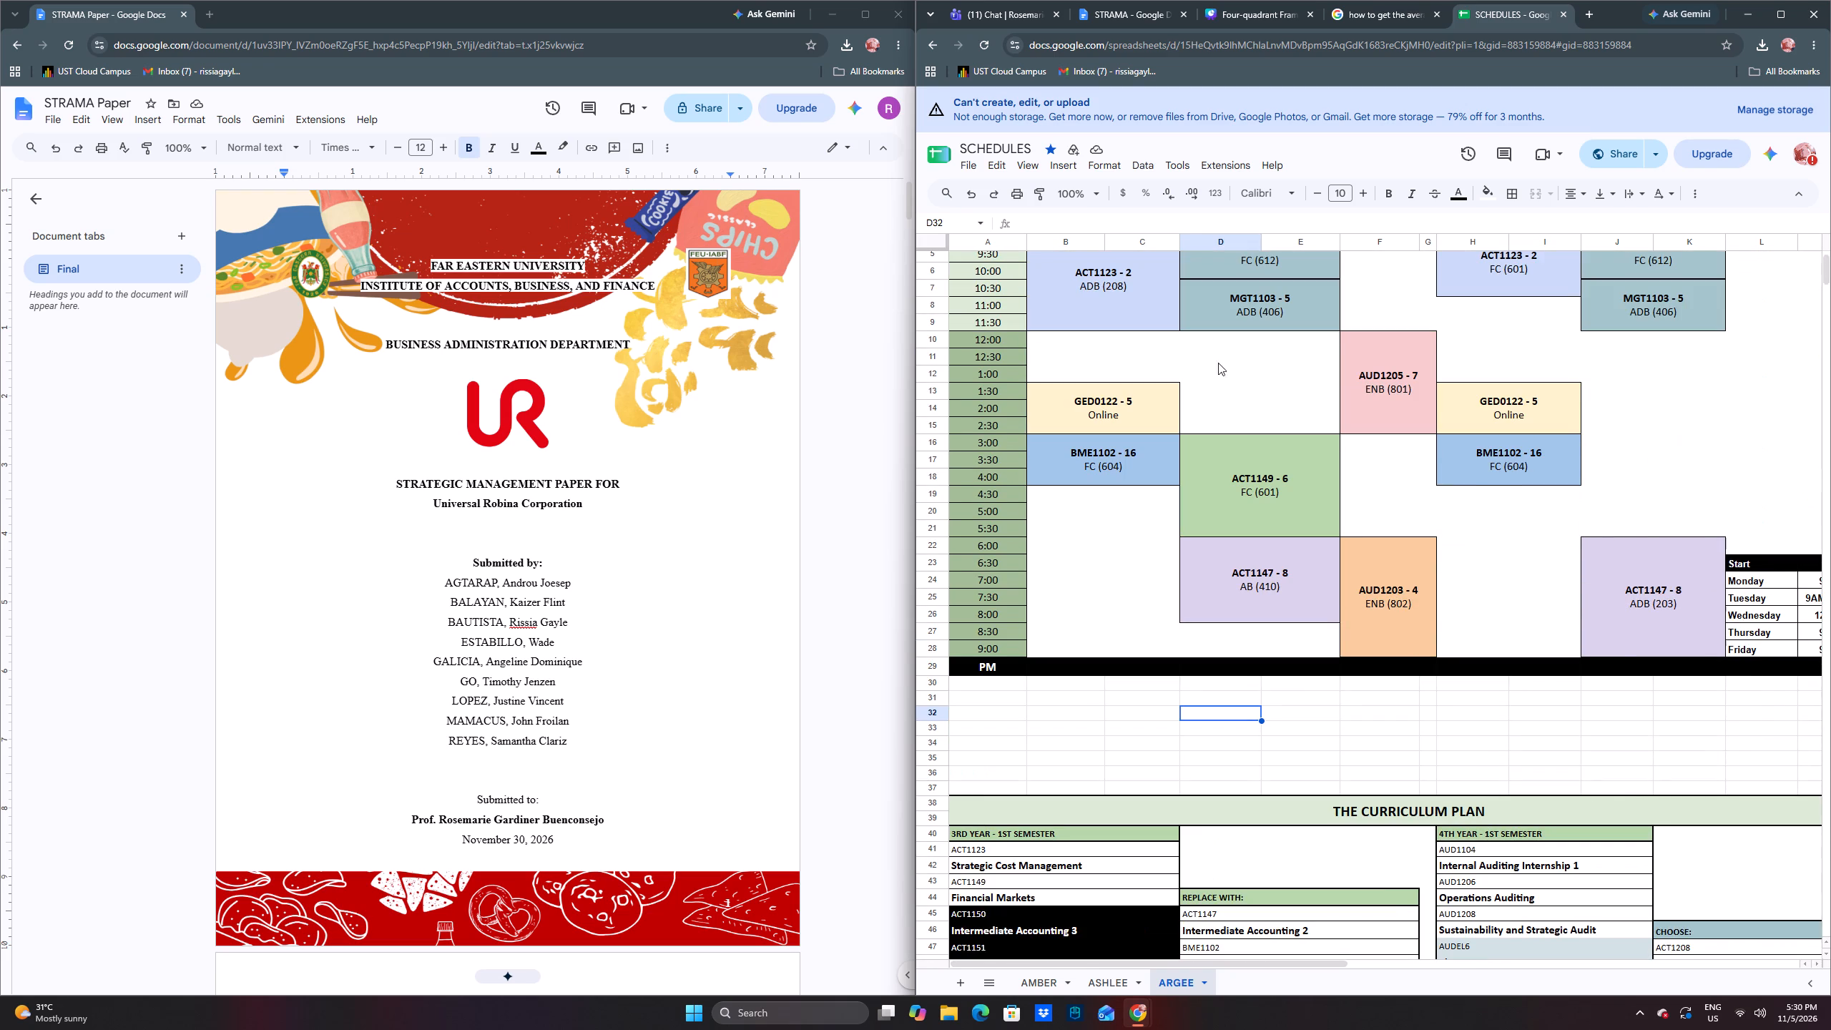
{"action": "left_click_drag", "start_coordinate": [1295, 964], "coordinate": [1458, 973]}
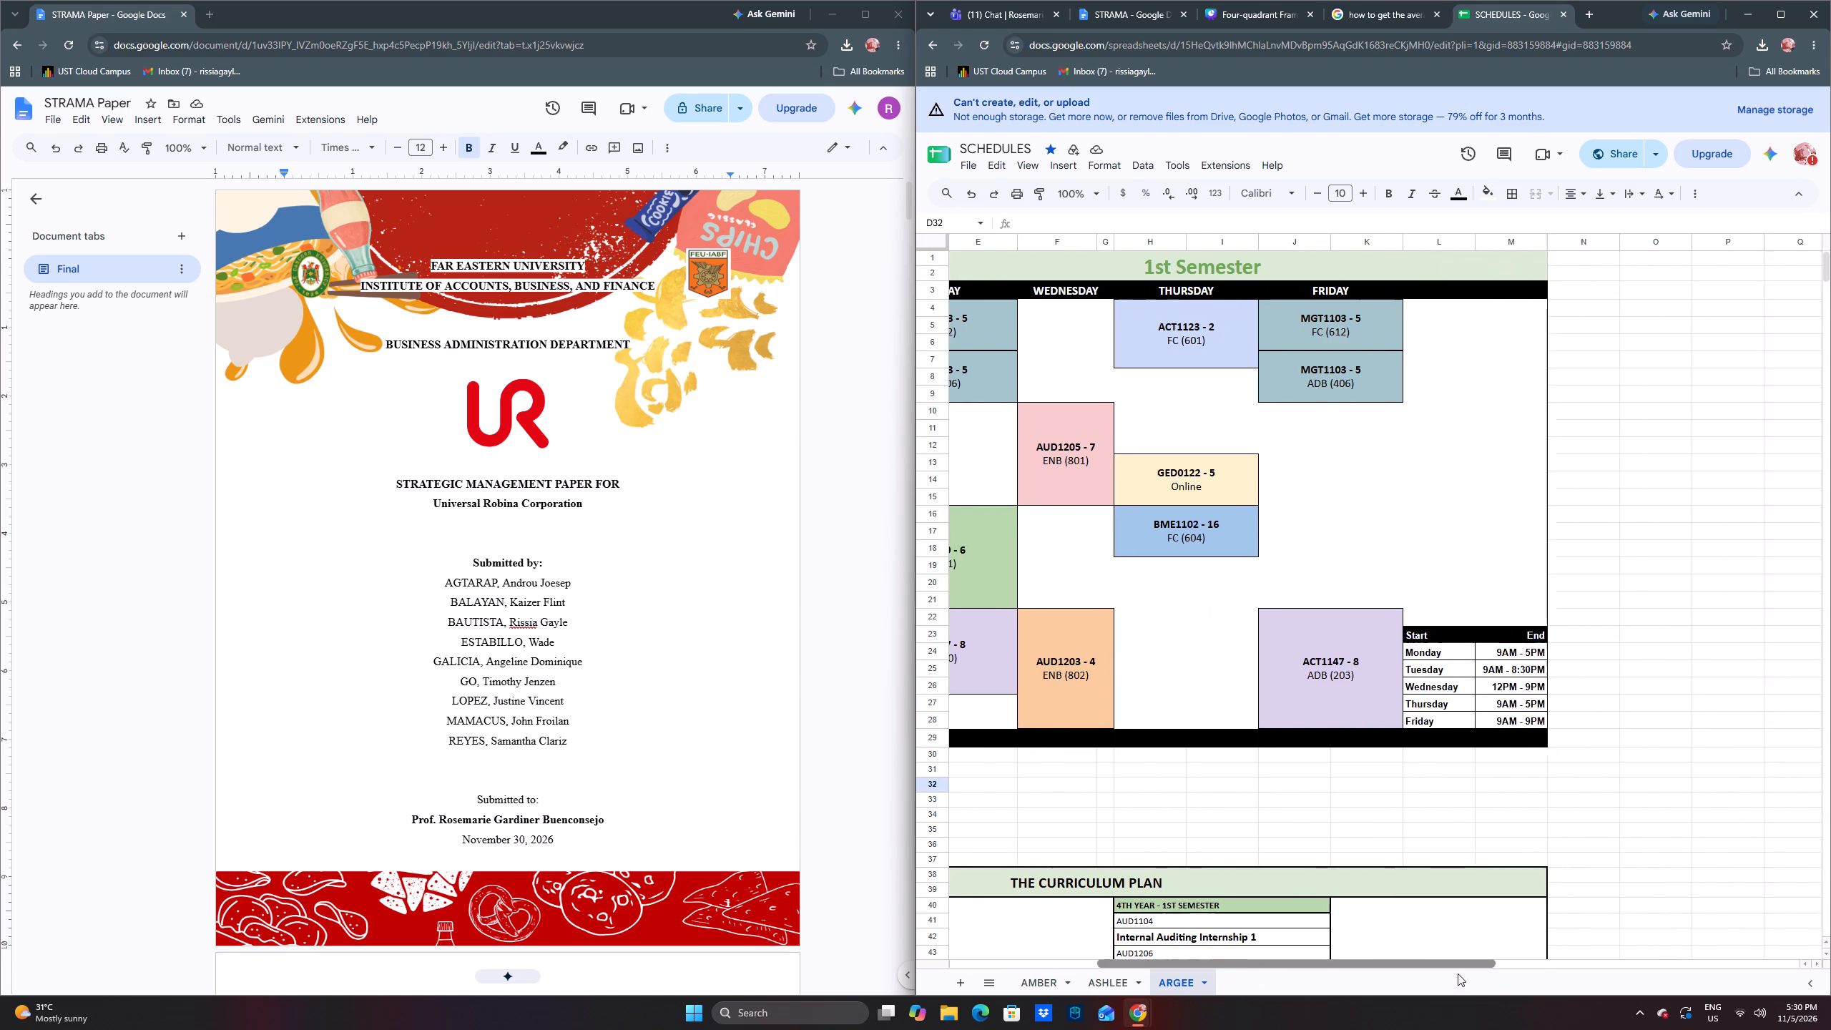
{"action": "left_click_drag", "start_coordinate": [1458, 973], "coordinate": [1448, 980]}
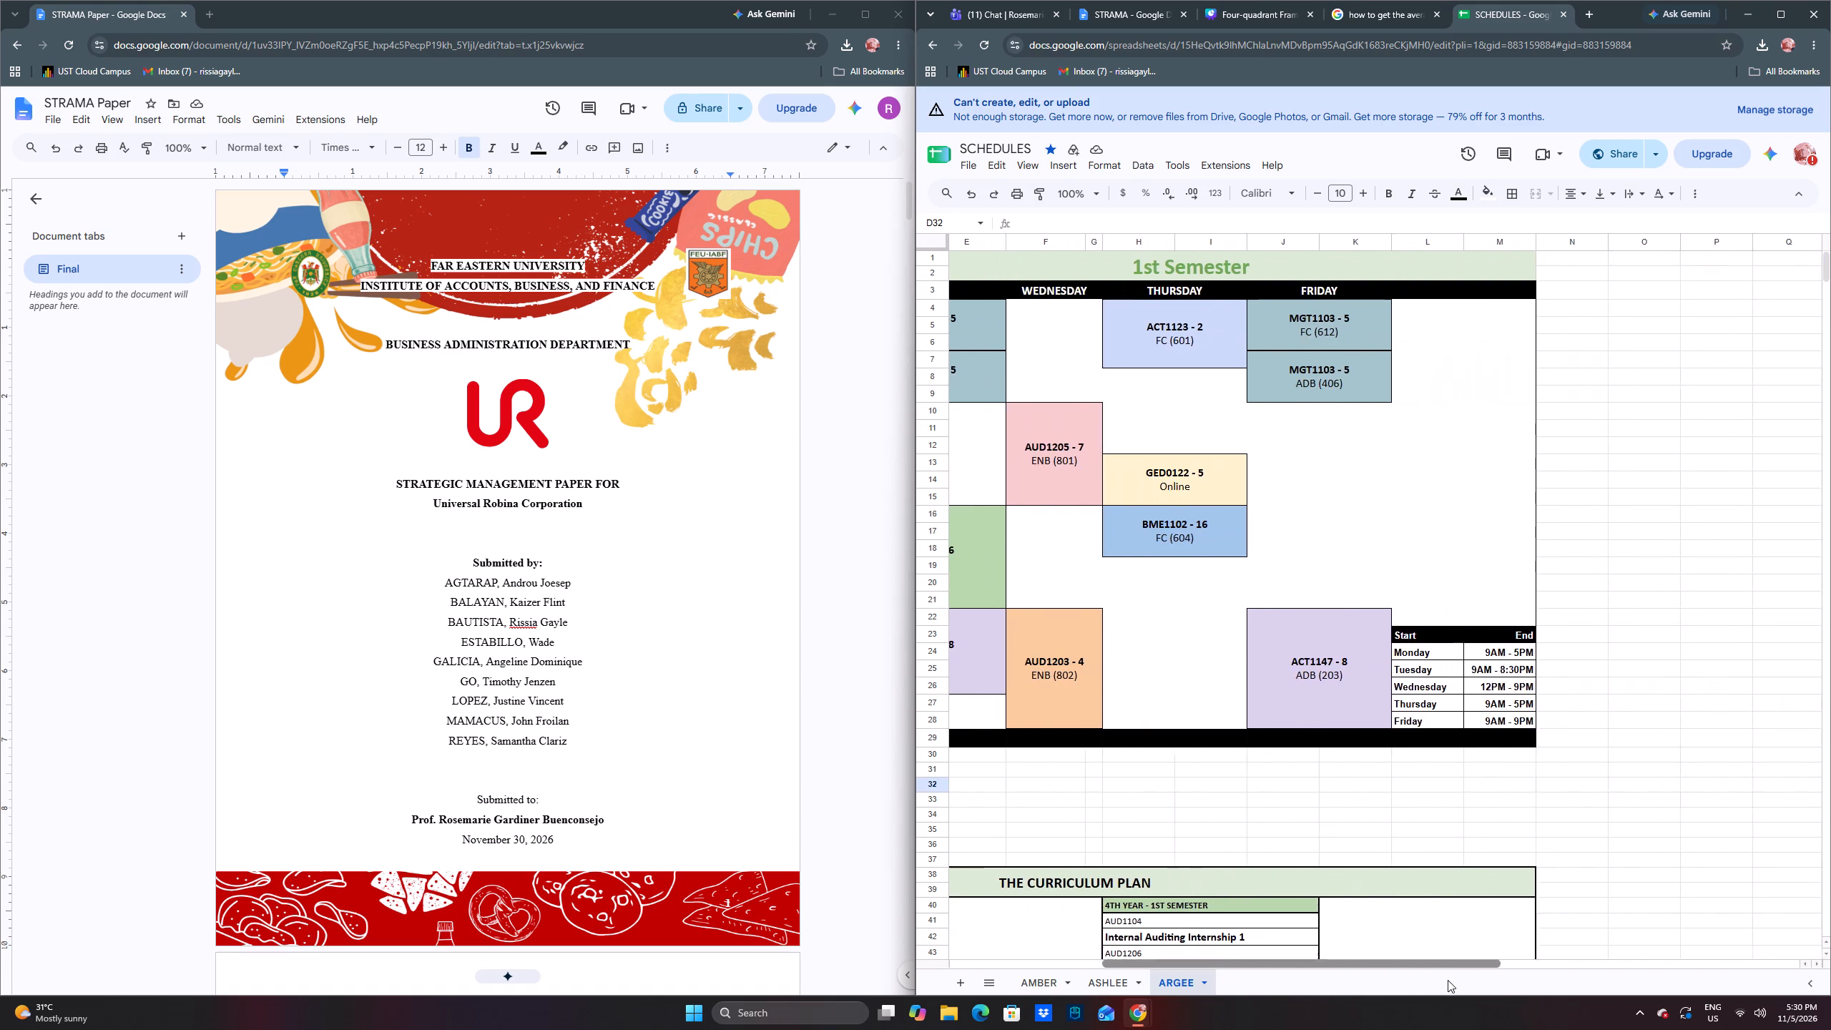
{"action": "left_click_drag", "start_coordinate": [1448, 980], "coordinate": [1260, 971]}
Examine the curriculum plan's third-year semesters with their replacement, added and elective subjects, and return to the weekly schedule.
{"action": "scroll", "coordinate": [1341, 833], "scroll_direction": "down", "scroll_amount": 6}
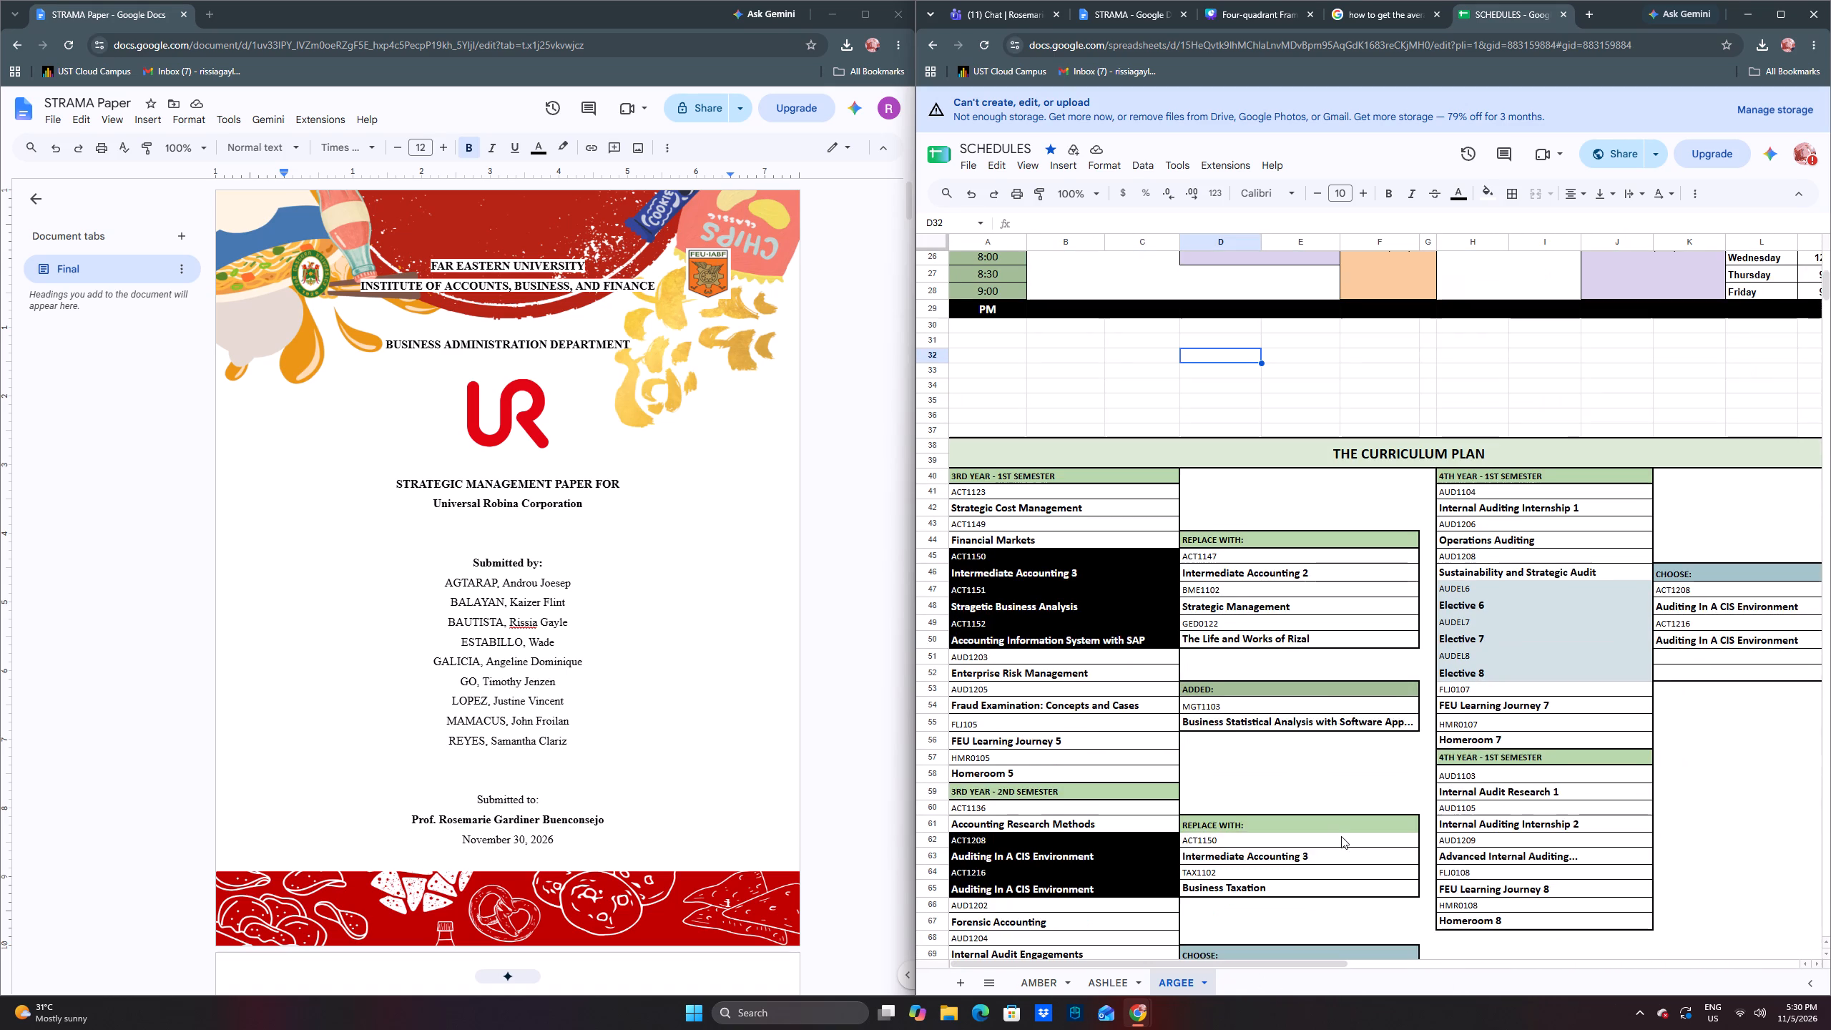
{"action": "scroll", "coordinate": [1342, 837], "scroll_direction": "down", "scroll_amount": 3}
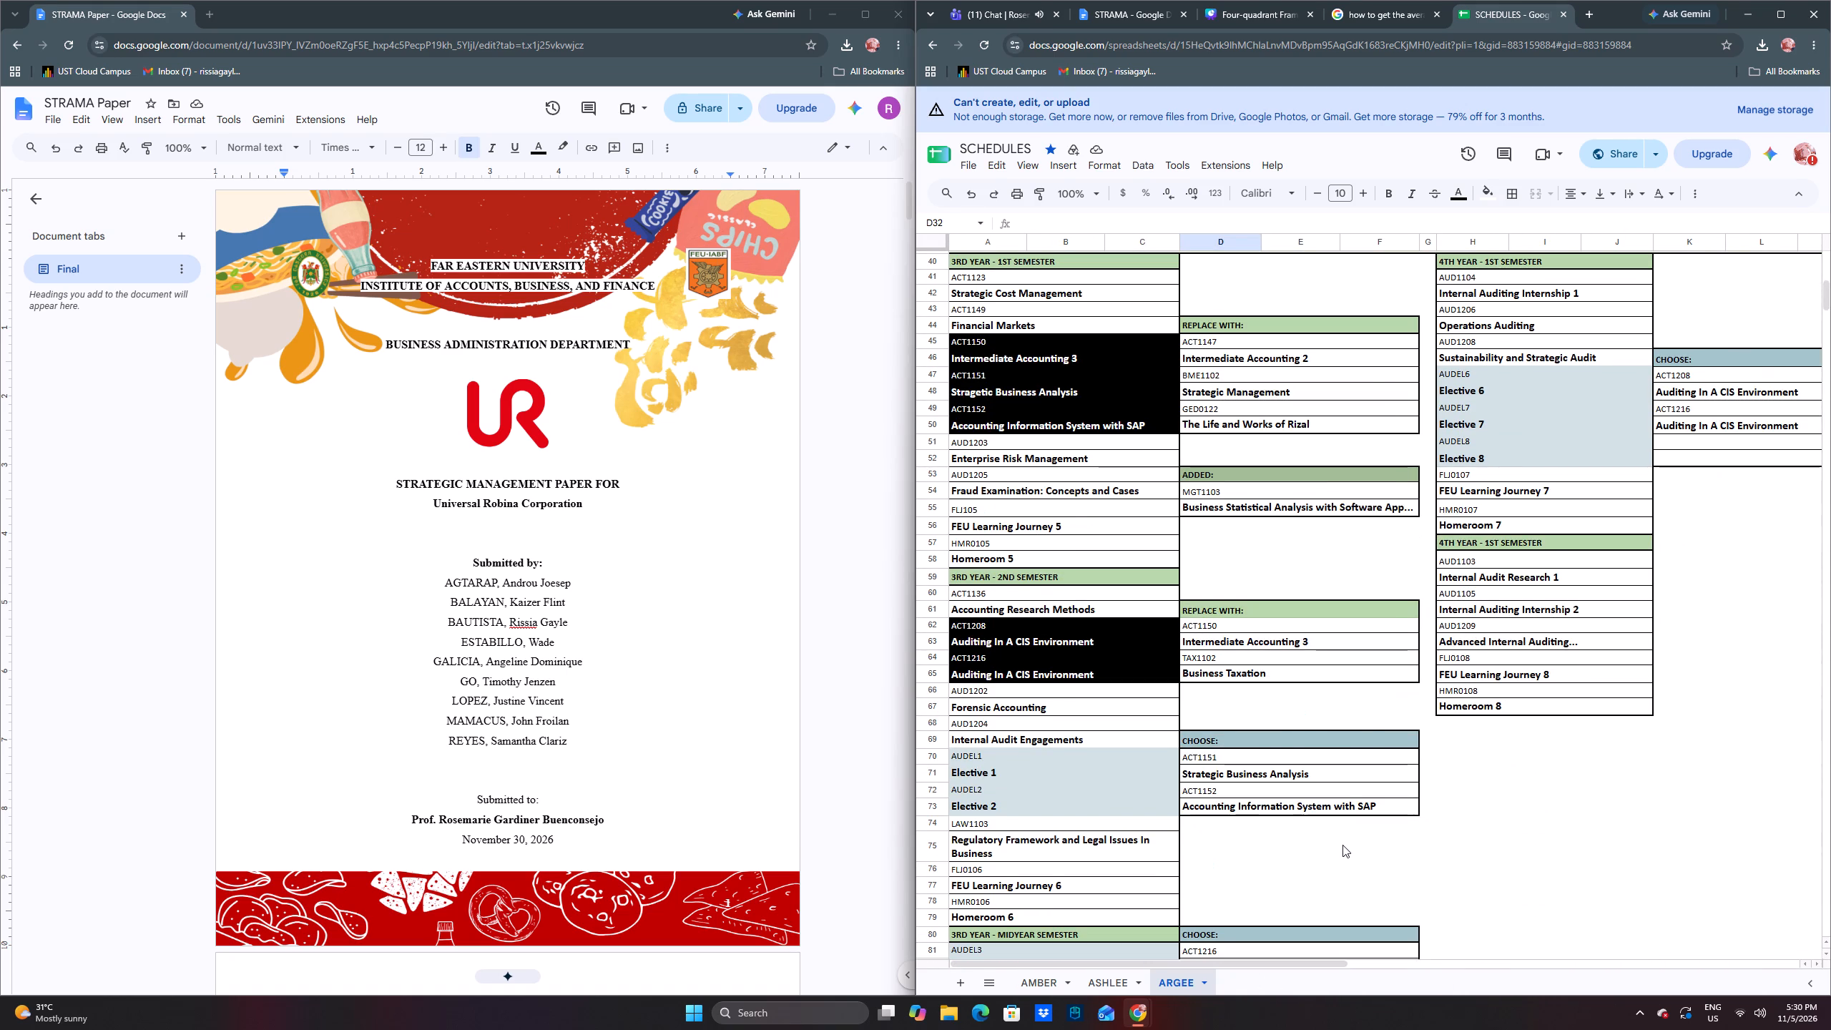
{"action": "scroll", "coordinate": [1320, 816], "scroll_direction": "down", "scroll_amount": 2}
{"action": "scroll", "coordinate": [1320, 816], "scroll_direction": "up", "scroll_amount": 2}
{"action": "scroll", "coordinate": [1320, 819], "scroll_direction": "down", "scroll_amount": 2}
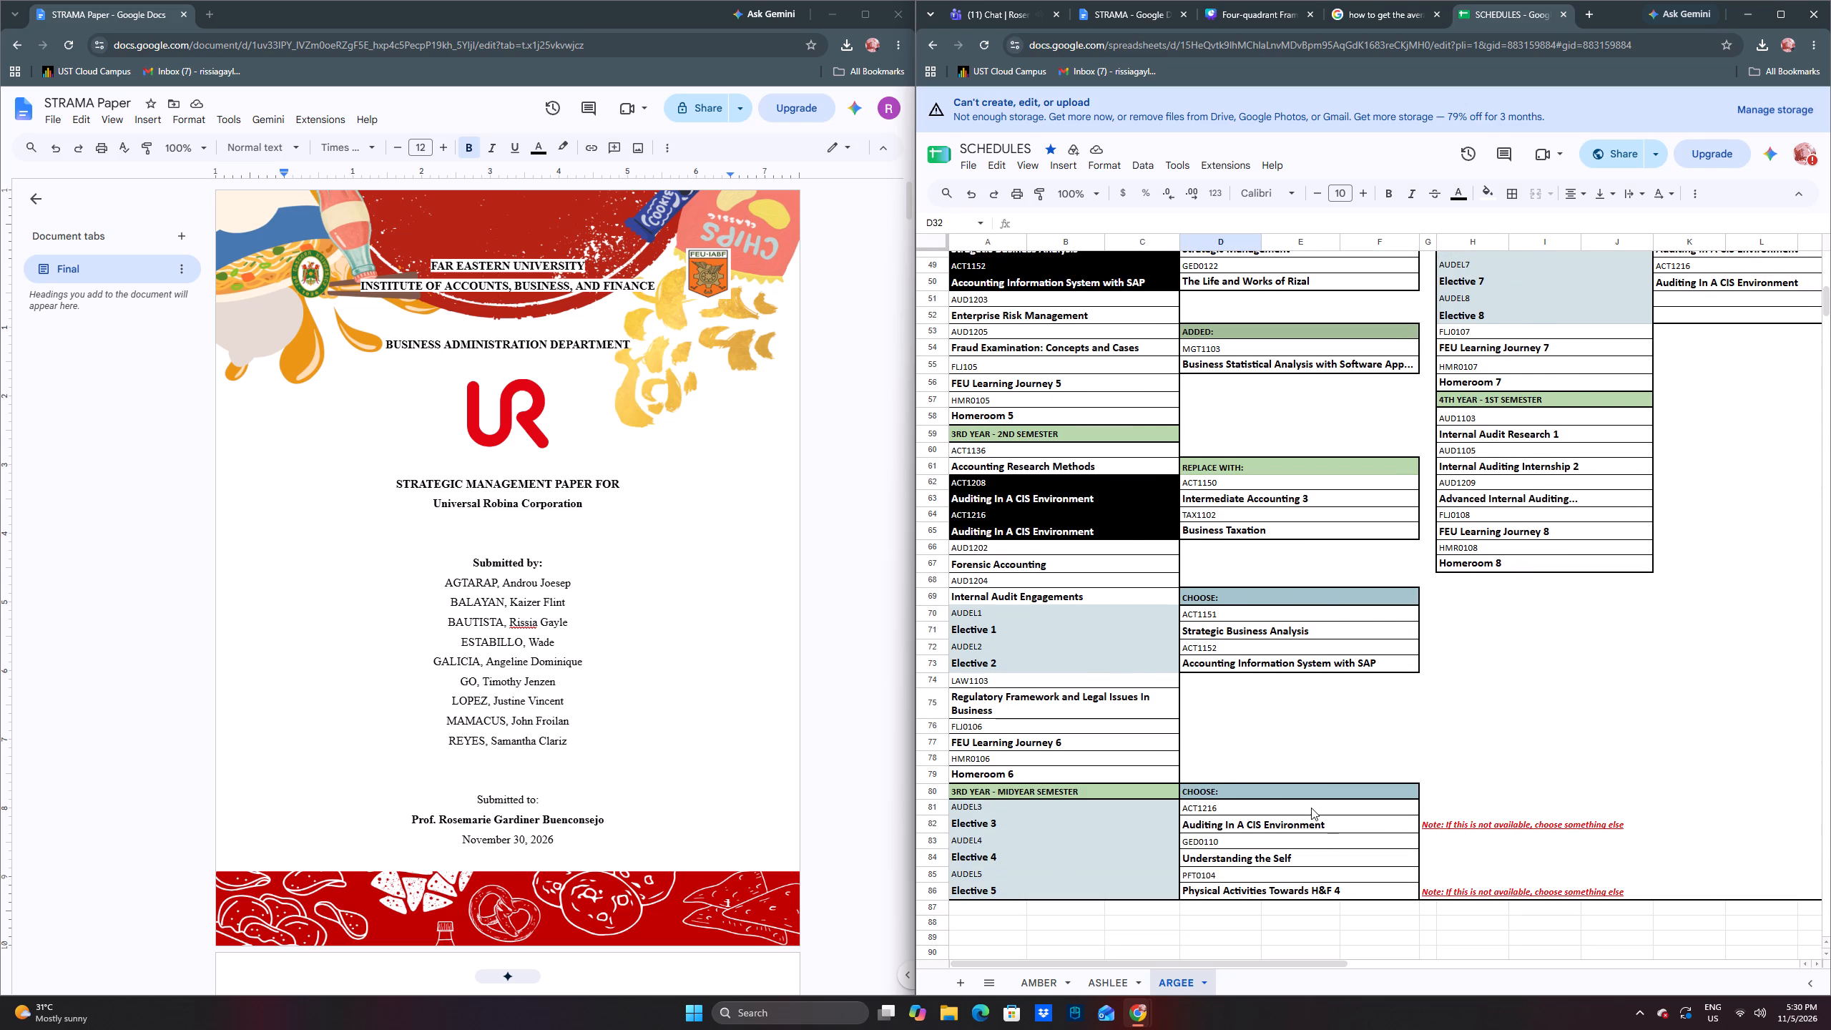
{"action": "scroll", "coordinate": [1310, 803], "scroll_direction": "up", "scroll_amount": 3}
{"action": "scroll", "coordinate": [1308, 799], "scroll_direction": "down", "scroll_amount": 1}
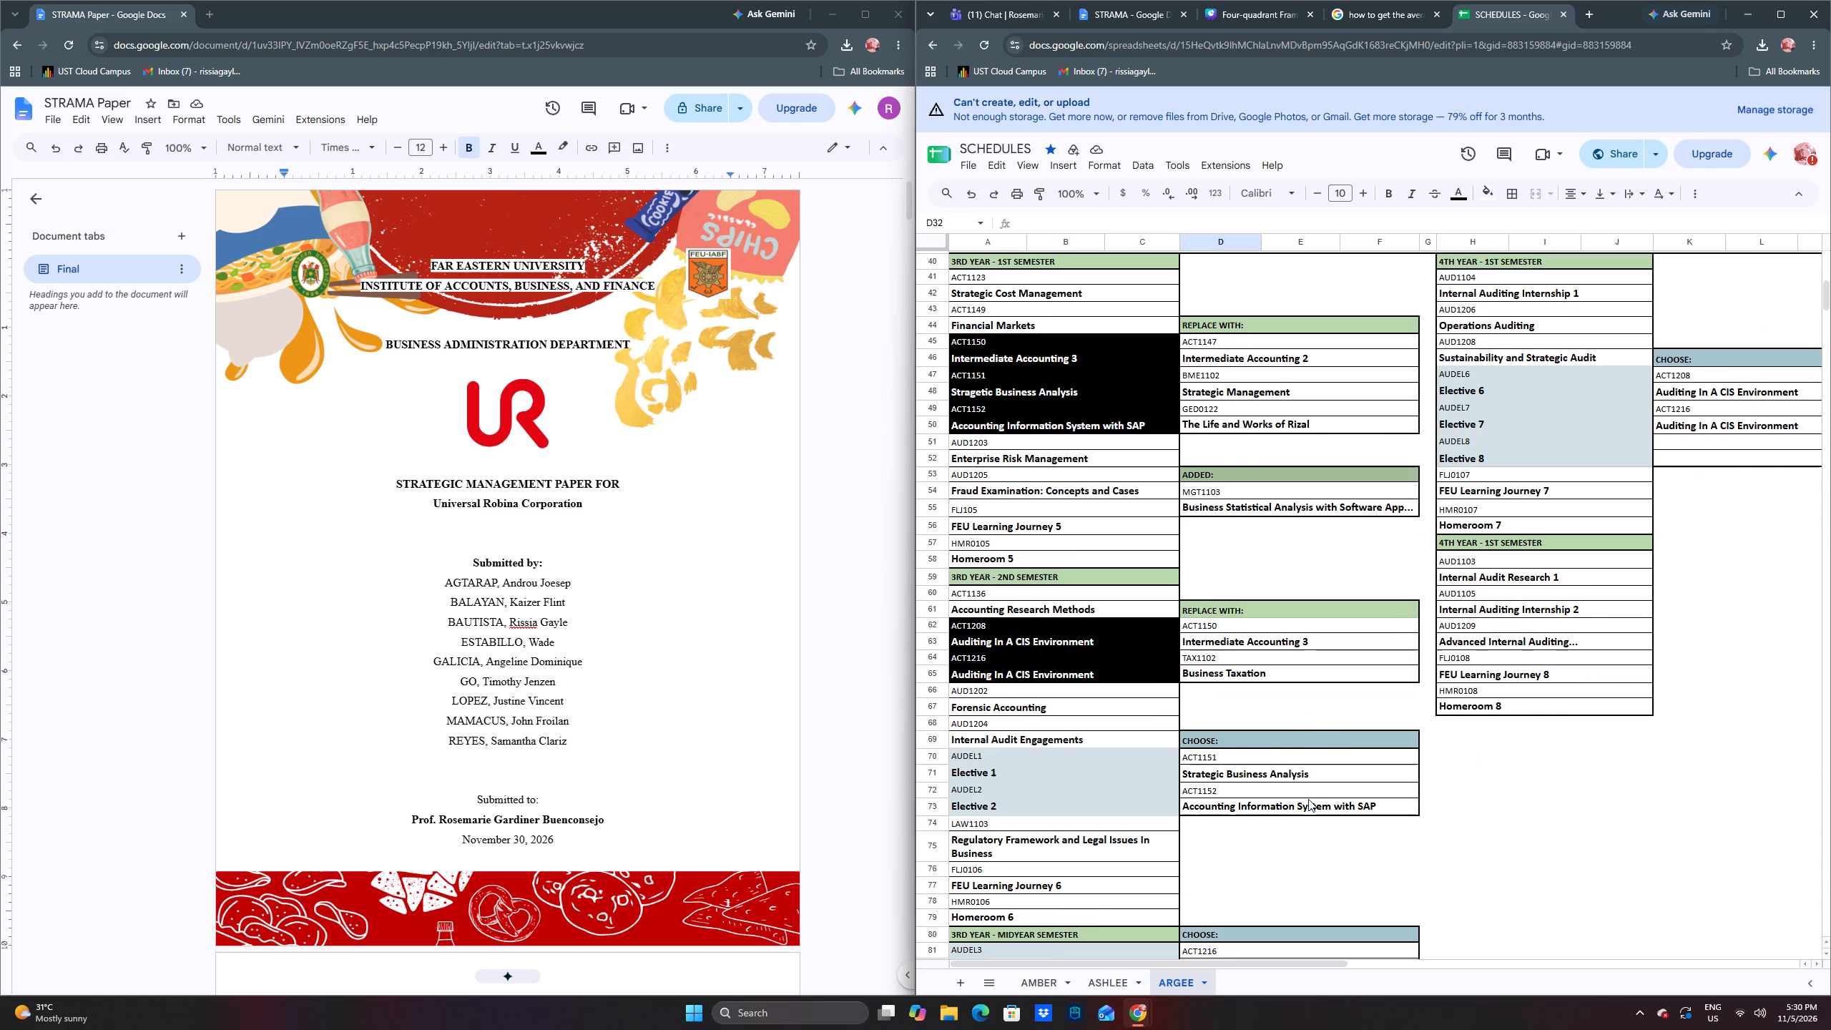
{"action": "scroll", "coordinate": [1308, 799], "scroll_direction": "up", "scroll_amount": 1}
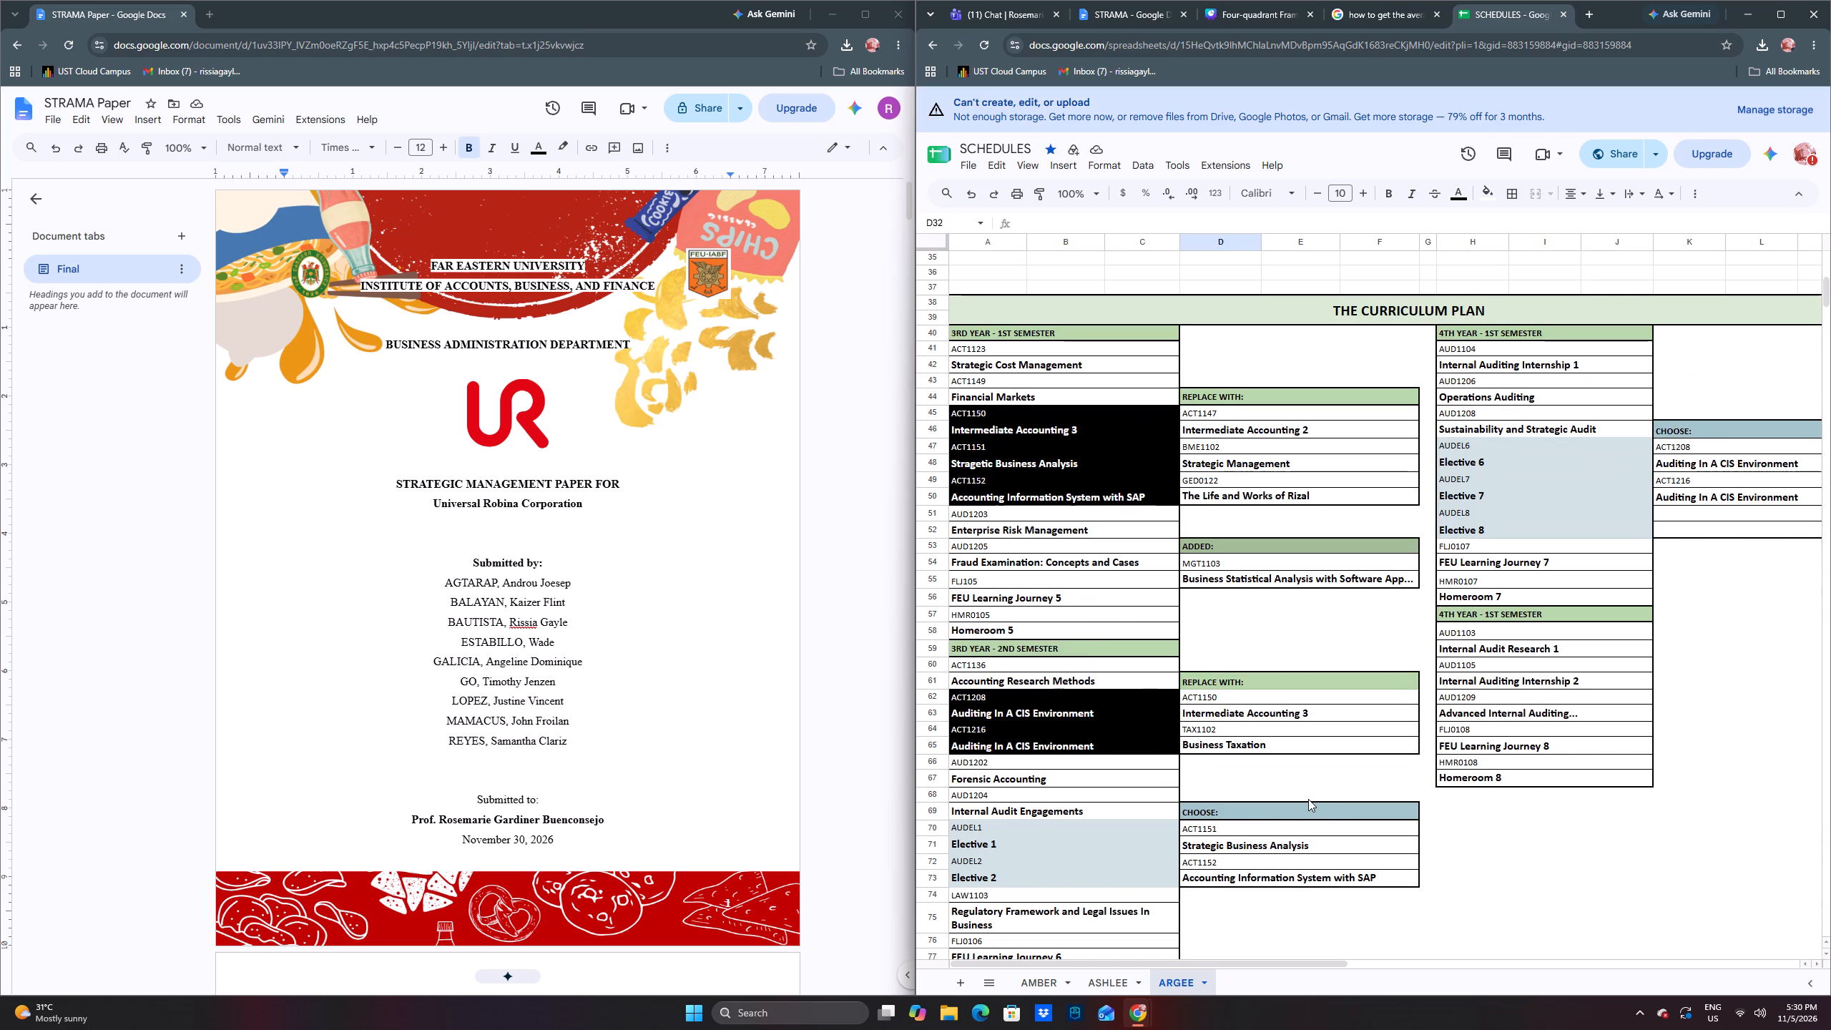
{"action": "scroll", "coordinate": [1308, 799], "scroll_direction": "up", "scroll_amount": 9}
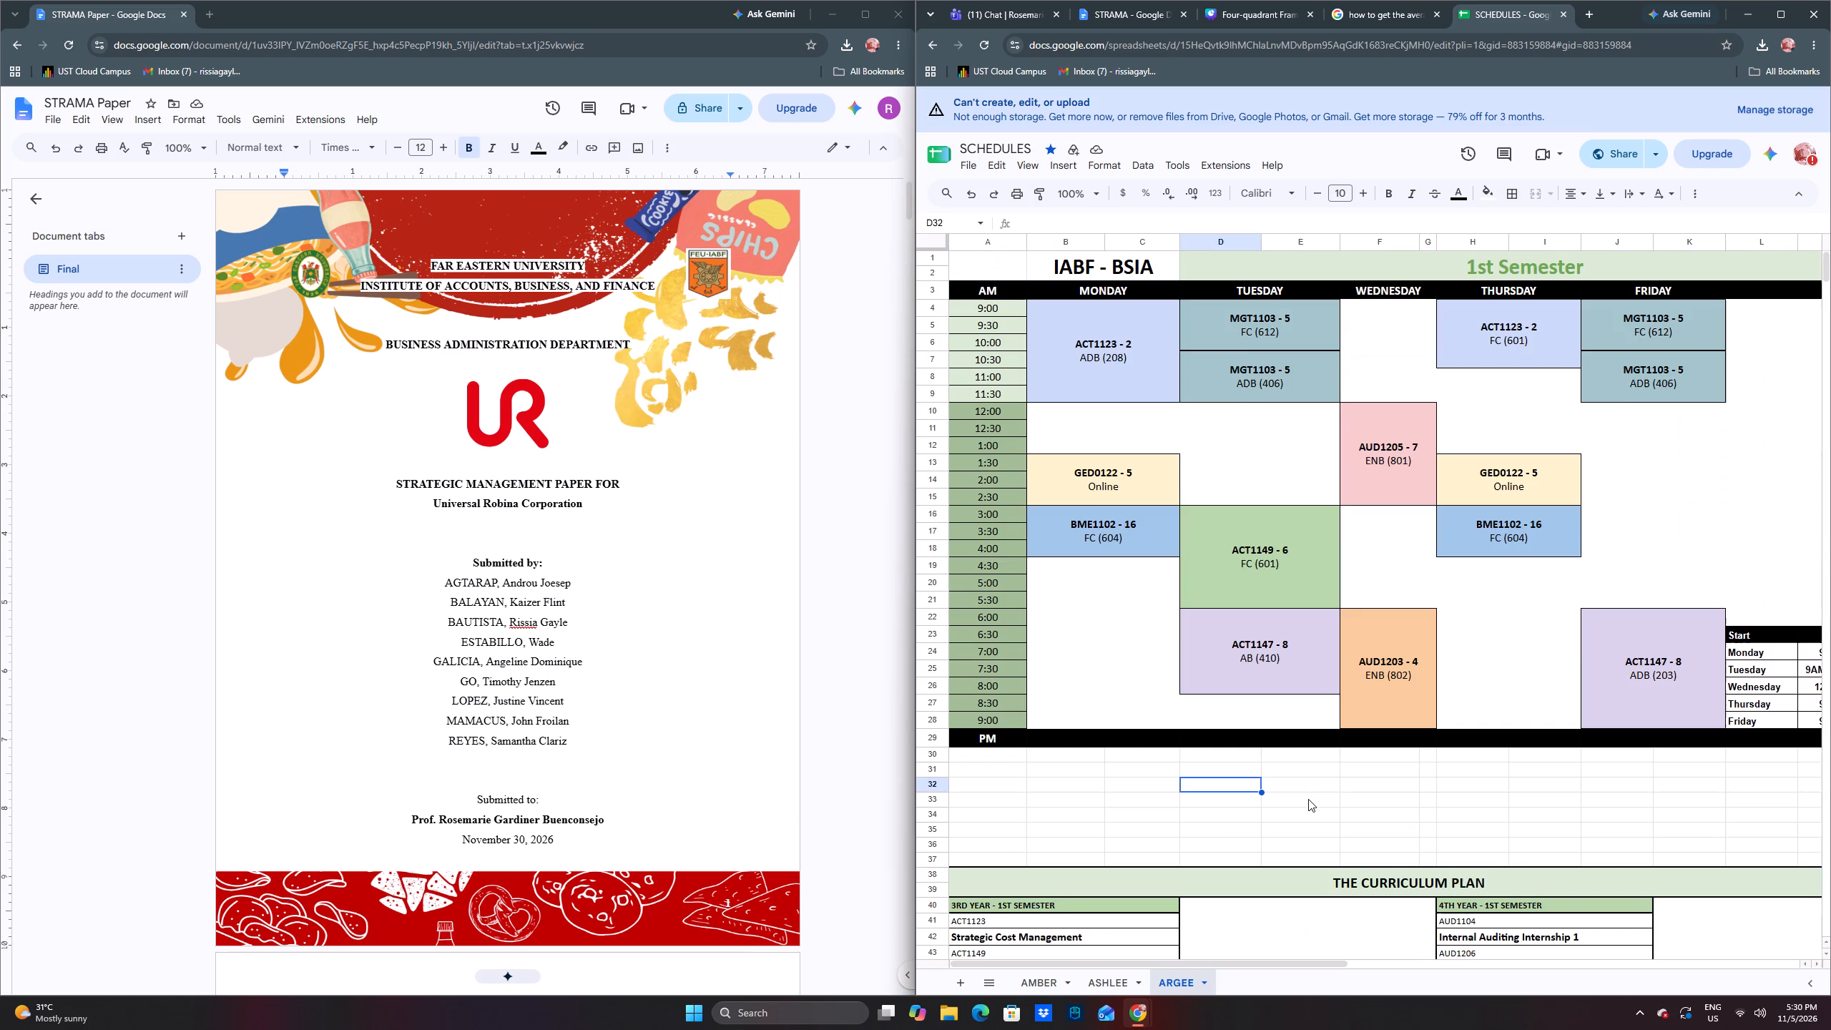
Go through the curriculum plan again, checking the third-year second-semester replacements and elective choices and the midyear semester.
{"action": "scroll", "coordinate": [1308, 799], "scroll_direction": "up", "scroll_amount": 2}
{"action": "scroll", "coordinate": [1308, 799], "scroll_direction": "down", "scroll_amount": 6}
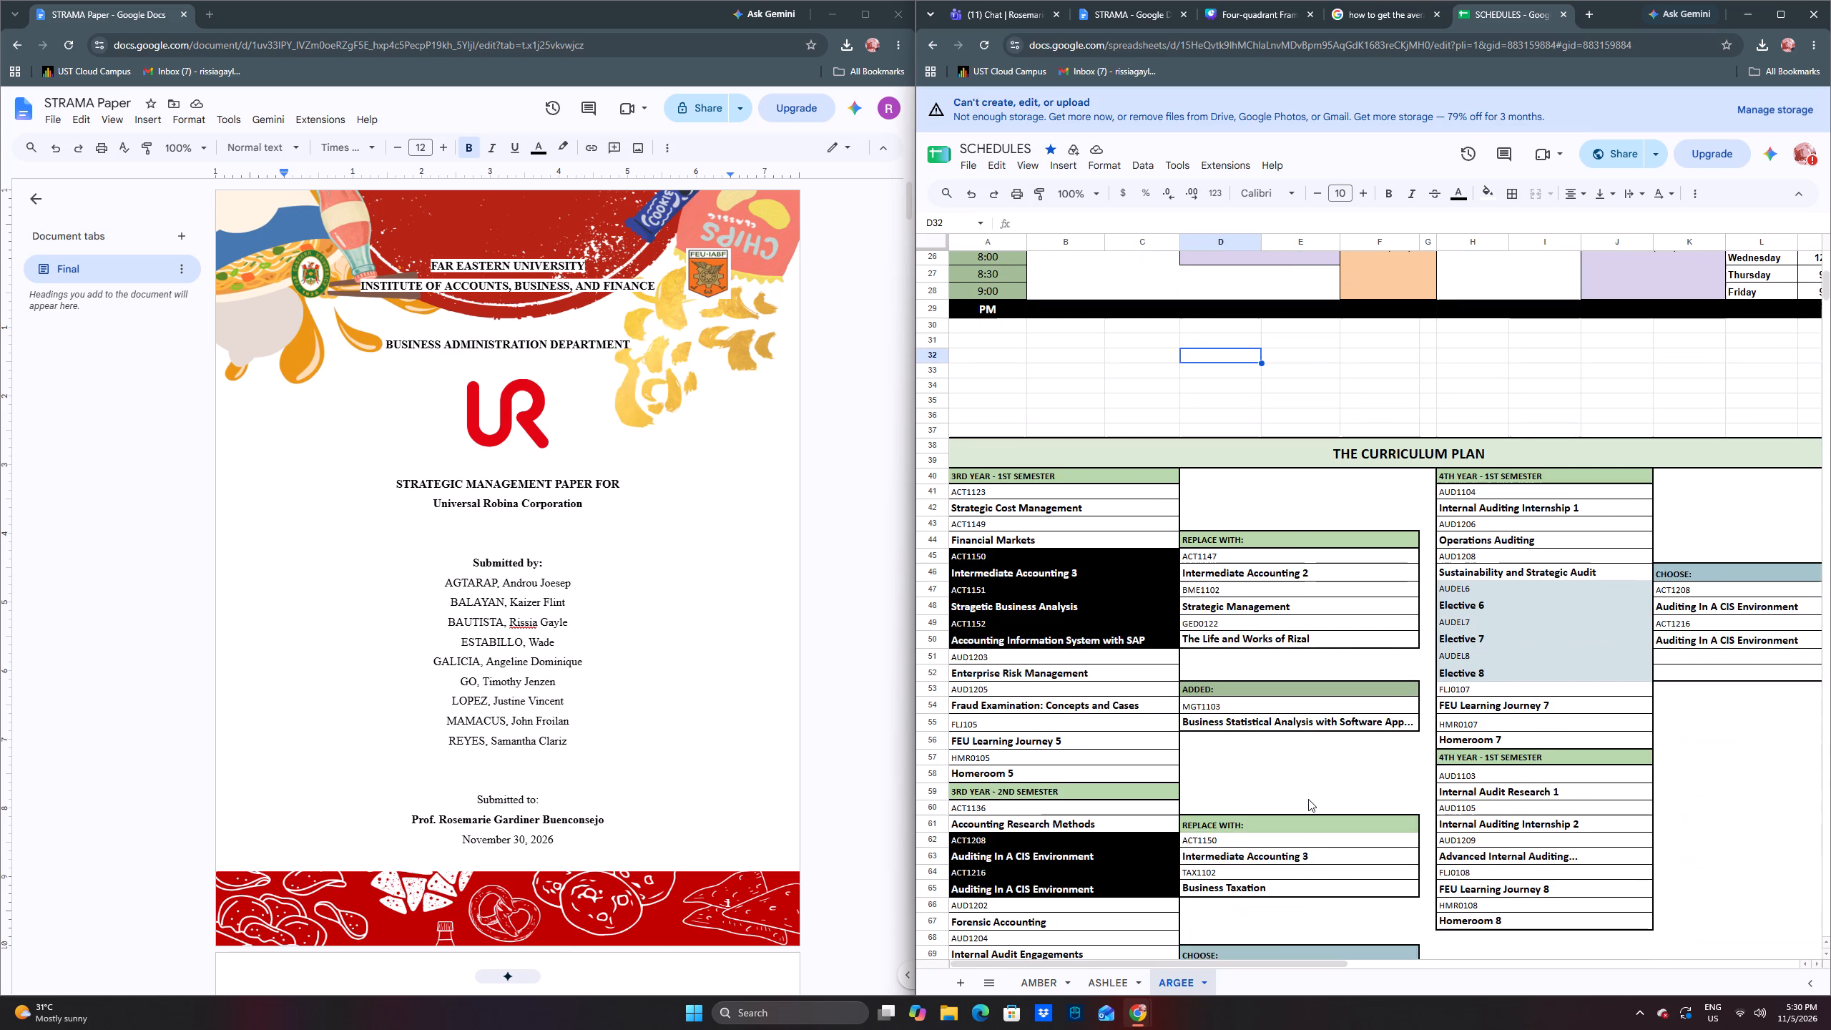
{"action": "scroll", "coordinate": [1308, 799], "scroll_direction": "down", "scroll_amount": 4}
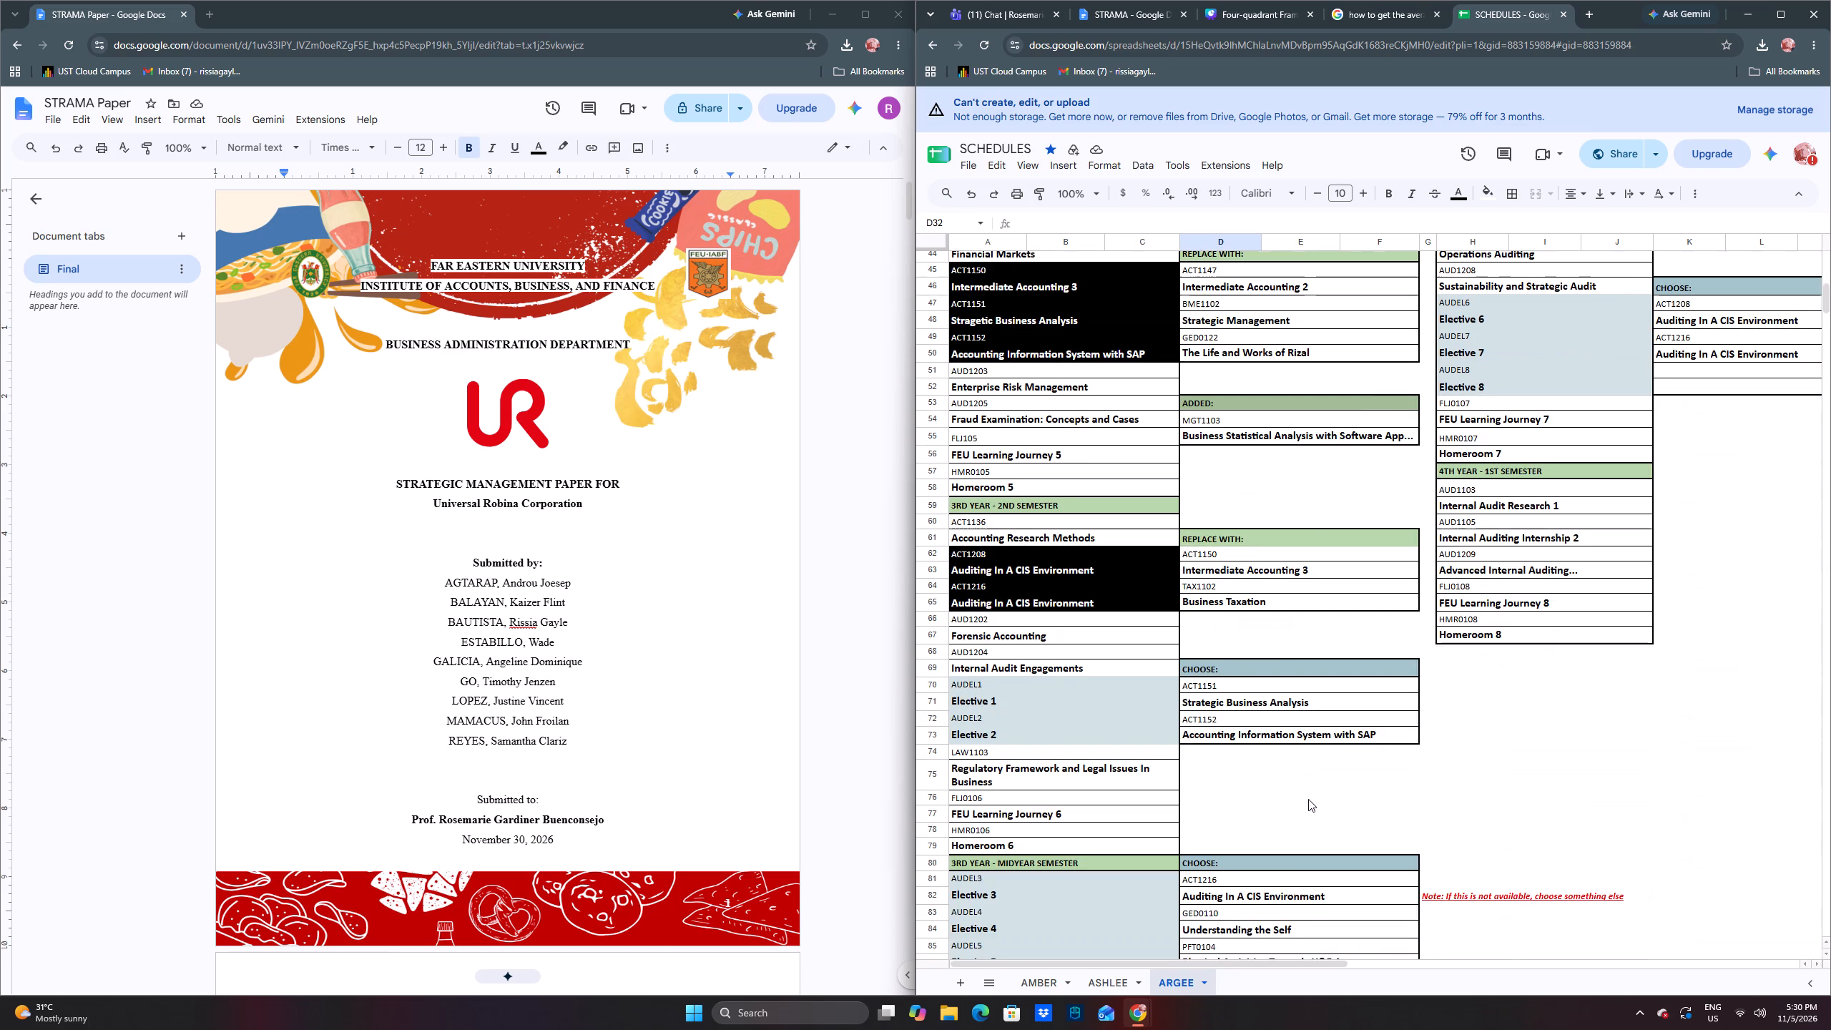
{"action": "scroll", "coordinate": [1308, 799], "scroll_direction": "down", "scroll_amount": 1}
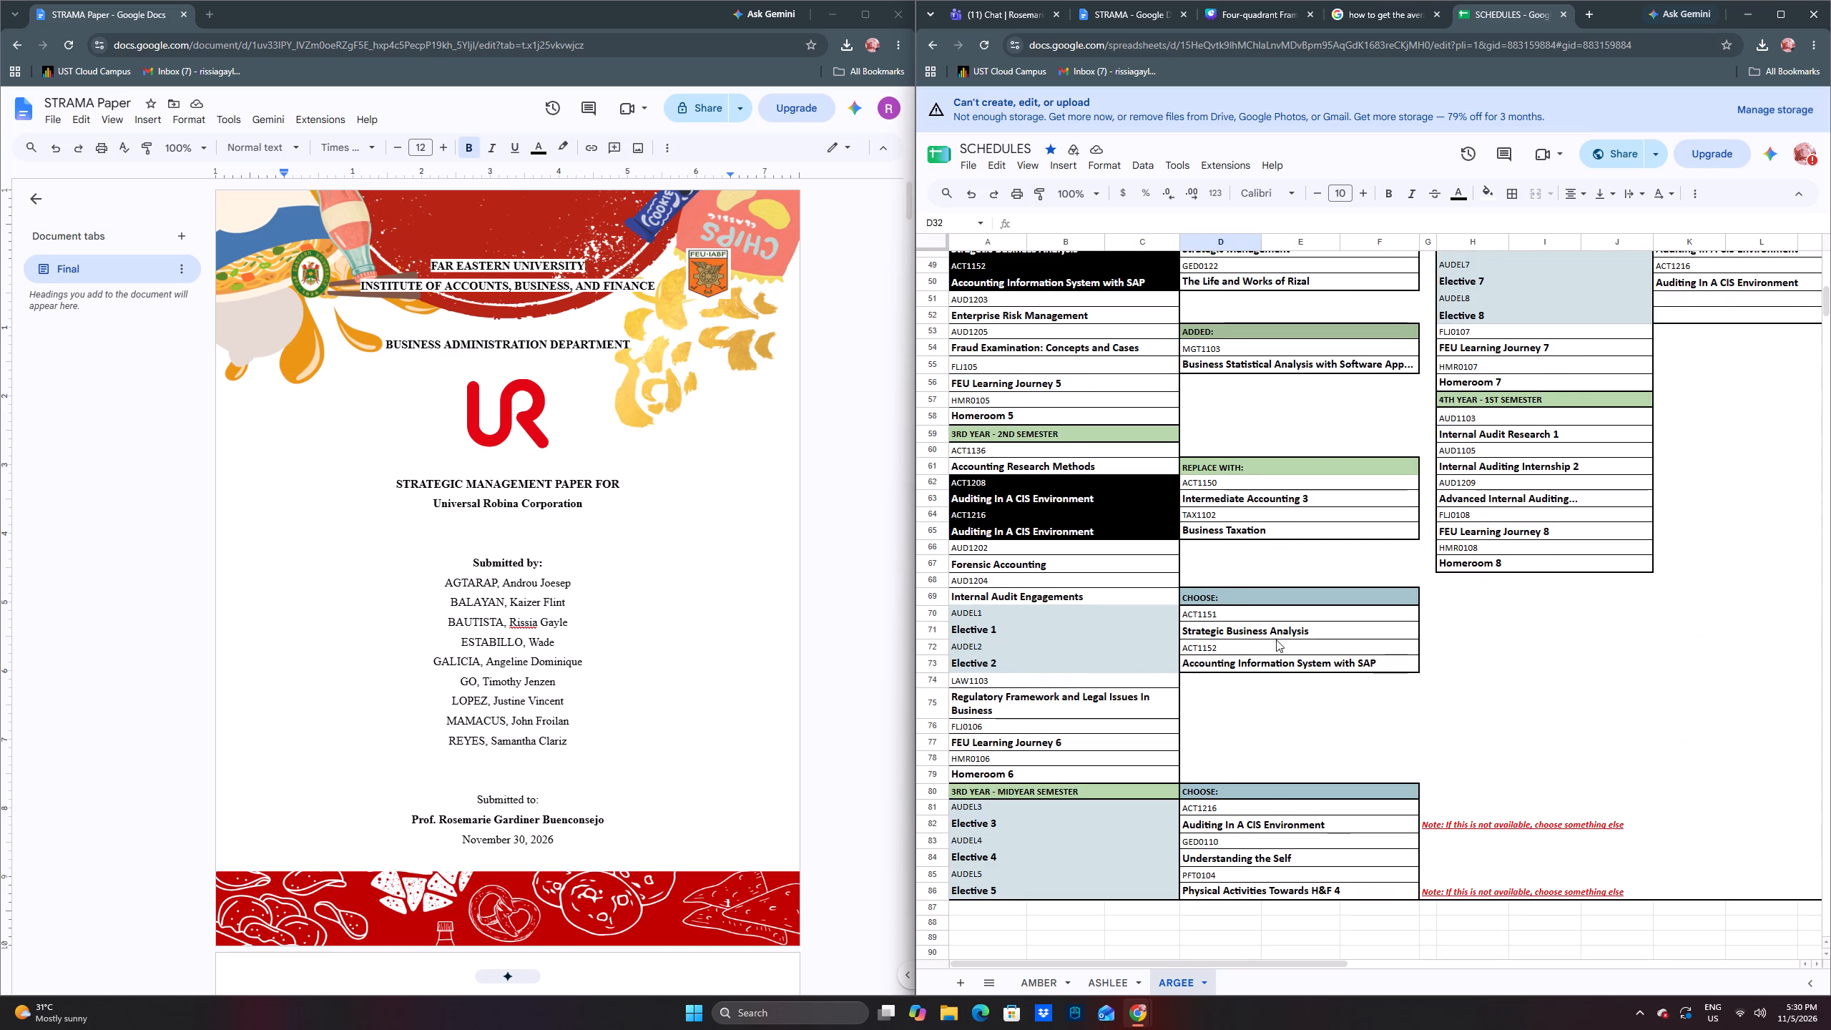
{"action": "left_click", "coordinate": [1233, 575]}
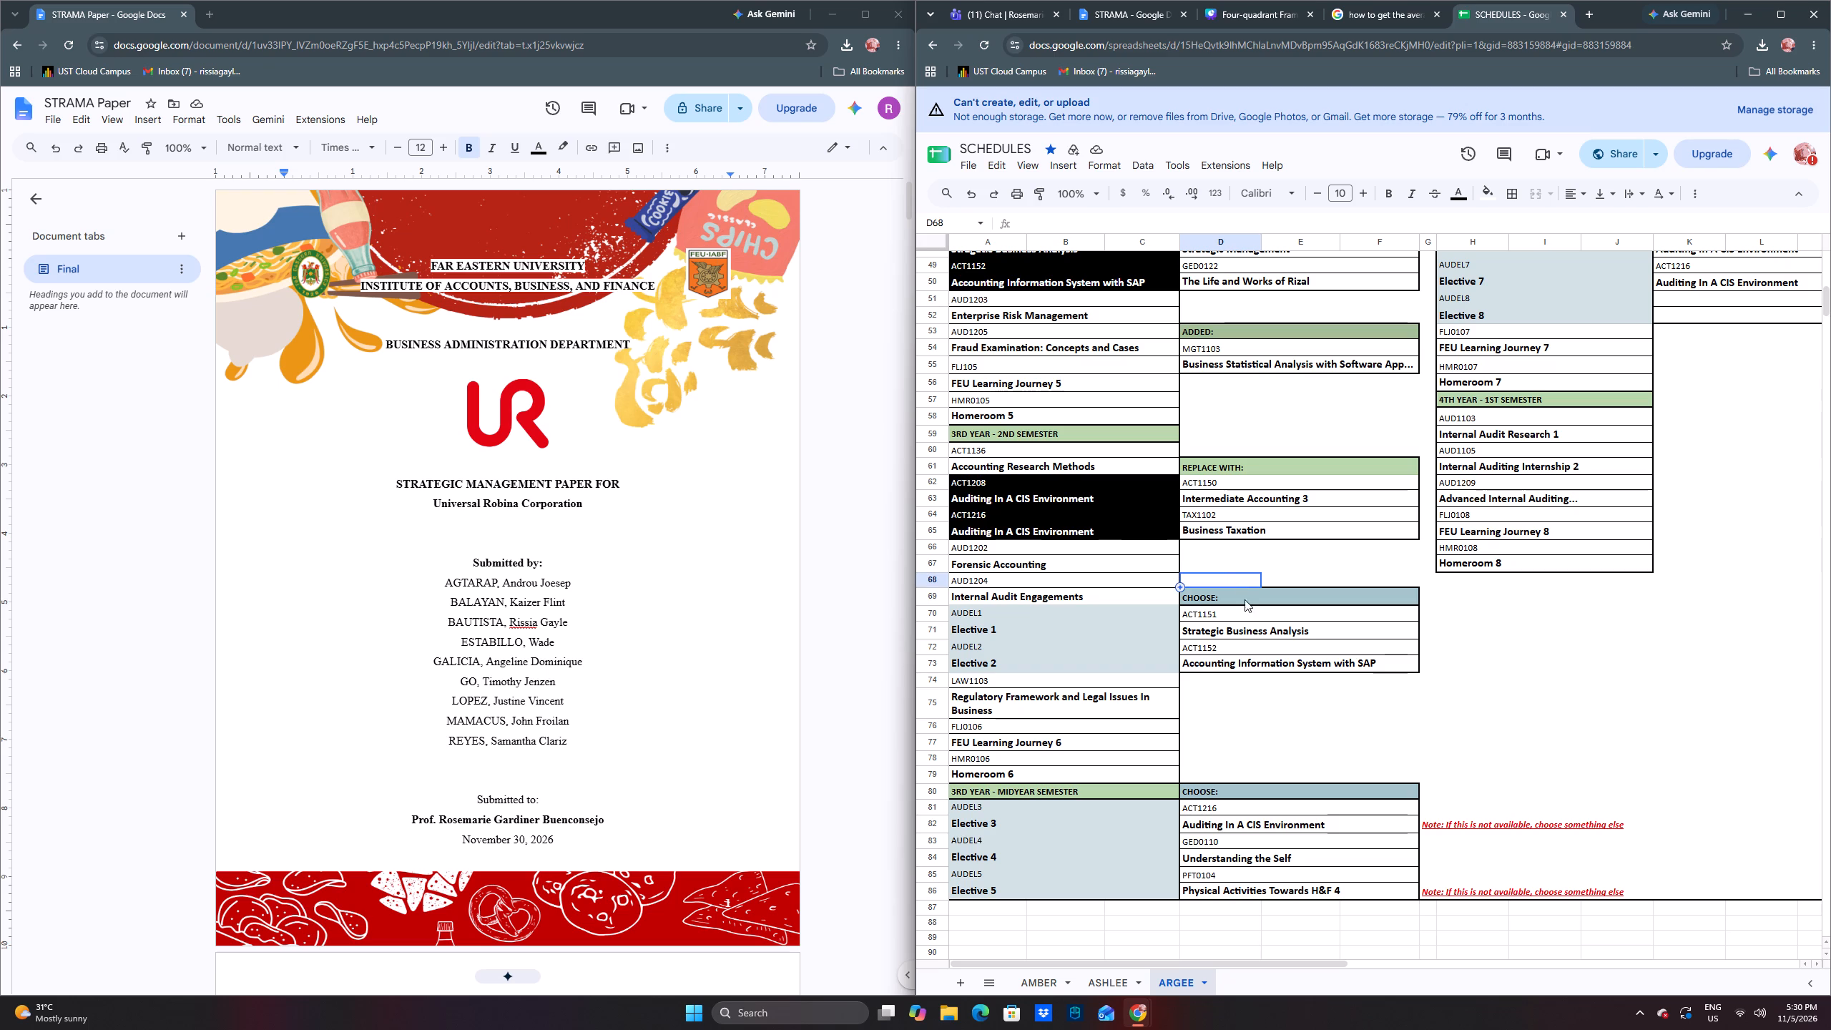
{"action": "left_click", "coordinate": [1315, 670]}
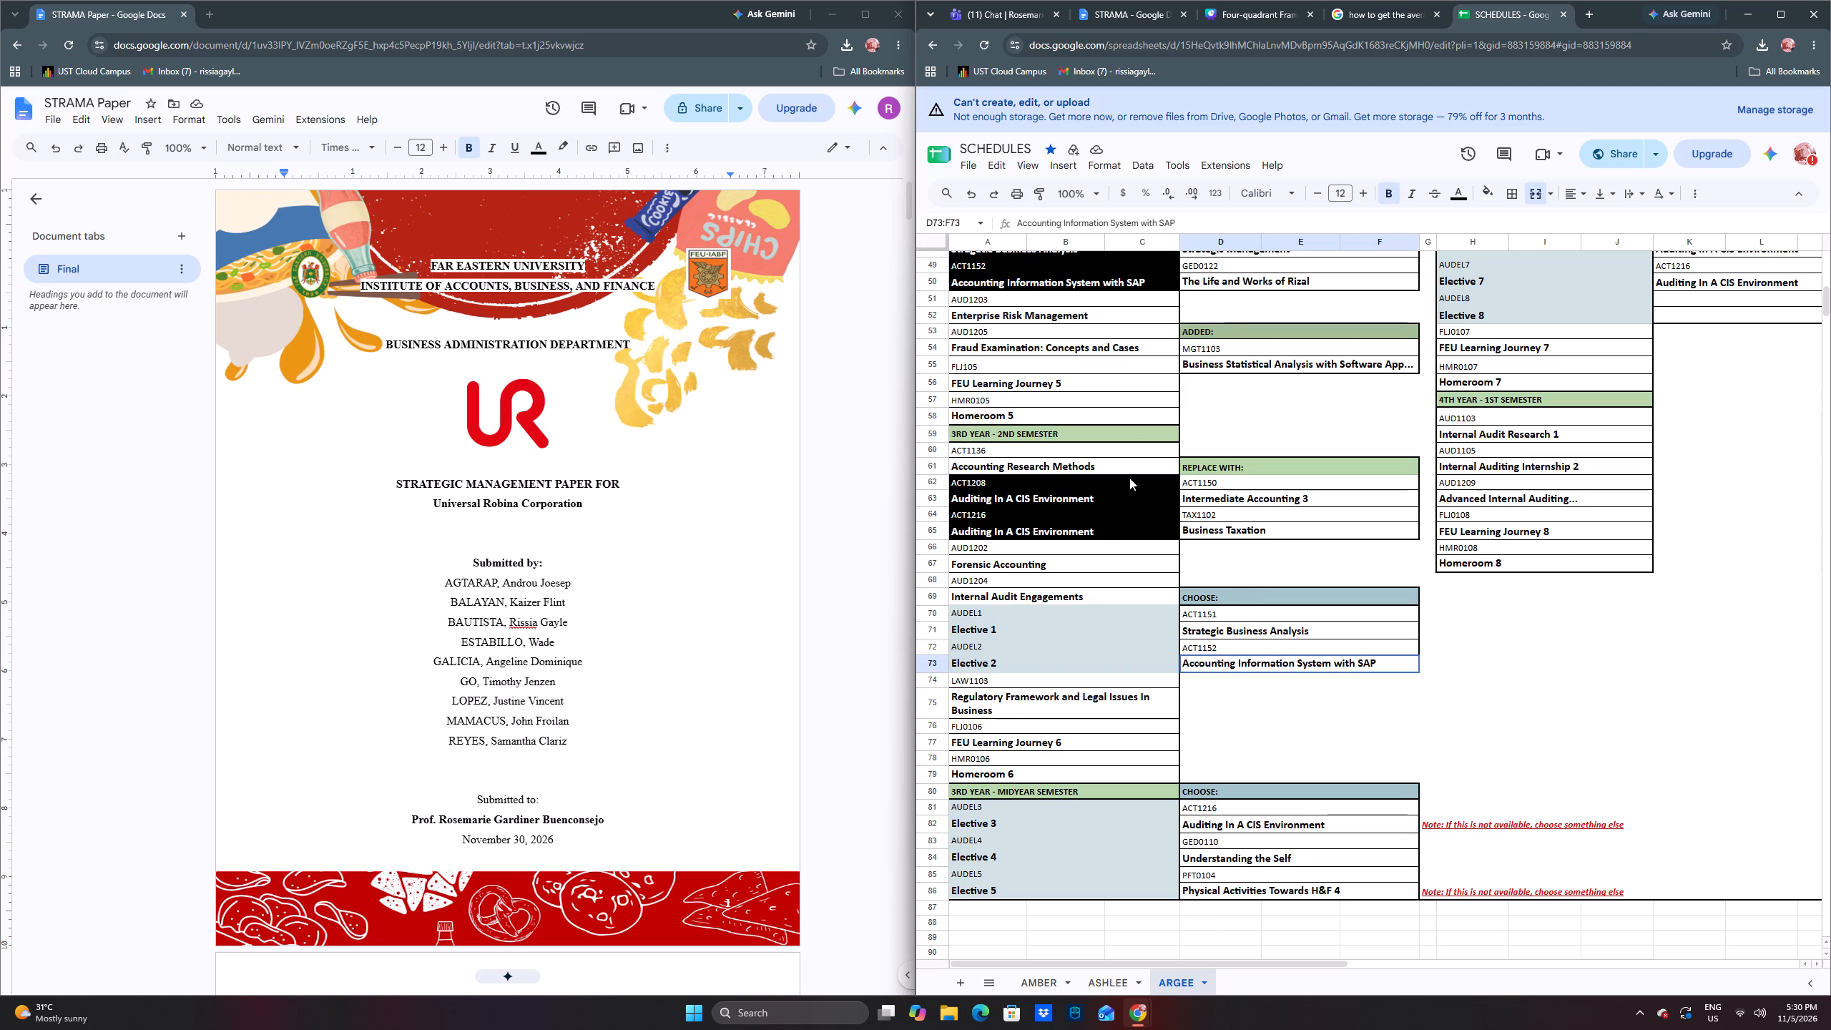
{"action": "scroll", "coordinate": [1126, 500], "scroll_direction": "up", "scroll_amount": 1}
{"action": "left_click", "coordinate": [1254, 475]}
{"action": "scroll", "coordinate": [1244, 473], "scroll_direction": "up", "scroll_amount": 2}
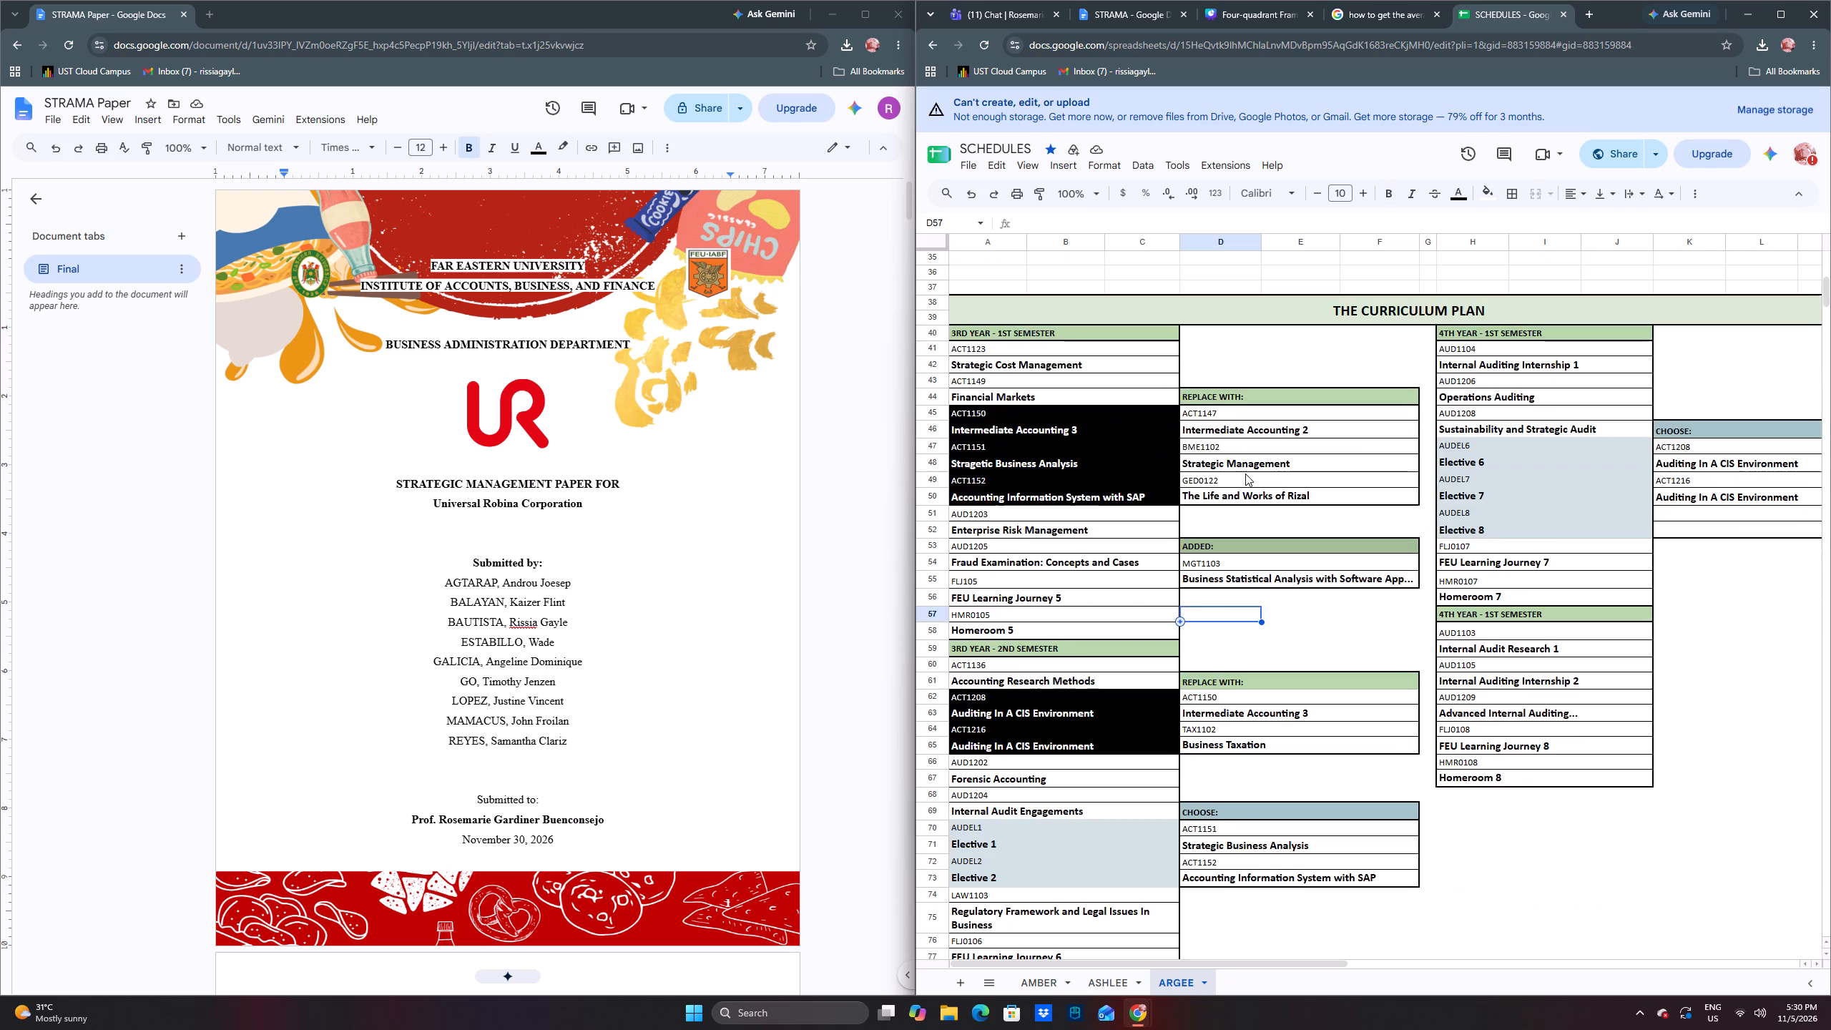
{"action": "scroll", "coordinate": [1245, 474], "scroll_direction": "up", "scroll_amount": 3}
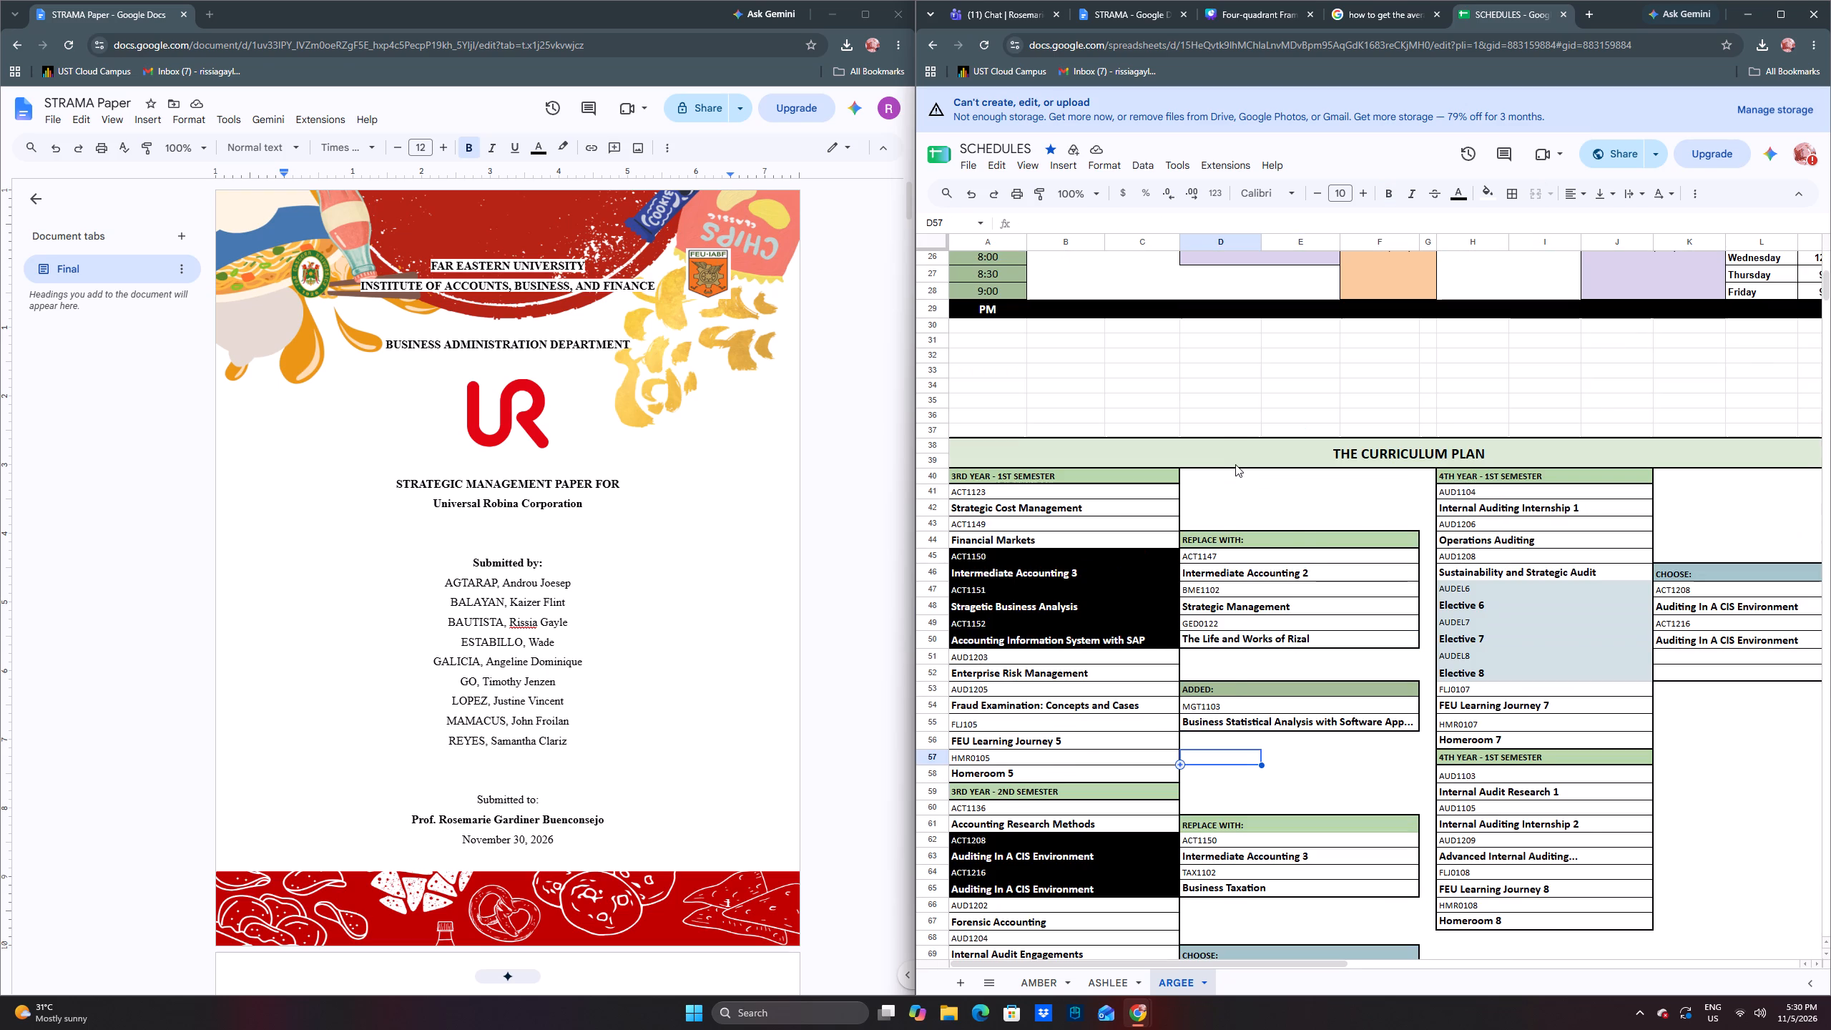
Return to the STRAMA document and check the pages from the URC weaknesses through the IFE Matrix to the SWOT Strategies.
{"action": "left_click", "coordinate": [1124, 13]}
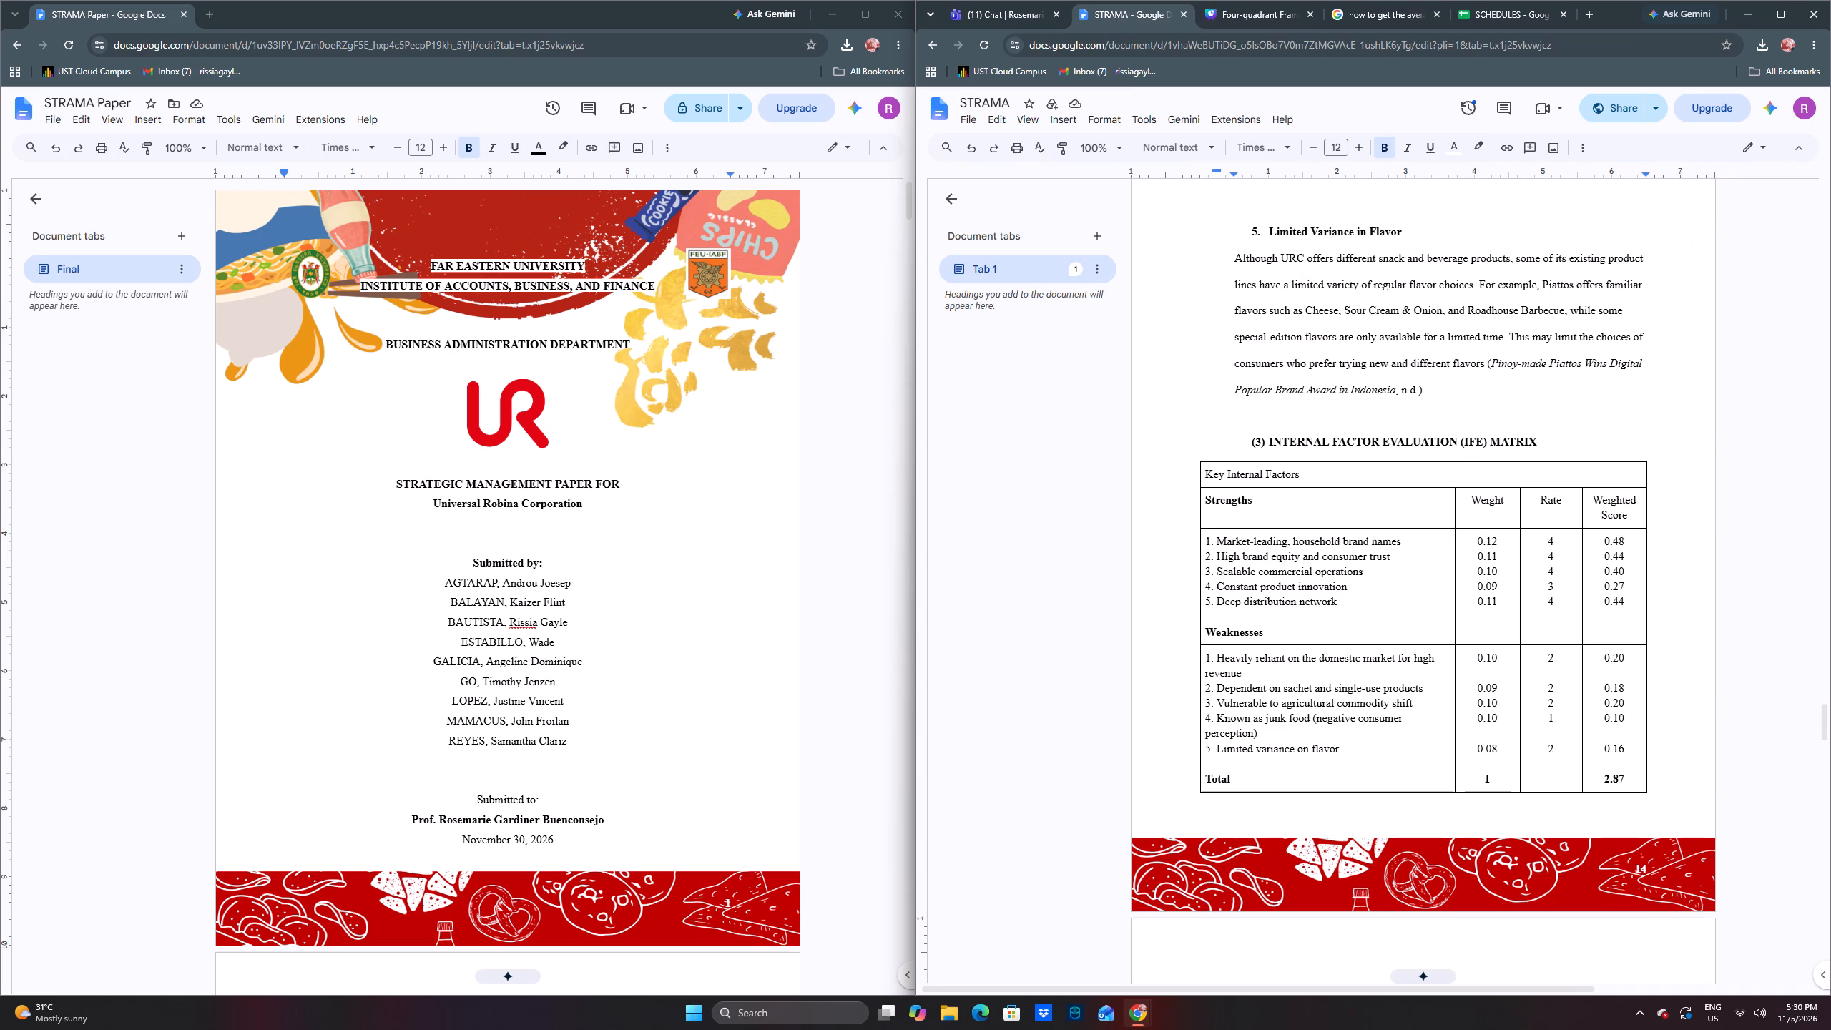
{"action": "scroll", "coordinate": [1307, 343], "scroll_direction": "up", "scroll_amount": 13}
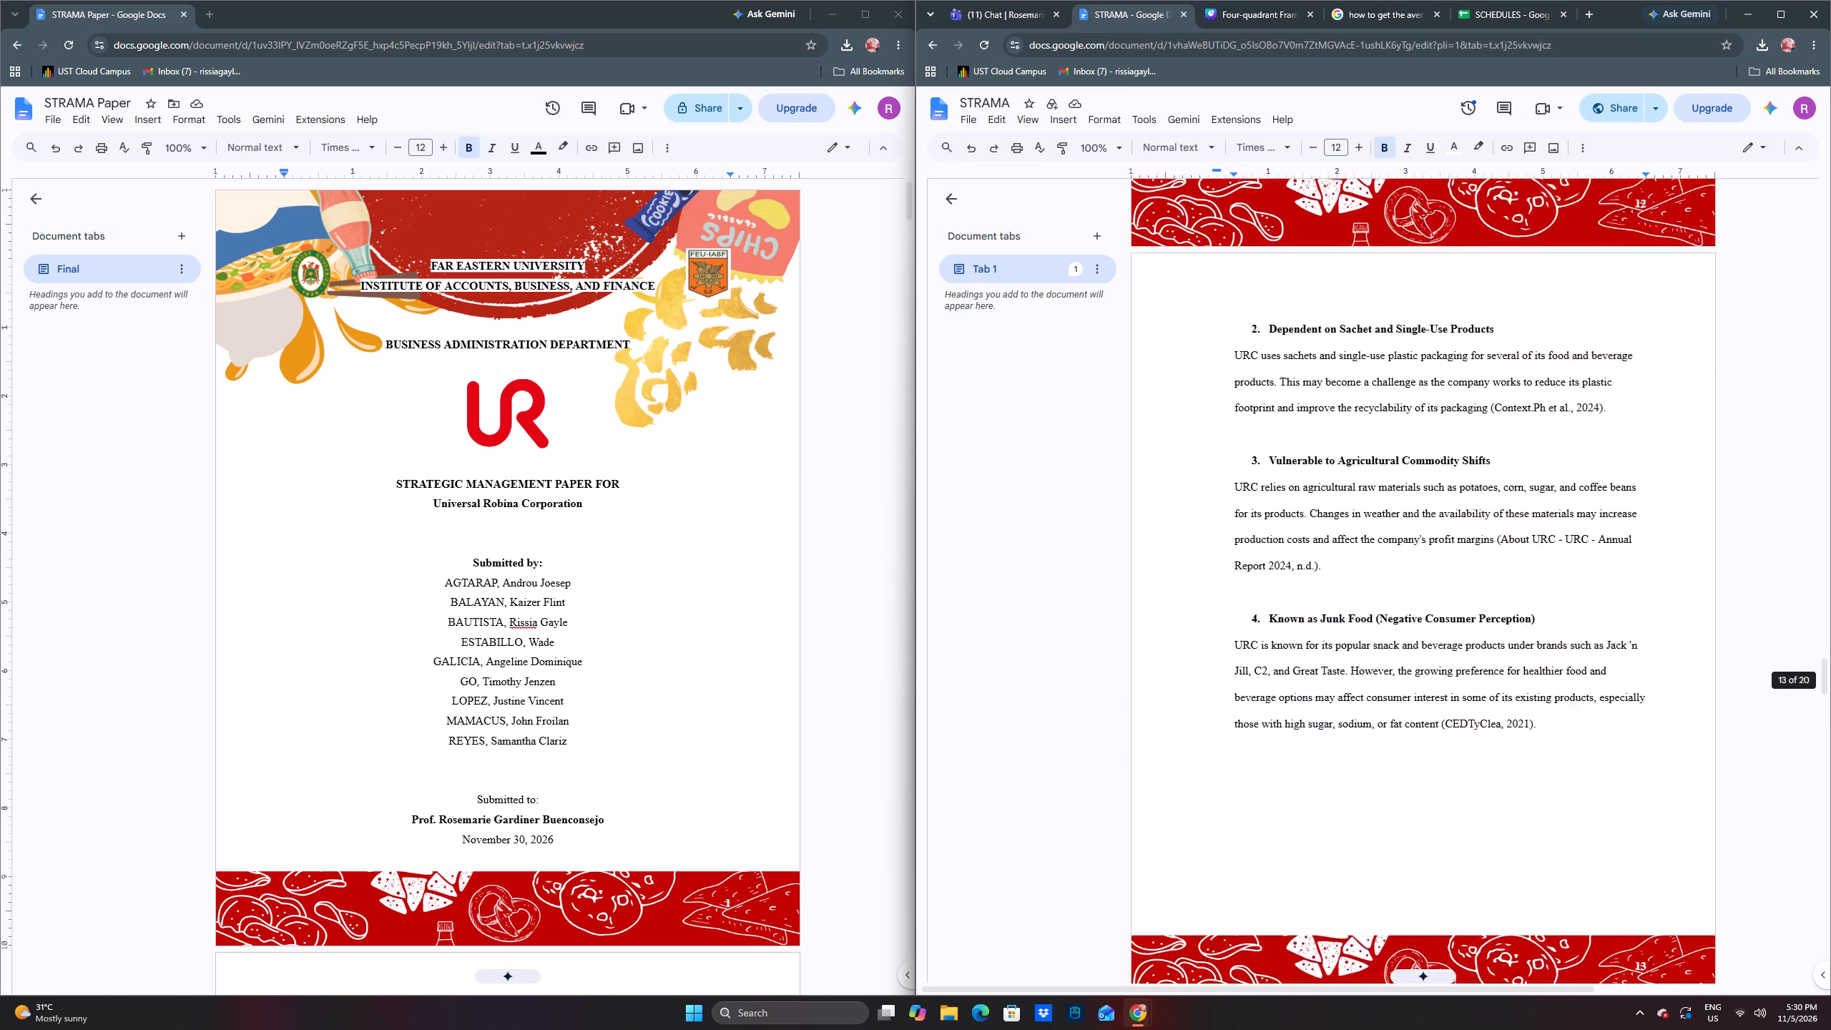
{"action": "scroll", "coordinate": [1307, 337], "scroll_direction": "down", "scroll_amount": 20}
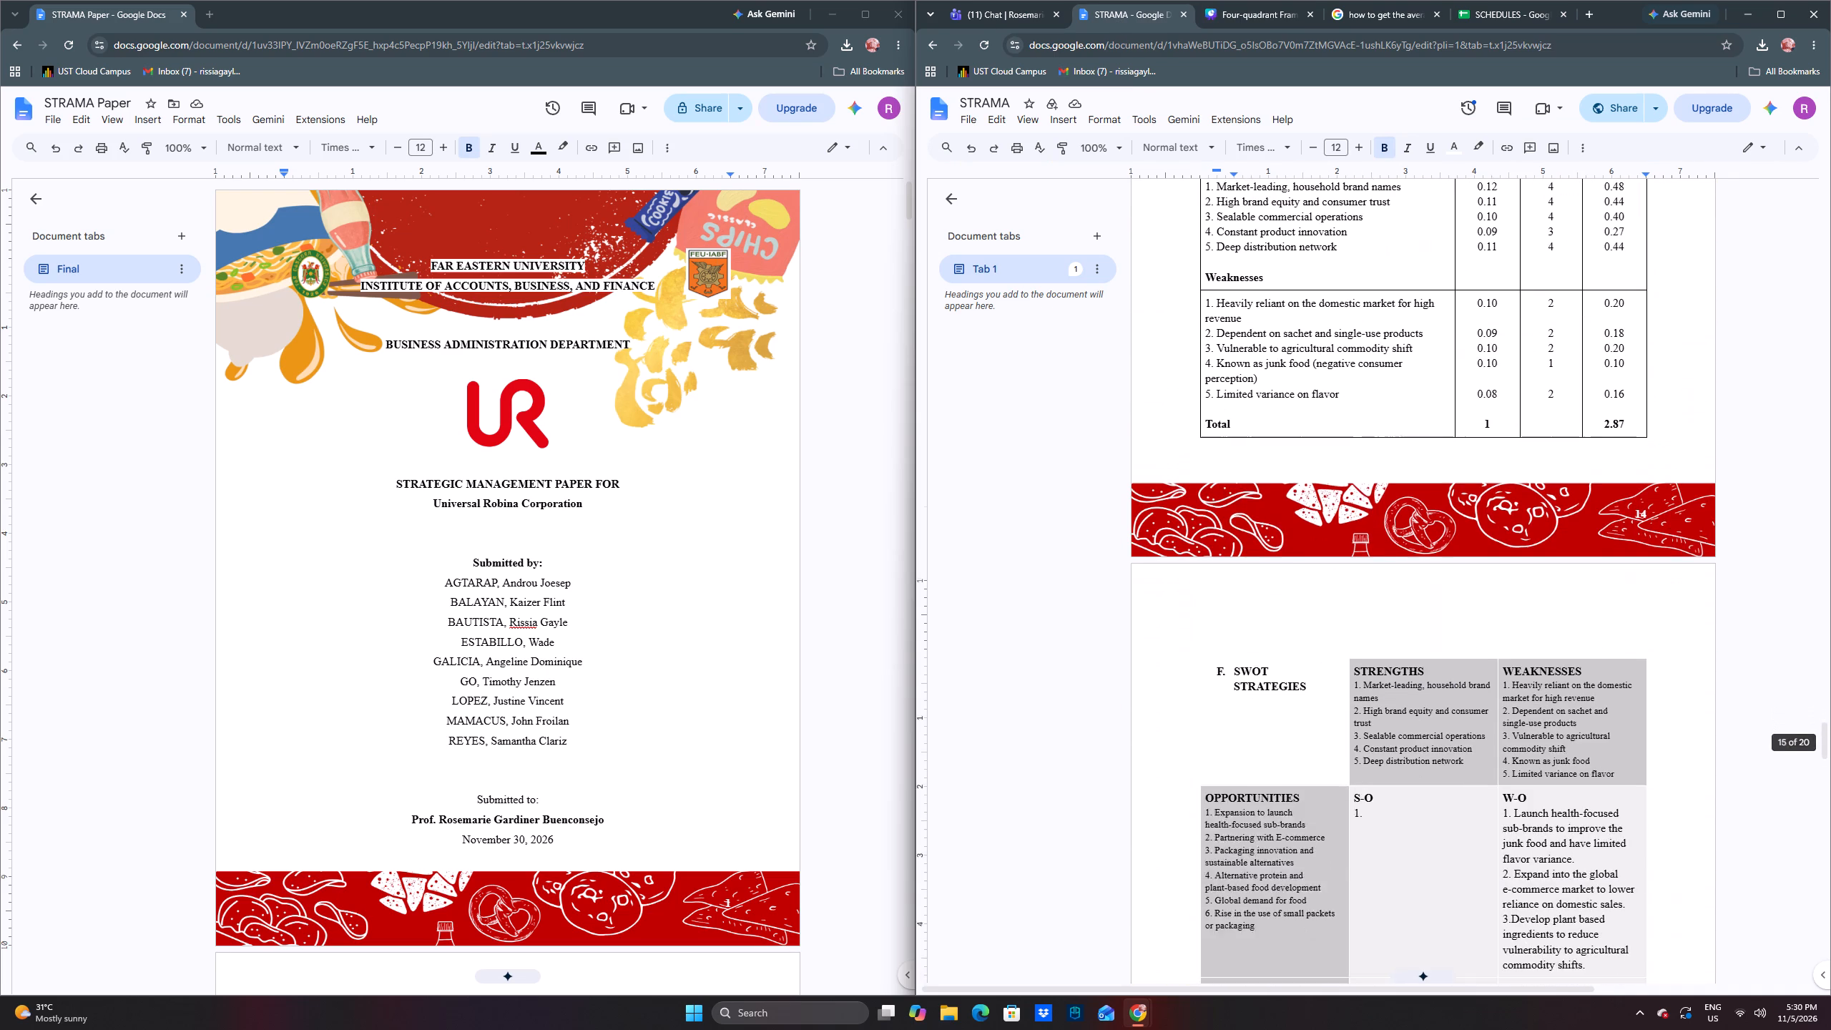
Delete one blank line above the Grand Strategy Matrix (GSM) heading in the STRAMA document.
{"action": "scroll", "coordinate": [1307, 337], "scroll_direction": "down", "scroll_amount": 19}
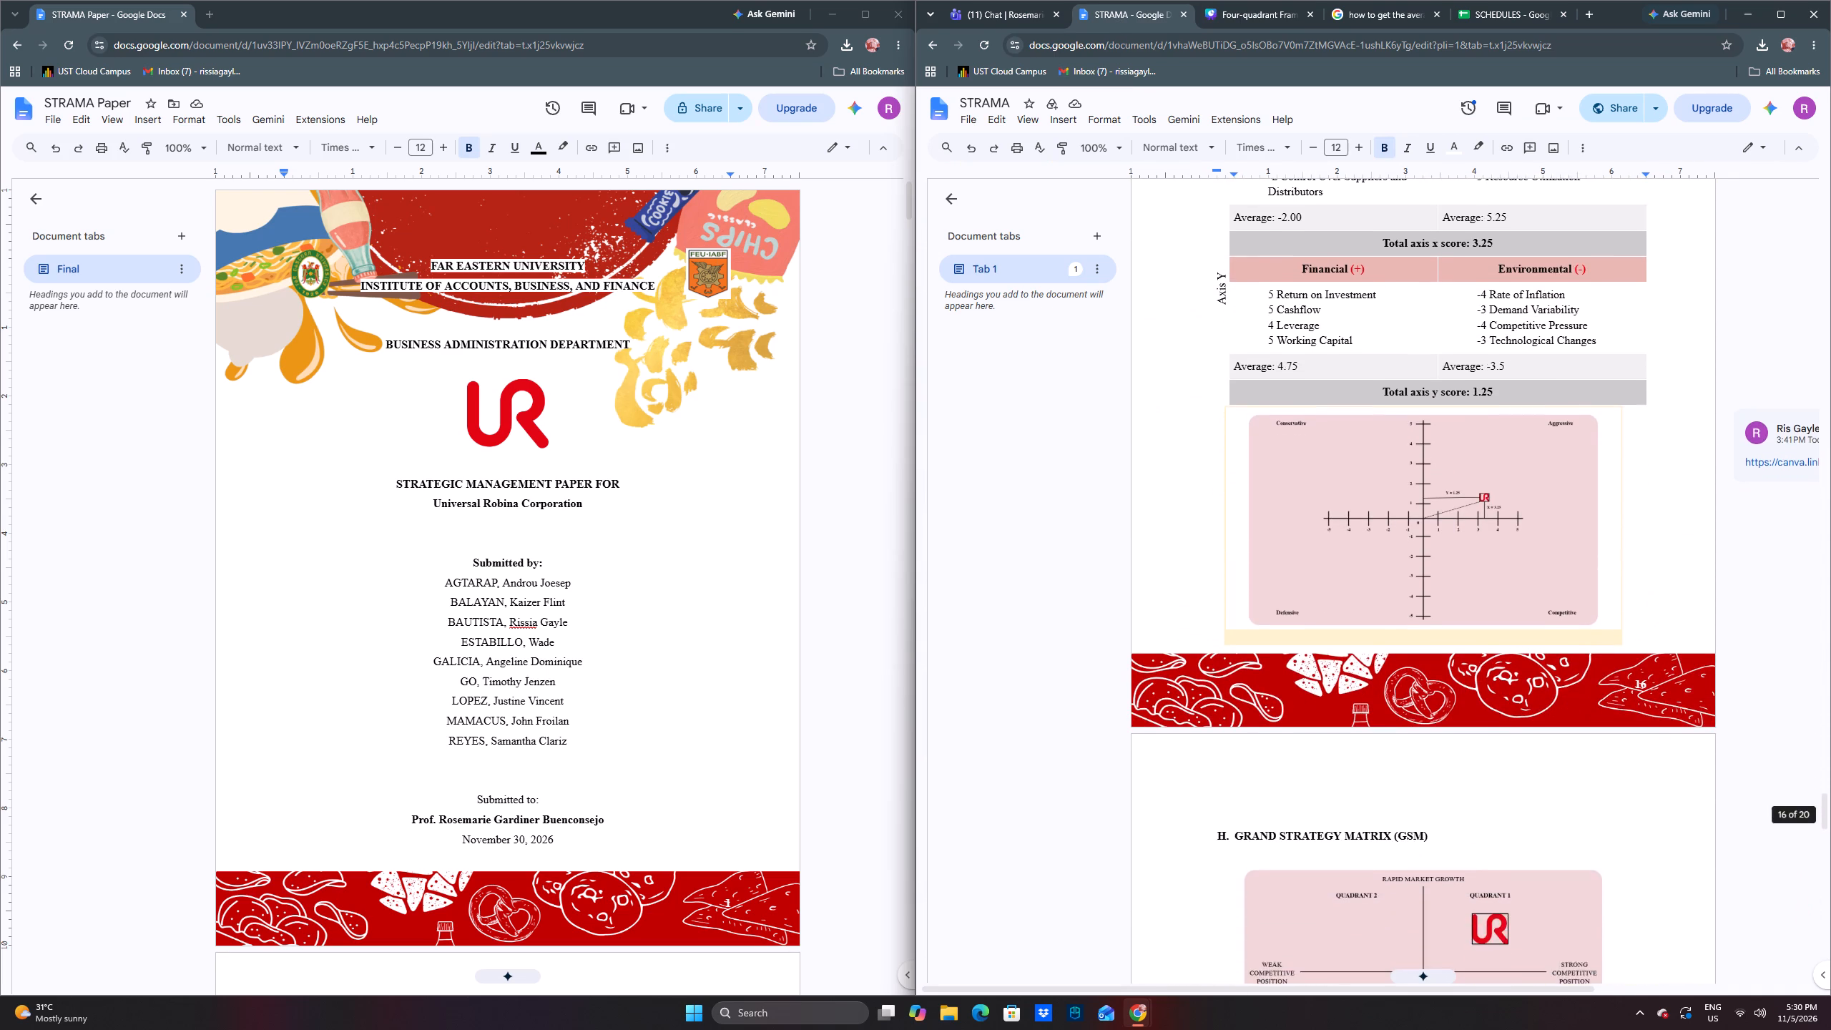
{"action": "scroll", "coordinate": [1307, 337], "scroll_direction": "down", "scroll_amount": 15}
{"action": "scroll", "coordinate": [1307, 337], "scroll_direction": "up", "scroll_amount": 9}
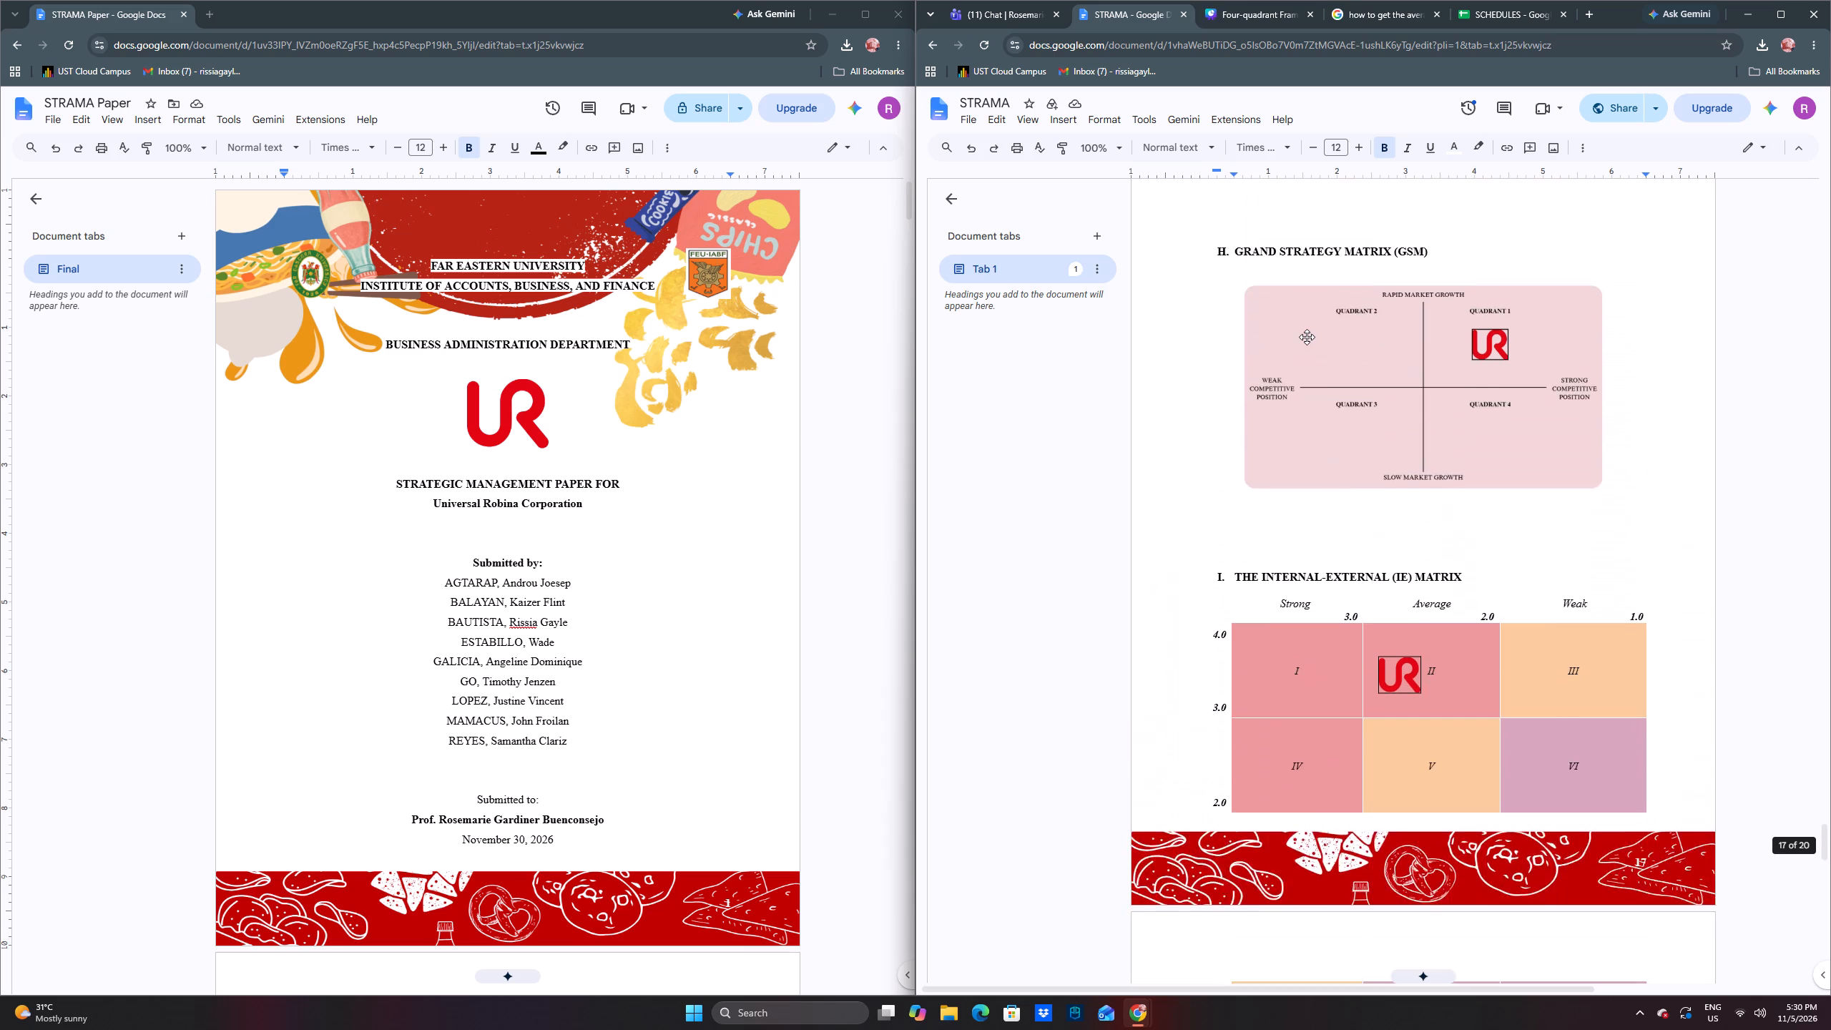
{"action": "scroll", "coordinate": [1307, 337], "scroll_direction": "up", "scroll_amount": 3}
{"action": "left_click", "coordinate": [1340, 422]}
{"action": "left_click", "coordinate": [1342, 443]}
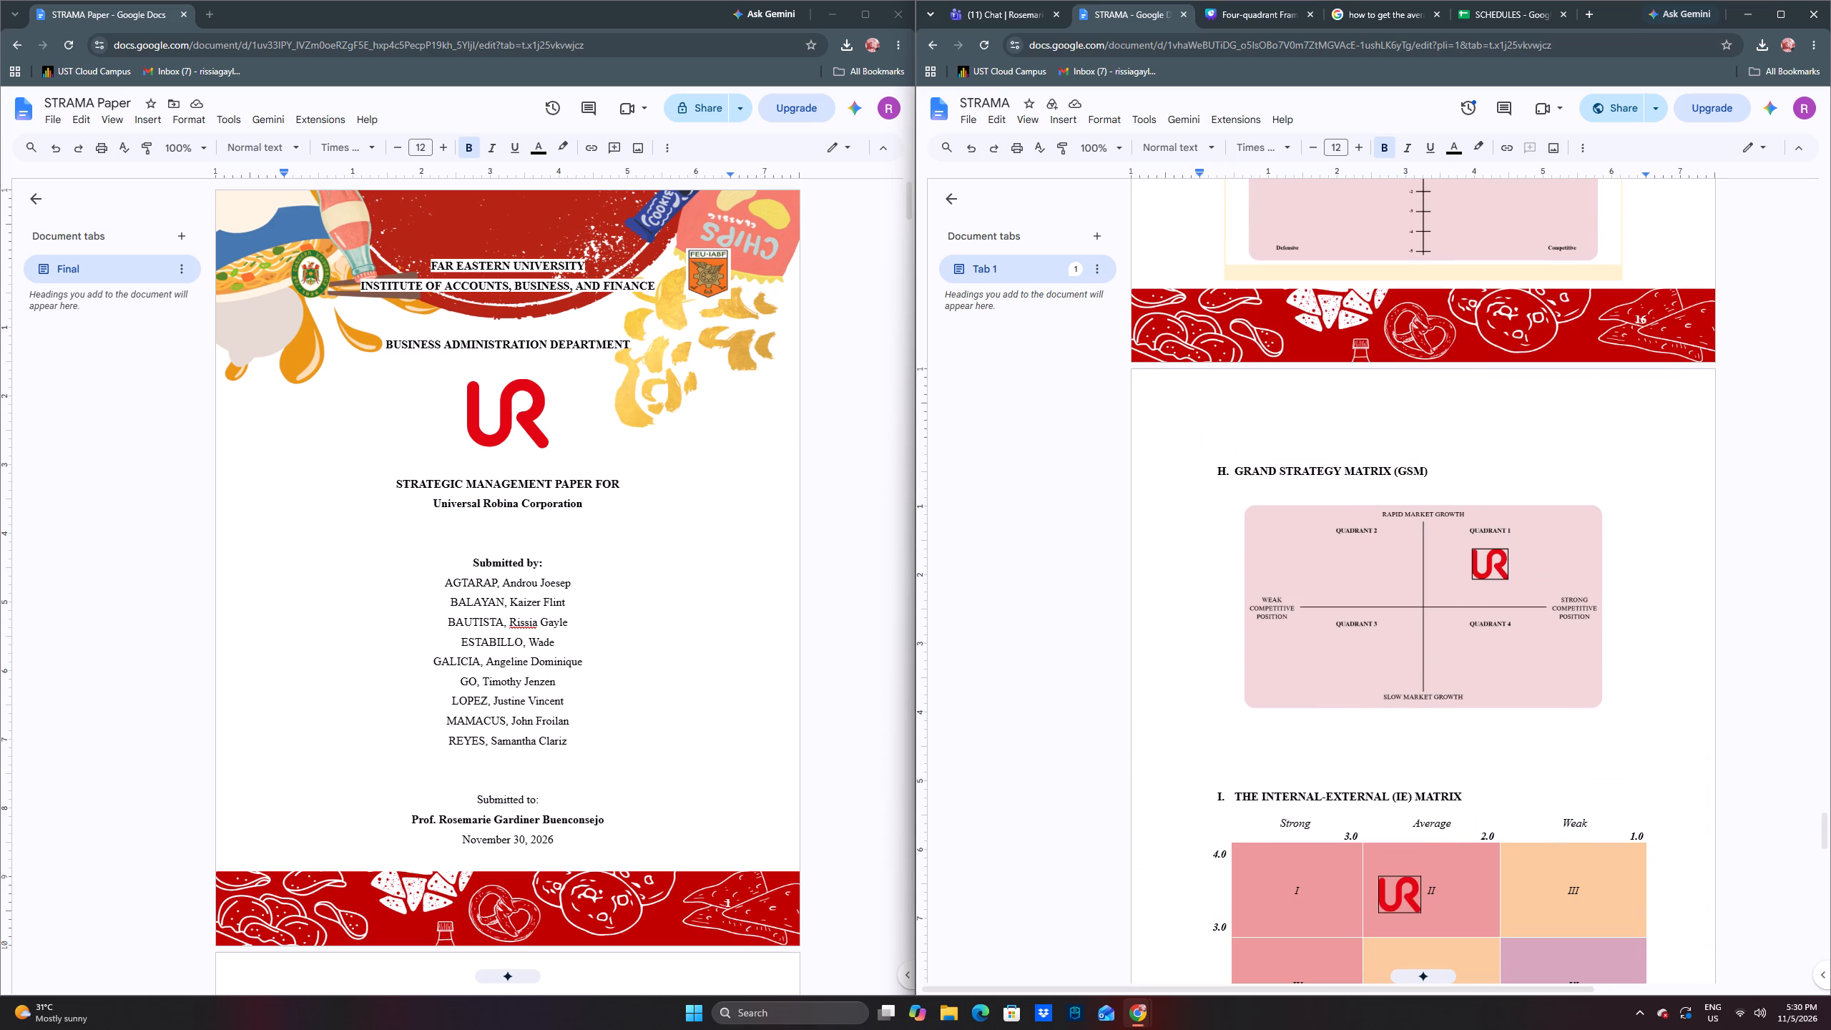
{"action": "key", "text": "BackSpace"}
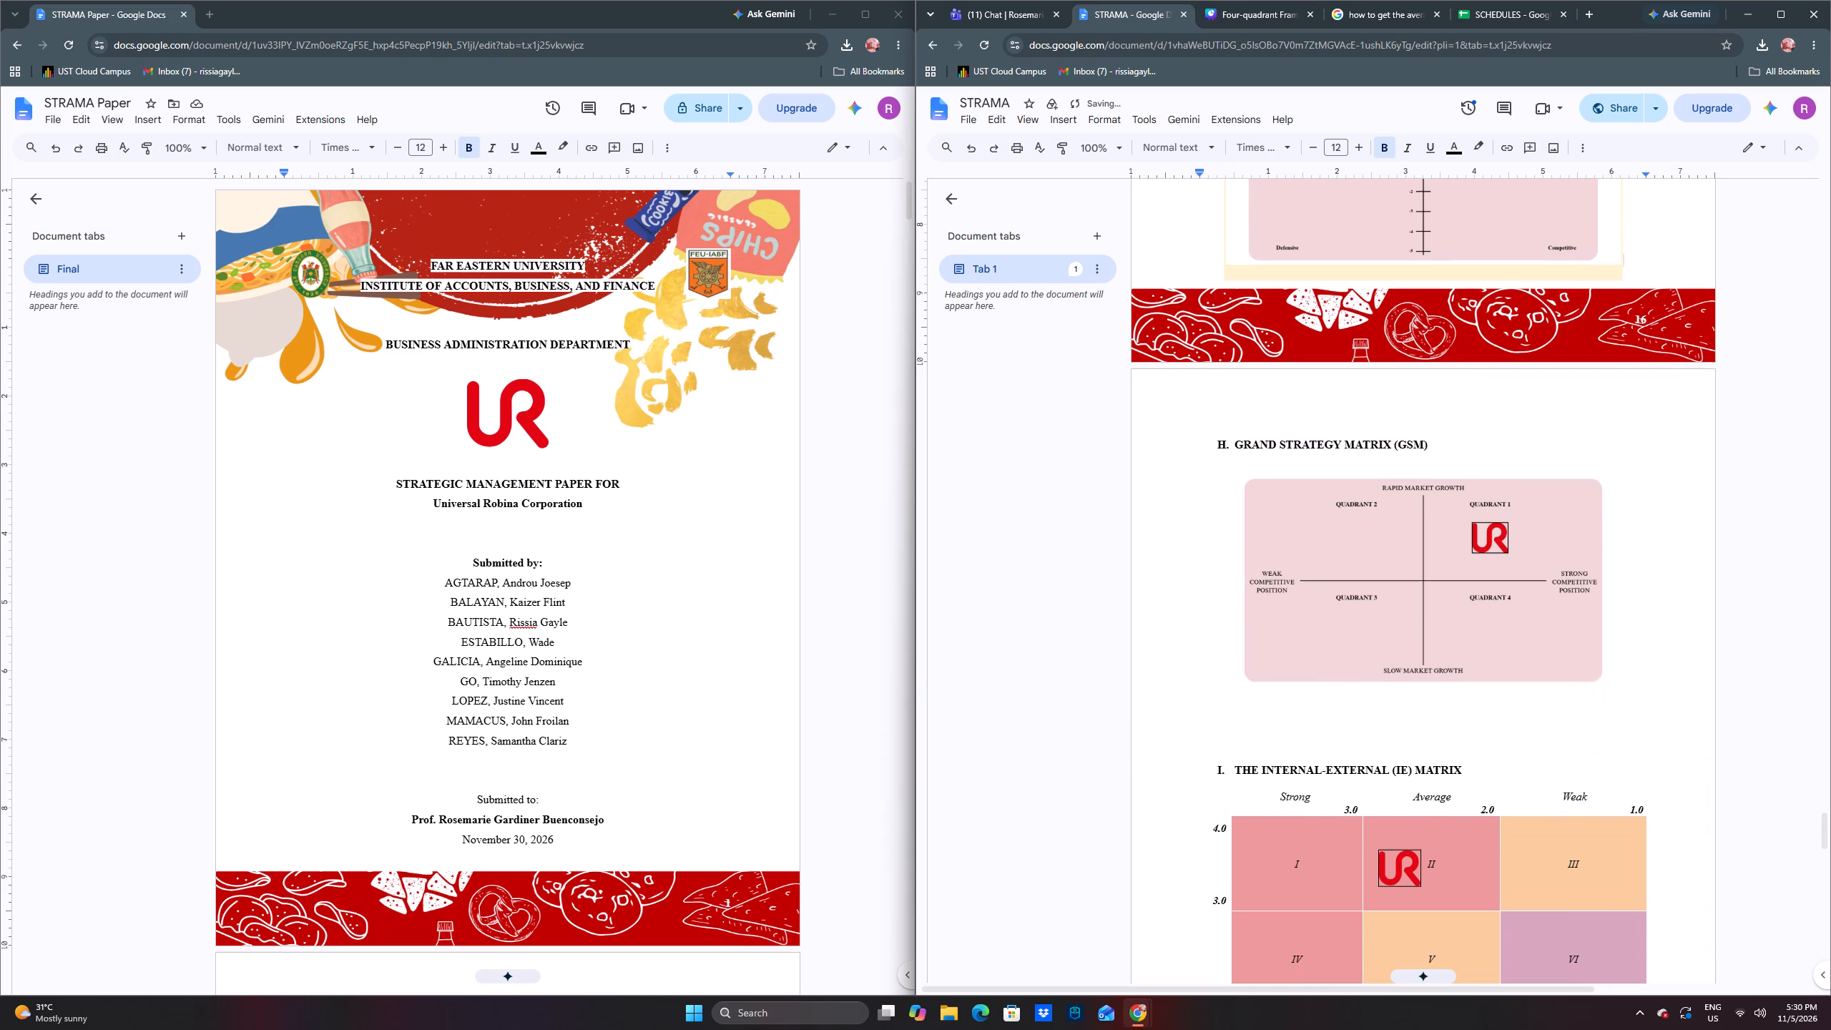
Remove two blank lines between the Grand Strategy Matrix diagram and the Internal-External (IE) Matrix heading.
{"action": "scroll", "coordinate": [1385, 678], "scroll_direction": "down", "scroll_amount": 4}
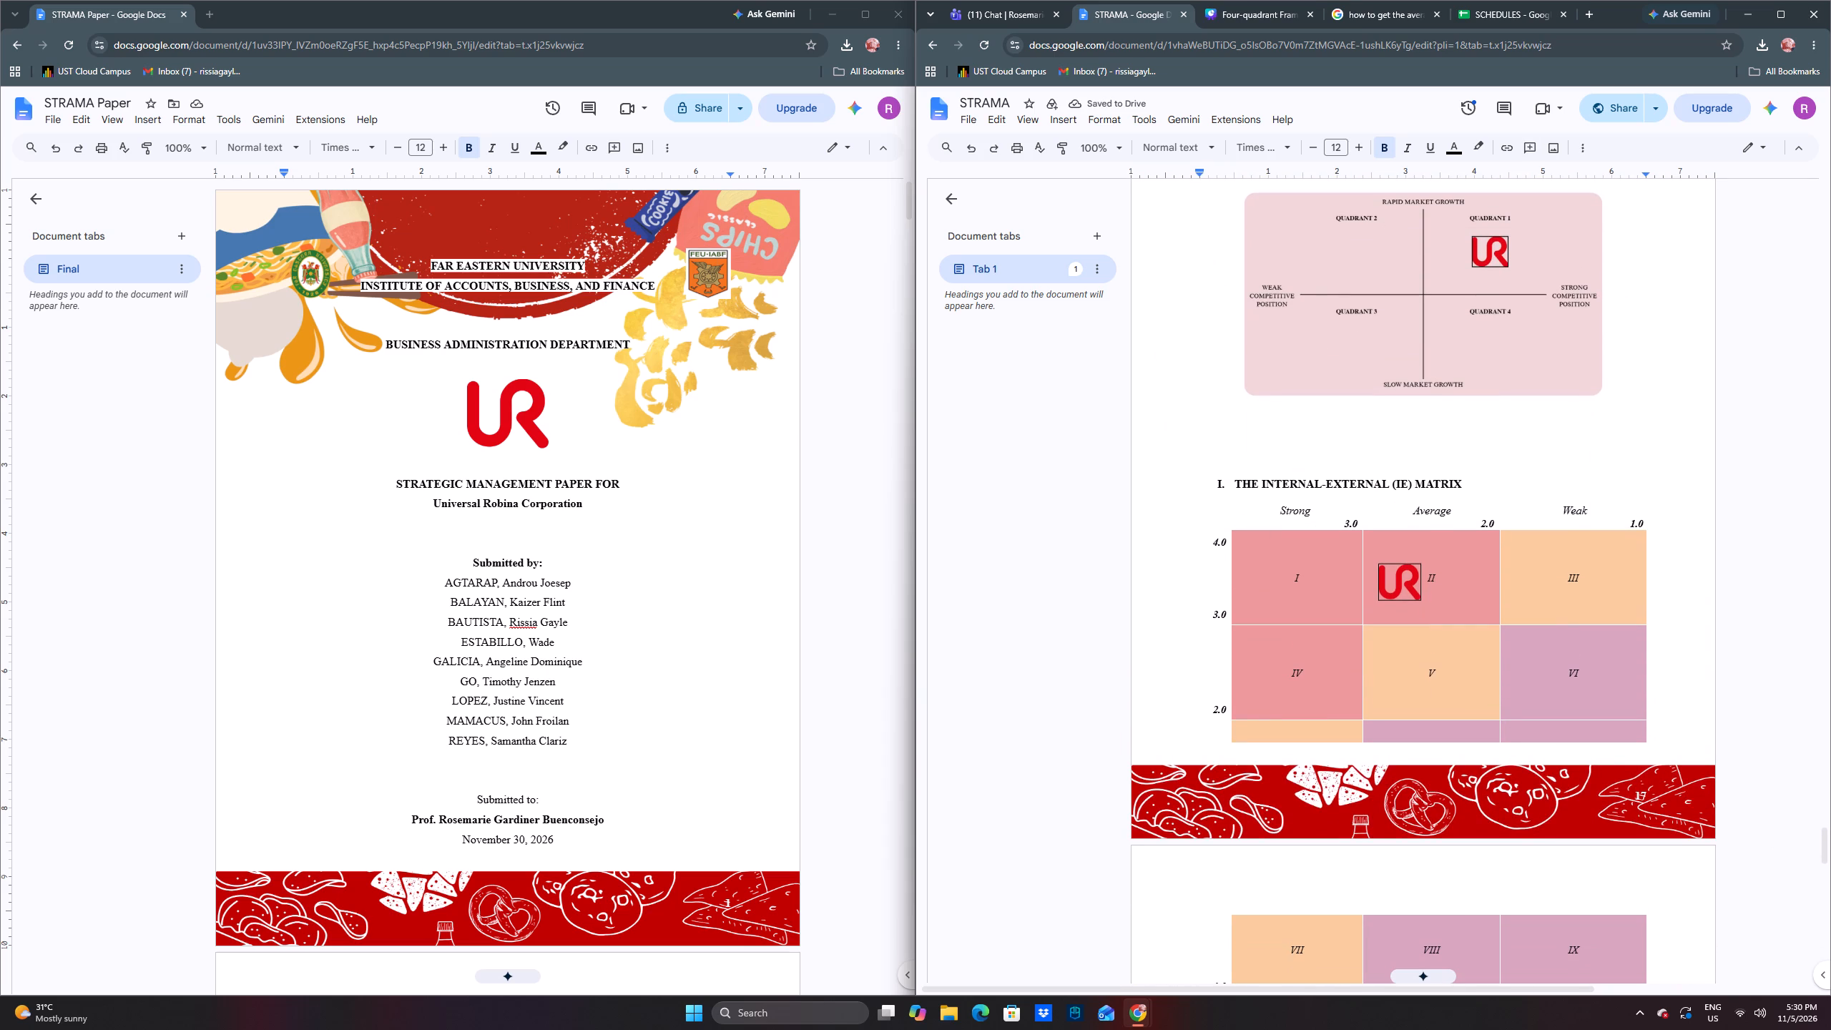
{"action": "left_click", "coordinate": [1300, 463]}
{"action": "key", "text": "BackSpace"}
{"action": "key", "text": "BackSpace"}
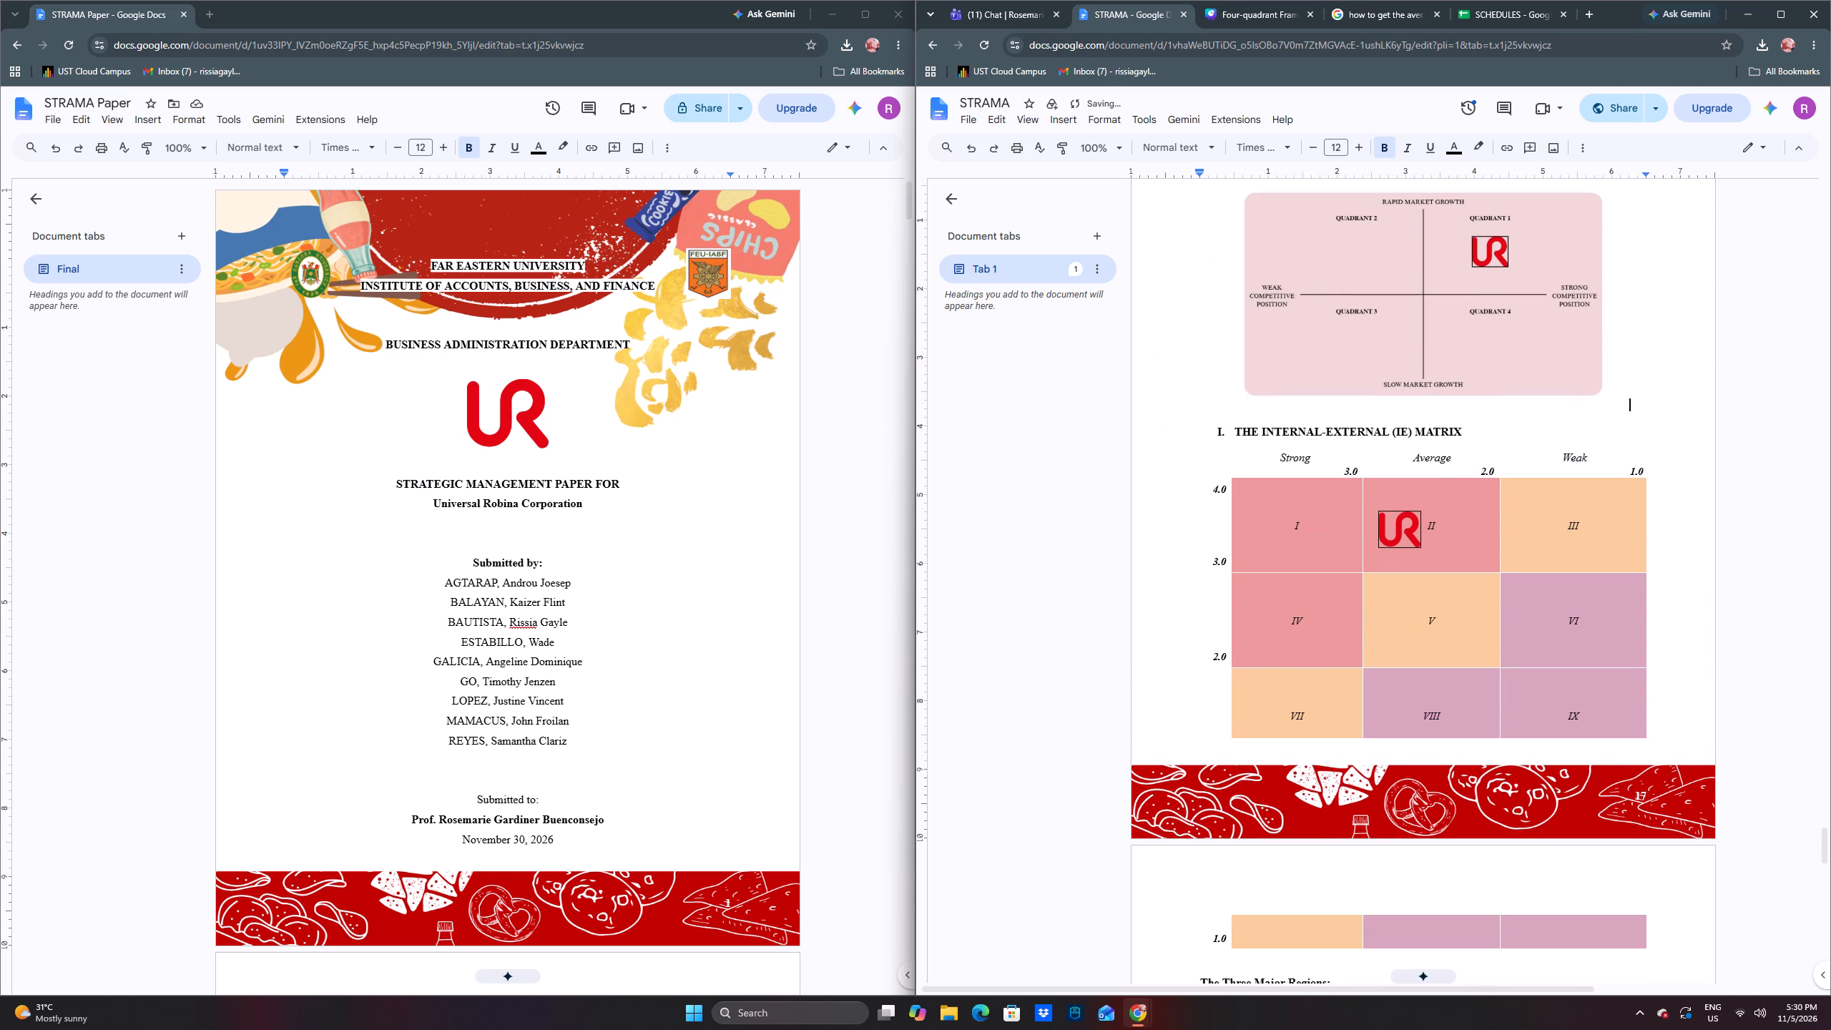
{"action": "left_click", "coordinate": [1327, 415]}
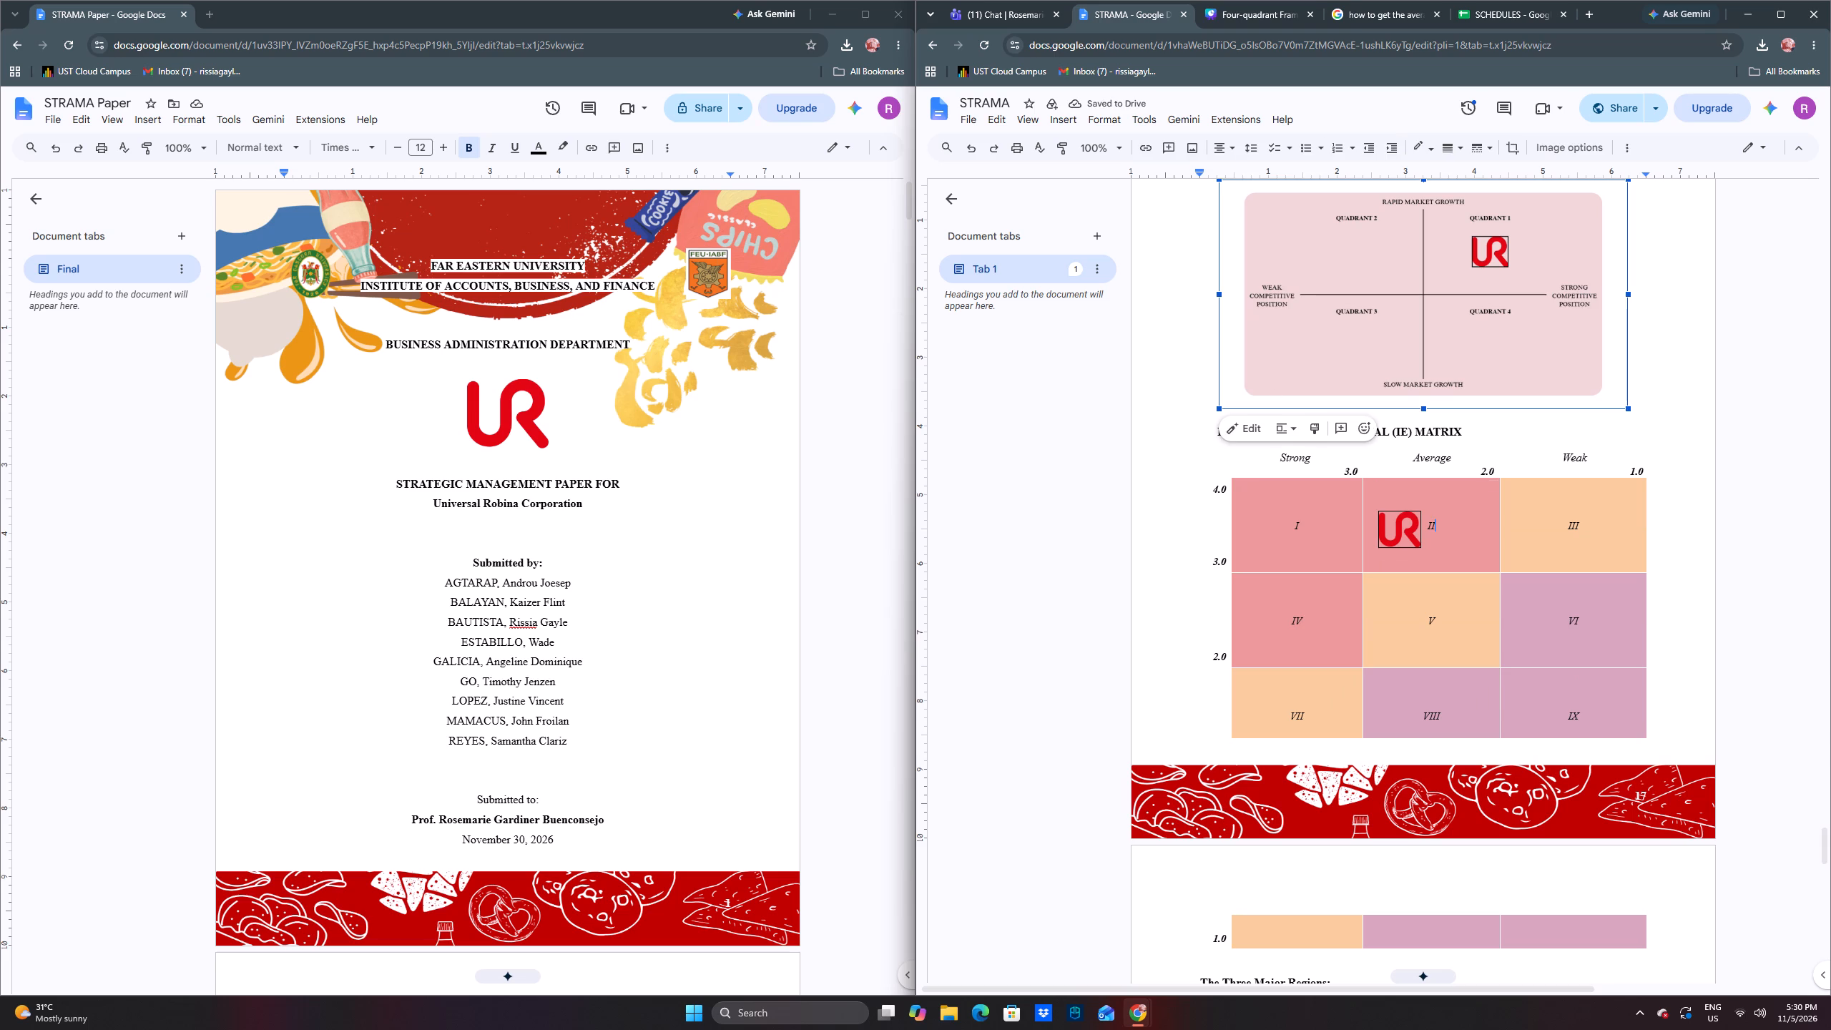
{"action": "left_click", "coordinate": [1477, 522]}
Look back through the STRAMA pages from the IE Matrix up to the cover page, and return to the SPACE Matrix.
{"action": "scroll", "coordinate": [1478, 522], "scroll_direction": "down", "scroll_amount": 5}
{"action": "scroll", "coordinate": [1474, 520], "scroll_direction": "up", "scroll_amount": 12}
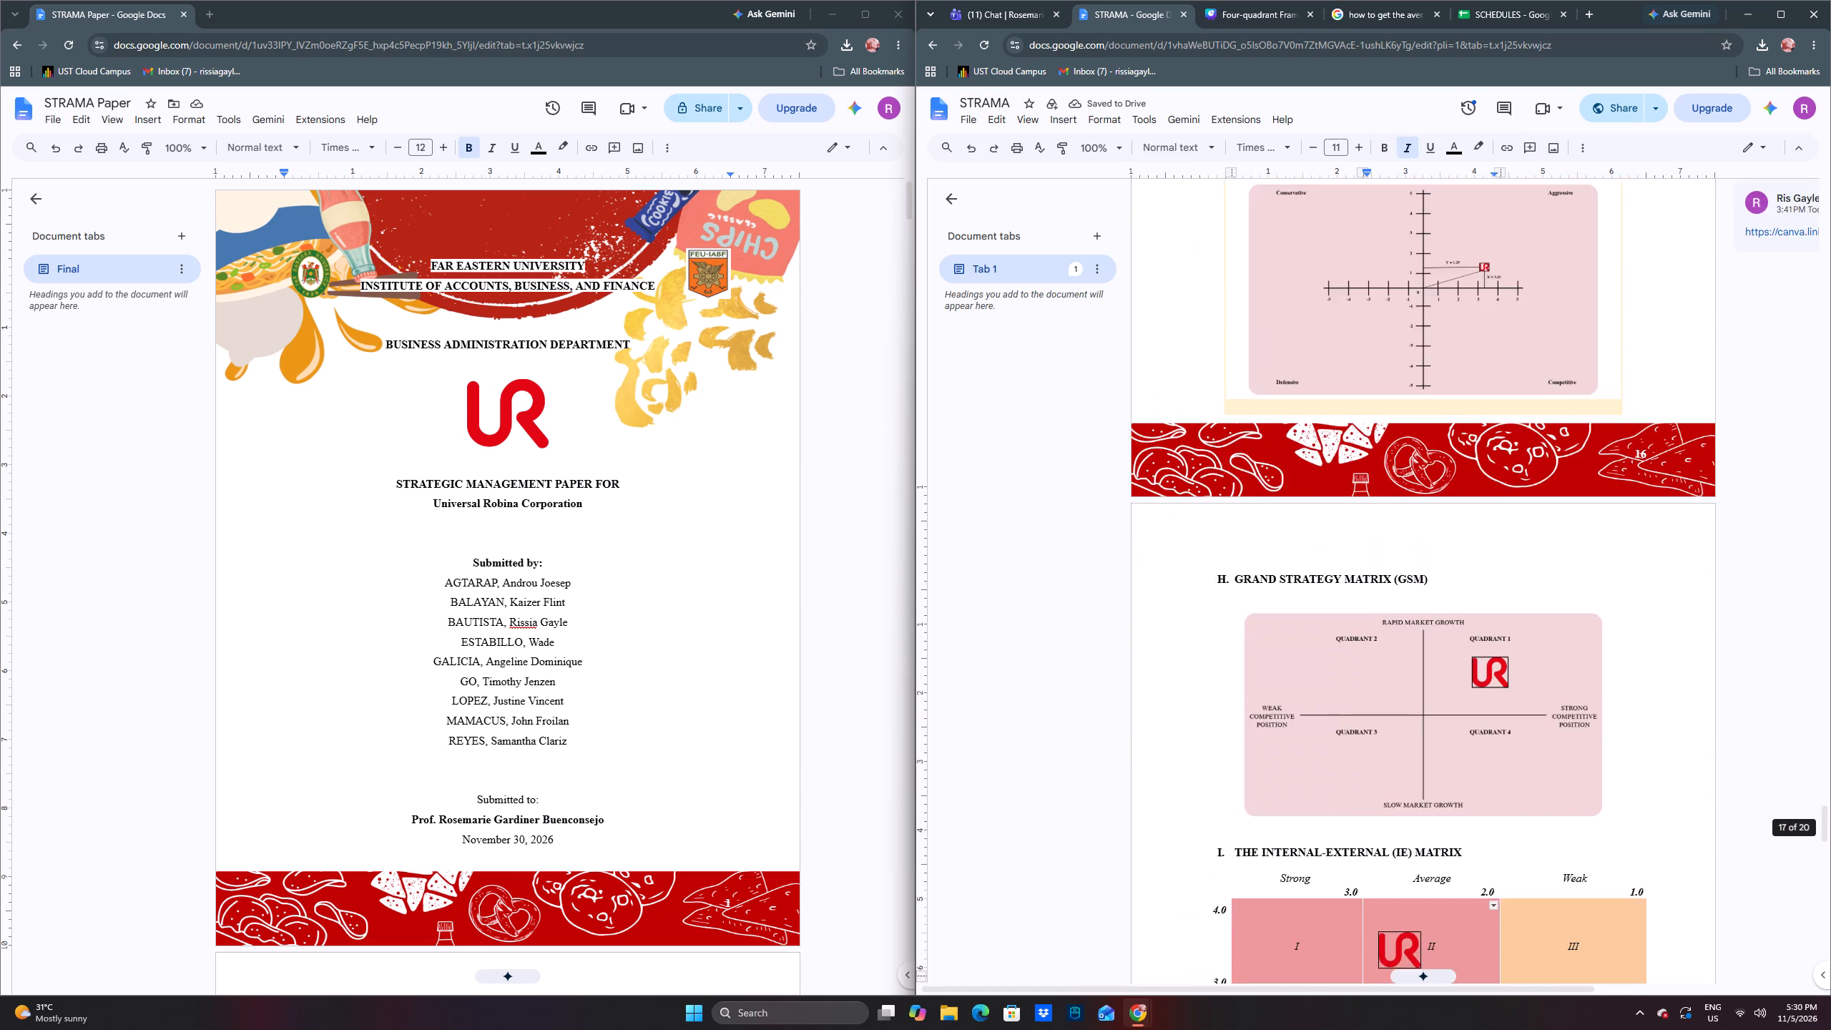
{"action": "scroll", "coordinate": [1466, 509], "scroll_direction": "up", "scroll_amount": 12}
{"action": "scroll", "coordinate": [1649, 556], "scroll_direction": "up", "scroll_amount": 2}
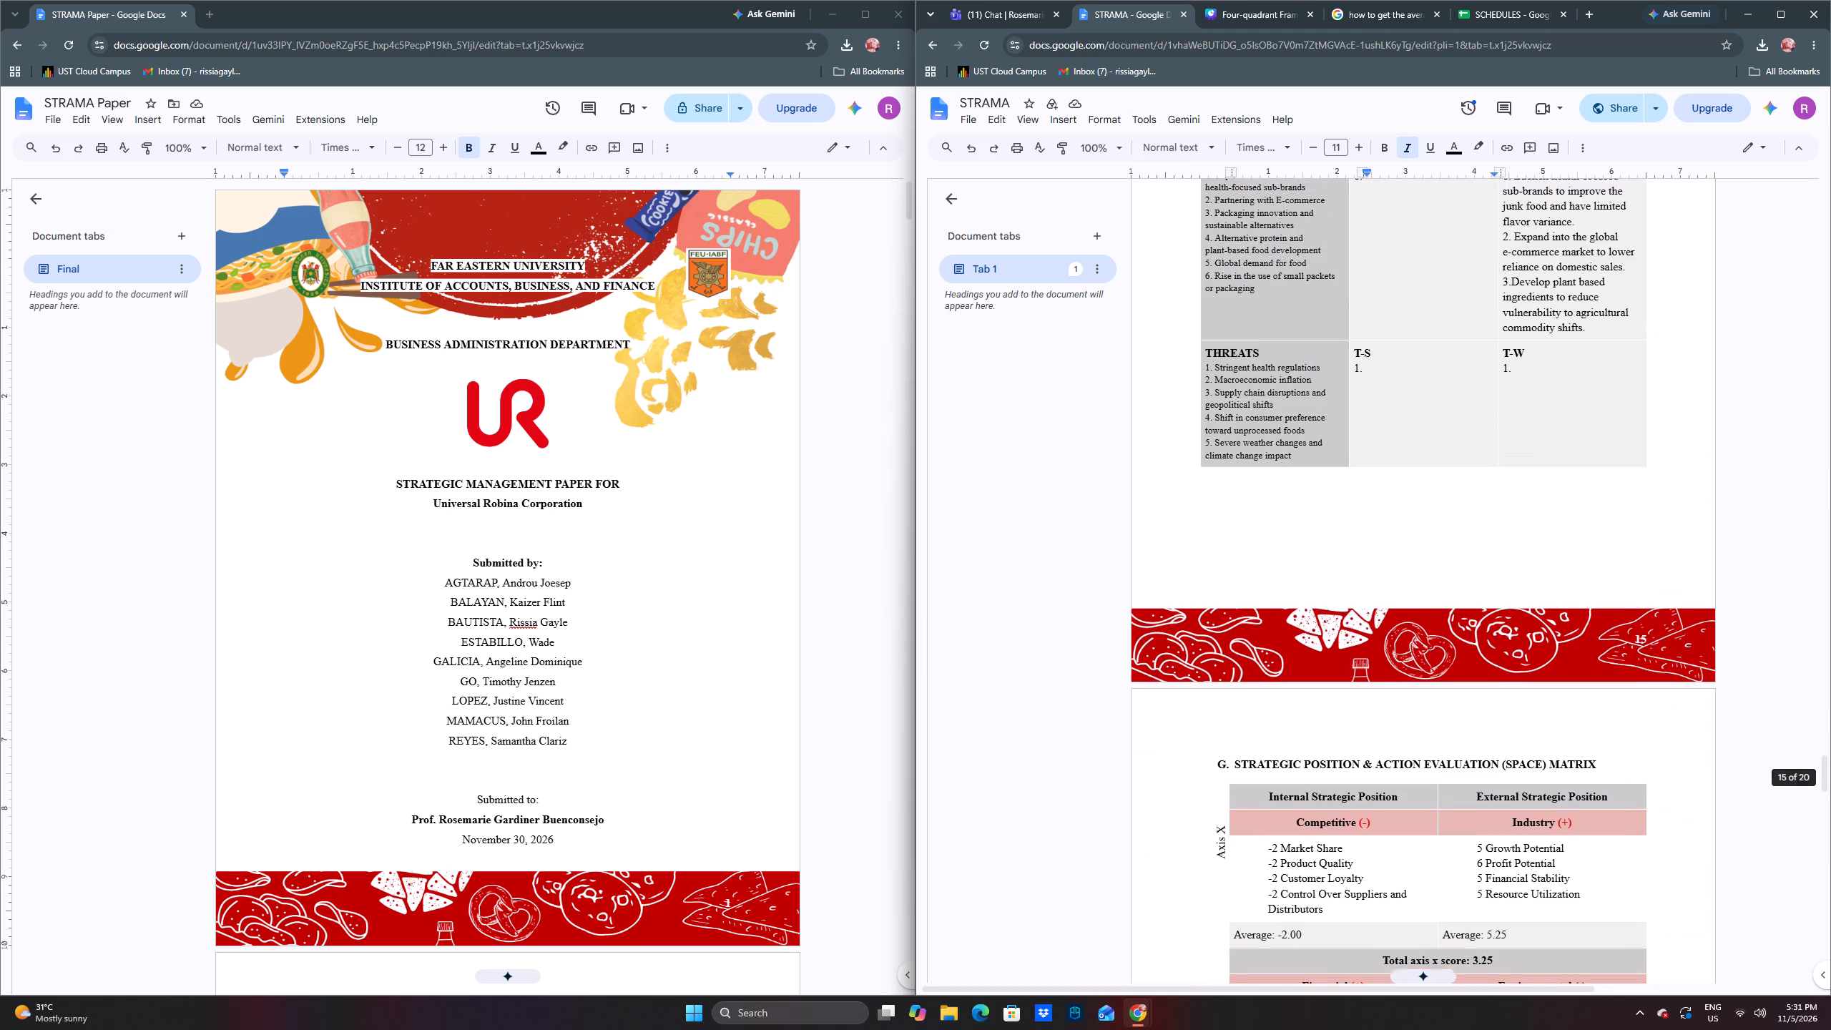
{"action": "scroll", "coordinate": [1644, 550], "scroll_direction": "up", "scroll_amount": 11}
{"action": "scroll", "coordinate": [1629, 527], "scroll_direction": "up", "scroll_amount": 12}
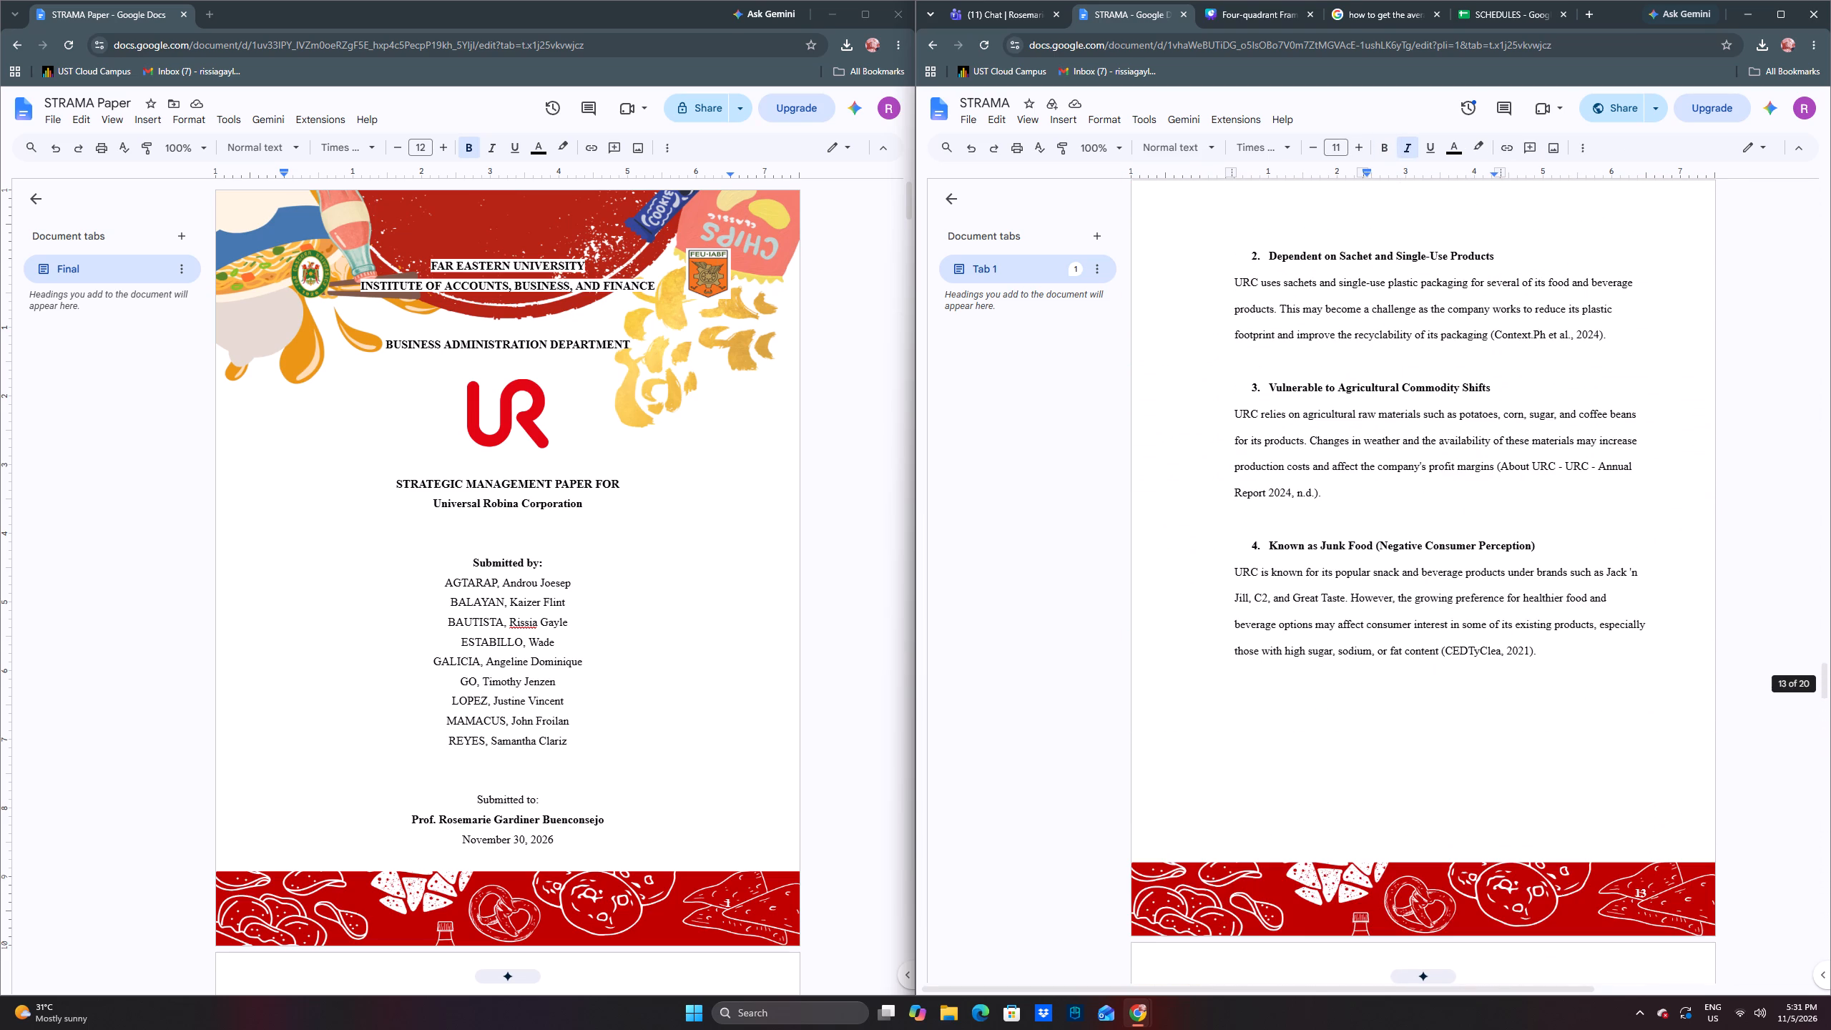
{"action": "left_click_drag", "start_coordinate": [1821, 691], "coordinate": [1788, 593]}
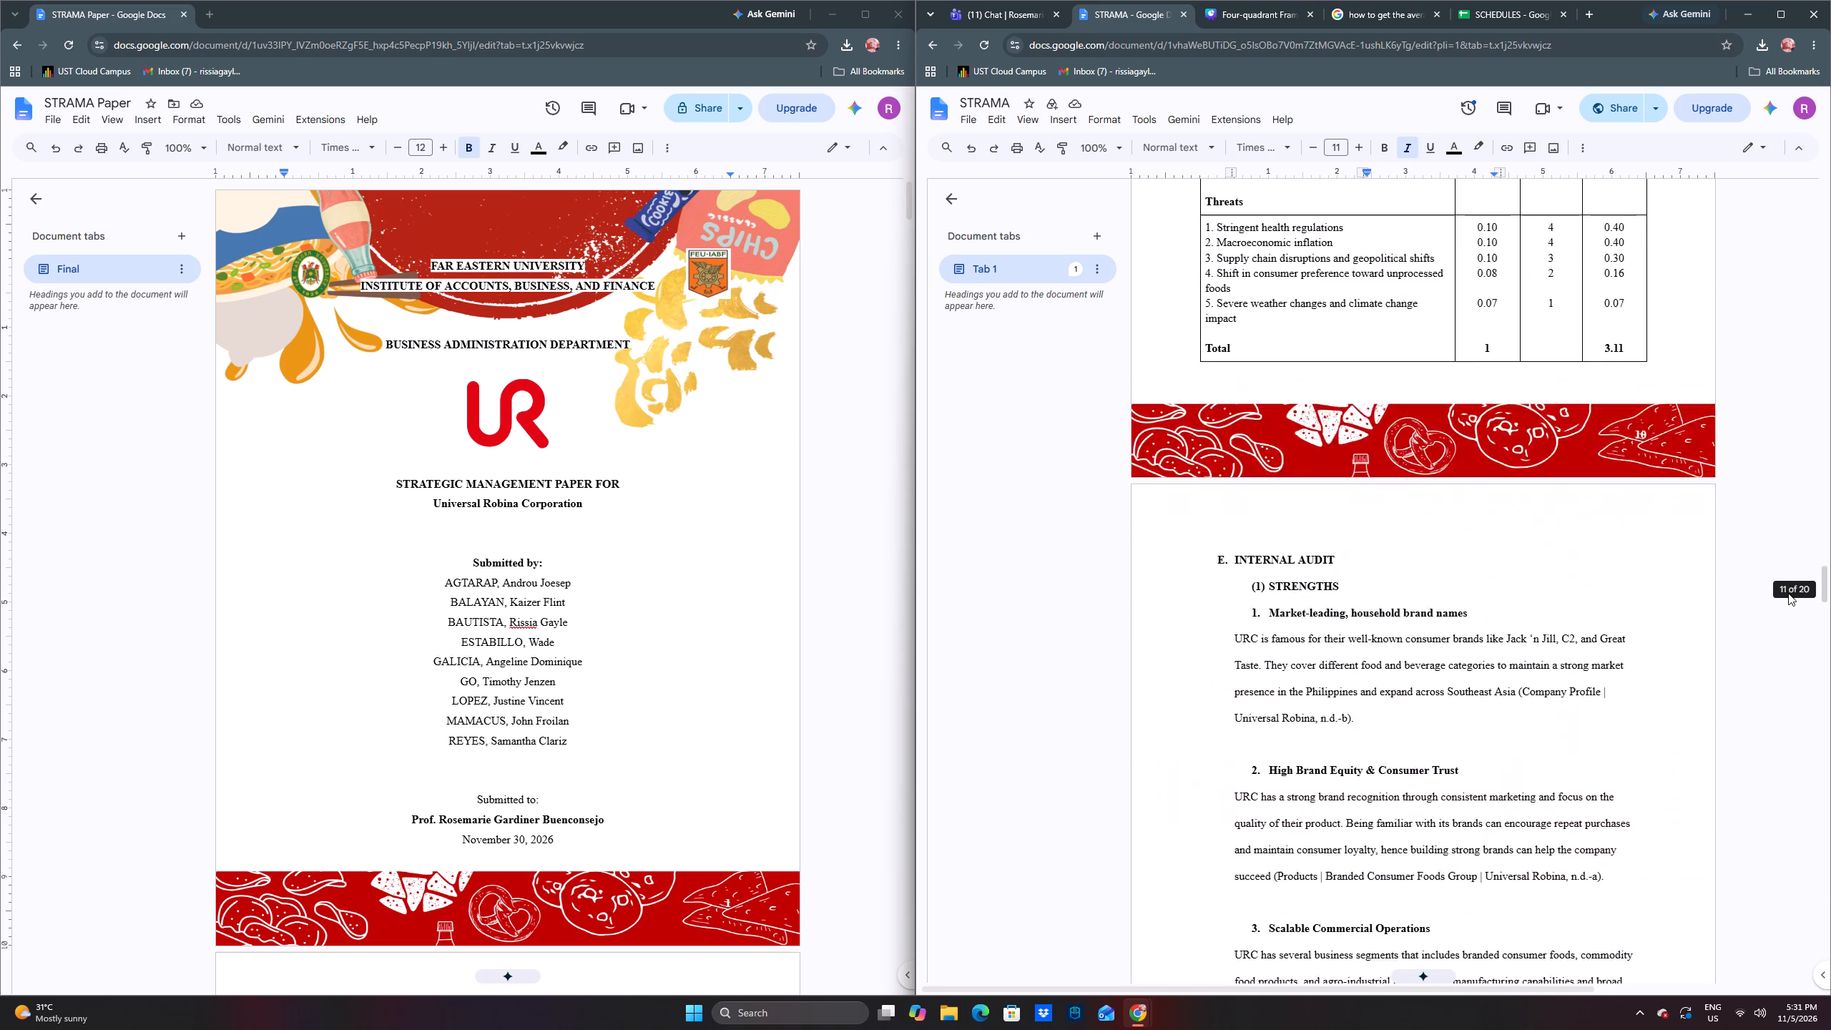
{"action": "left_click_drag", "start_coordinate": [1788, 593], "coordinate": [1774, 190]}
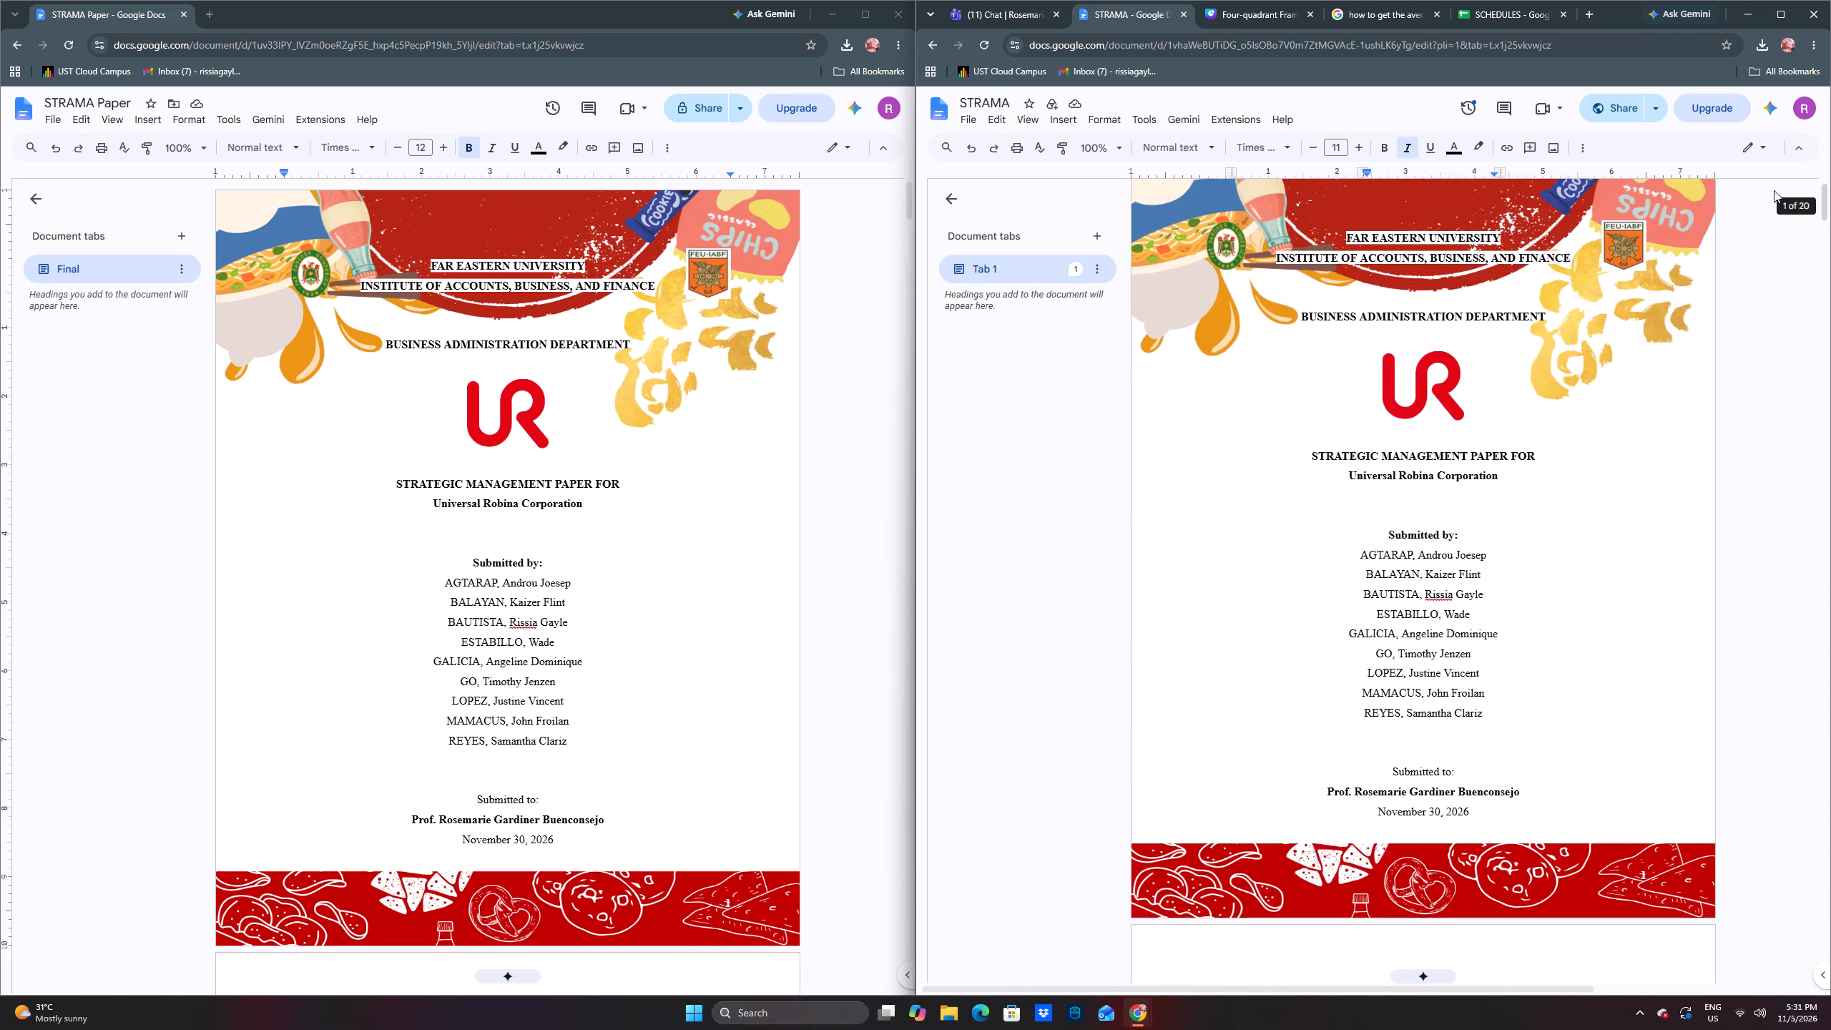
{"action": "left_click_drag", "start_coordinate": [1774, 190], "coordinate": [1791, 813]}
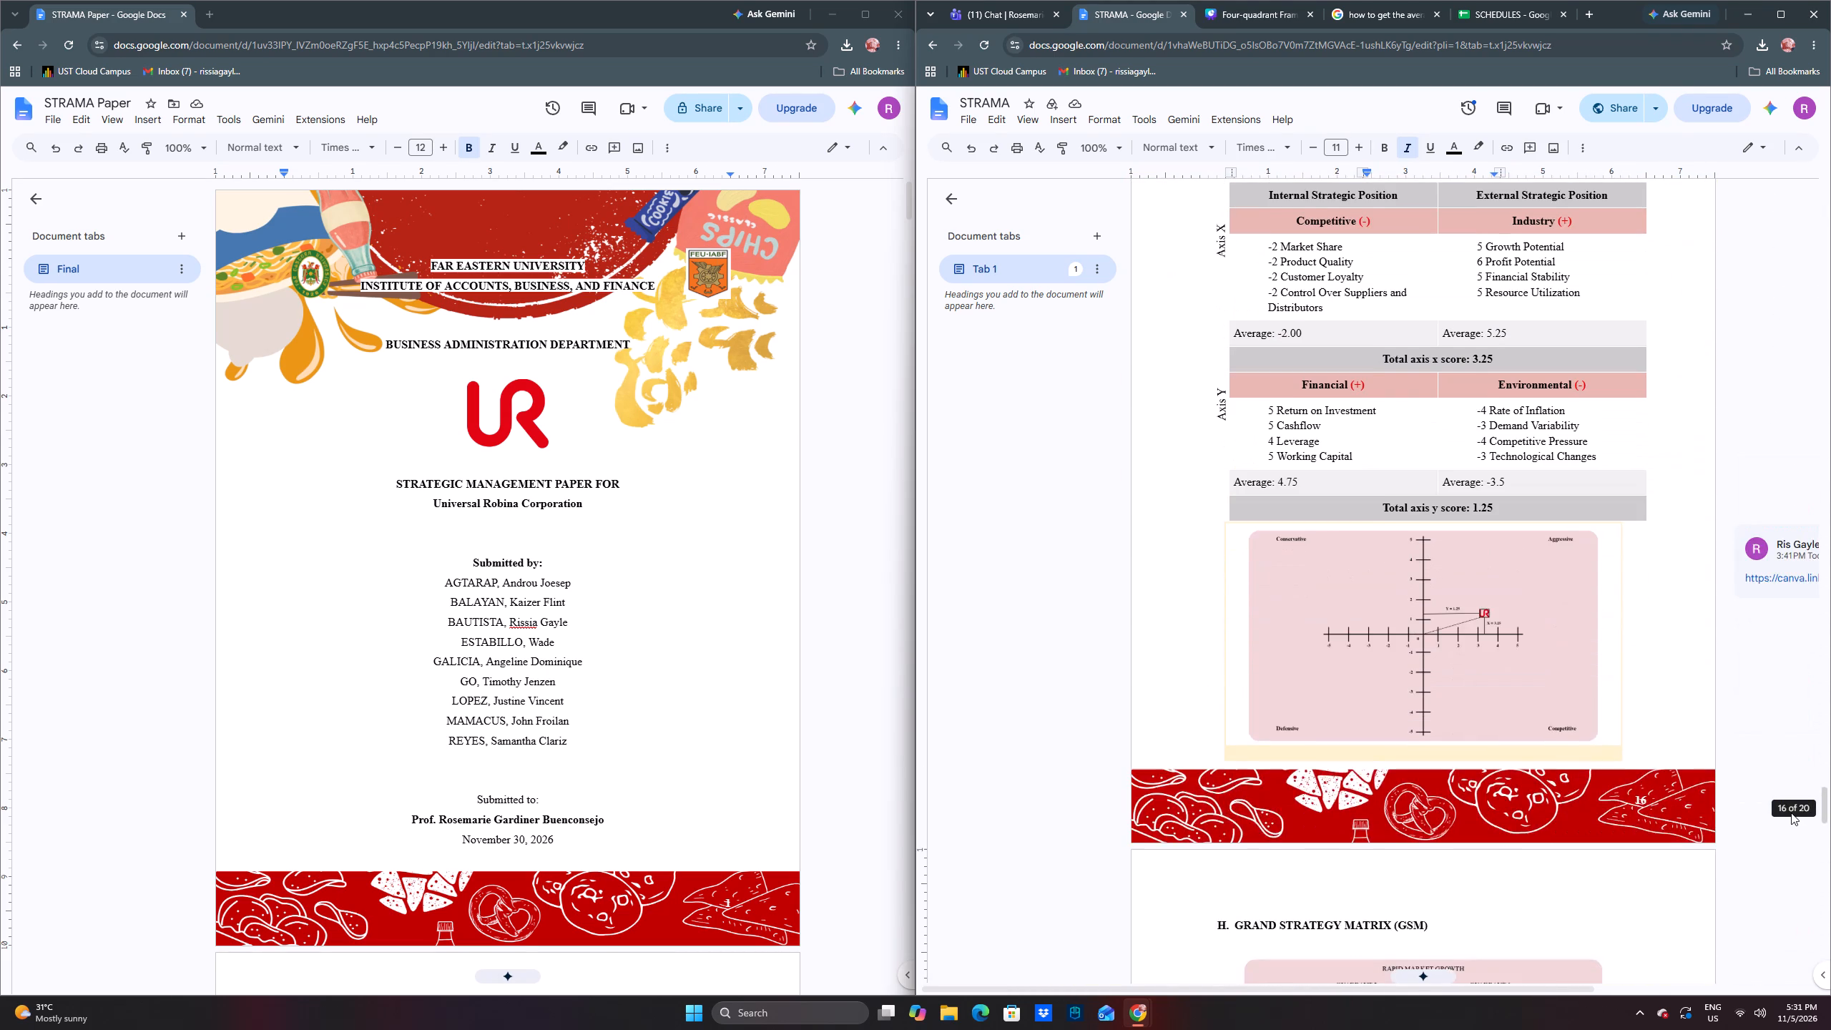
{"action": "left_click_drag", "start_coordinate": [1791, 813], "coordinate": [1791, 813]}
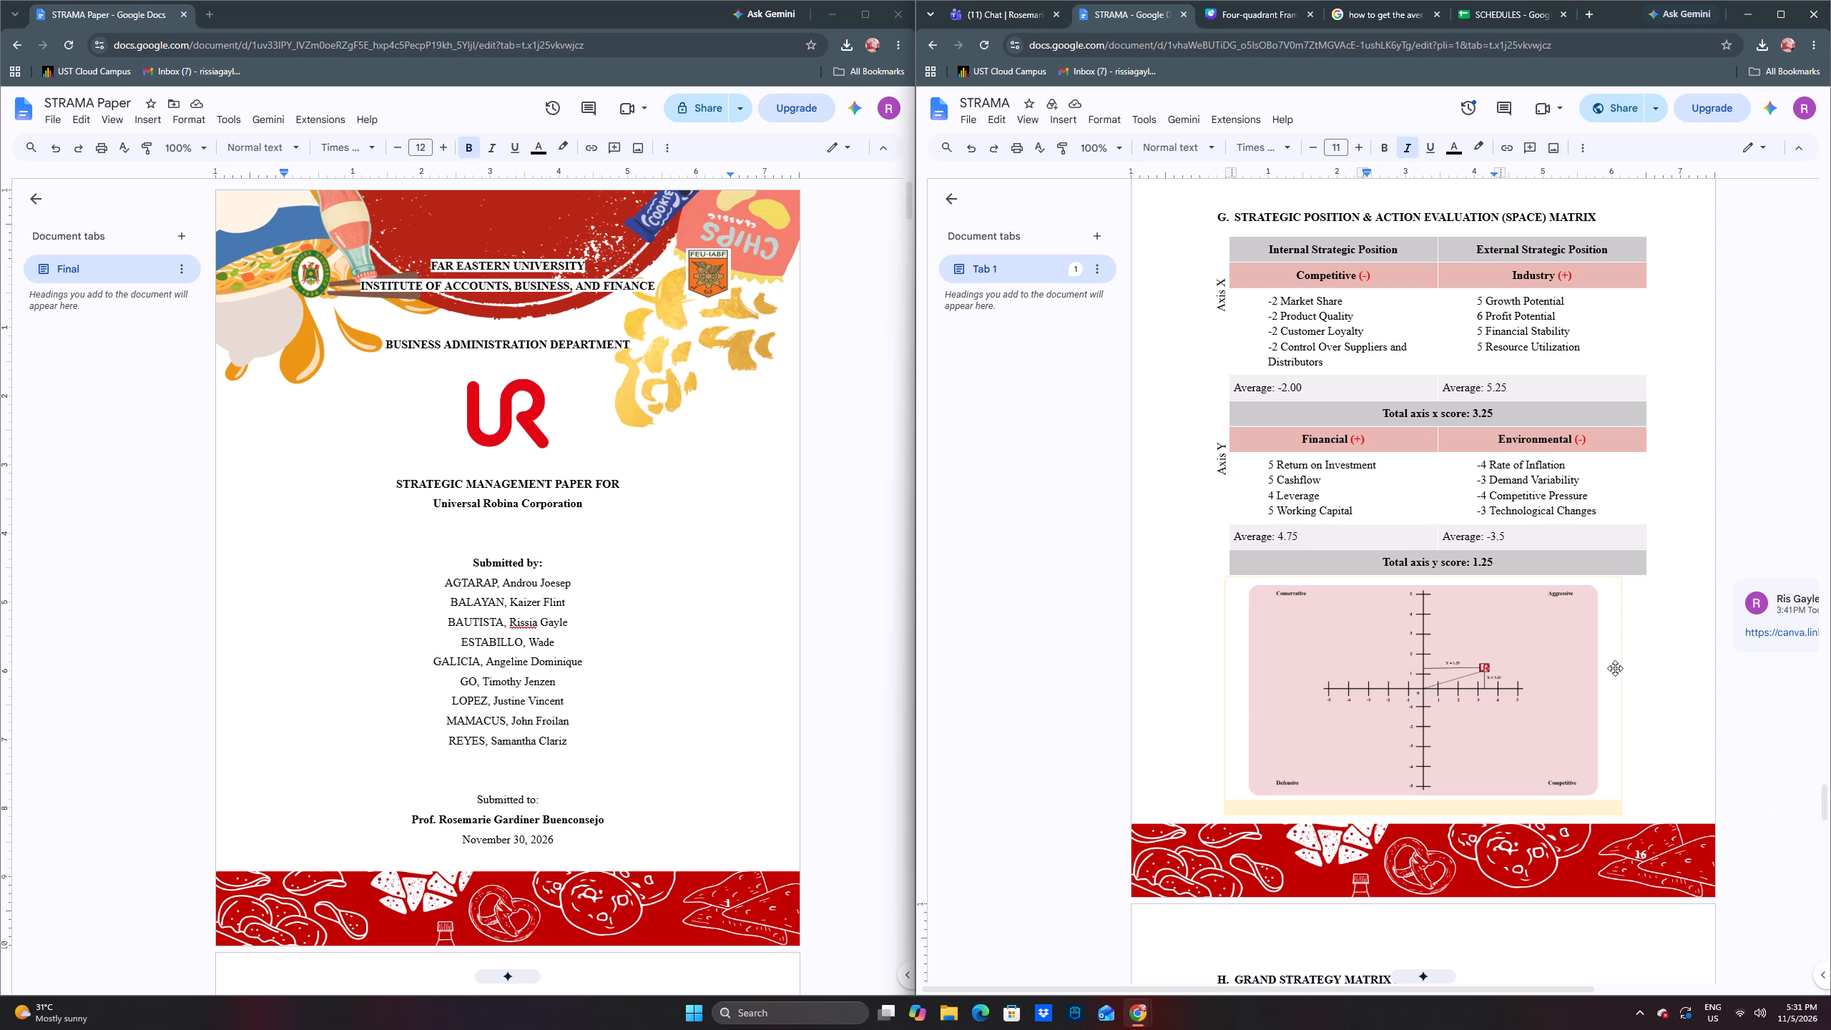
{"action": "scroll", "coordinate": [1615, 666], "scroll_direction": "up", "scroll_amount": 1}
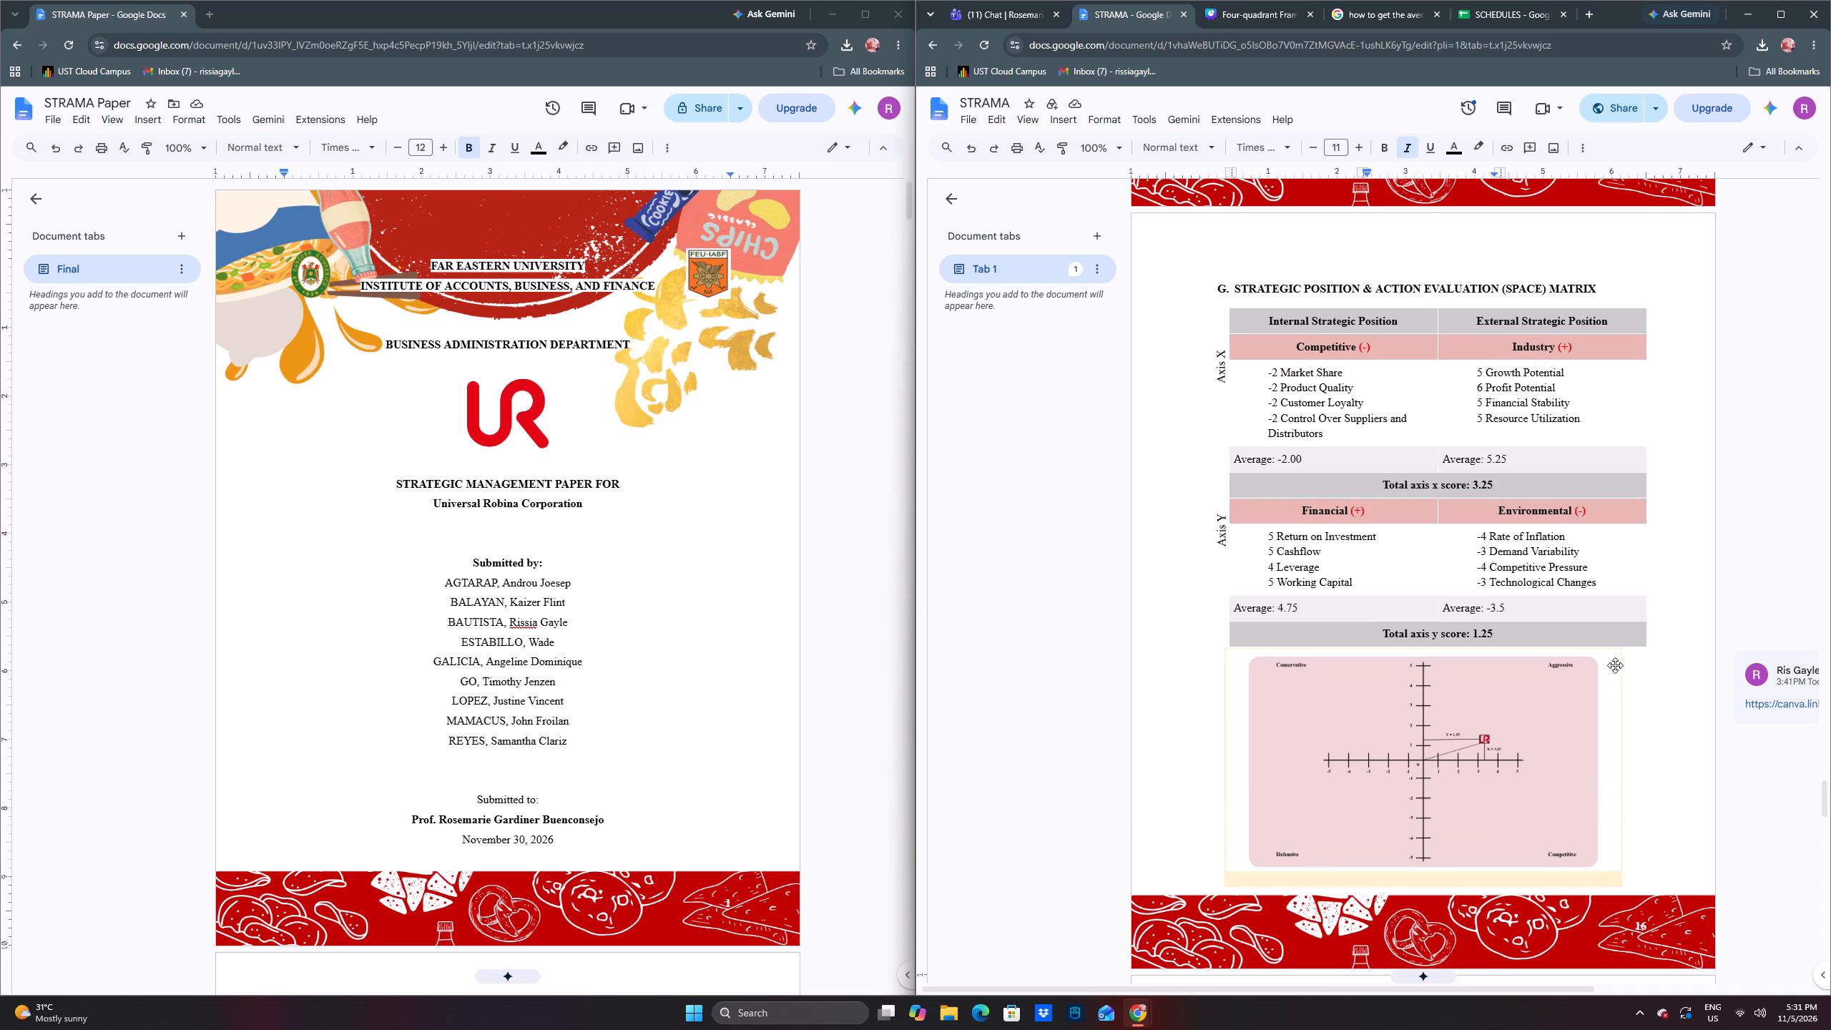
Inspect the Grand Strategy Matrix heading and diagram, and the IE Matrix down to the Three Major Regions list.
{"action": "scroll", "coordinate": [1615, 665], "scroll_direction": "down", "scroll_amount": 8}
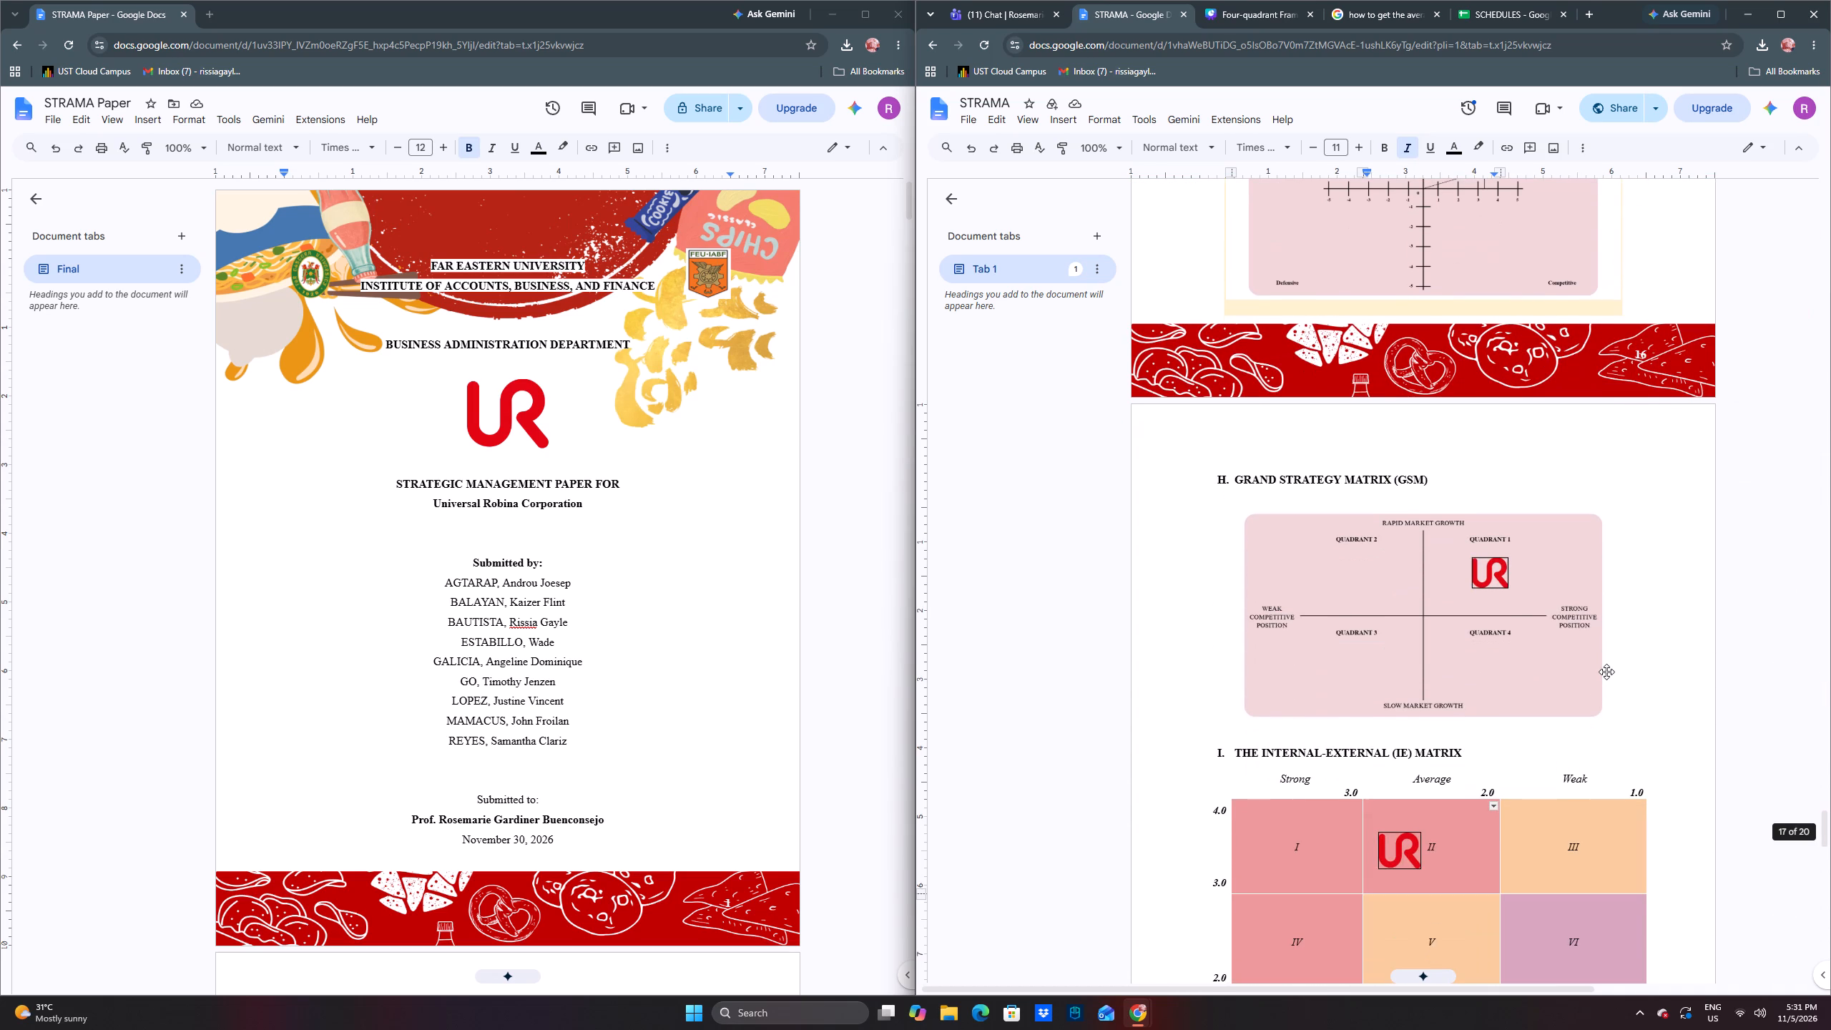
{"action": "left_click", "coordinate": [1432, 479]}
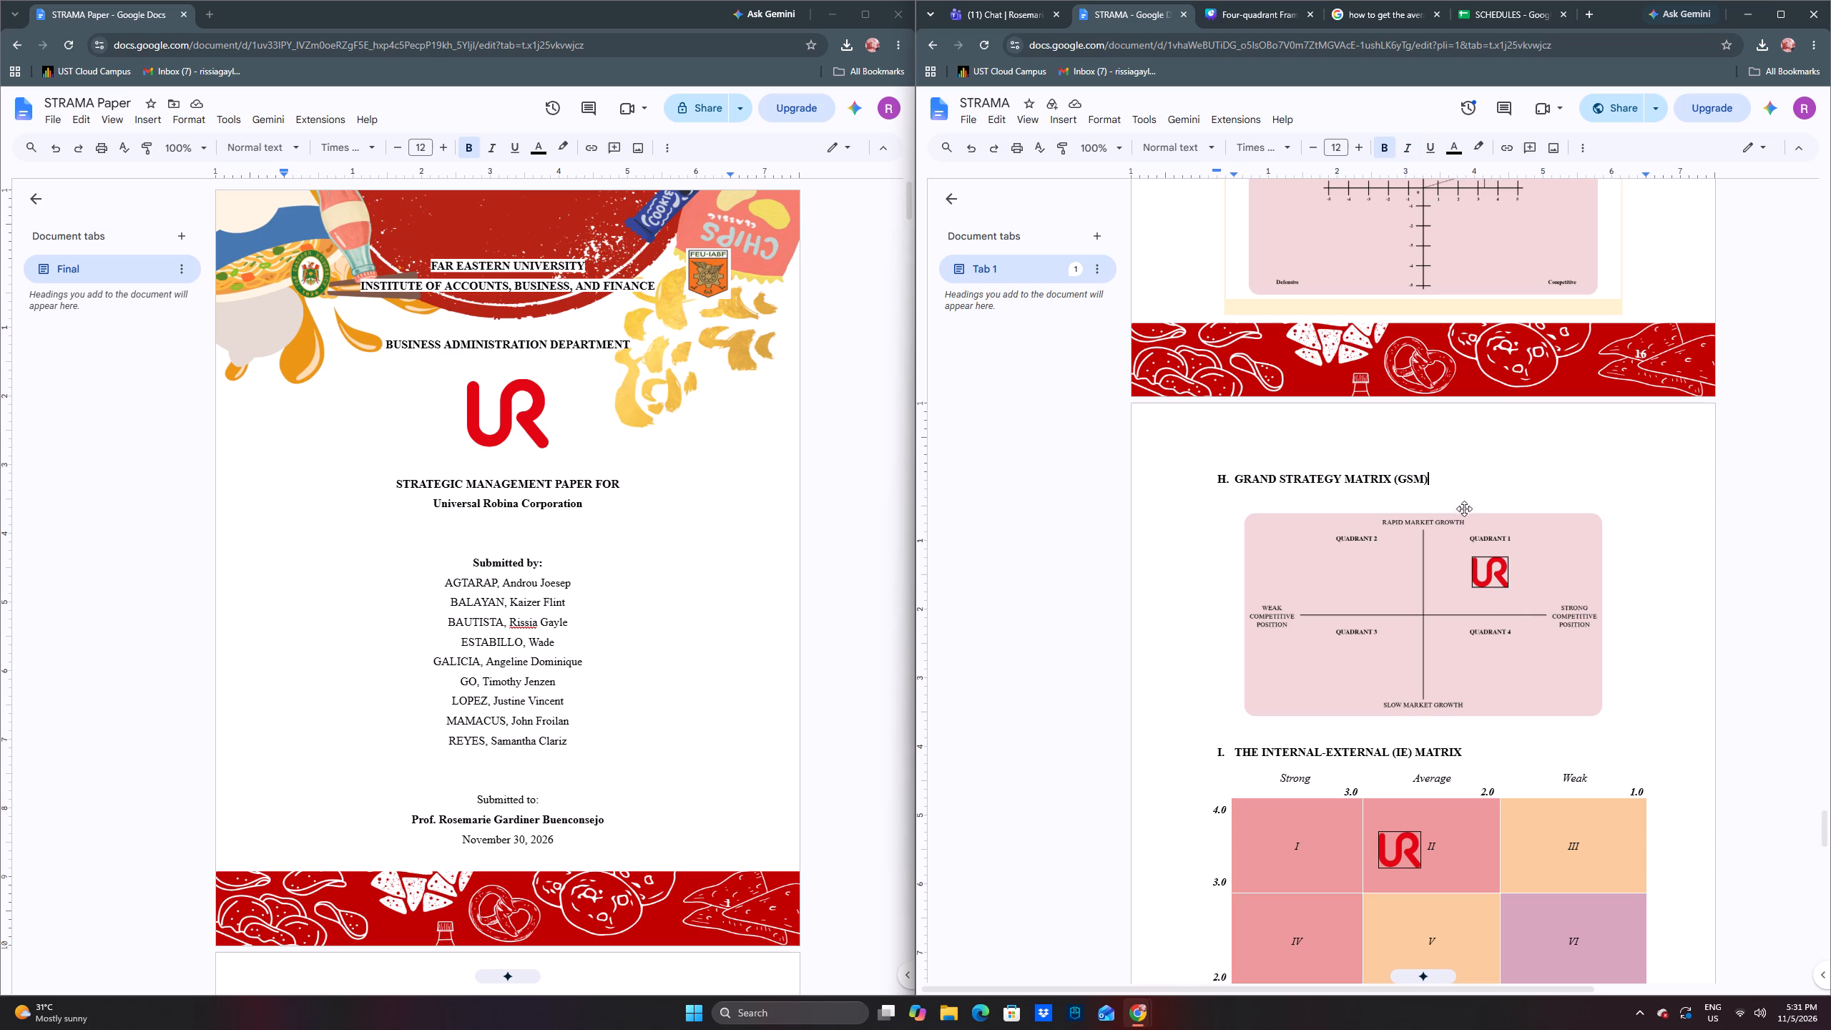
{"action": "left_click", "coordinate": [1473, 536]}
{"action": "left_click", "coordinate": [1524, 474]}
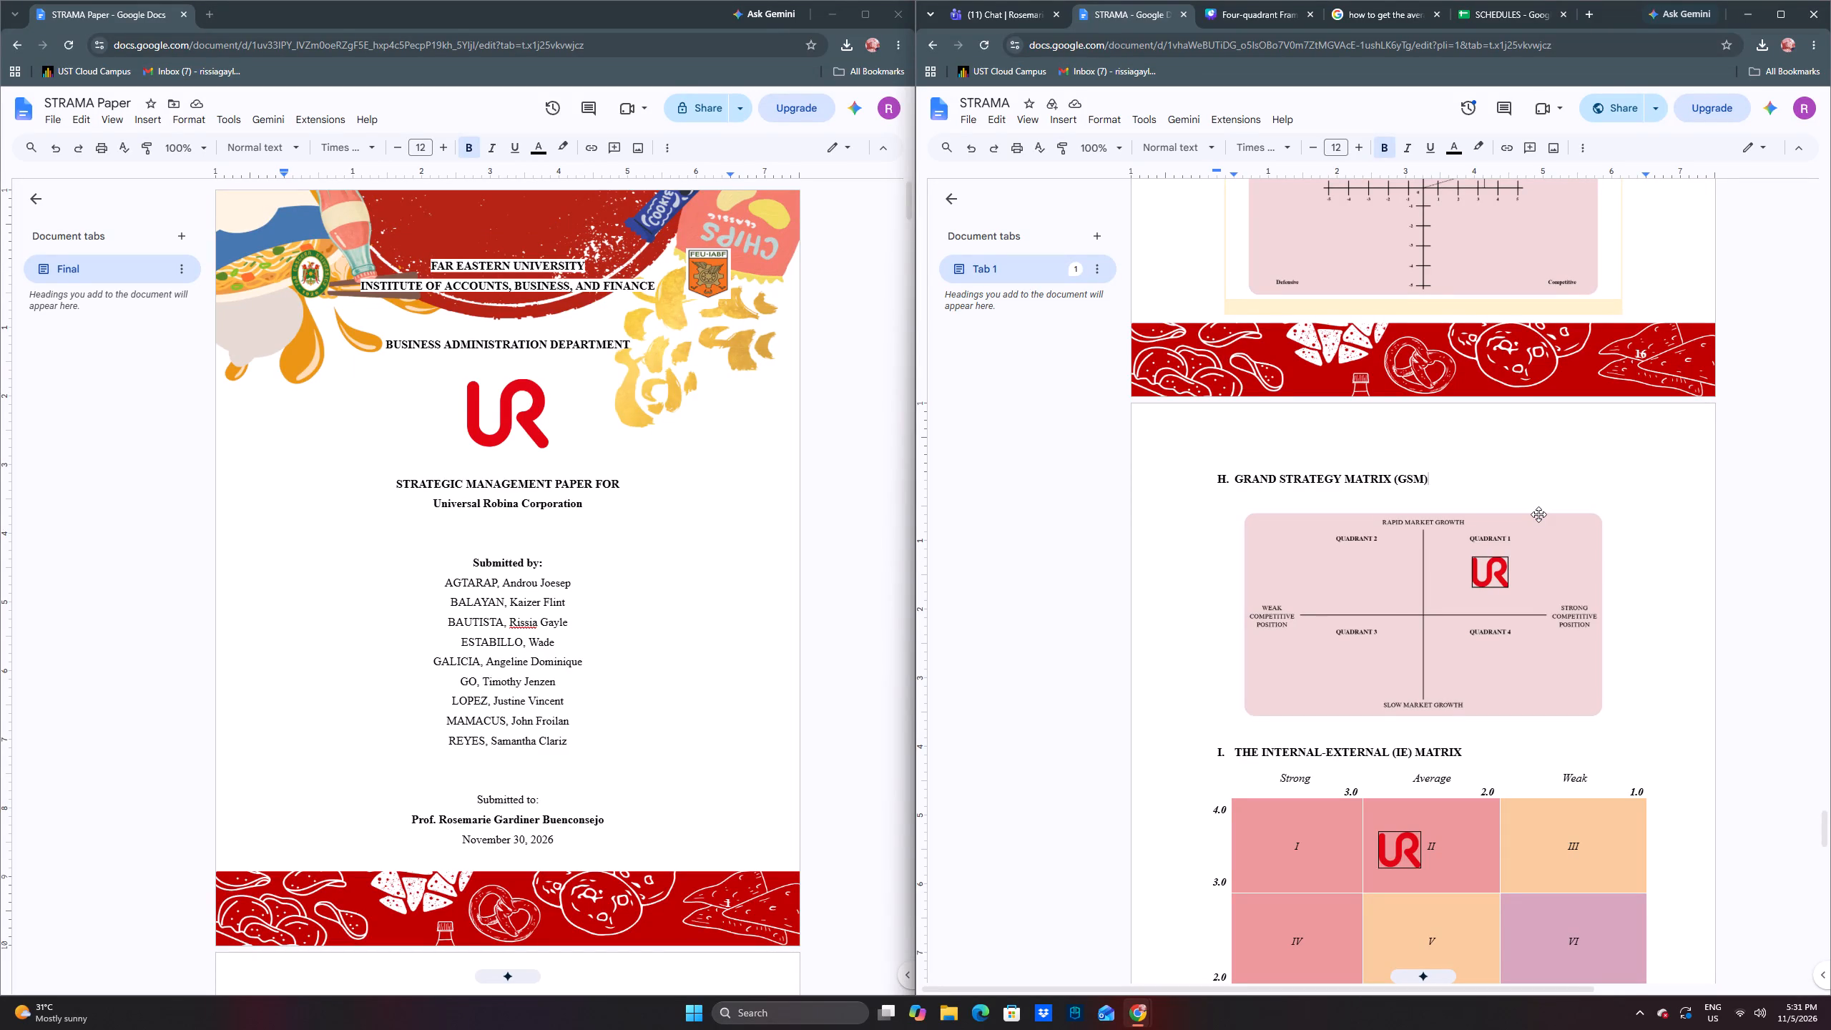
{"action": "scroll", "coordinate": [1538, 514], "scroll_direction": "up", "scroll_amount": 2}
{"action": "scroll", "coordinate": [1538, 514], "scroll_direction": "down", "scroll_amount": 10}
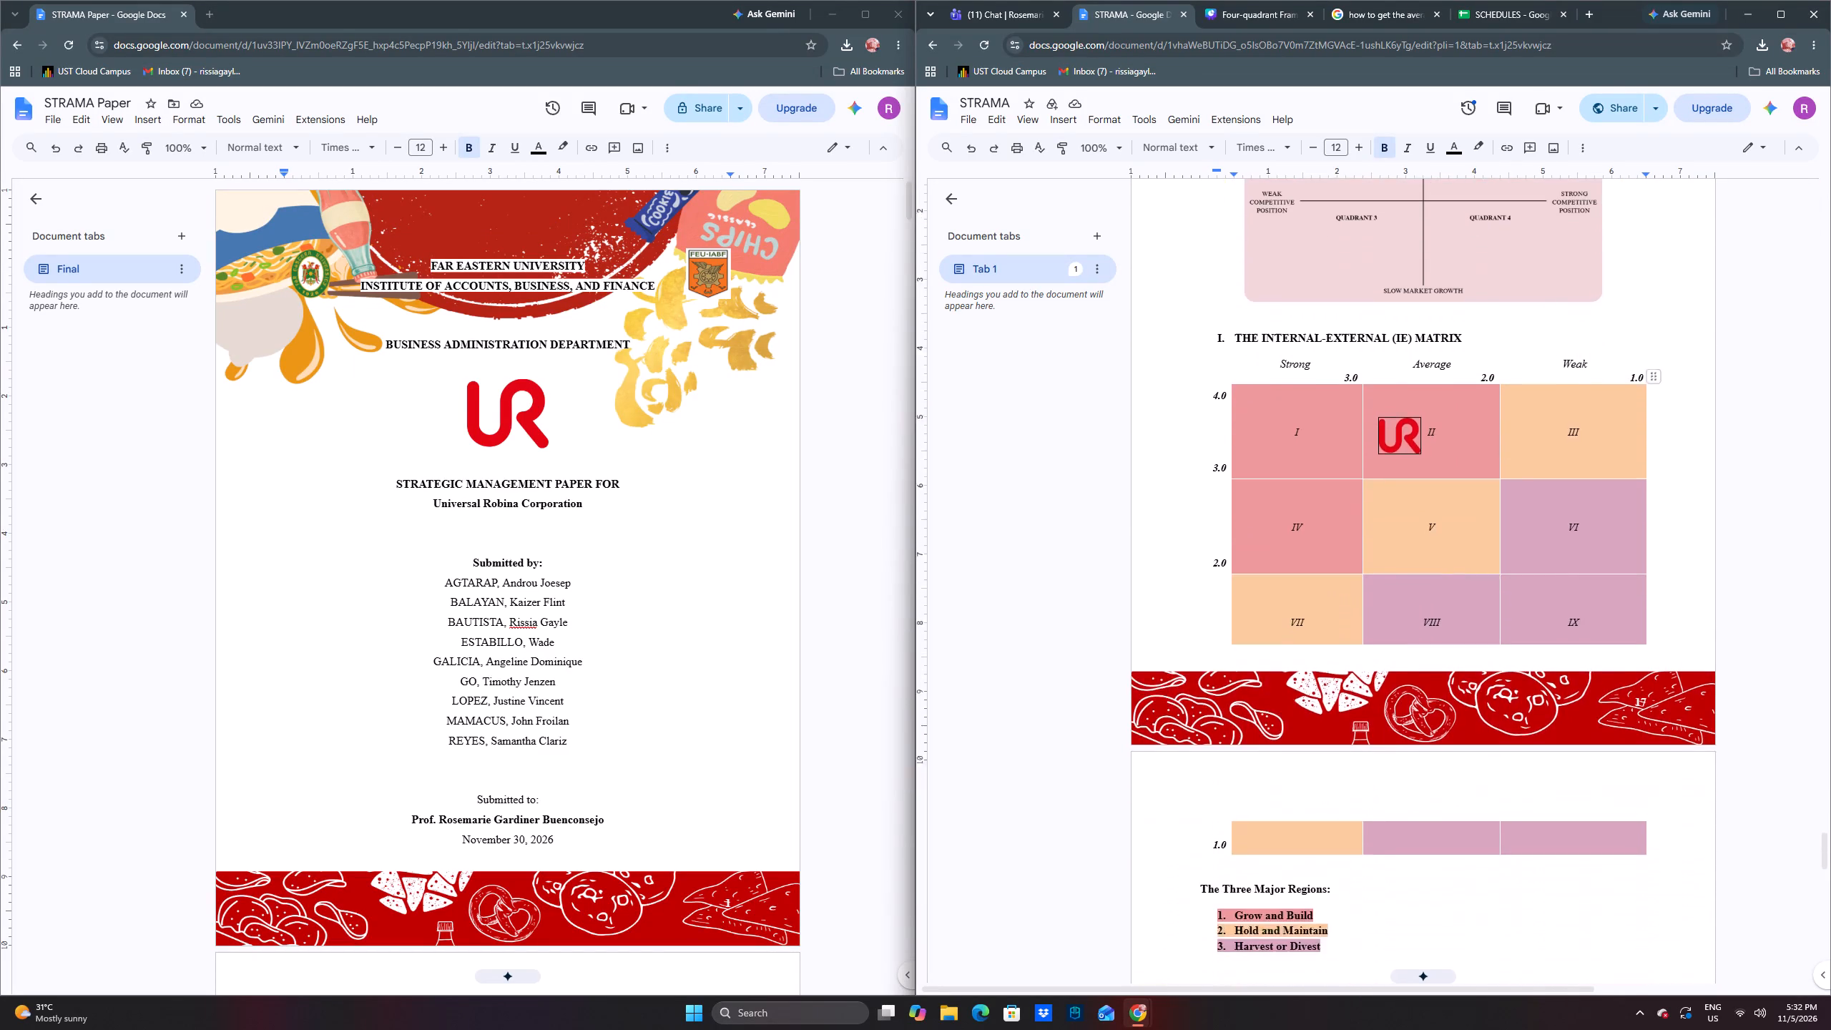
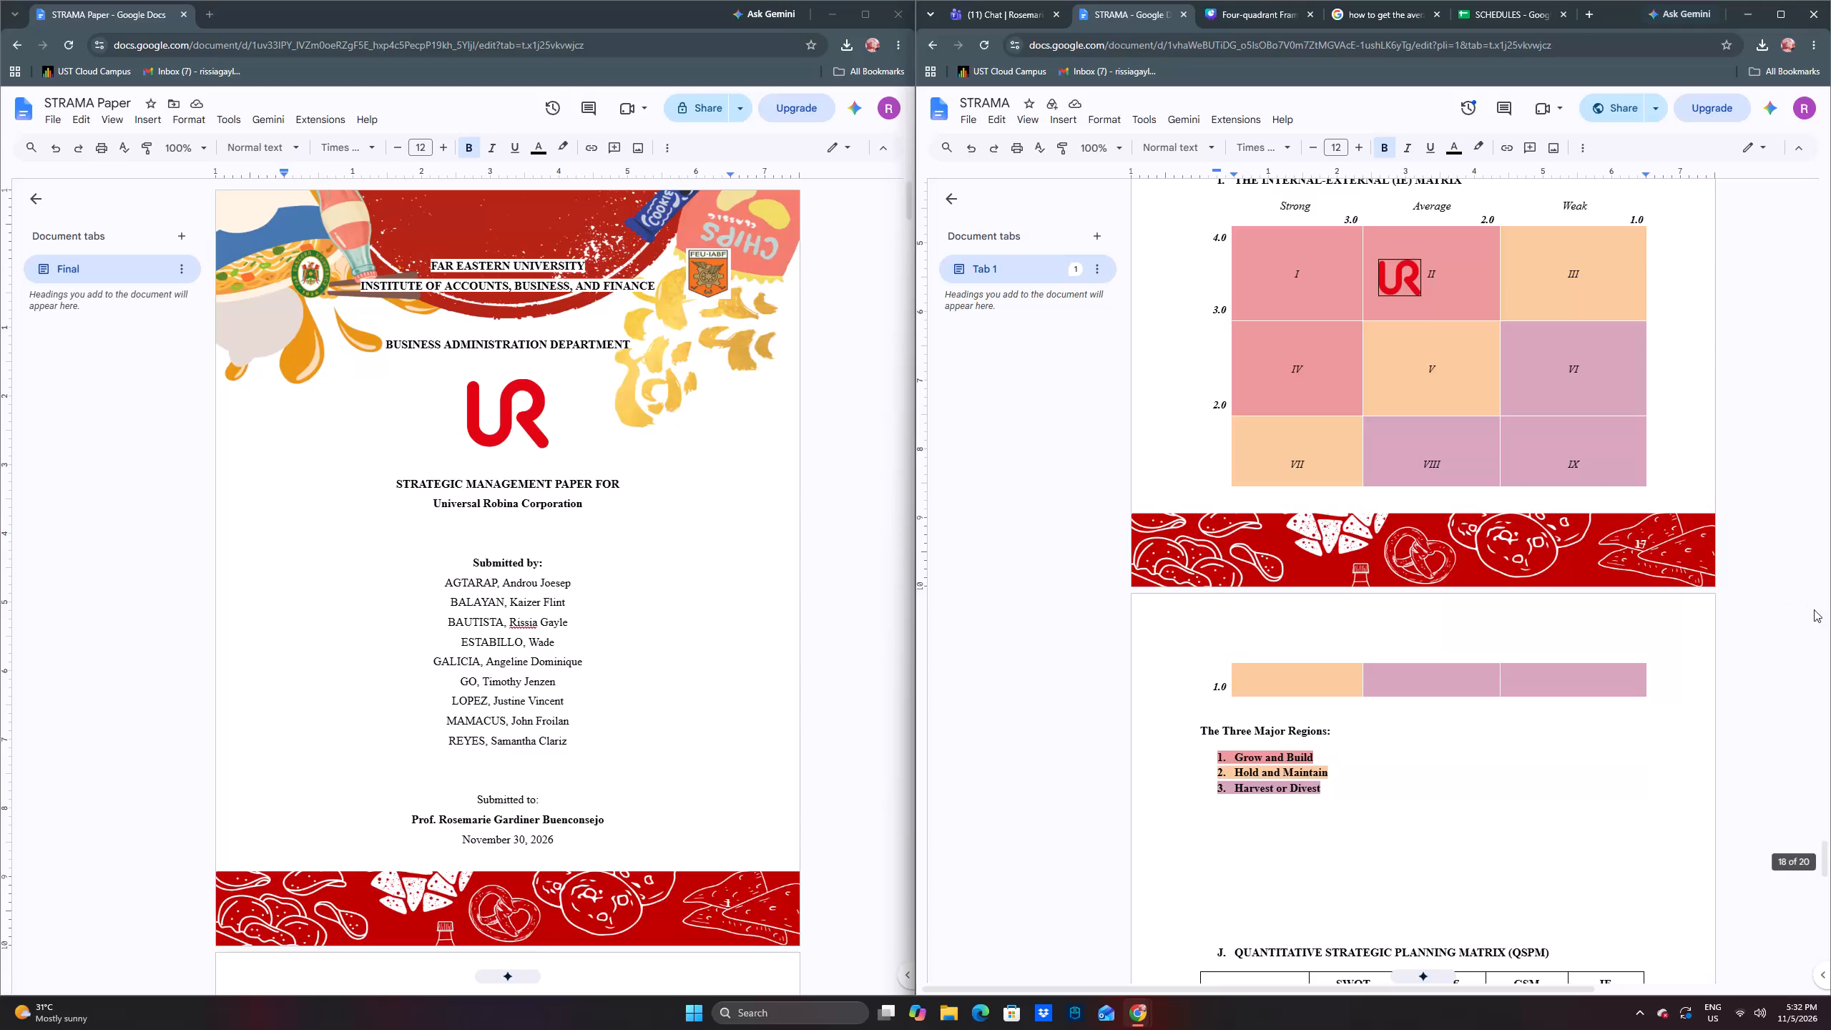
Inspect the STRAMA pages from the Three Major Regions list and QSPM heading back up to the SPACE Matrix.
{"action": "scroll", "coordinate": [1553, 601], "scroll_direction": "down", "scroll_amount": 4}
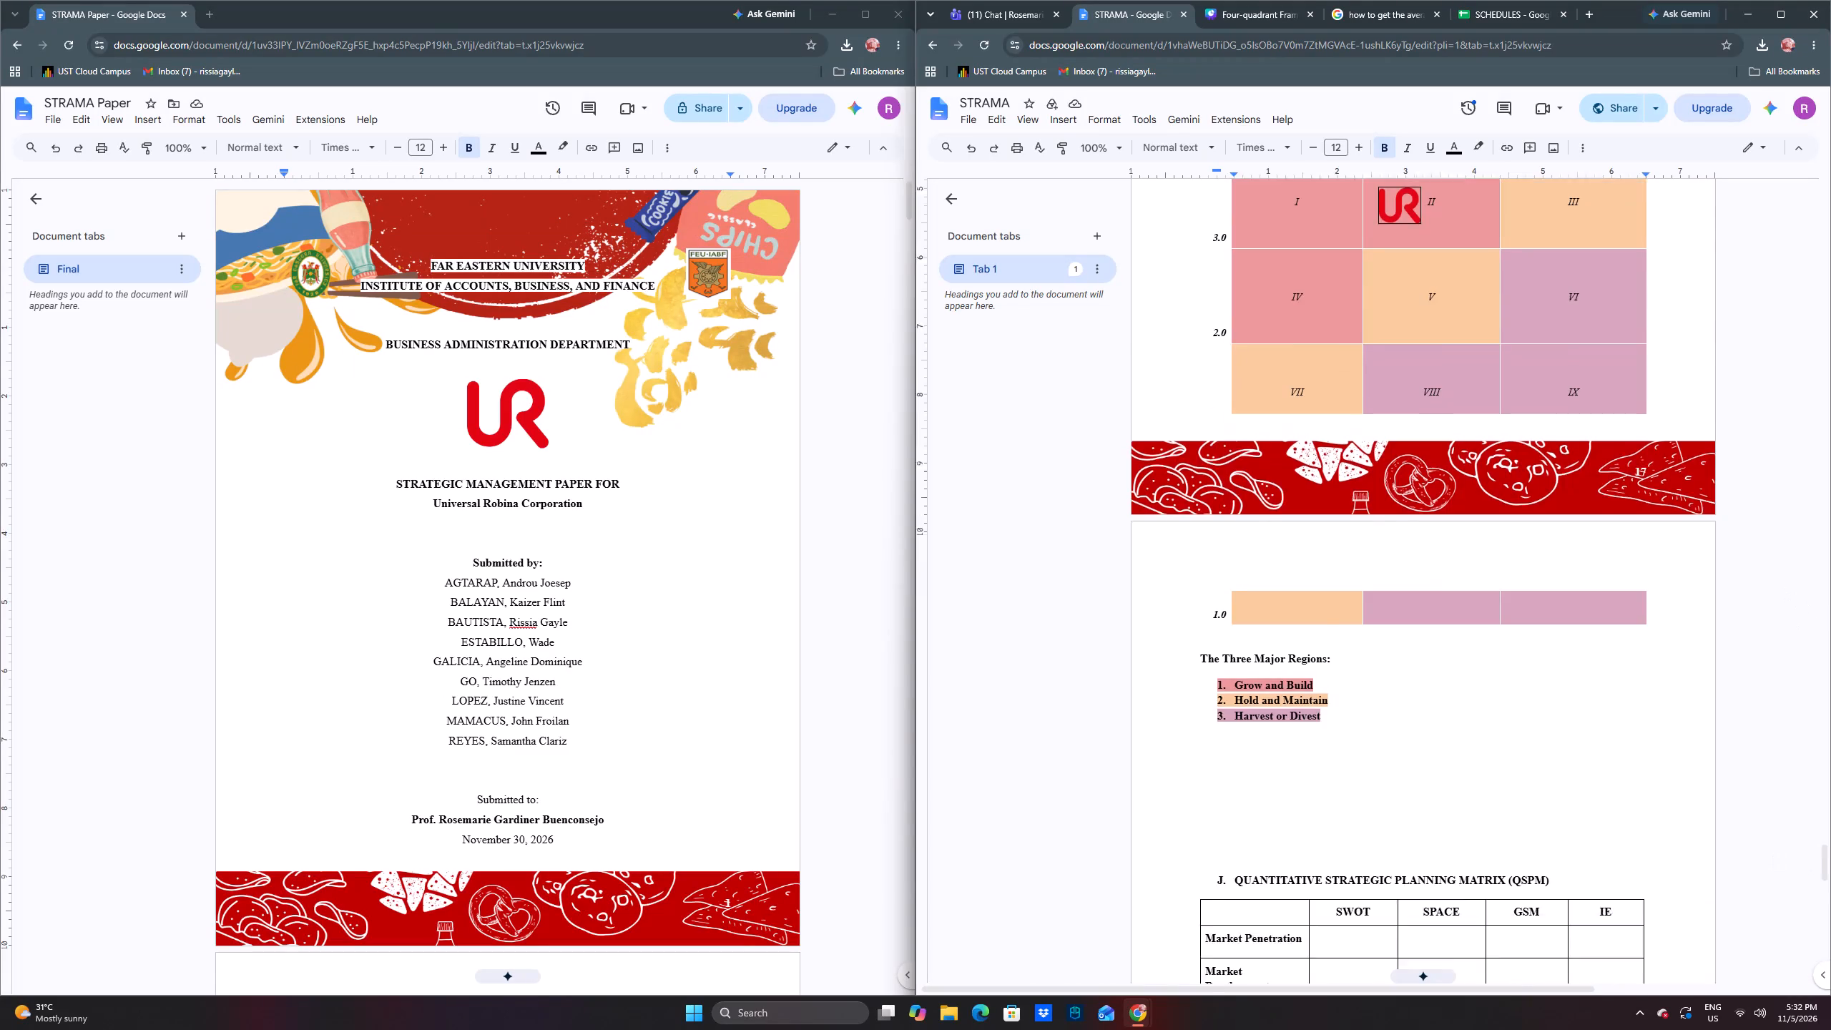
{"action": "scroll", "coordinate": [1554, 604], "scroll_direction": "down", "scroll_amount": 1}
{"action": "scroll", "coordinate": [1349, 520], "scroll_direction": "up", "scroll_amount": 8}
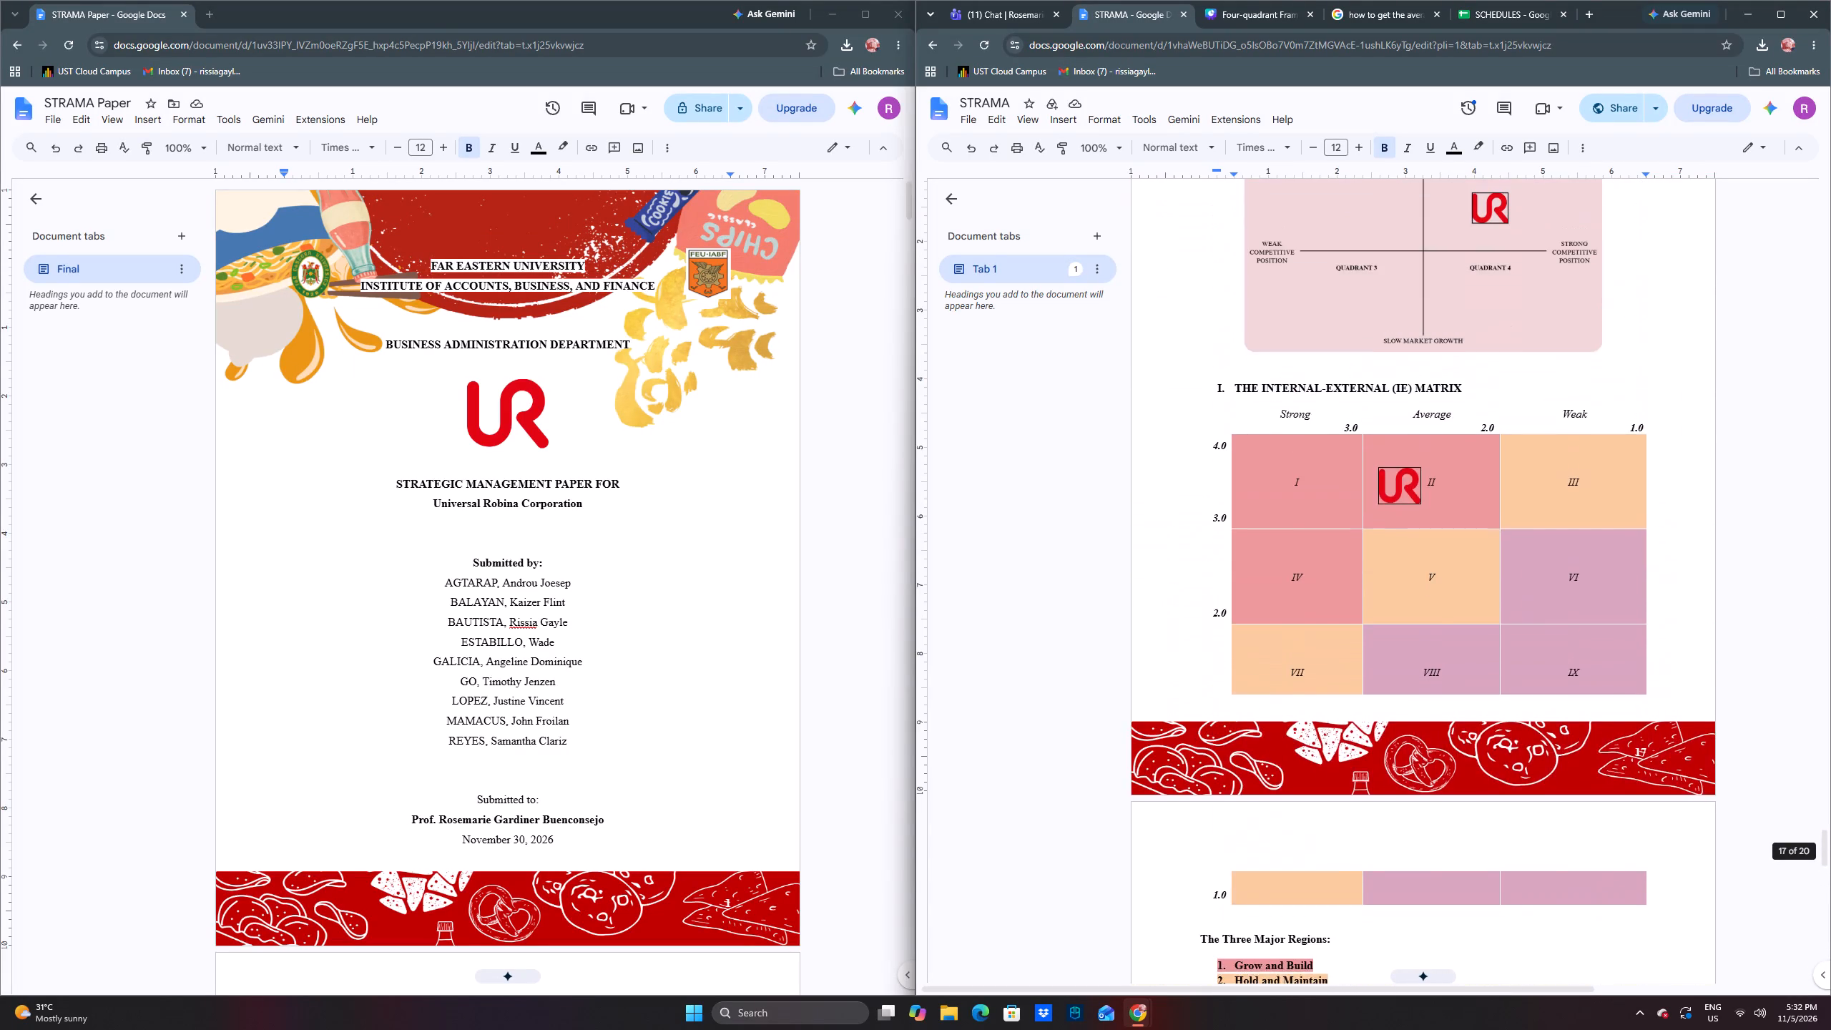
{"action": "scroll", "coordinate": [1349, 520], "scroll_direction": "up", "scroll_amount": 12}
In STRAMA Paper, place the text cursor at the start of the Grand Strategy Matrix (GSM) heading below the SPACE diagram.
{"action": "scroll", "coordinate": [638, 580], "scroll_direction": "down", "scroll_amount": 5}
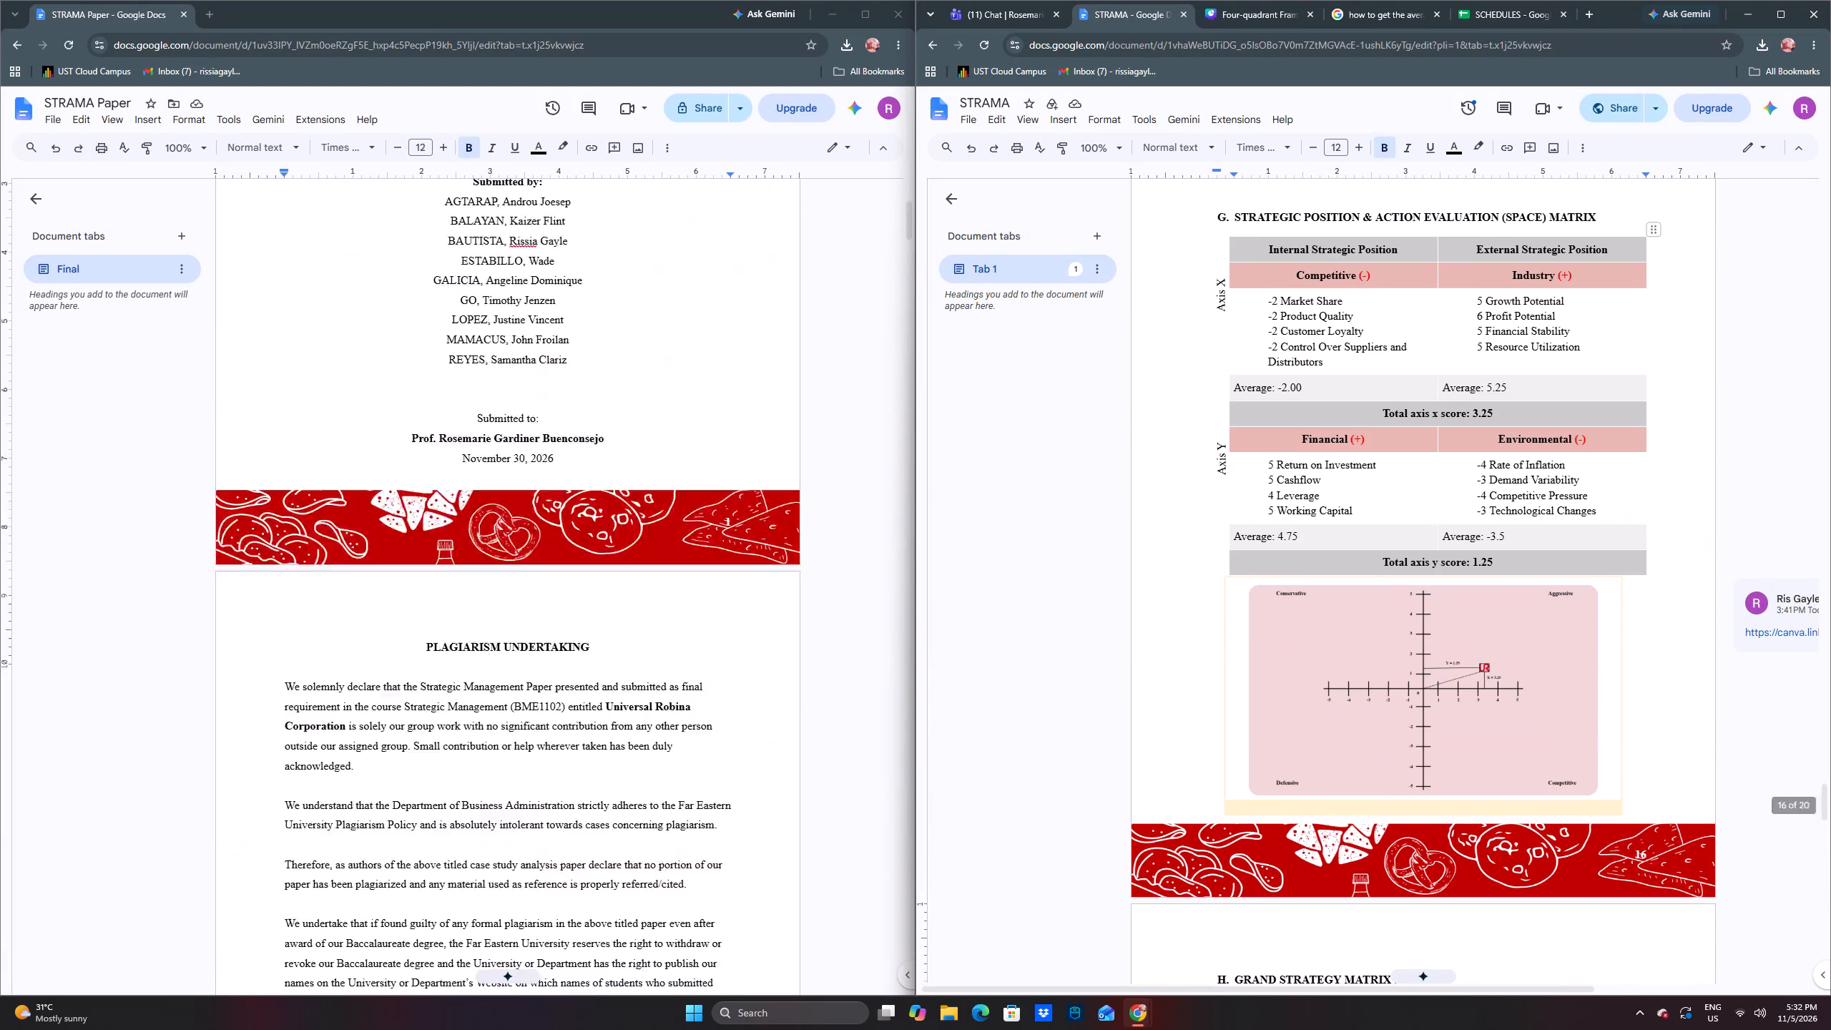
{"action": "scroll", "coordinate": [685, 589], "scroll_direction": "down", "scroll_amount": 14}
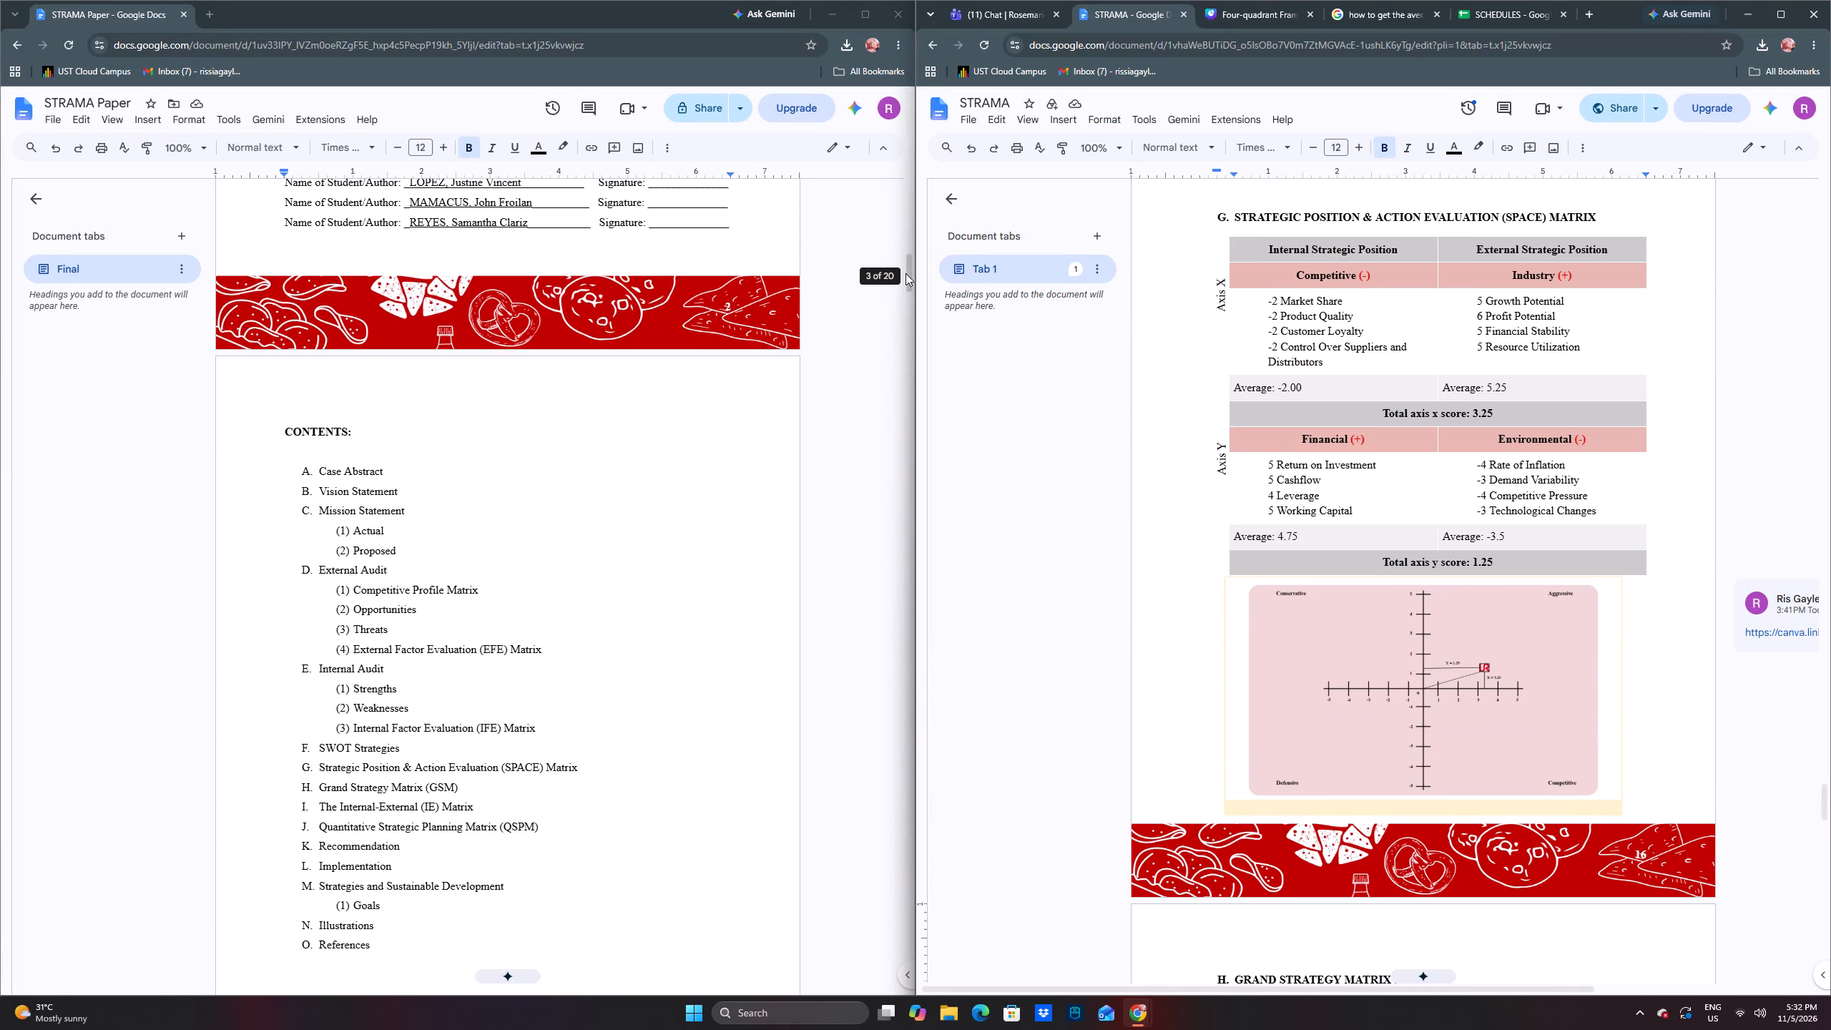
{"action": "left_click_drag", "start_coordinate": [905, 273], "coordinate": [911, 466]}
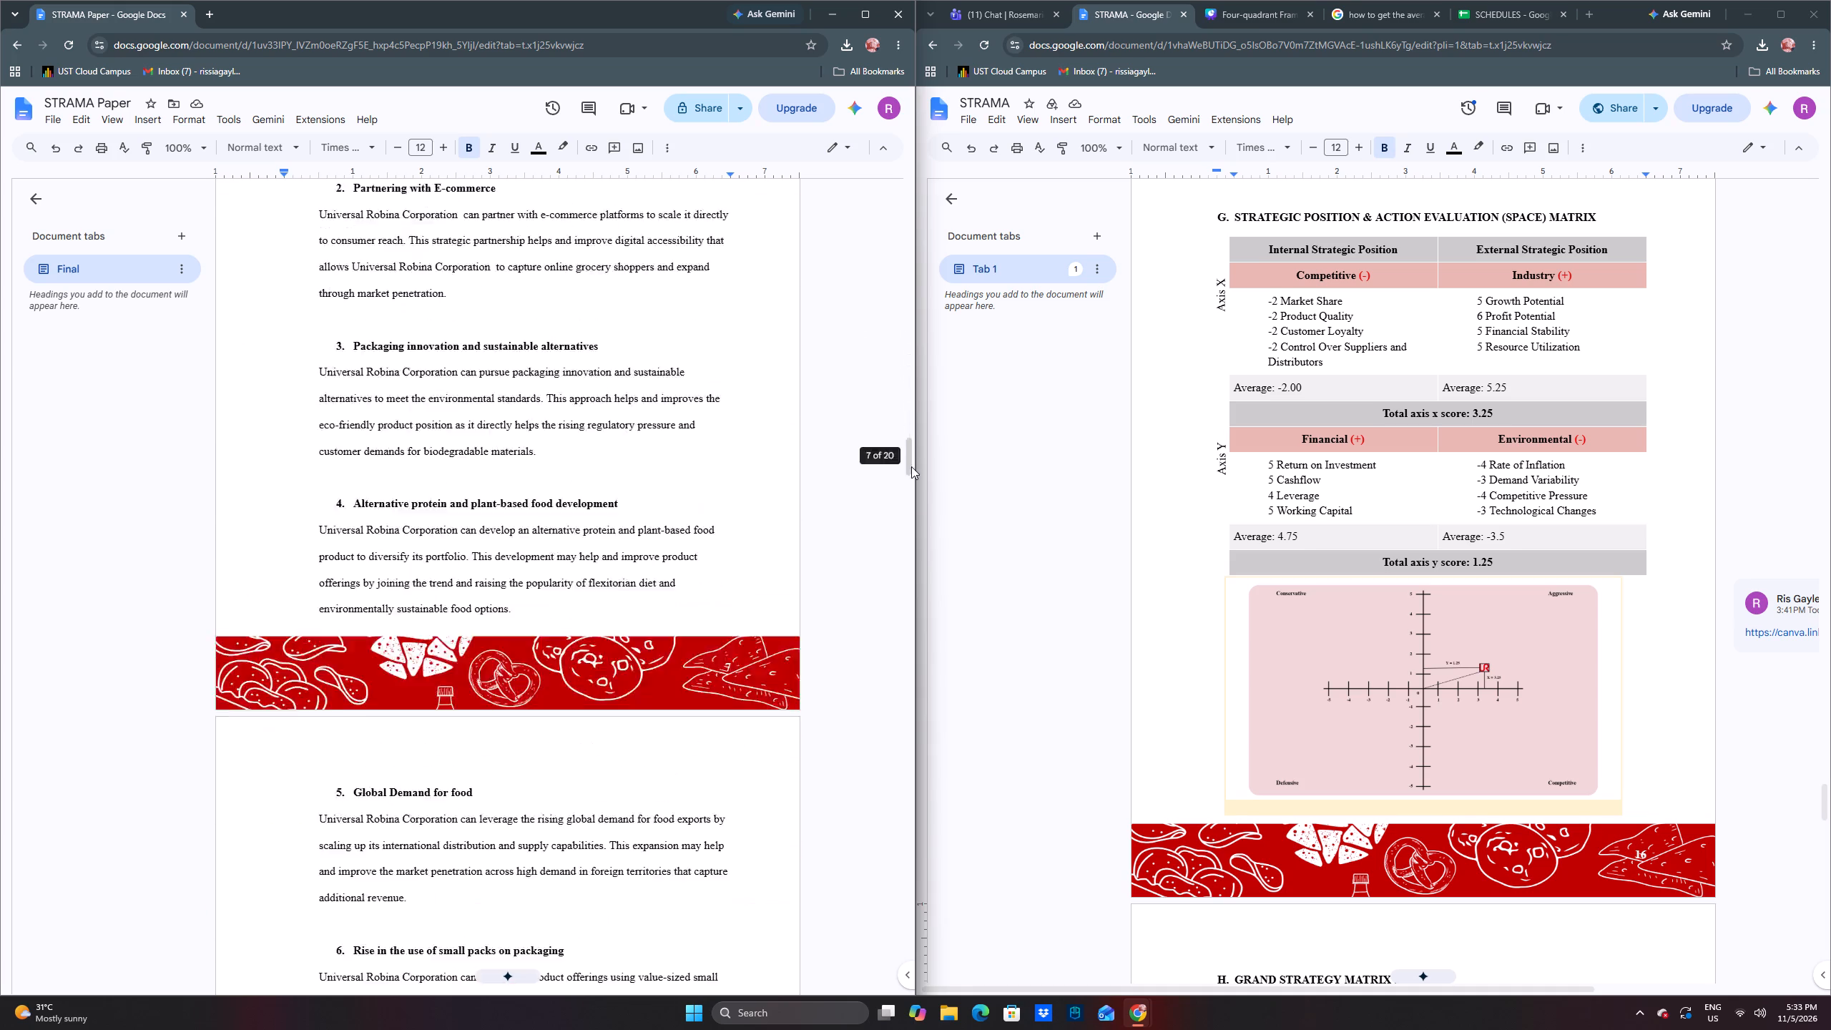
{"action": "left_click_drag", "start_coordinate": [911, 466], "coordinate": [910, 599]}
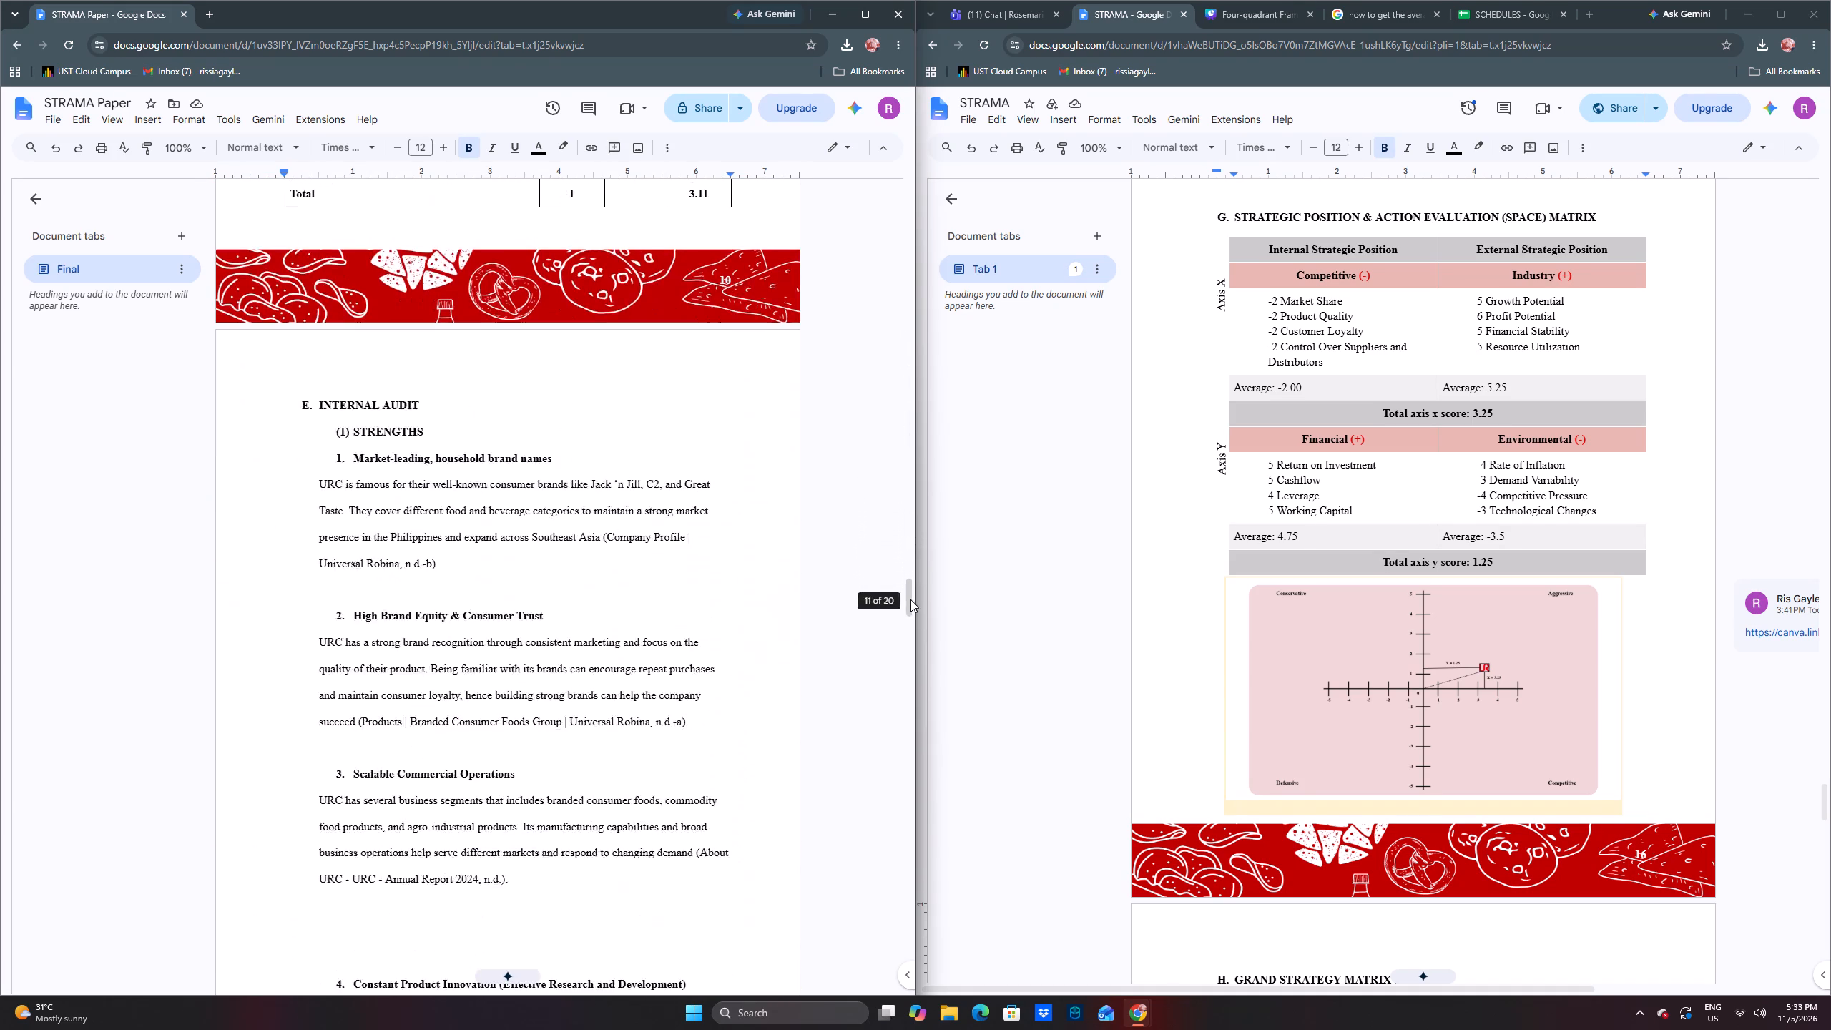
{"action": "left_click_drag", "start_coordinate": [910, 599], "coordinate": [935, 853]}
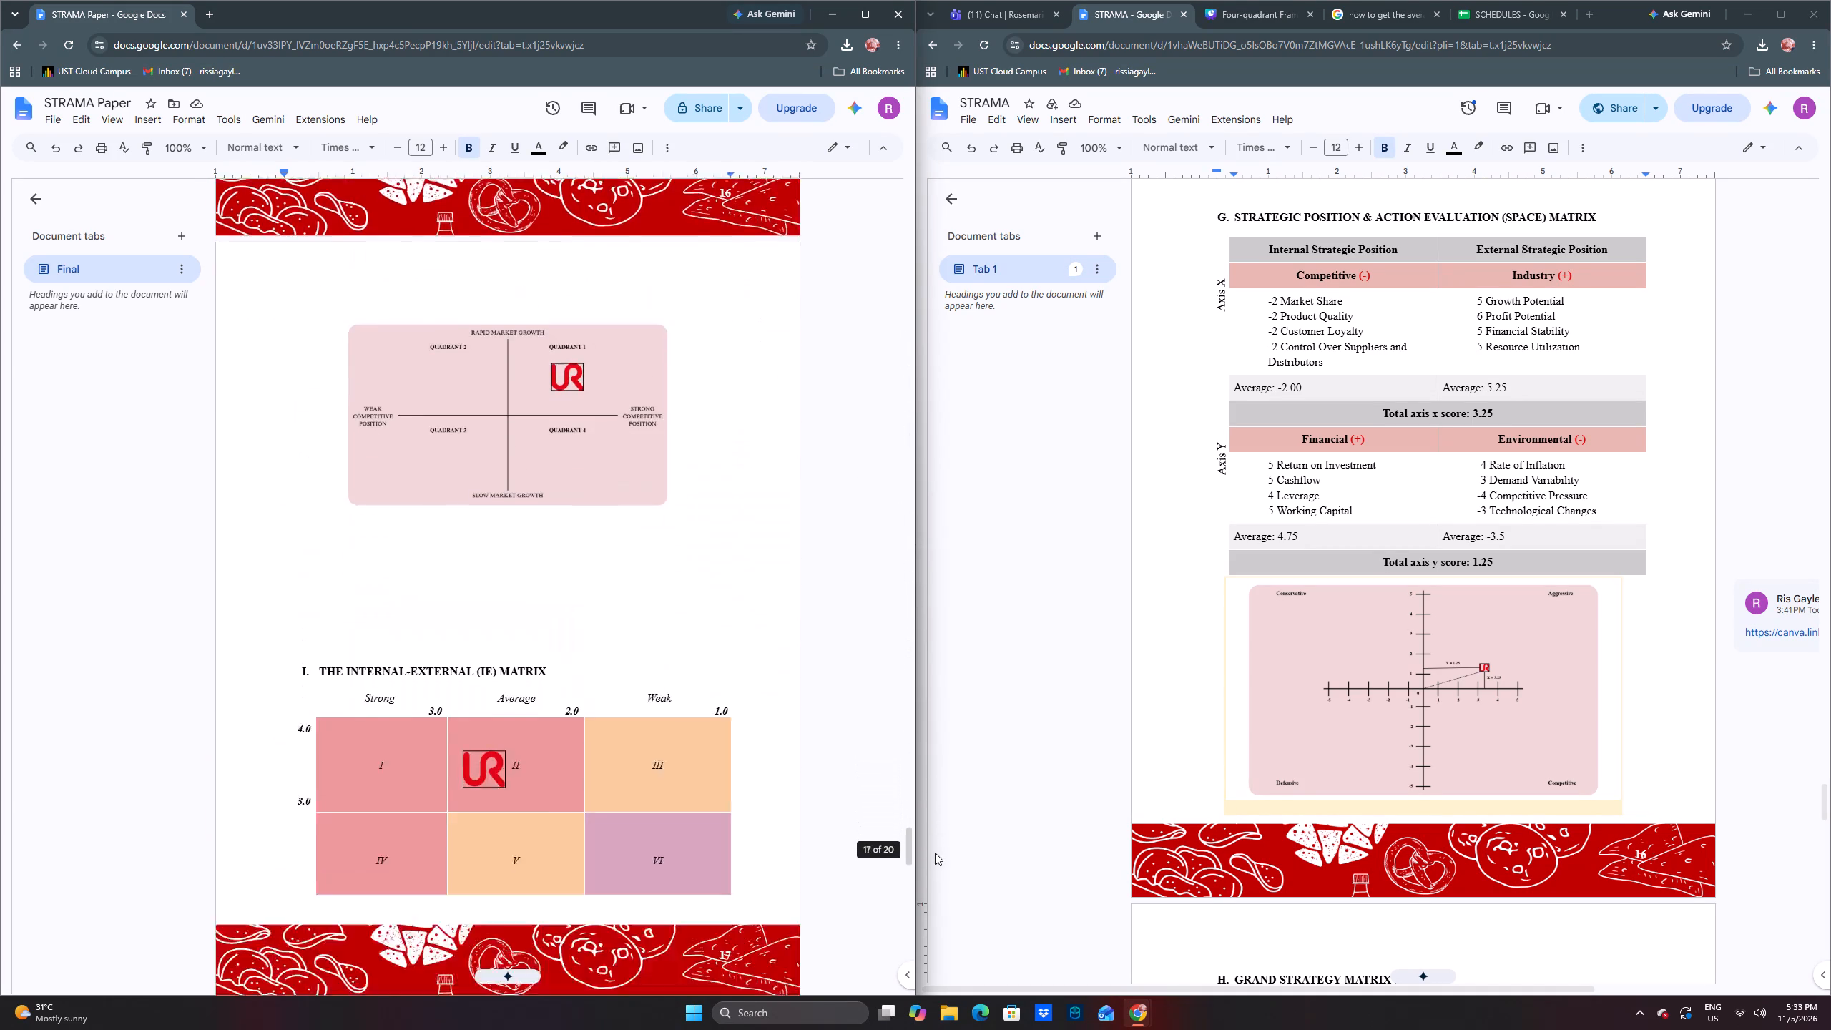
{"action": "left_click_drag", "start_coordinate": [935, 853], "coordinate": [922, 826]}
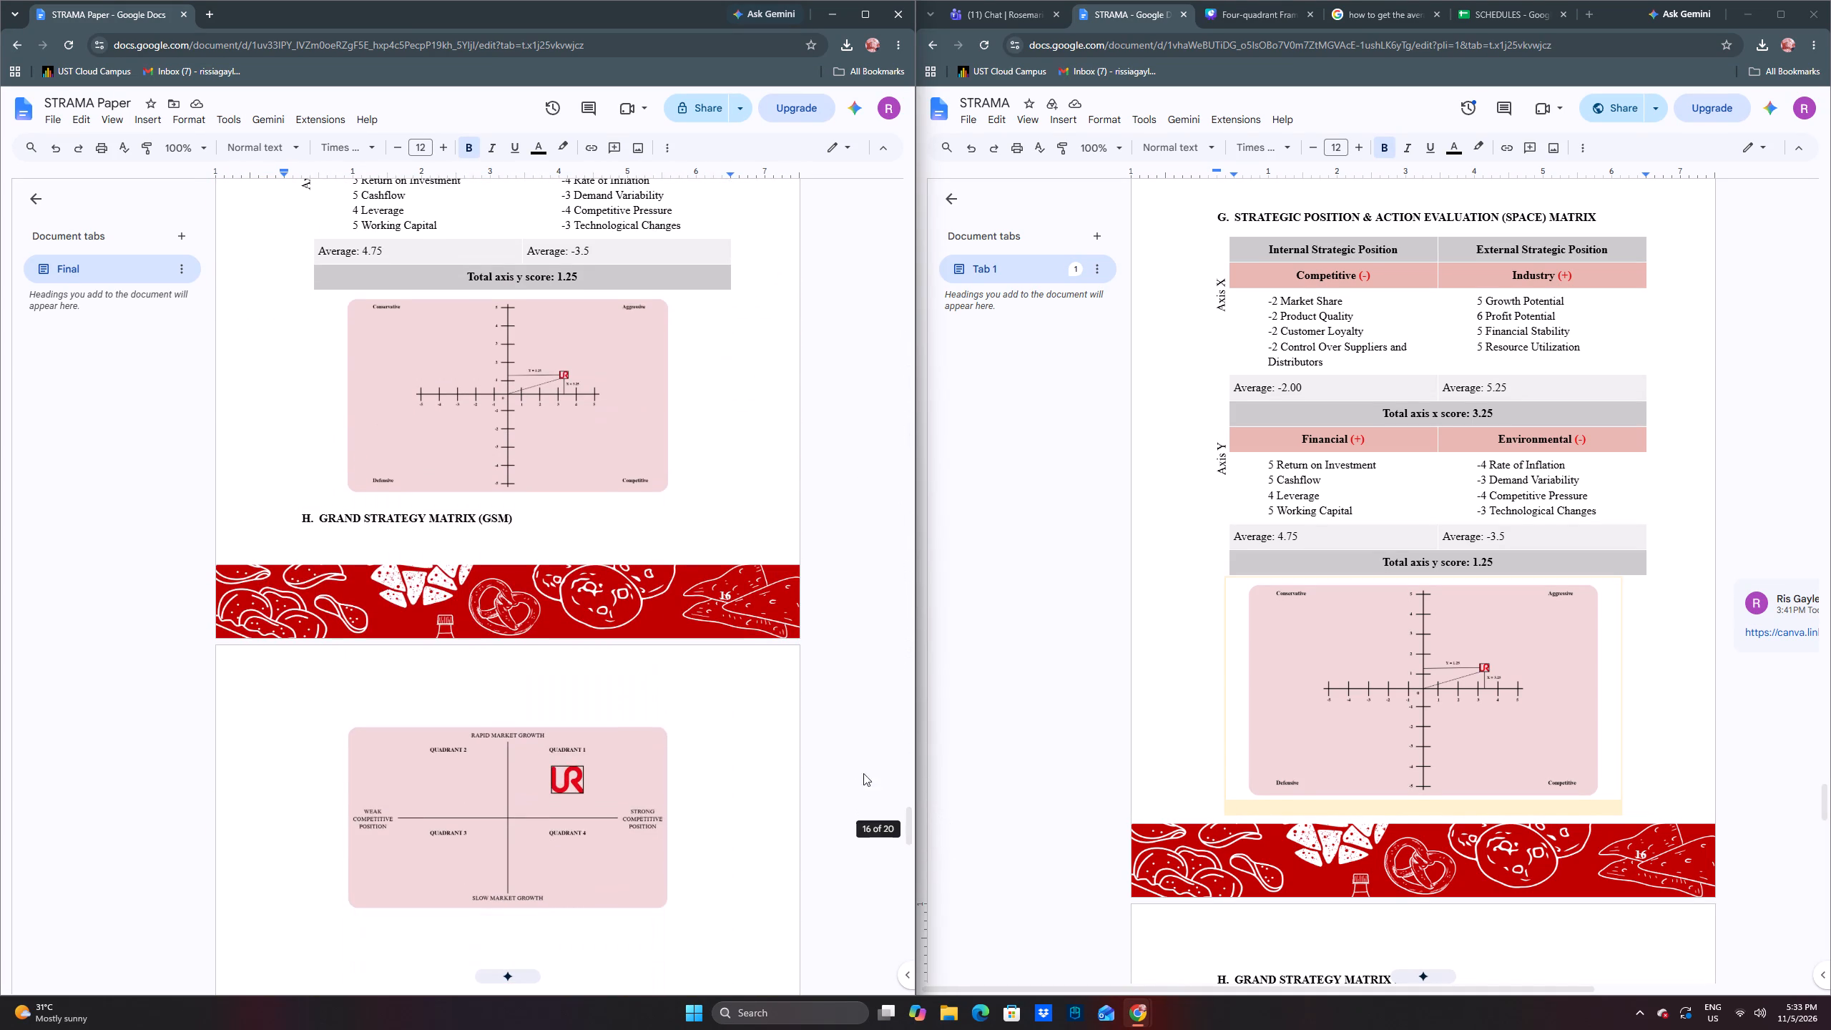
{"action": "left_click", "coordinate": [536, 508]}
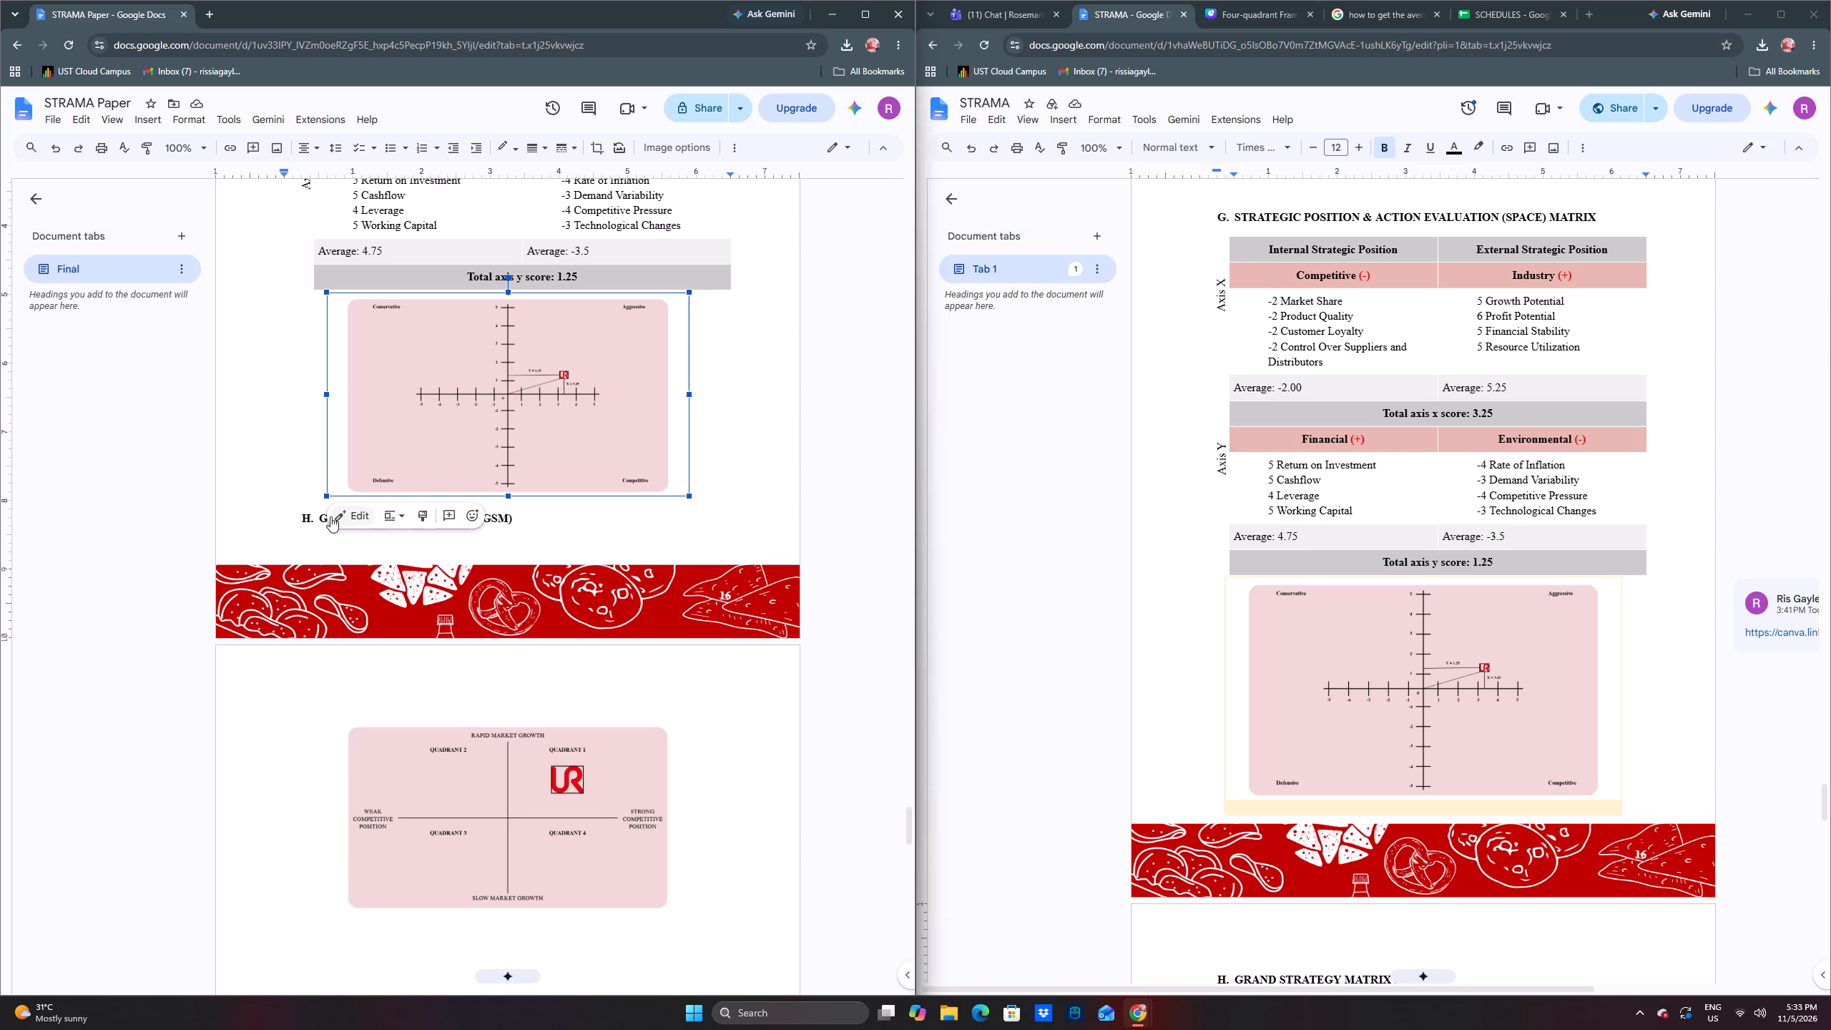
{"action": "left_click", "coordinate": [315, 516]}
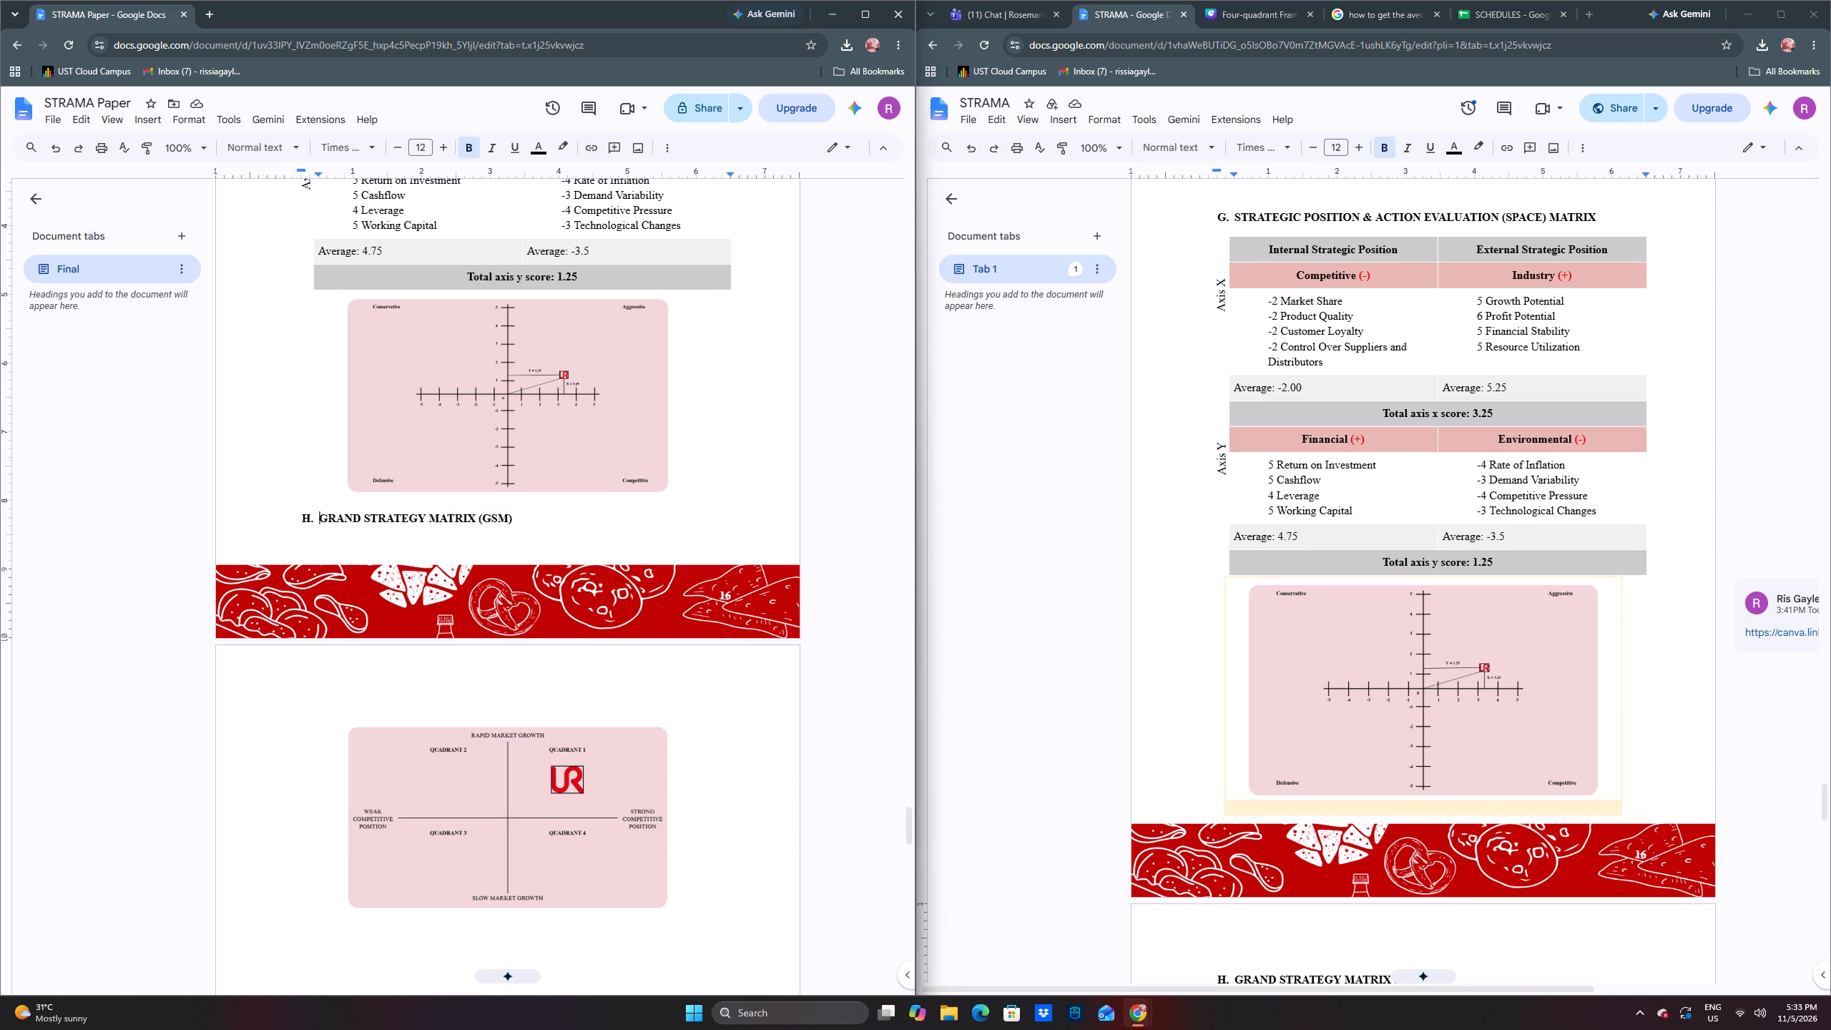
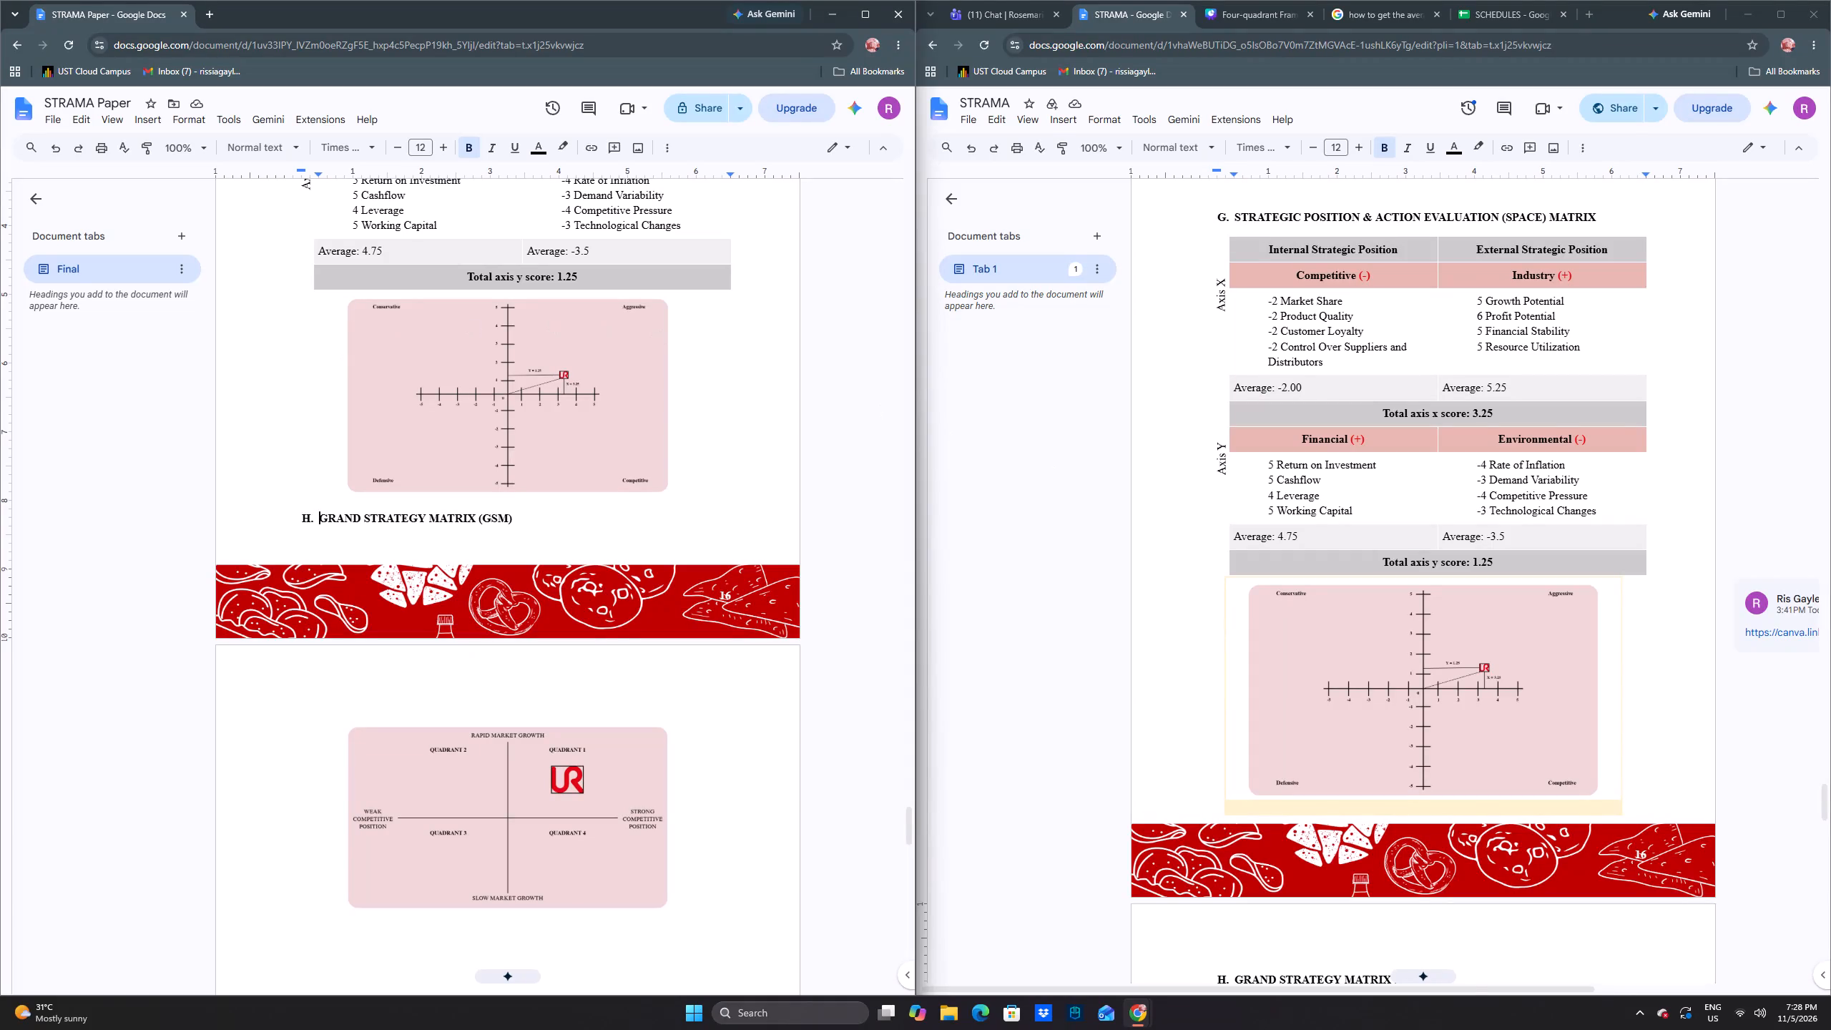
Push the Grand Strategy Matrix (GSM) heading onto the next page above its diagram, leaving an unnumbered blank line below the SPACE diagram.
{"action": "scroll", "coordinate": [1178, 403], "scroll_direction": "up", "scroll_amount": 2}
{"action": "scroll", "coordinate": [562, 503], "scroll_direction": "up", "scroll_amount": 4}
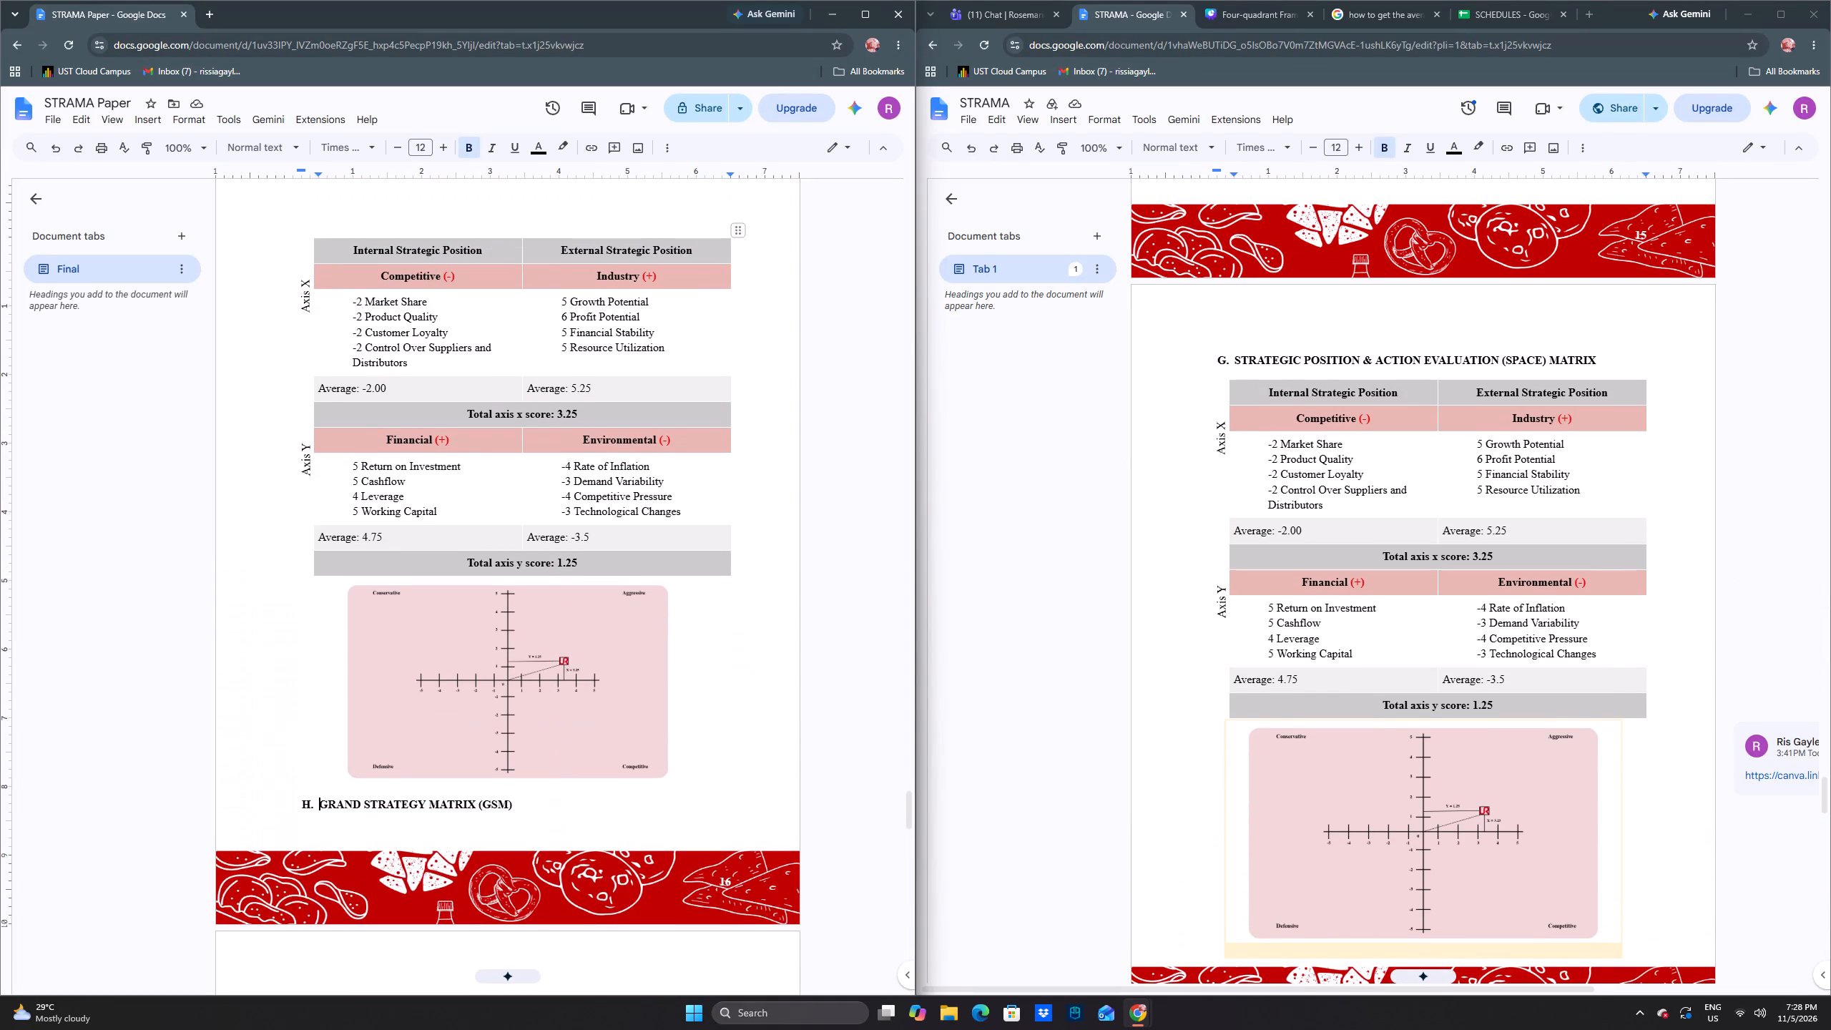
{"action": "scroll", "coordinate": [620, 662], "scroll_direction": "down", "scroll_amount": 2}
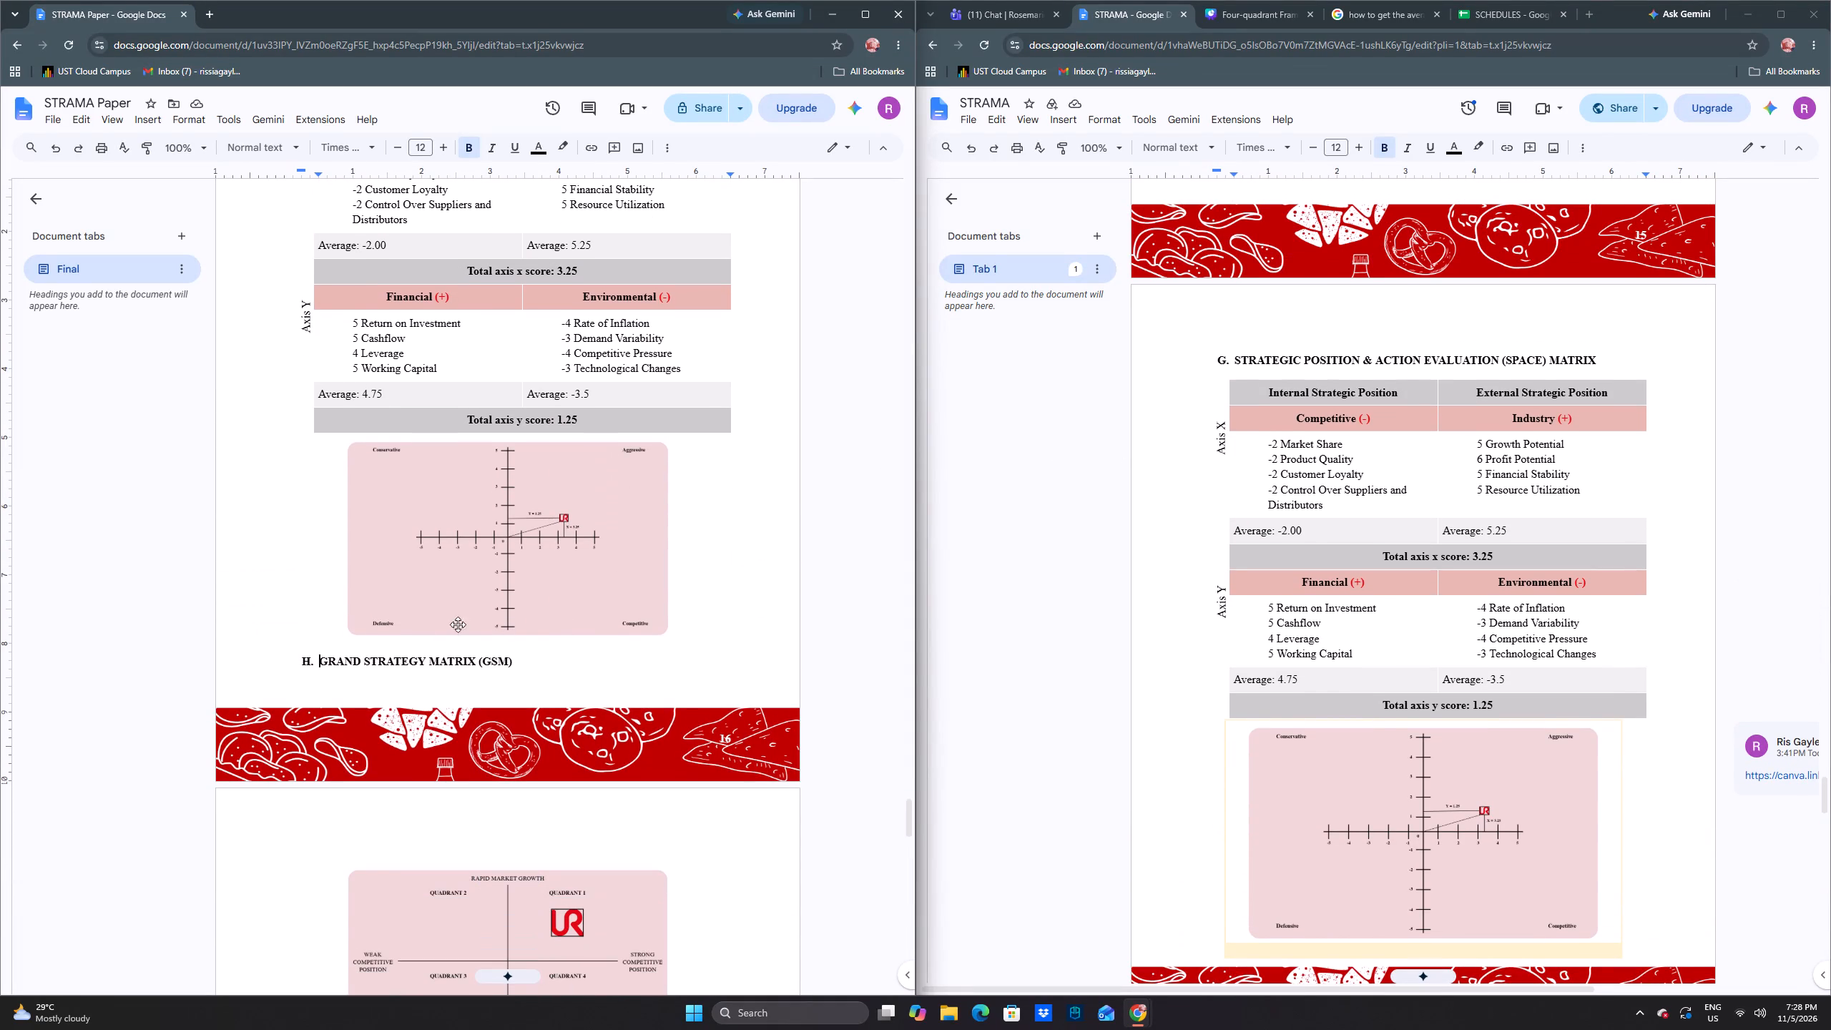
{"action": "key", "text": "Return"}
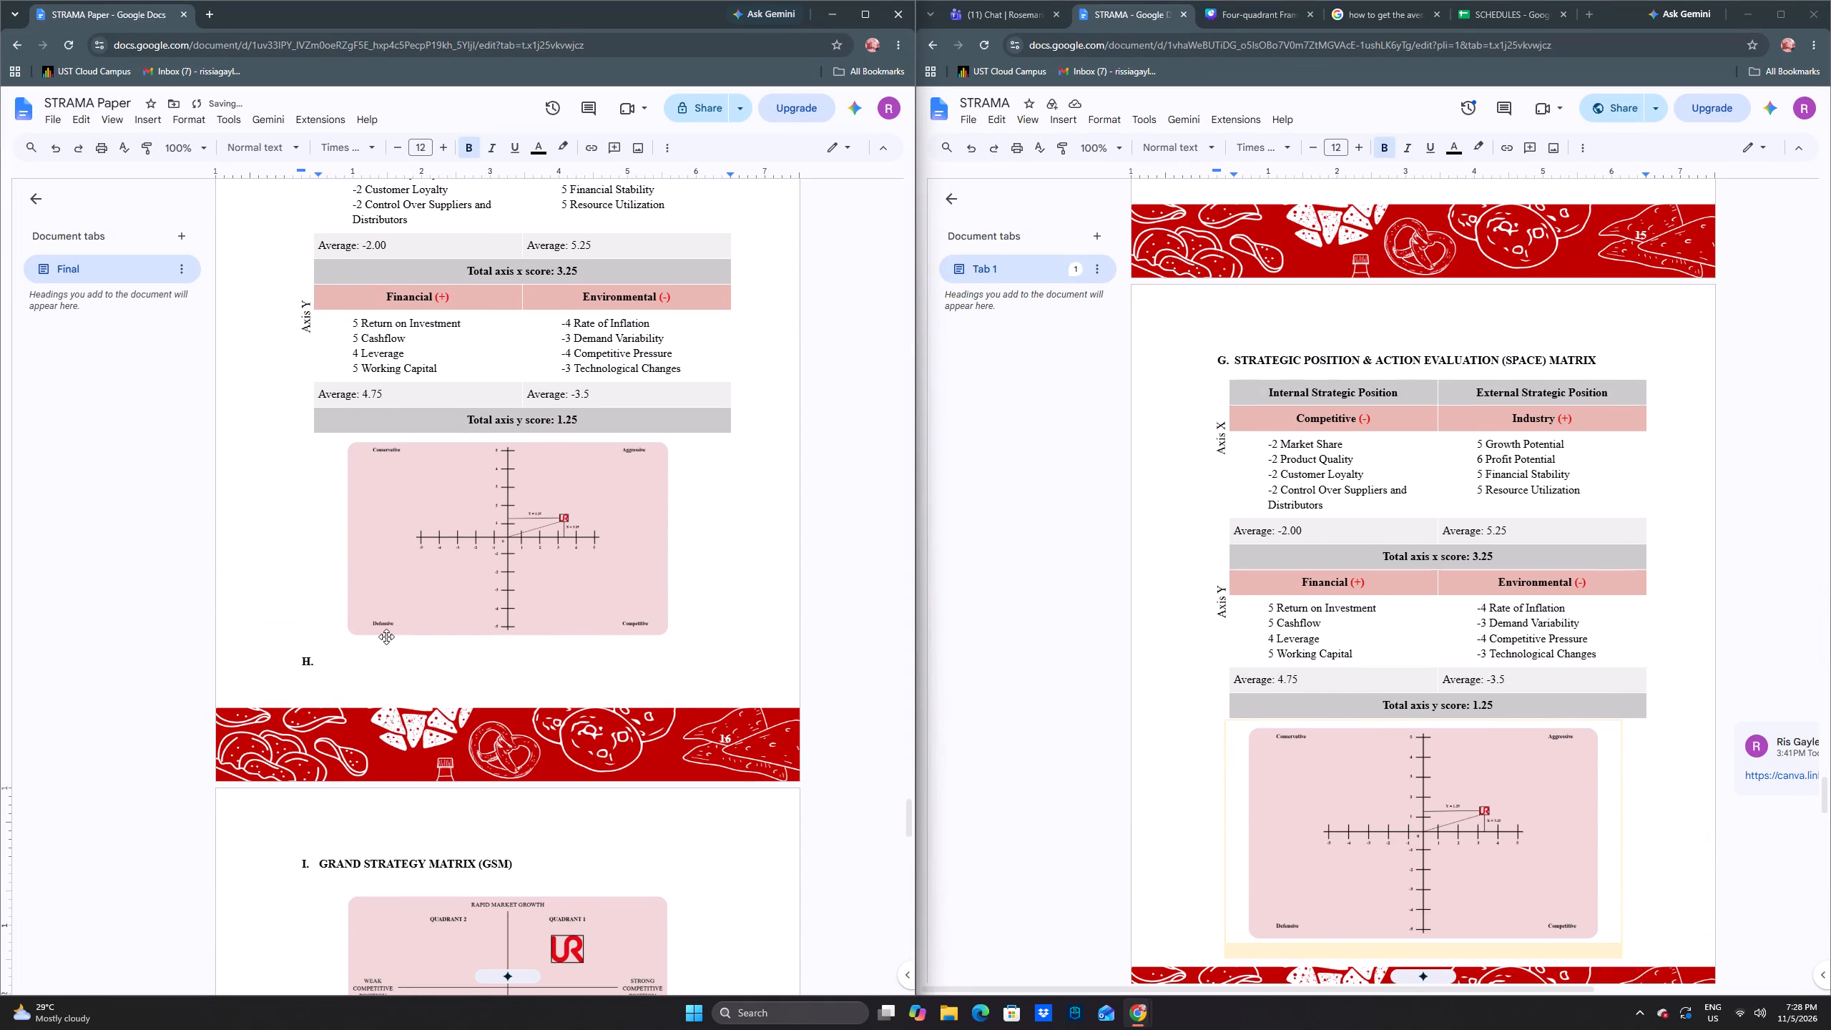
{"action": "key", "text": "Up"}
{"action": "key", "text": "Return"}
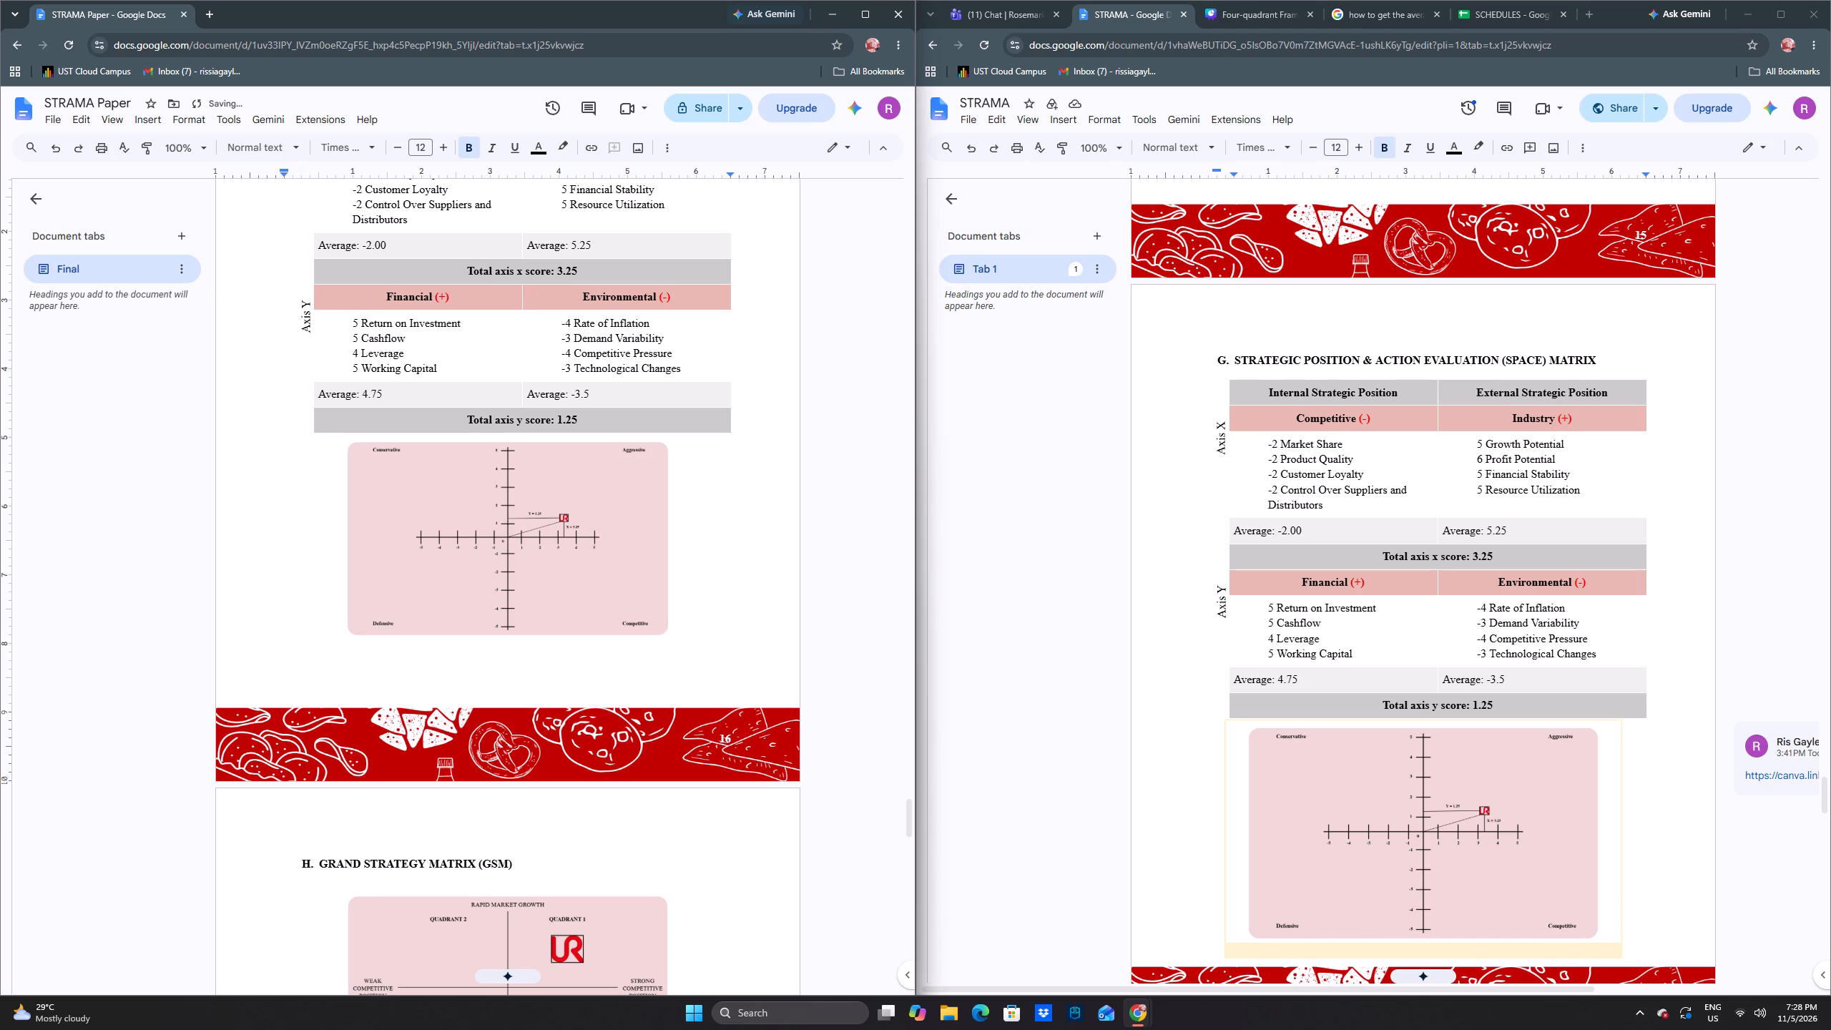
Delete the blank lines between the Grand Strategy Matrix diagram and the Internal-External (IE) Matrix heading to fit the whole IE grid on one page.
{"action": "scroll", "coordinate": [639, 512], "scroll_direction": "up", "scroll_amount": 2}
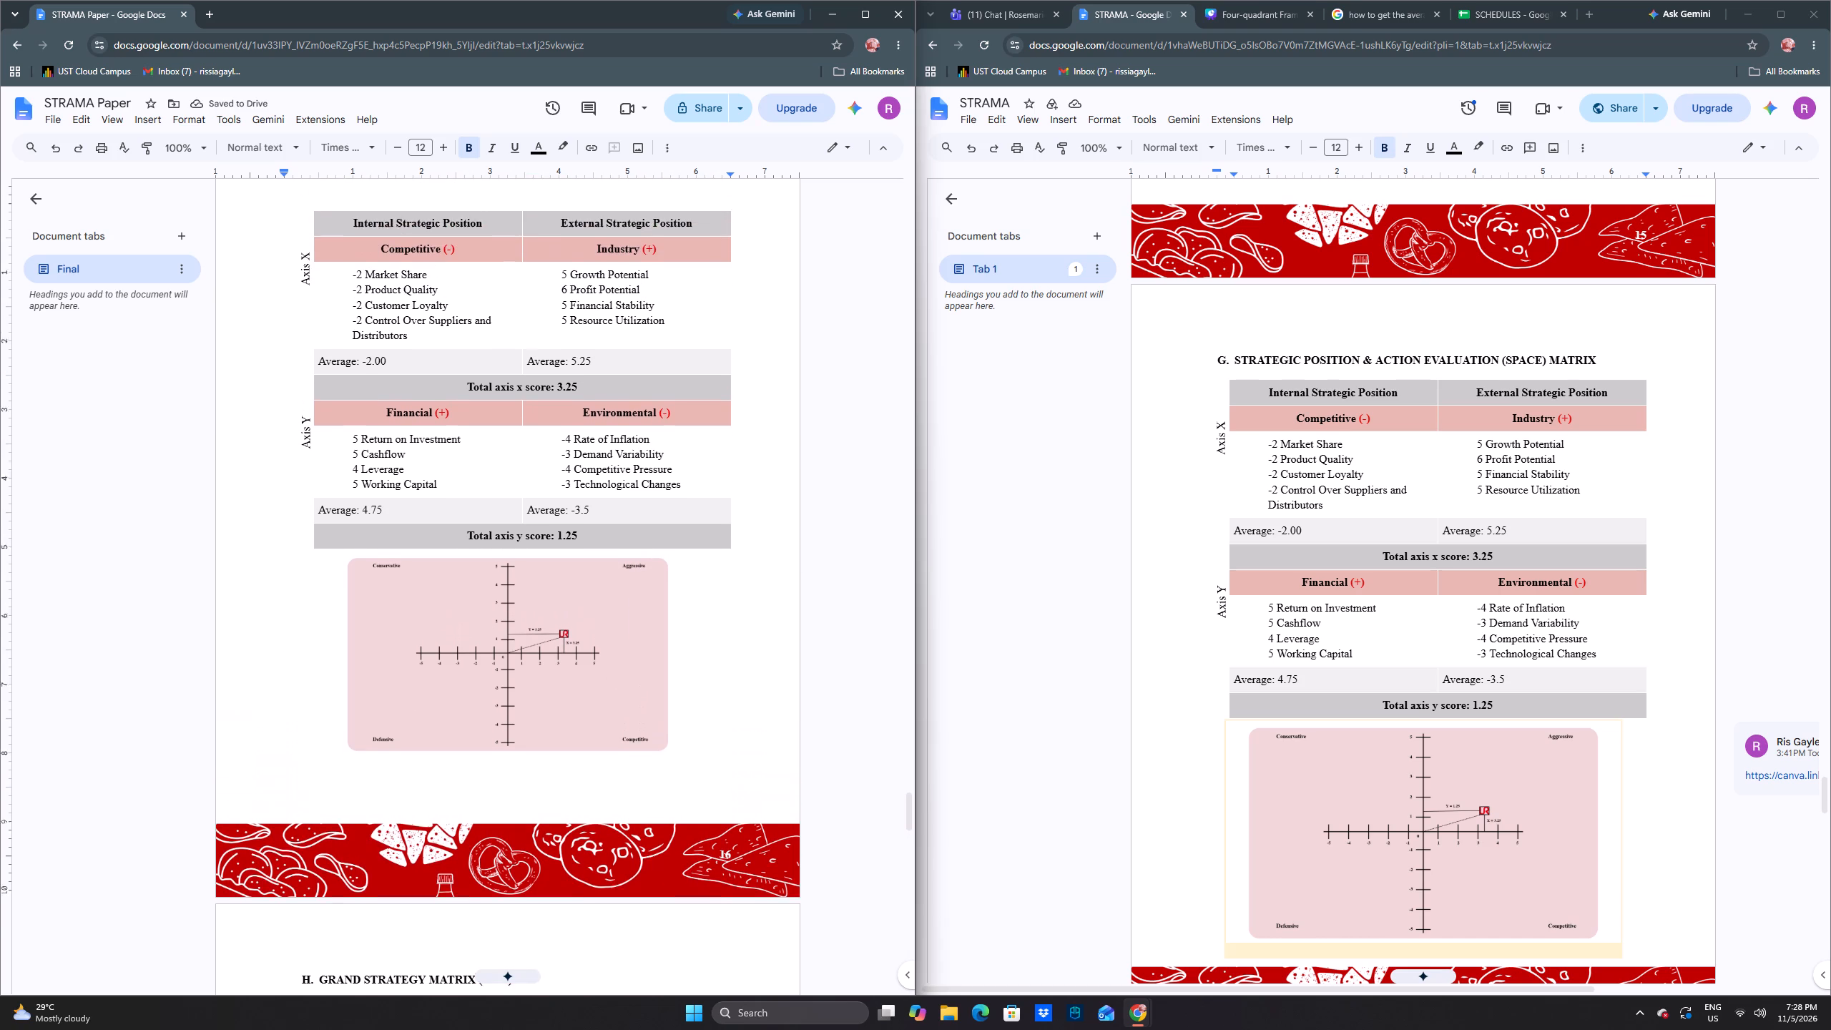
{"action": "scroll", "coordinate": [641, 514], "scroll_direction": "down", "scroll_amount": 11}
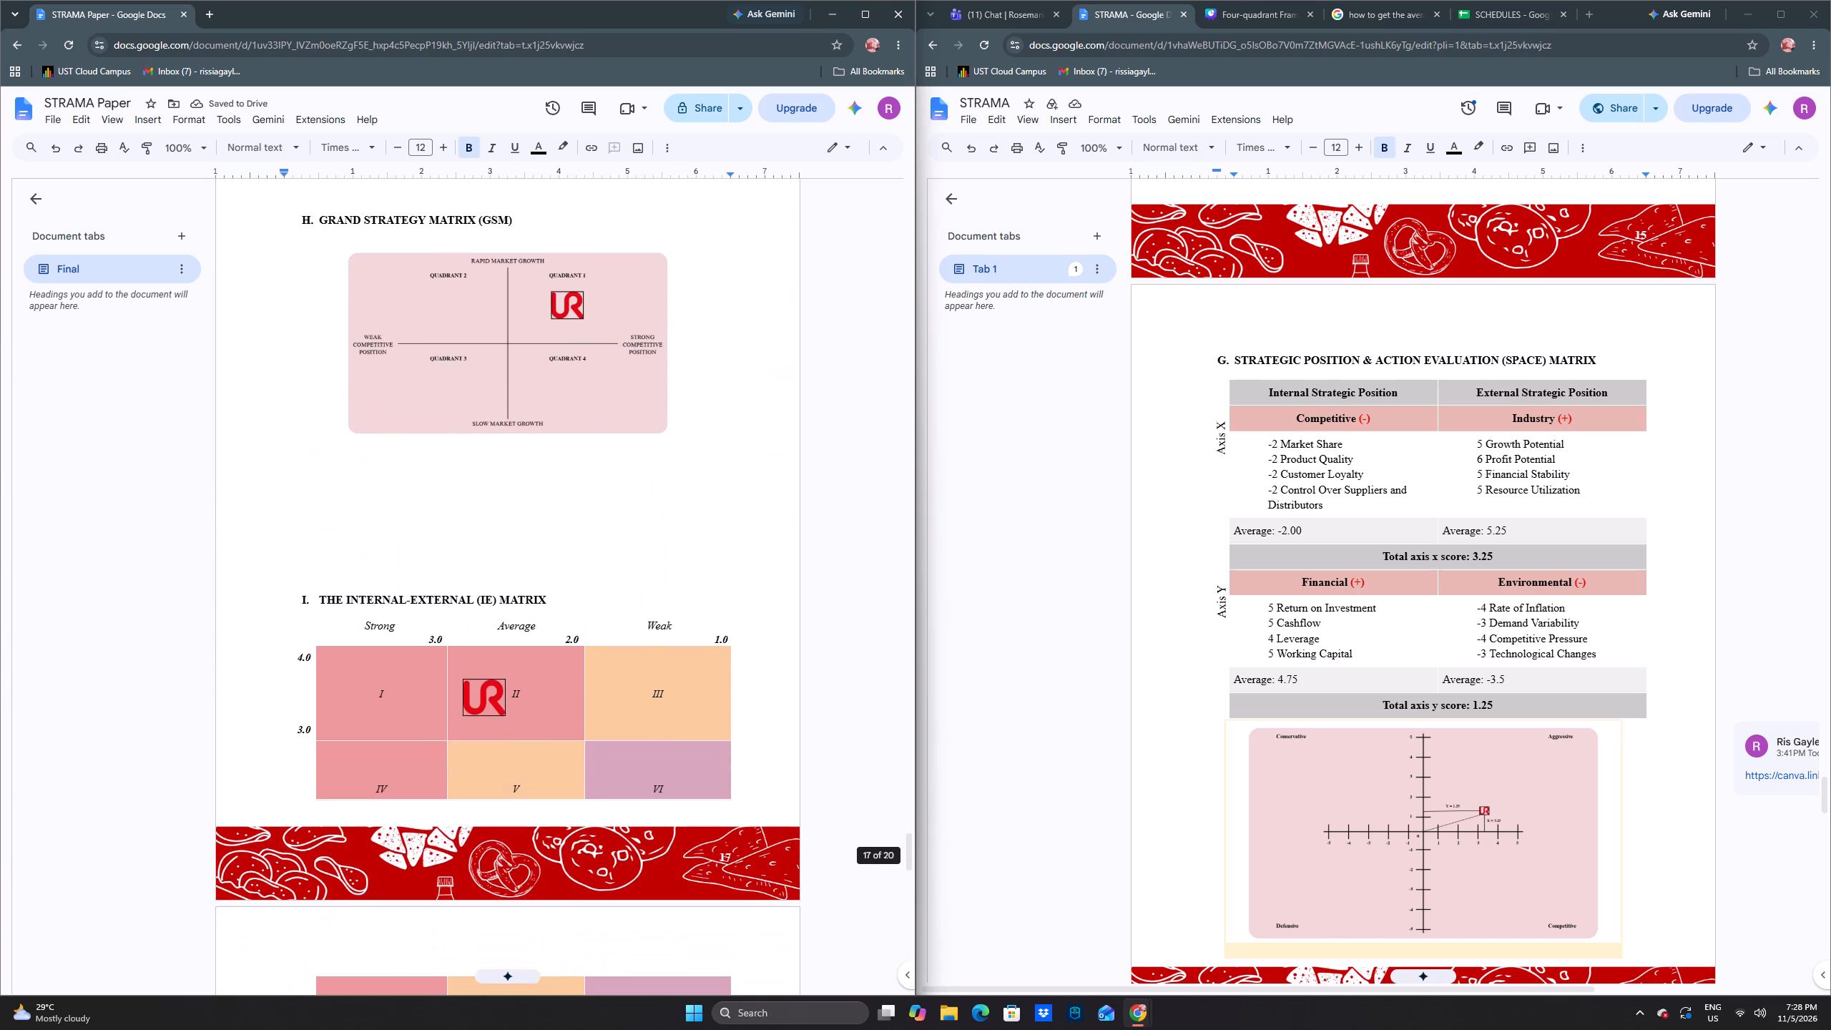
{"action": "scroll", "coordinate": [599, 533], "scroll_direction": "down", "scroll_amount": 1}
{"action": "scroll", "coordinate": [599, 533], "scroll_direction": "up", "scroll_amount": 4}
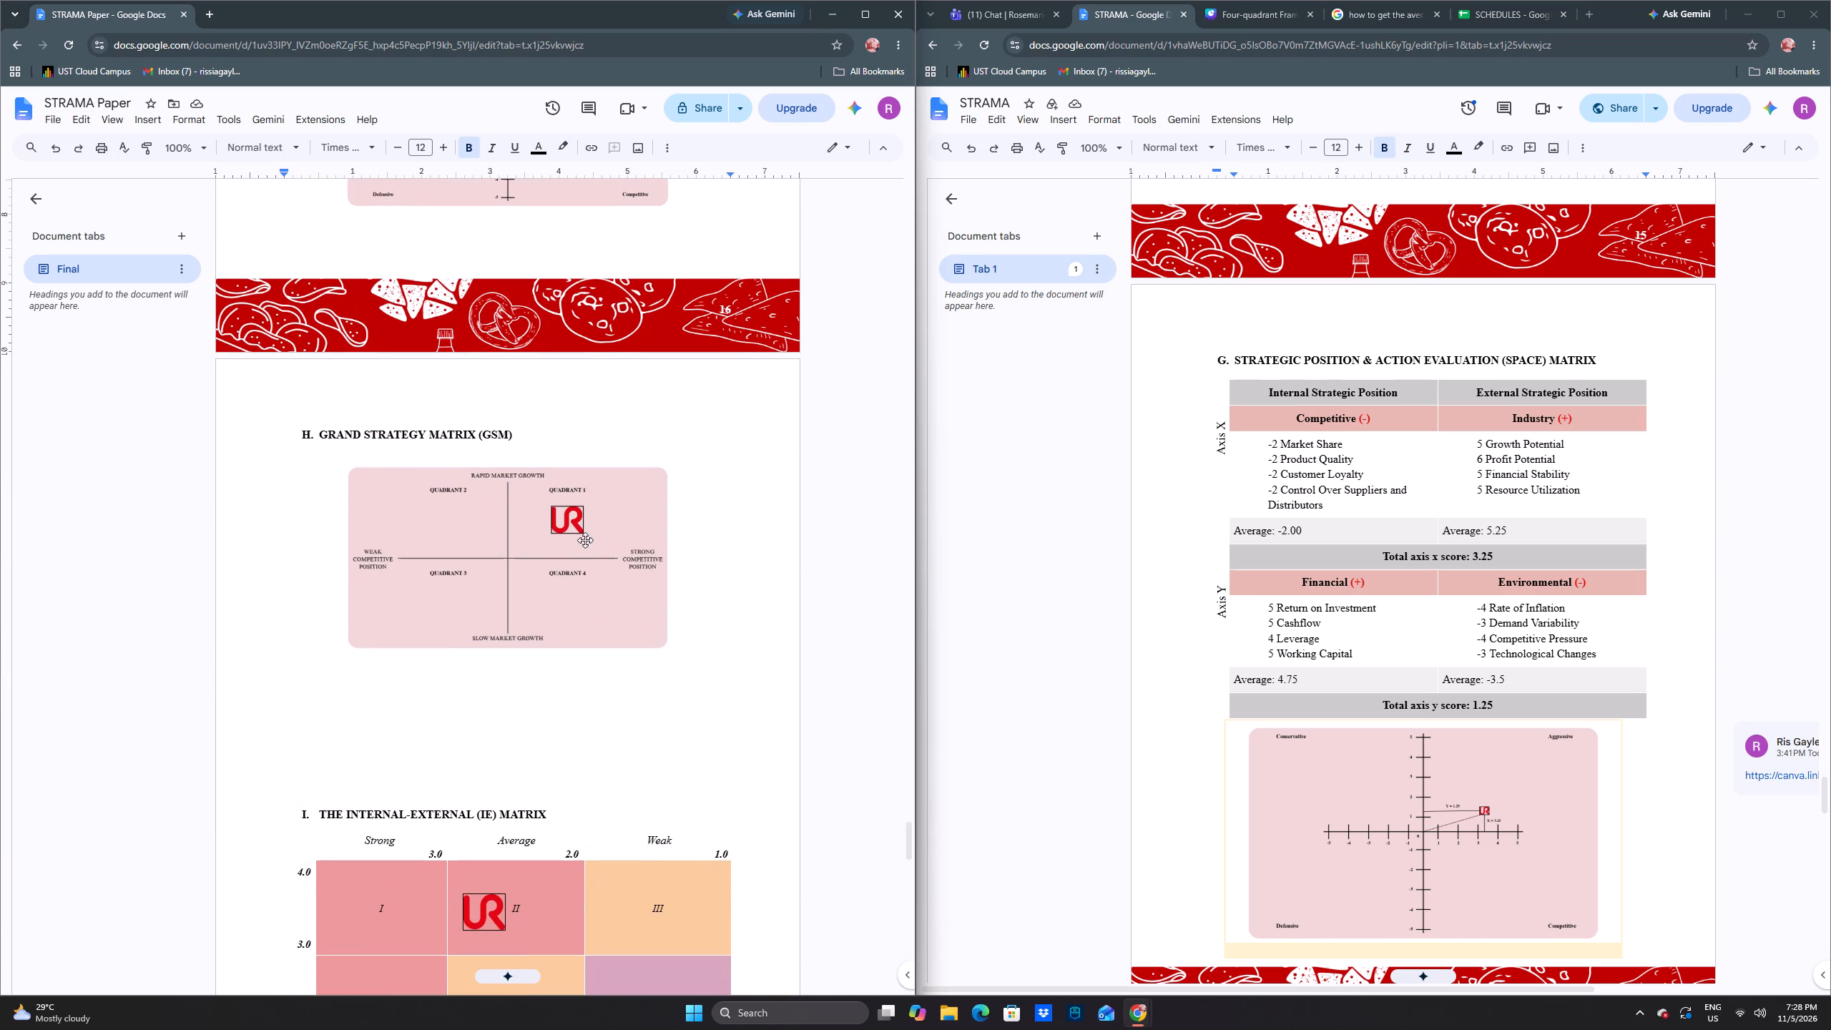
{"action": "scroll", "coordinate": [585, 530], "scroll_direction": "down", "scroll_amount": 6}
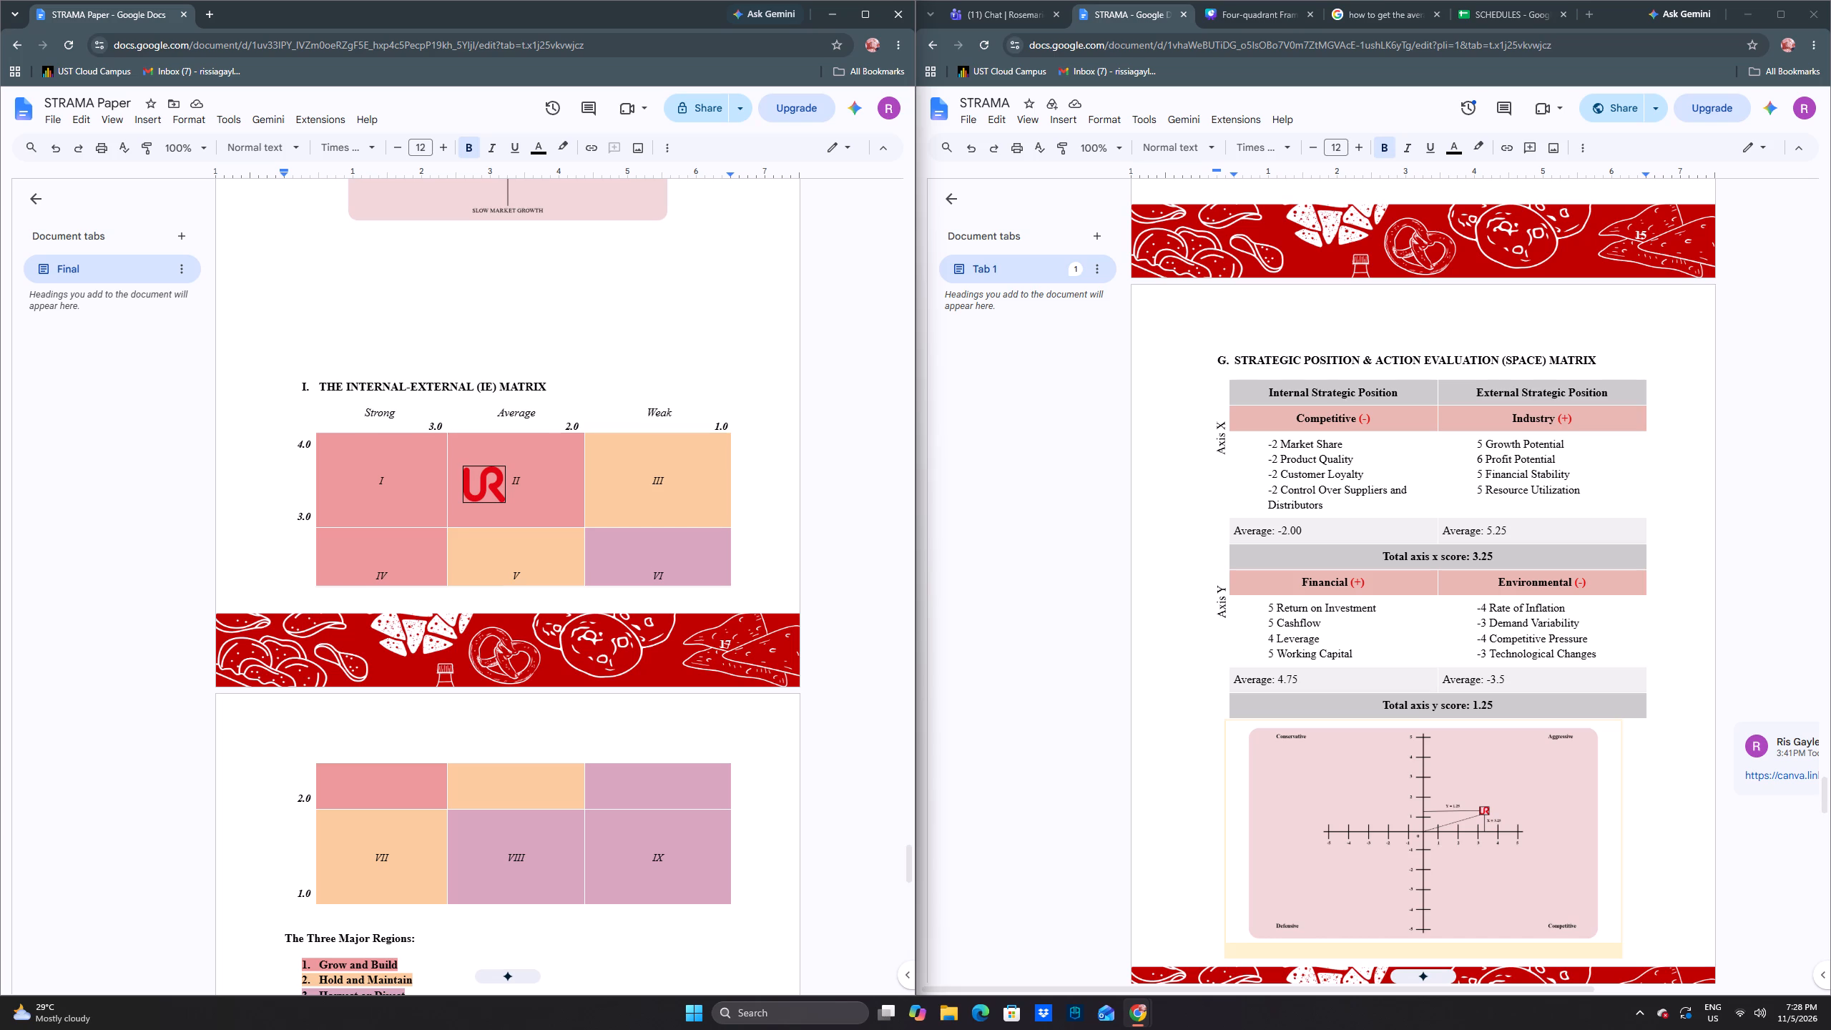
{"action": "left_click", "coordinate": [514, 357]}
{"action": "key", "text": "BackSpace"}
{"action": "key", "text": "BackSpace"}
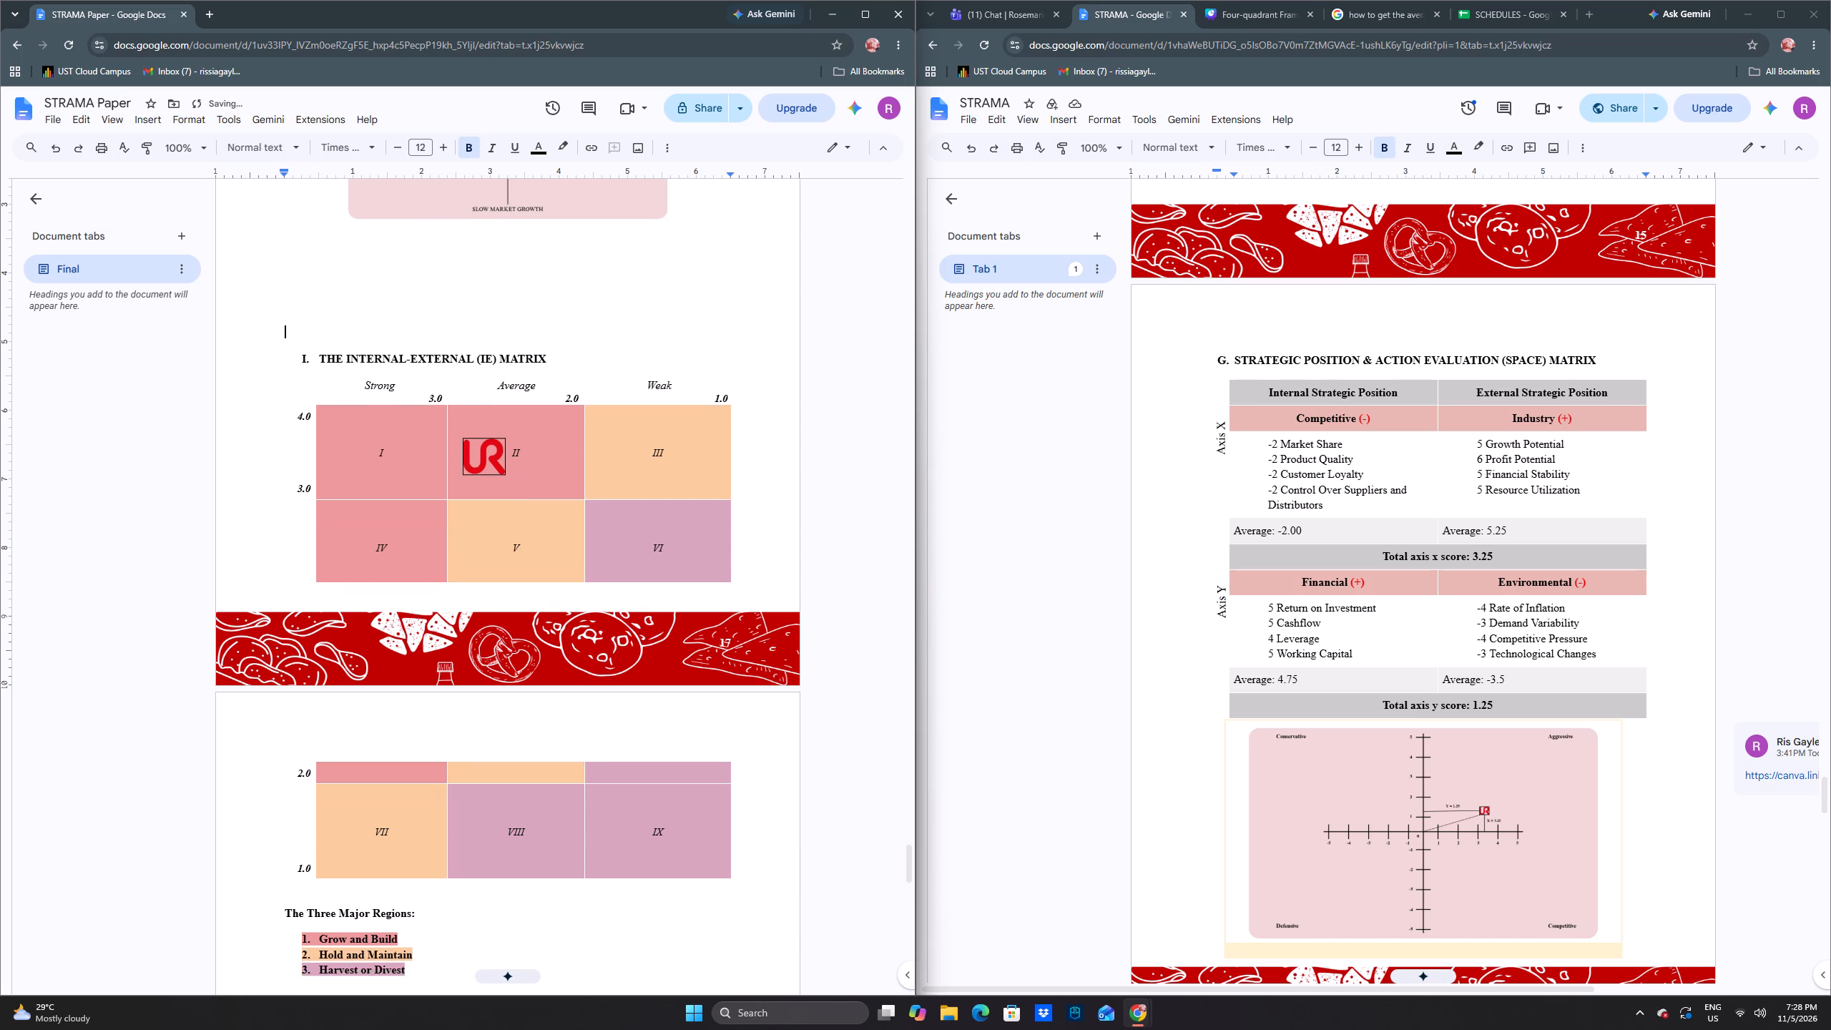
{"action": "key", "text": "BackSpace"}
{"action": "key", "text": "BackSpace"}
{"action": "key", "text": "BackSpace"}
{"action": "key", "text": "BackSpace"}
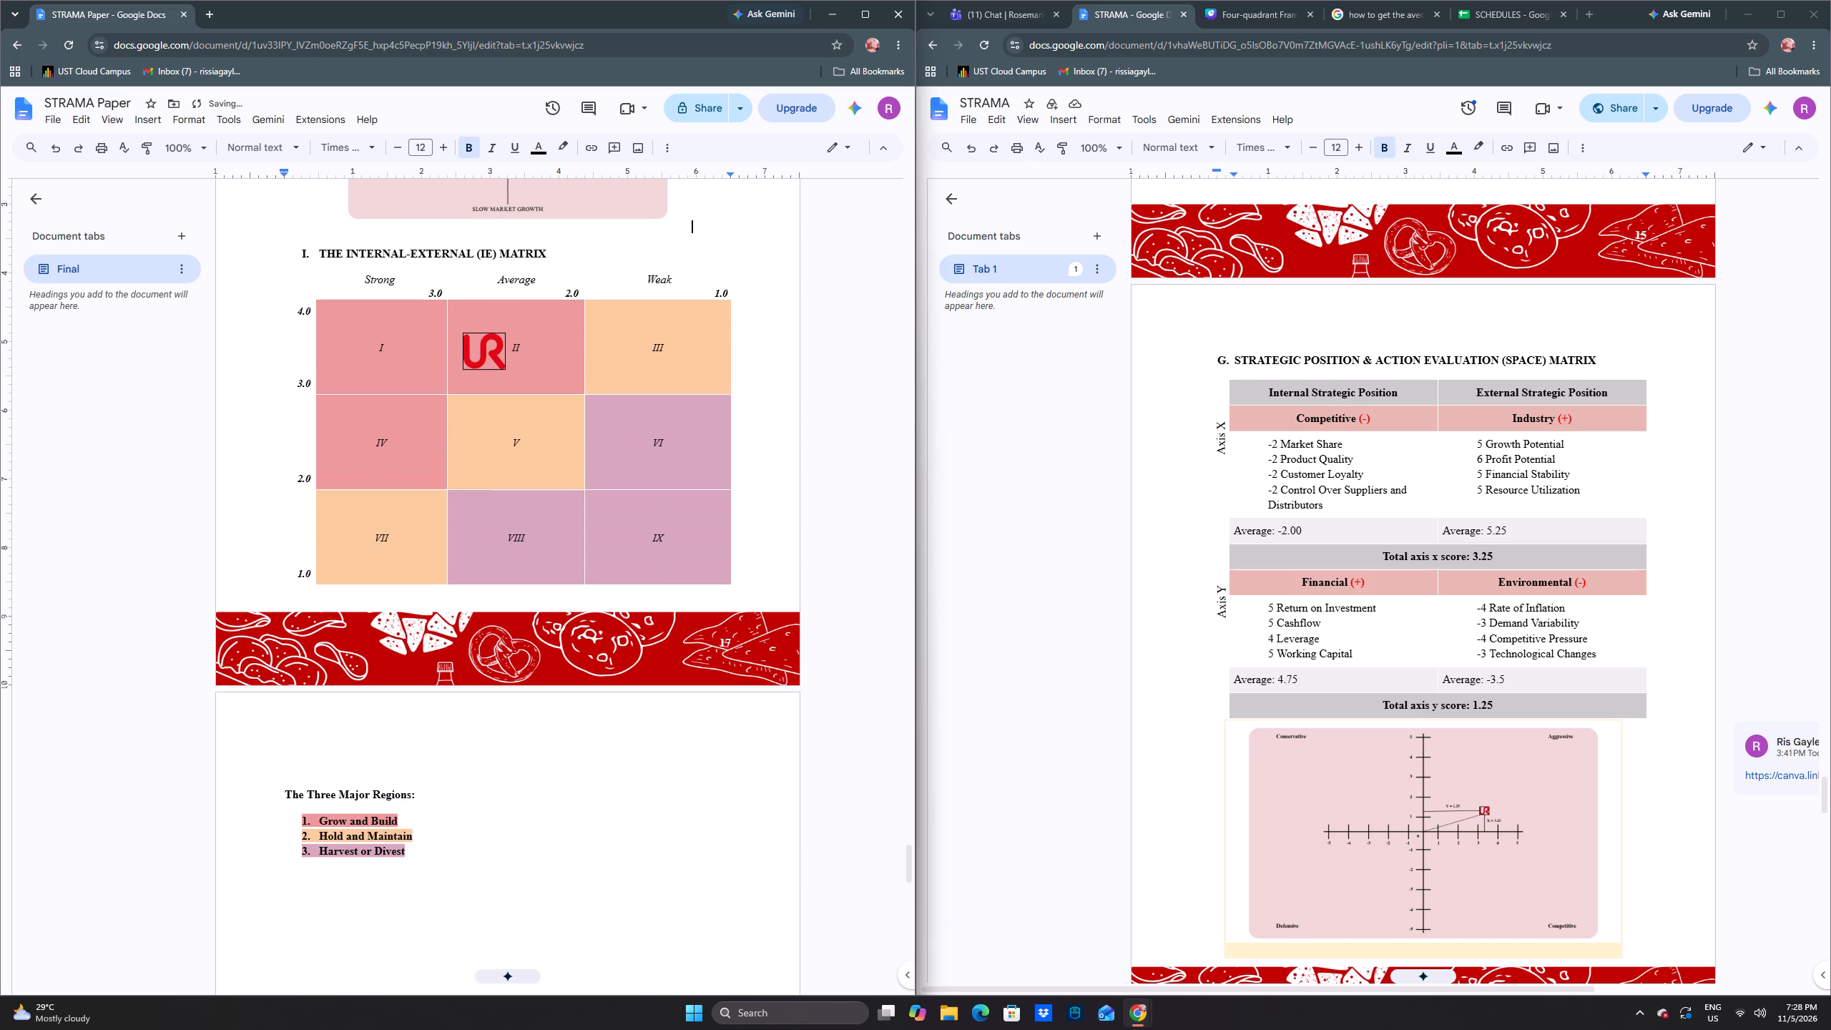
Check the GSM and IE Matrix page layout in STRAMA Paper, and consult the IFE and EFE matrix scores in STRAMA.
{"action": "scroll", "coordinate": [516, 357], "scroll_direction": "up", "scroll_amount": 2}
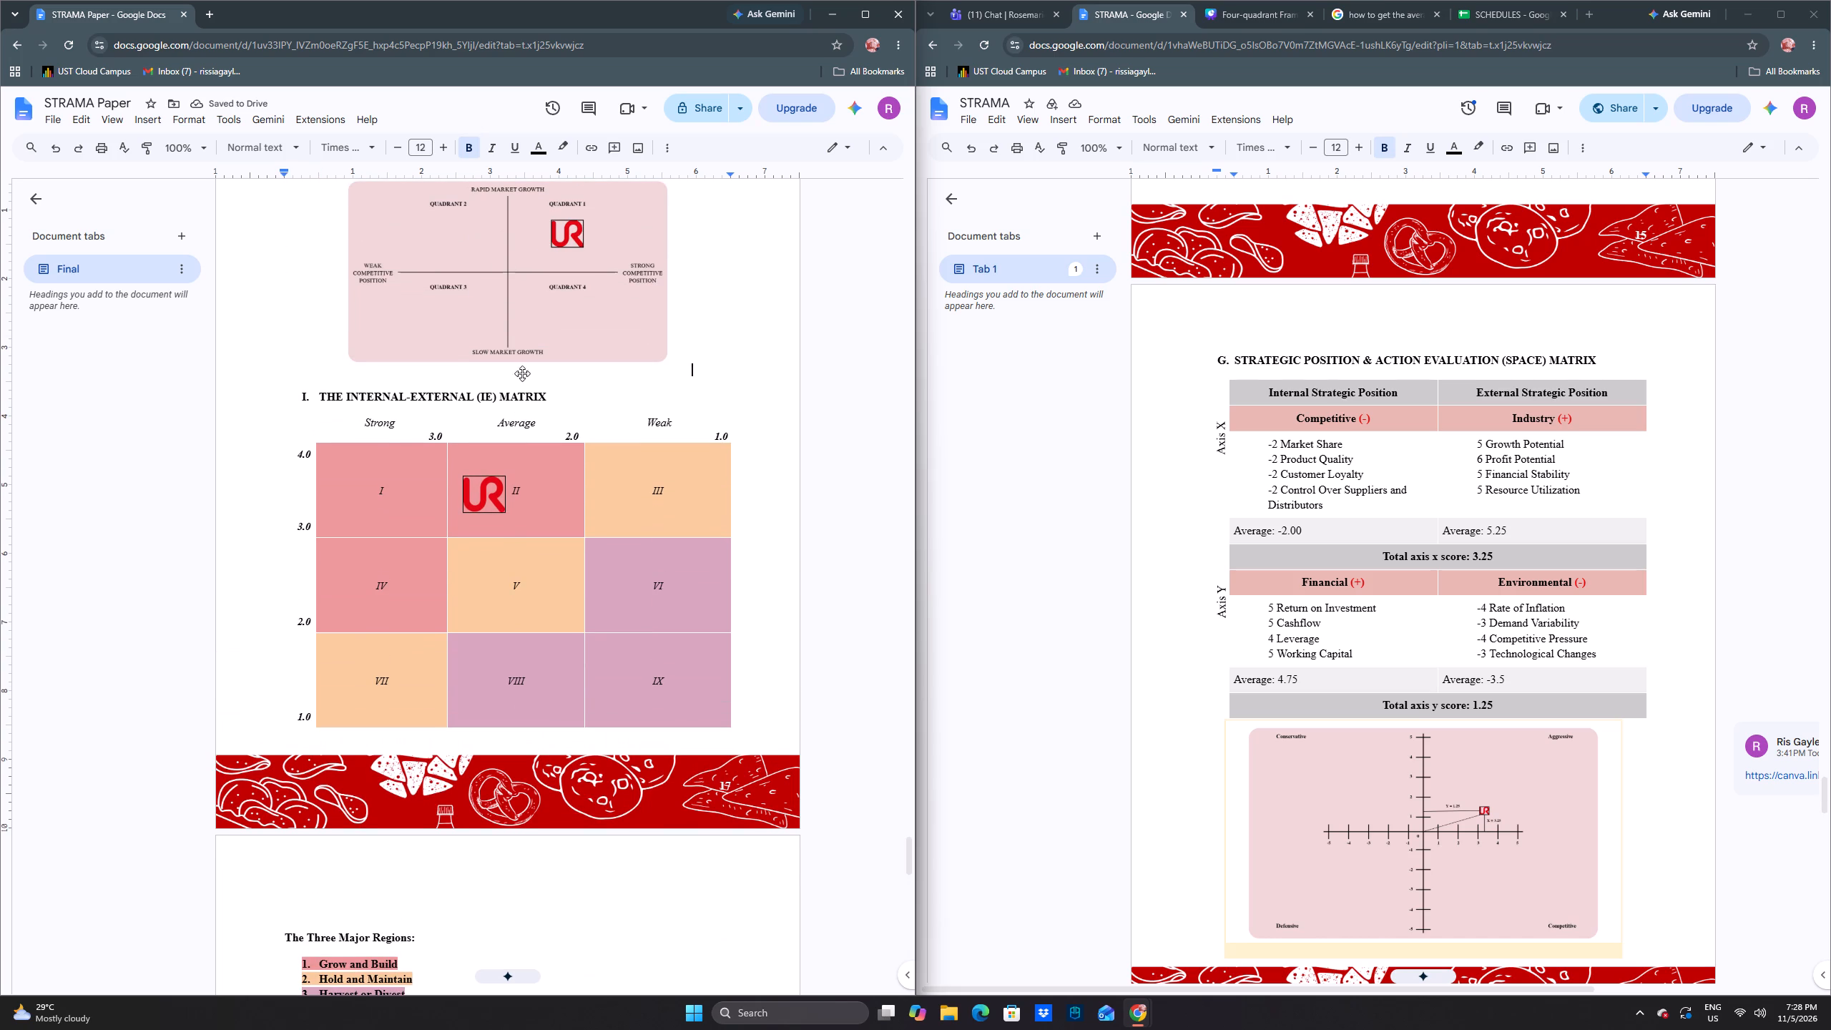
{"action": "scroll", "coordinate": [517, 301], "scroll_direction": "up", "scroll_amount": 2}
{"action": "scroll", "coordinate": [517, 301], "scroll_direction": "down", "scroll_amount": 3}
{"action": "scroll", "coordinate": [517, 301], "scroll_direction": "up", "scroll_amount": 8}
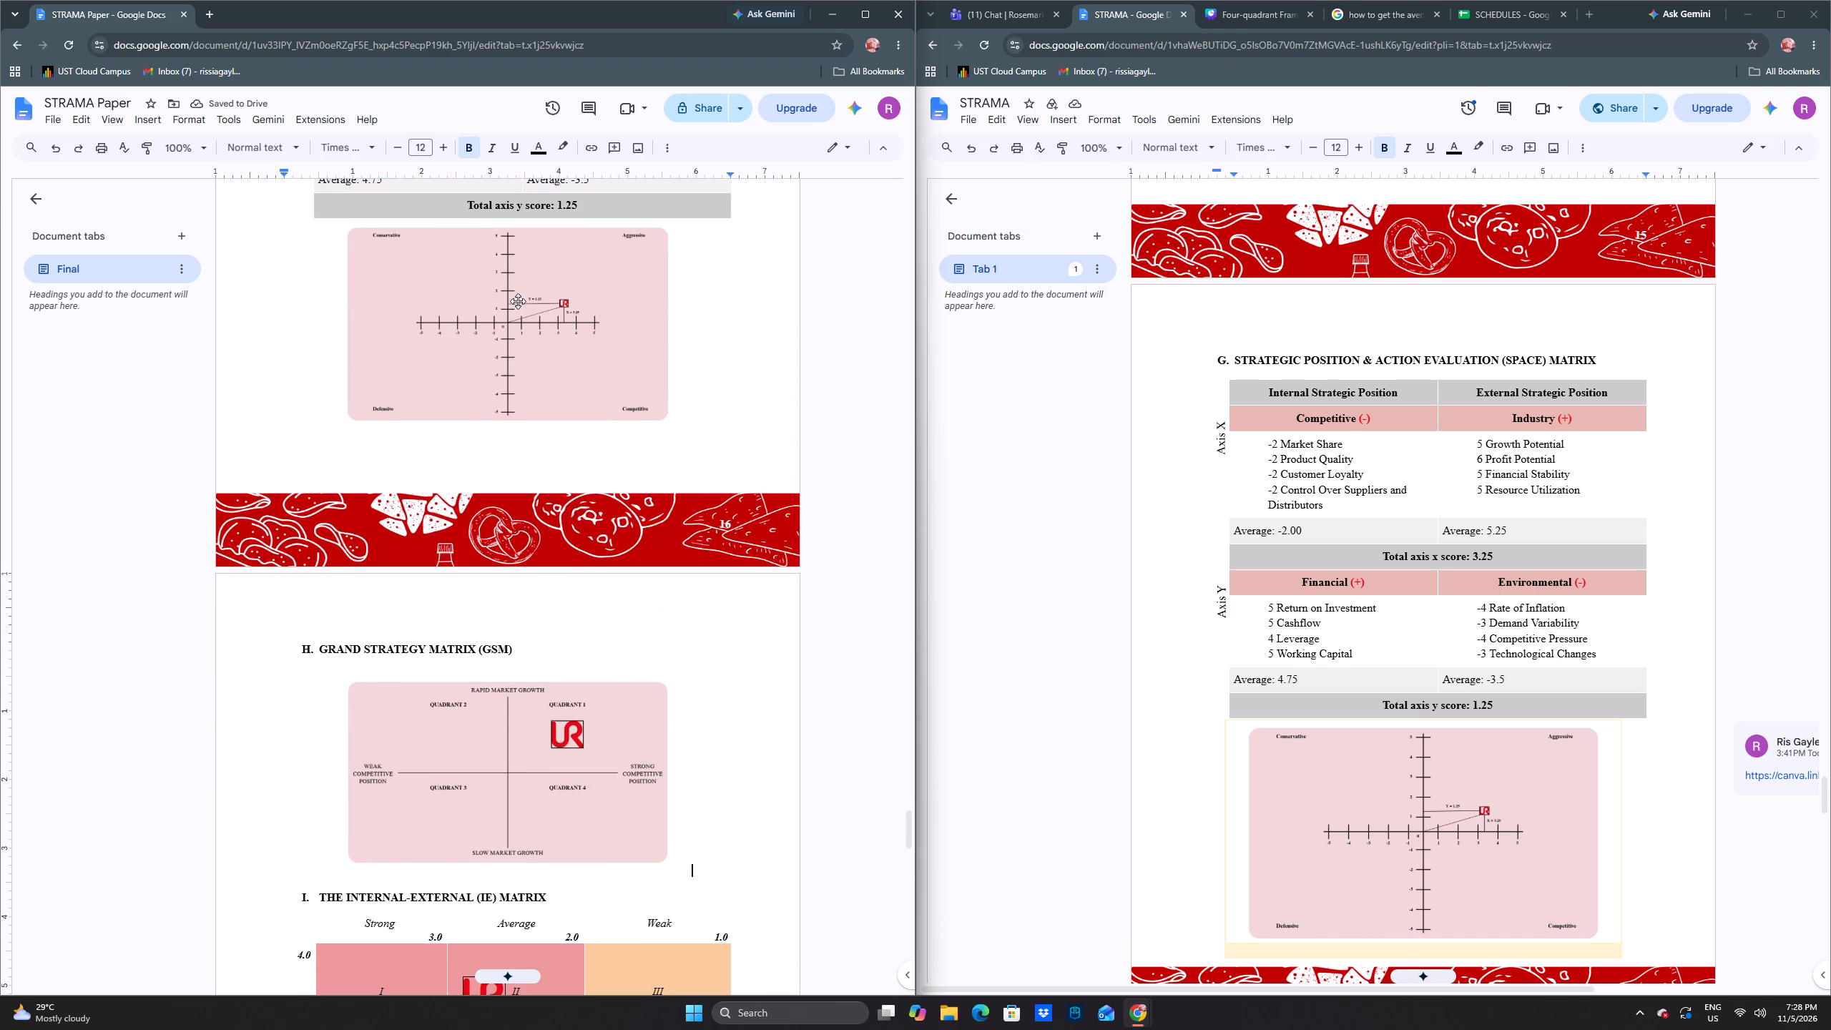
{"action": "scroll", "coordinate": [597, 484], "scroll_direction": "down", "scroll_amount": 4}
{"action": "scroll", "coordinate": [1744, 786], "scroll_direction": "up", "scroll_amount": 12}
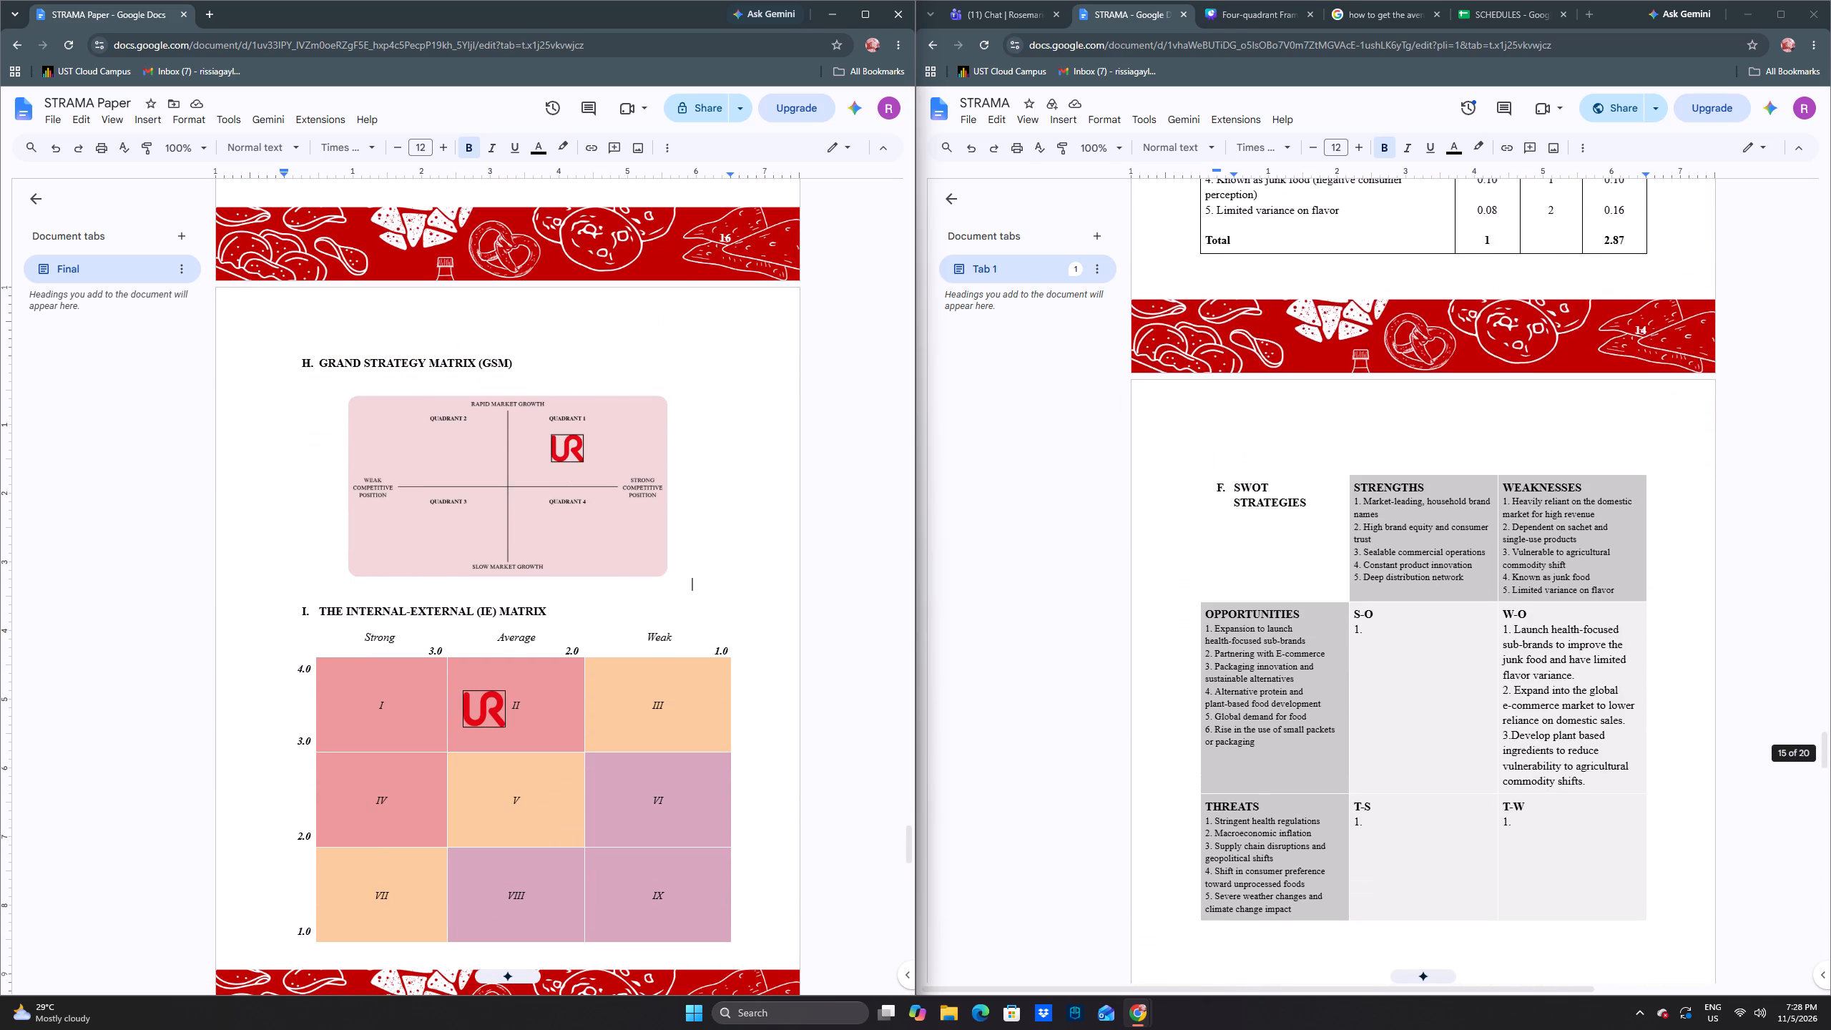
{"action": "scroll", "coordinate": [1407, 545], "scroll_direction": "up", "scroll_amount": 5}
{"action": "scroll", "coordinate": [694, 575], "scroll_direction": "down", "scroll_amount": 2}
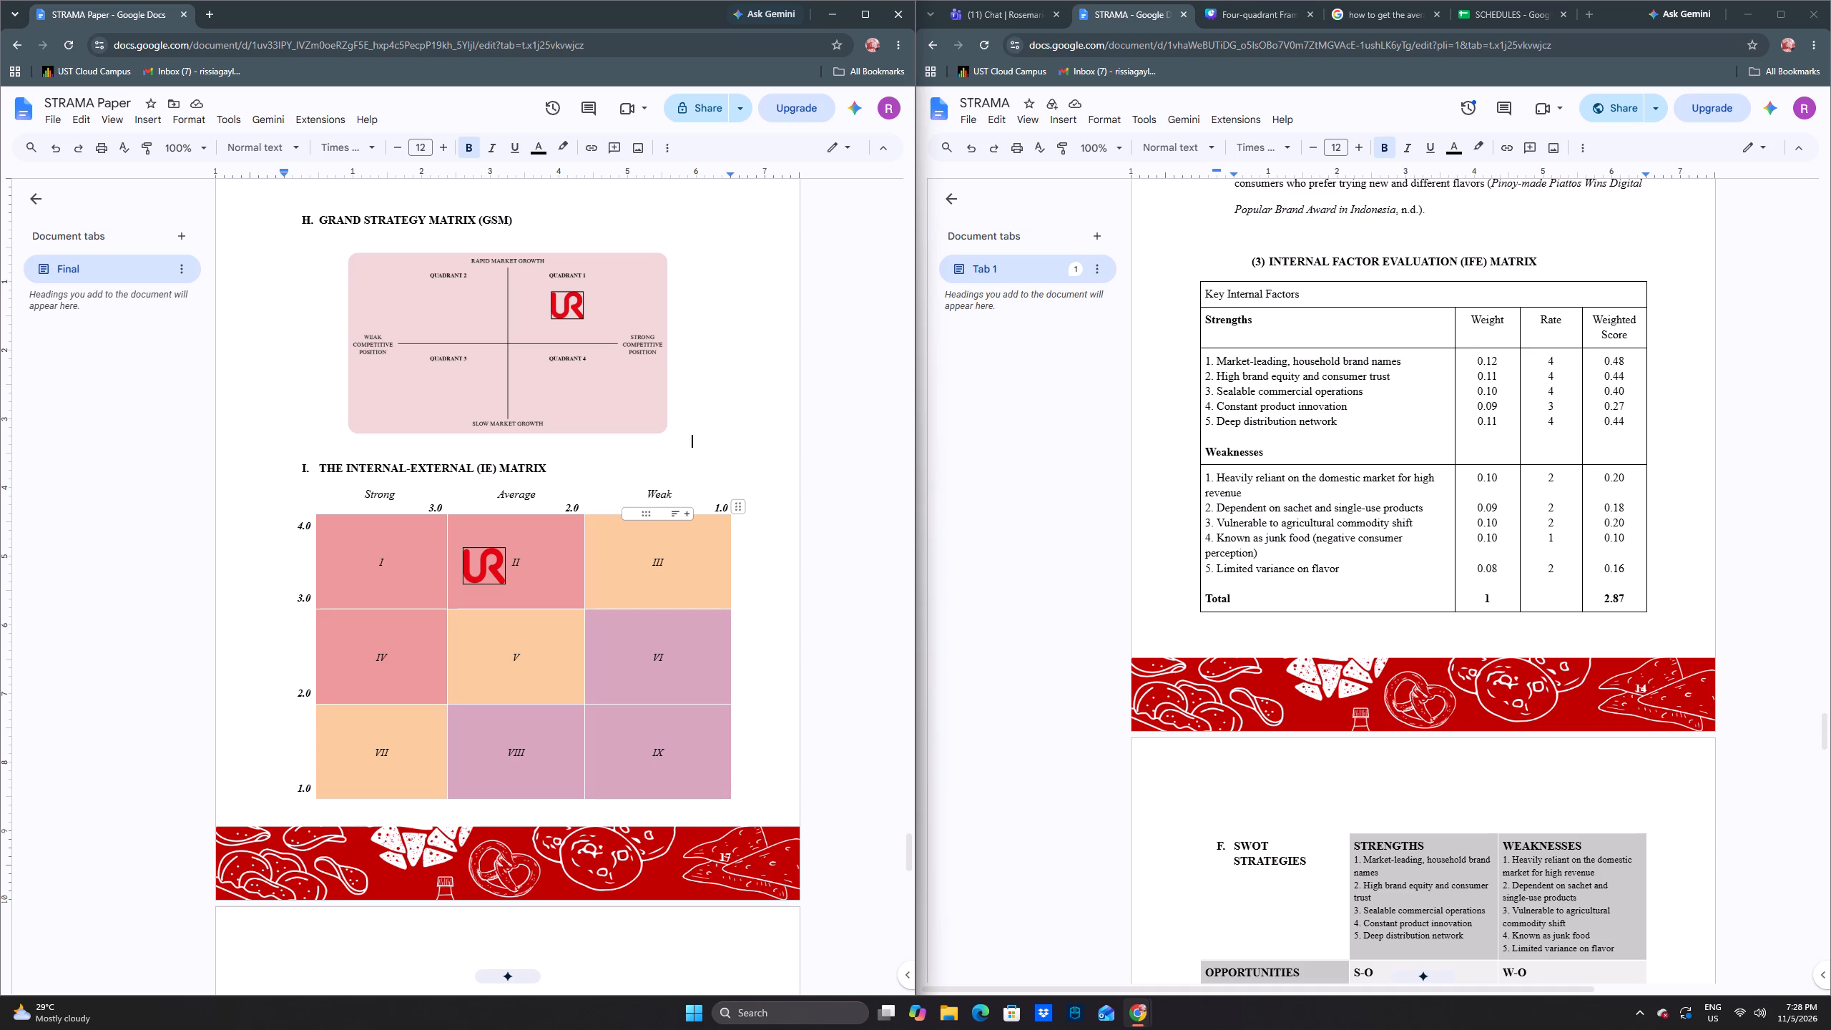
{"action": "scroll", "coordinate": [691, 573], "scroll_direction": "up", "scroll_amount": 3}
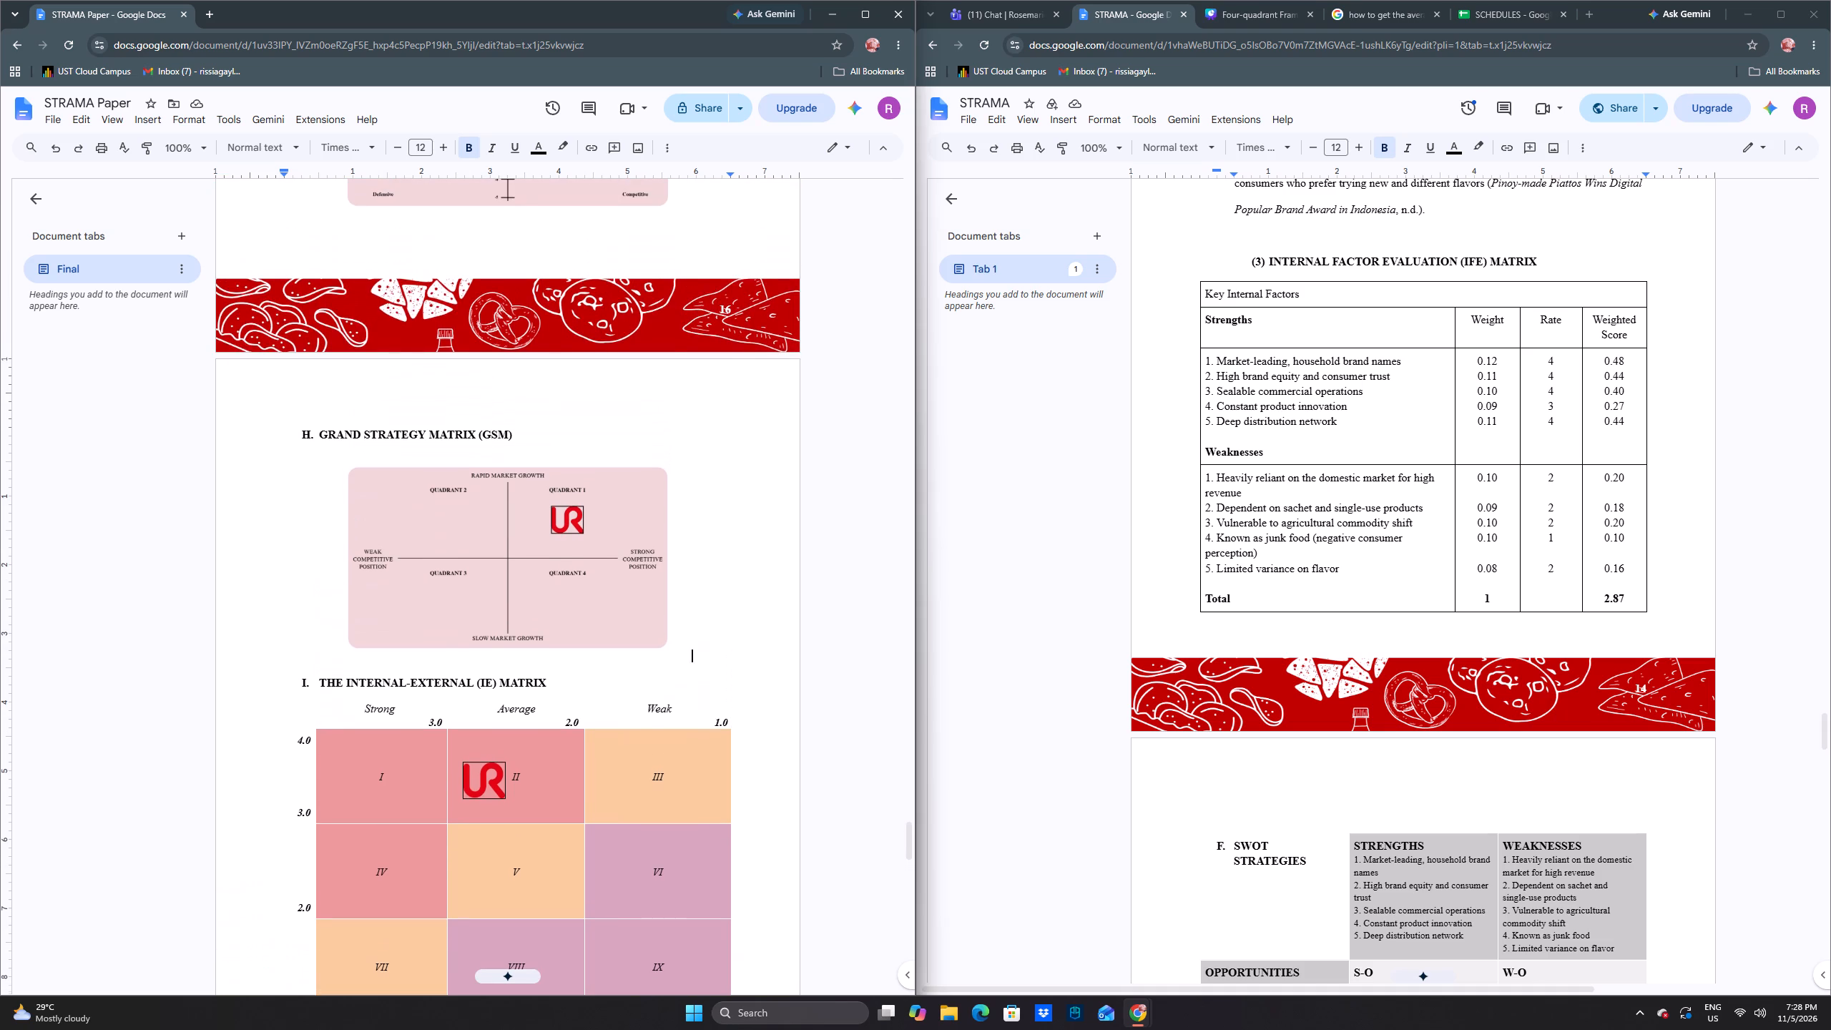
{"action": "scroll", "coordinate": [661, 589], "scroll_direction": "down", "scroll_amount": 5}
{"action": "scroll", "coordinate": [603, 524], "scroll_direction": "up", "scroll_amount": 2}
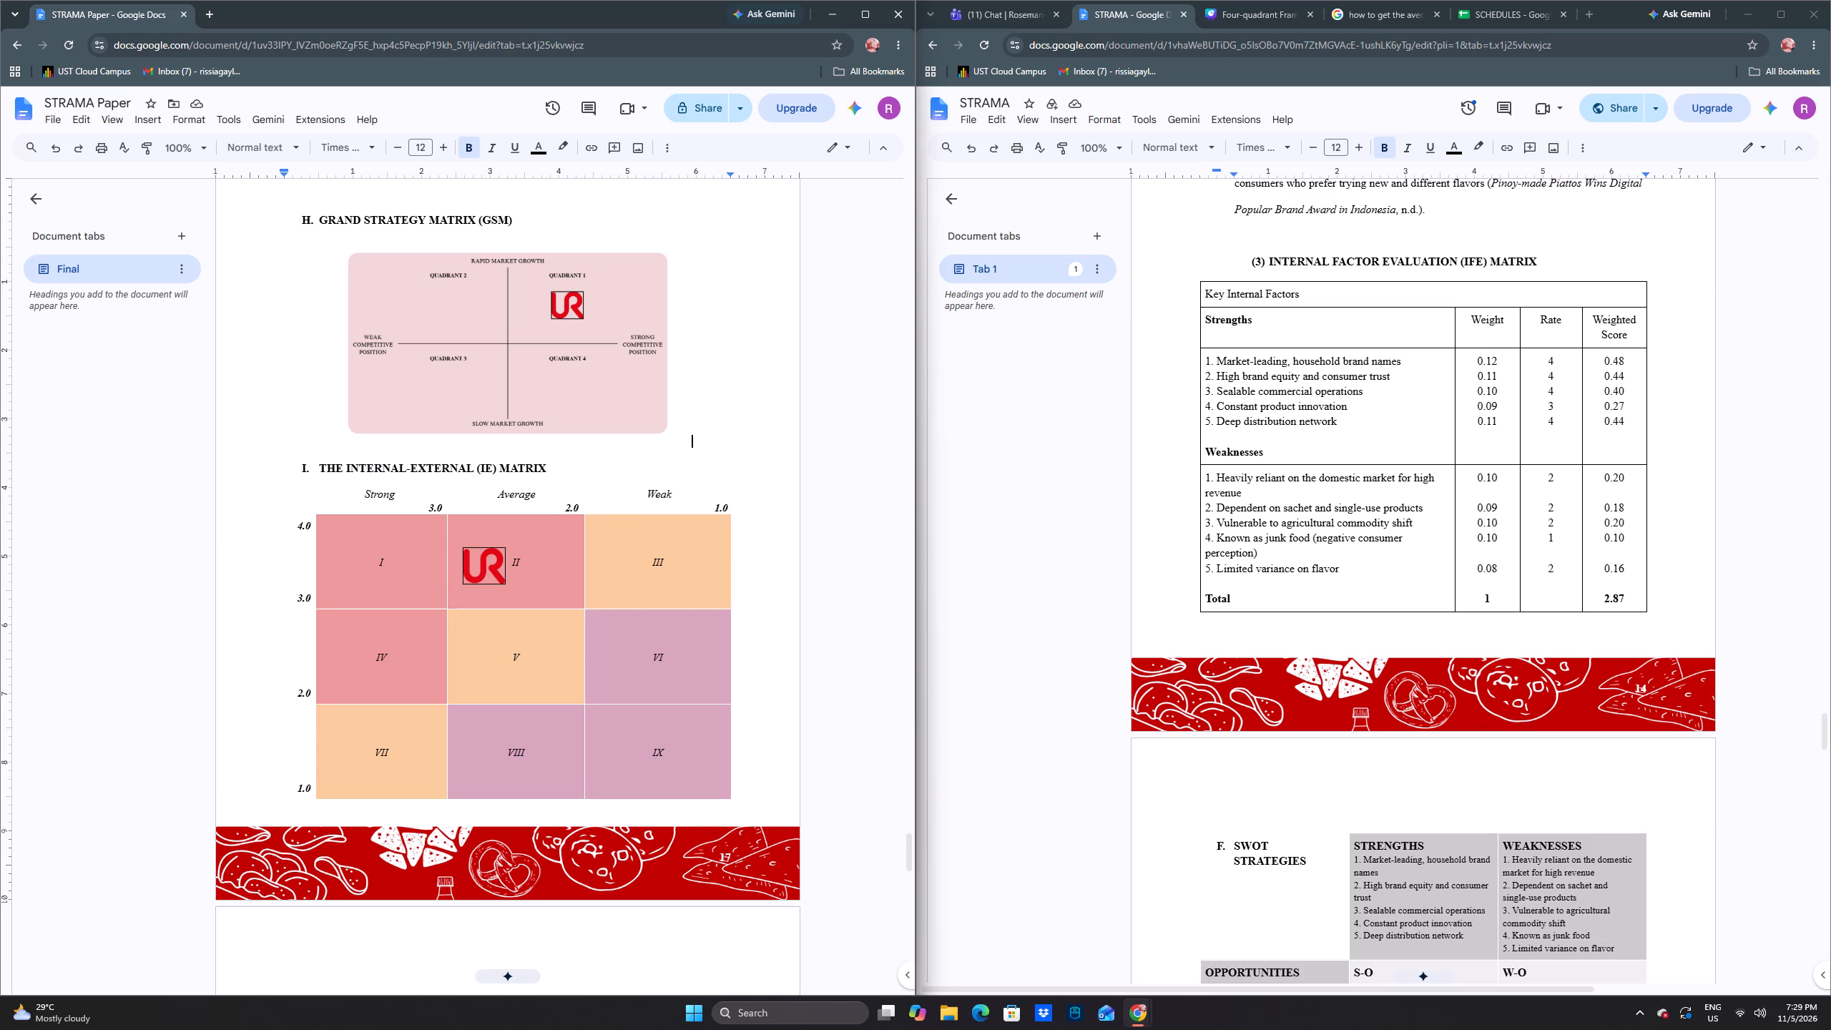
{"action": "scroll", "coordinate": [1074, 541], "scroll_direction": "up", "scroll_amount": 5}
{"action": "scroll", "coordinate": [1192, 474], "scroll_direction": "up", "scroll_amount": 18}
{"action": "scroll", "coordinate": [1197, 454], "scroll_direction": "up", "scroll_amount": 8}
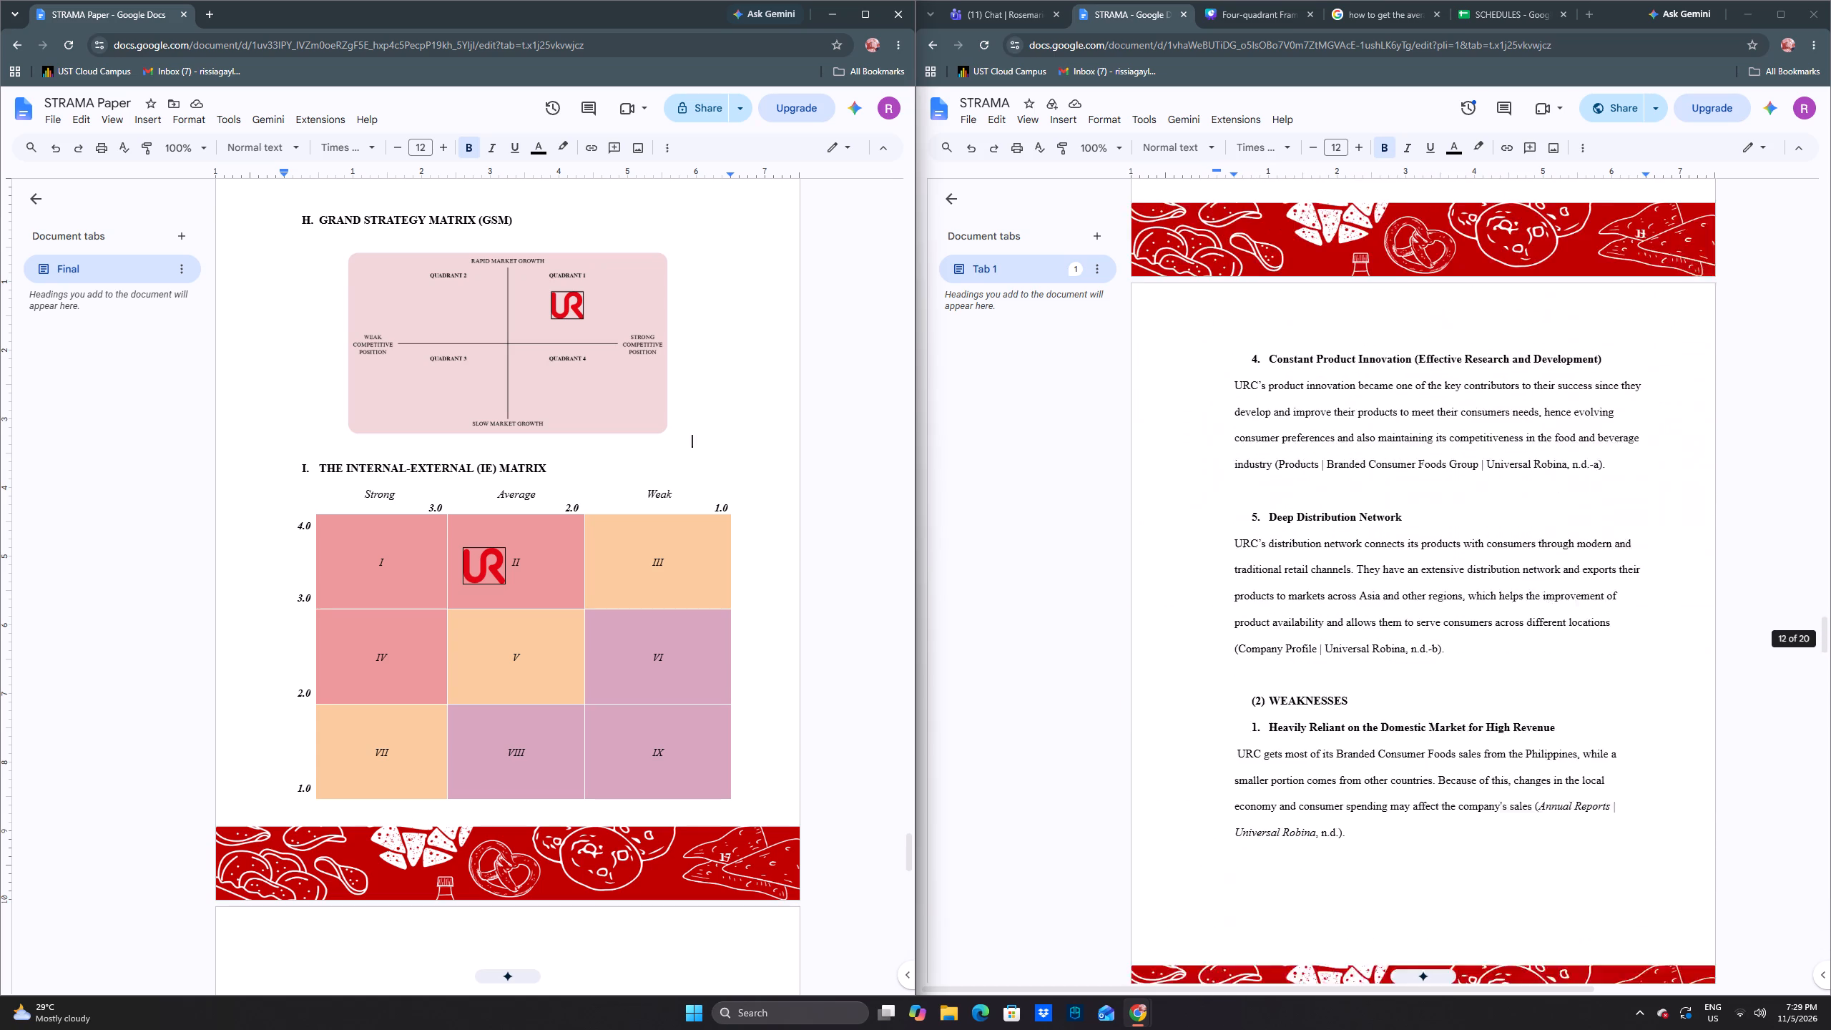
{"action": "scroll", "coordinate": [1197, 454], "scroll_direction": "up", "scroll_amount": 20}
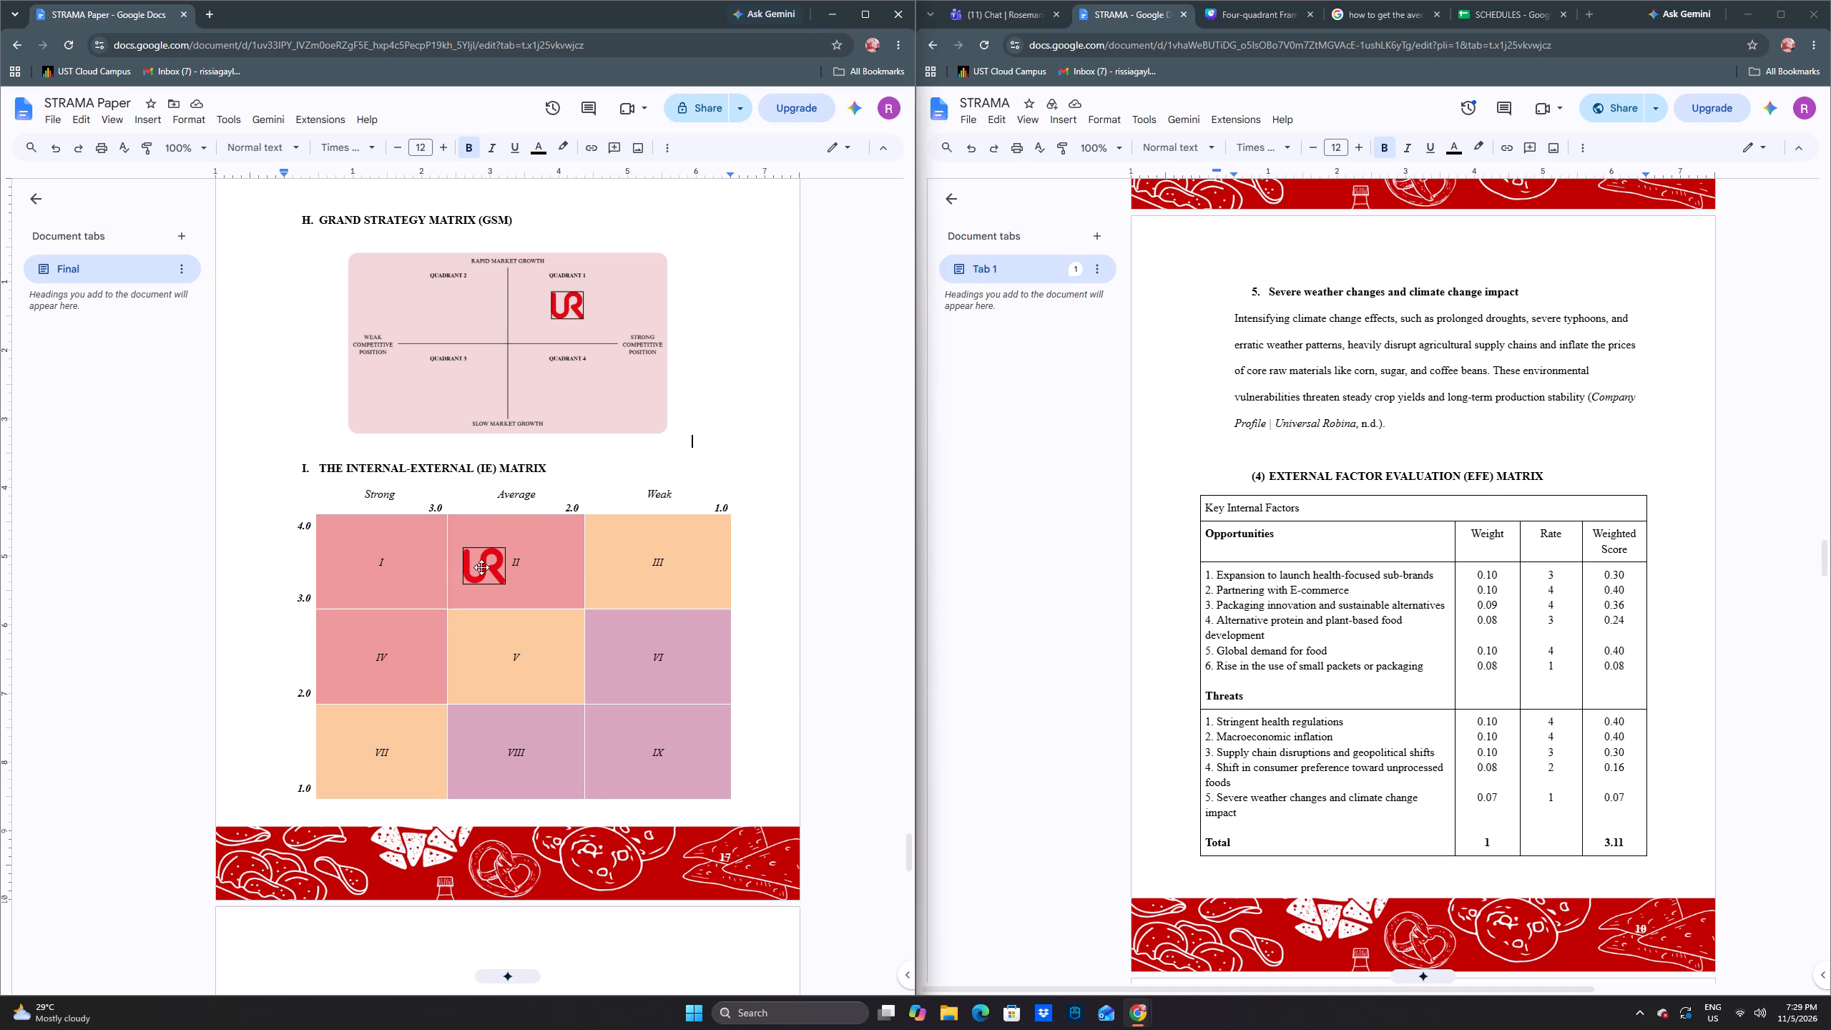
Shift the red UR logo in cell II of the IE Matrix slightly lower, closer to the 3.0 line.
{"action": "left_click_drag", "start_coordinate": [481, 567], "coordinate": [482, 574]}
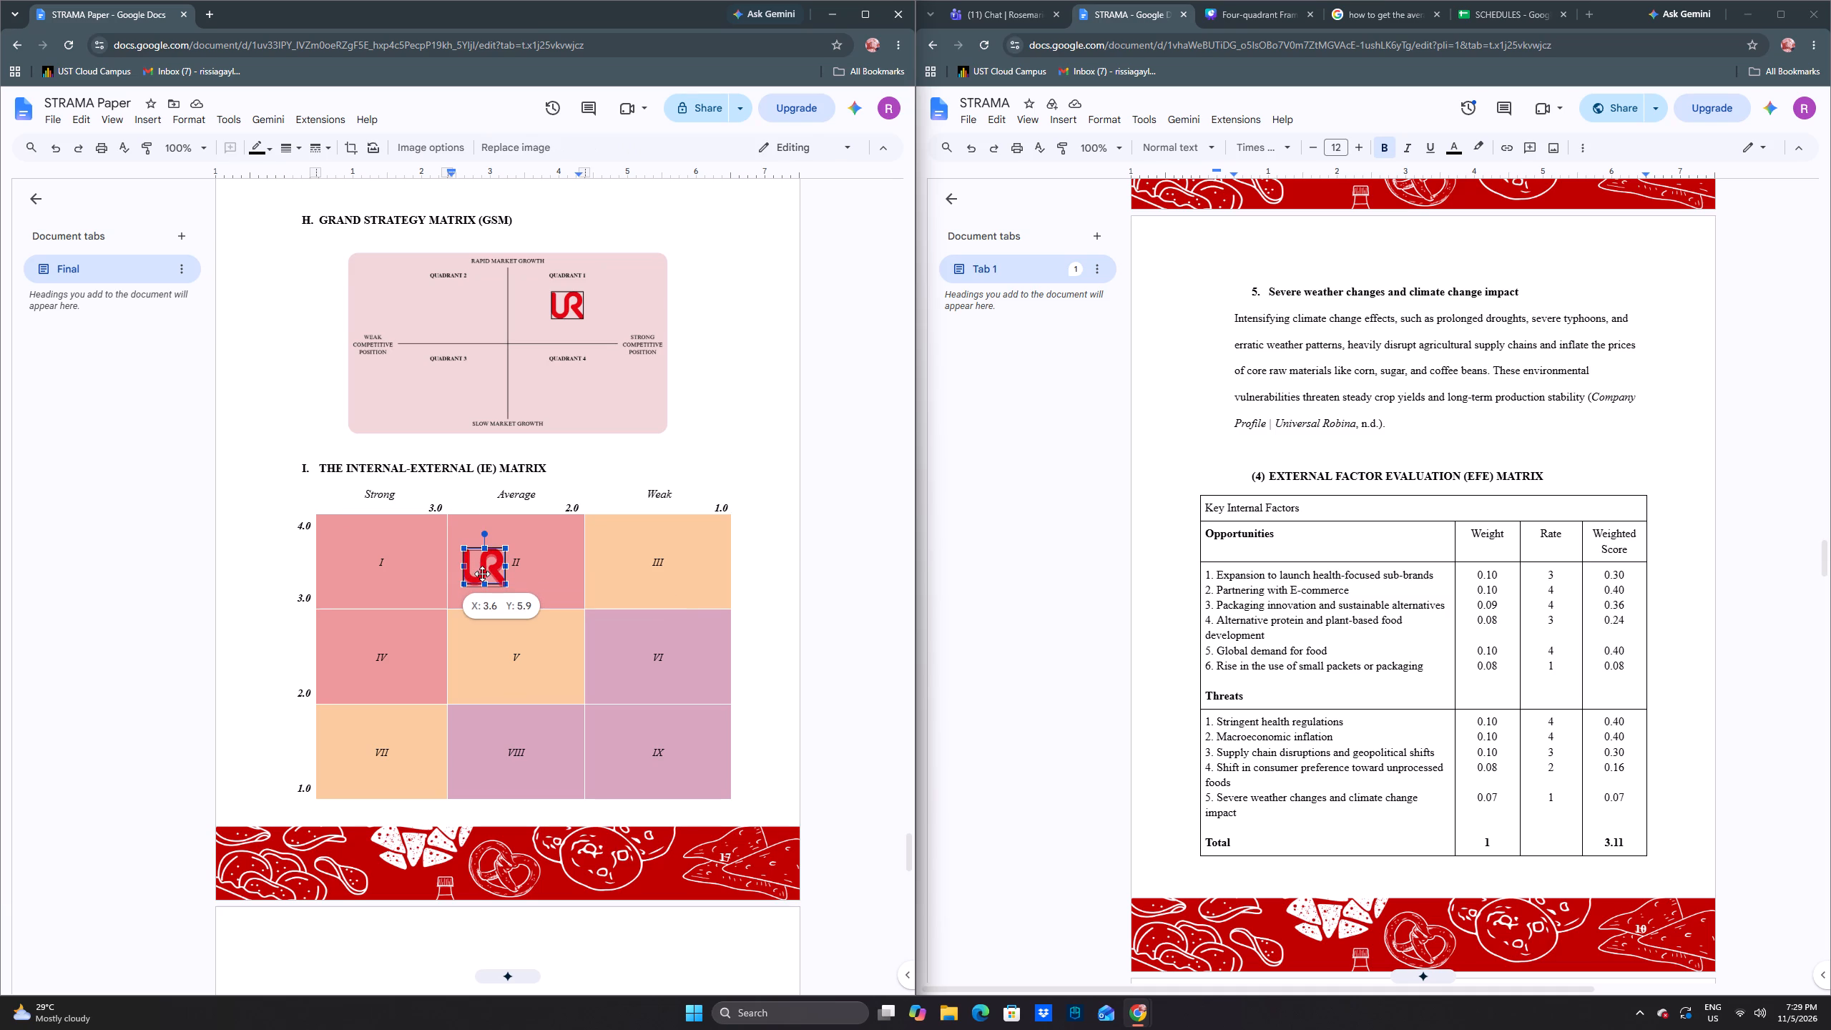
{"action": "left_click_drag", "start_coordinate": [482, 574], "coordinate": [482, 581]}
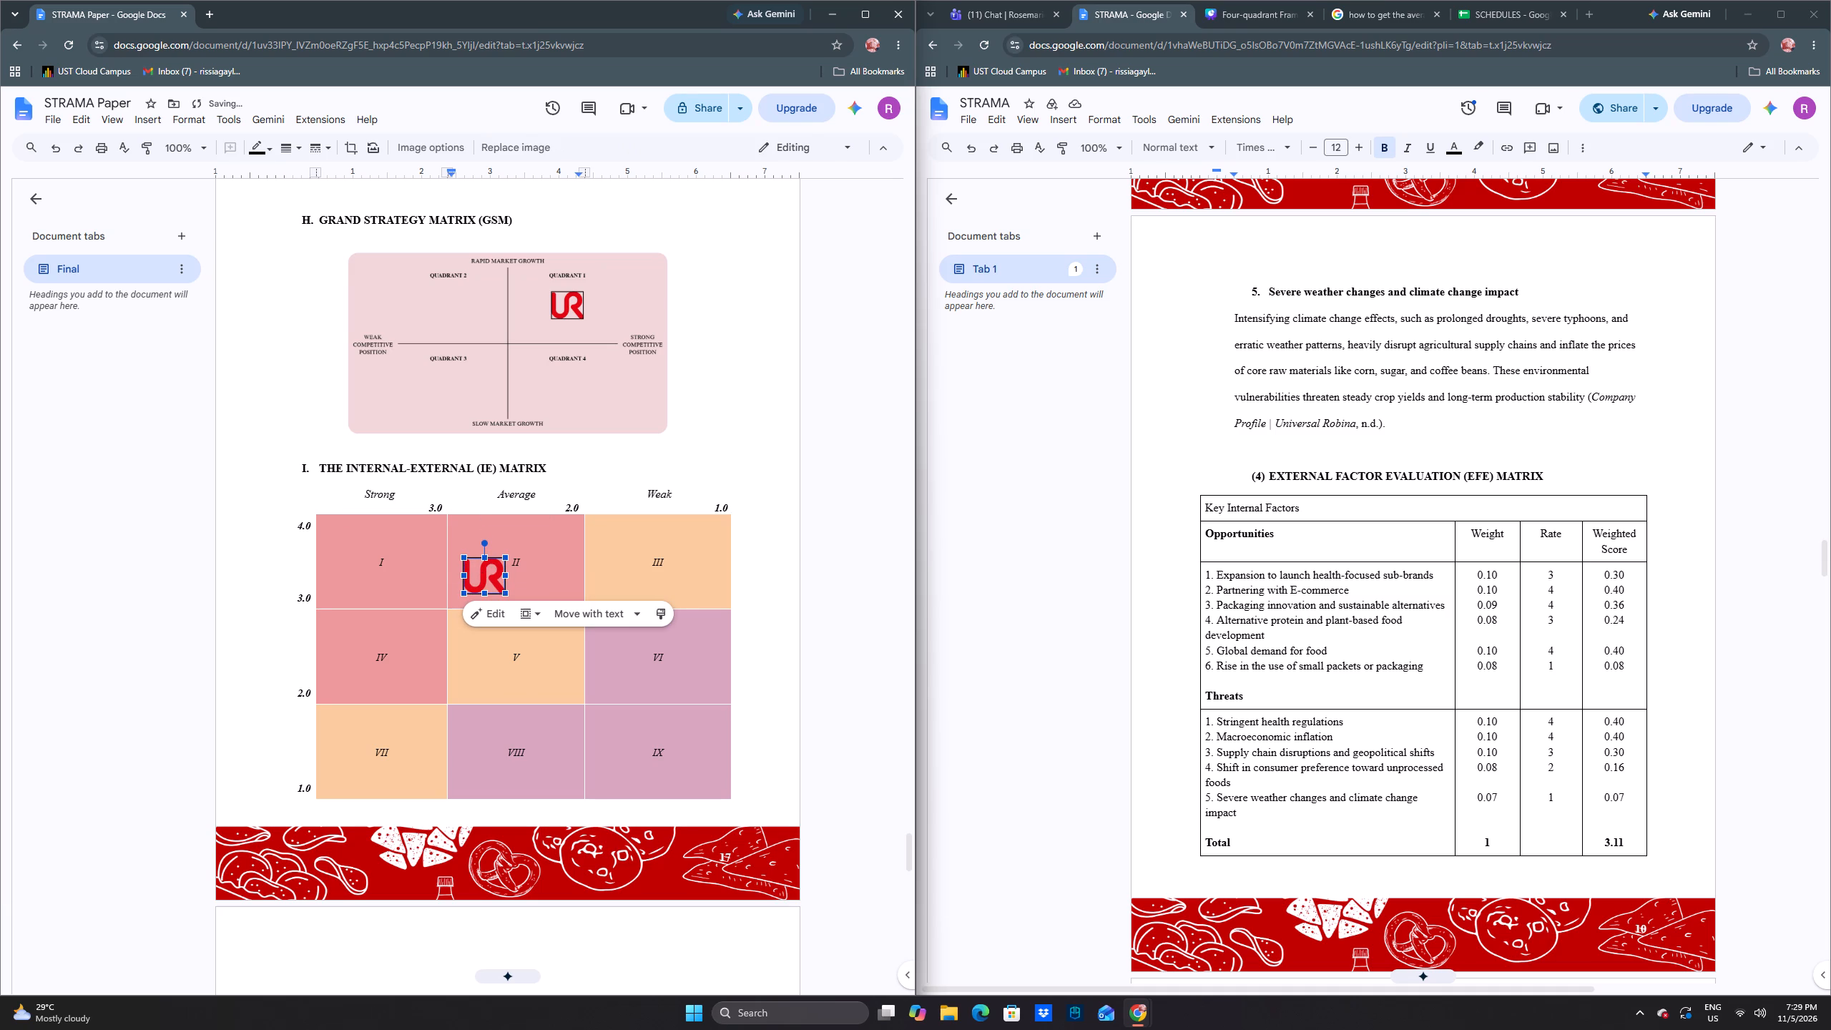
{"action": "left_click", "coordinate": [545, 565]}
{"action": "left_click", "coordinate": [624, 581]}
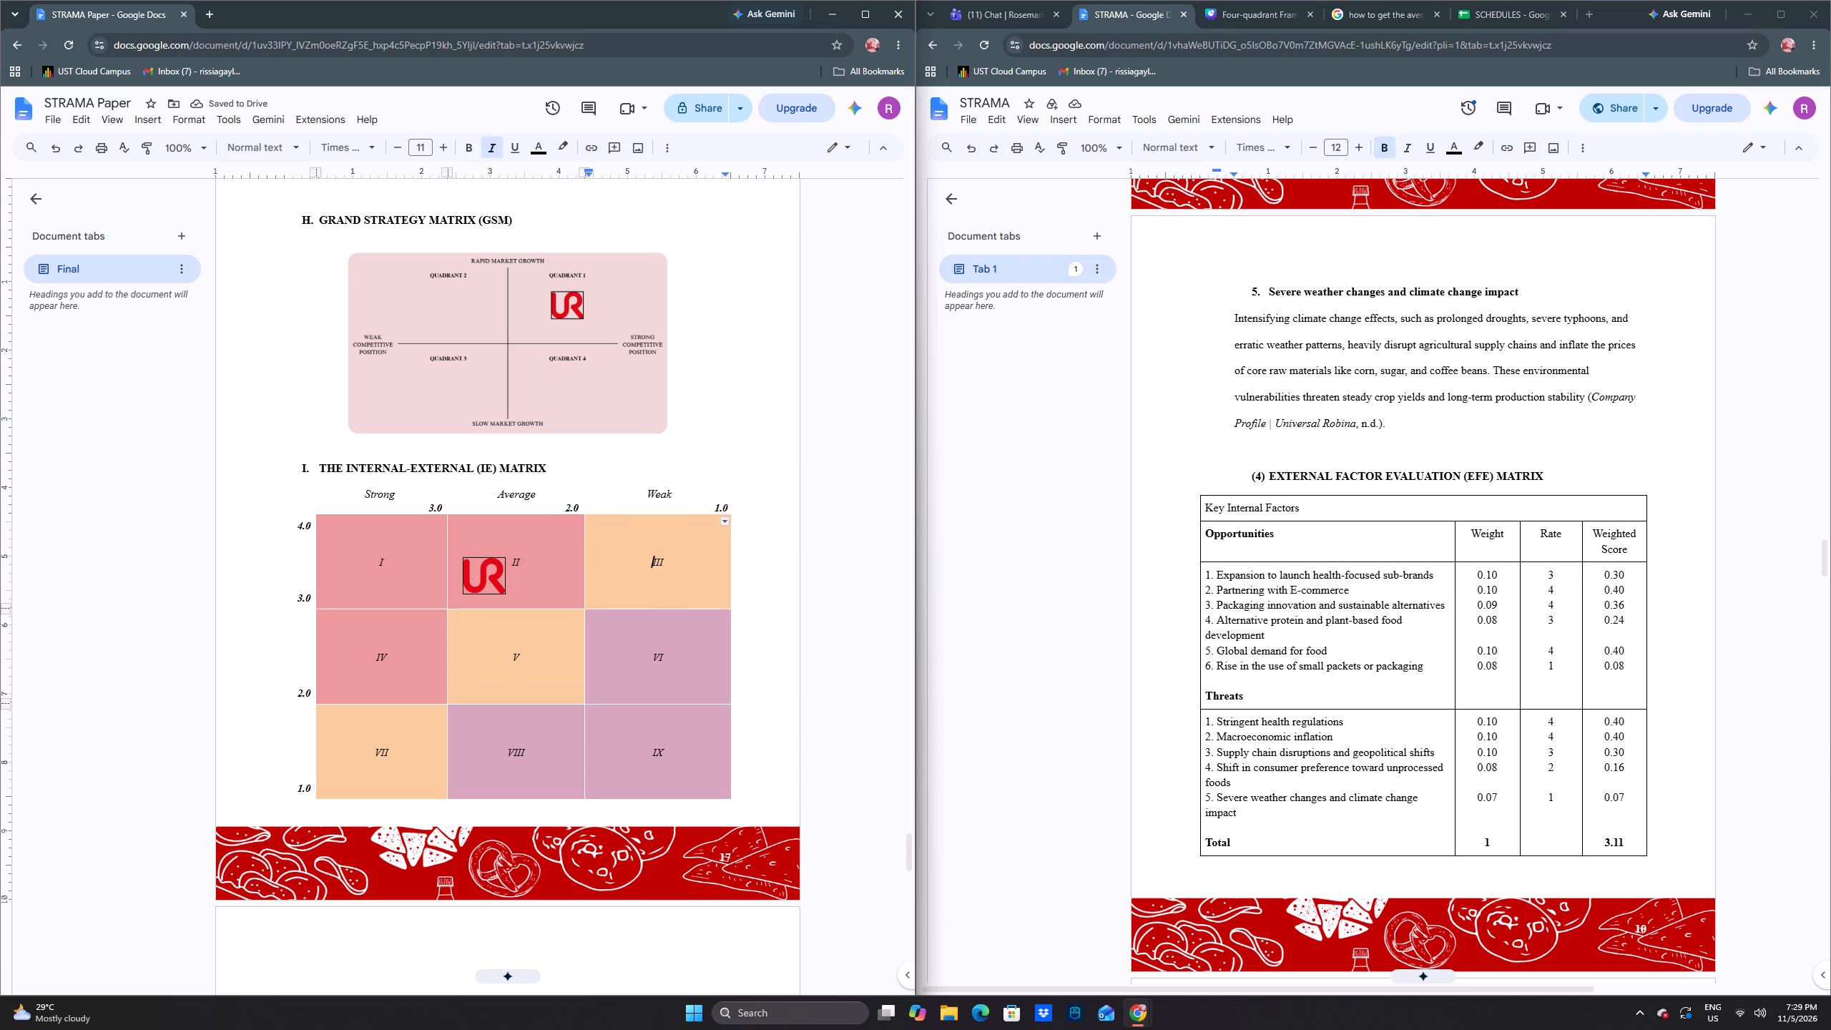
{"action": "left_click_drag", "start_coordinate": [485, 579], "coordinate": [486, 586]}
{"action": "left_click", "coordinate": [494, 584]}
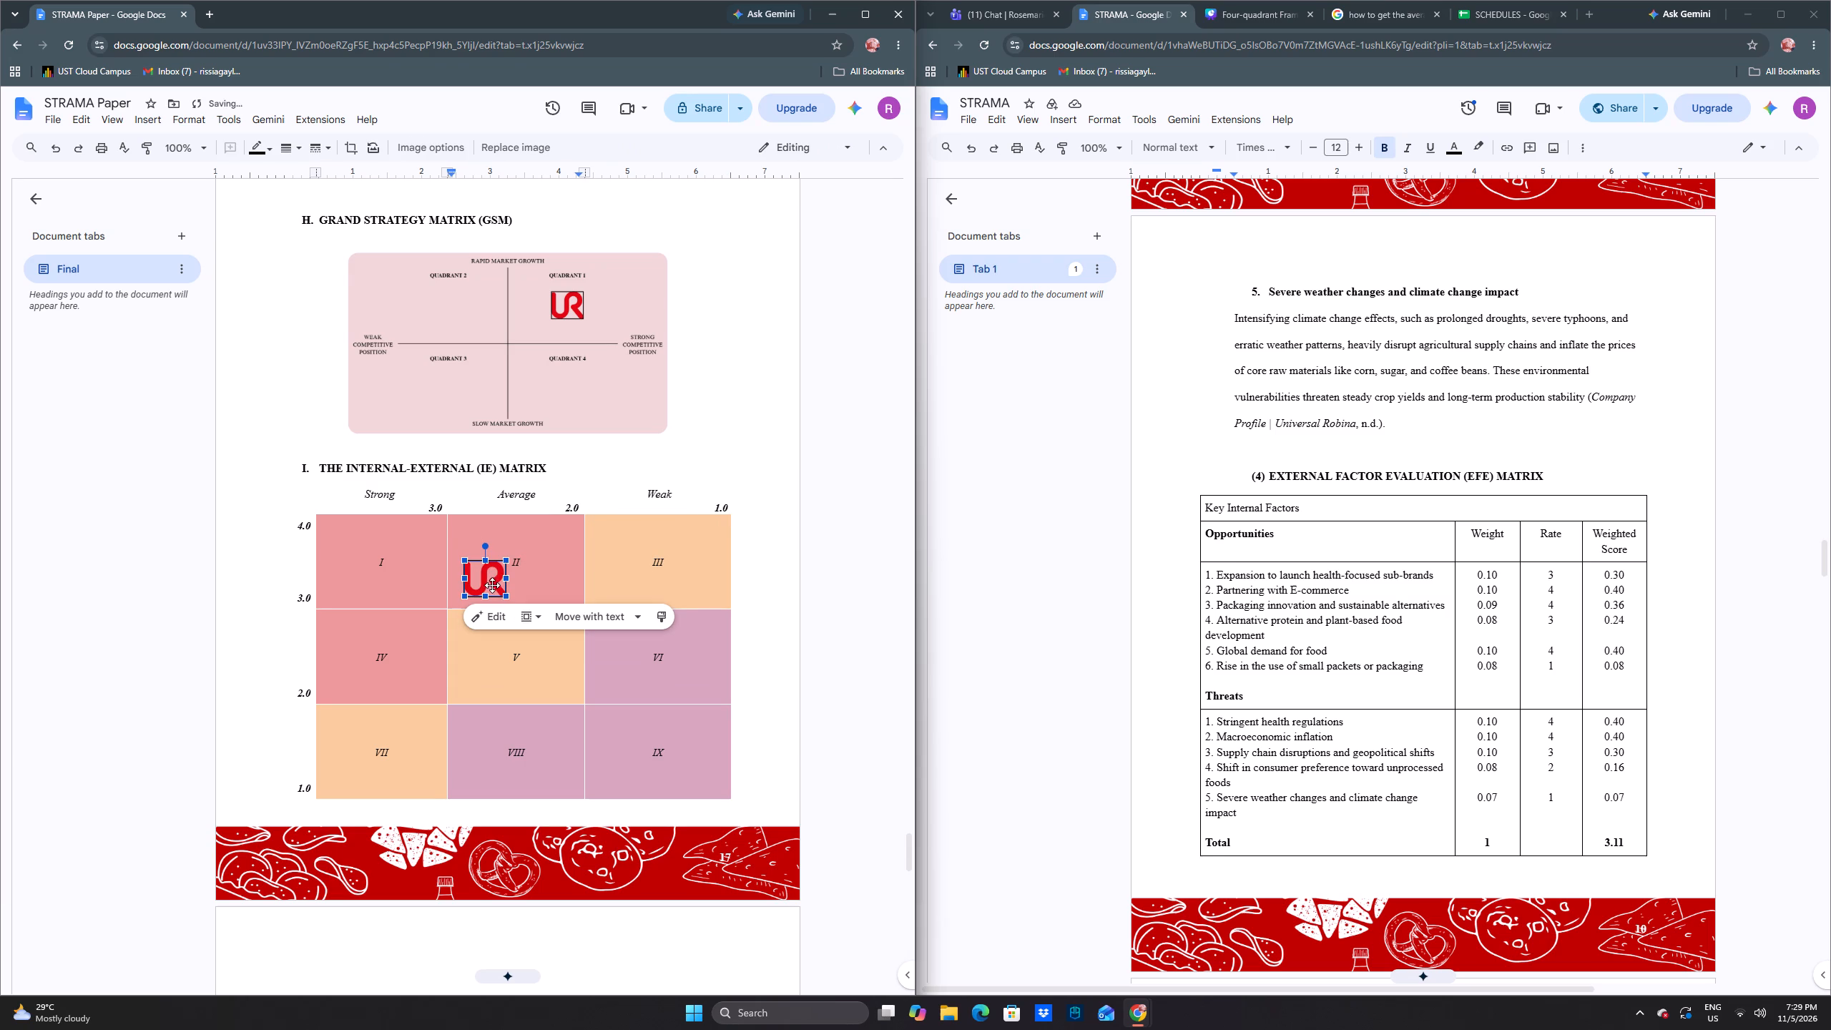
{"action": "left_click", "coordinate": [614, 572]}
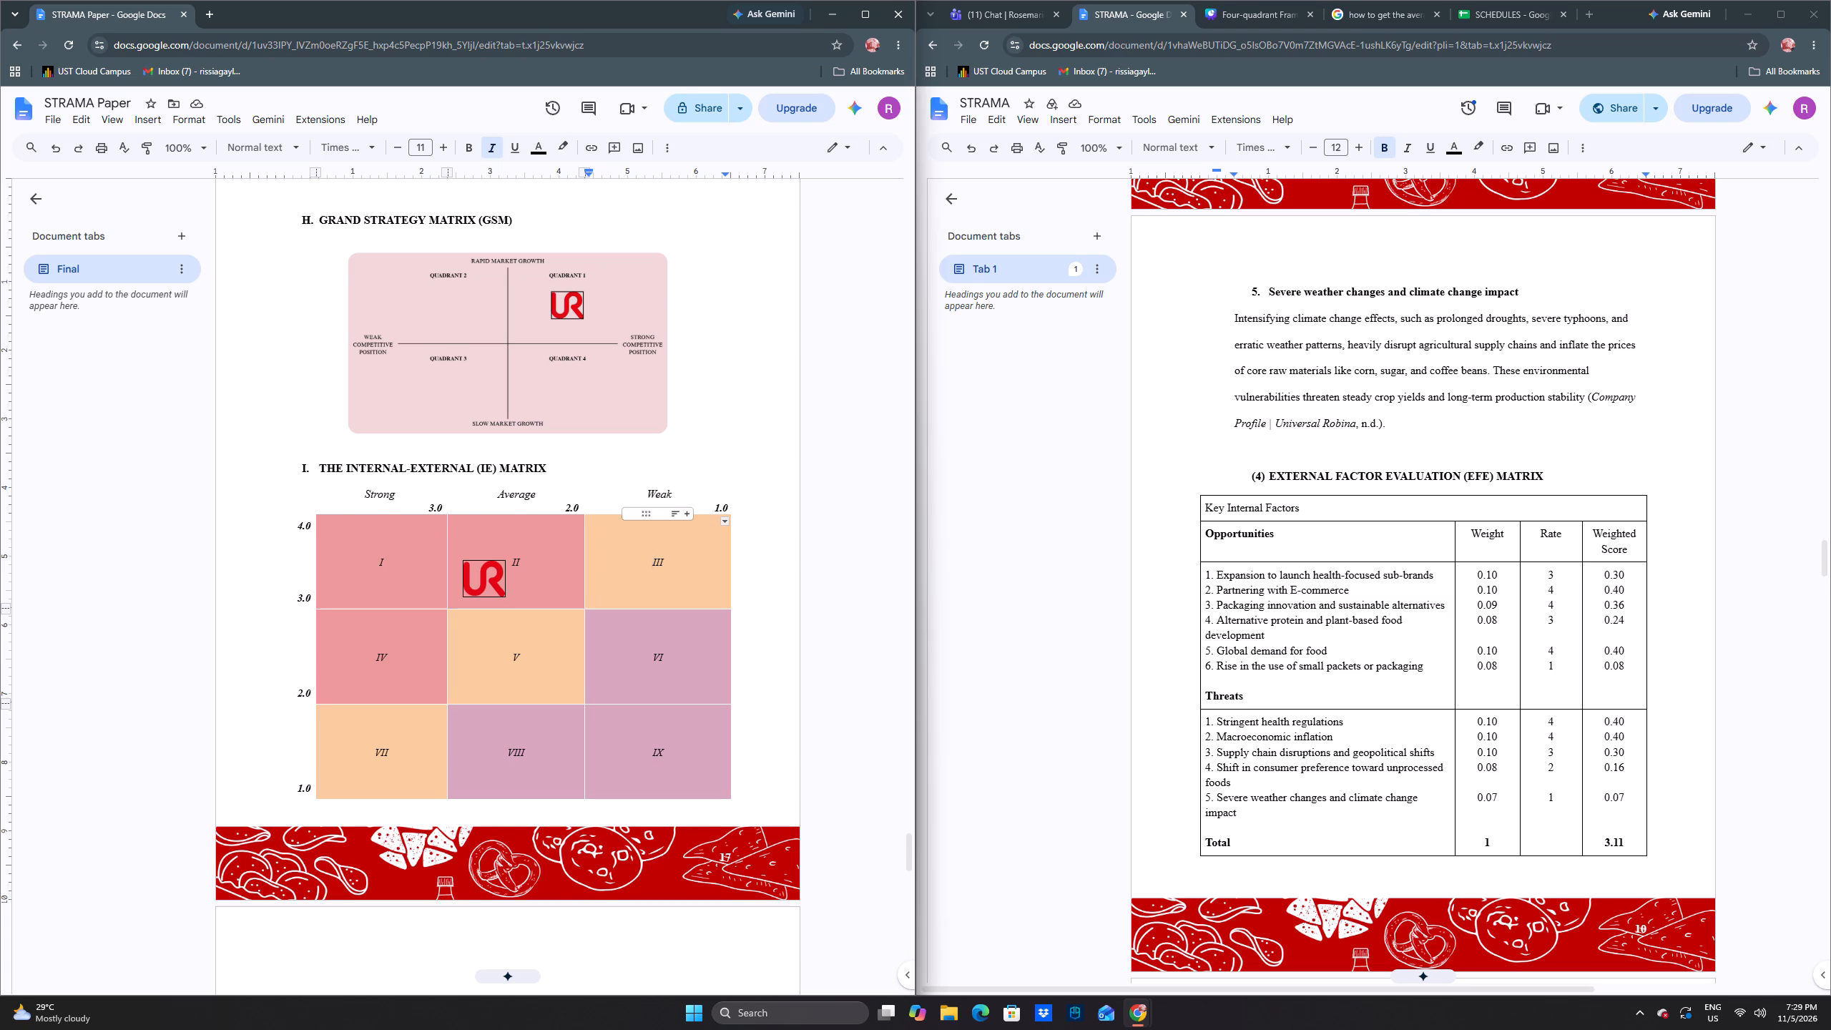
Review STRAMA Paper's pages from the Three Major Regions list back up to the IFE Matrix, including the SWOT Strategies and SPACE Matrix layout.
{"action": "scroll", "coordinate": [602, 603], "scroll_direction": "down", "scroll_amount": 3}
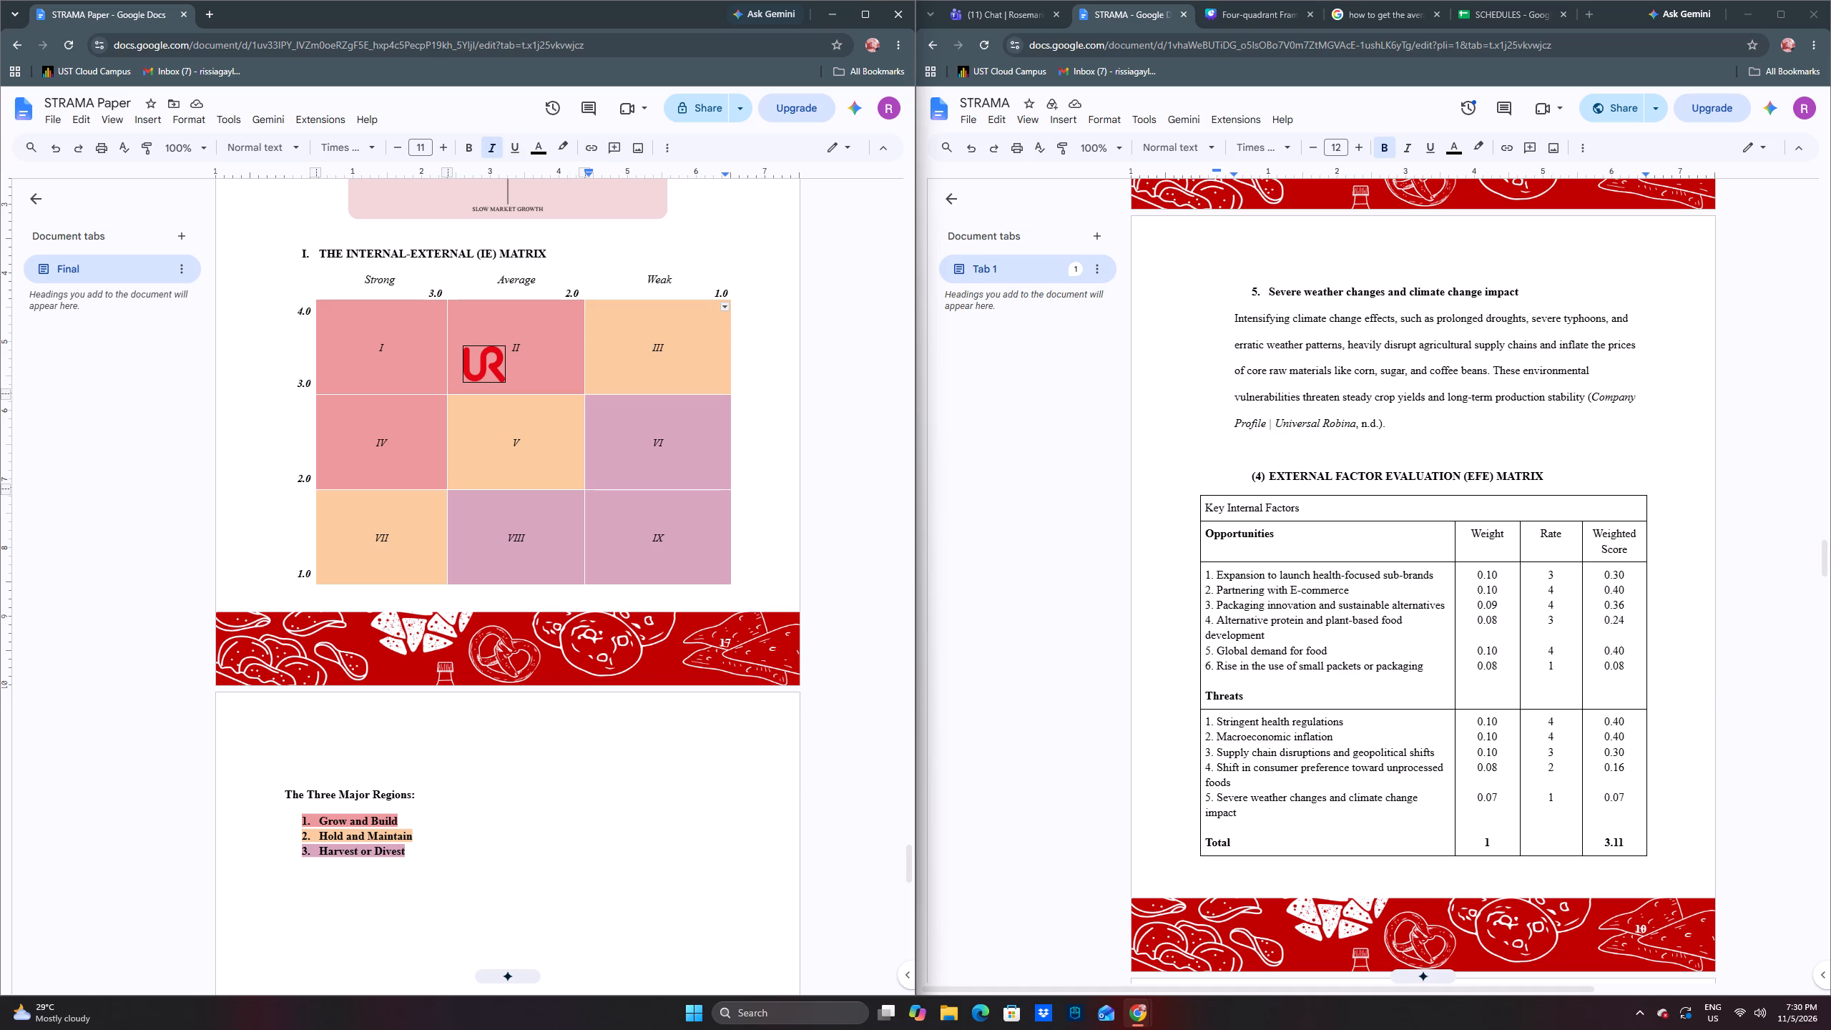
{"action": "scroll", "coordinate": [604, 594], "scroll_direction": "up", "scroll_amount": 1}
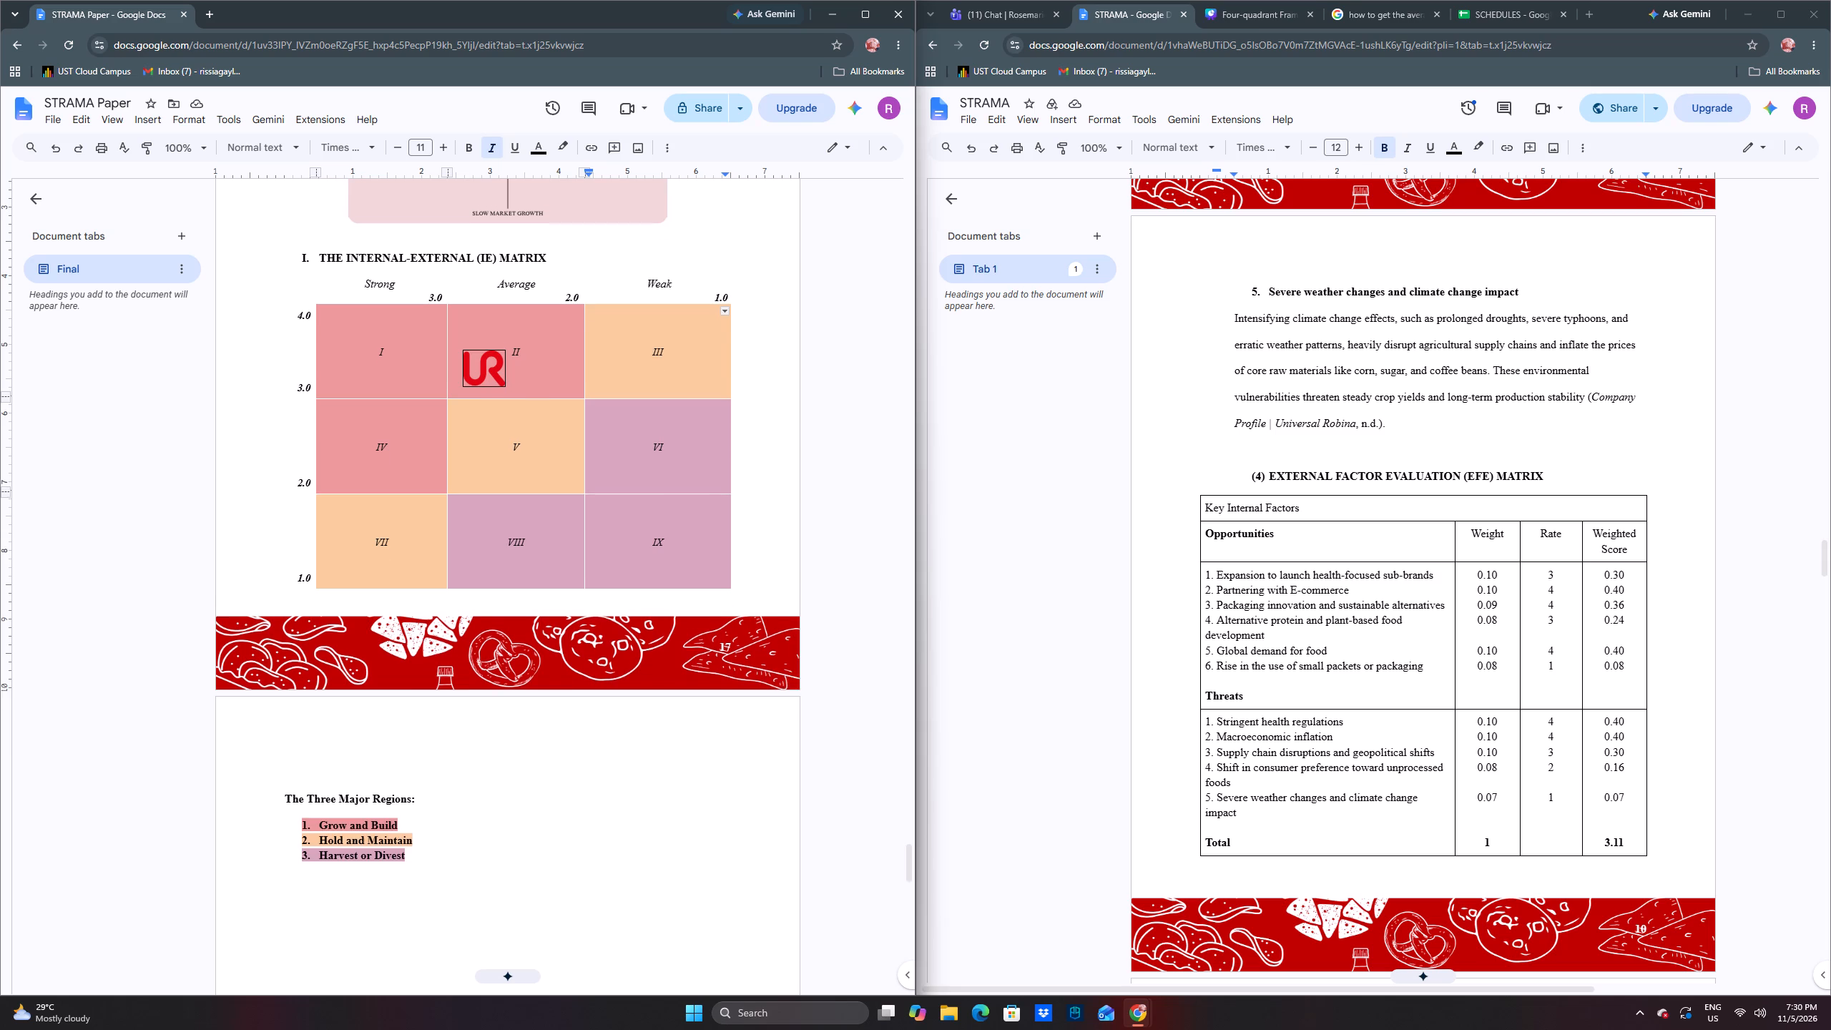
{"action": "scroll", "coordinate": [604, 594], "scroll_direction": "down", "scroll_amount": 1}
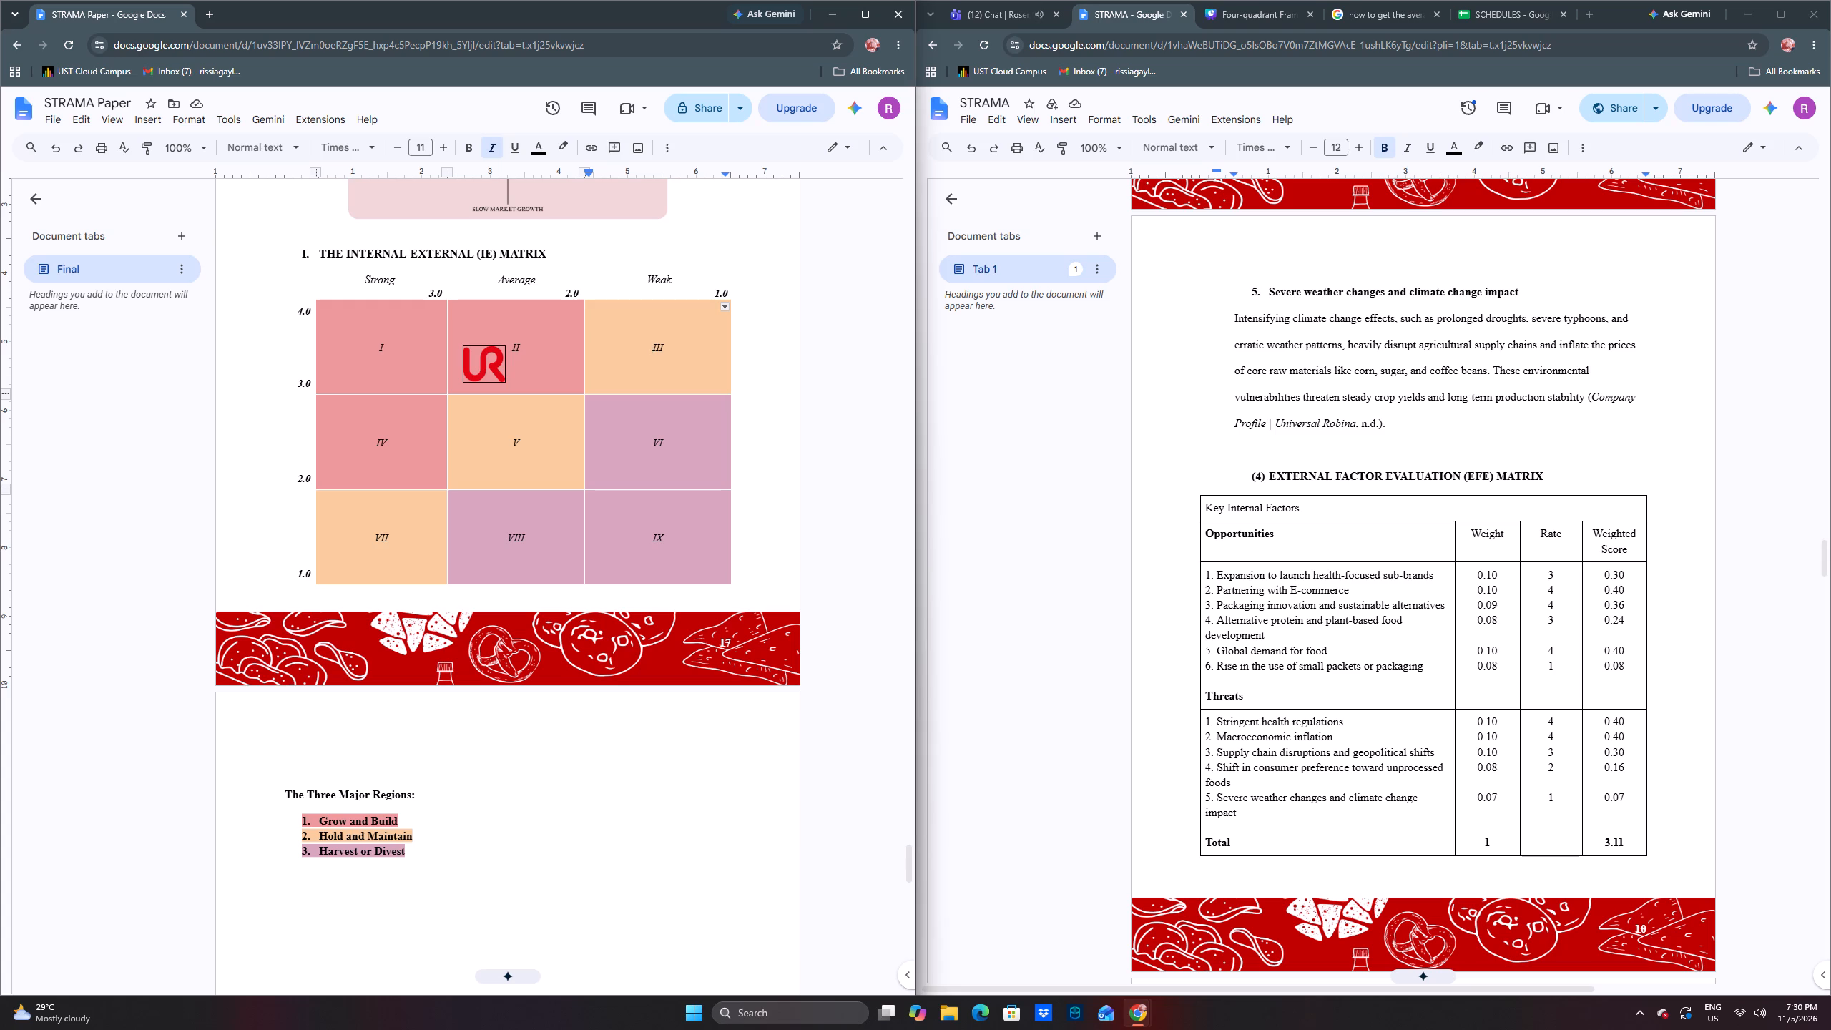
{"action": "scroll", "coordinate": [474, 332], "scroll_direction": "up", "scroll_amount": 11}
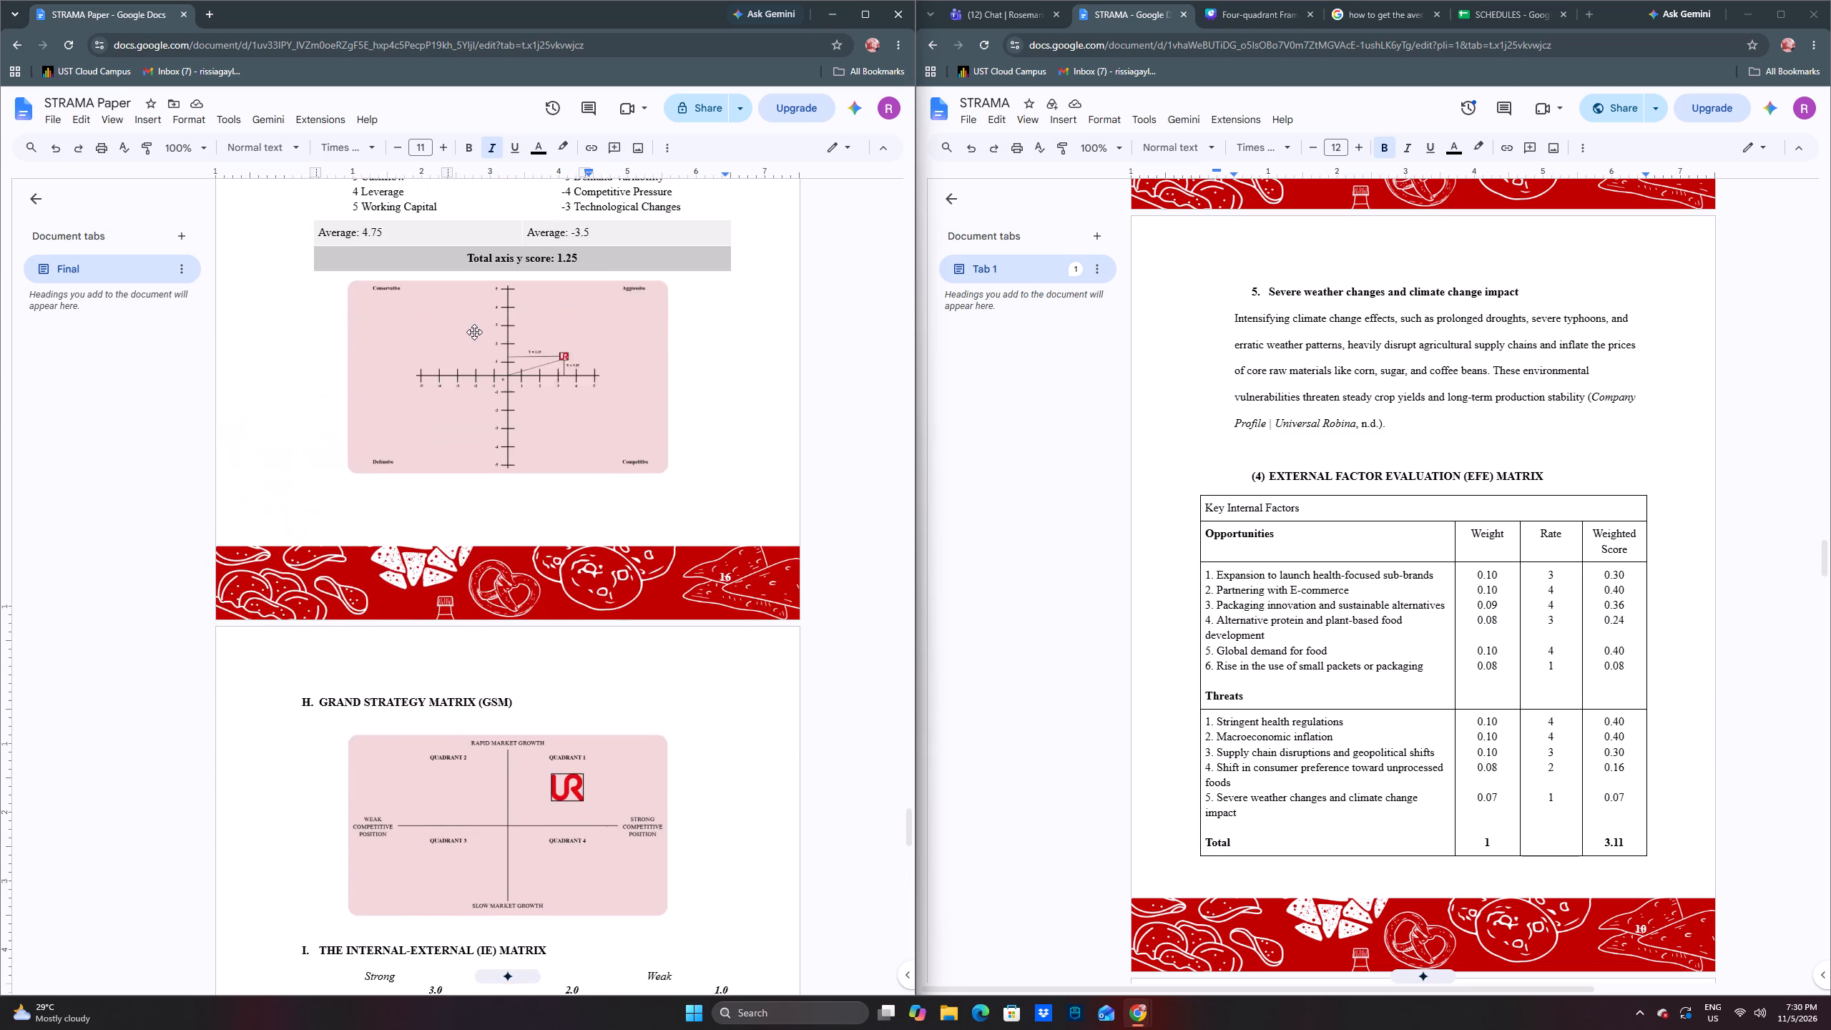
{"action": "scroll", "coordinate": [474, 332], "scroll_direction": "up", "scroll_amount": 10}
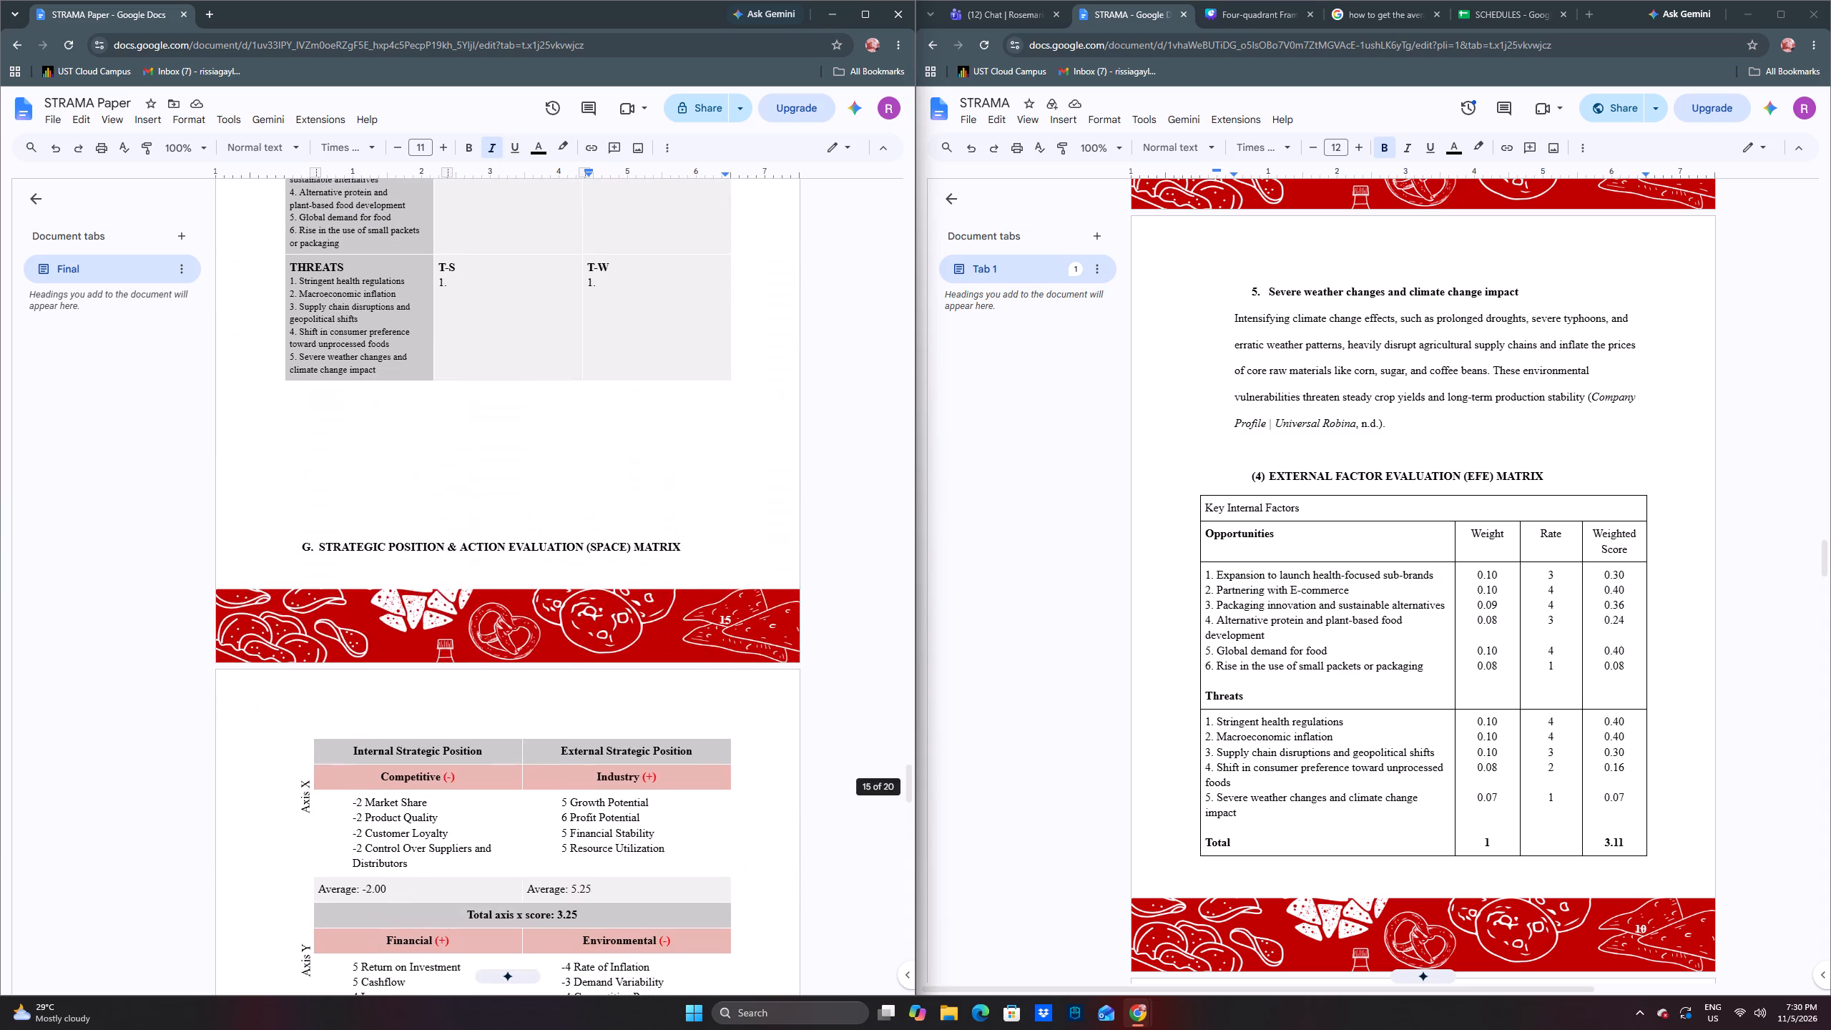
{"action": "scroll", "coordinate": [474, 332], "scroll_direction": "up", "scroll_amount": 13}
{"action": "scroll", "coordinate": [474, 332], "scroll_direction": "down", "scroll_amount": 2}
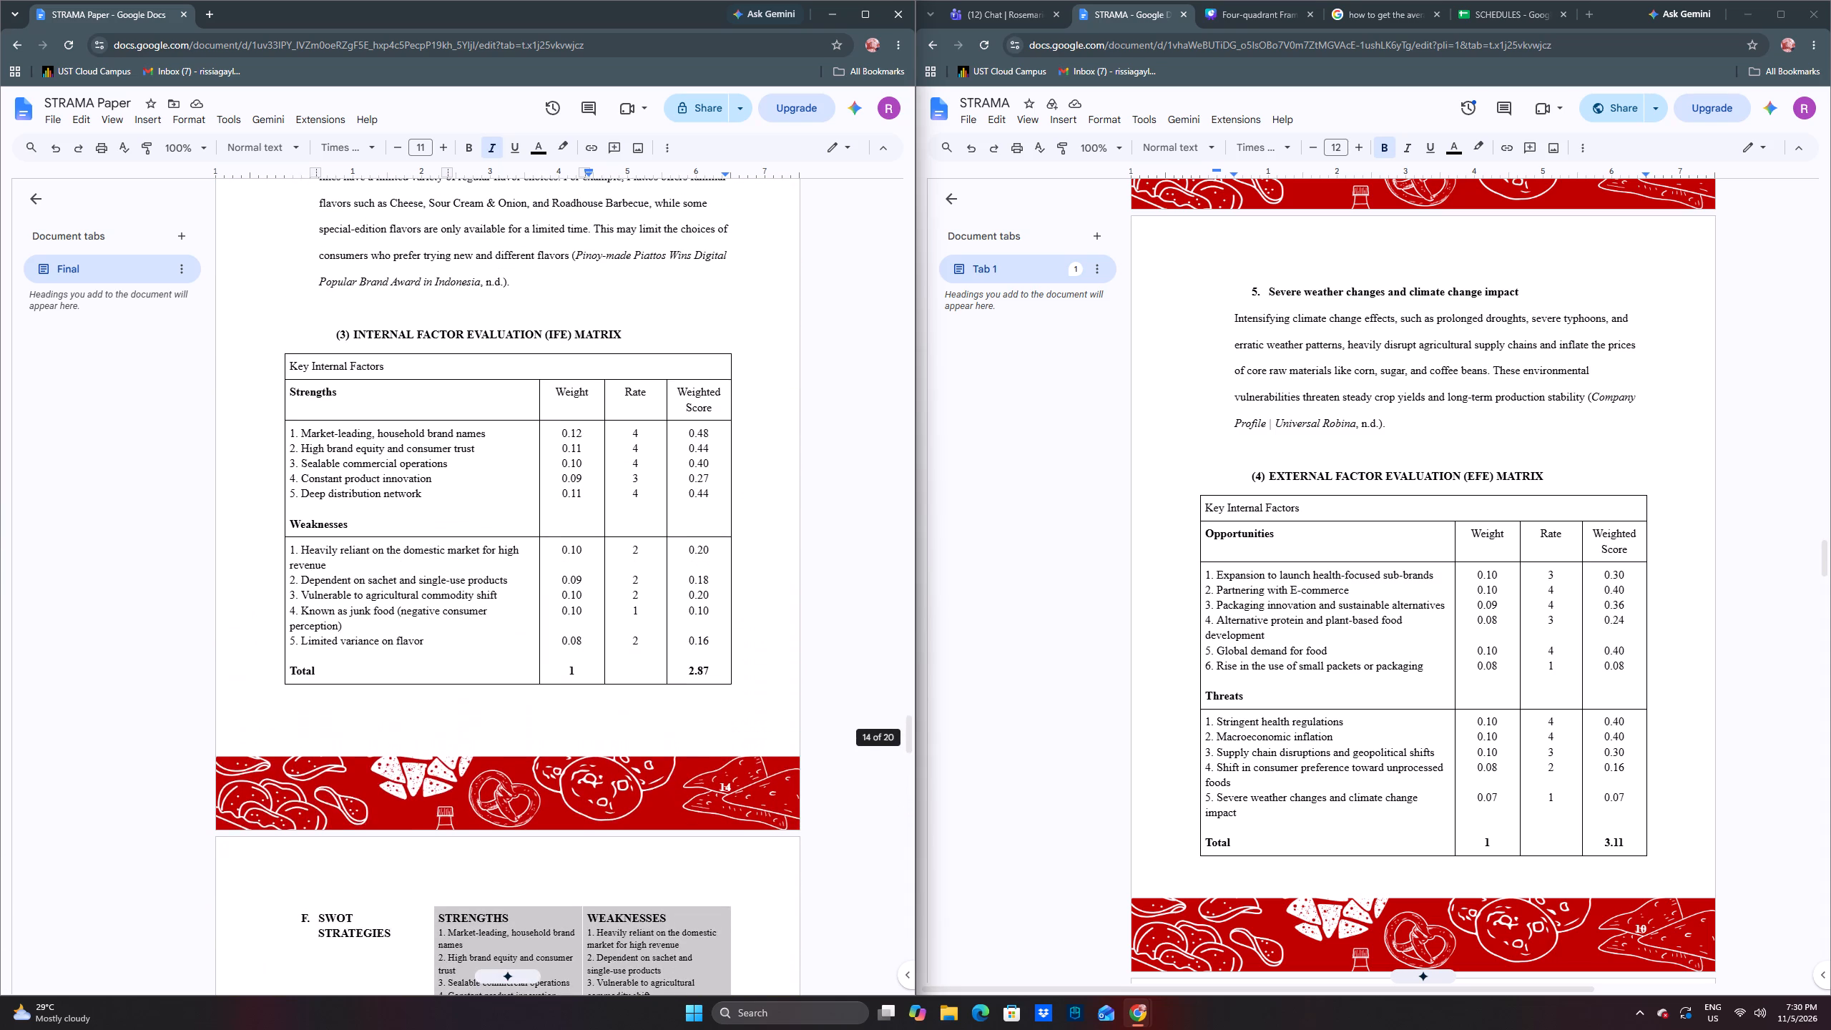
{"action": "scroll", "coordinate": [474, 332], "scroll_direction": "down", "scroll_amount": 8}
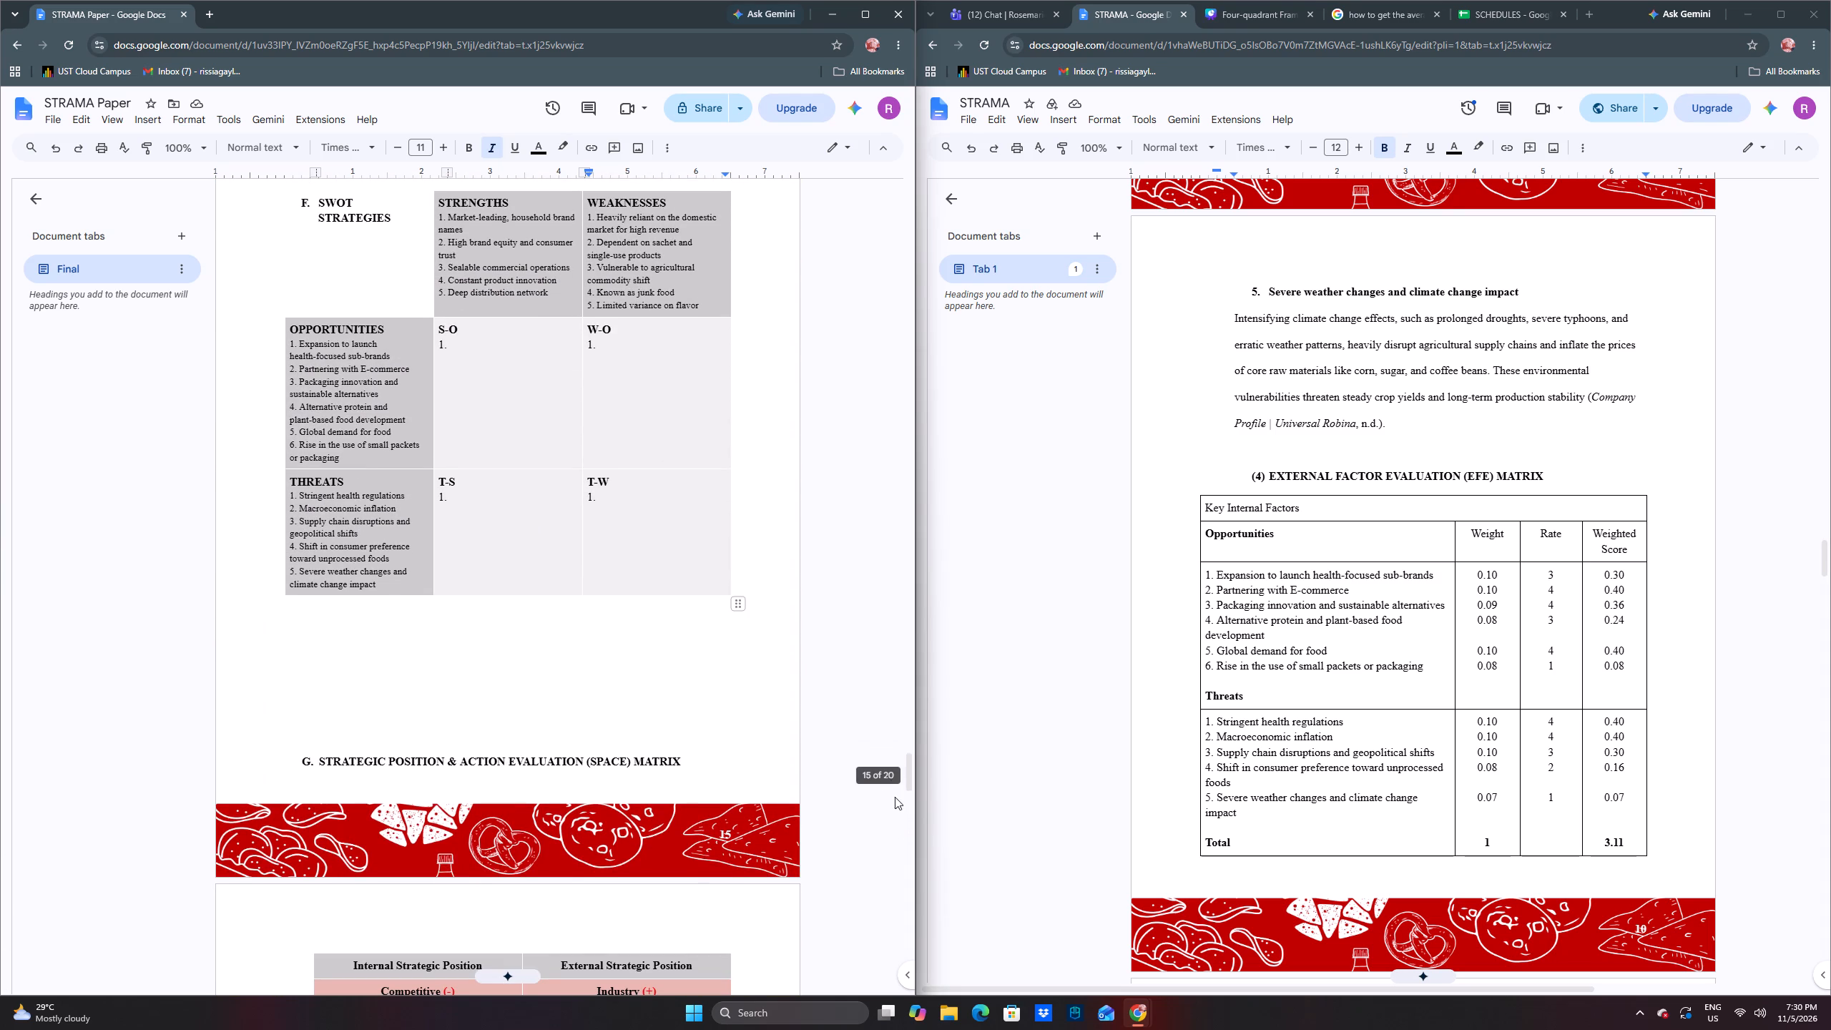
Review STRAMA Paper's front pages, from the cover and Plagiarism Undertaking through the Contents list to the Abstract.
{"action": "left_click_drag", "start_coordinate": [906, 781], "coordinate": [868, 344]}
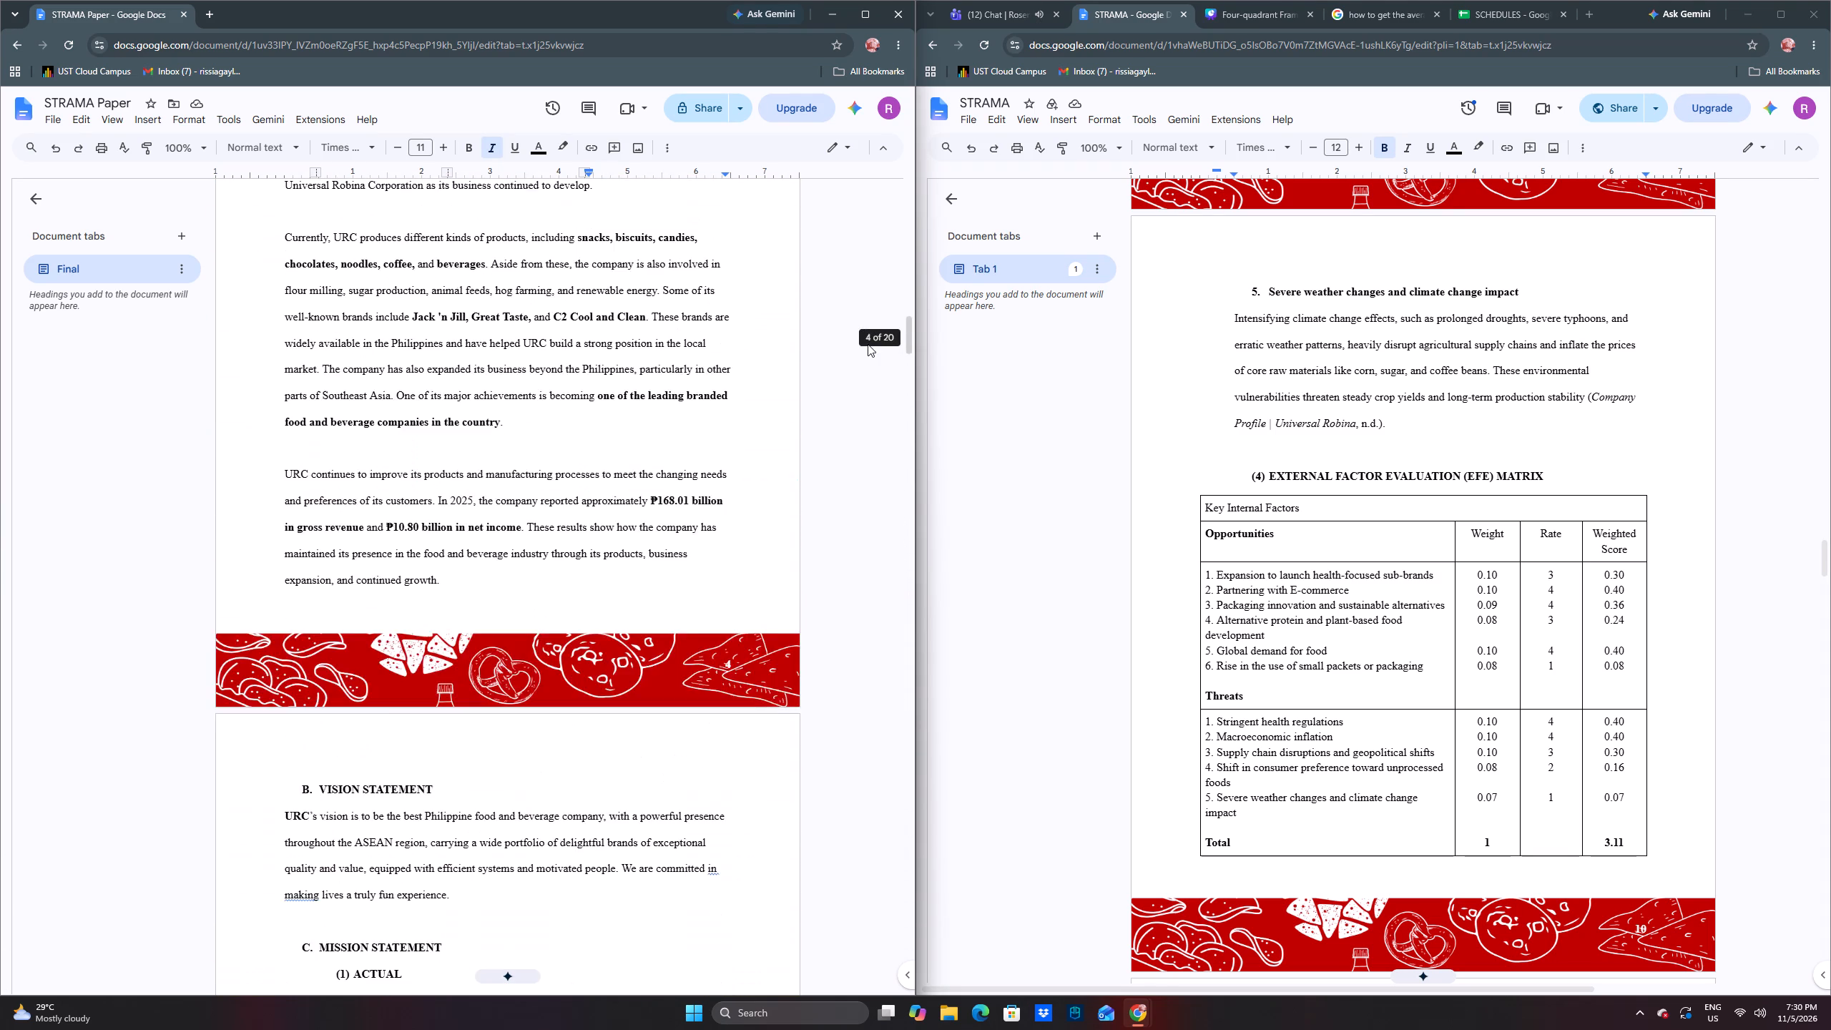
{"action": "left_click_drag", "start_coordinate": [868, 344], "coordinate": [858, 177]}
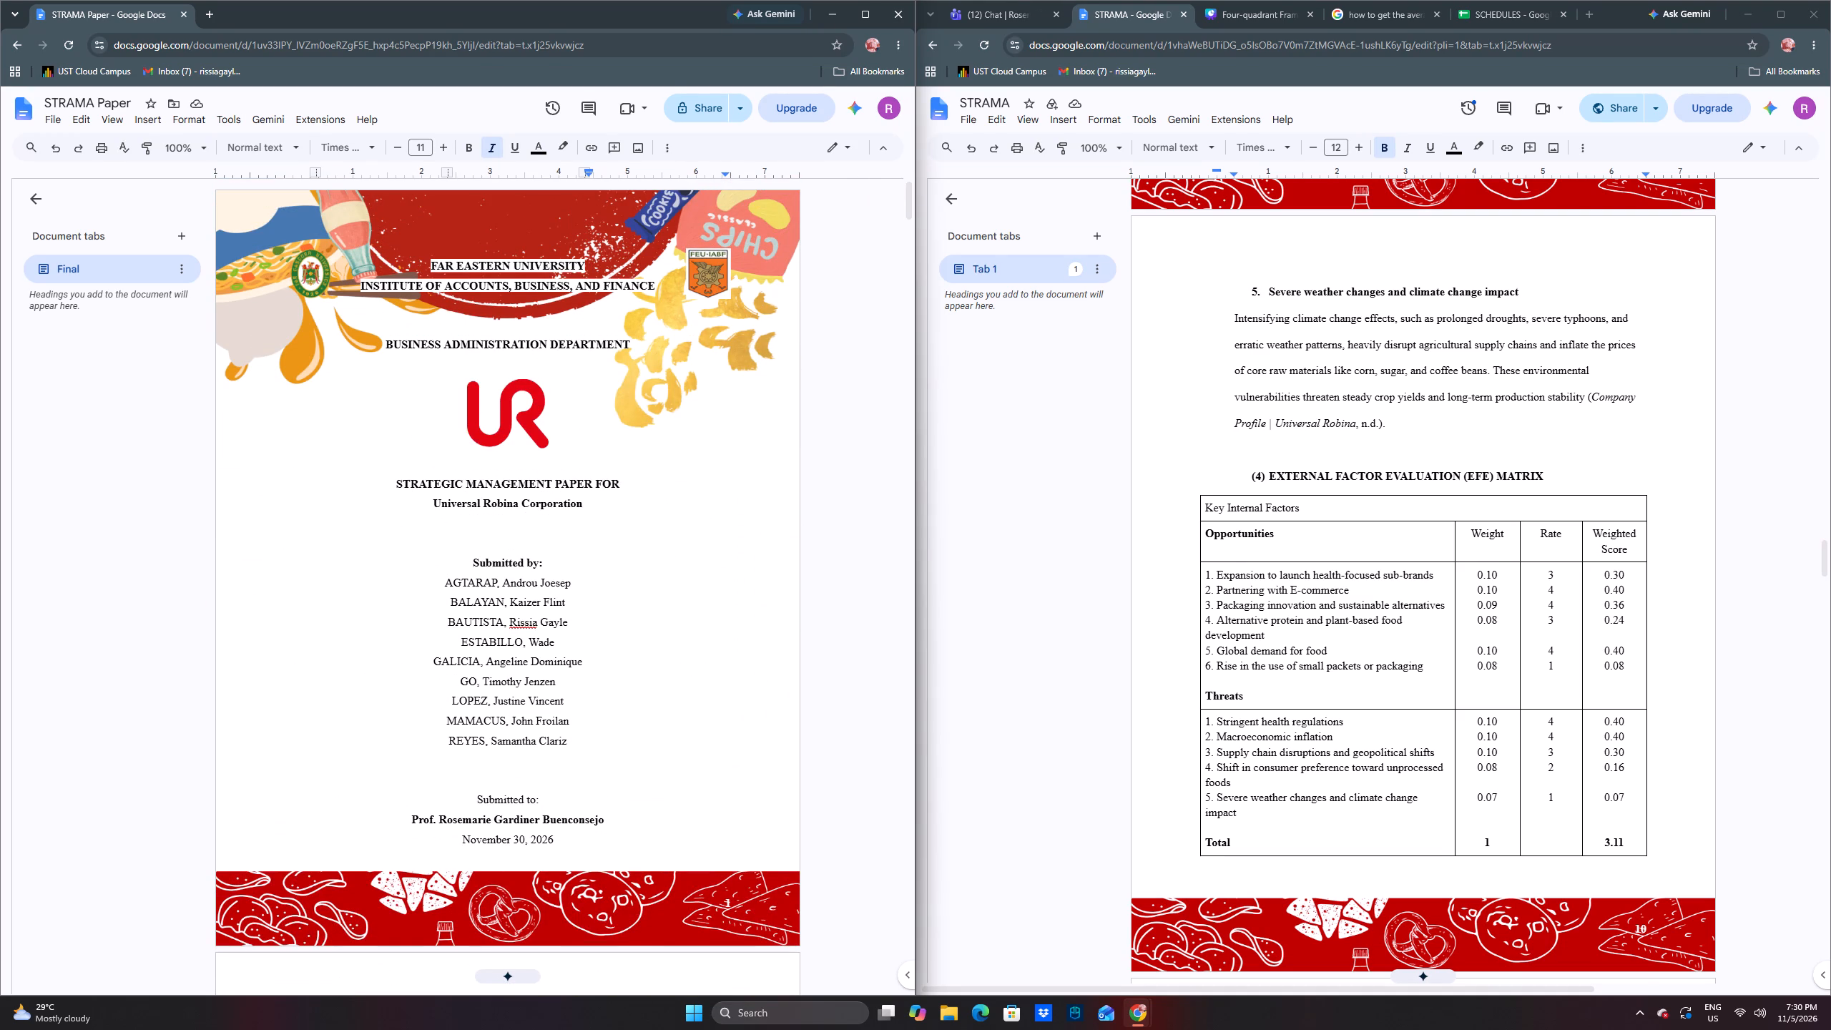
{"action": "scroll", "coordinate": [714, 336], "scroll_direction": "down", "scroll_amount": 4}
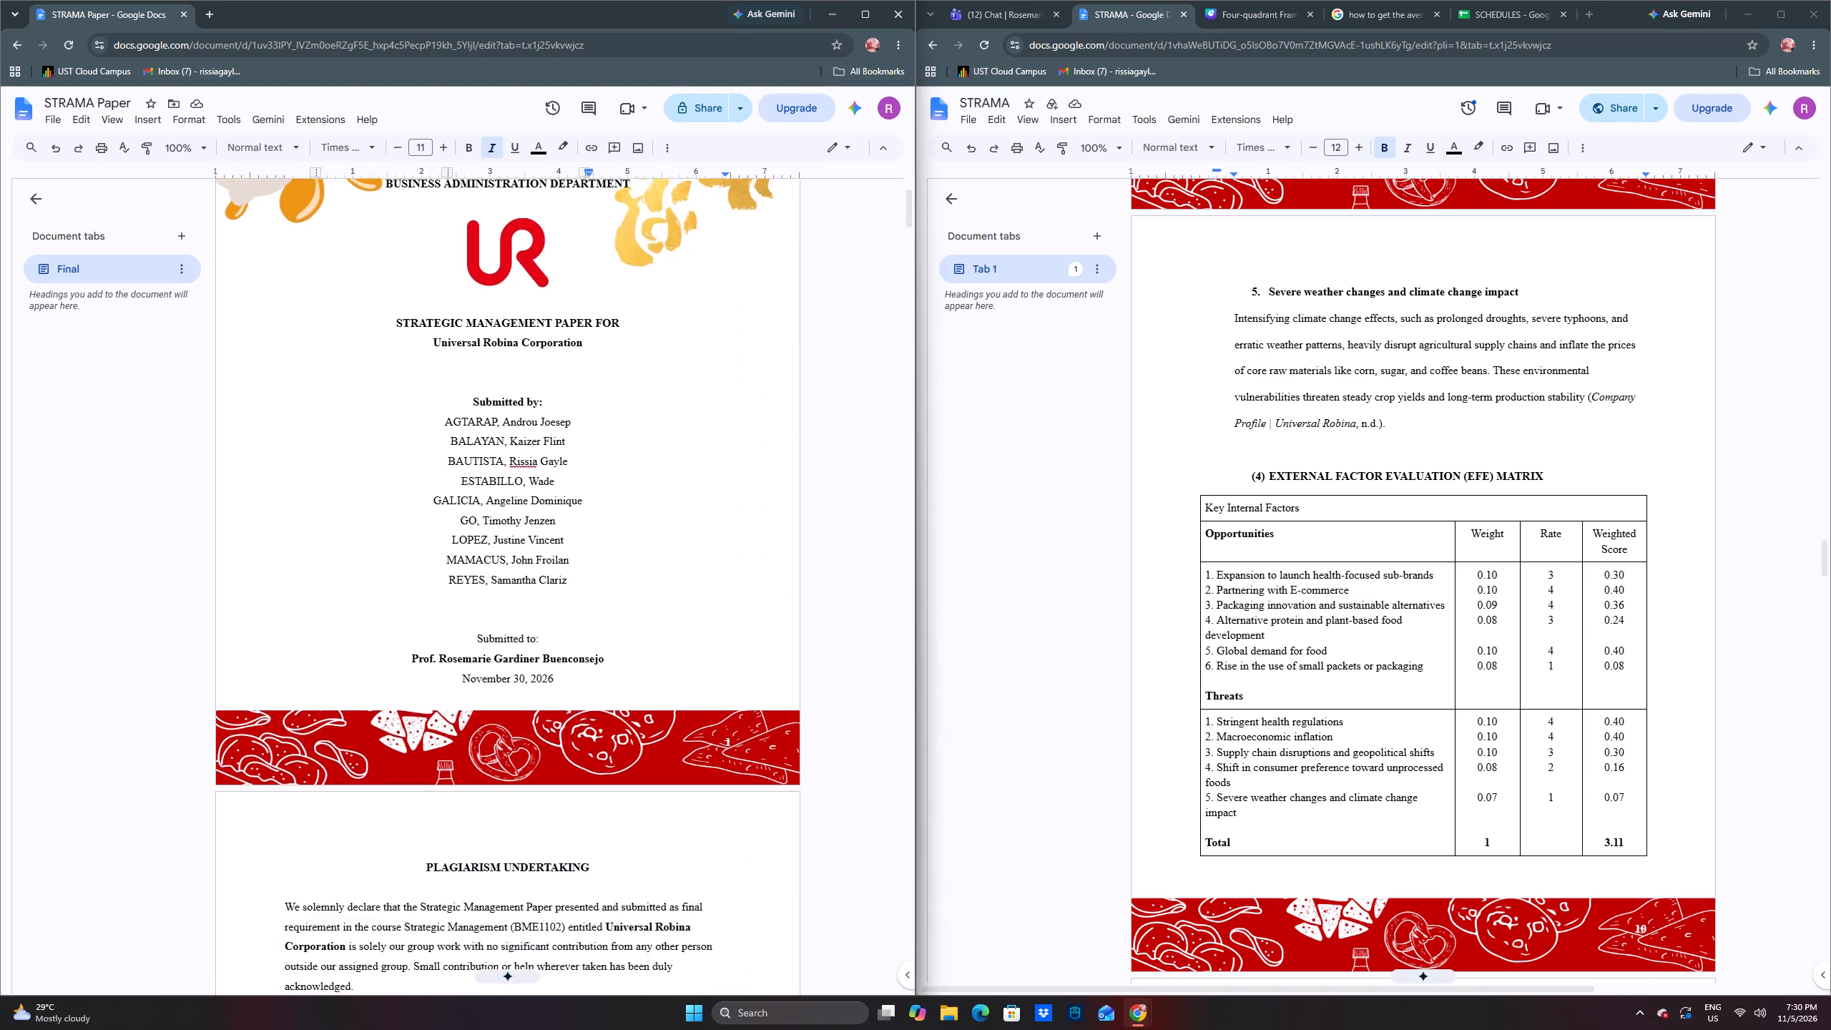
{"action": "scroll", "coordinate": [719, 360], "scroll_direction": "down", "scroll_amount": 15}
{"action": "scroll", "coordinate": [720, 373], "scroll_direction": "up", "scroll_amount": 2}
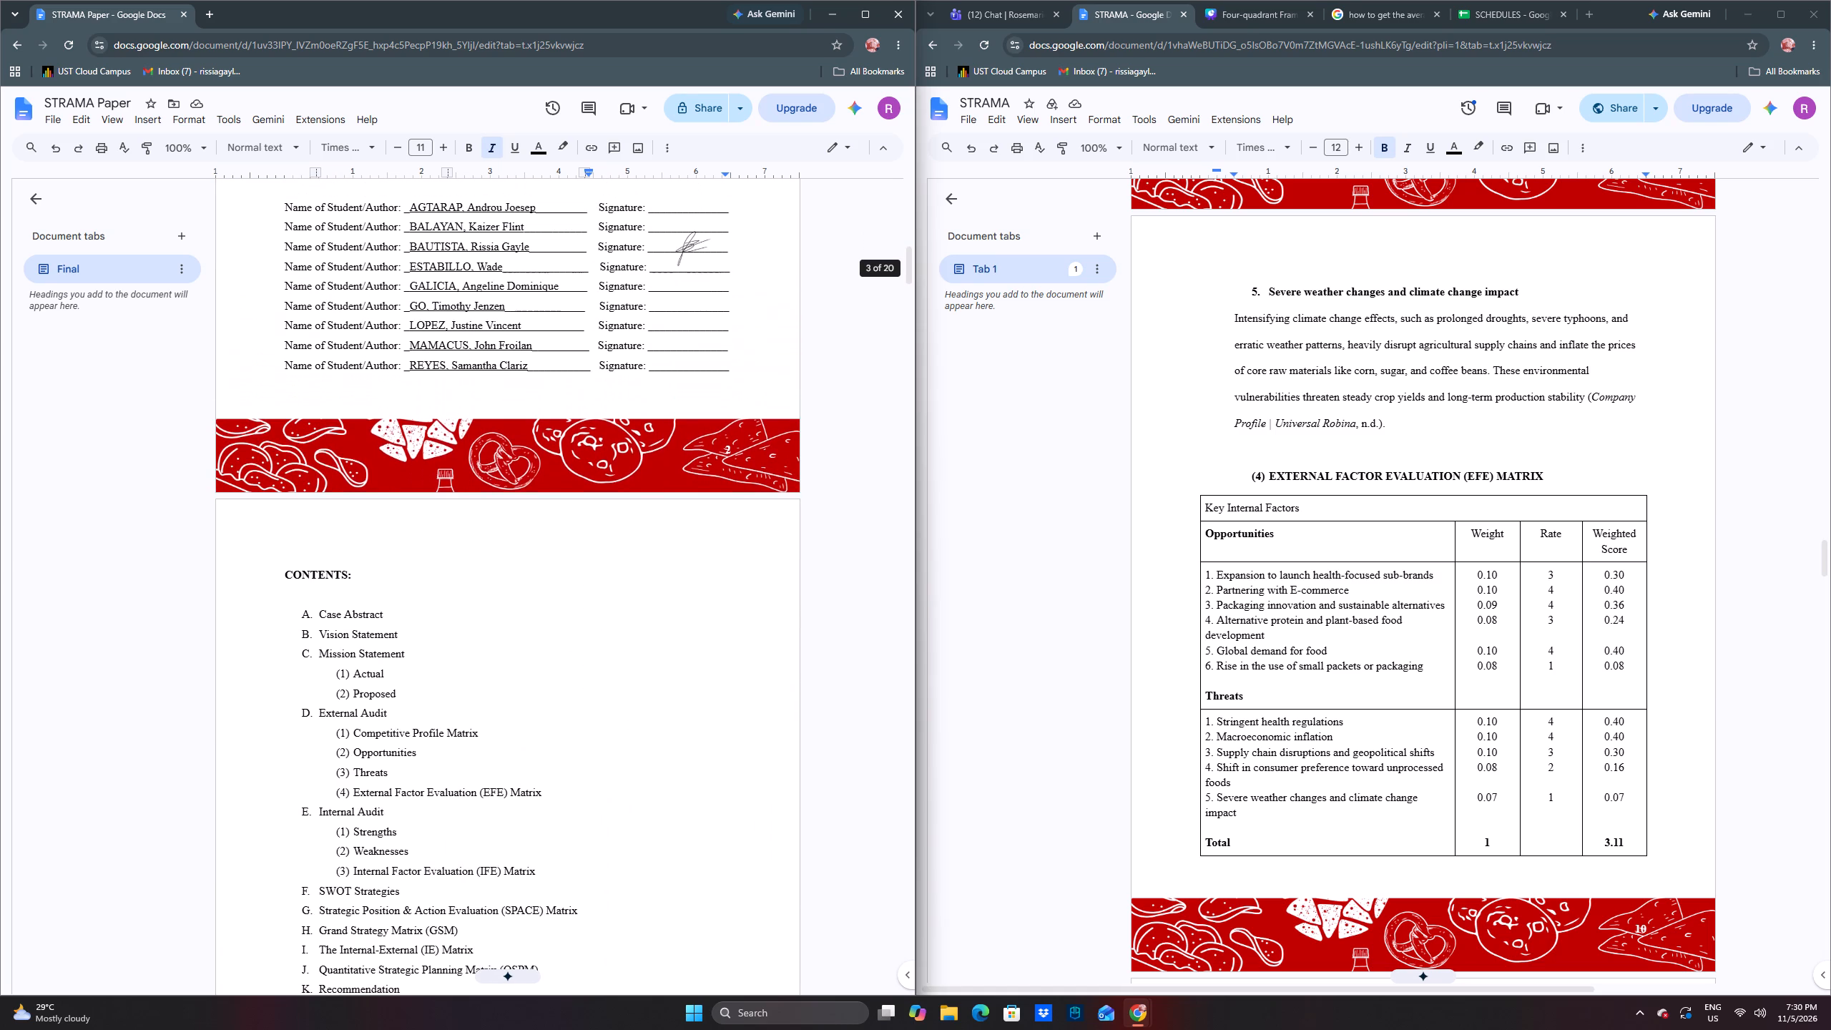
{"action": "scroll", "coordinate": [720, 373], "scroll_direction": "down", "scroll_amount": 5}
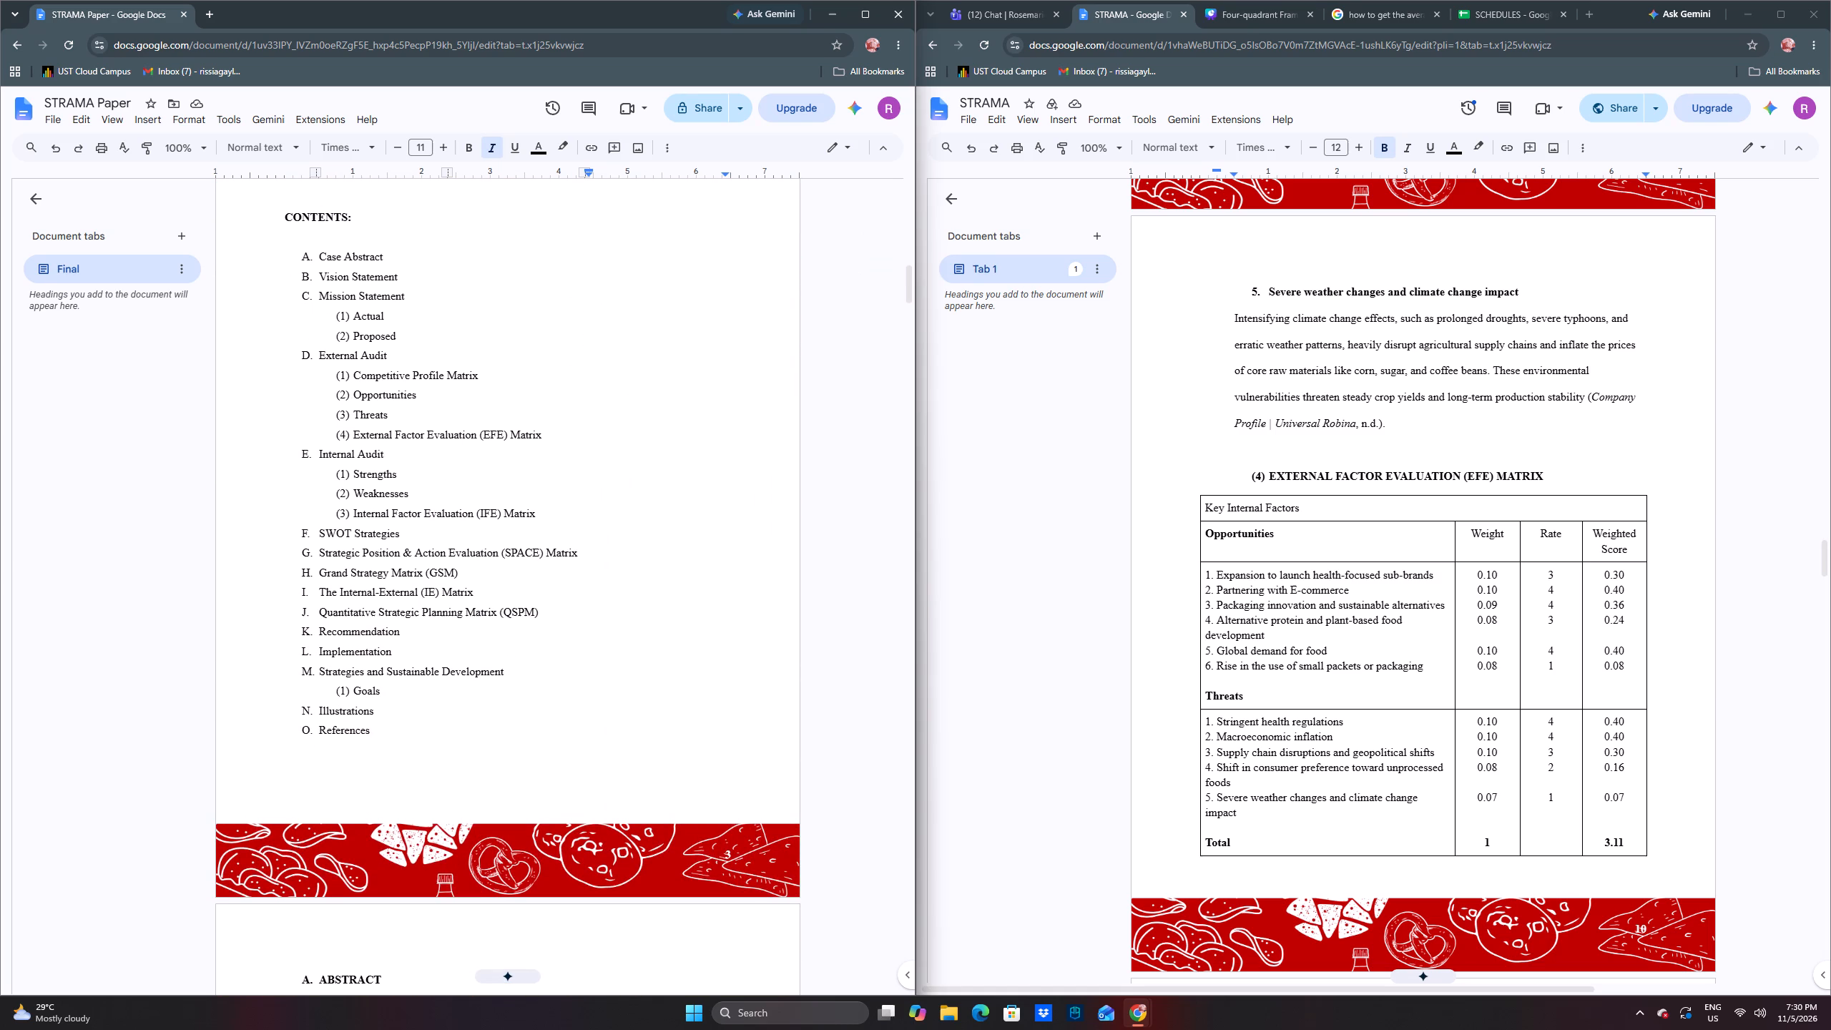
{"action": "scroll", "coordinate": [720, 373], "scroll_direction": "down", "scroll_amount": 1}
{"action": "scroll", "coordinate": [720, 373], "scroll_direction": "up", "scroll_amount": 6}
{"action": "scroll", "coordinate": [720, 373], "scroll_direction": "down", "scroll_amount": 4}
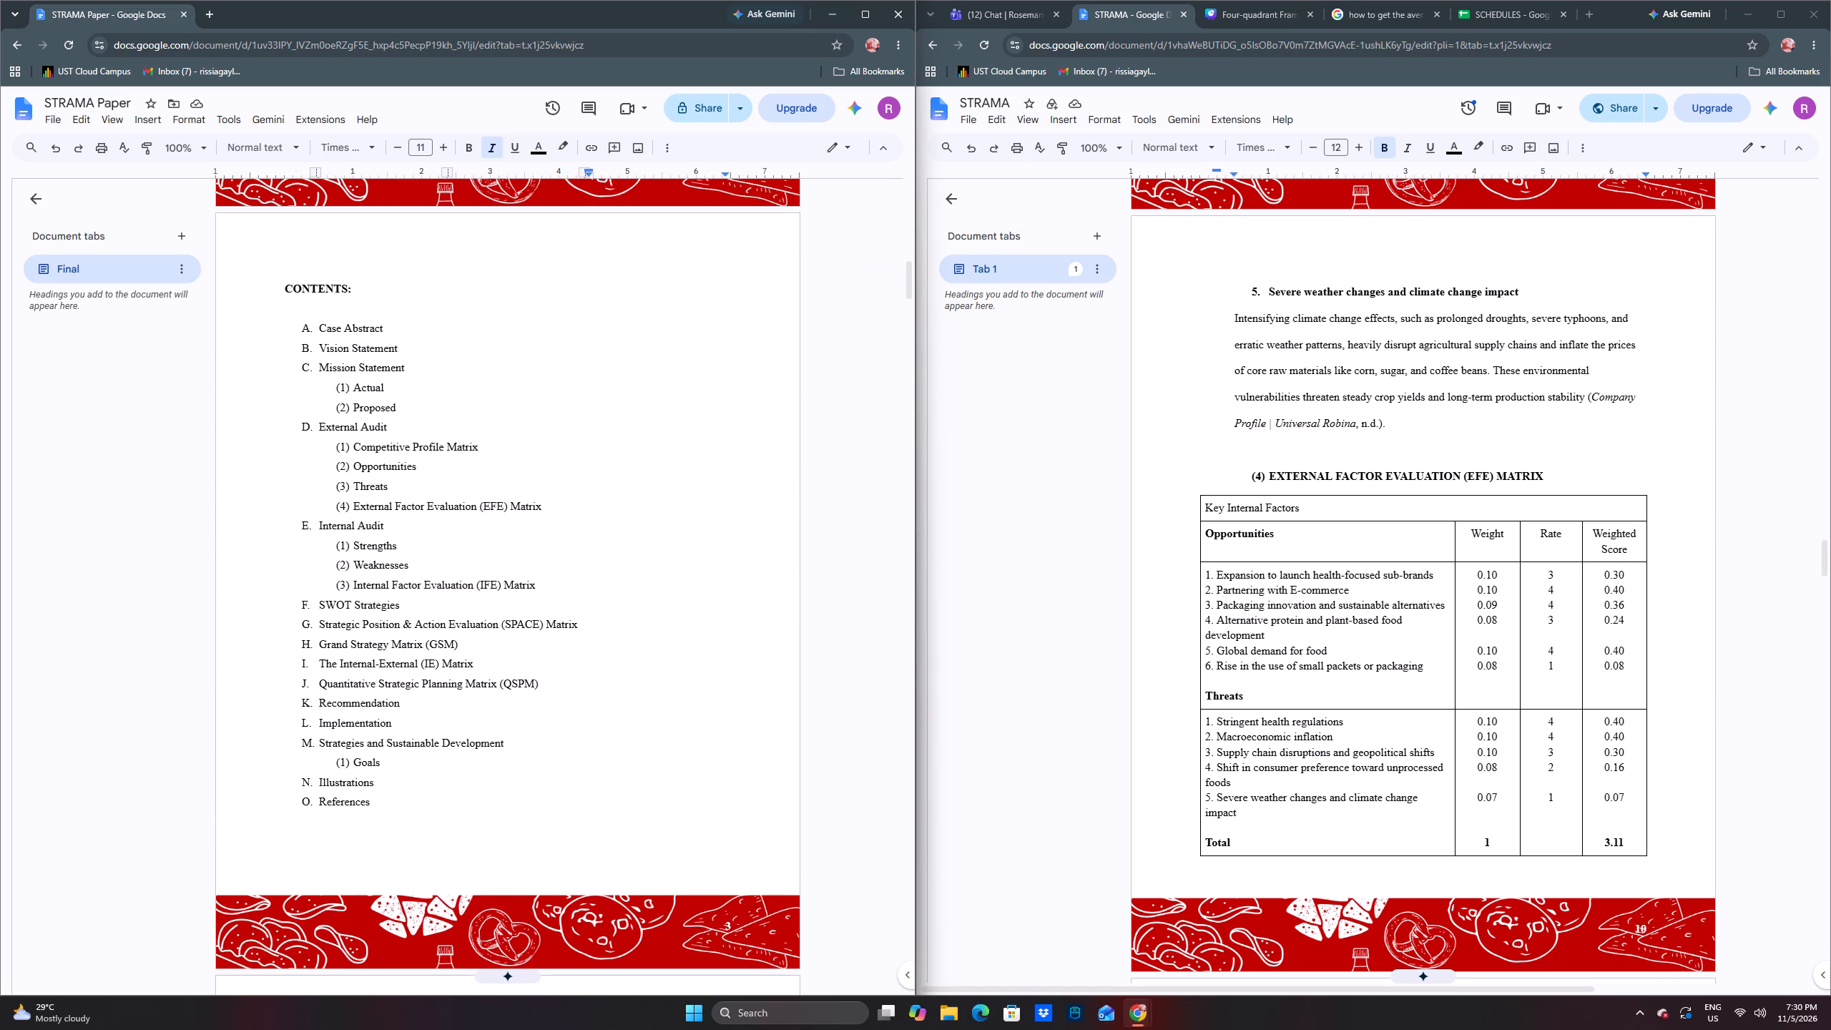
{"action": "scroll", "coordinate": [721, 376], "scroll_direction": "down", "scroll_amount": 8}
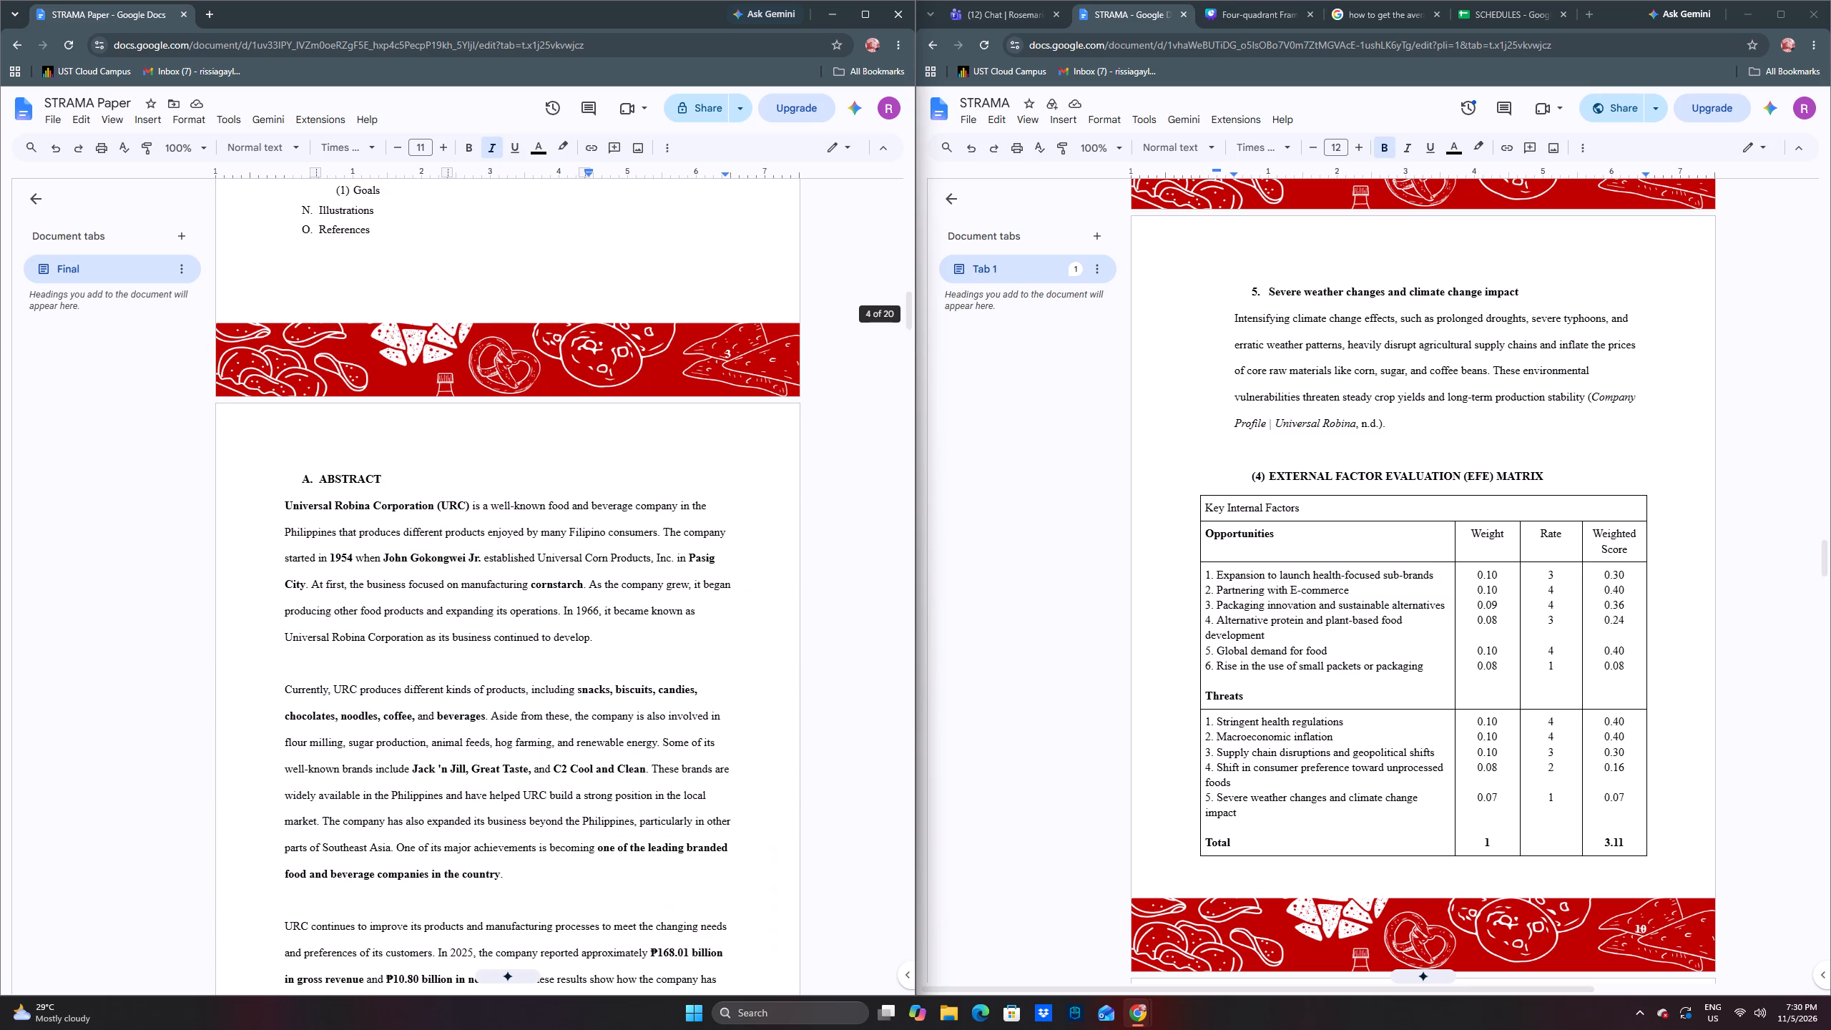
Delete the blank lines between the Three Major Regions list and the Quantitative Strategic Planning Matrix (QSPM) heading in STRAMA Paper.
{"action": "left_click_drag", "start_coordinate": [905, 318], "coordinate": [890, 612]}
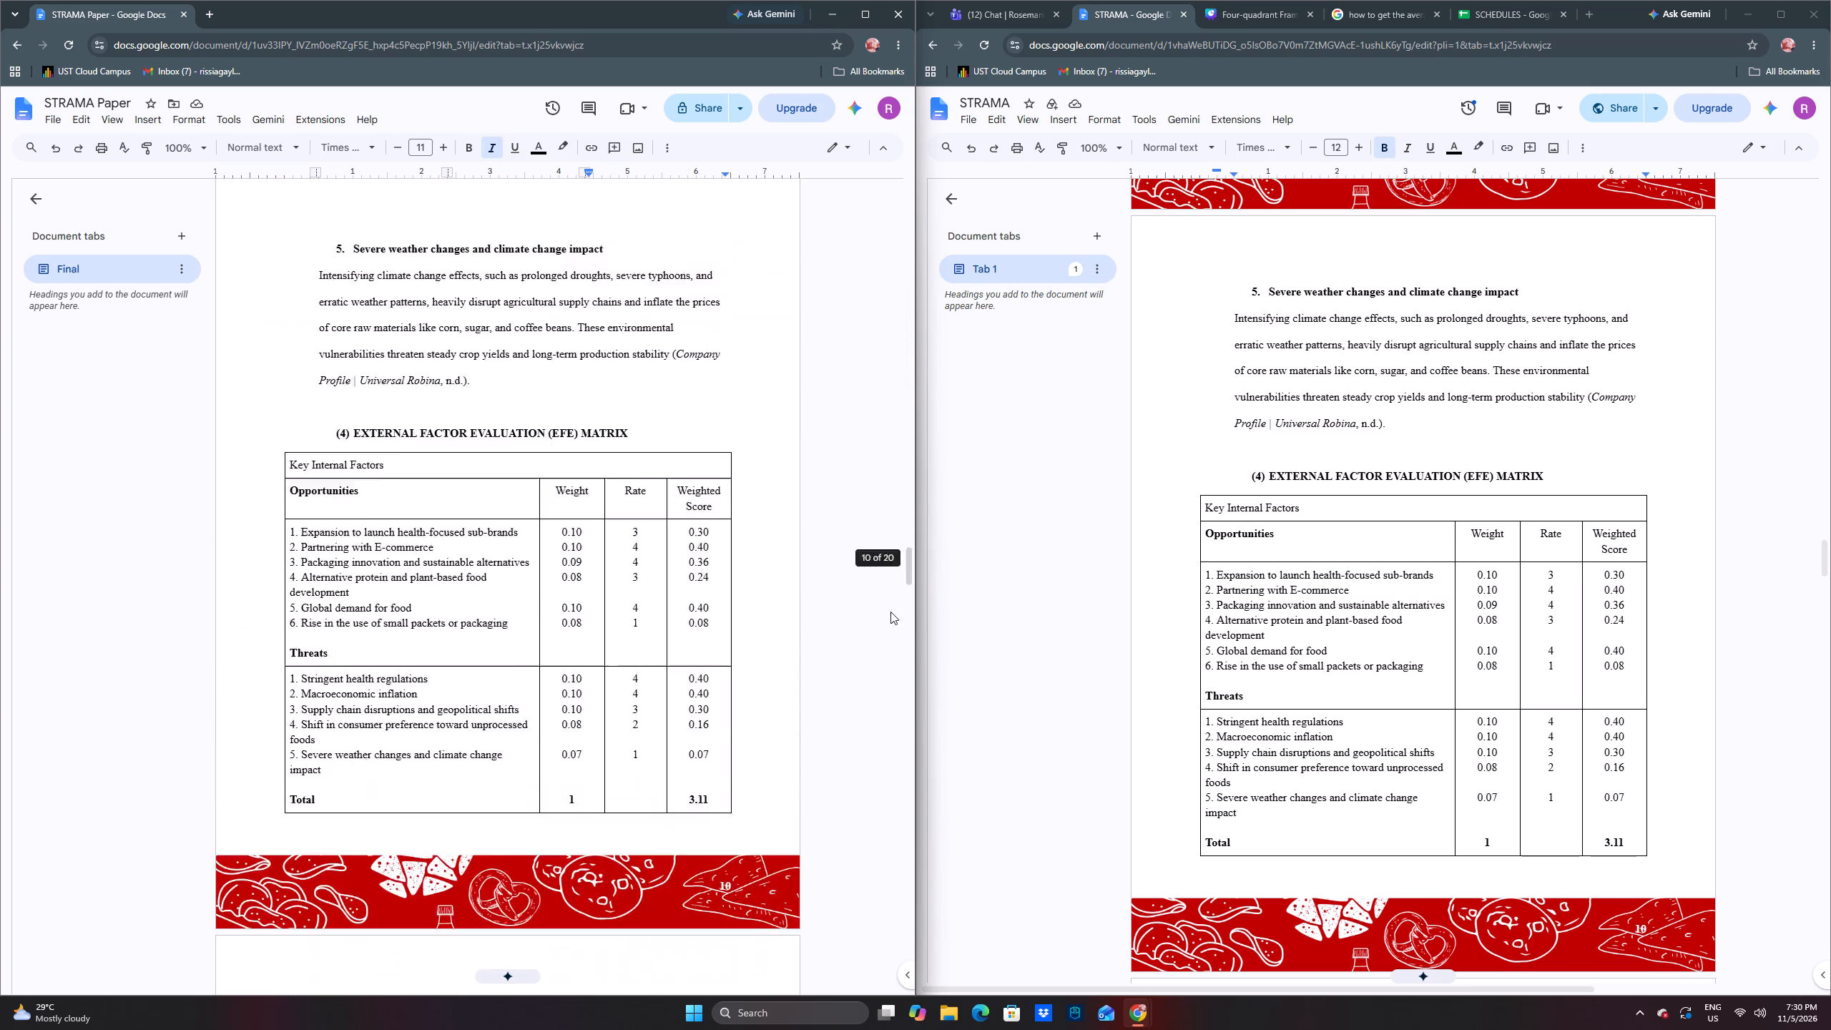
{"action": "left_click_drag", "start_coordinate": [890, 612], "coordinate": [877, 879]}
{"action": "left_click", "coordinate": [455, 847]}
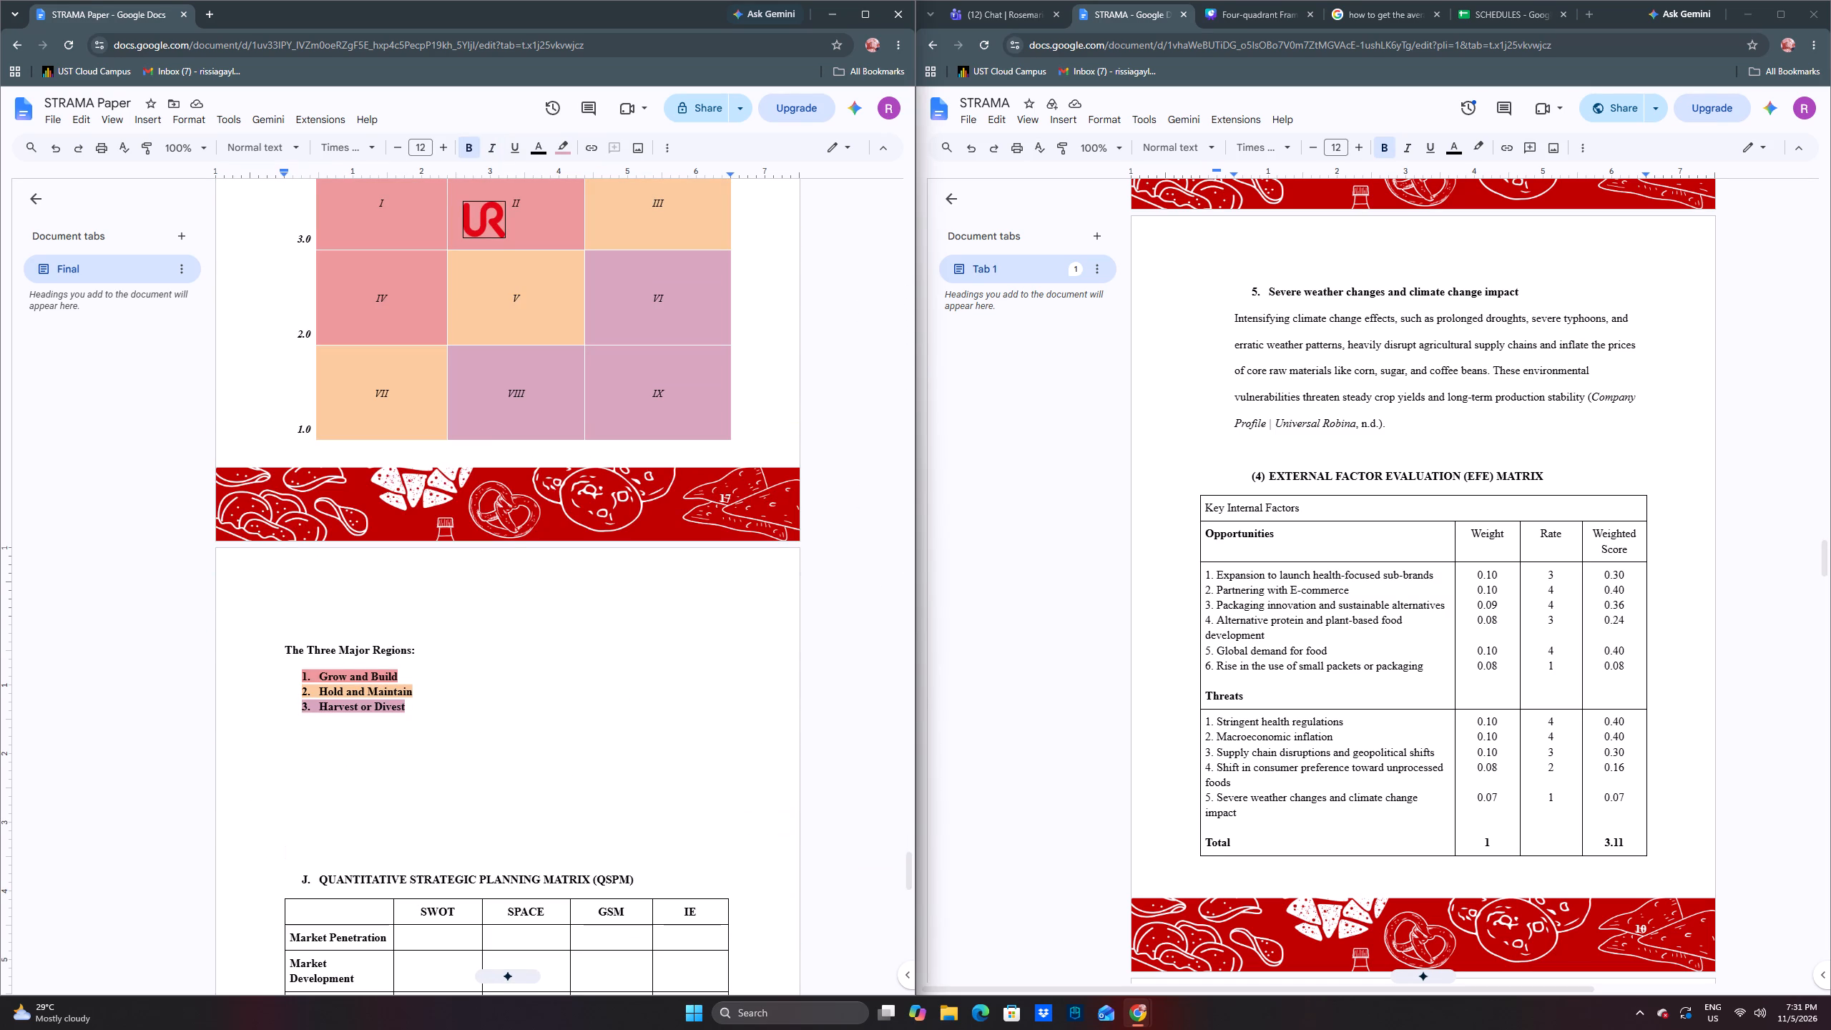
{"action": "key", "text": "BackSpace"}
{"action": "key", "text": "BackSpace"}
{"action": "key", "text": "BackSpace"}
{"action": "key", "text": "BackSpace"}
{"action": "key", "text": "BackSpace"}
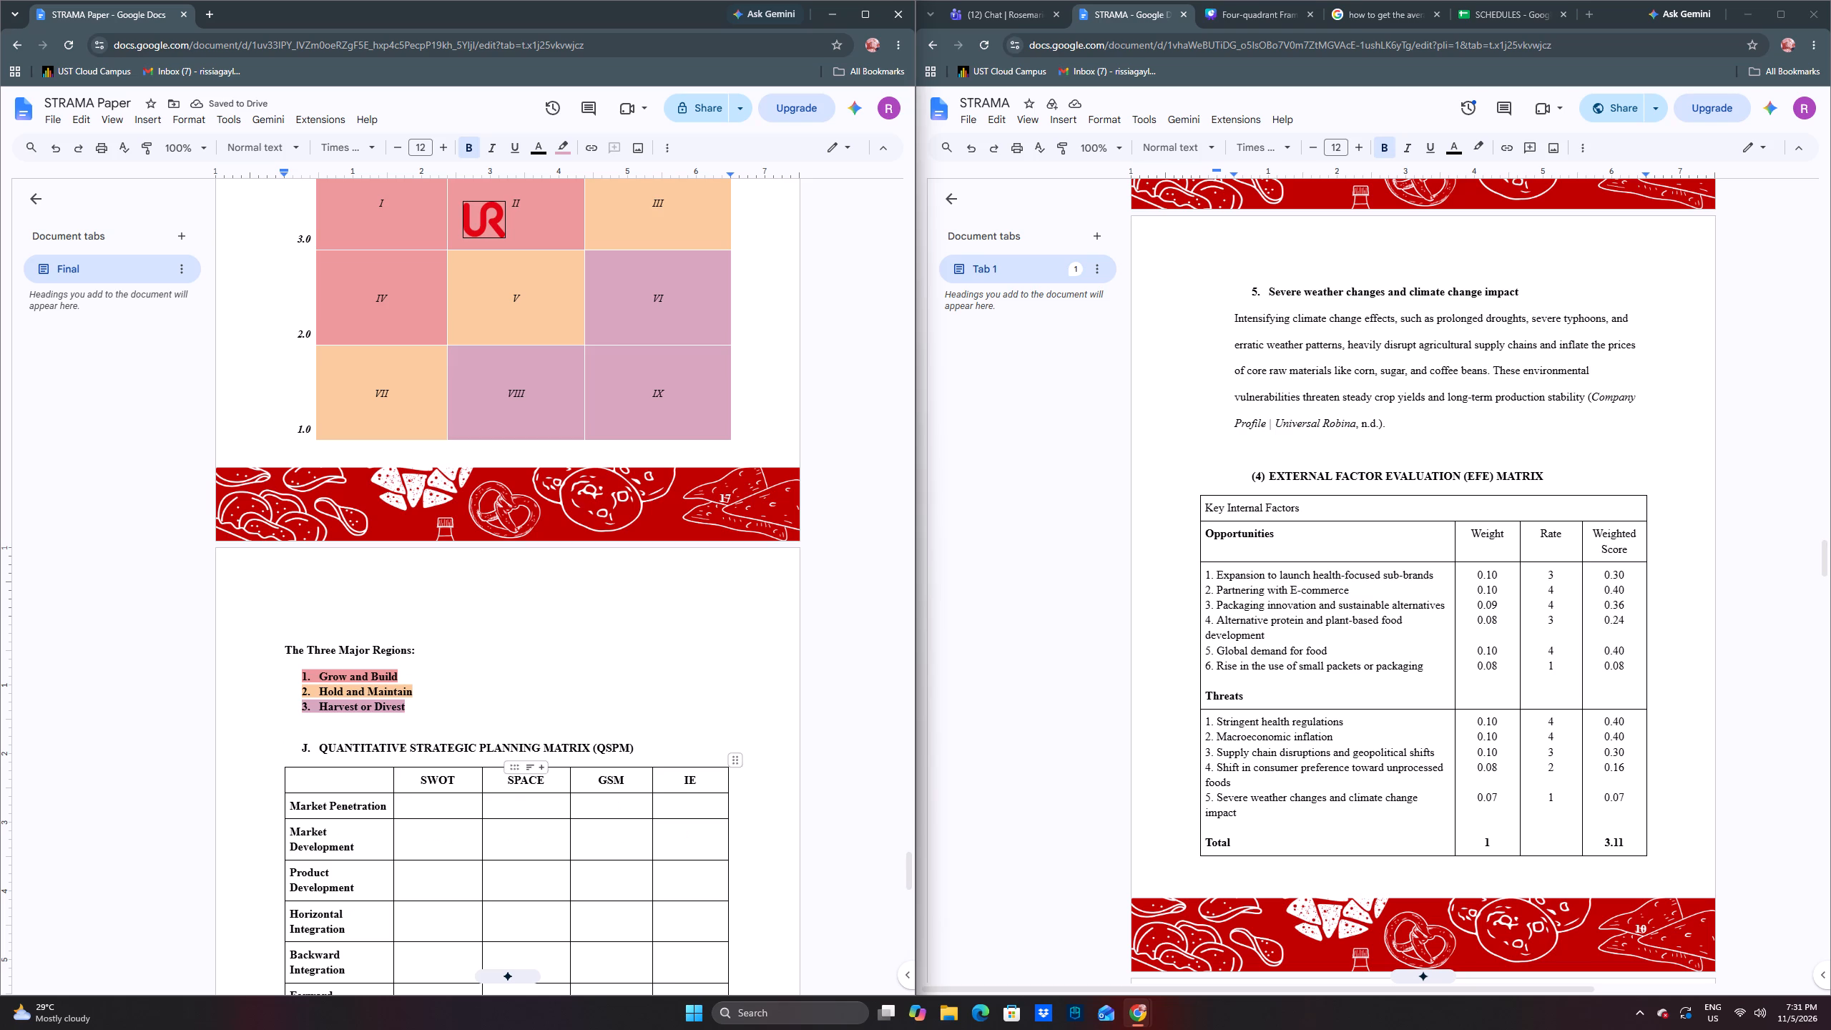
In STRAMA, nudge the red UR logo in cell II of the IE Matrix slightly lower to match its placement in STRAMA Paper.
{"action": "scroll", "coordinate": [1072, 632], "scroll_direction": "down", "scroll_amount": 6}
{"action": "scroll", "coordinate": [1363, 737], "scroll_direction": "down", "scroll_amount": 14}
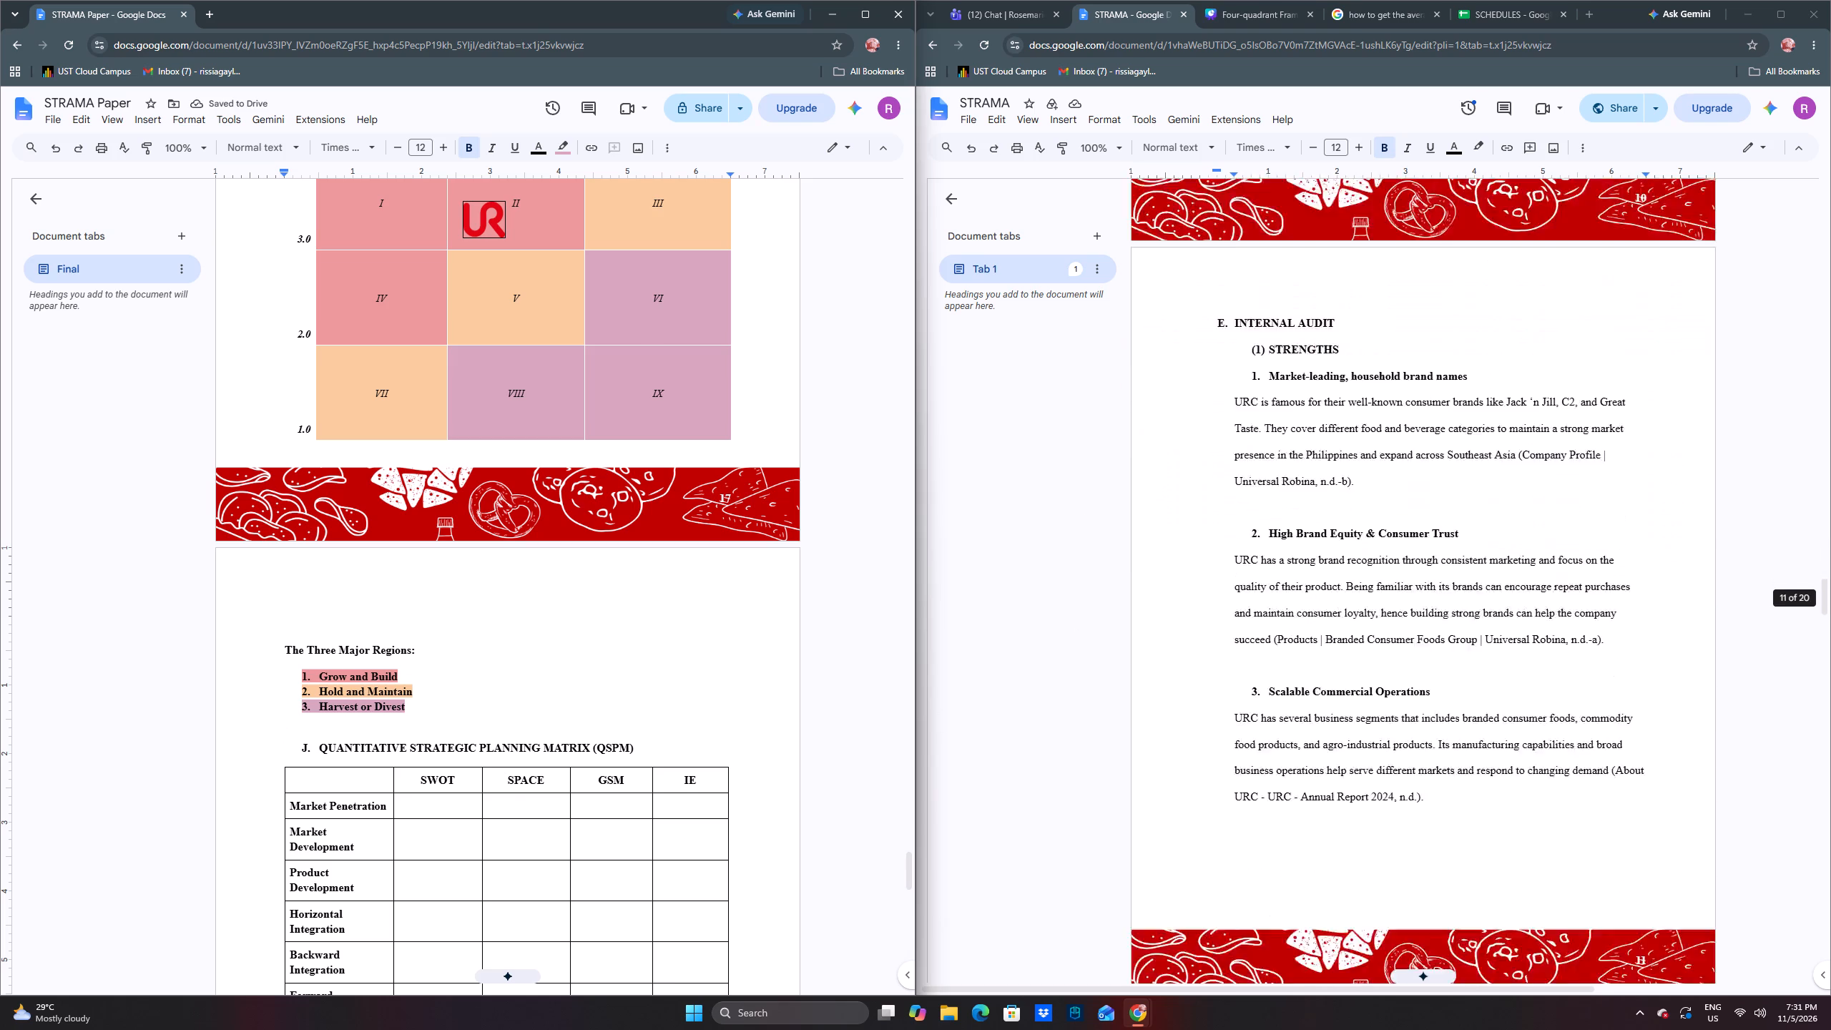
{"action": "scroll", "coordinate": [1348, 707], "scroll_direction": "down", "scroll_amount": 20}
{"action": "scroll", "coordinate": [1348, 707], "scroll_direction": "down", "scroll_amount": 17}
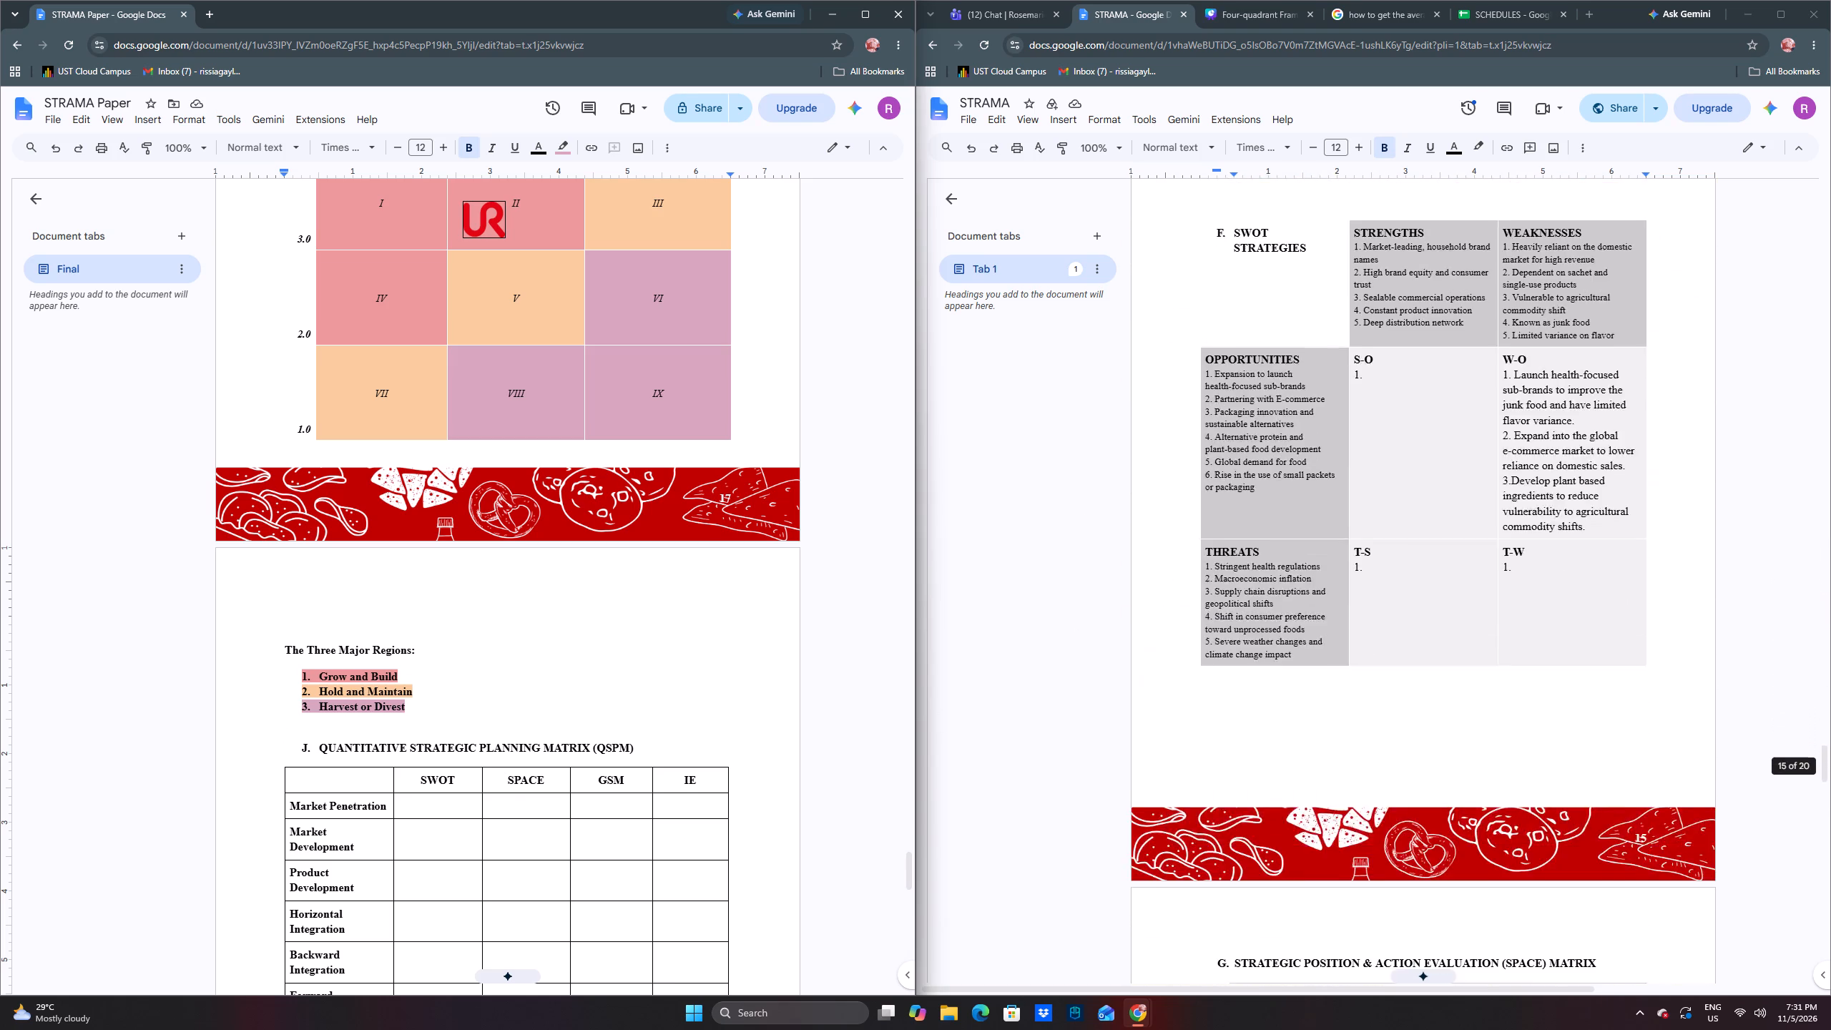
{"action": "scroll", "coordinate": [1347, 703], "scroll_direction": "down", "scroll_amount": 20}
{"action": "scroll", "coordinate": [1347, 703], "scroll_direction": "down", "scroll_amount": 6}
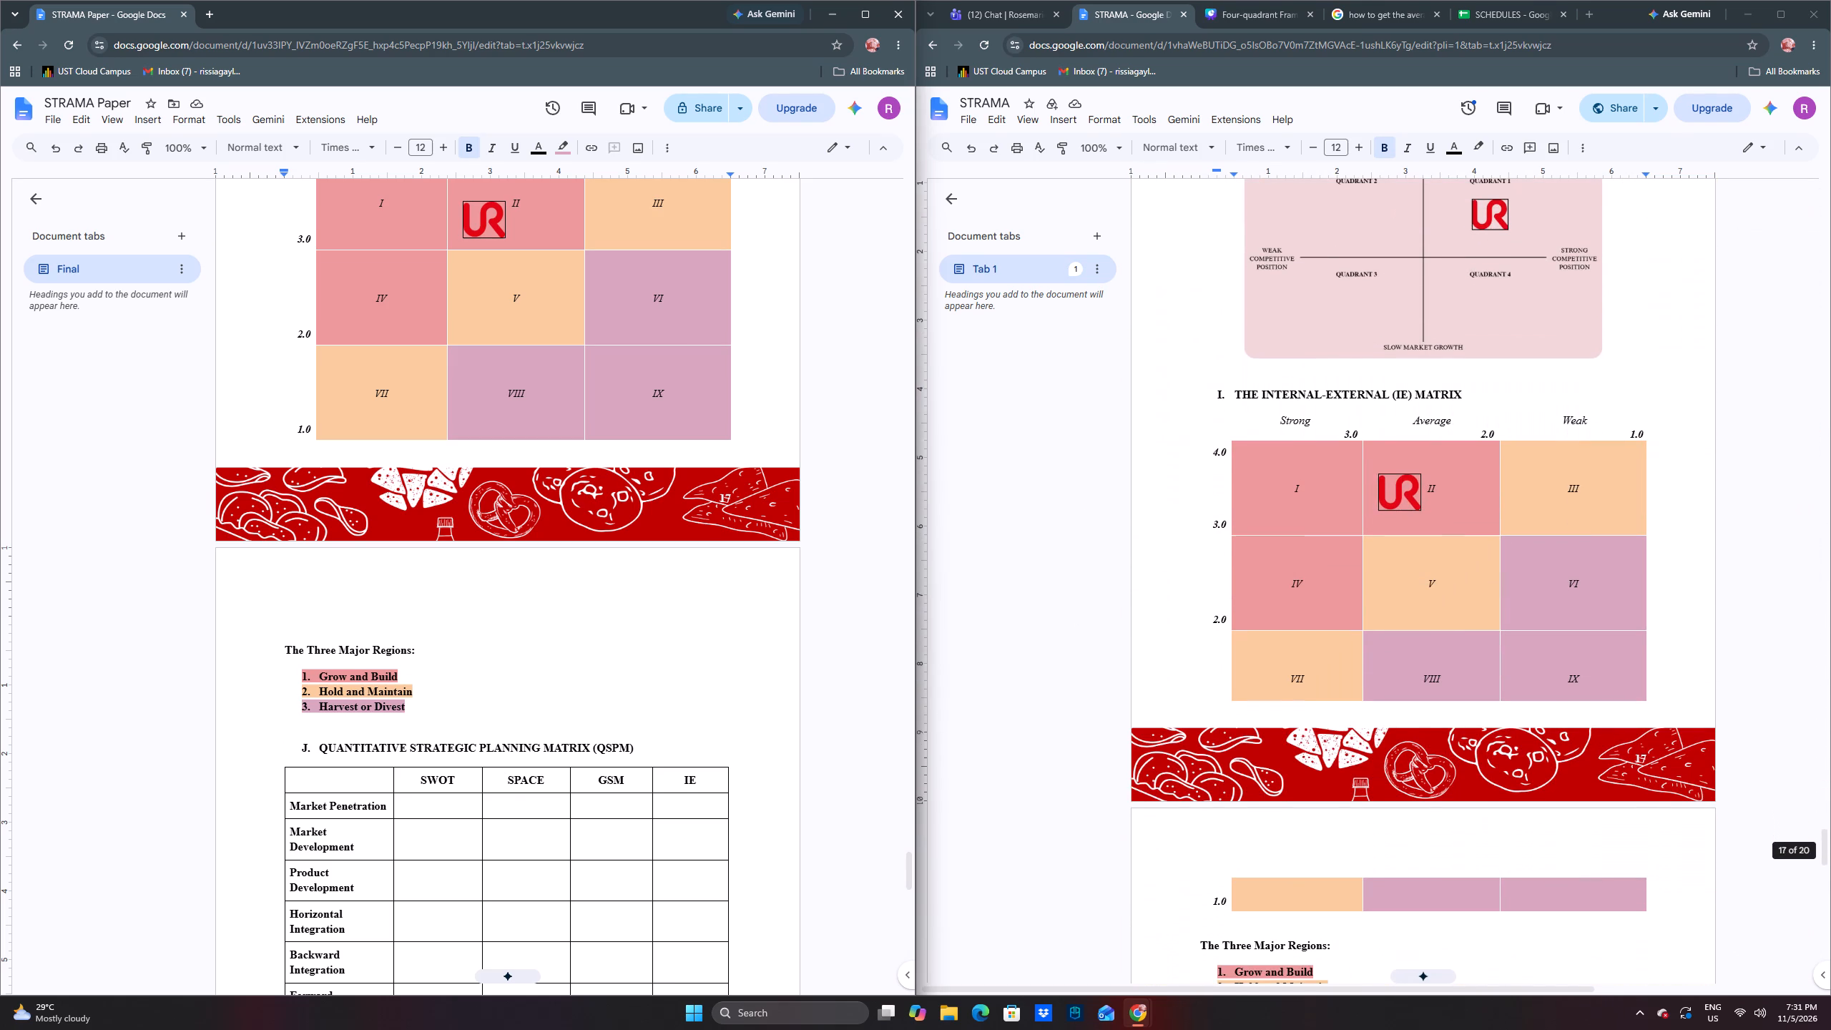
{"action": "scroll", "coordinate": [873, 501], "scroll_direction": "up", "scroll_amount": 3}
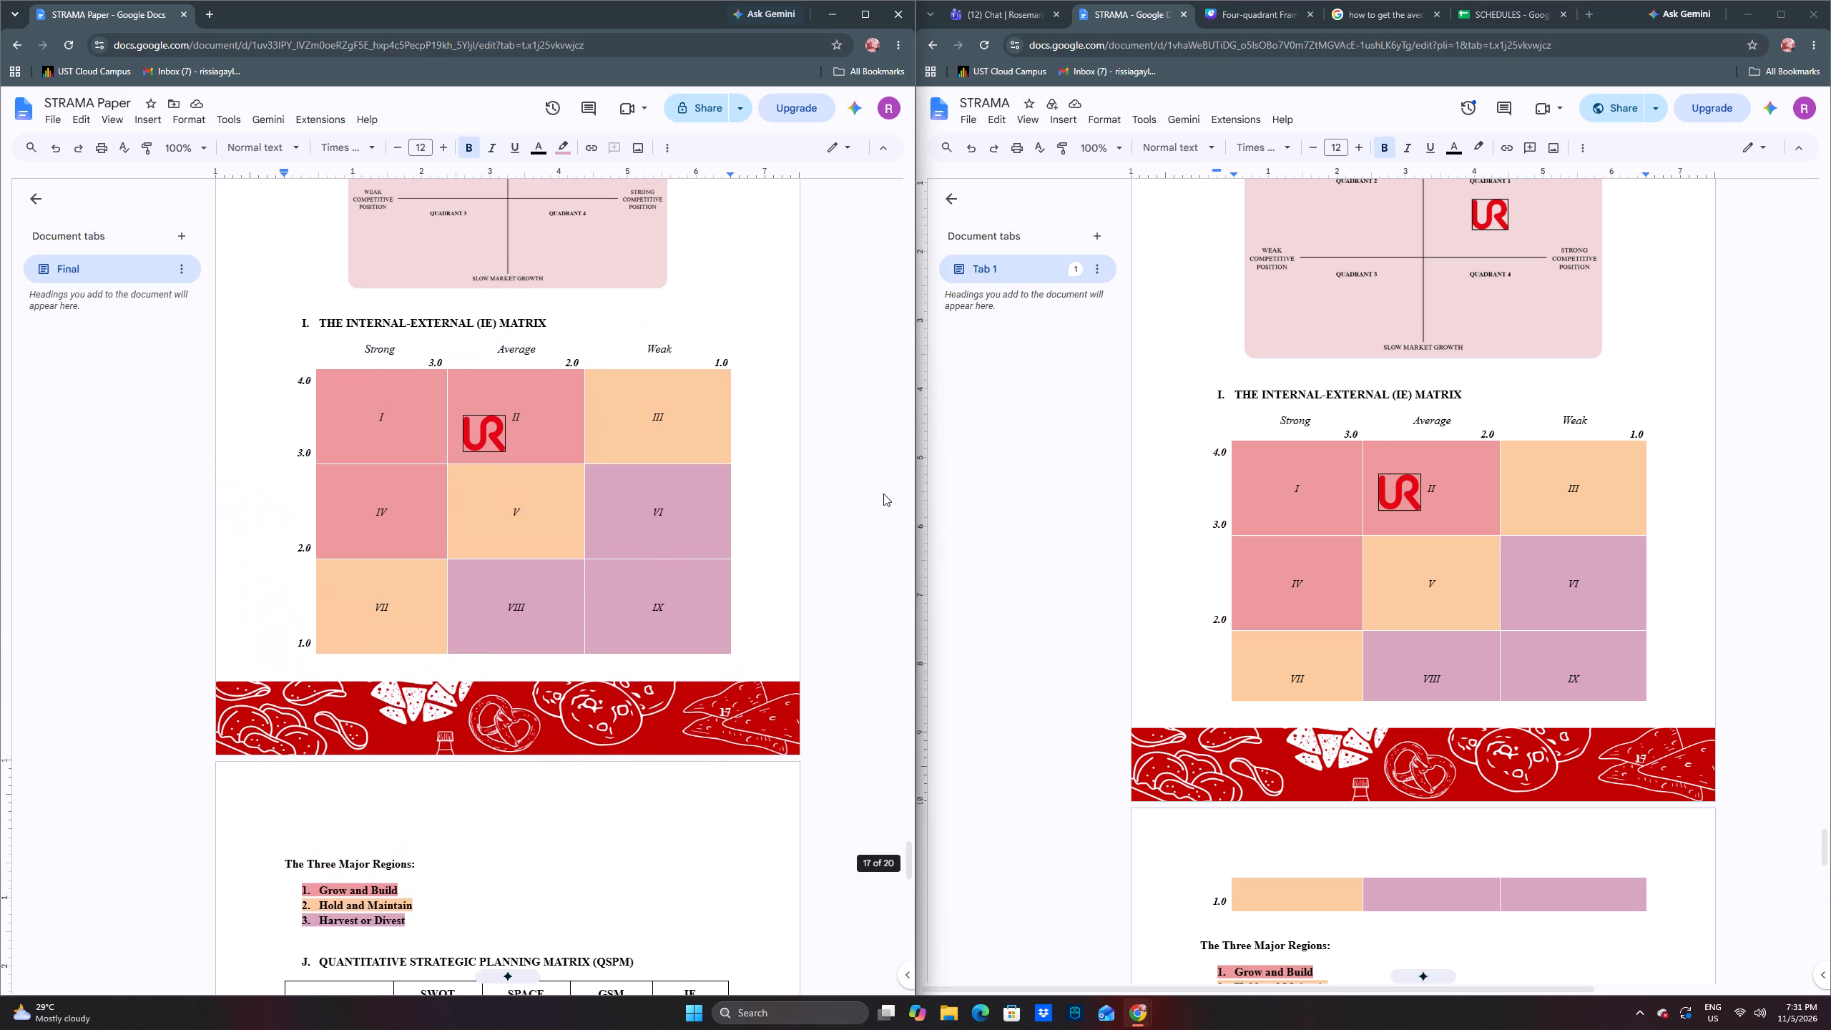
{"action": "left_click_drag", "start_coordinate": [1403, 499], "coordinate": [1401, 505]}
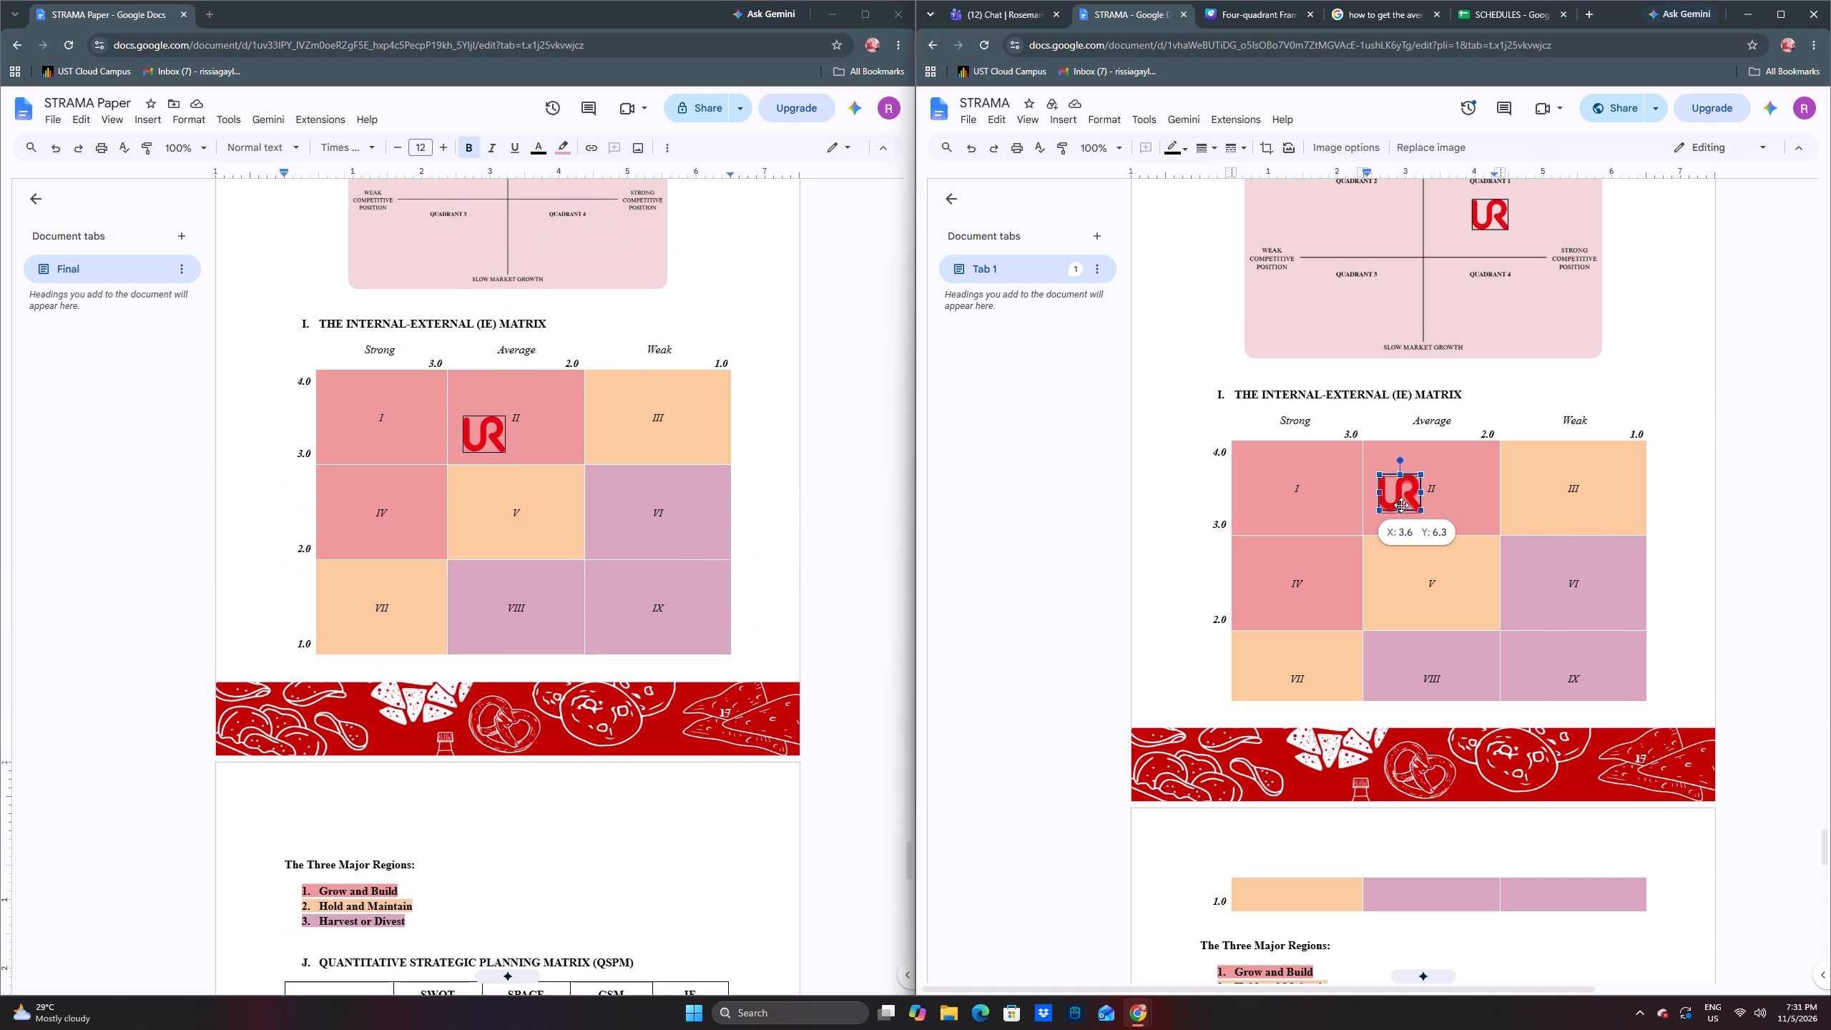
{"action": "left_click_drag", "start_coordinate": [1401, 505], "coordinate": [1401, 509]}
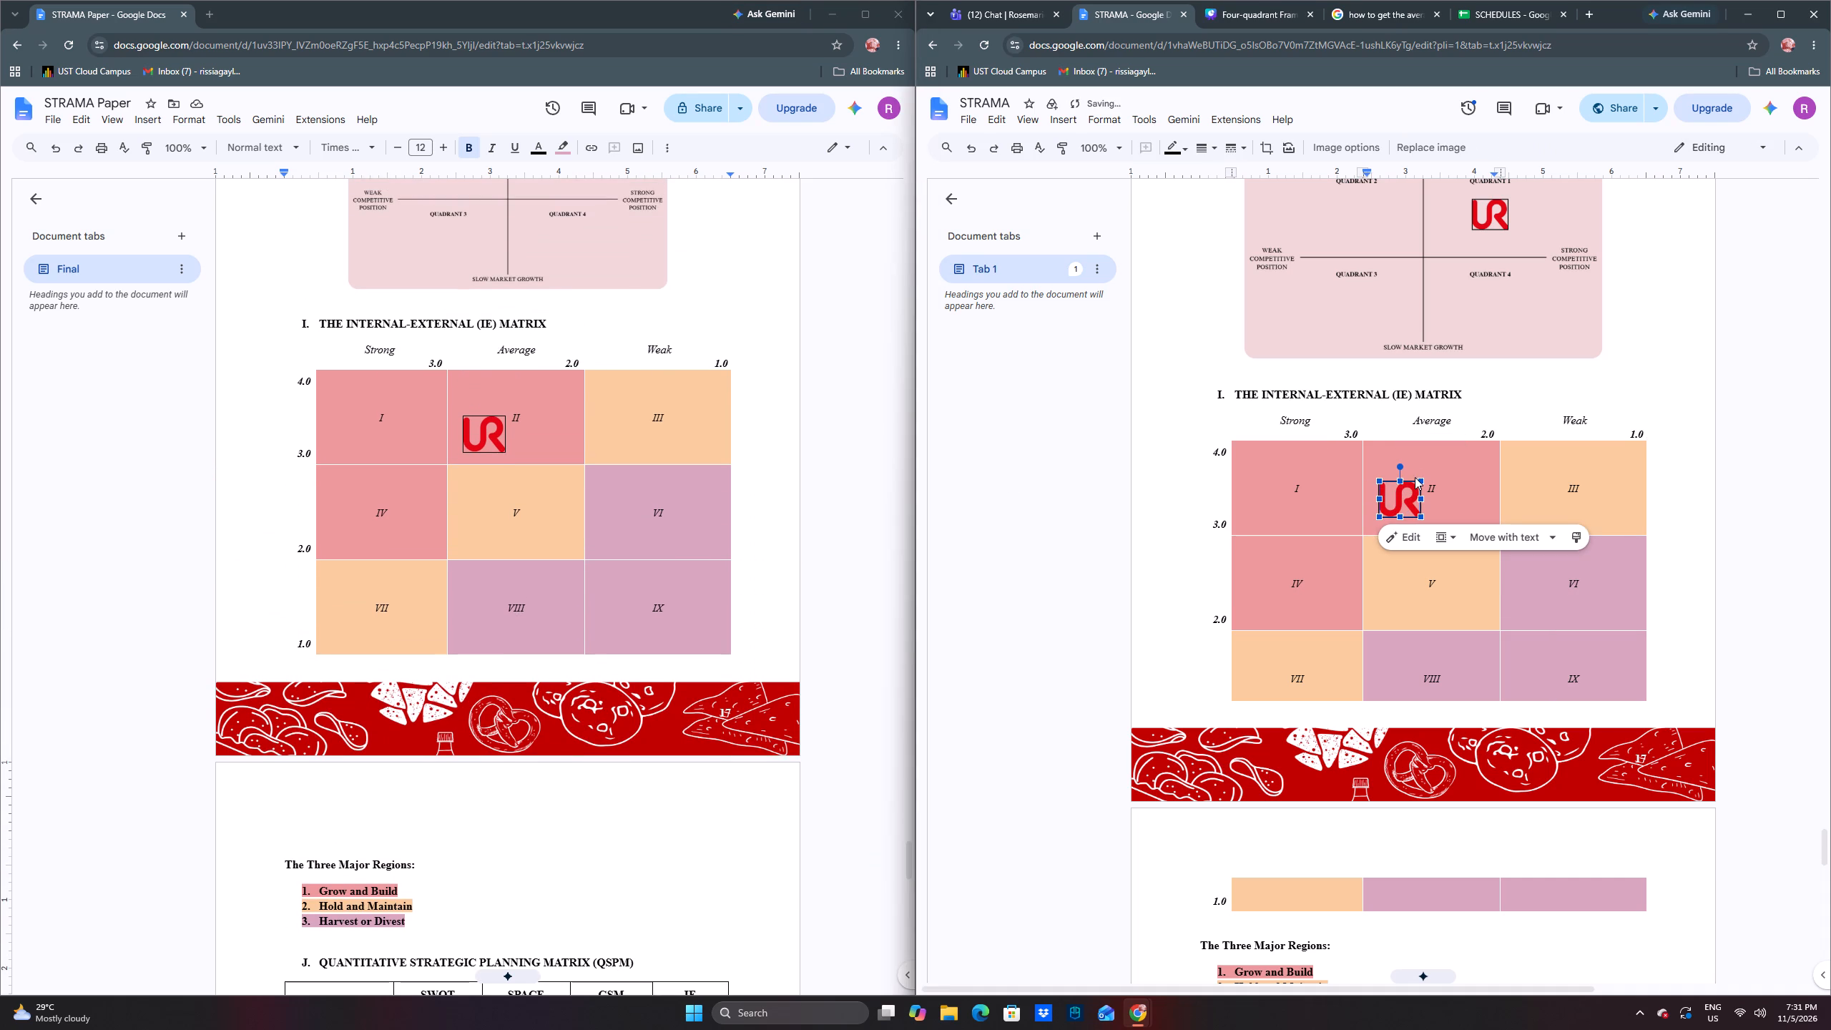
{"action": "left_click", "coordinate": [1461, 408]}
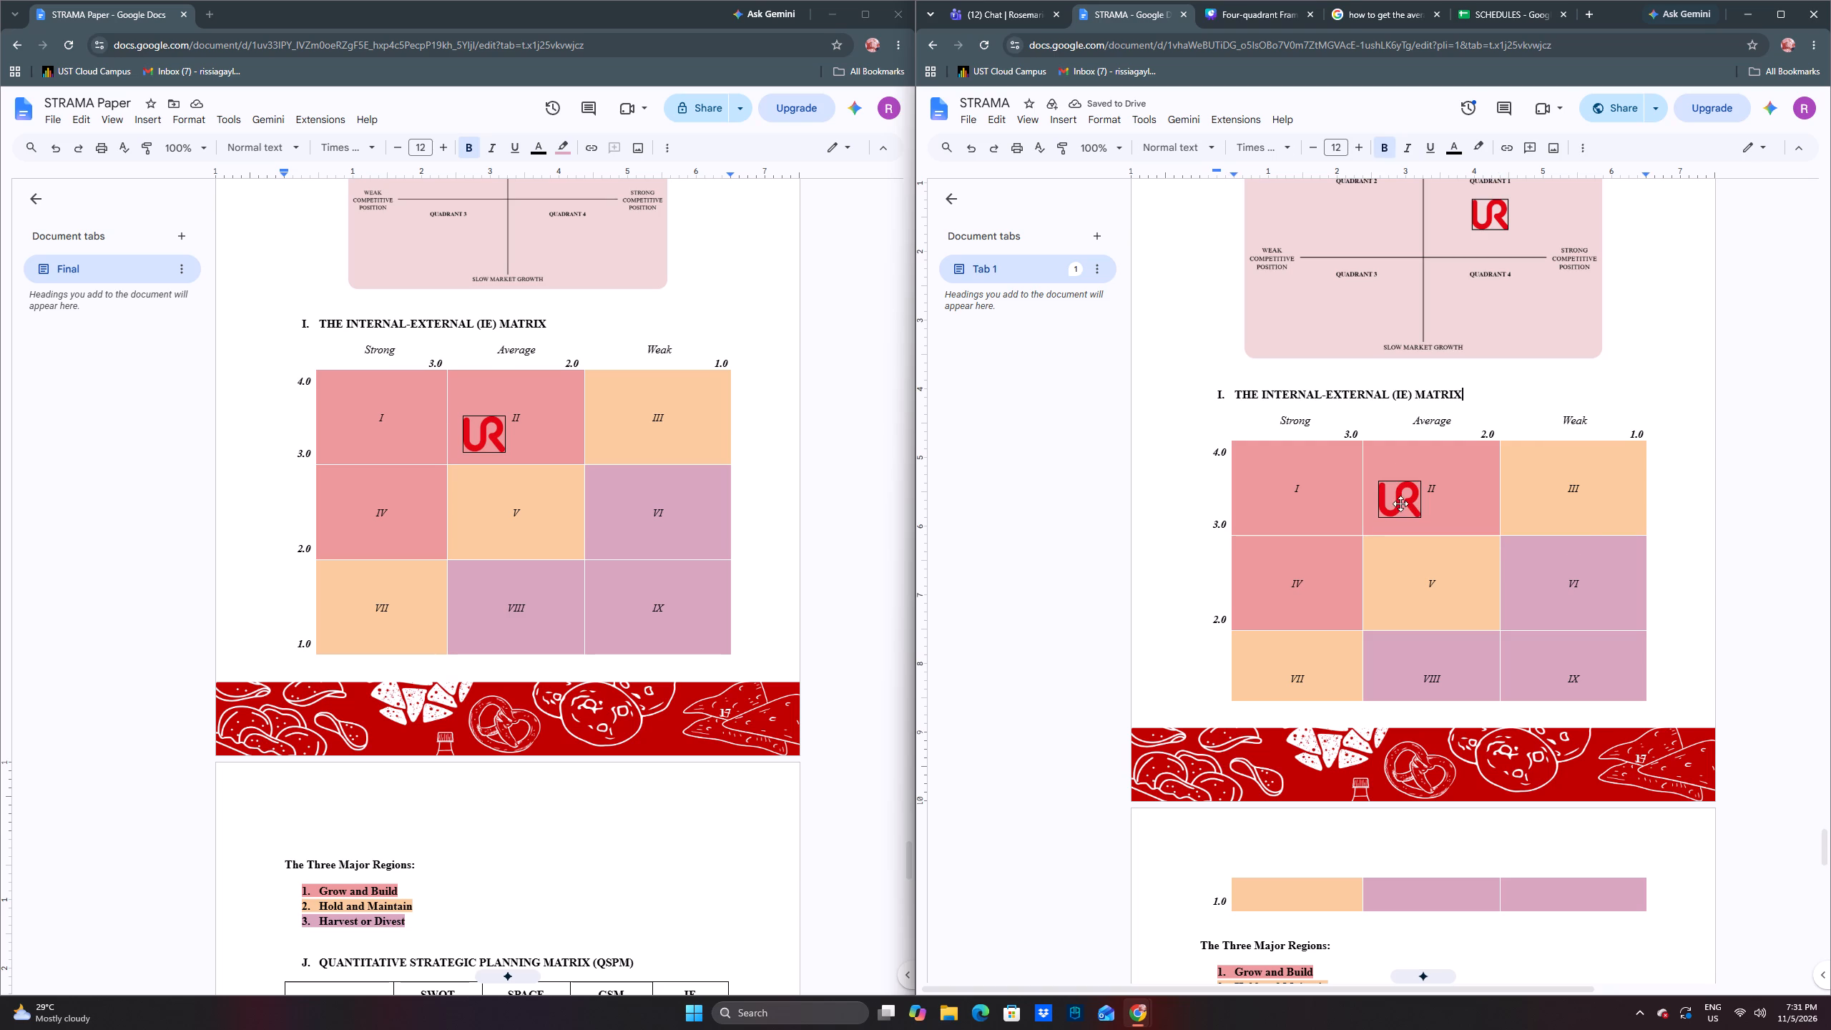
{"action": "left_click_drag", "start_coordinate": [1400, 503], "coordinate": [1400, 510]}
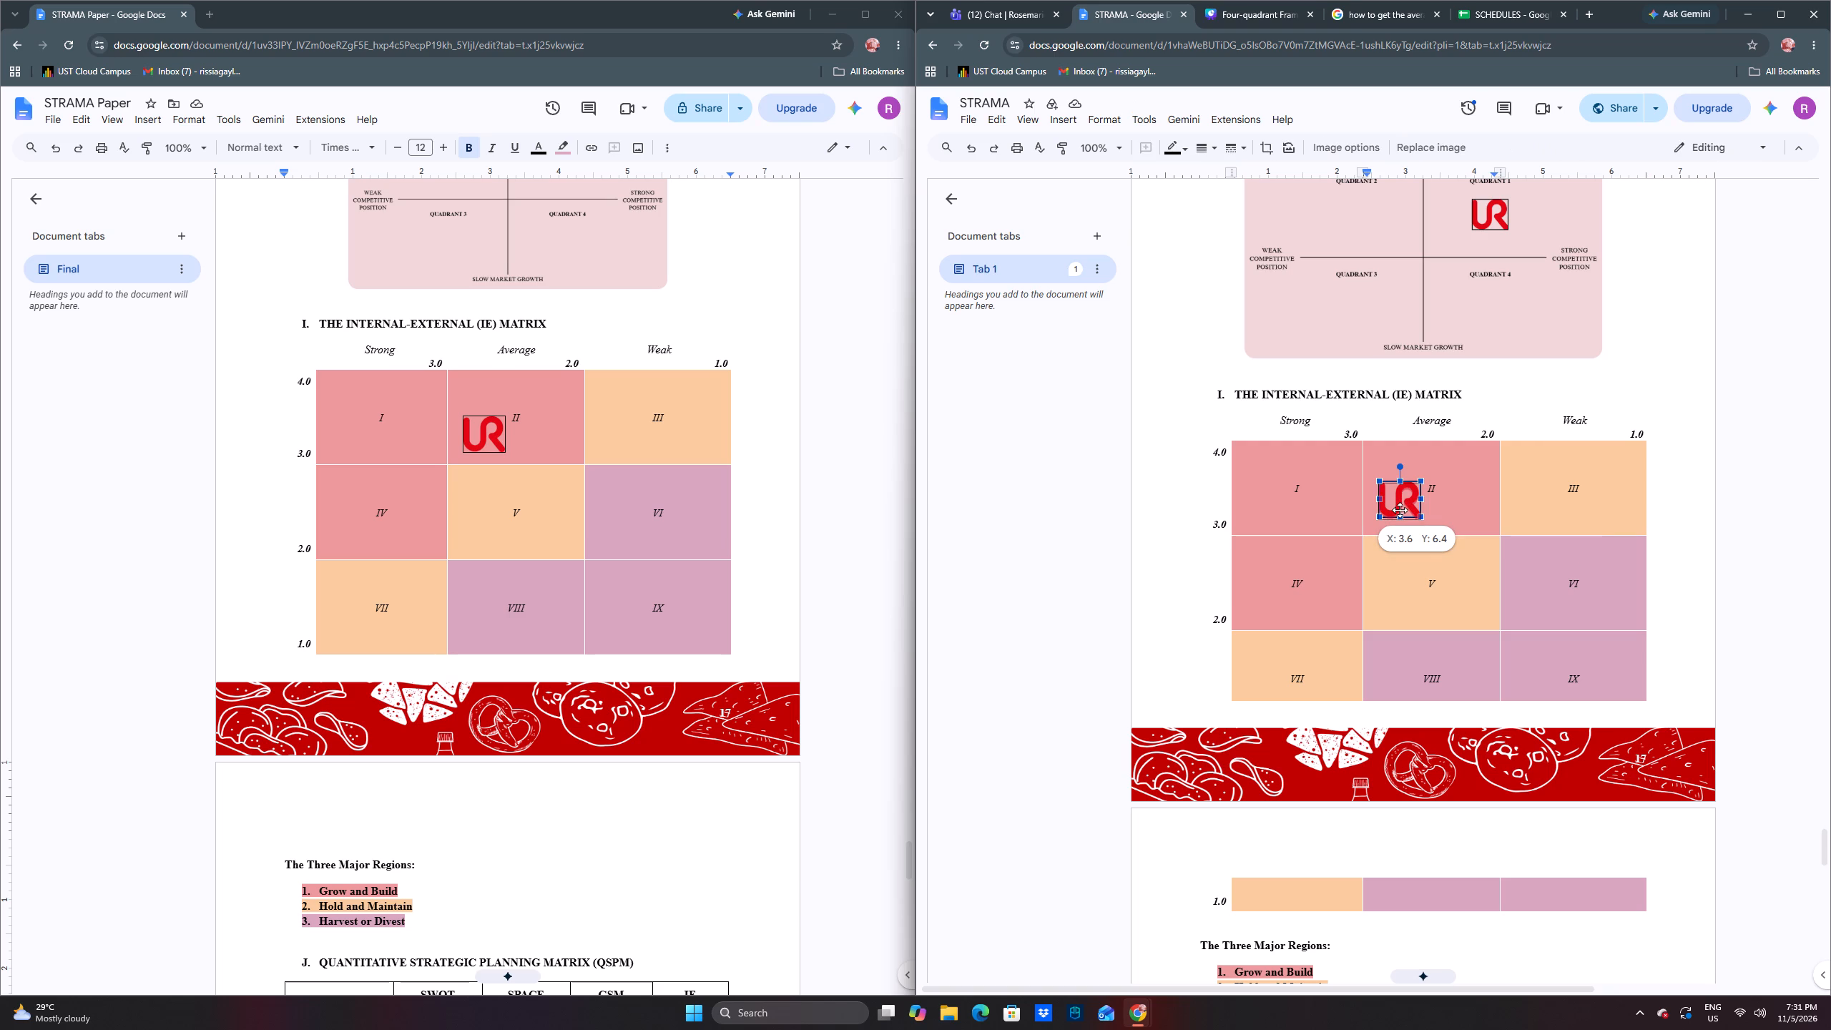
{"action": "left_click_drag", "start_coordinate": [1400, 510], "coordinate": [1400, 510]}
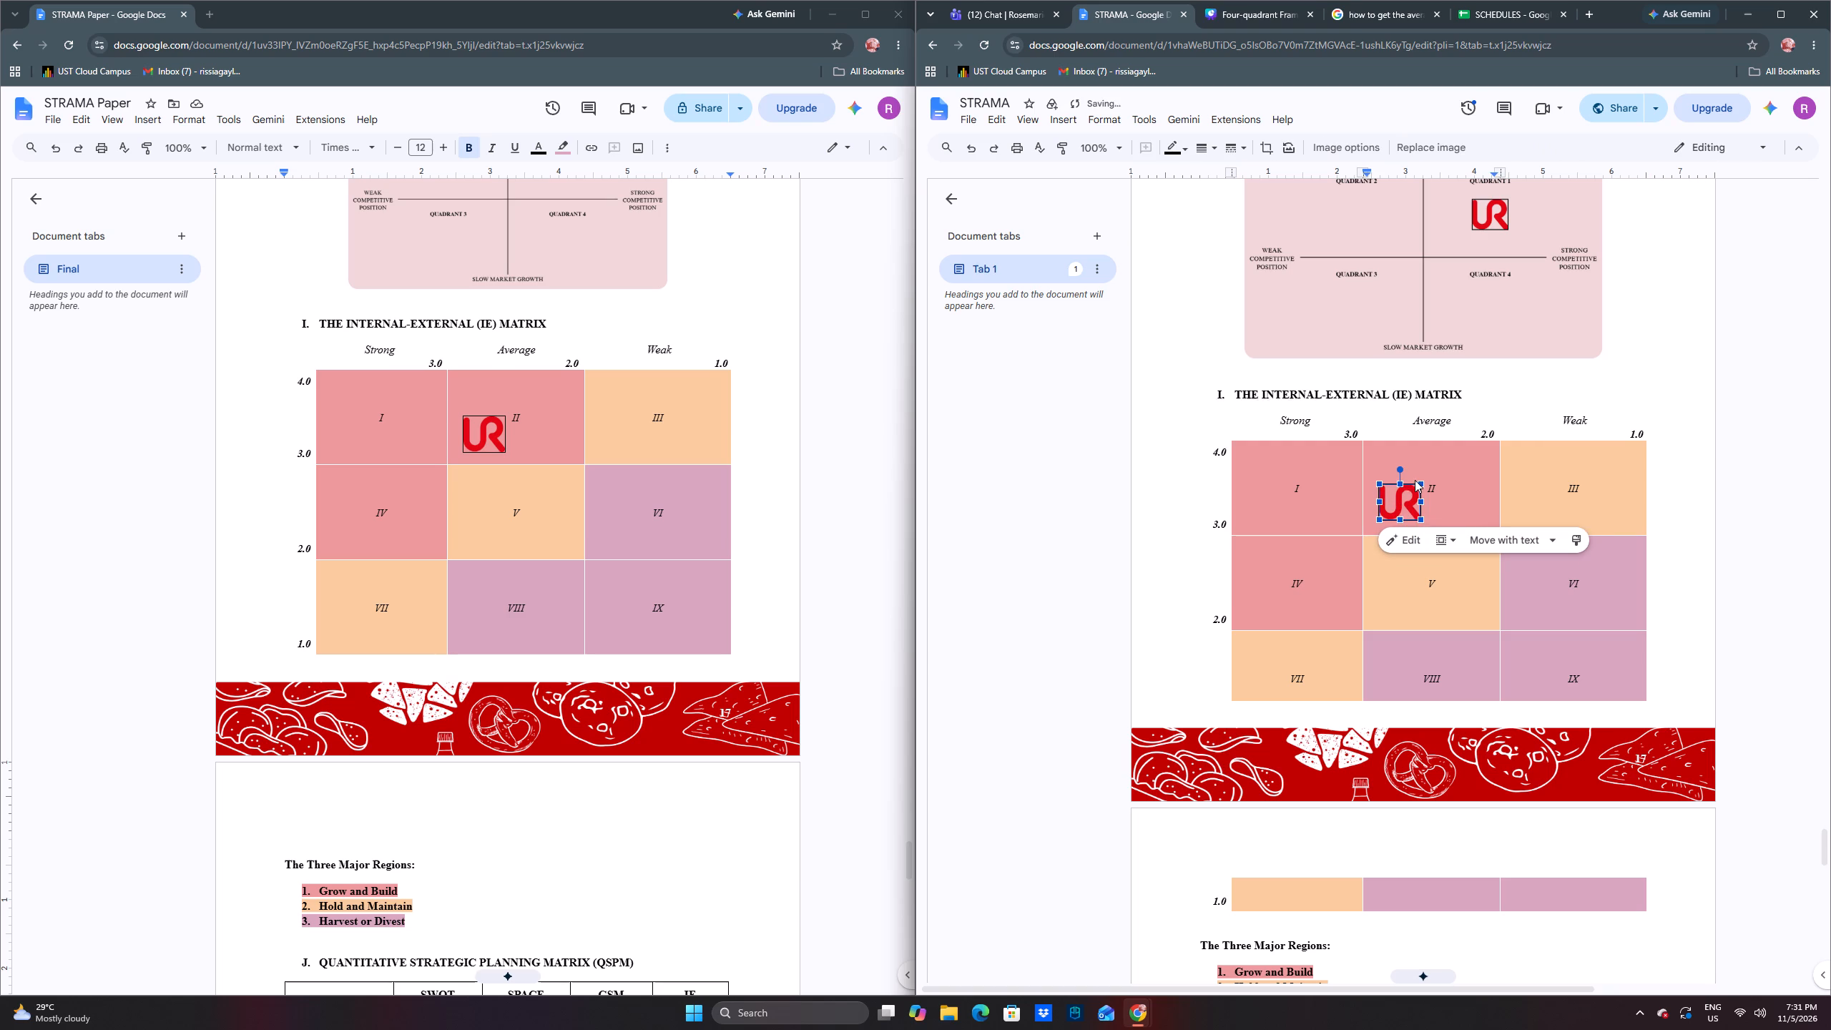
{"action": "left_click", "coordinate": [1449, 395]}
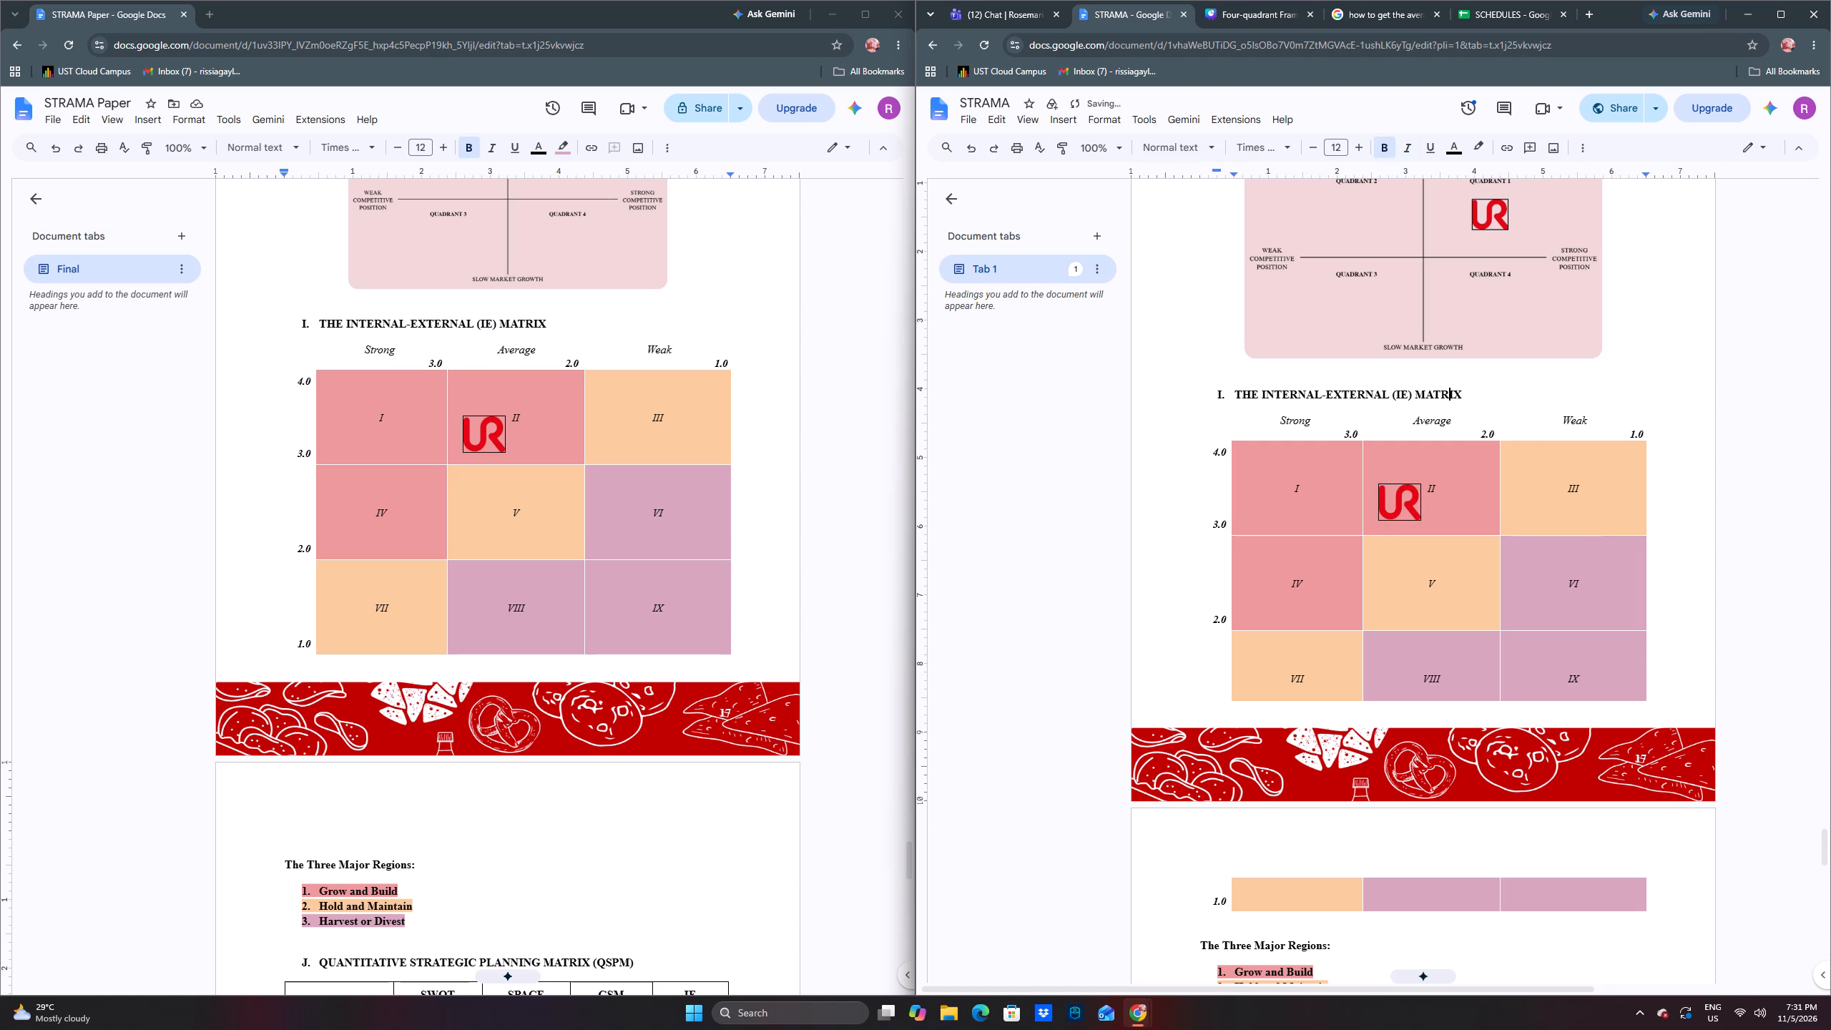
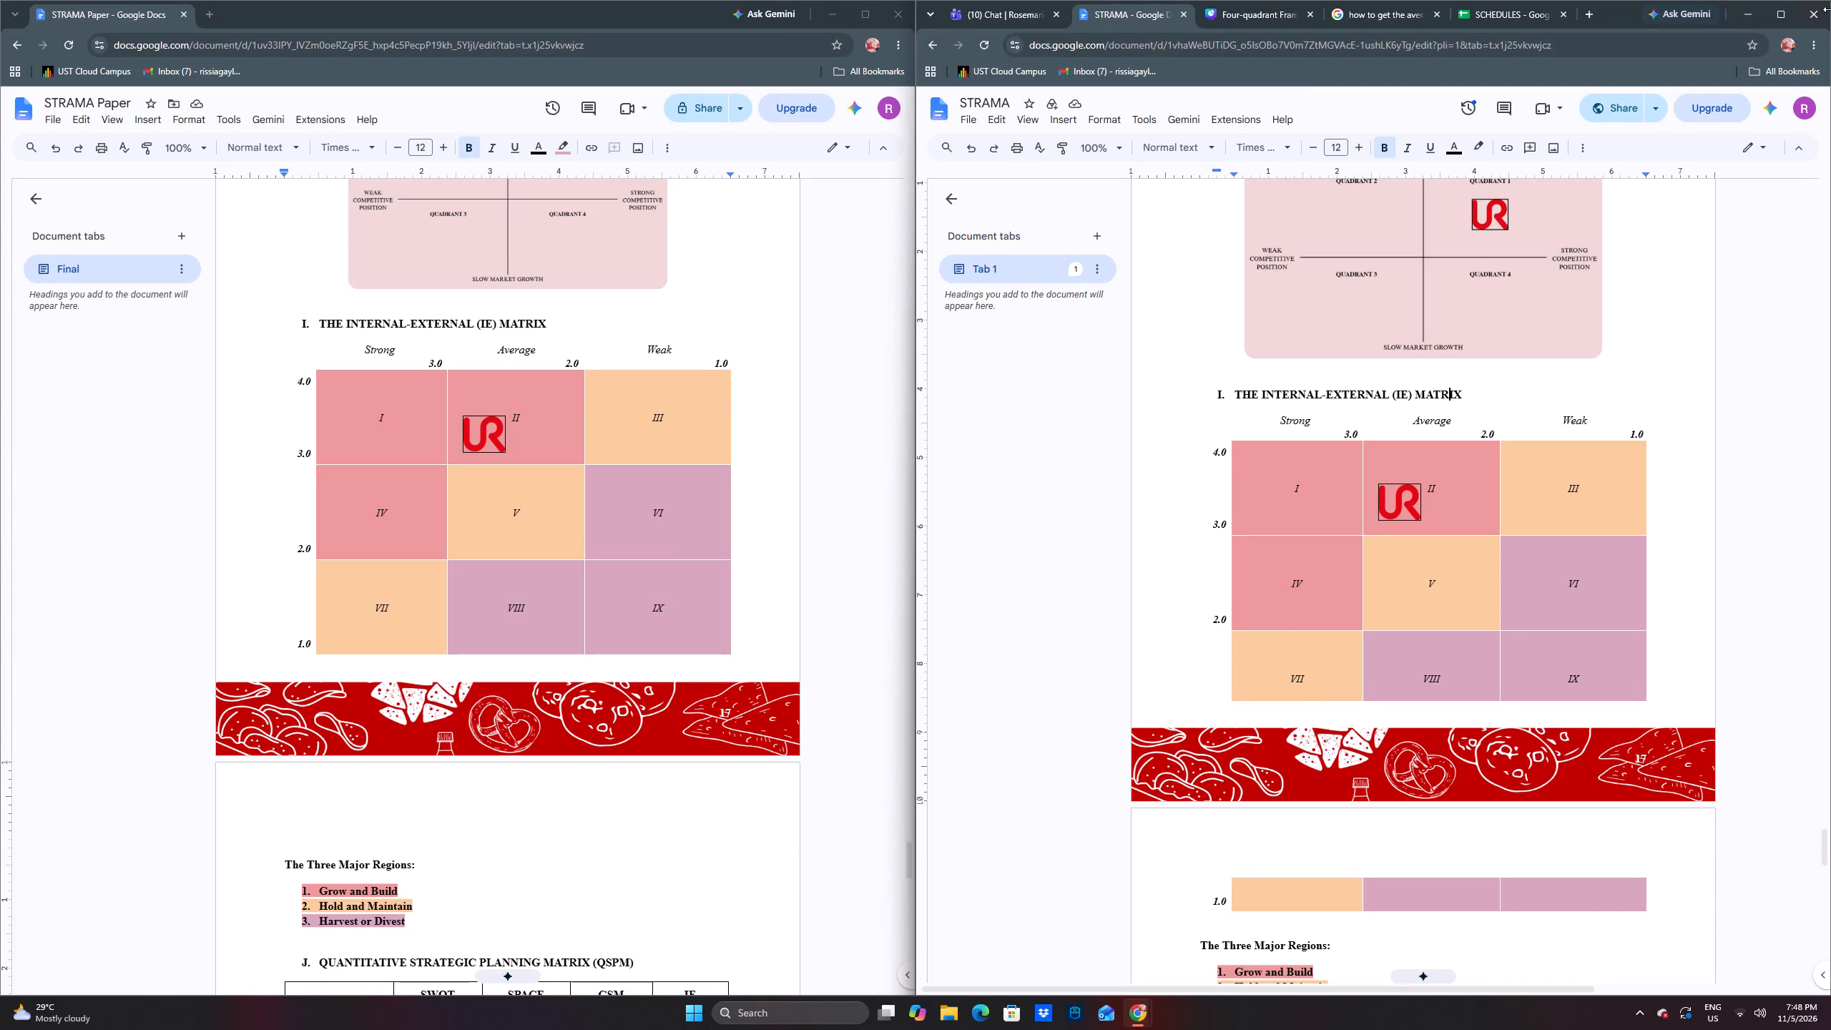
Close the browser windows holding the STRAMA and STRAMA Paper documents.
{"action": "left_click", "coordinate": [1814, 18]}
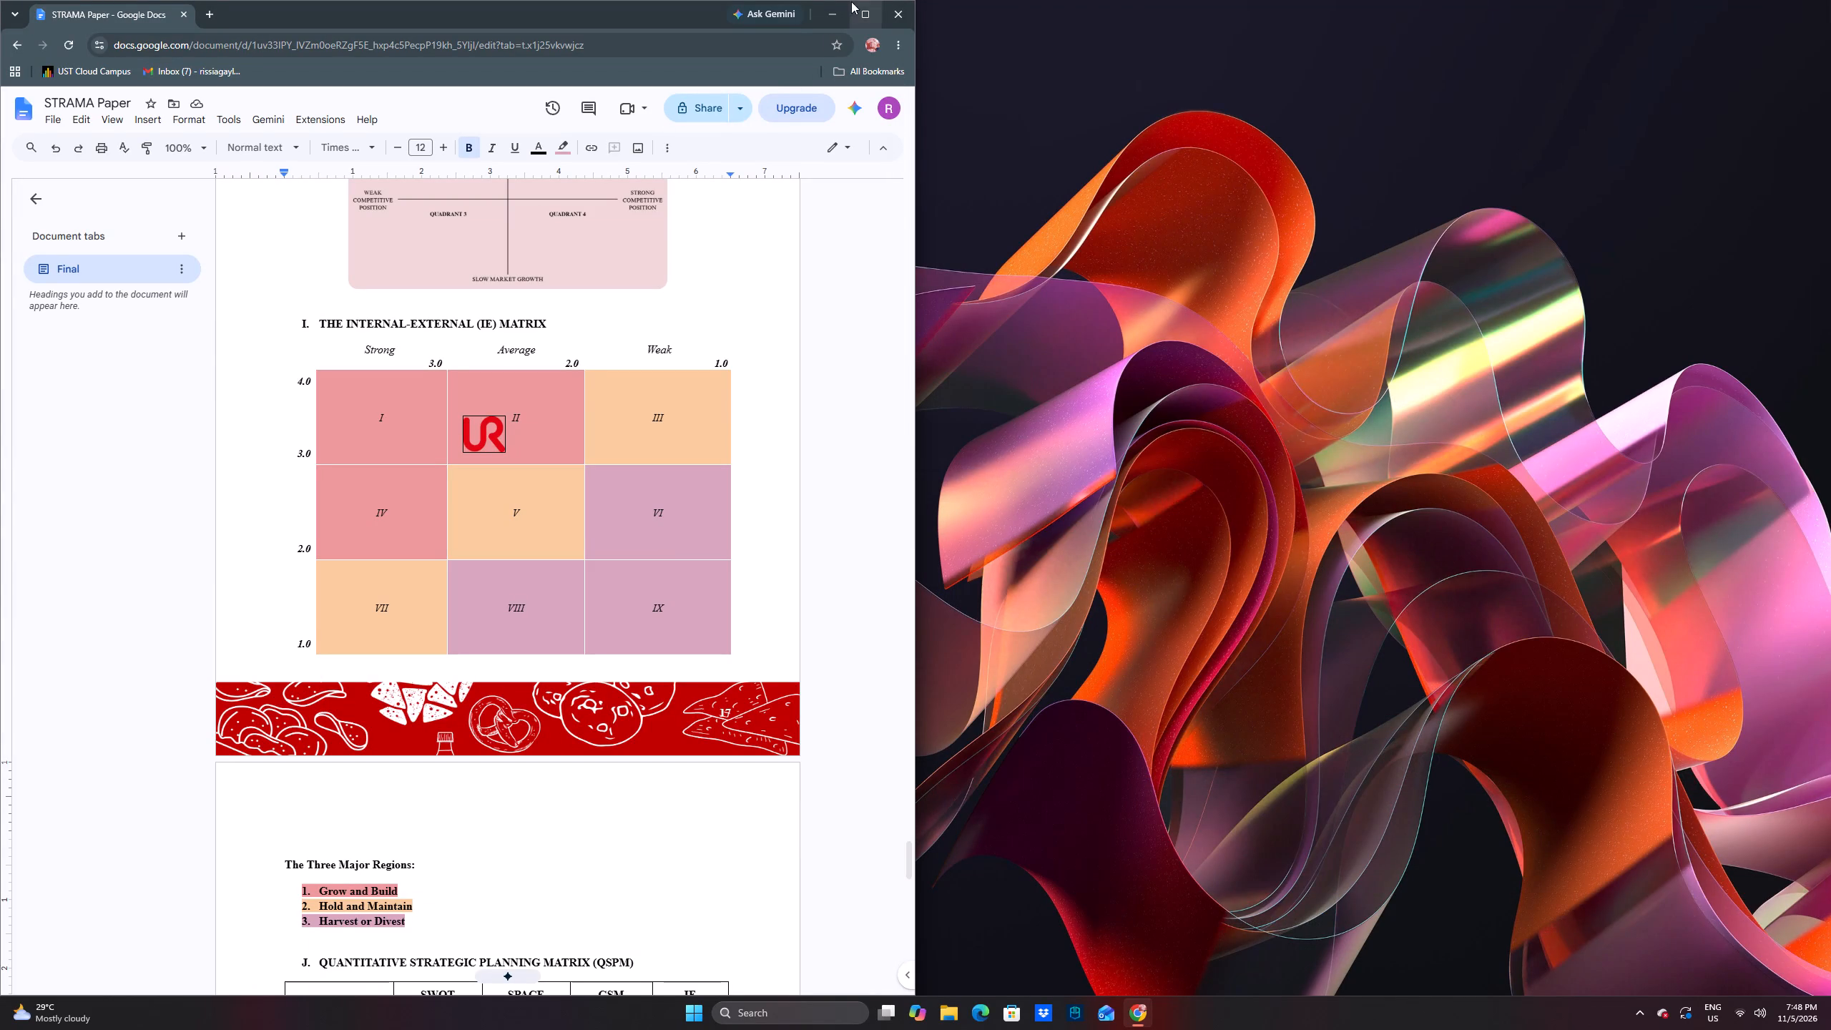
{"action": "left_click", "coordinate": [888, 7]}
End the Windows session using the computer's power options.
{"action": "left_click", "coordinate": [717, 1029]}
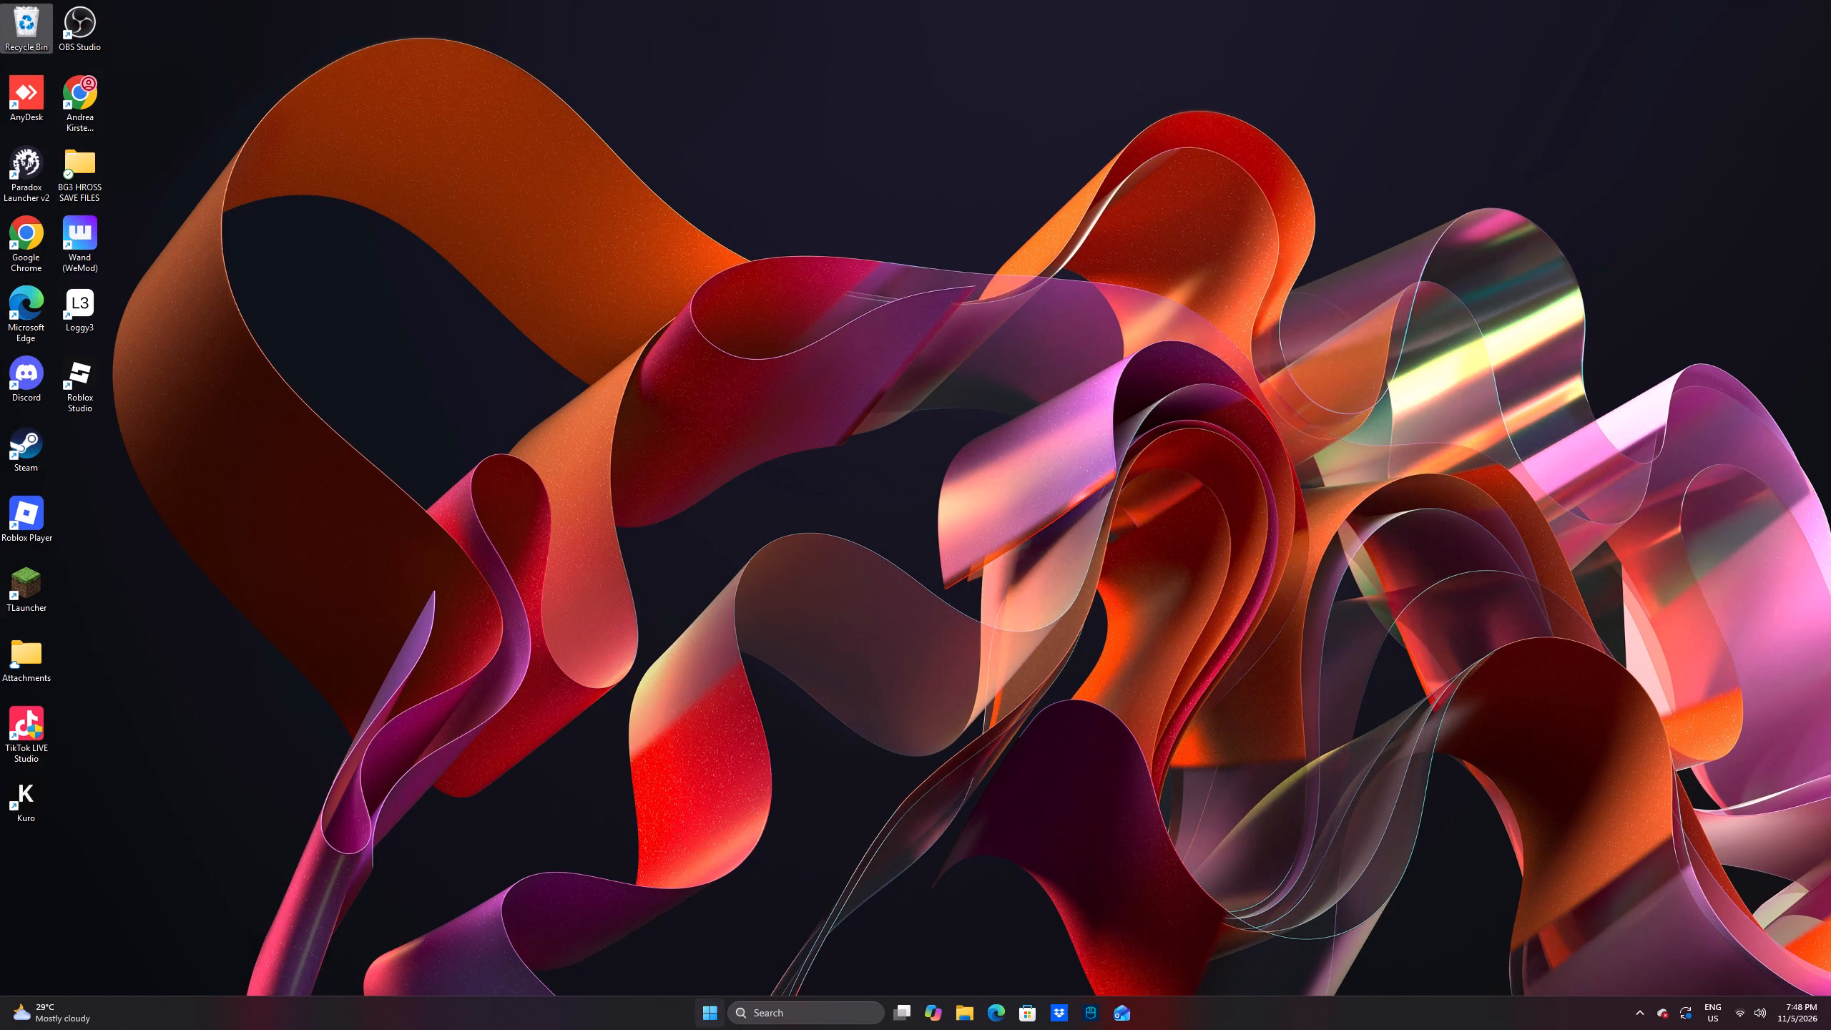
{"action": "left_click", "coordinate": [1053, 967]}
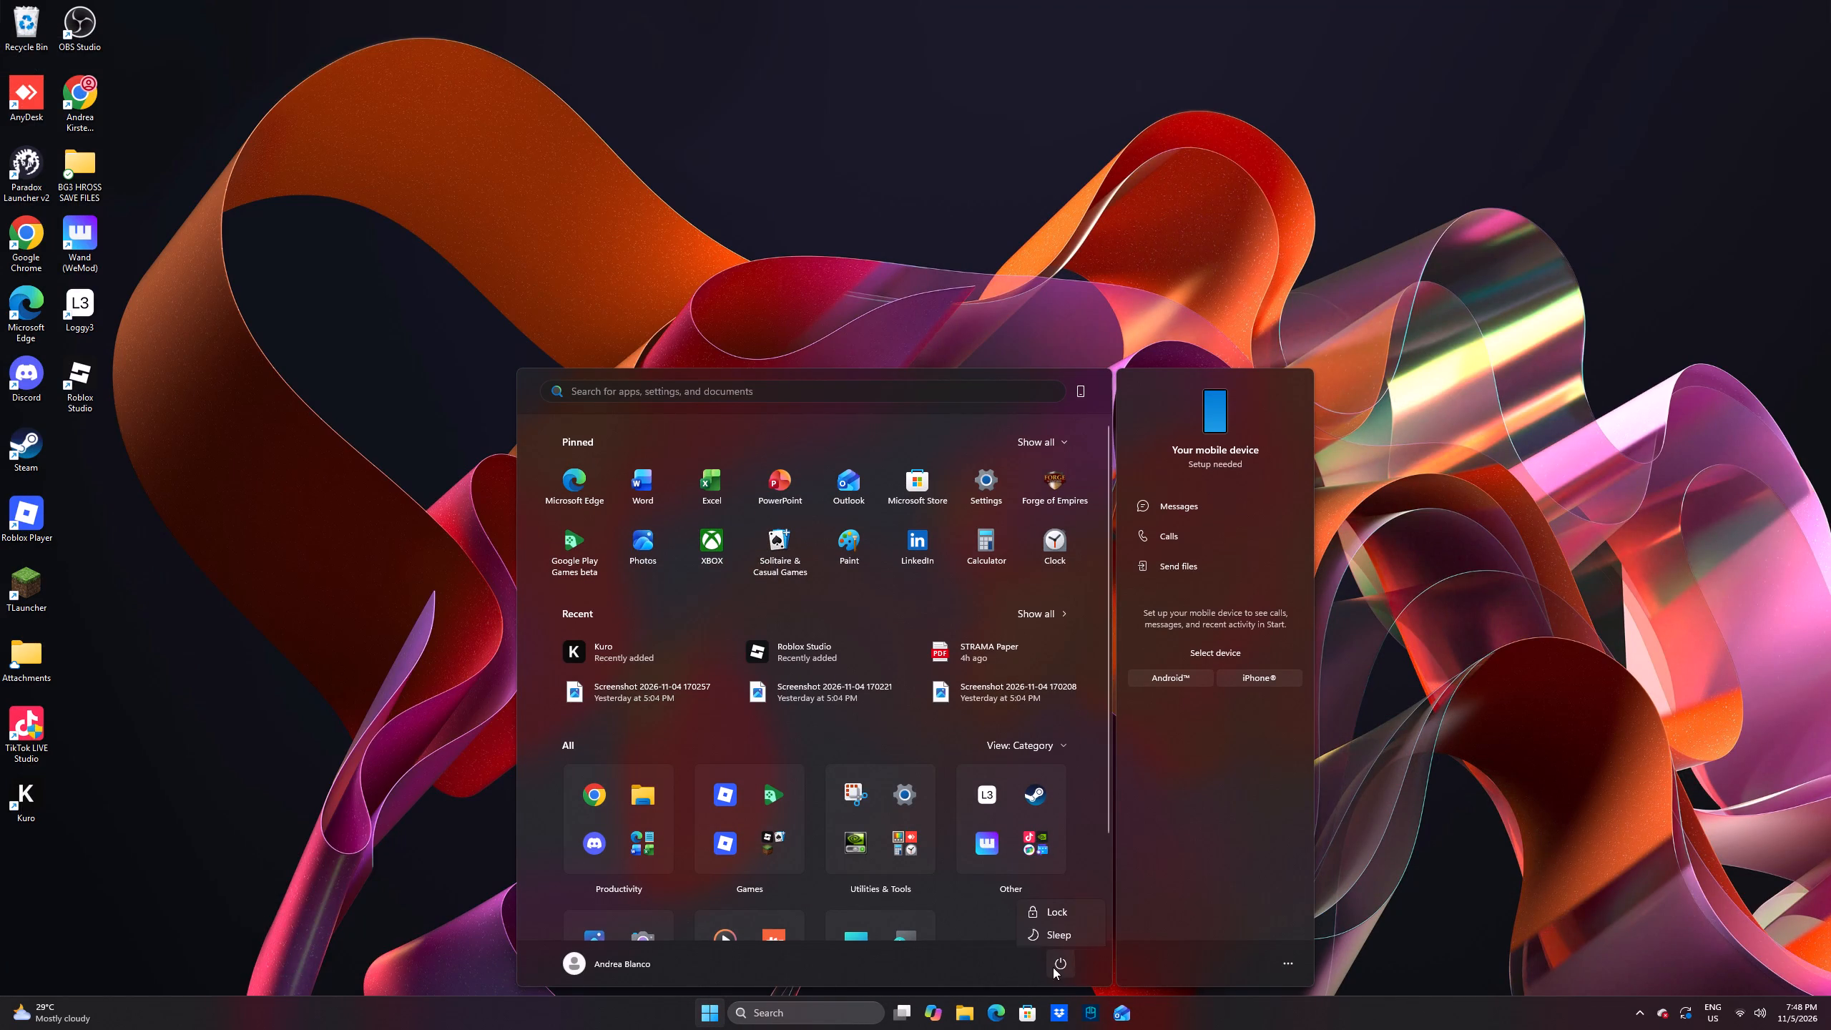
{"action": "left_click", "coordinate": [1059, 916]}
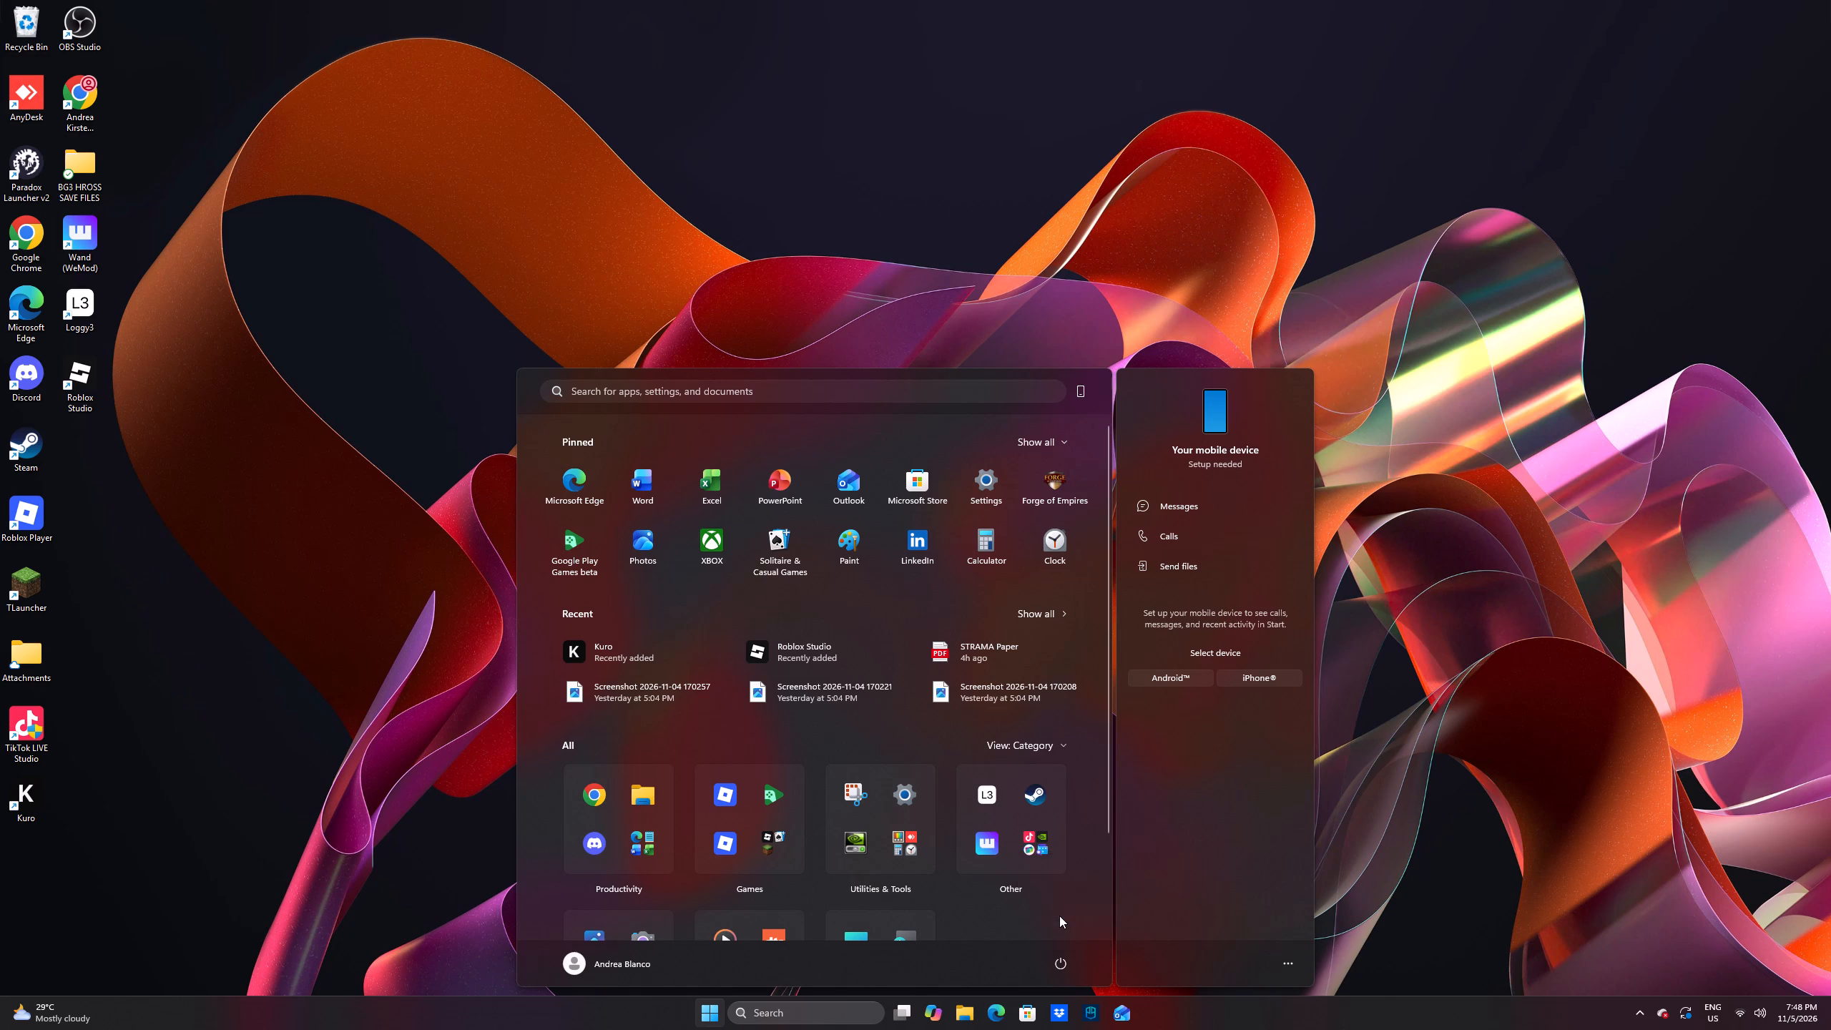